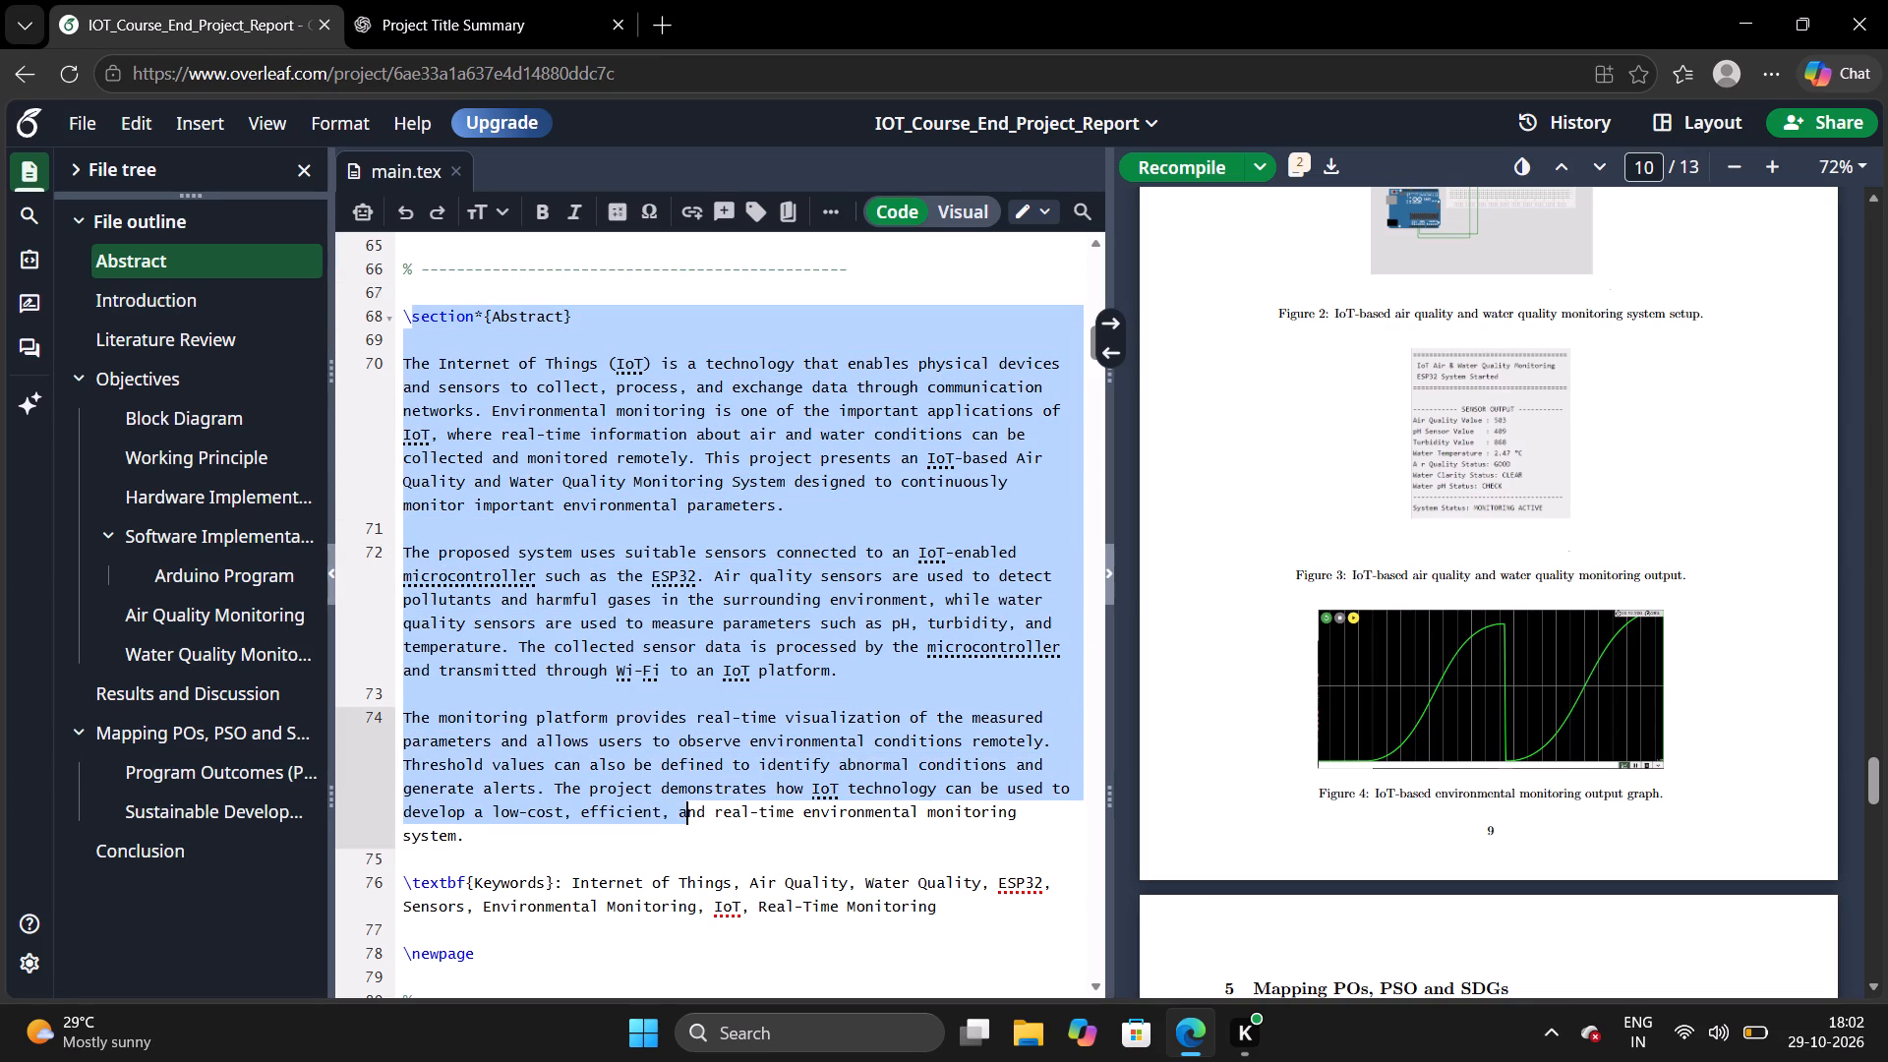
drag(681, 815, 677, 832)
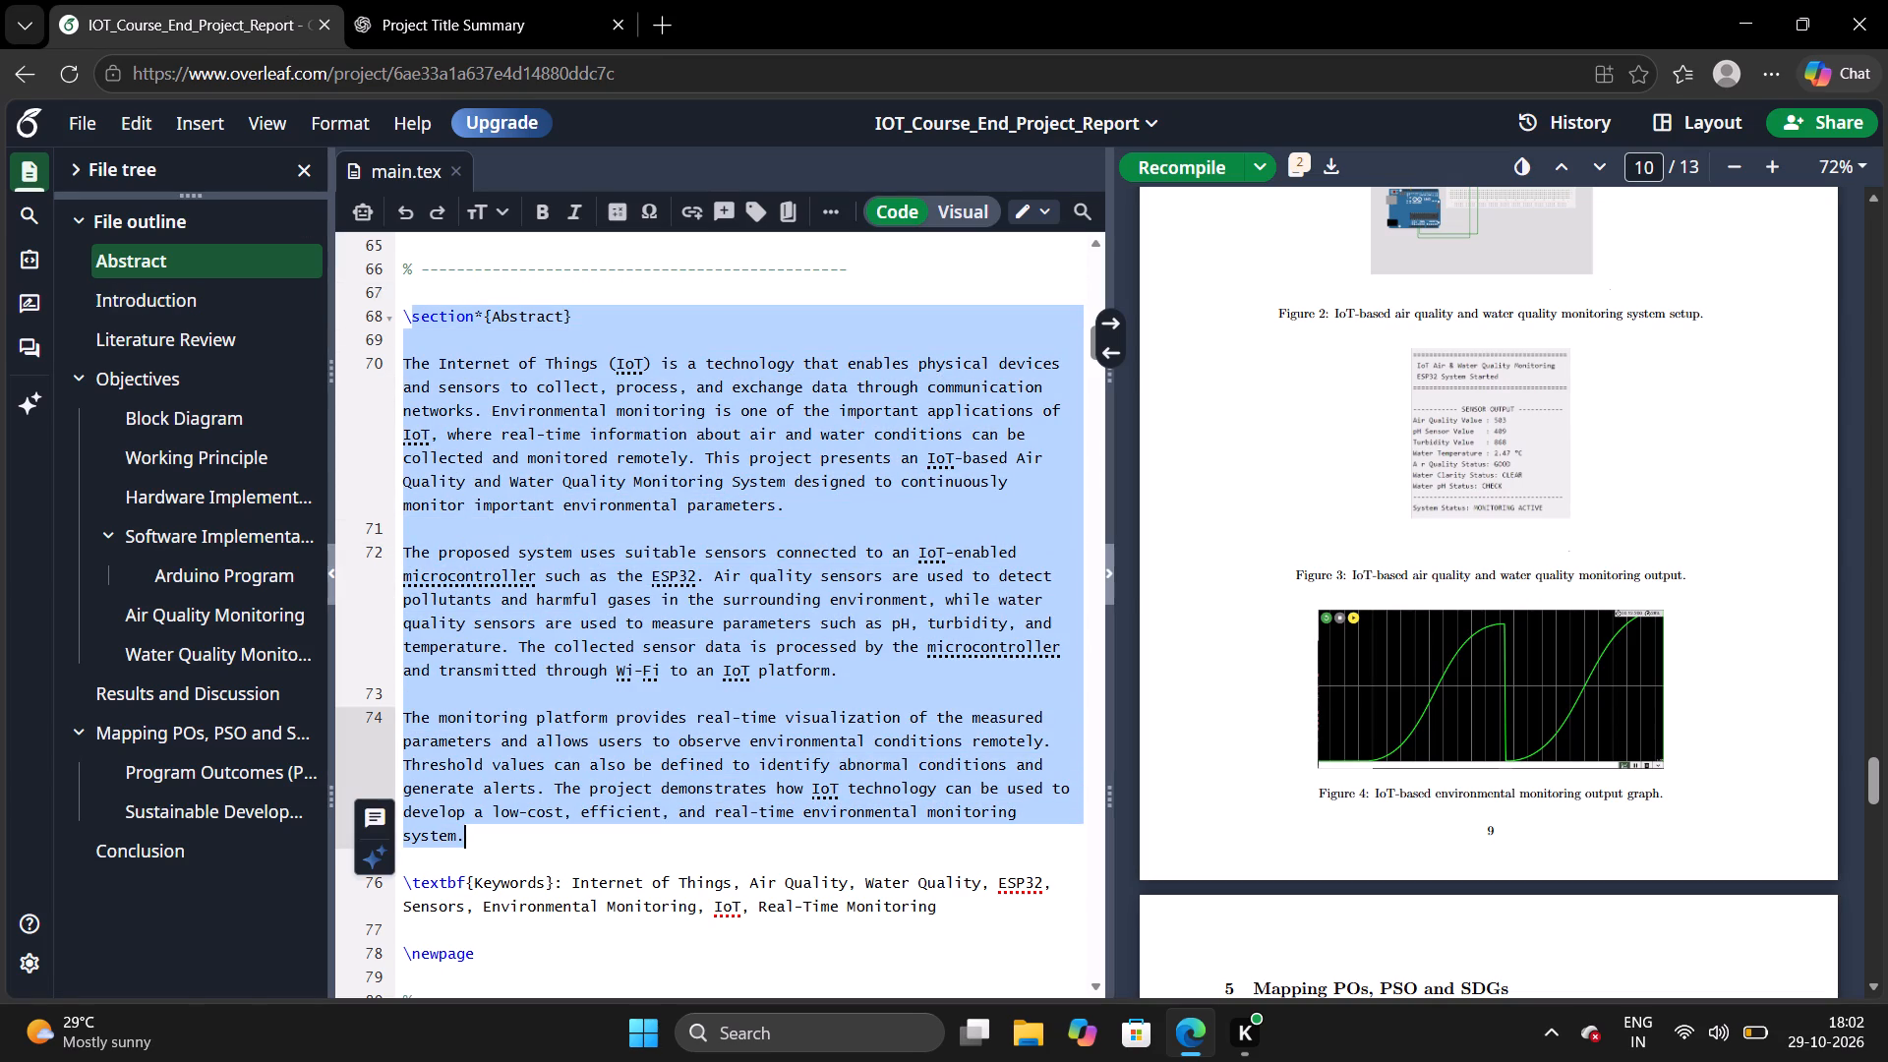
click(644, 676)
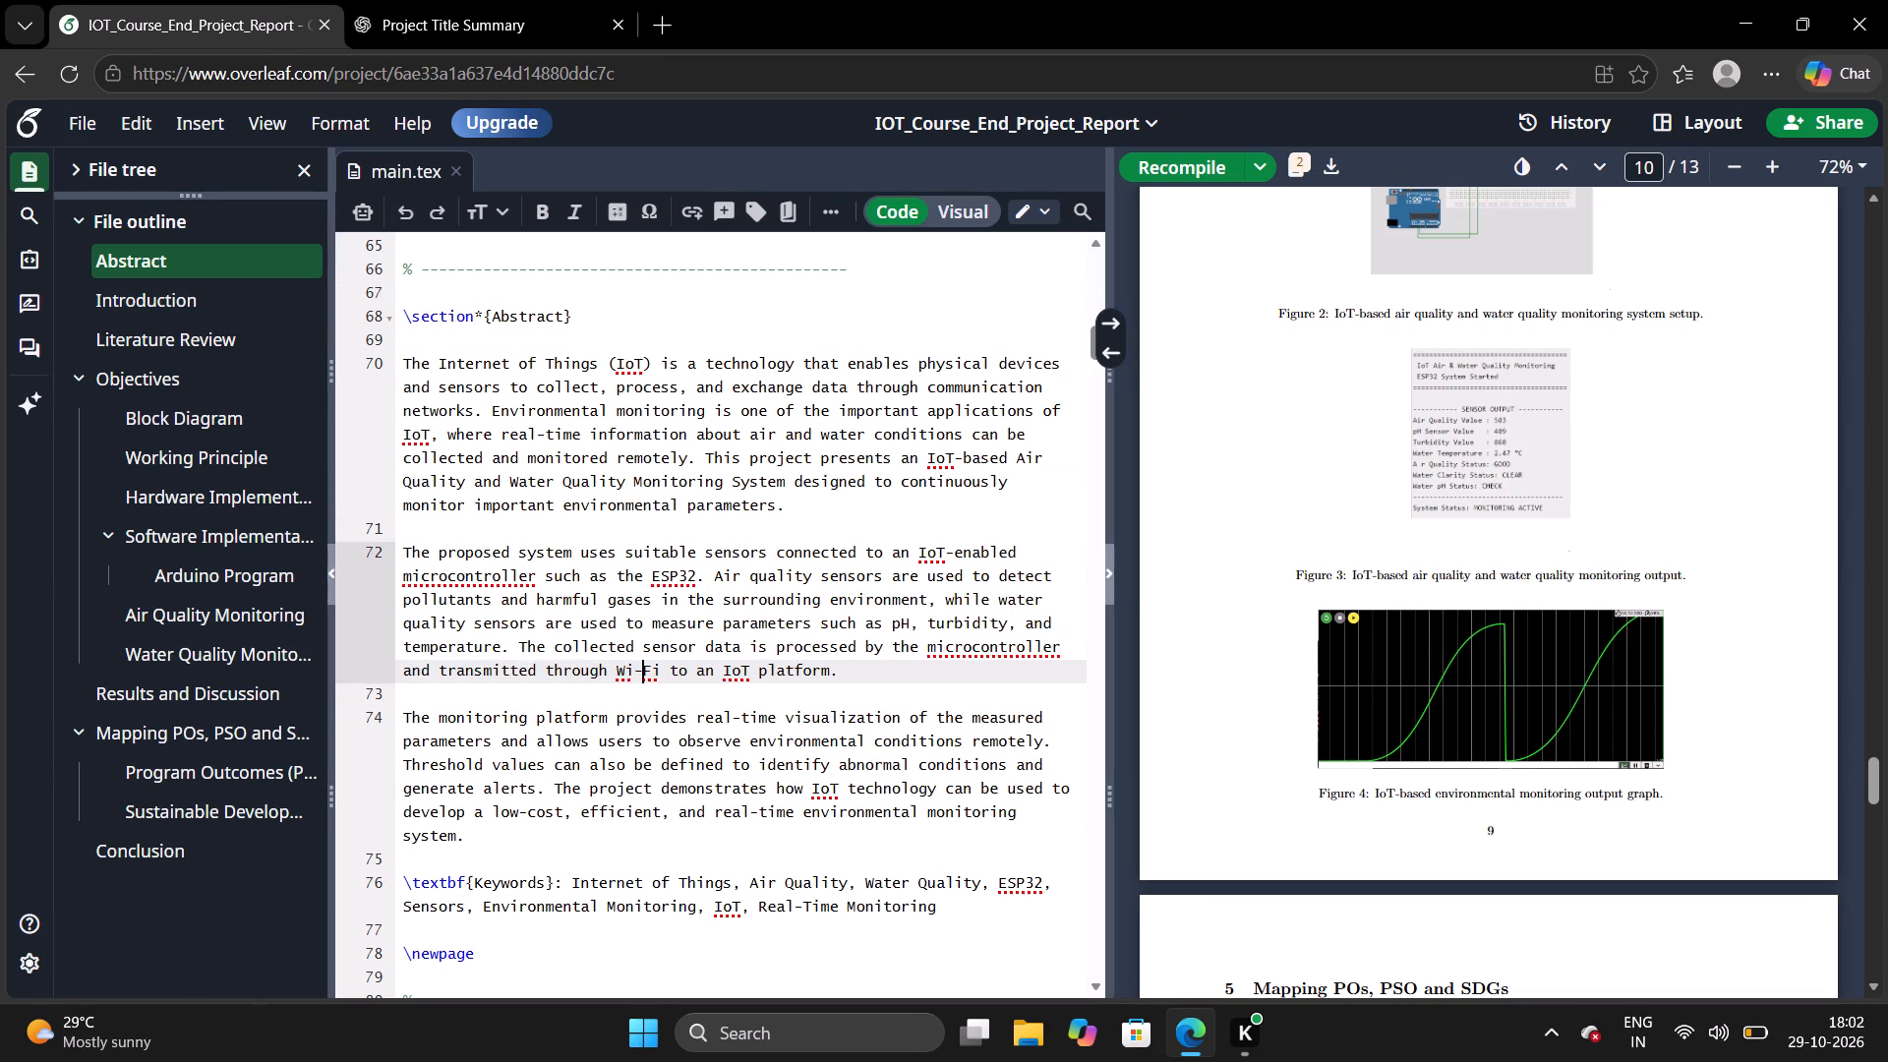
drag(402, 318, 640, 549)
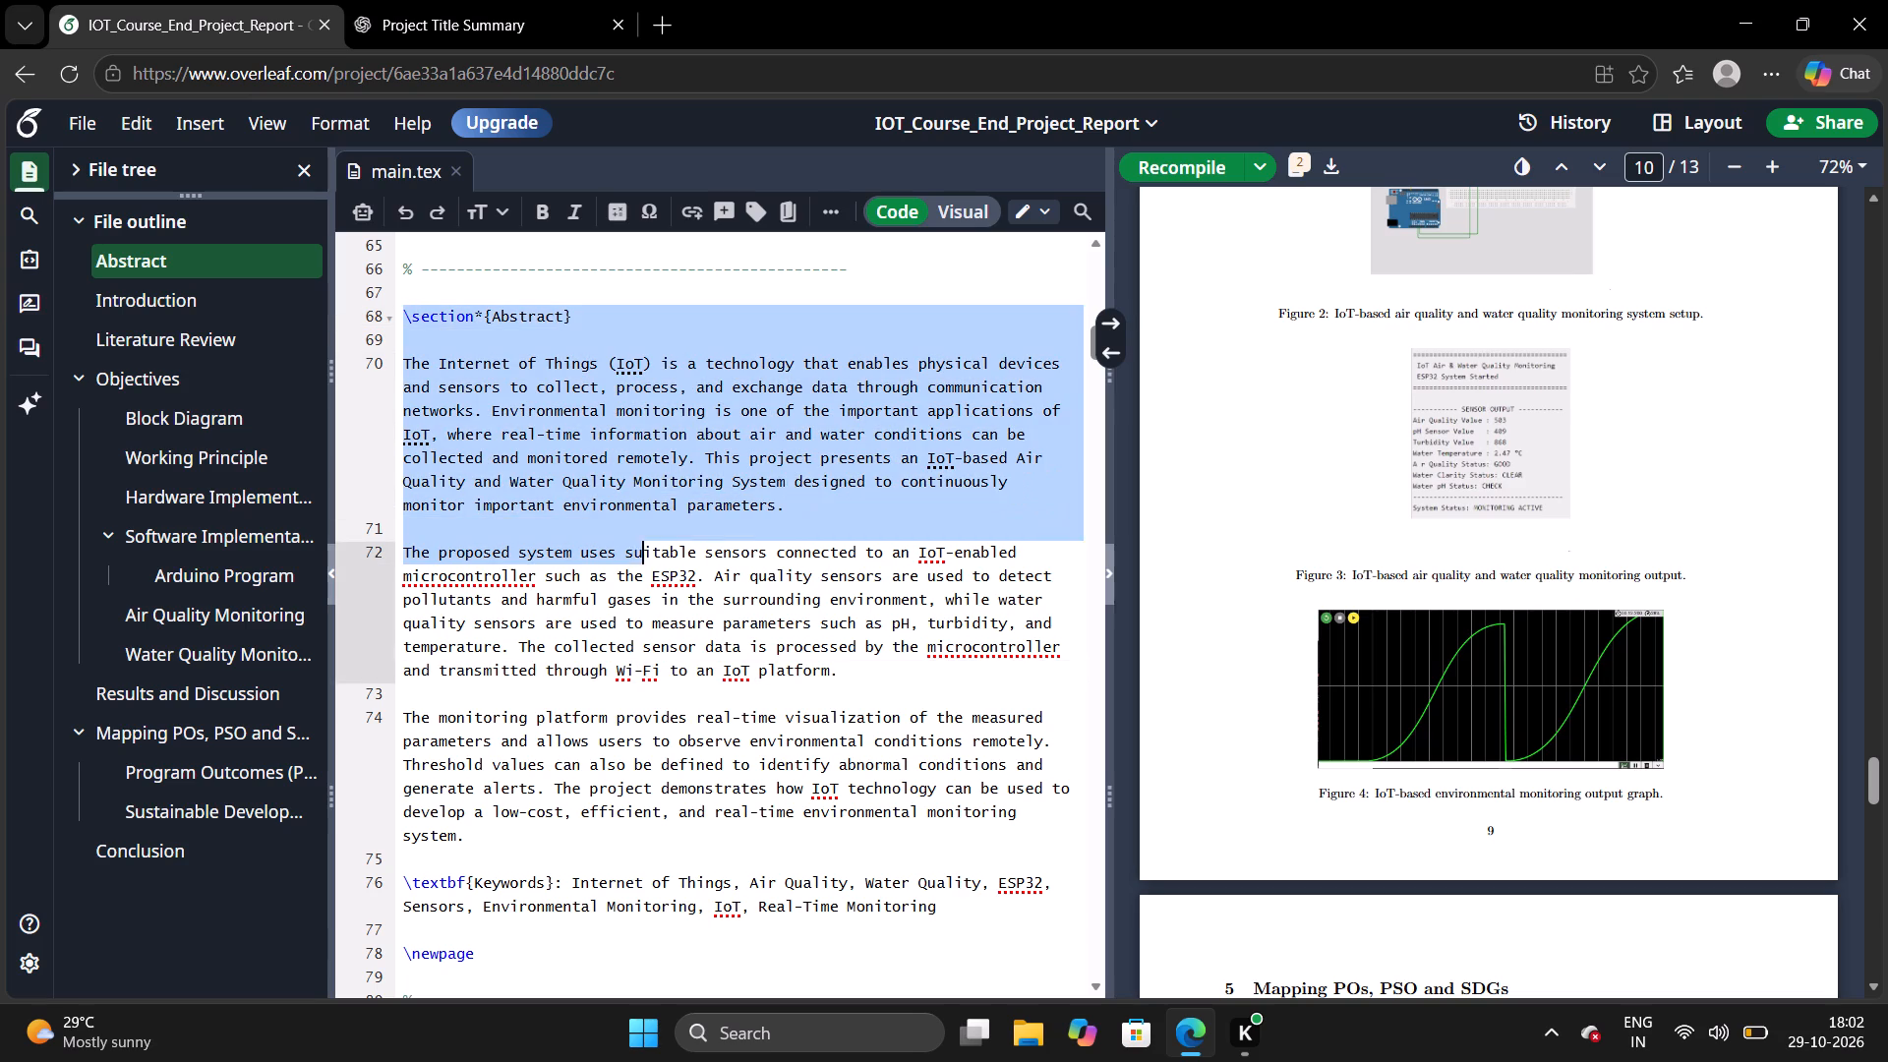
drag(640, 549, 993, 924)
scroll(664, 560, up, 1)
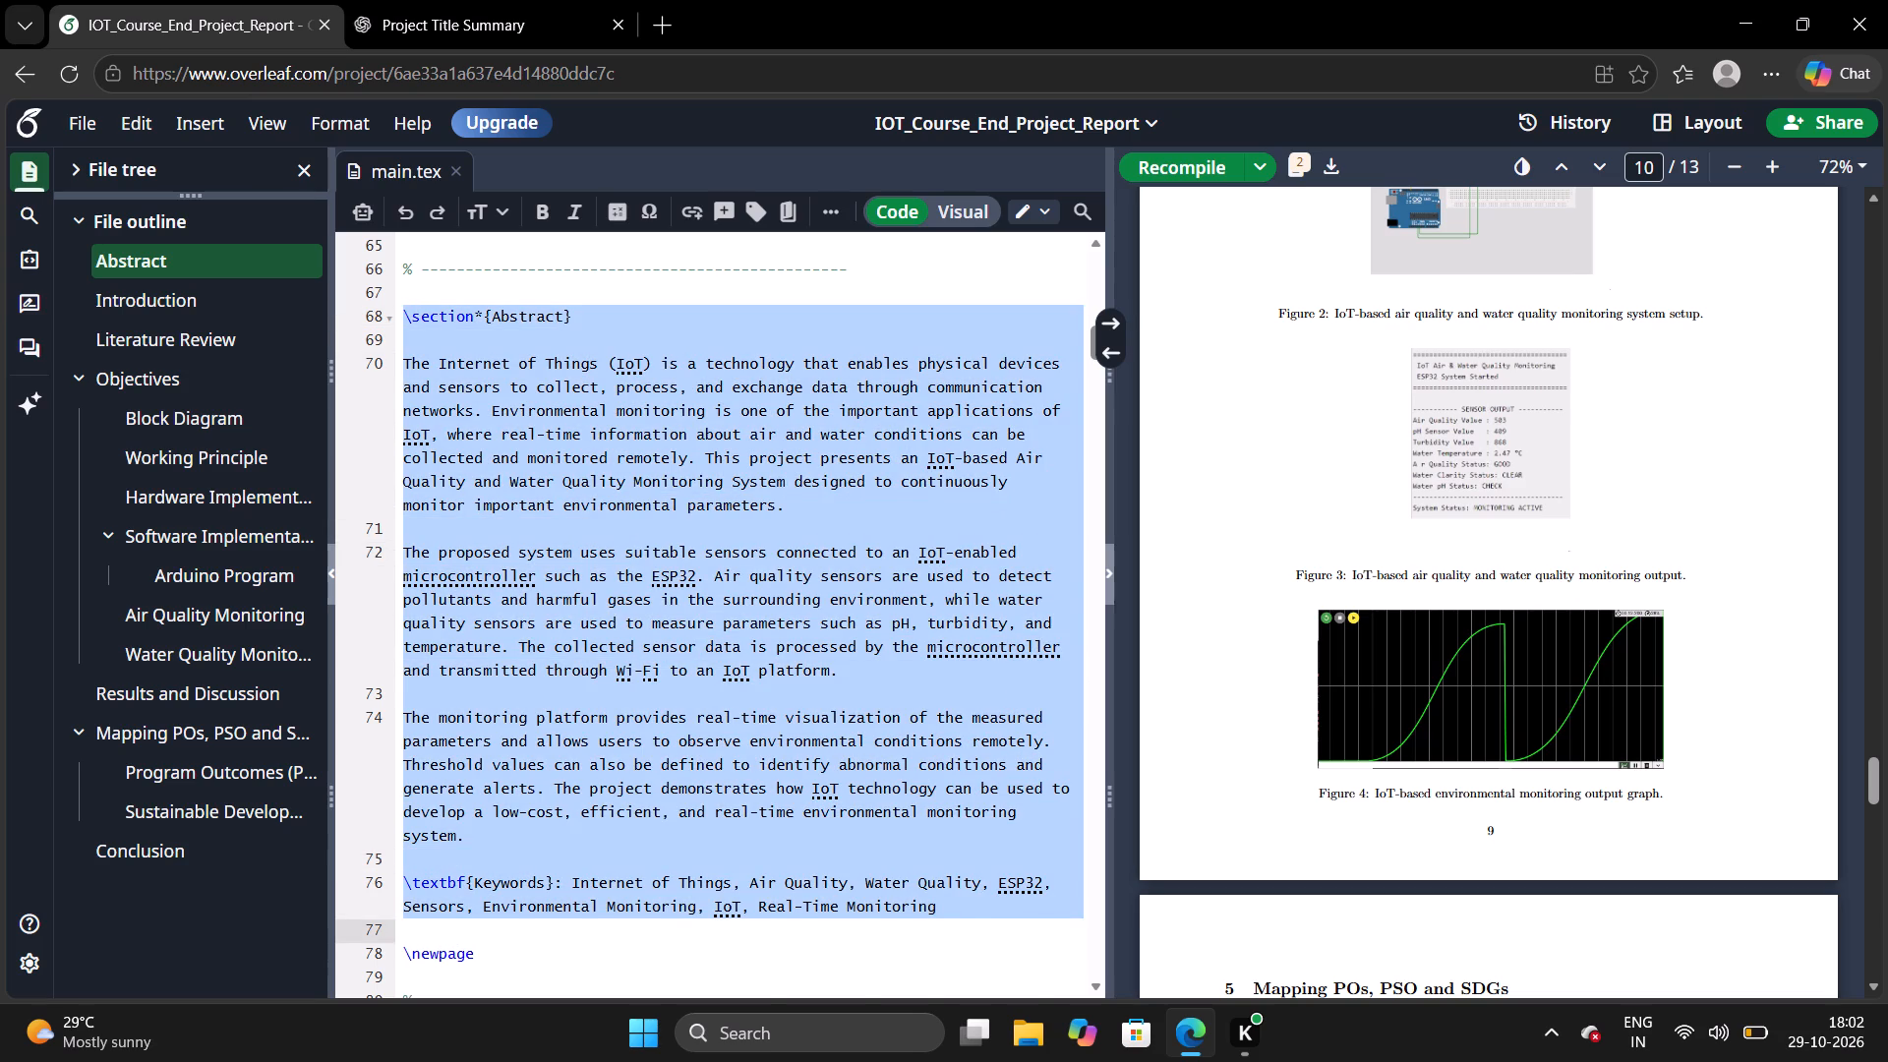
key(BackSpace)
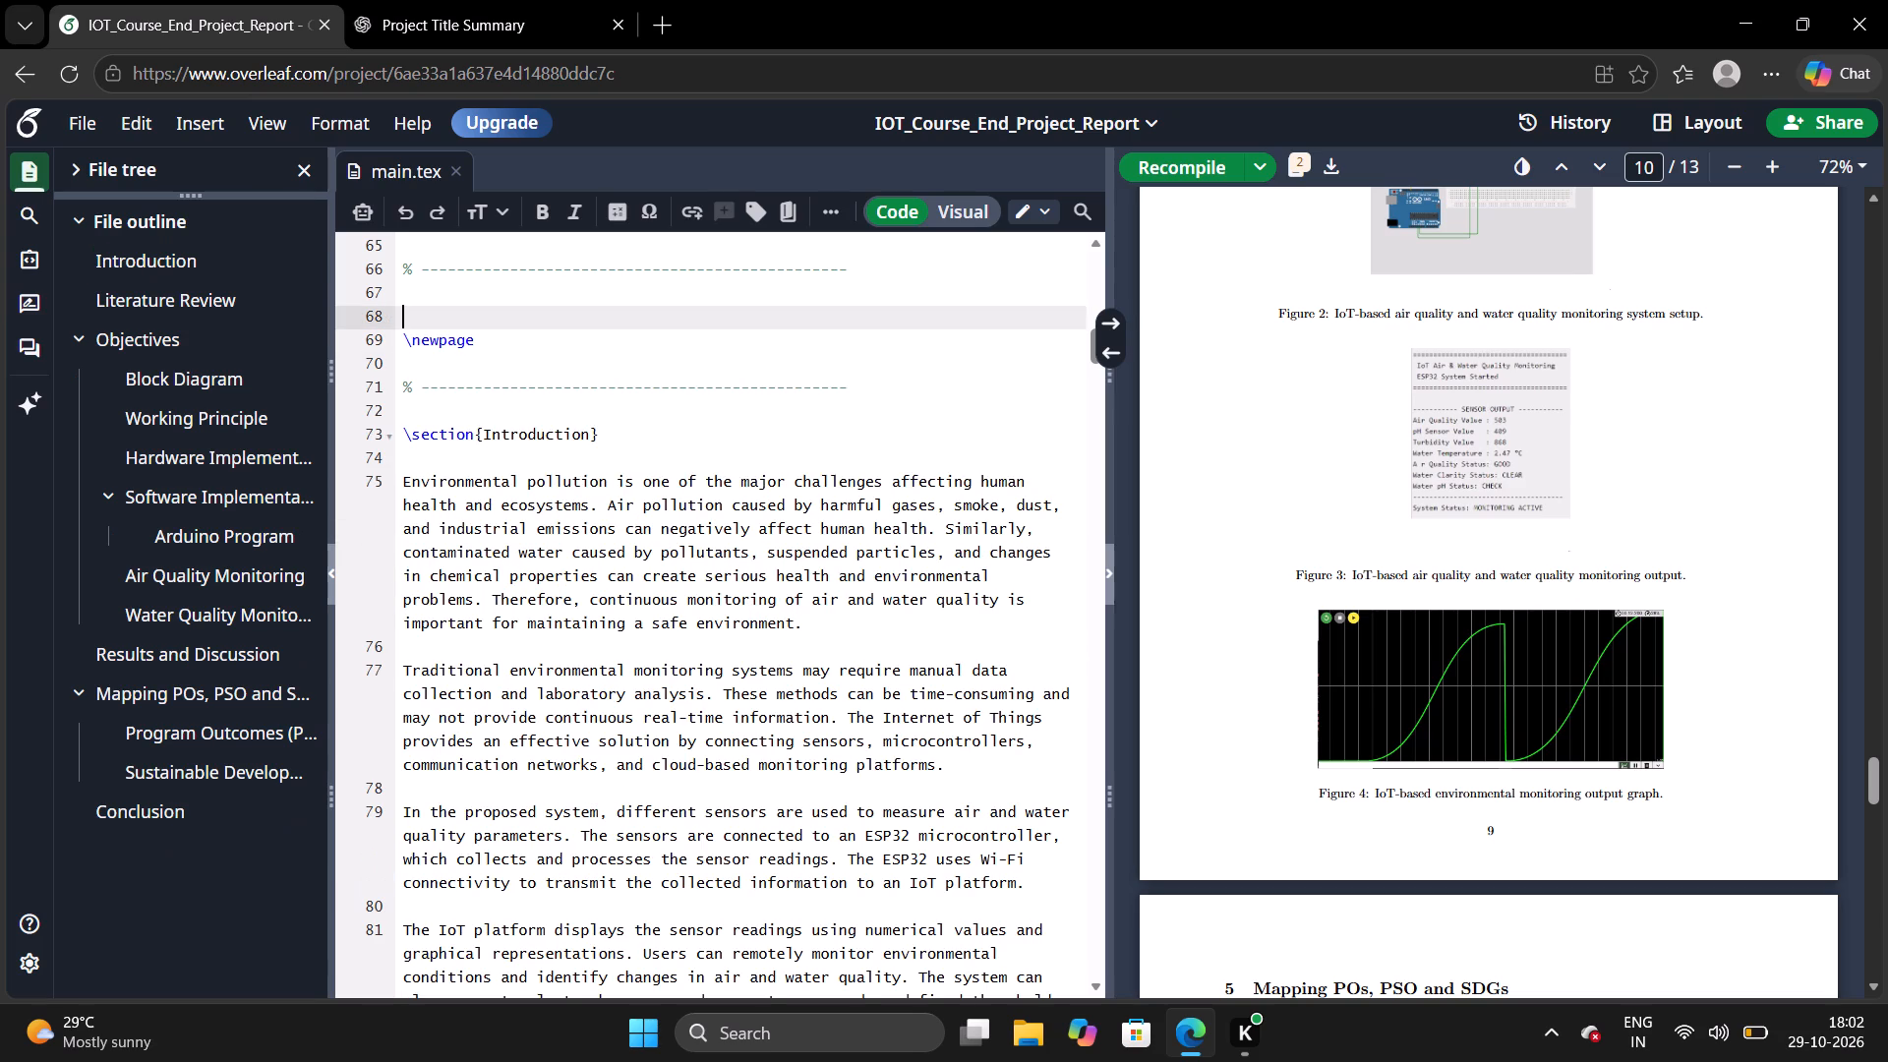
key(ctrl+v)
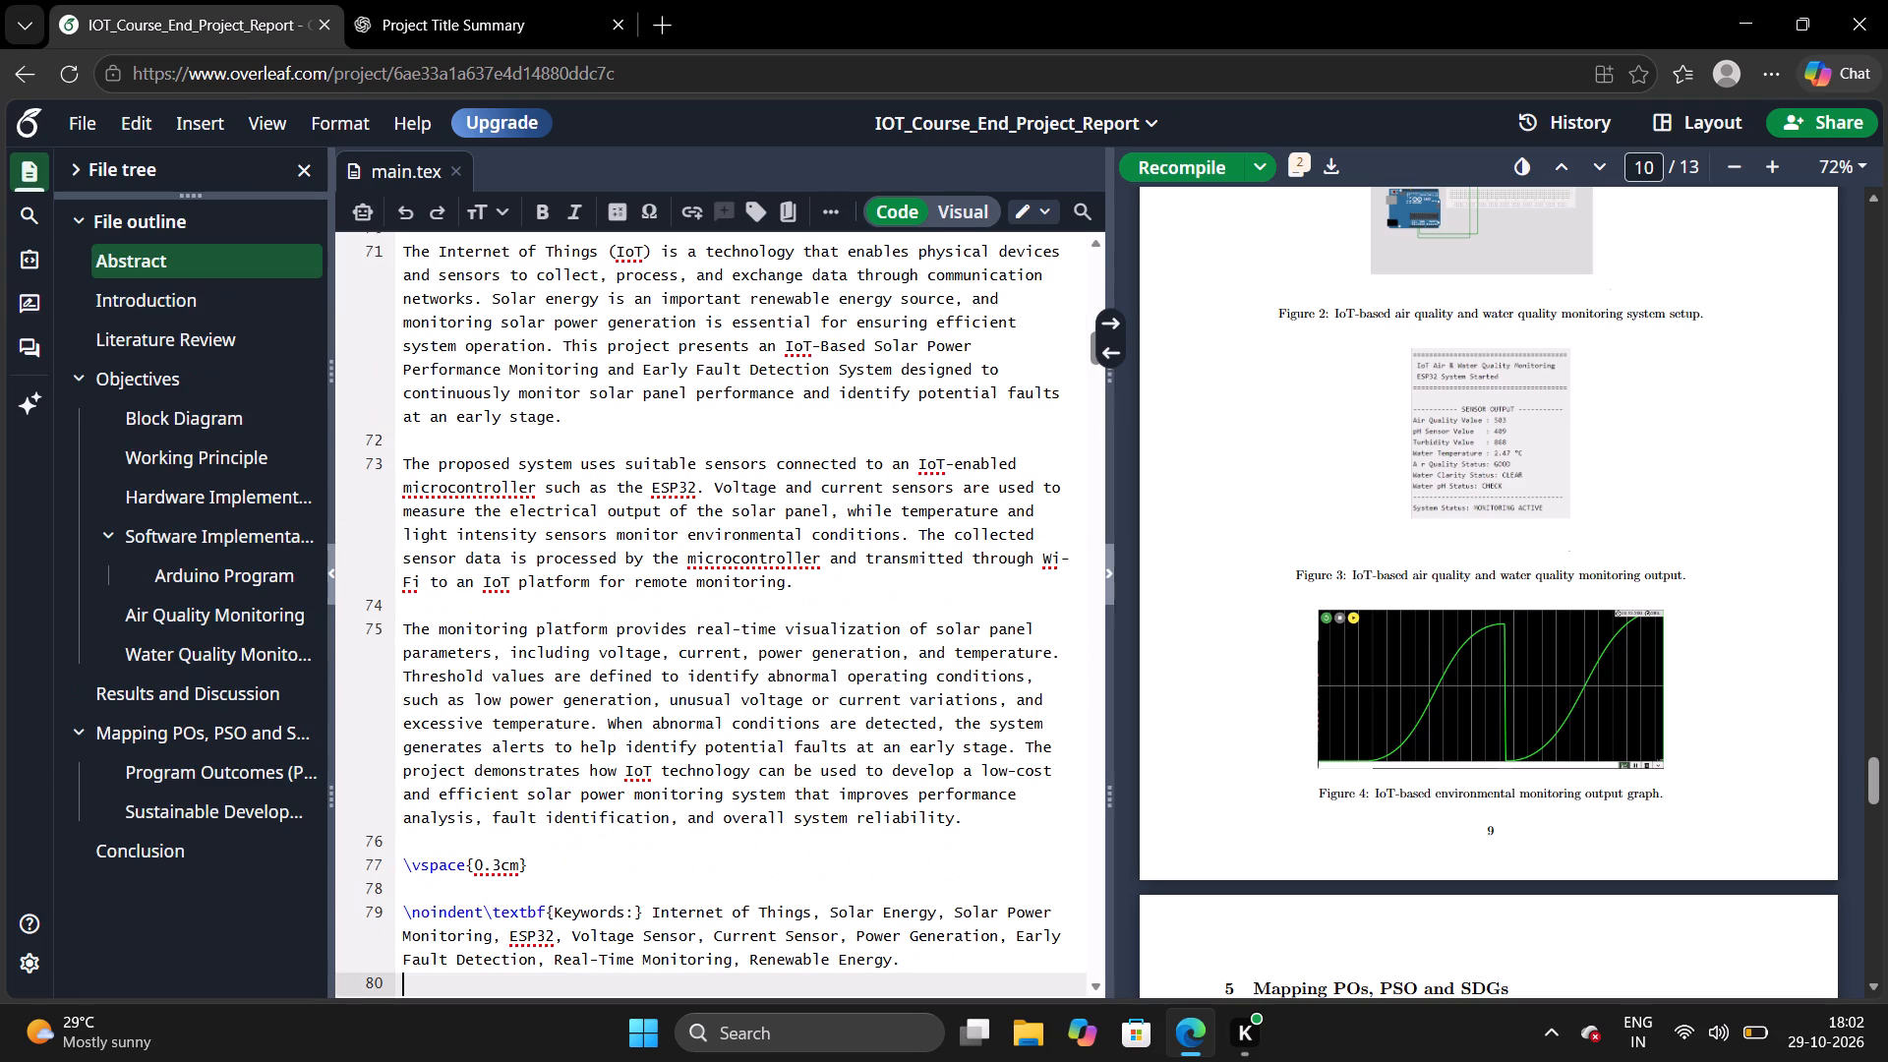
Delete the \vspace{0.3cm} line above the abstract's Keywords, keeping the full stop that ends the preceding paragraph.
scroll(937, 832, down, 1)
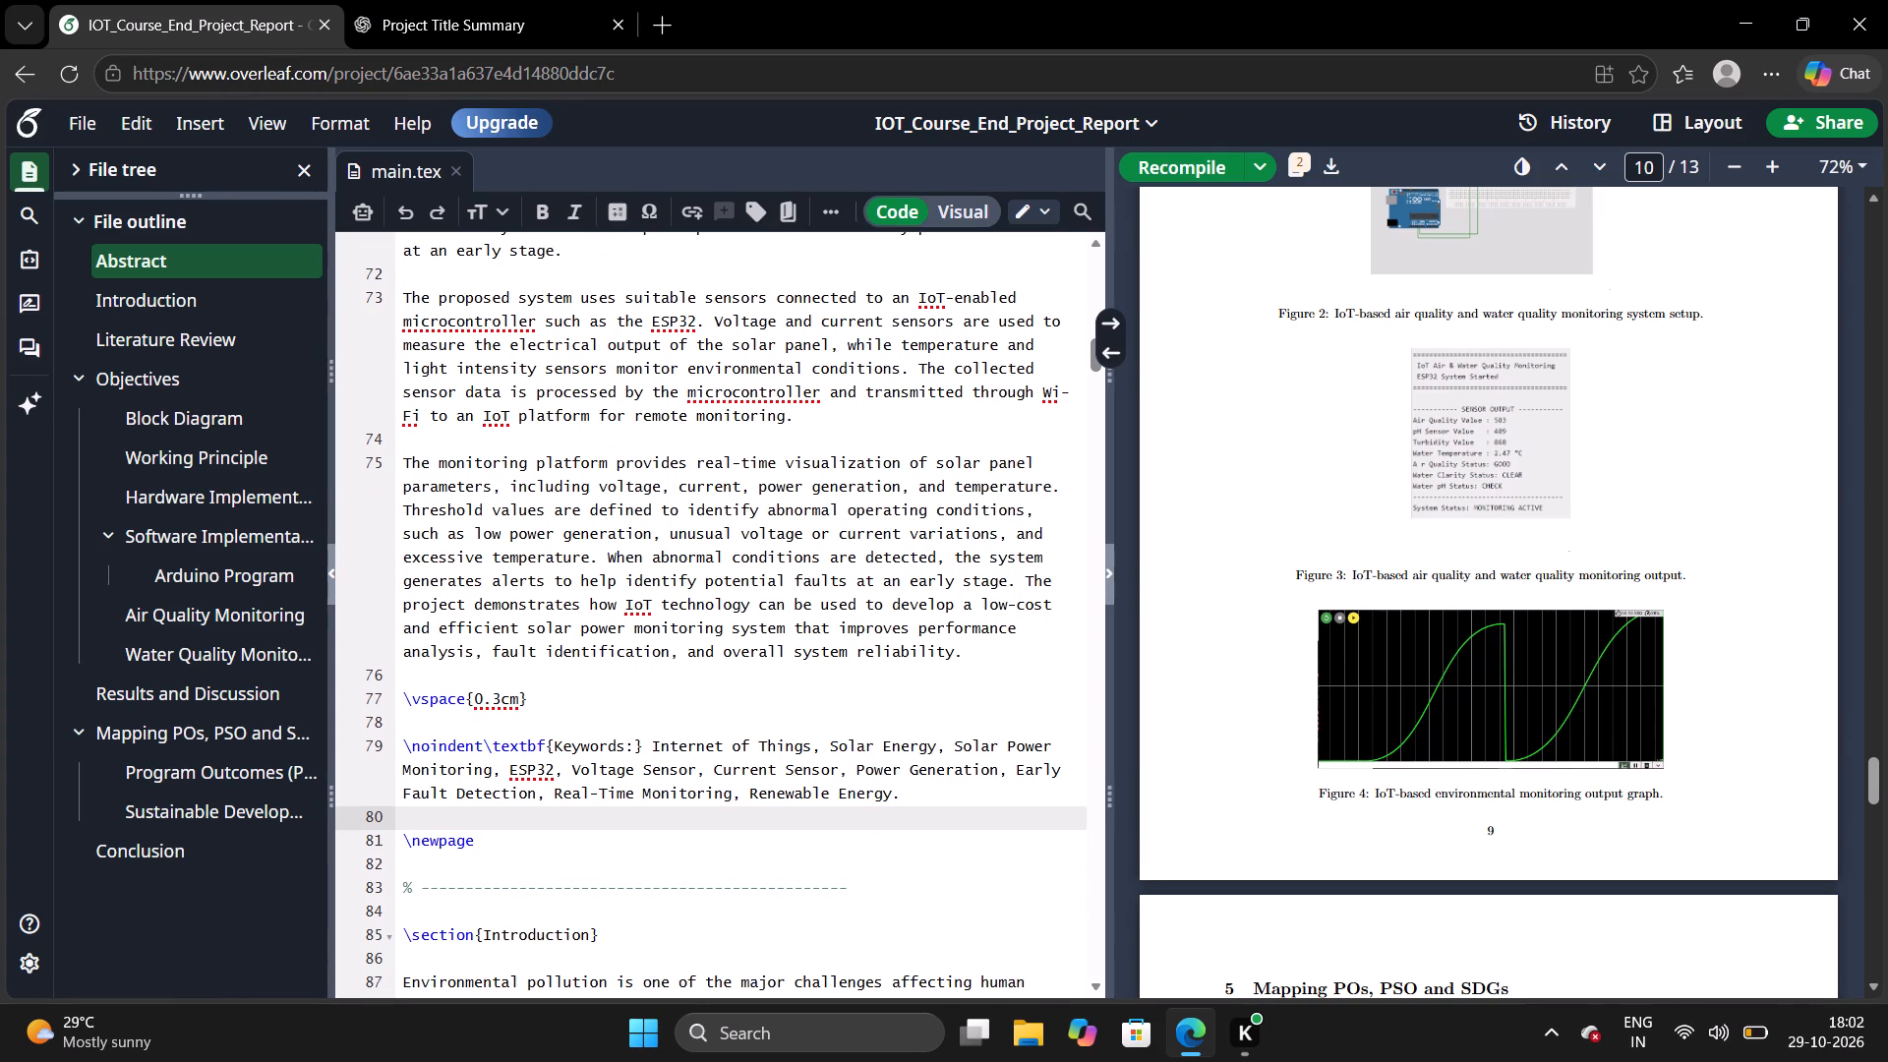
click(576, 697)
key(BackSpace)
key(BackSpace)
key(BackSpace)
key(BackSpace)
key(BackSpace)
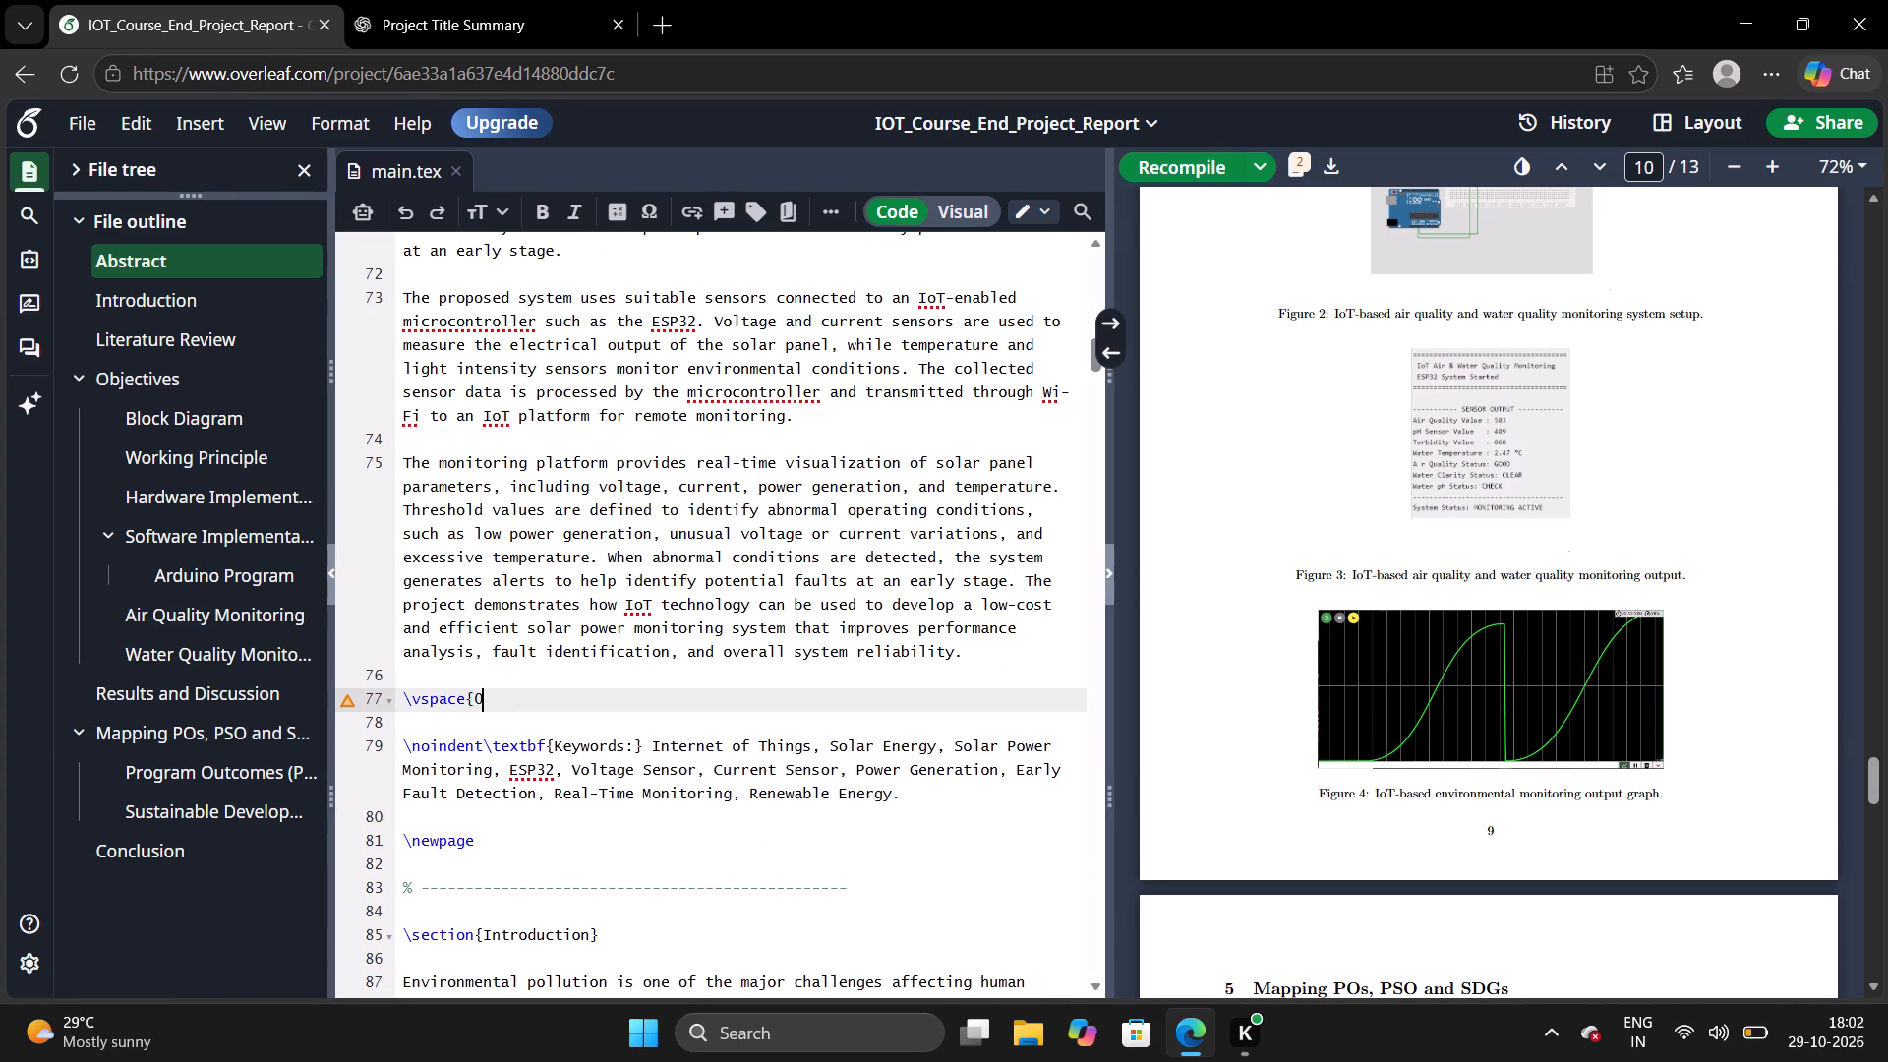
key(BackSpace)
key(BackSpace)
key(BackSpace)
key(BackSpace)
key(BackSpace)
key(BackSpace)
key(BackSpace)
key(BackSpace)
key(BackSpace)
key(BackSpace)
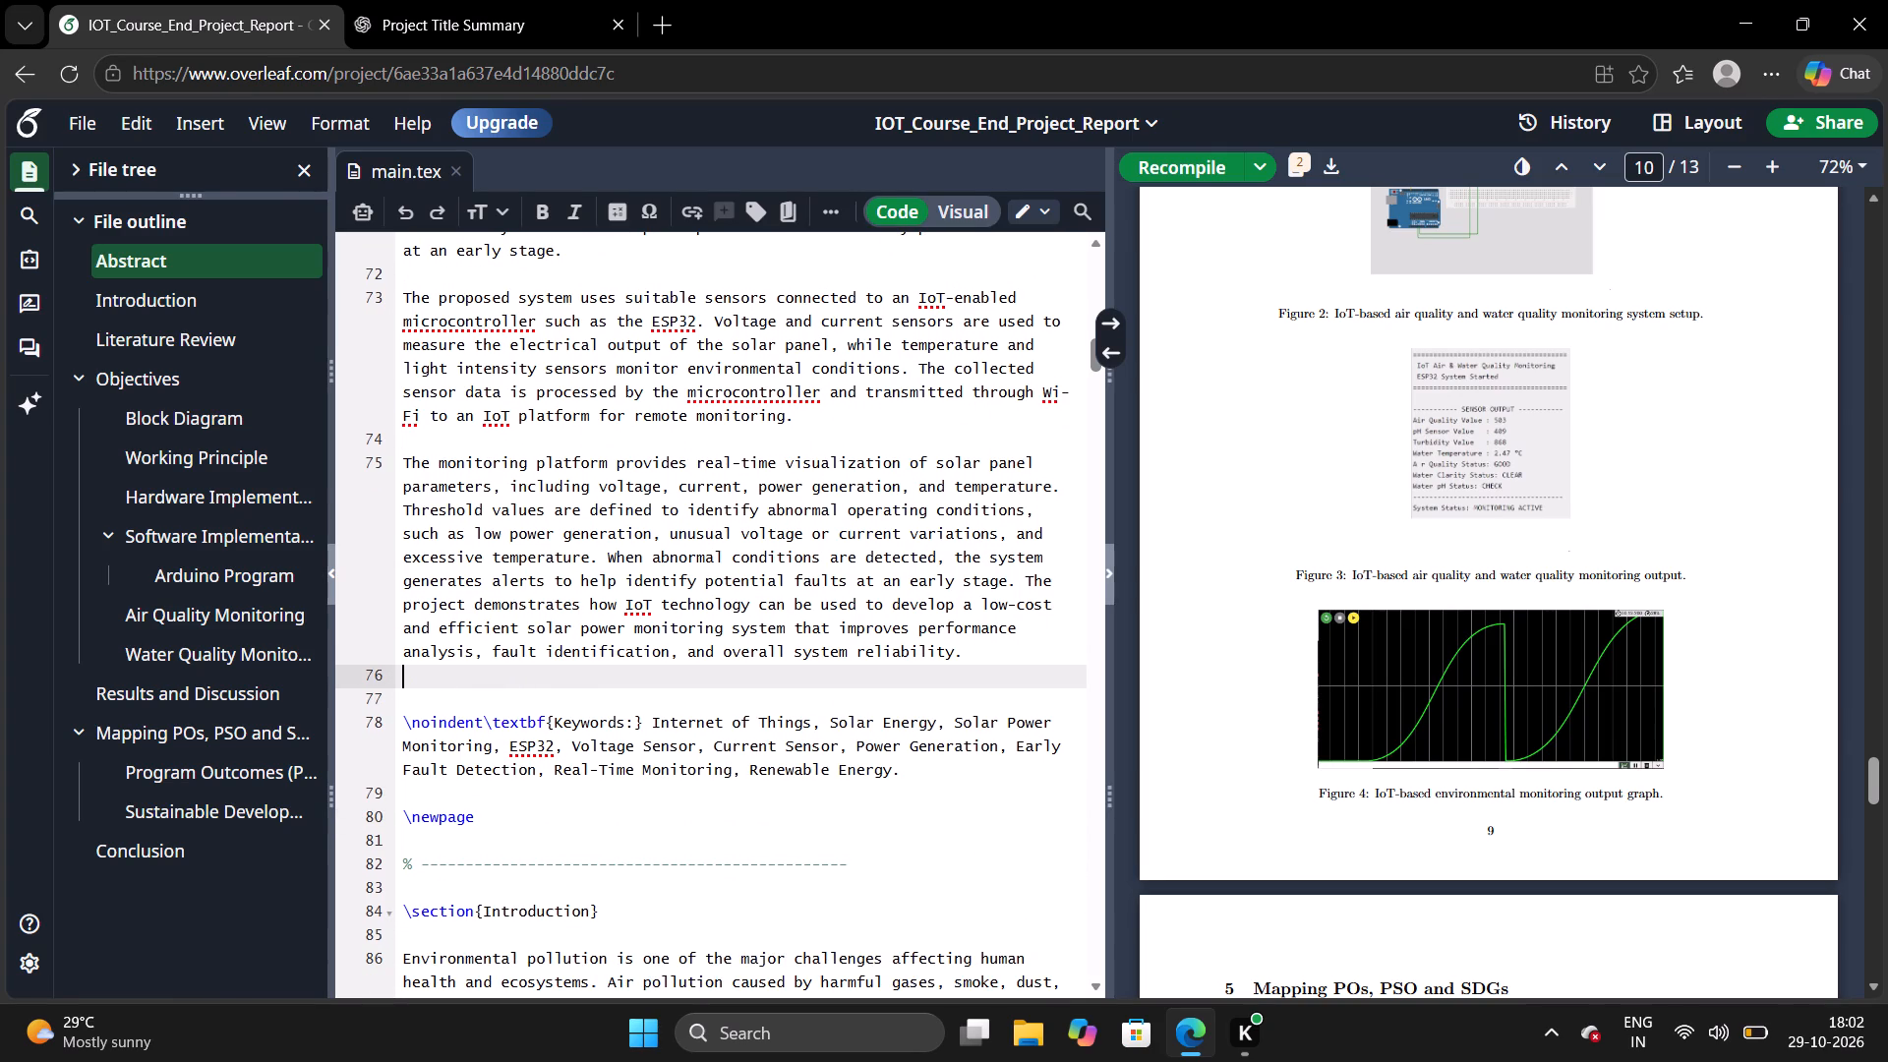
key(BackSpace)
key(BackSpace)
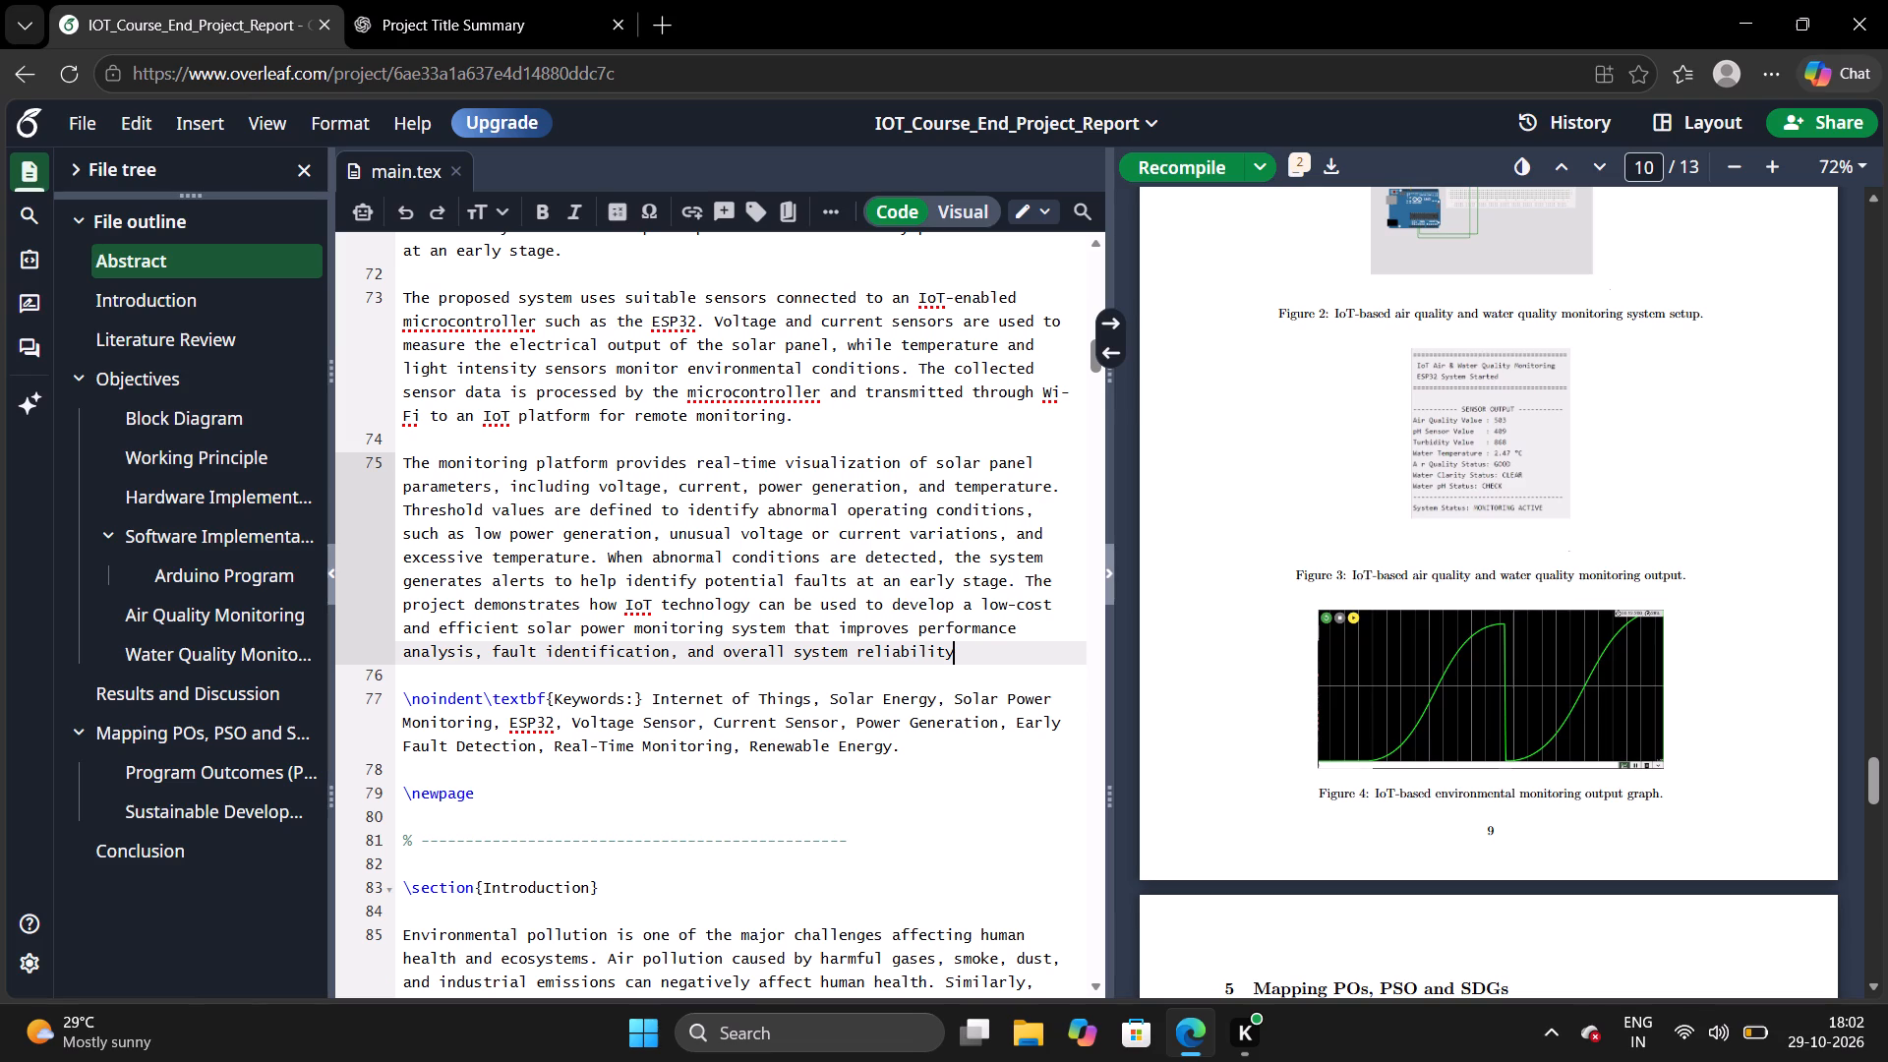
key(ctrl+z)
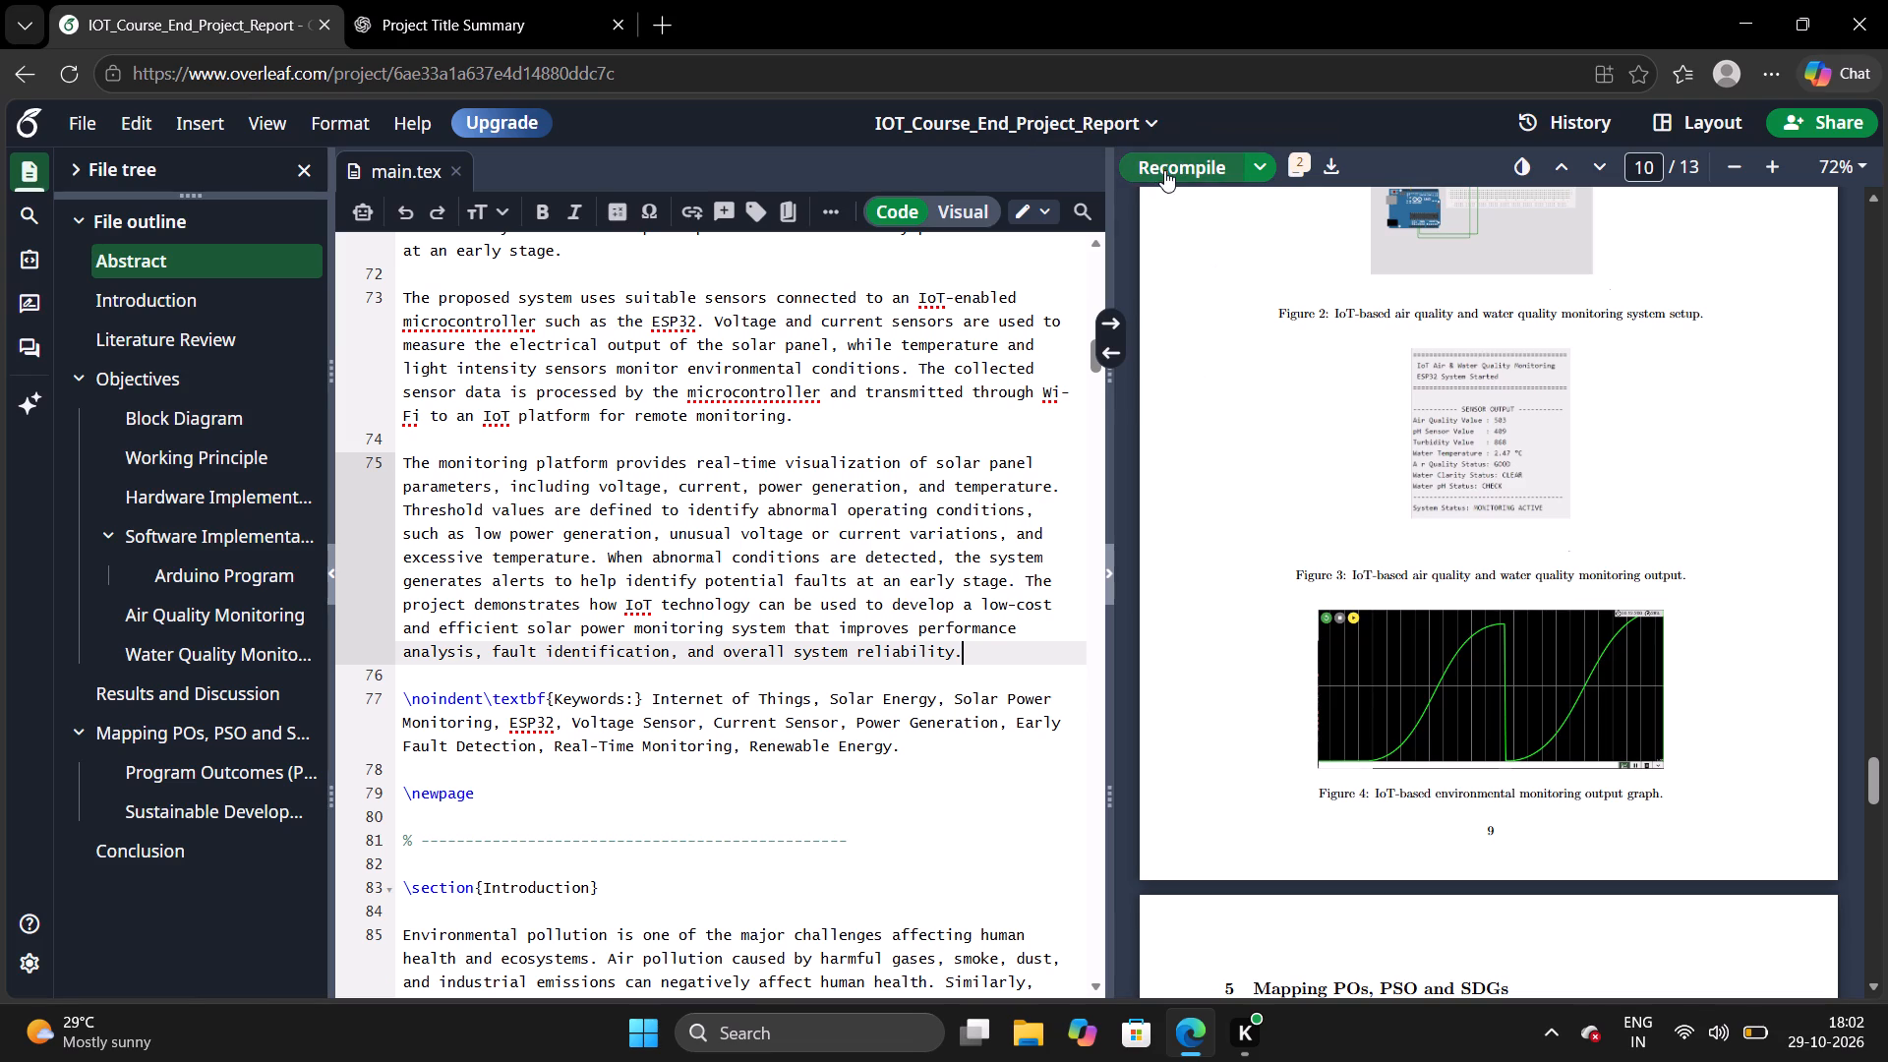
Recompile the report and check the rewritten Abstract page in the PDF preview.
click(1164, 170)
scroll(1259, 258, up, 14)
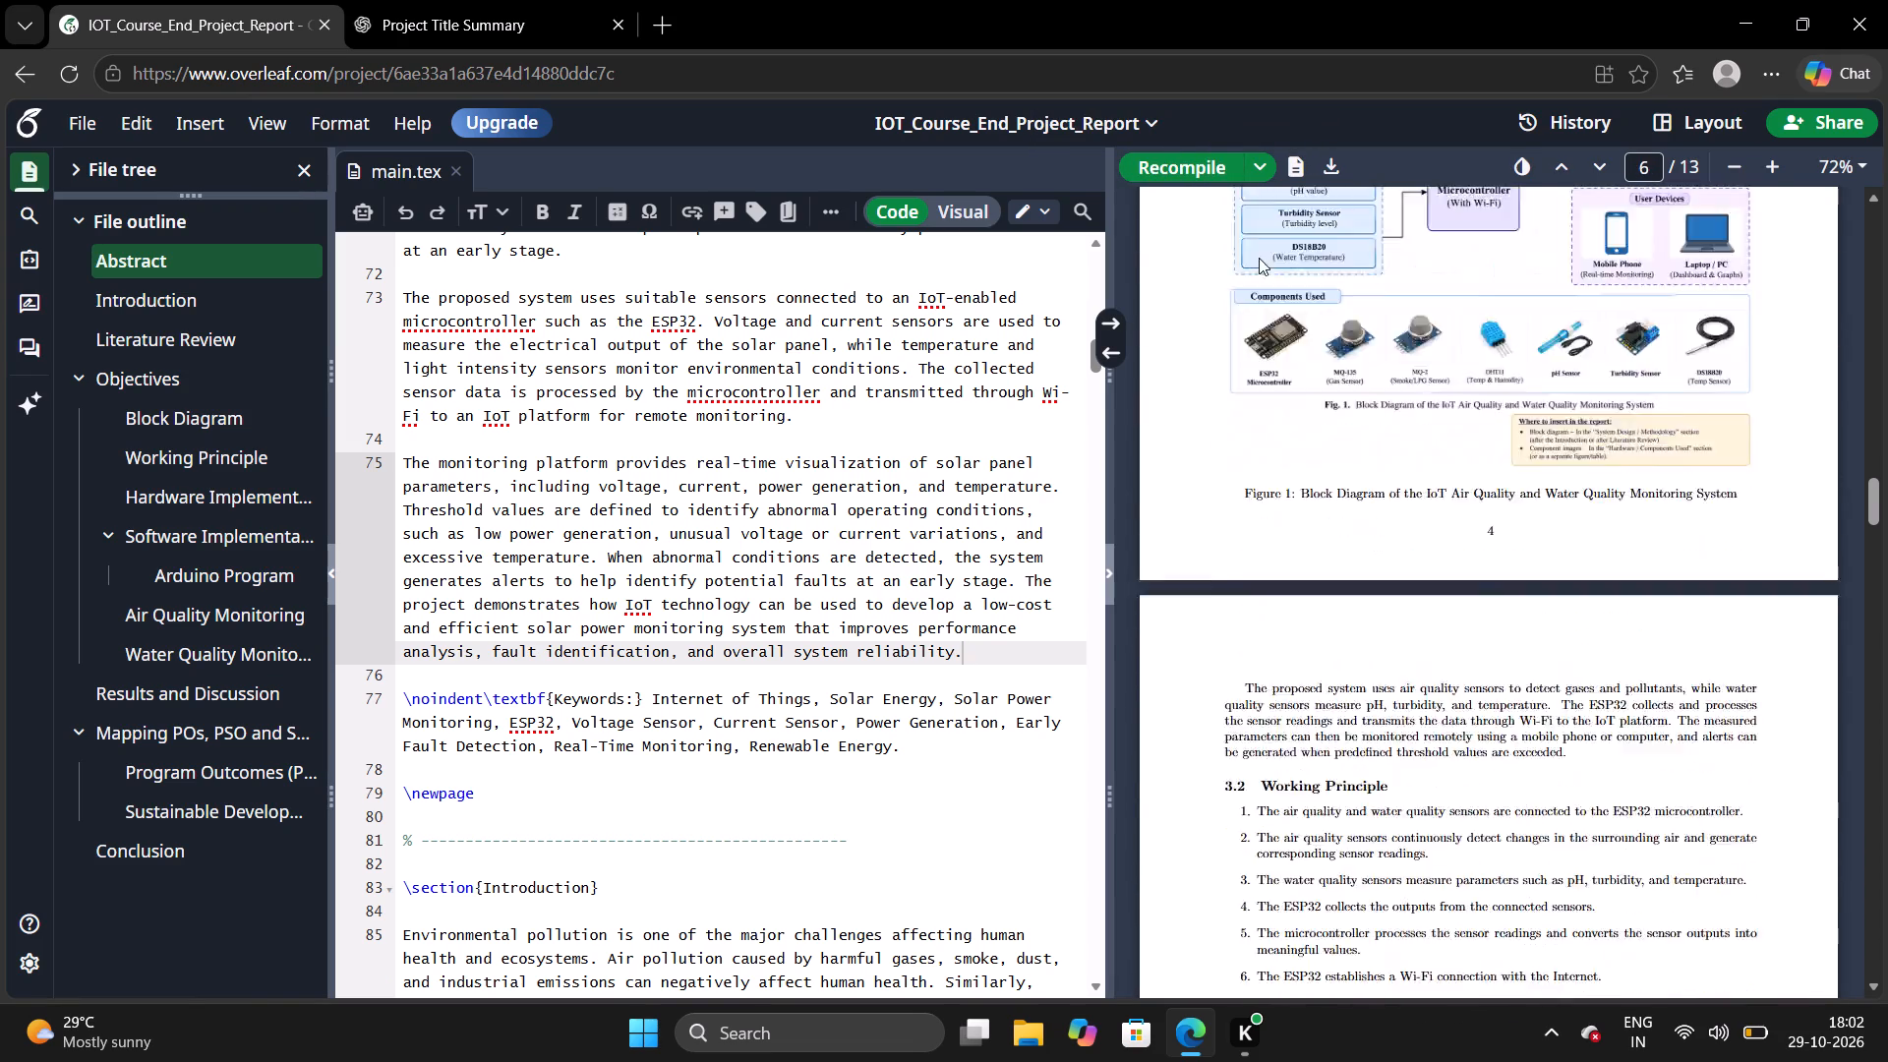
scroll(1259, 258, up, 6)
scroll(1259, 258, down, 4)
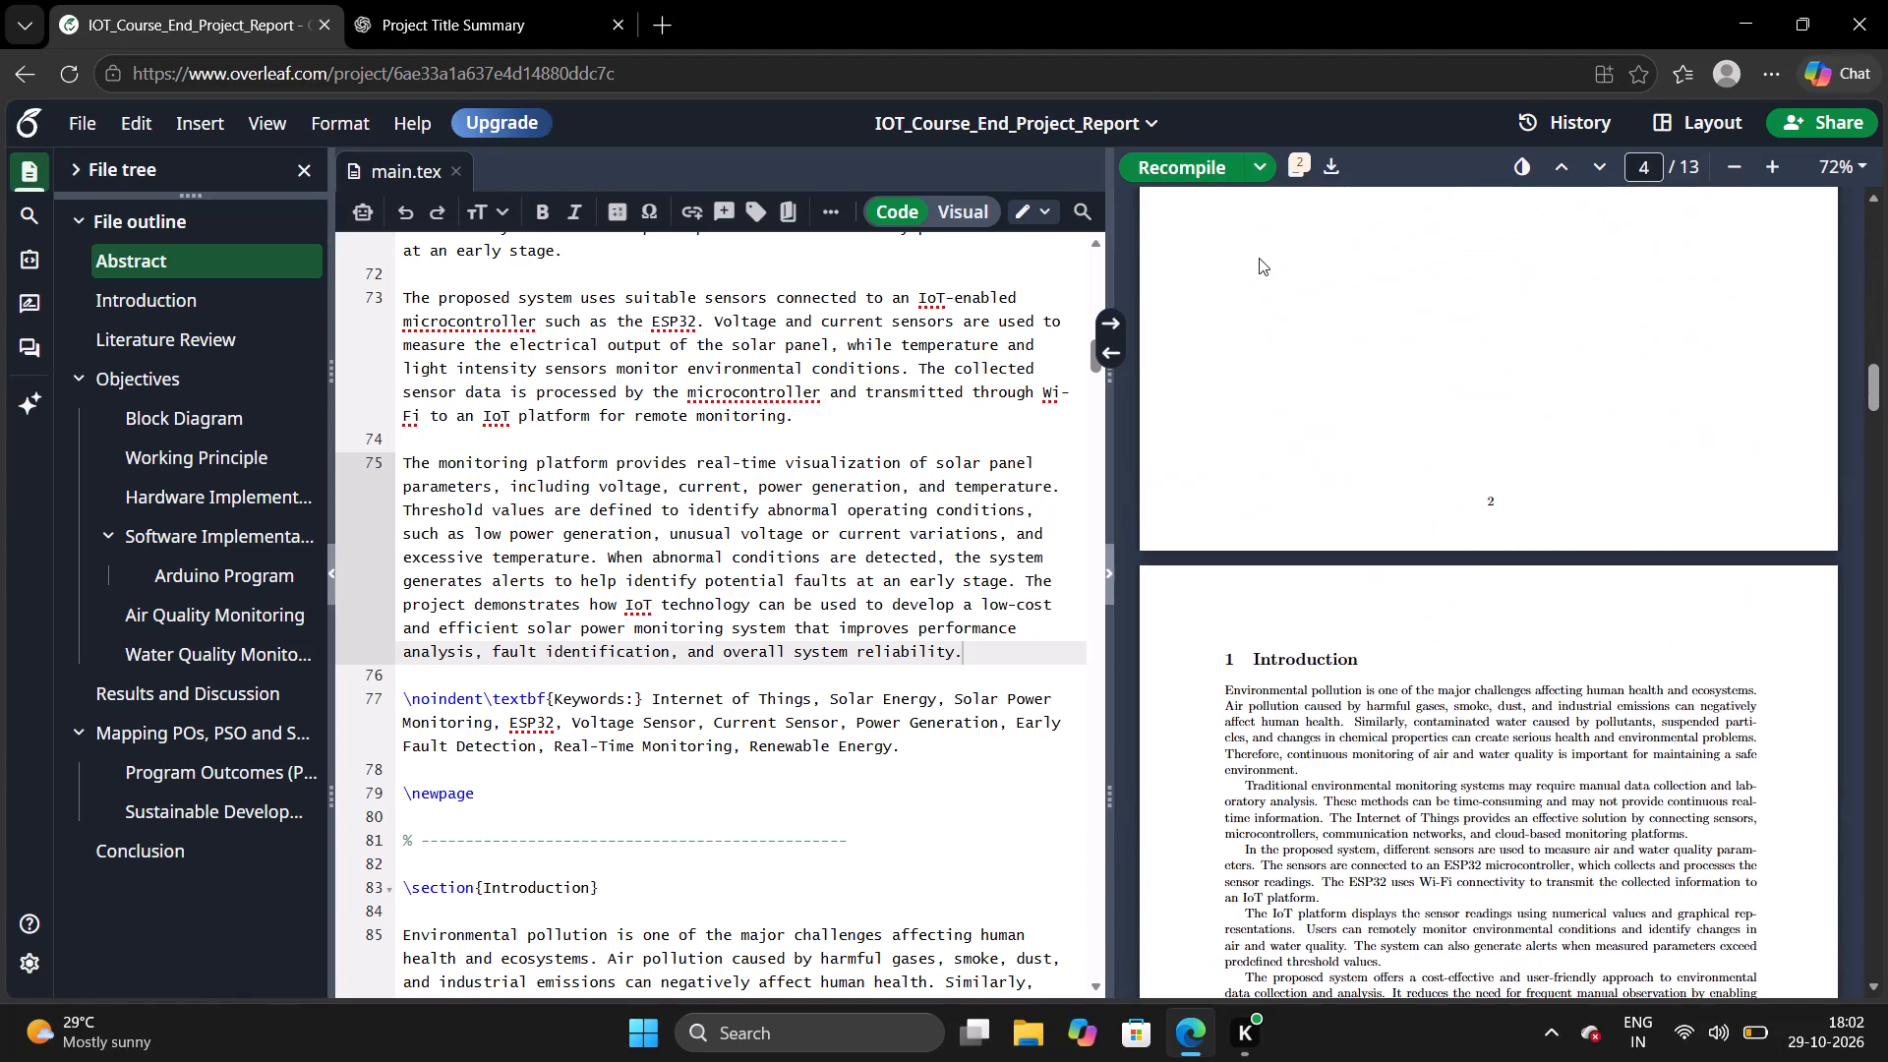
scroll(1259, 258, down, 3)
scroll(1259, 258, up, 1)
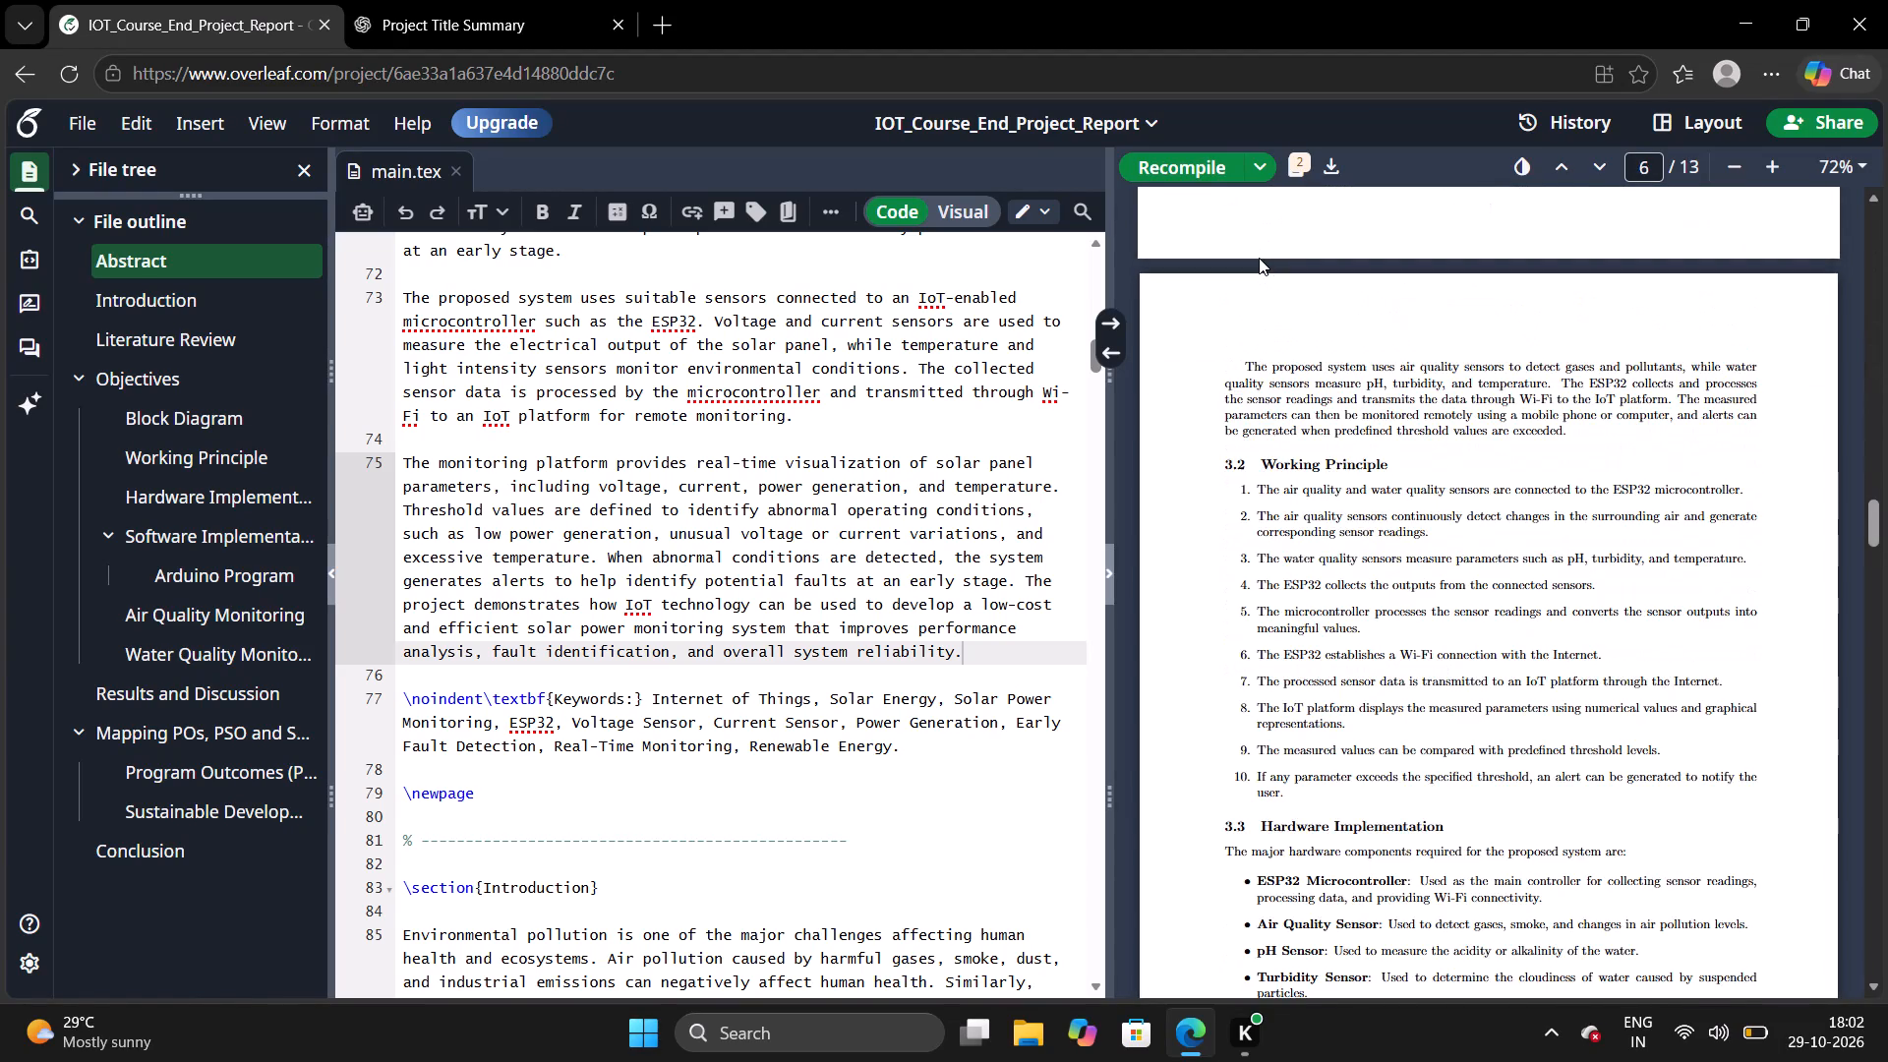
scroll(1266, 343, down, 1)
scroll(1266, 343, up, 8)
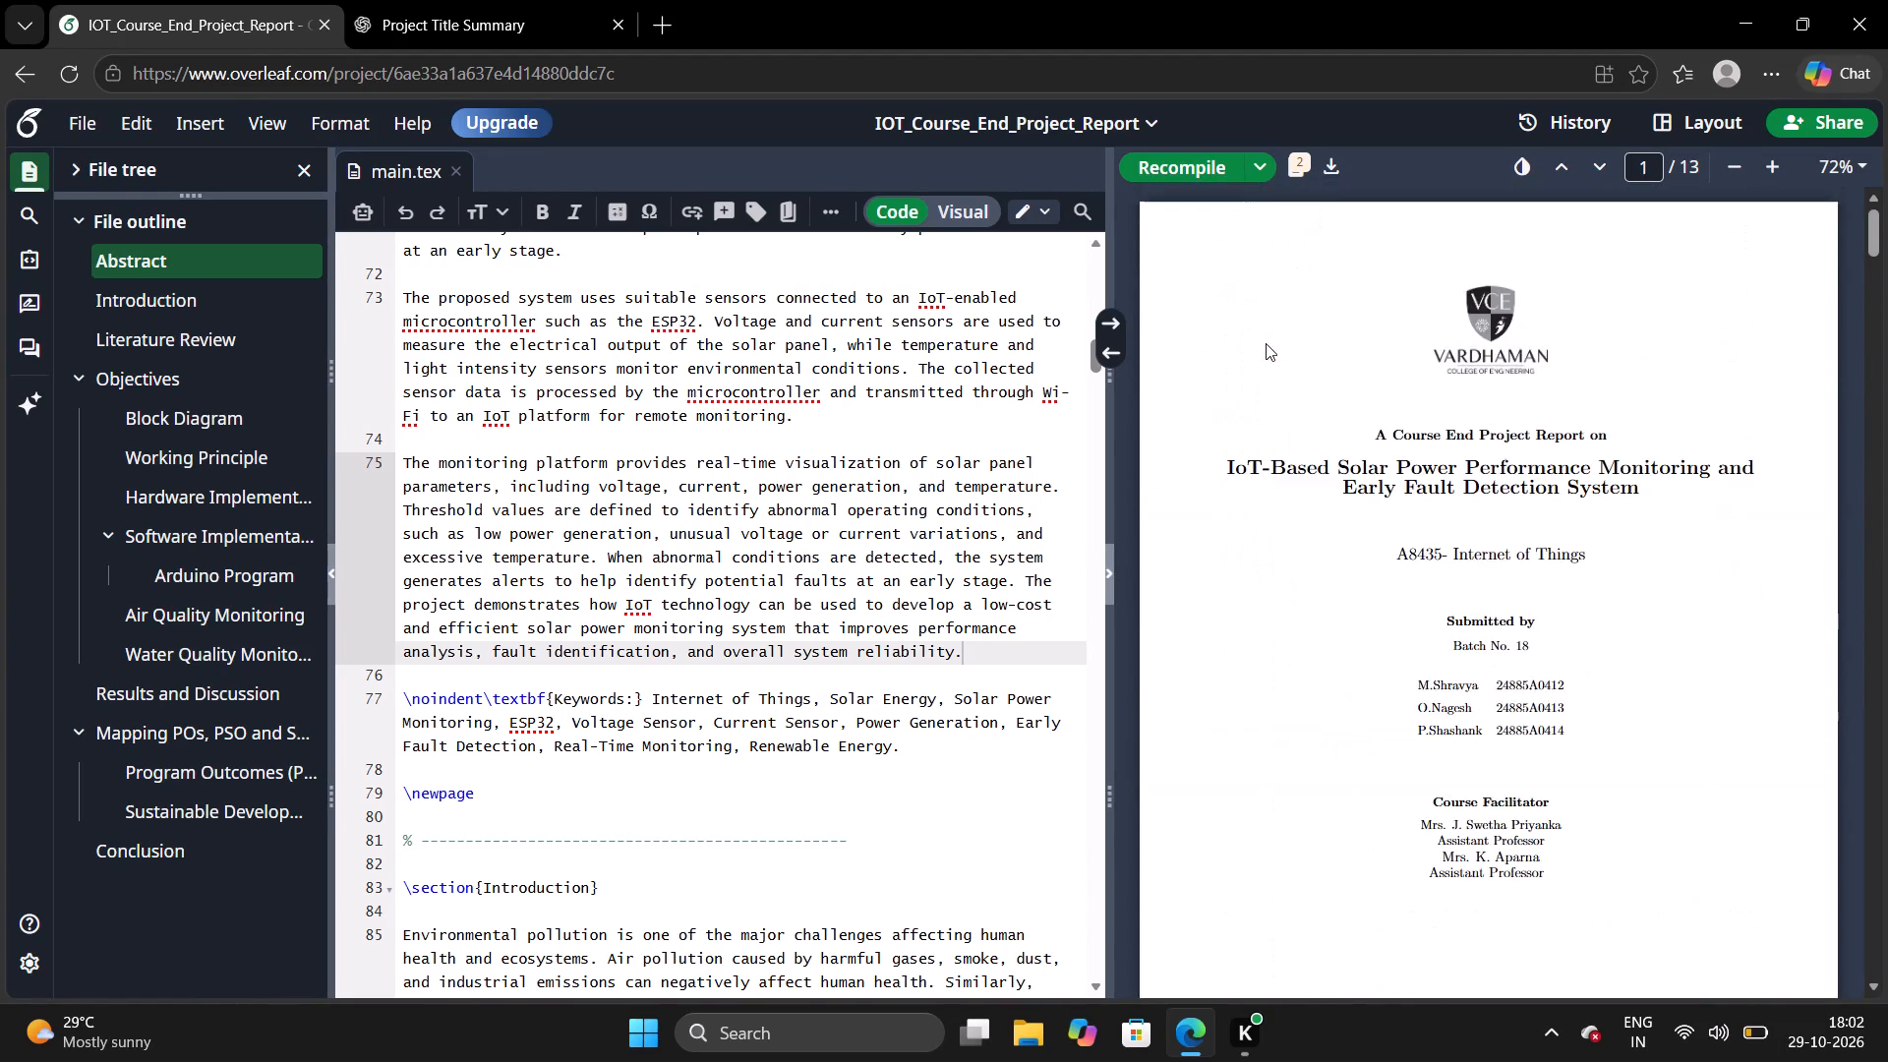
scroll(1266, 343, down, 4)
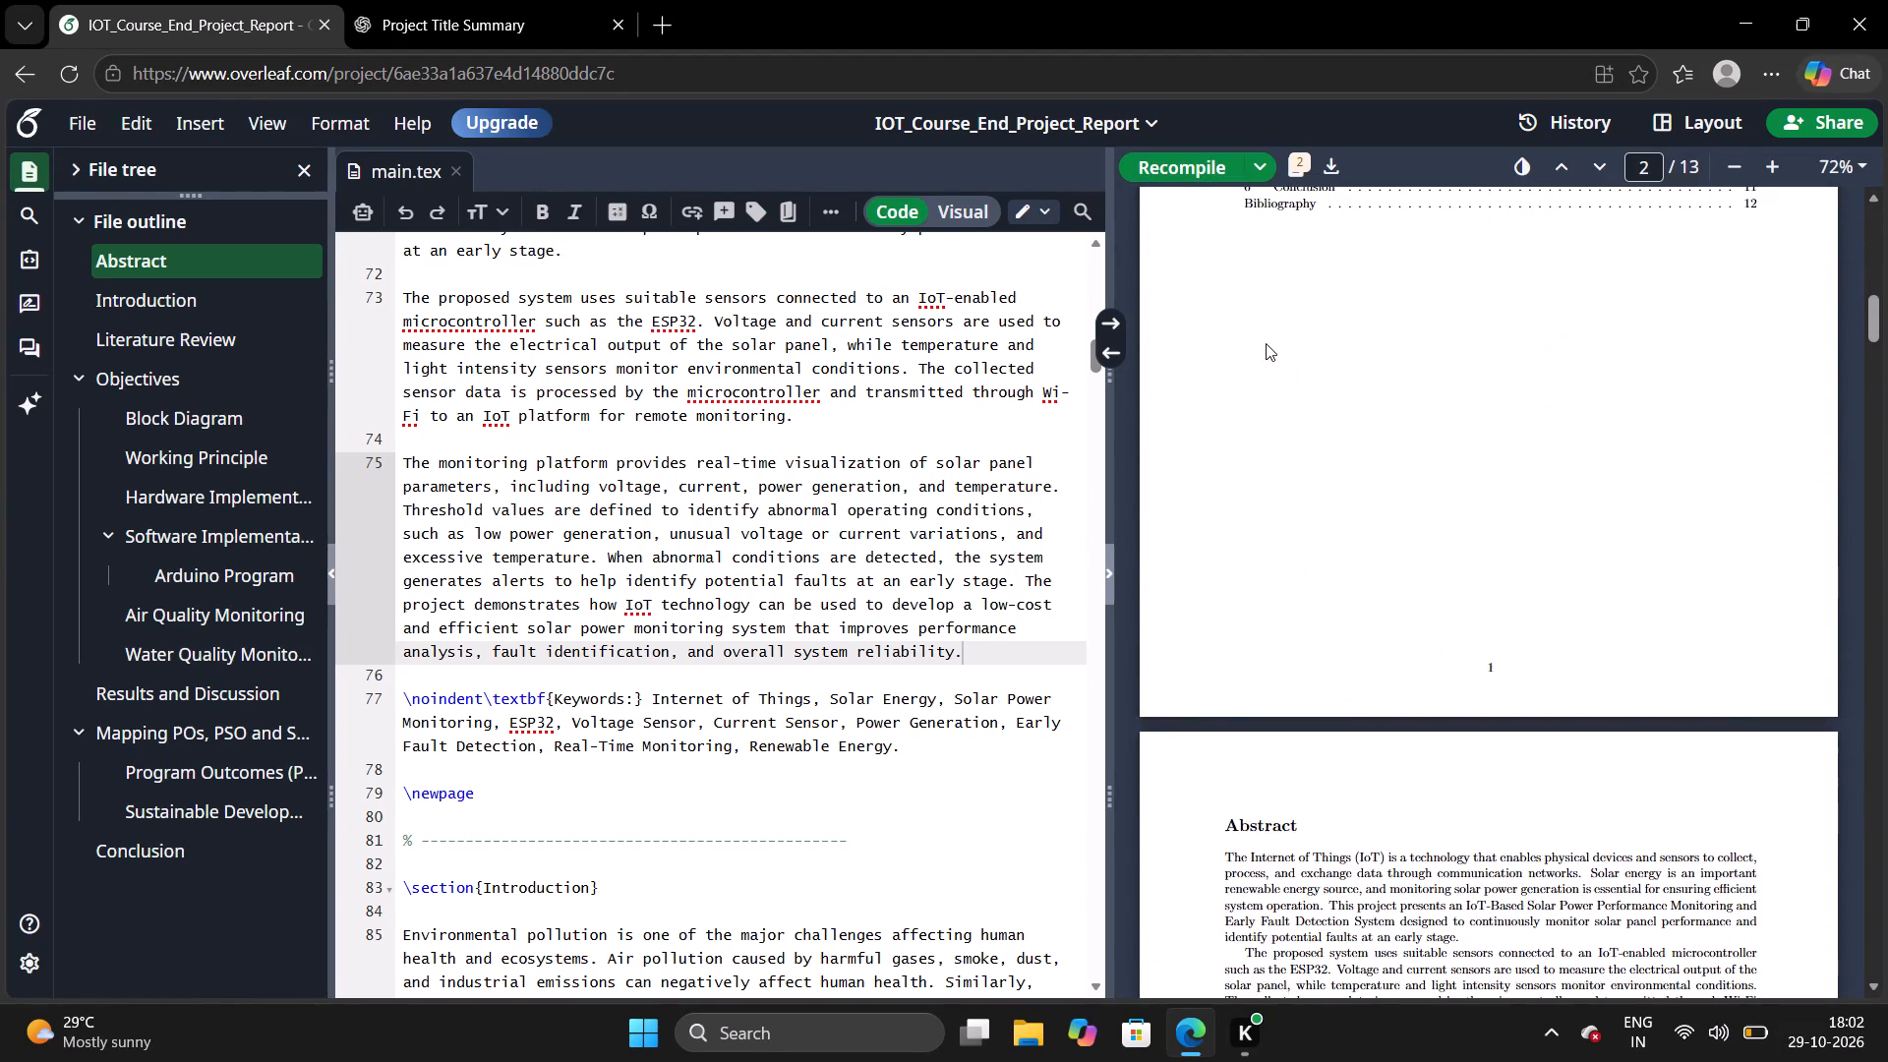
scroll(1266, 343, down, 3)
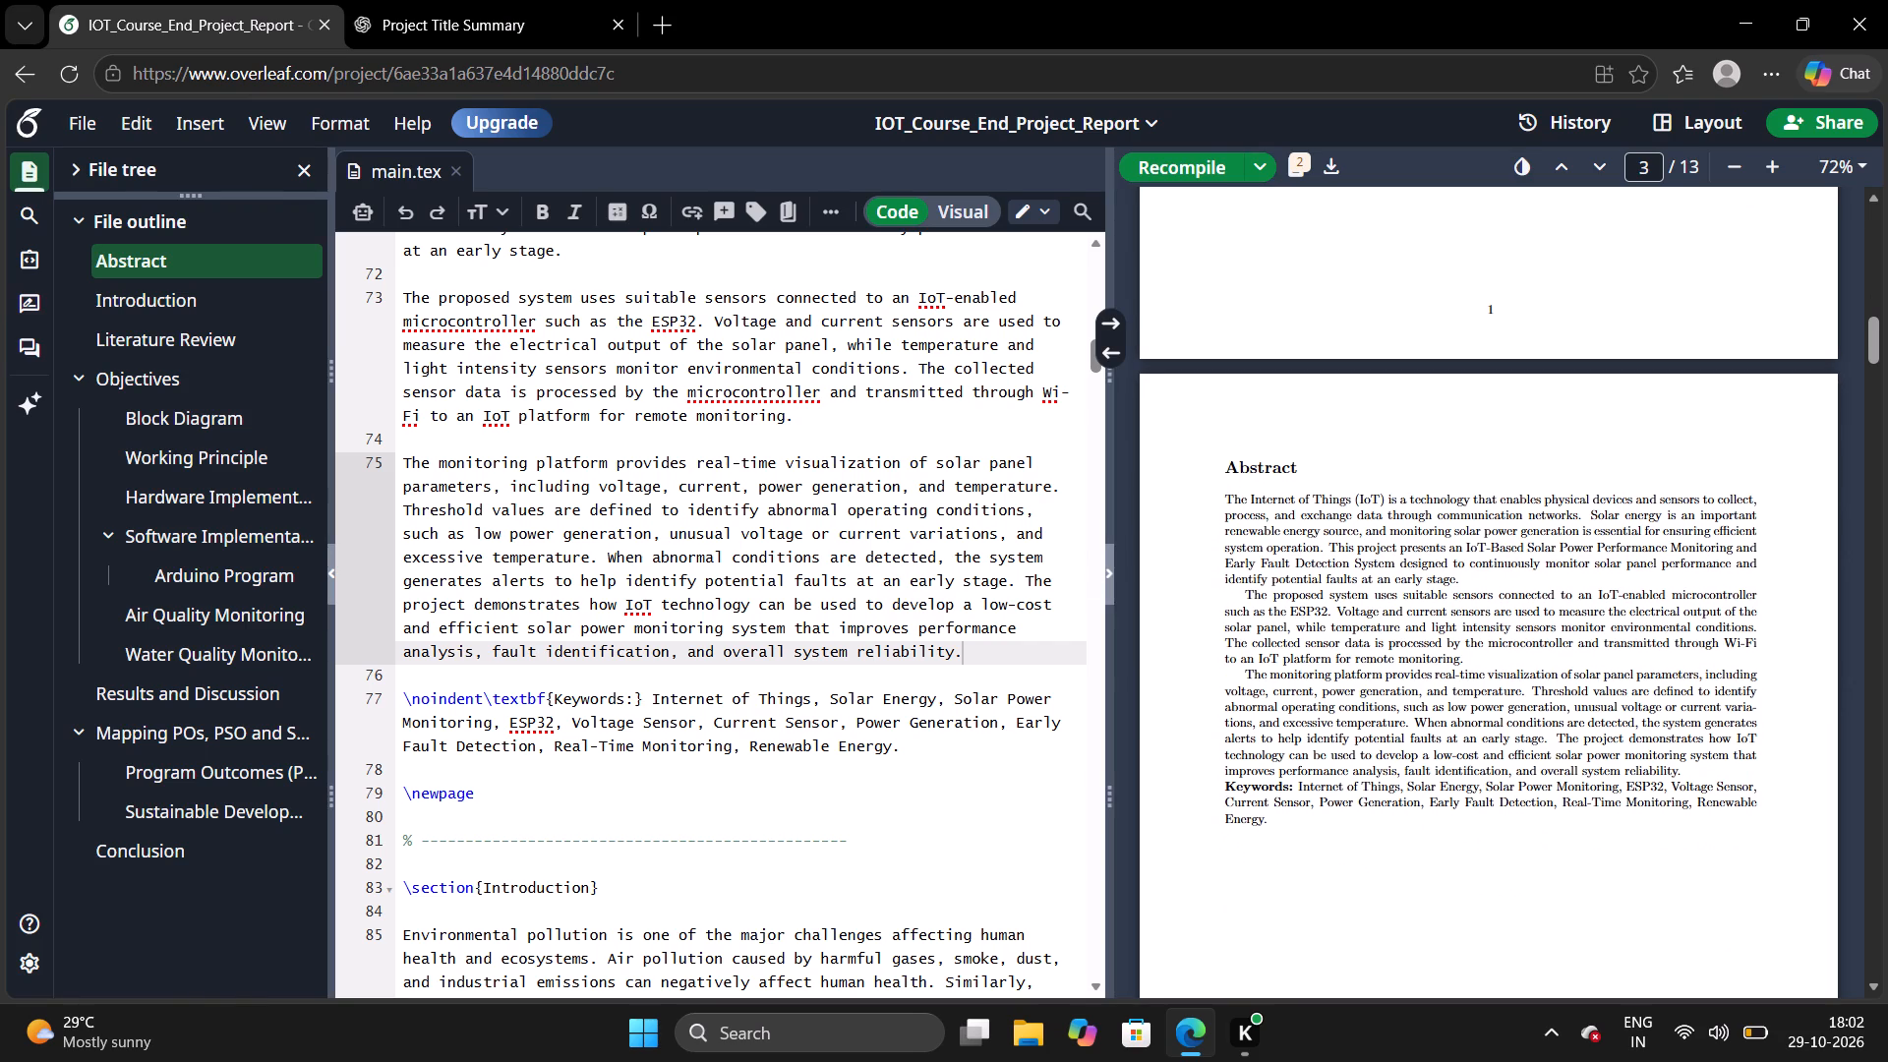
Remove the blank lines between the abstract's three body paragraphs and recompile the report.
scroll(679, 642, up, 1)
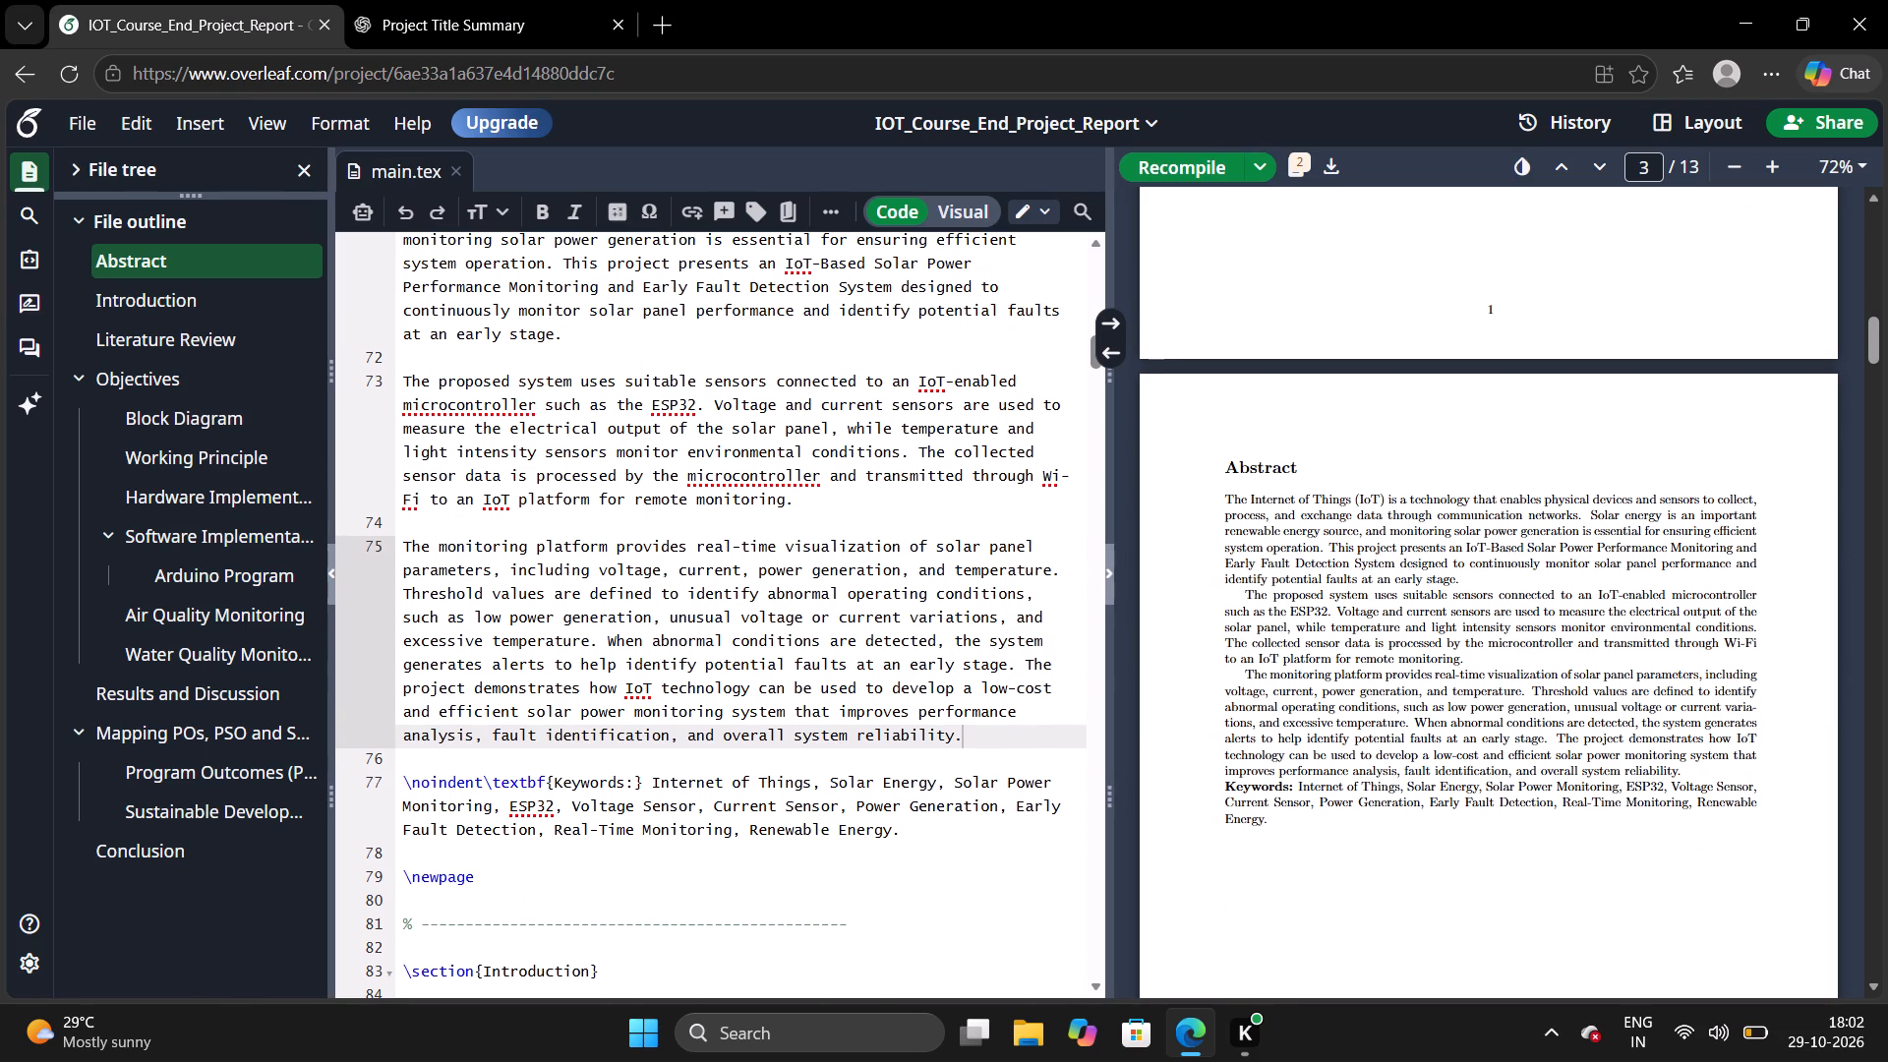
click(428, 529)
key(BackSpace)
scroll(428, 529, up, 1)
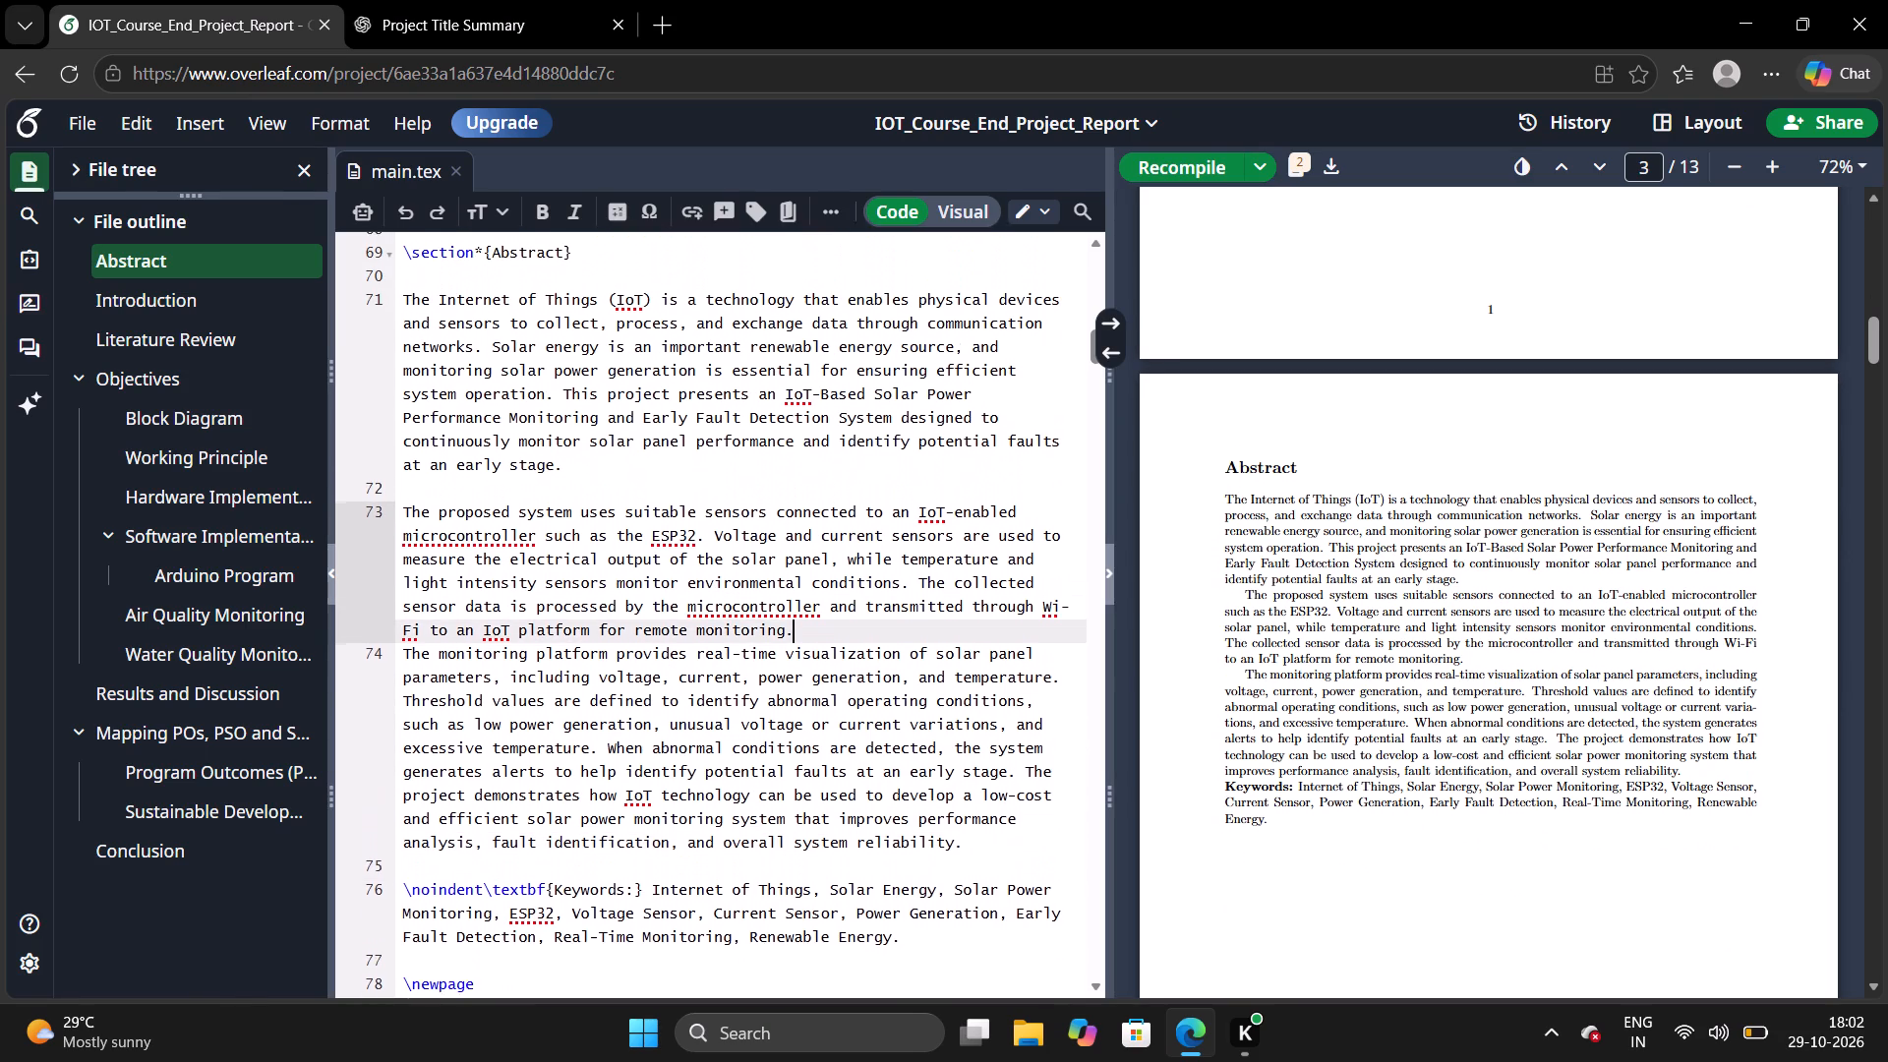
scroll(428, 529, up, 1)
click(412, 586)
key(BackSpace)
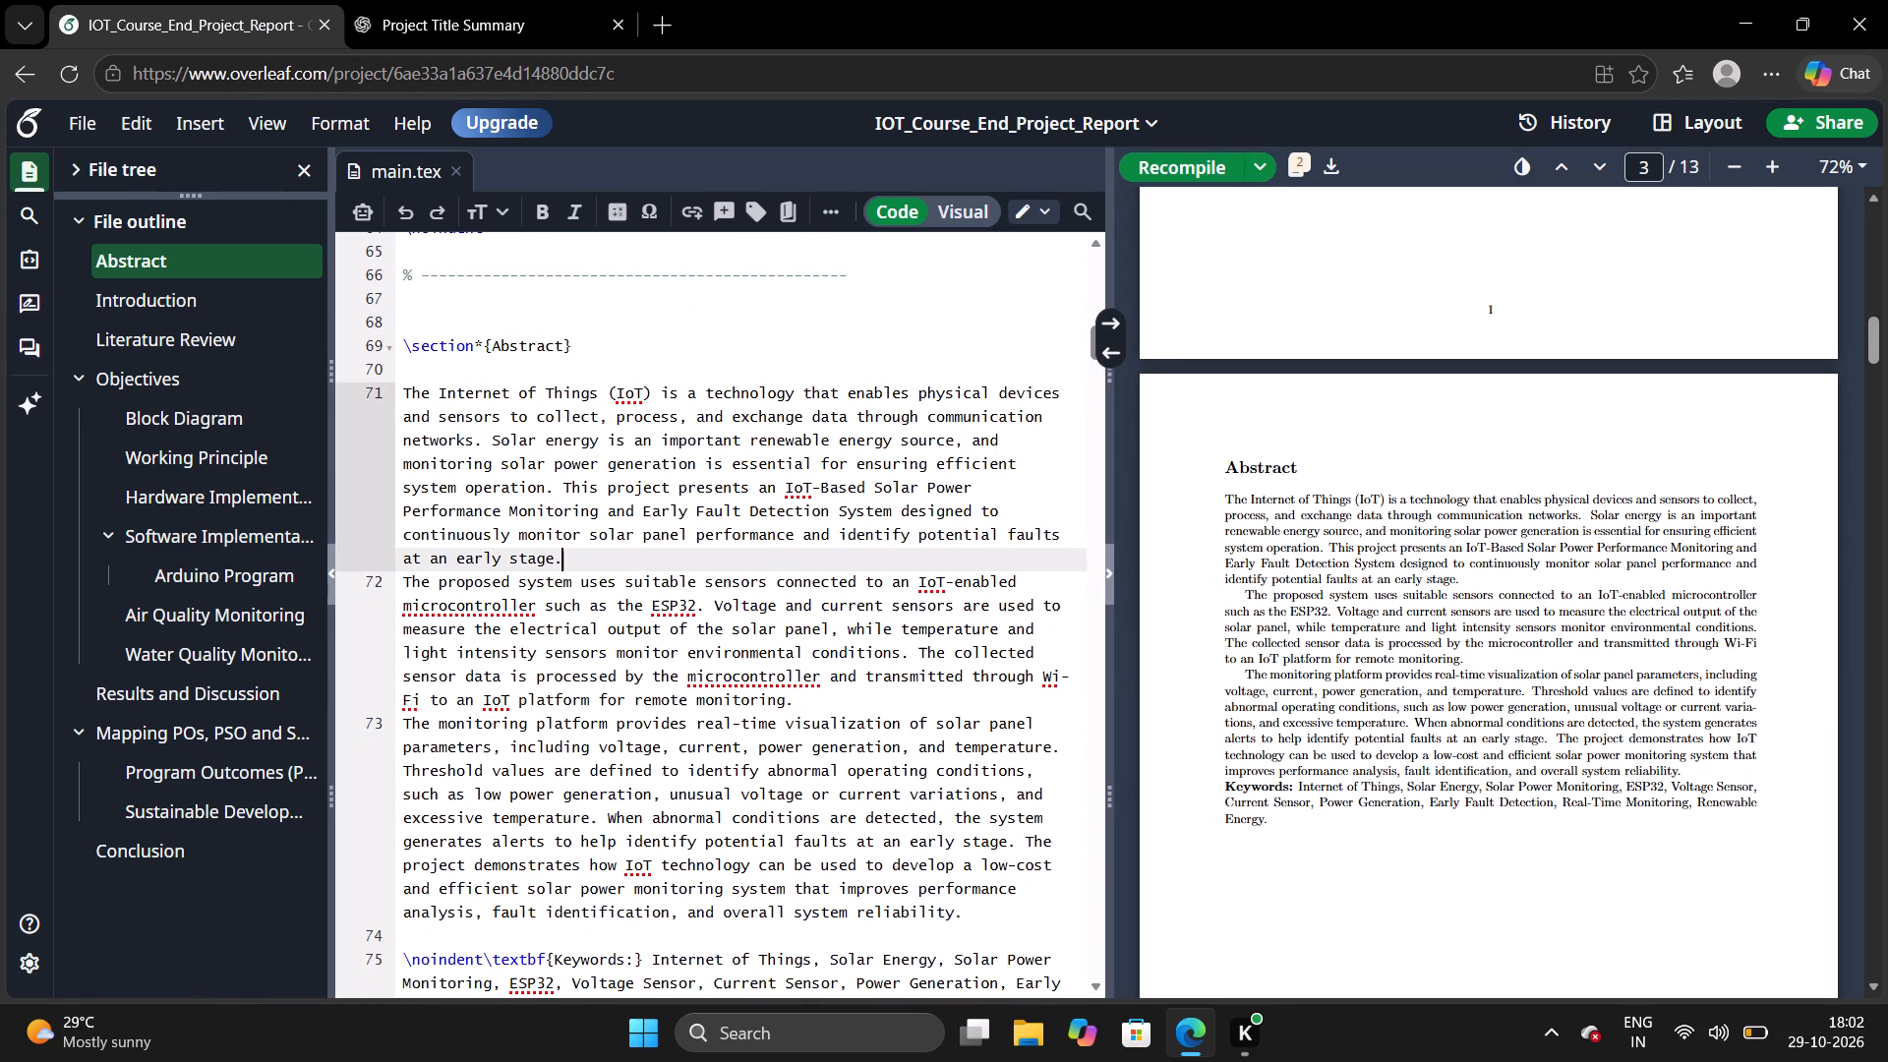
scroll(412, 586, down, 1)
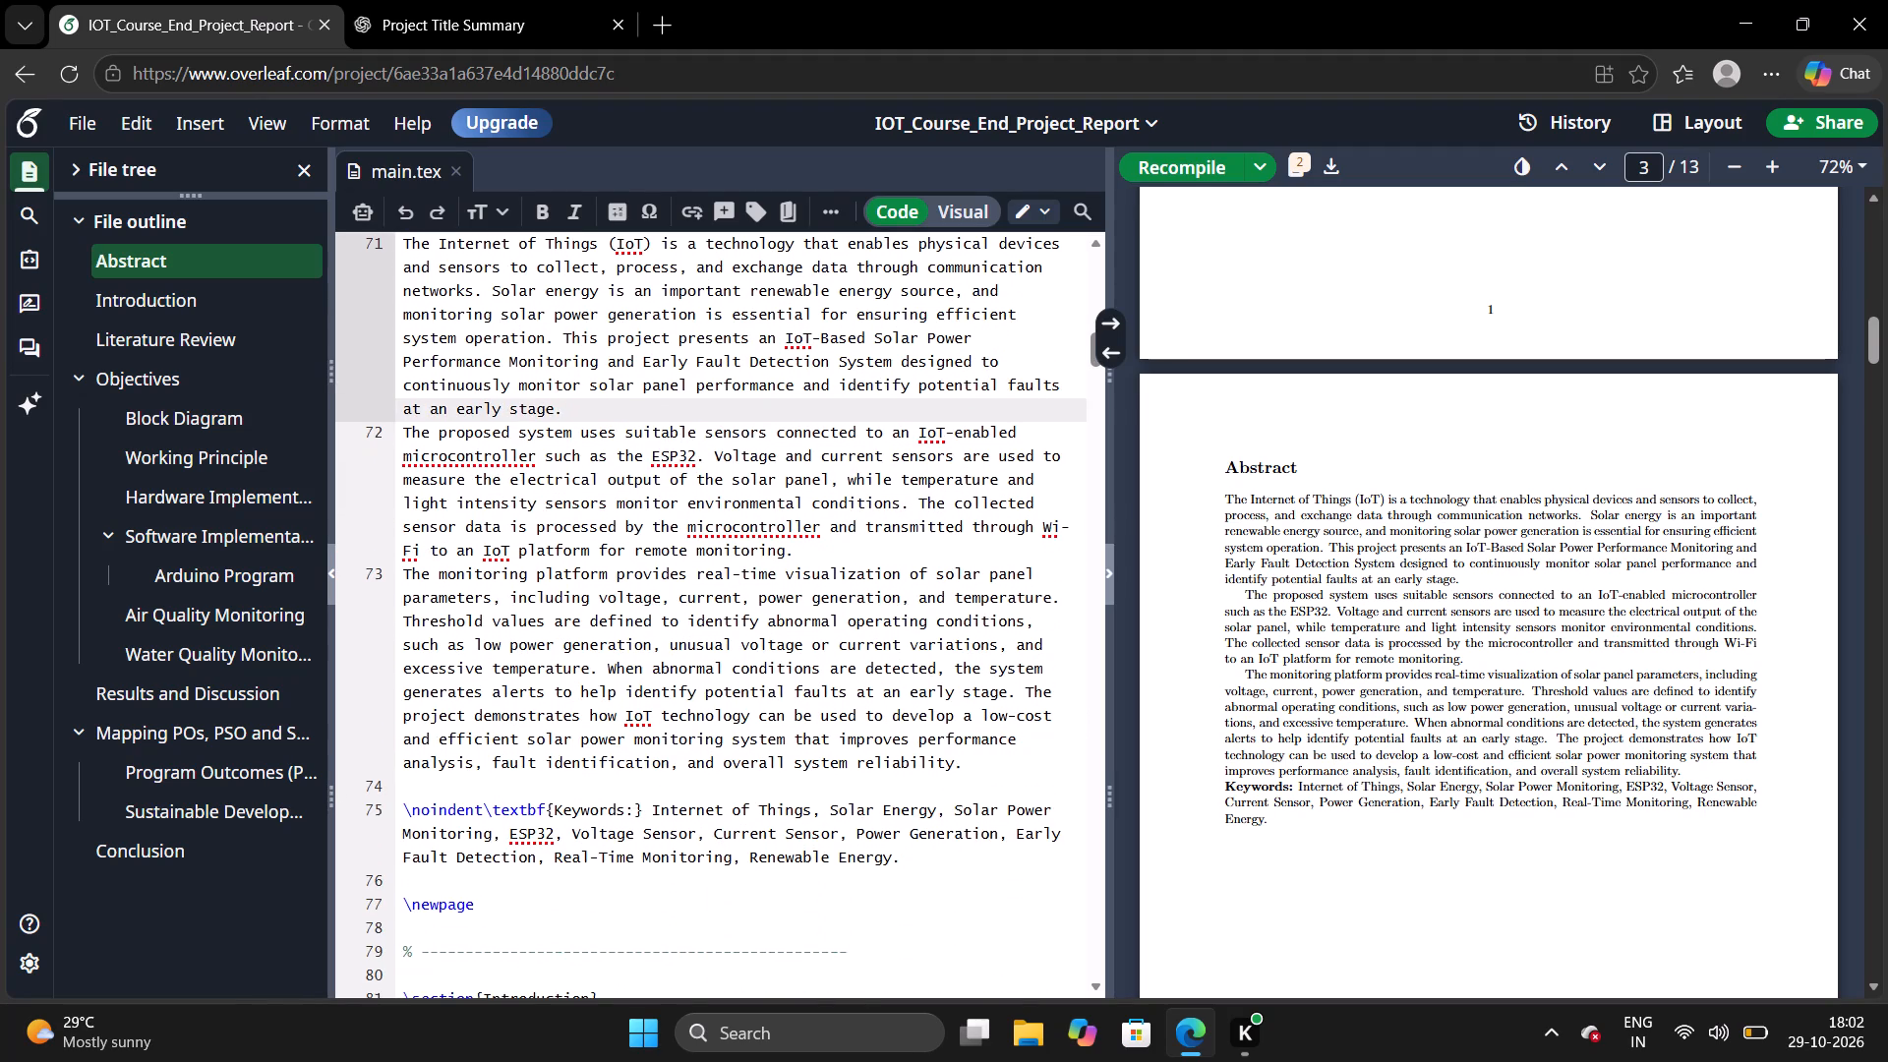
scroll(533, 781, down, 1)
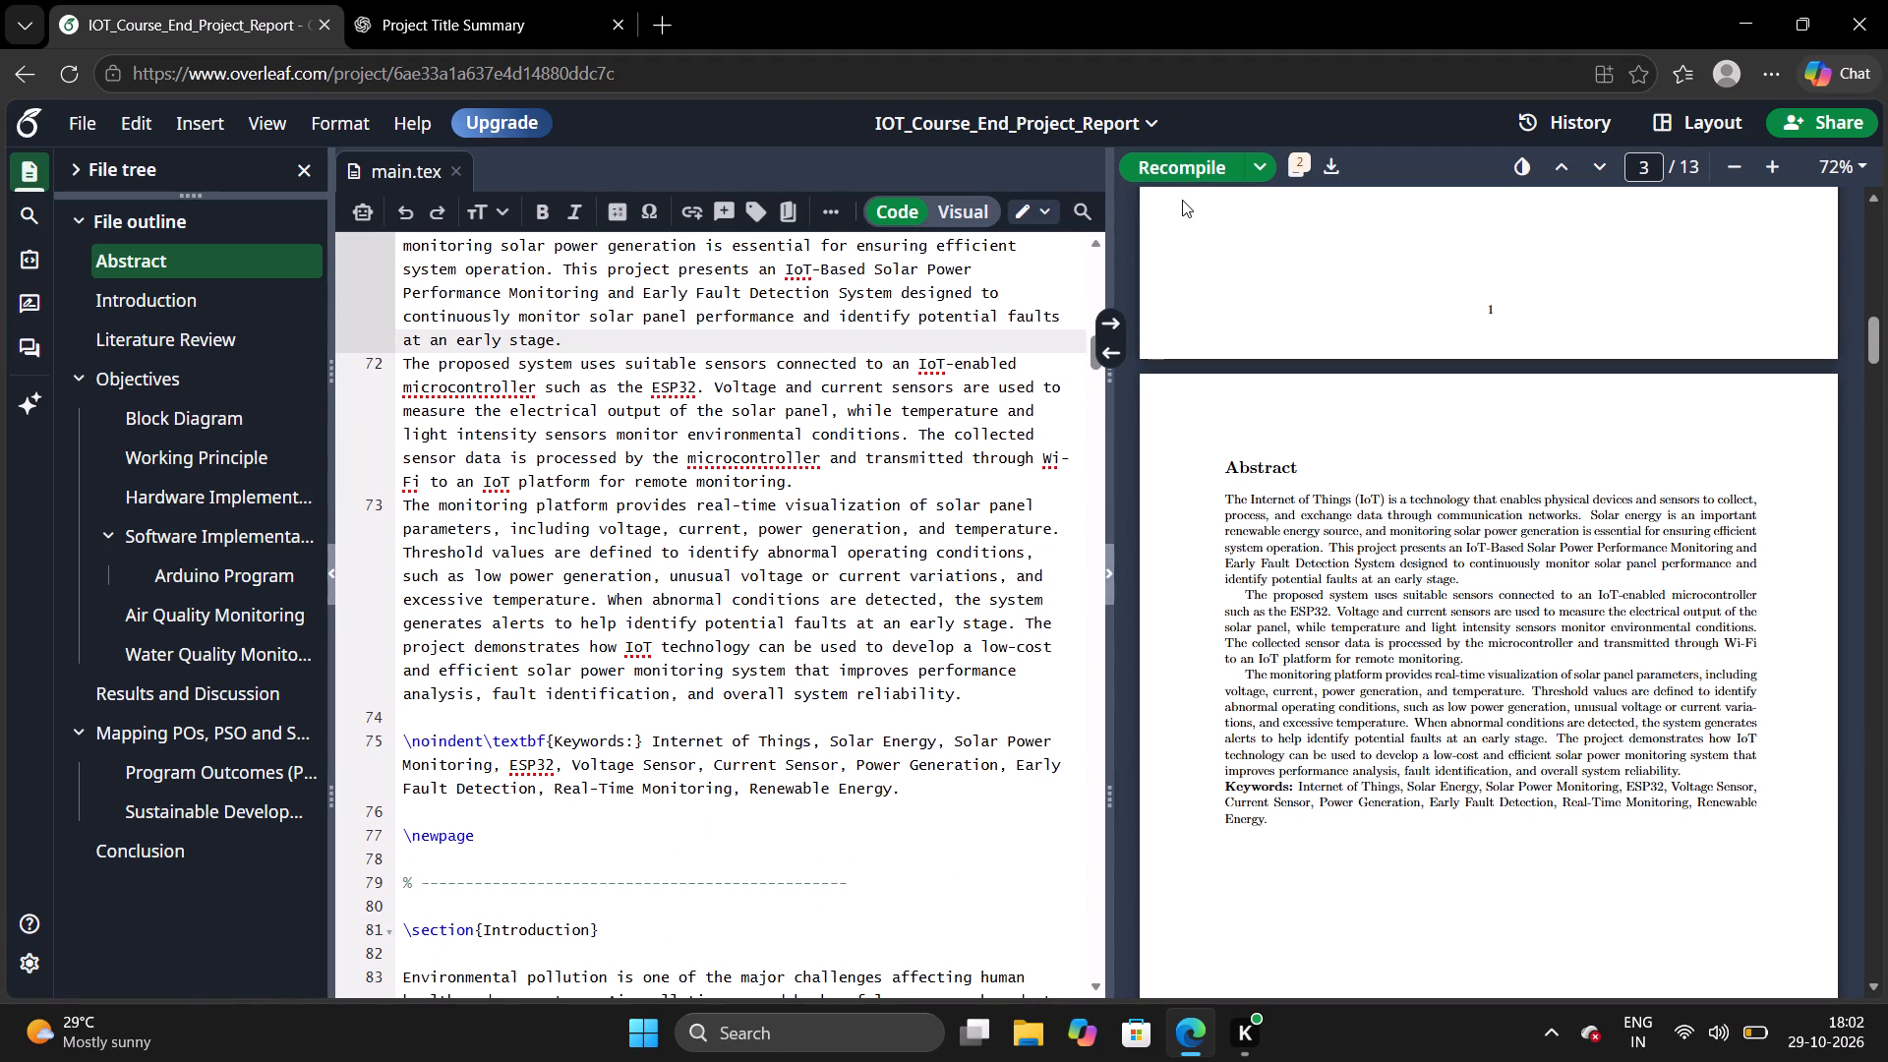
click(1189, 160)
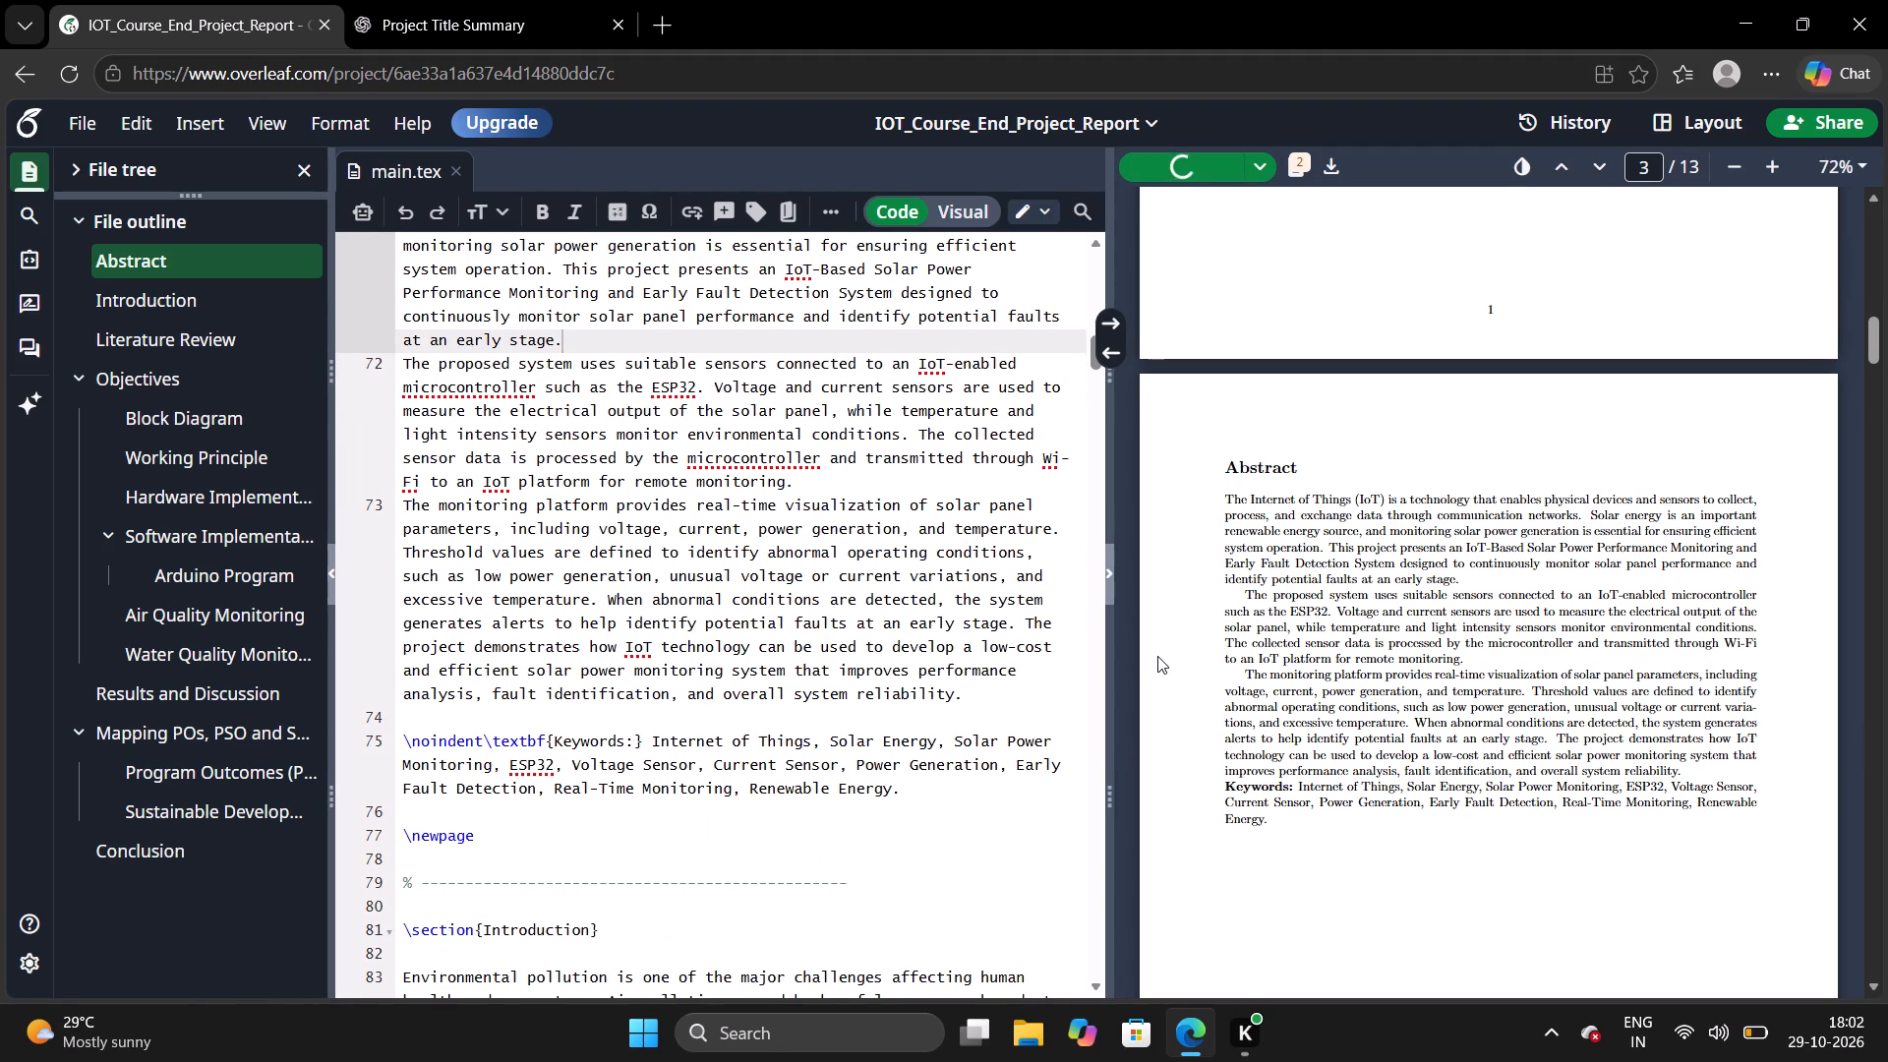
scroll(565, 951, down, 1)
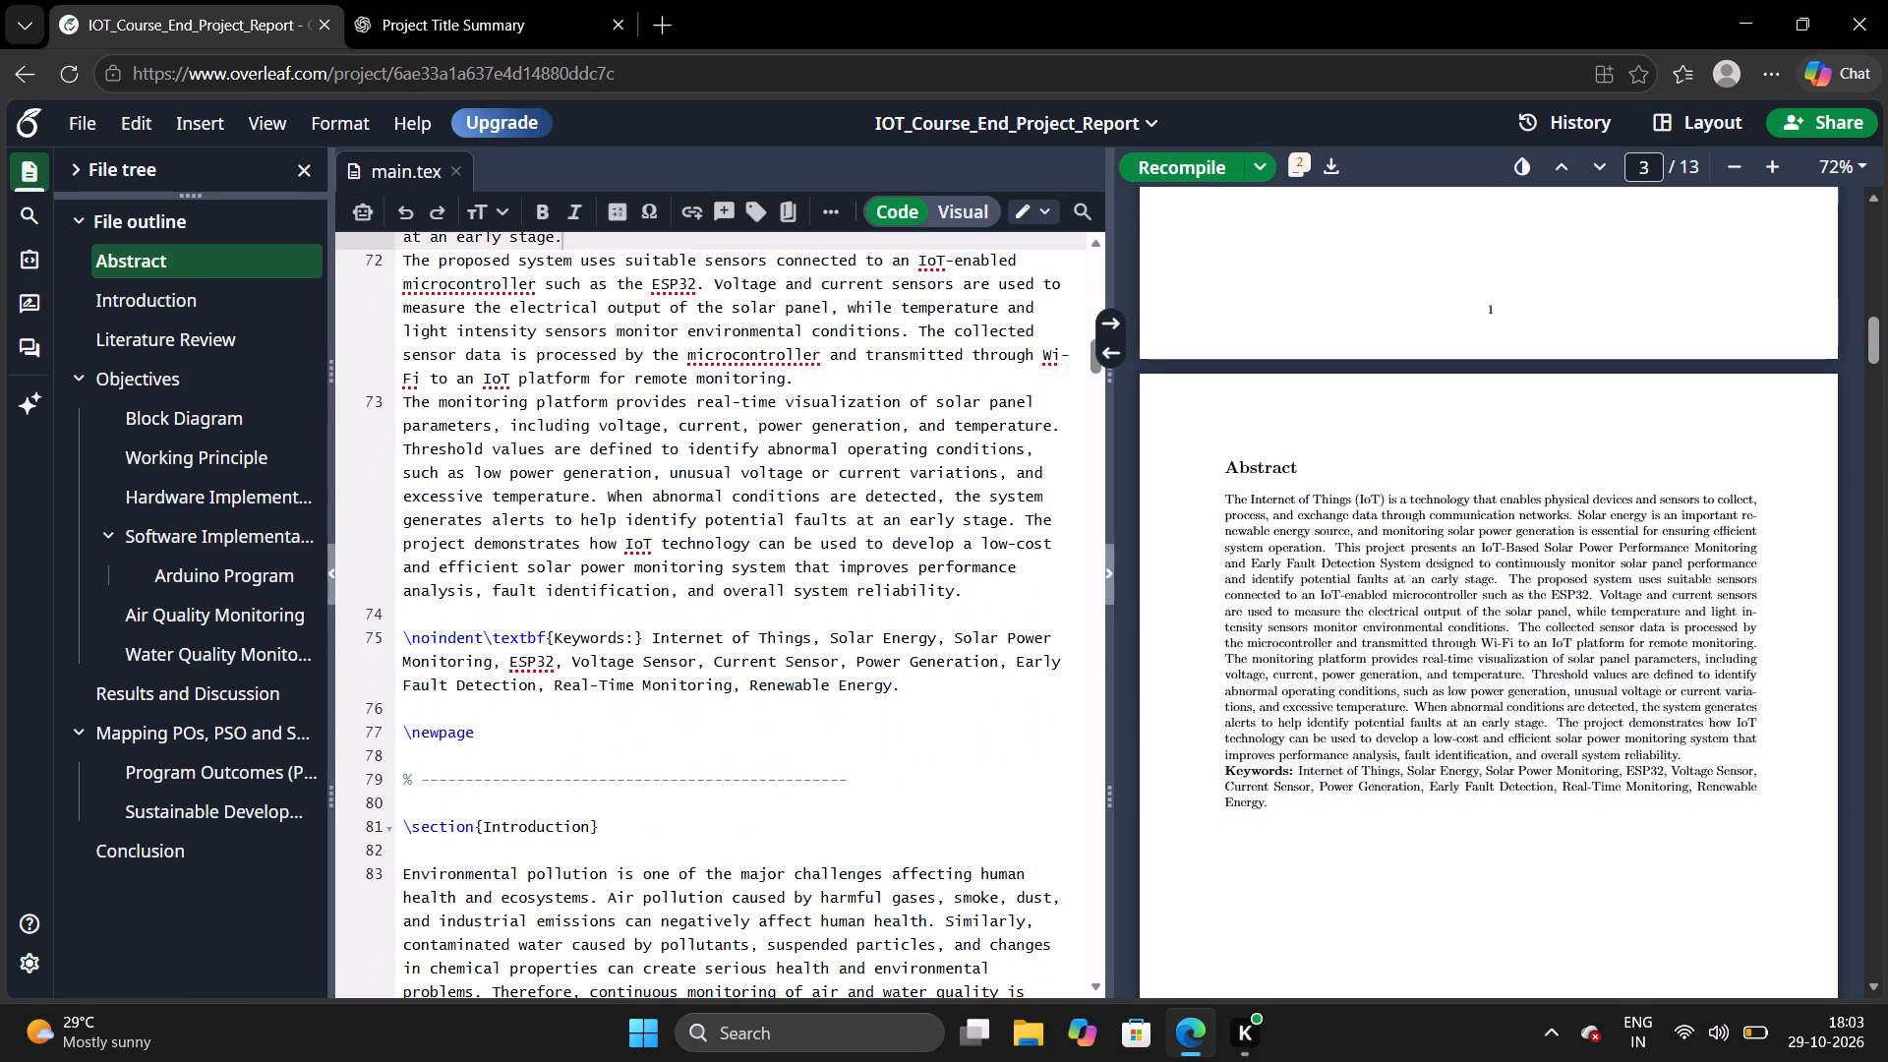
scroll(565, 951, down, 1)
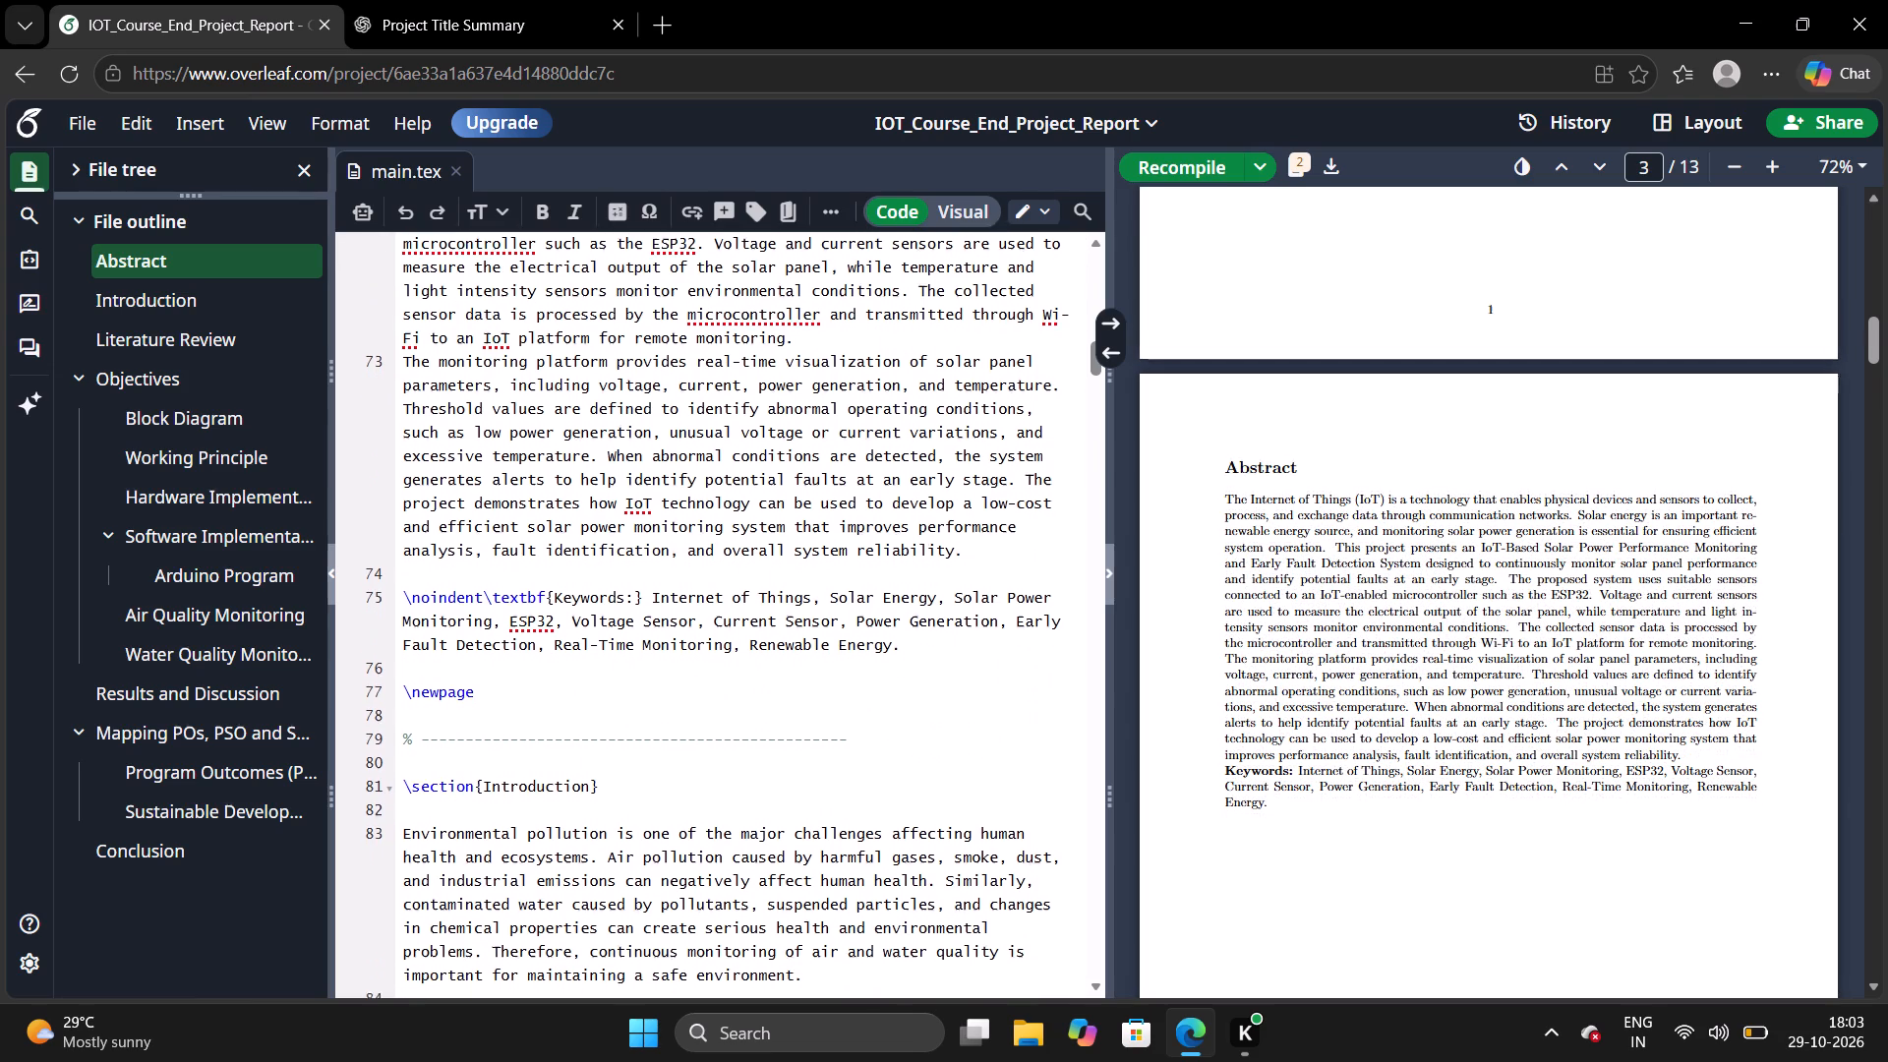
scroll(565, 951, down, 1)
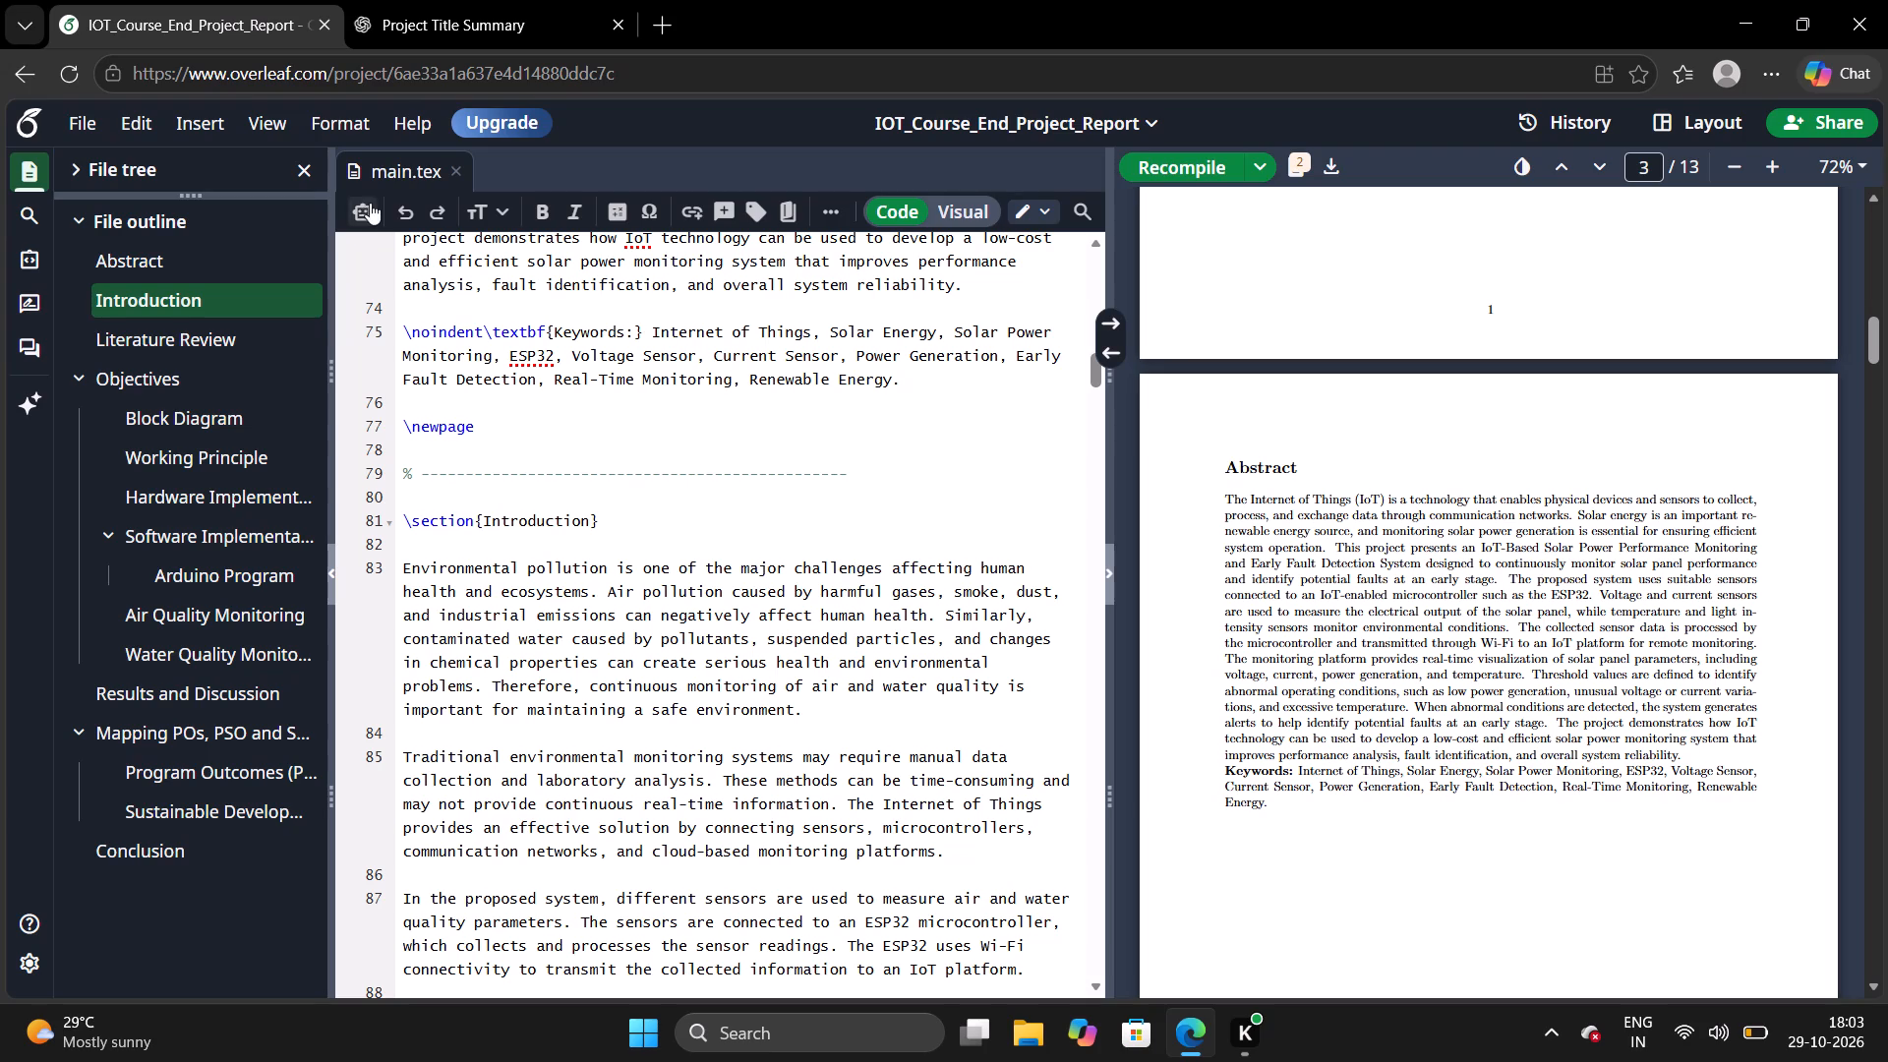
drag(407, 518, 635, 687)
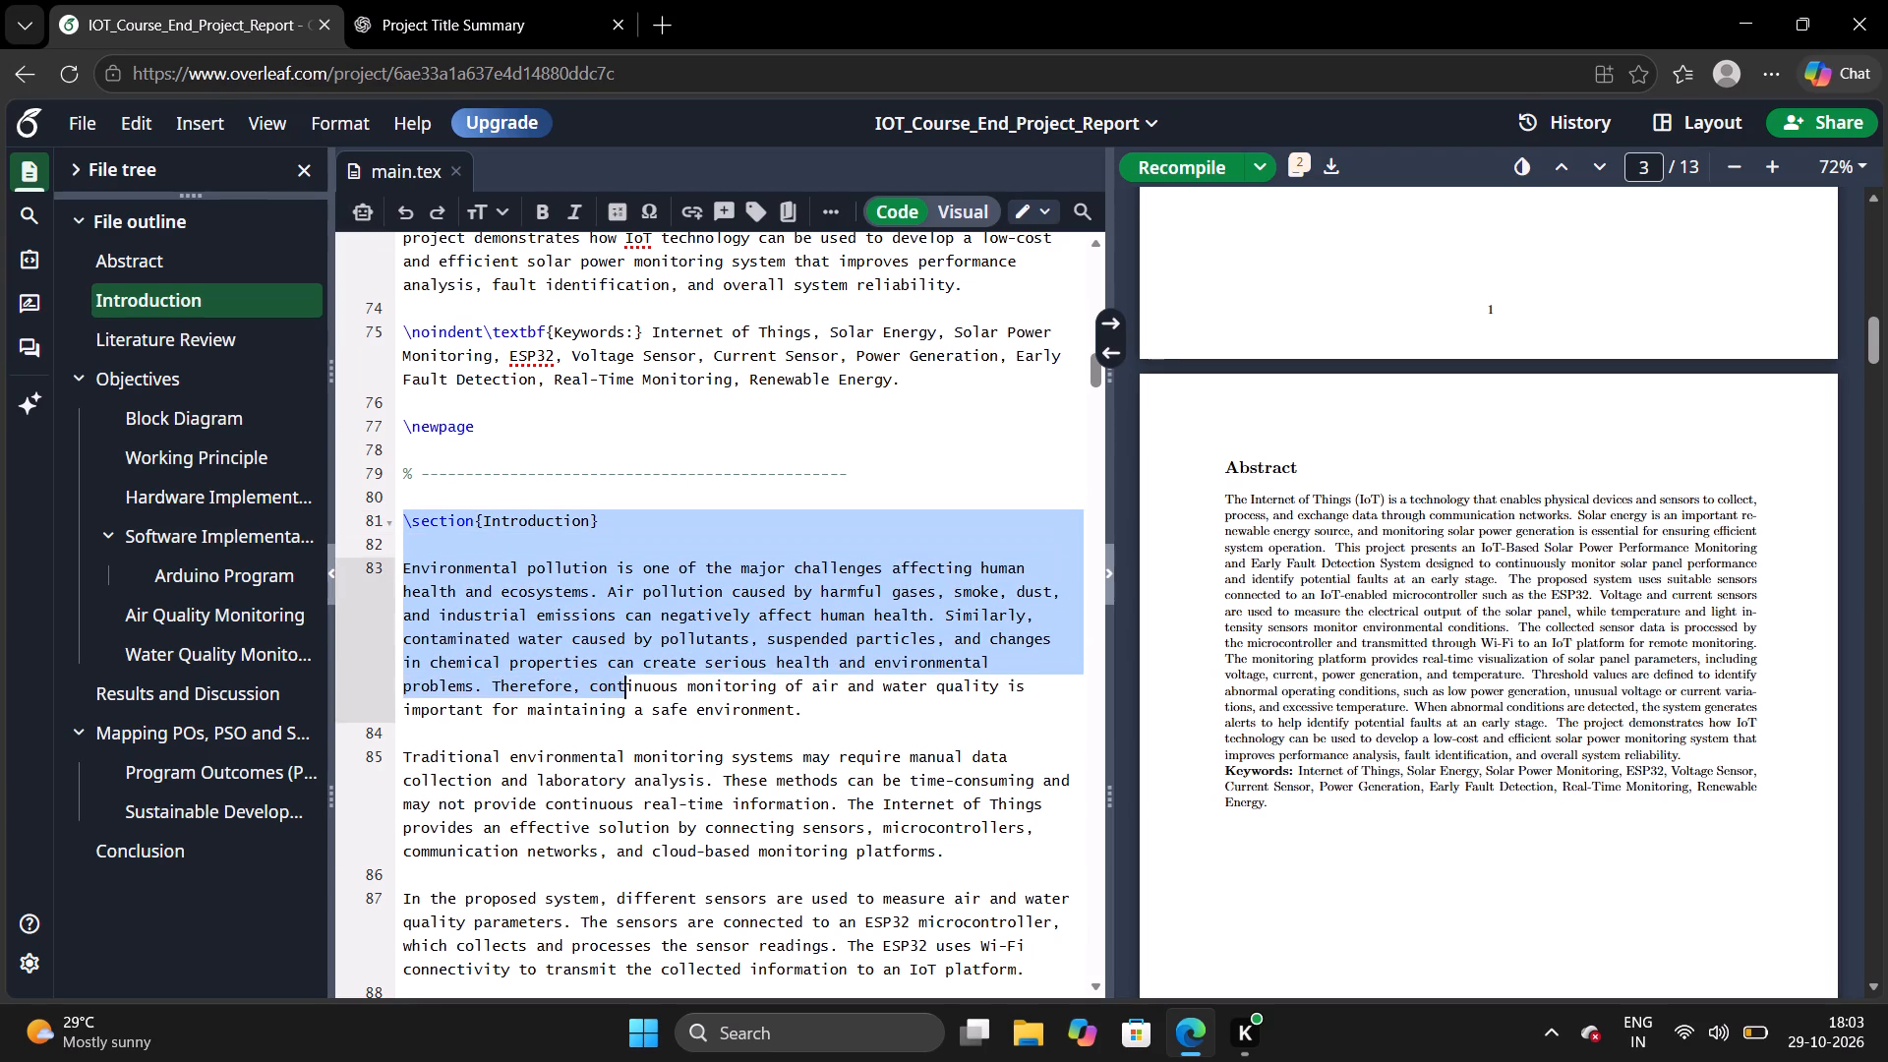
drag(635, 687, 792, 995)
scroll(647, 695, up, 1)
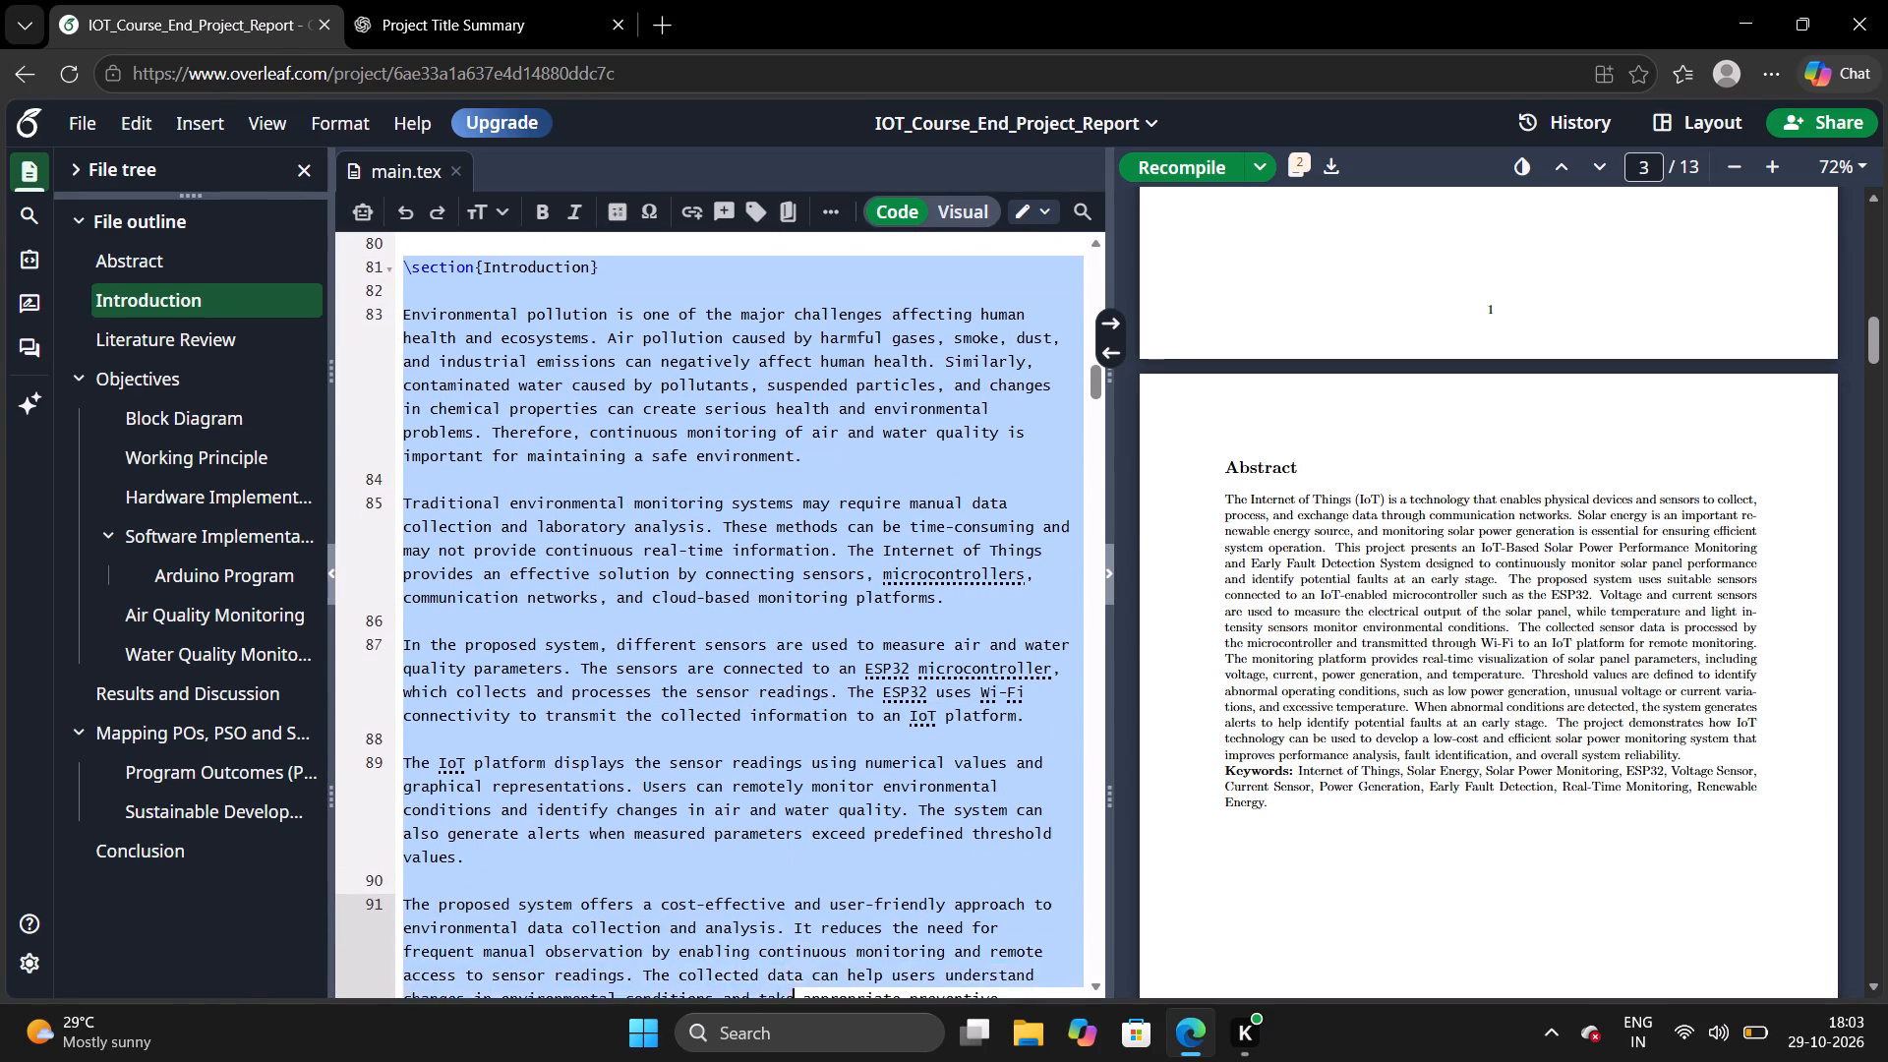
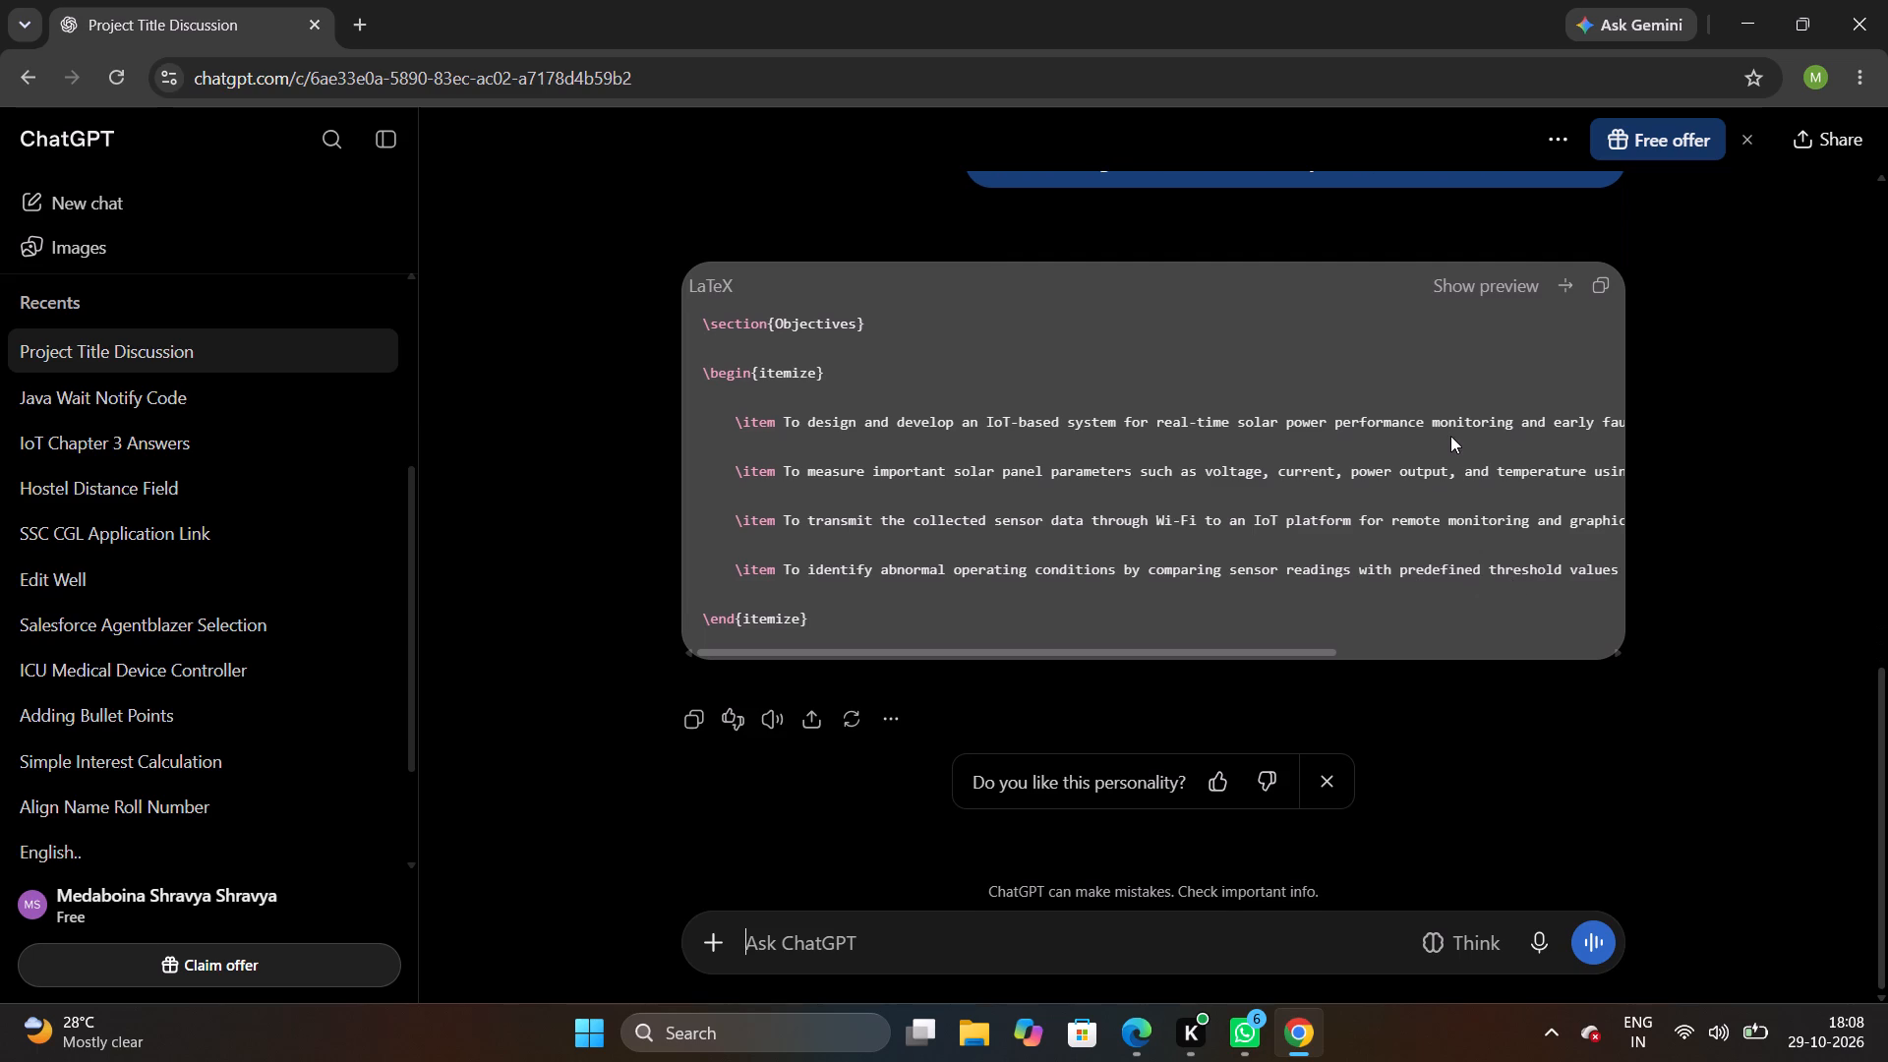
Replace the selected Objectives section in Edge's Overleaf main.tex with the LaTeX copied from ChatGPT's latest reply, and recompile the report.
scroll(1450, 436, down, 1)
click(1601, 284)
click(135, 5)
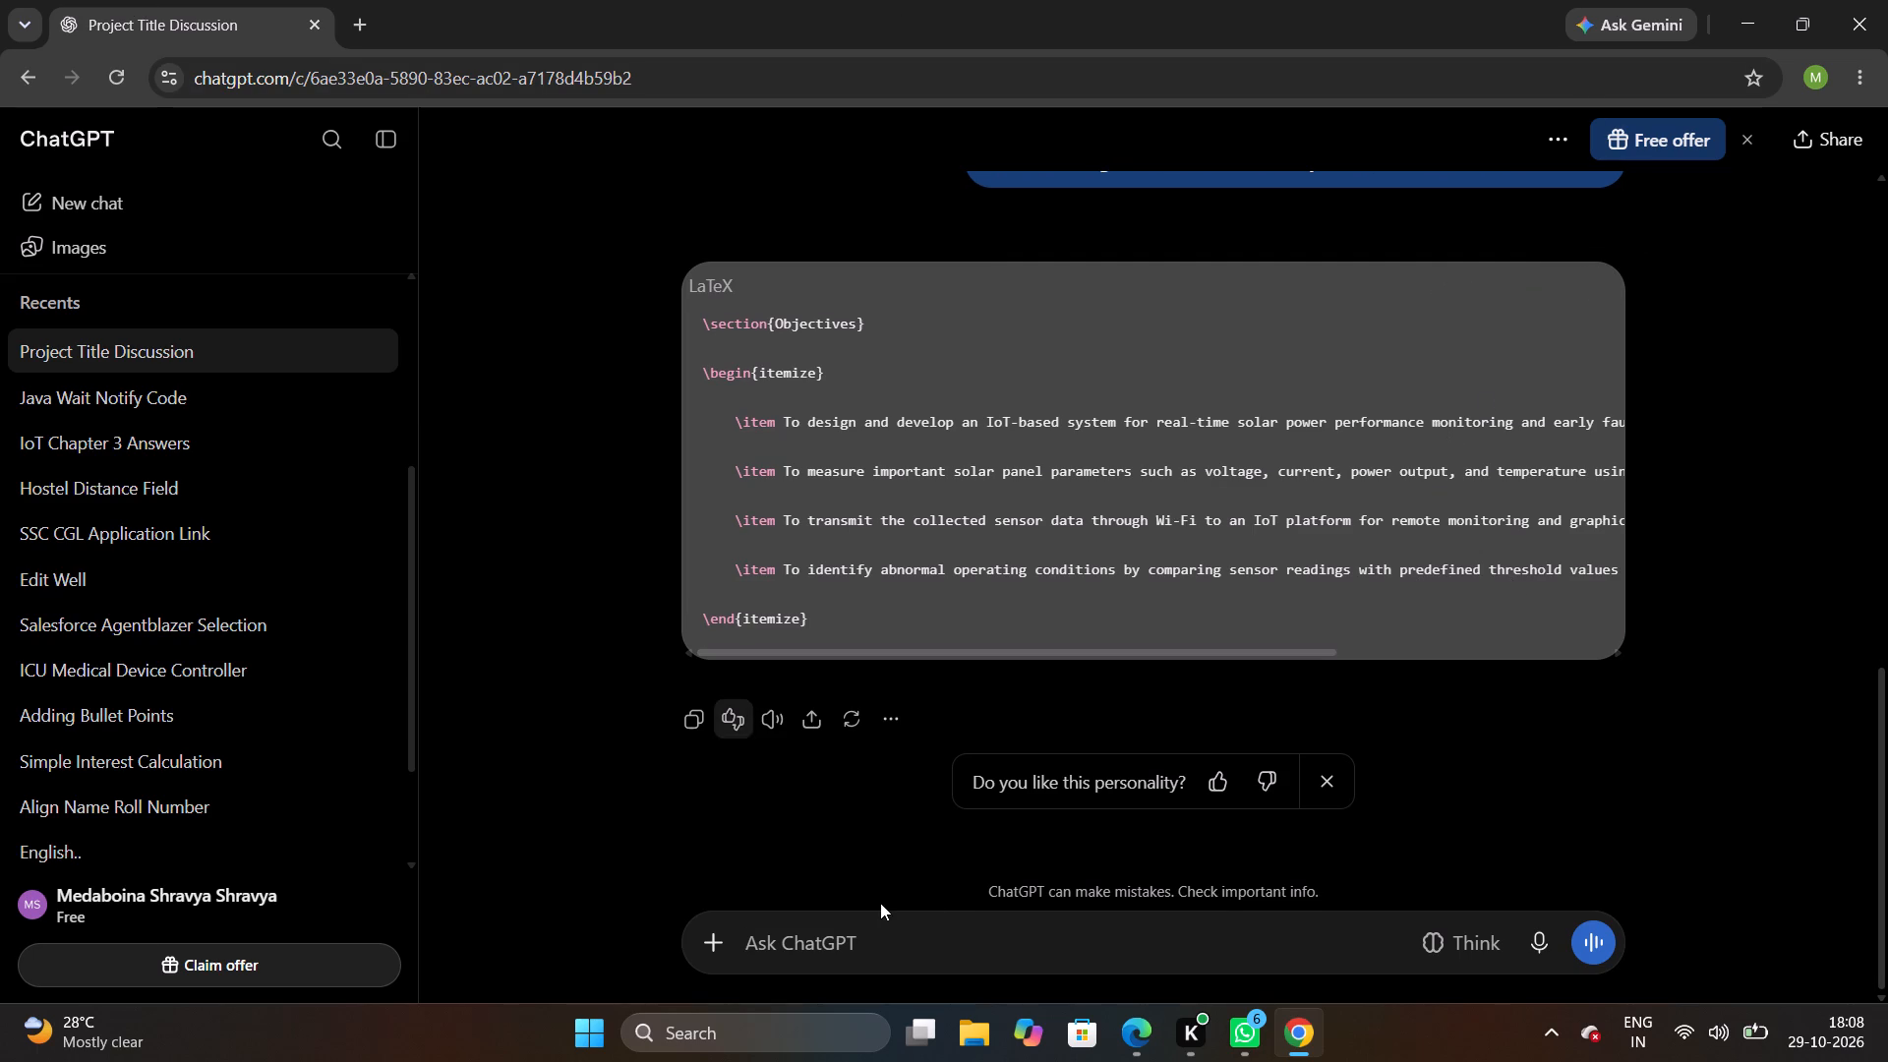
click(1125, 952)
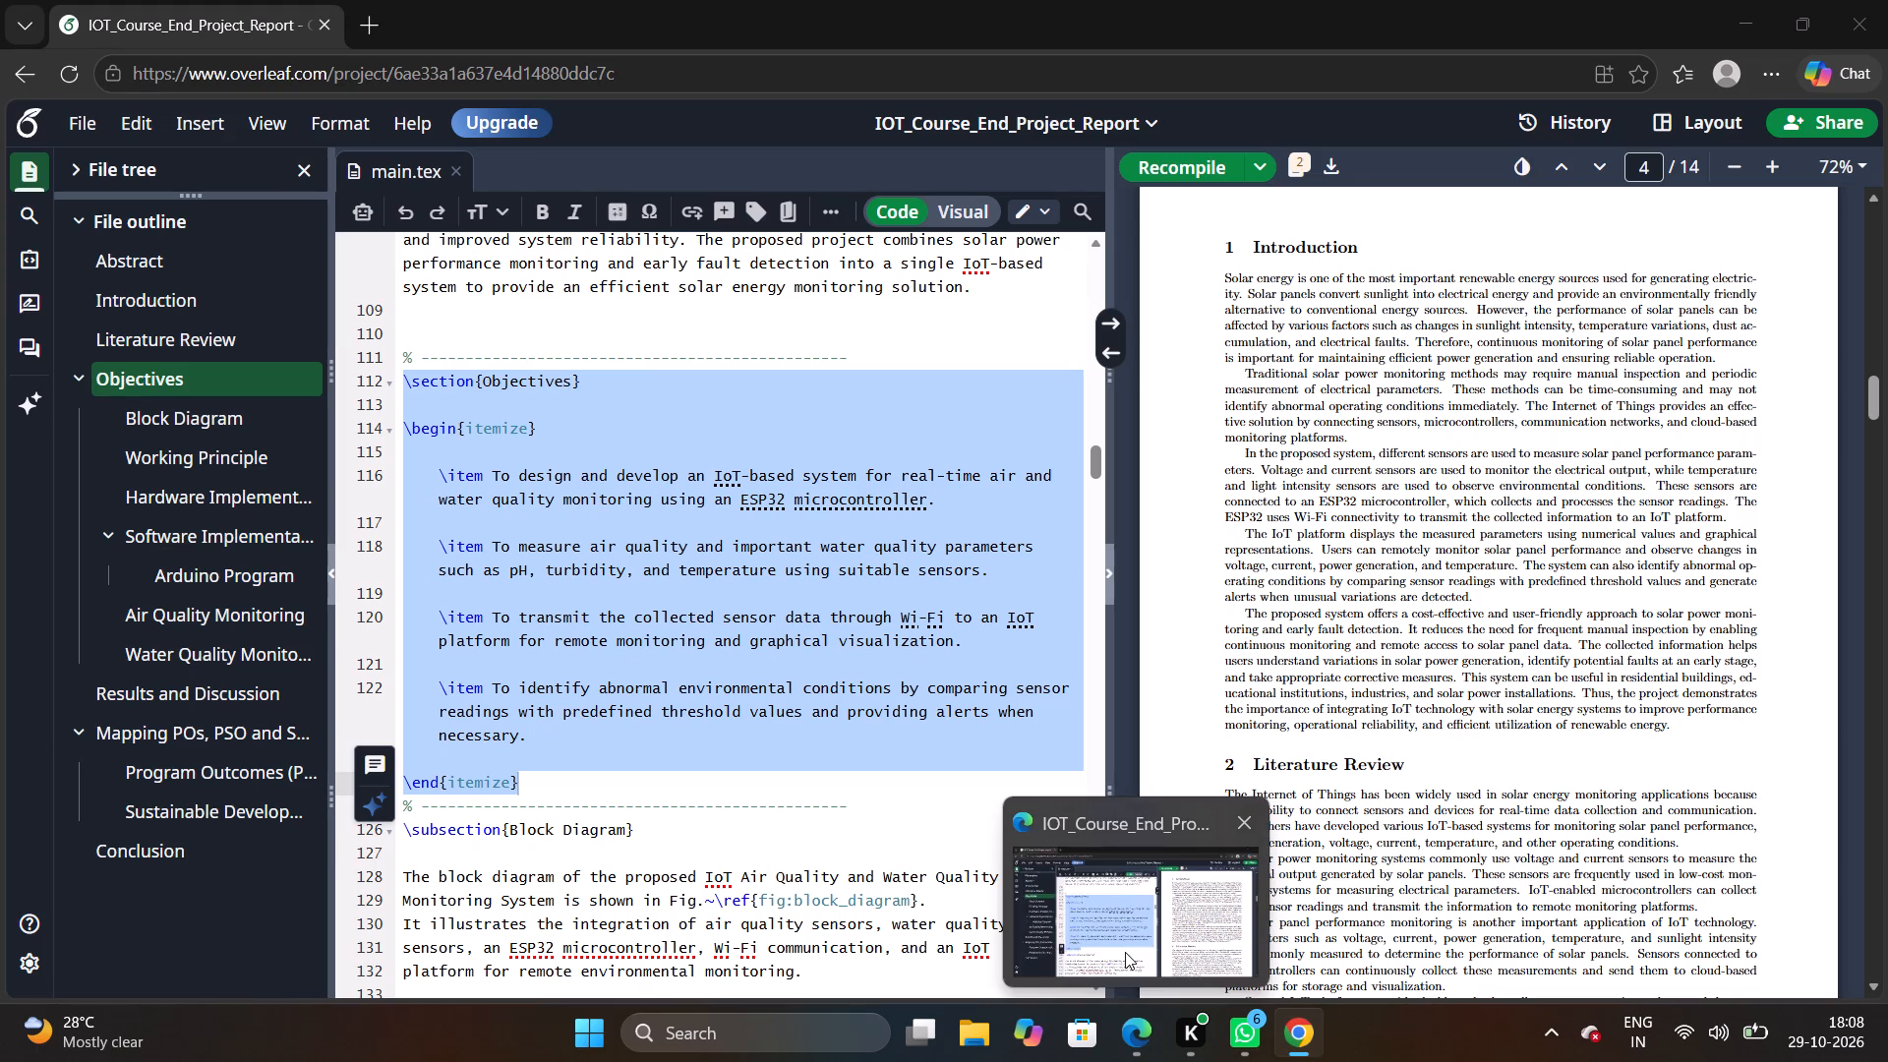
key(BackSpace)
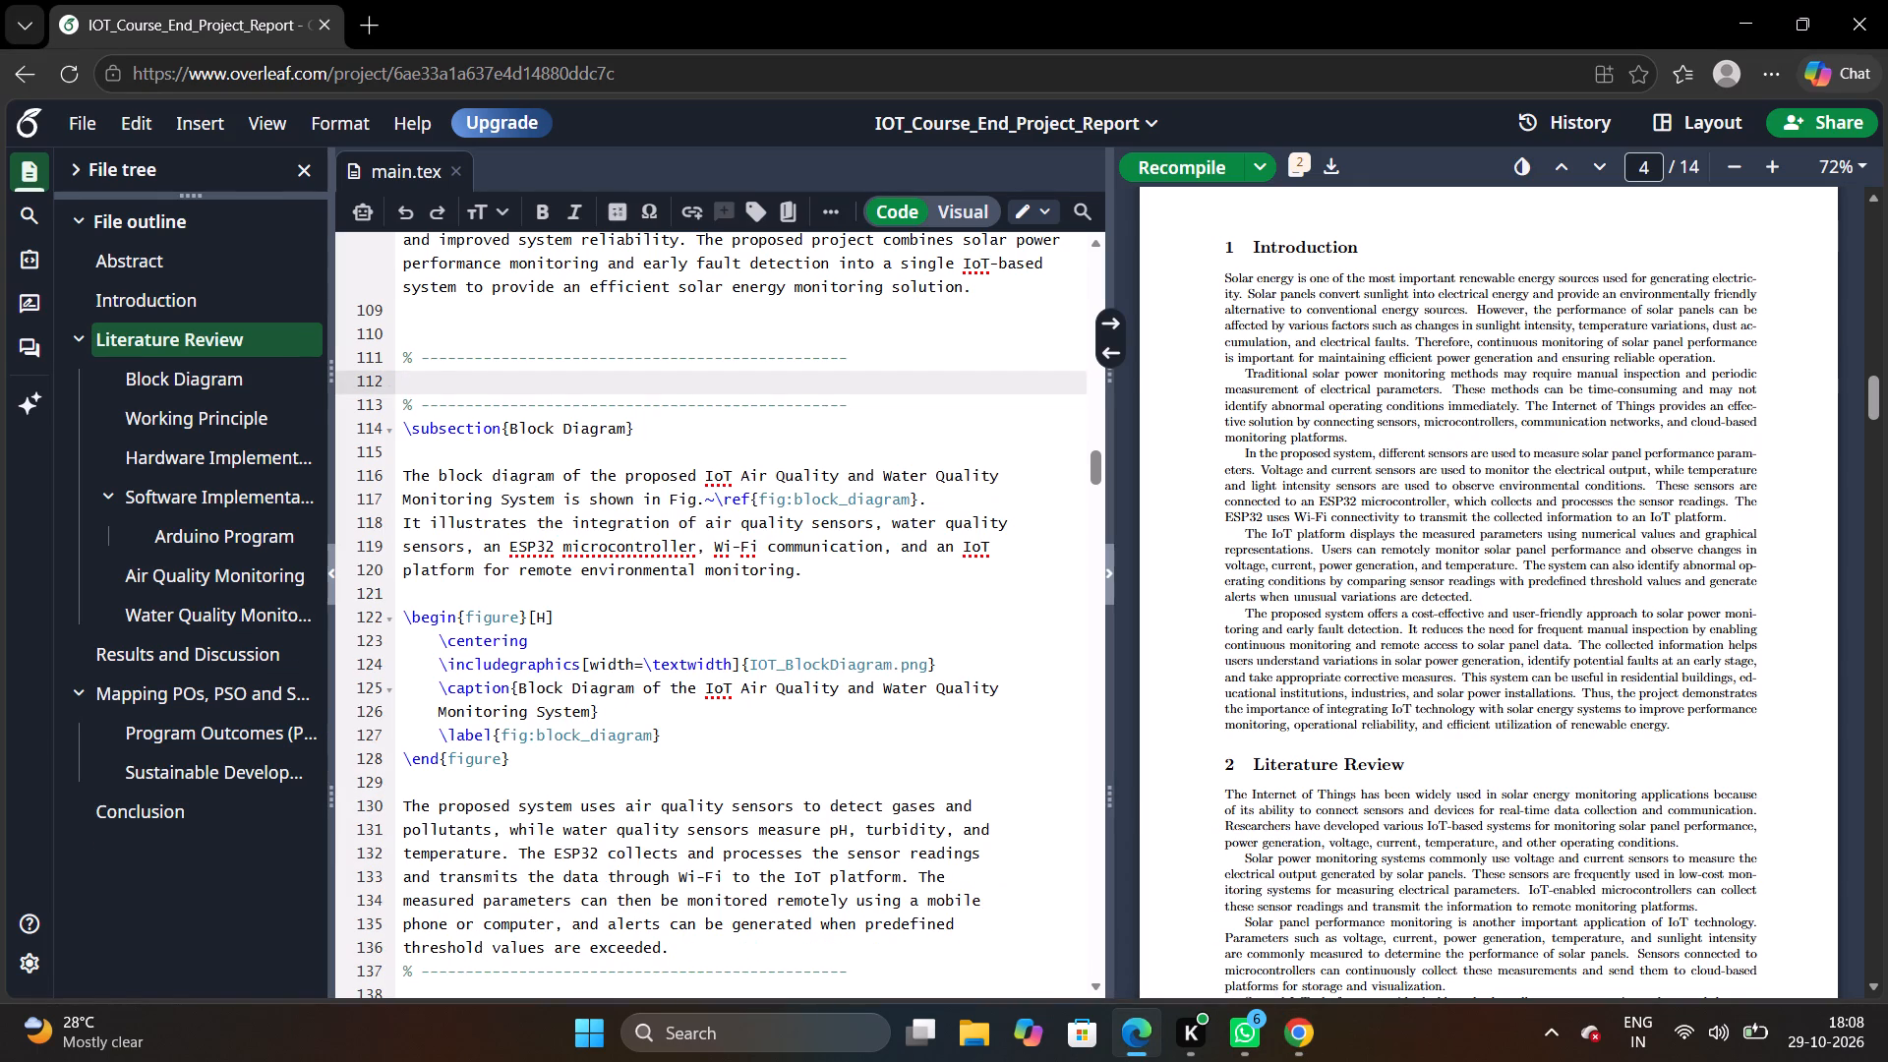
key(ctrl+v)
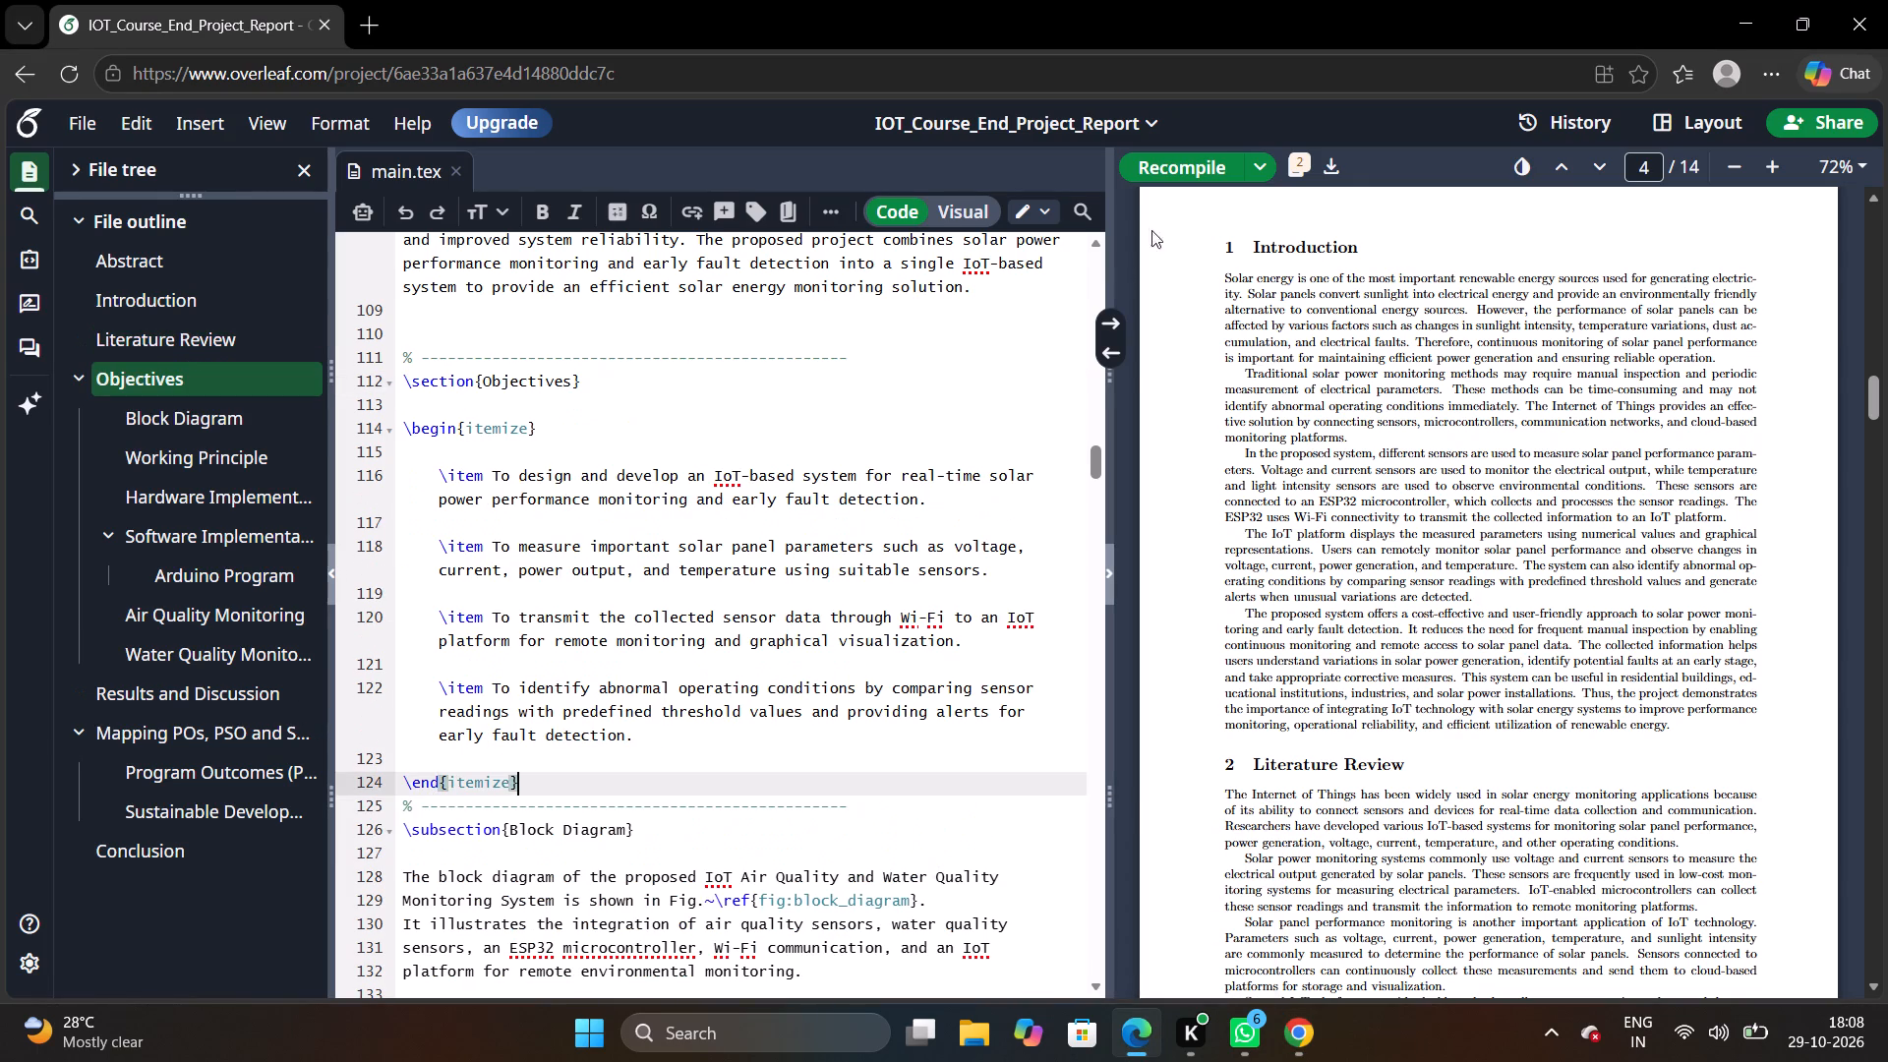
click(1166, 163)
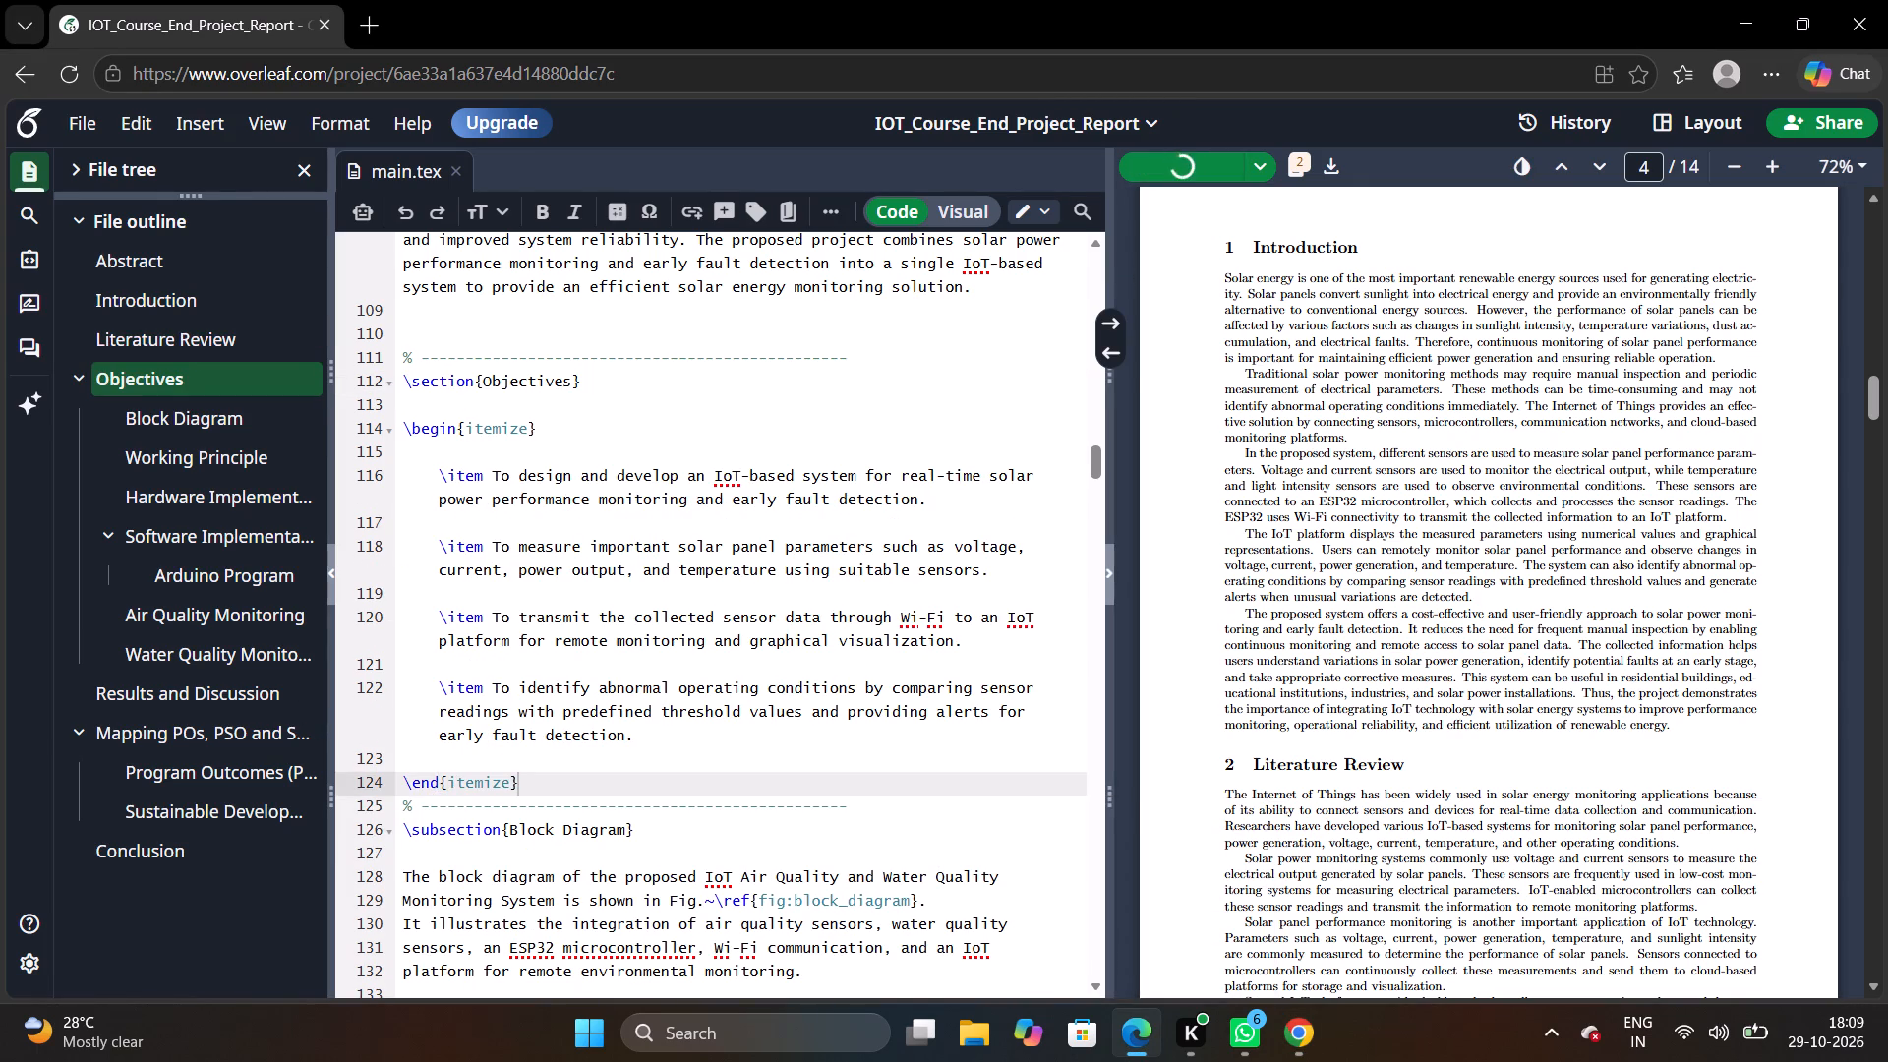
scroll(1273, 692, down, 3)
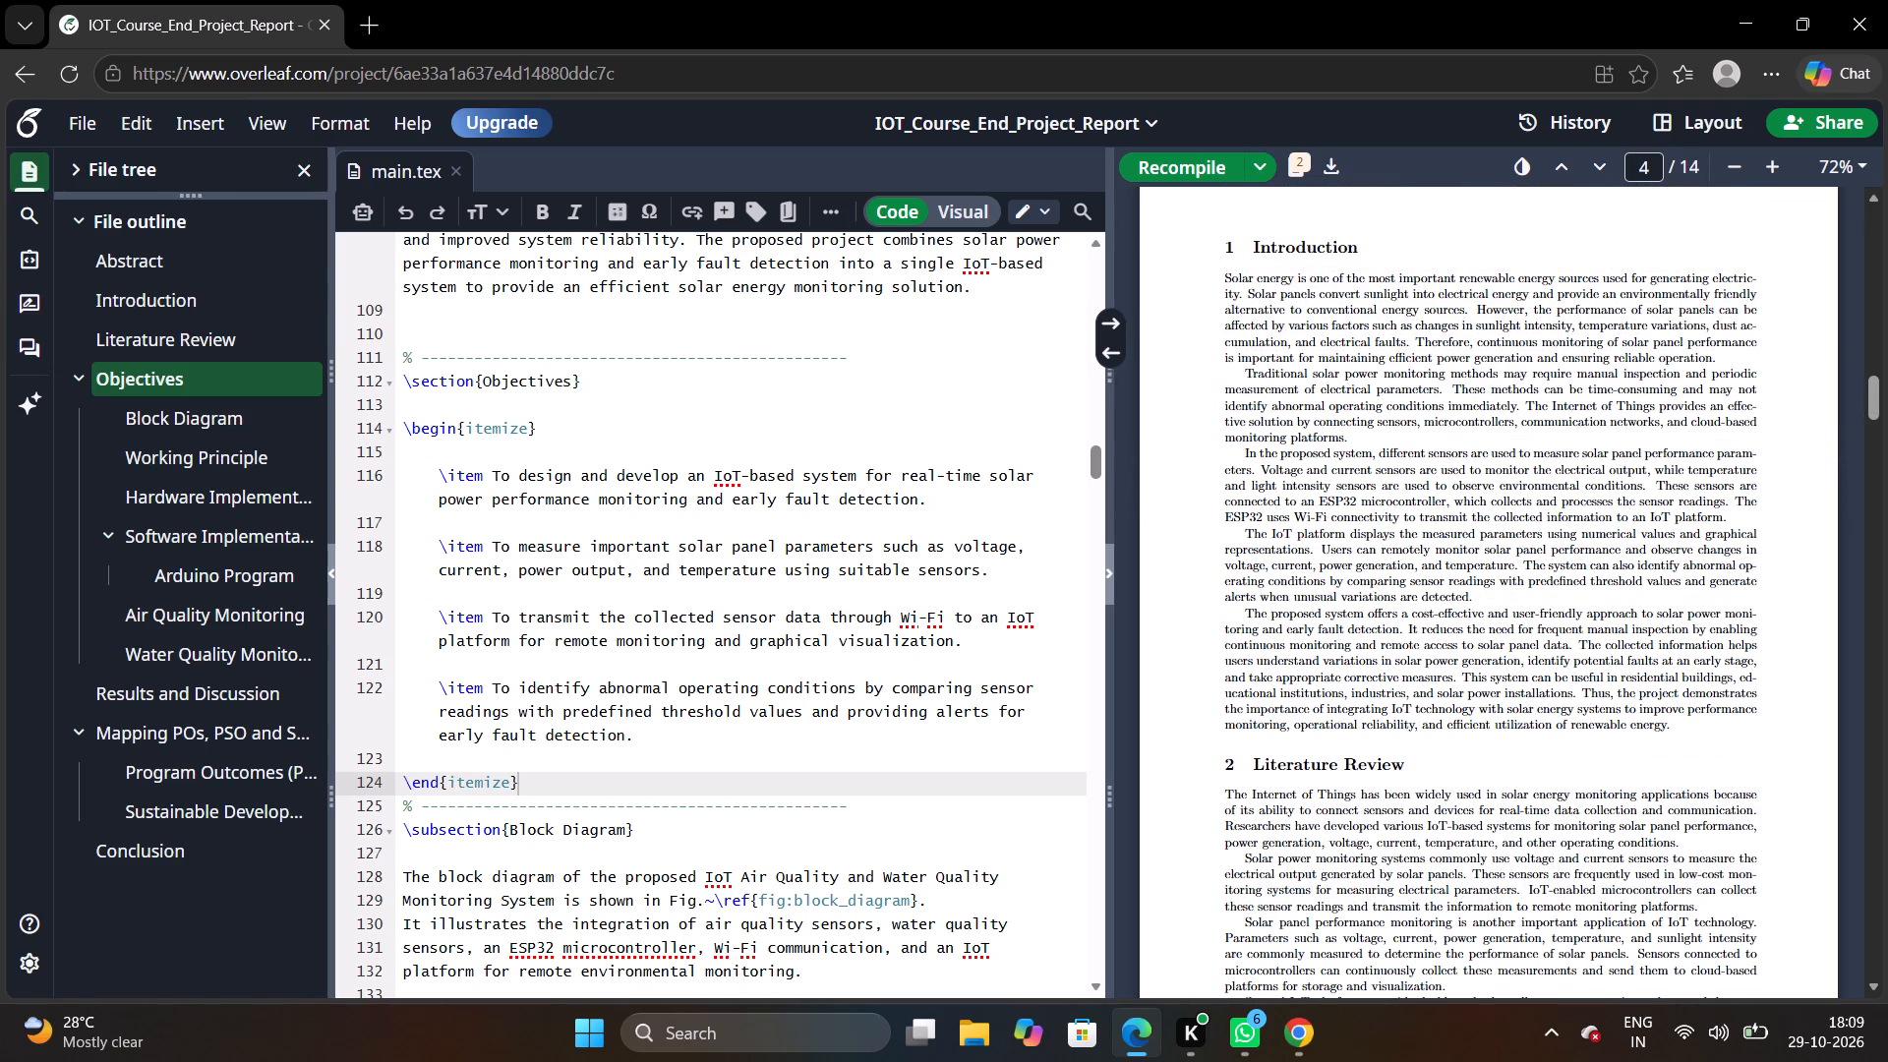
scroll(1157, 764, down, 1)
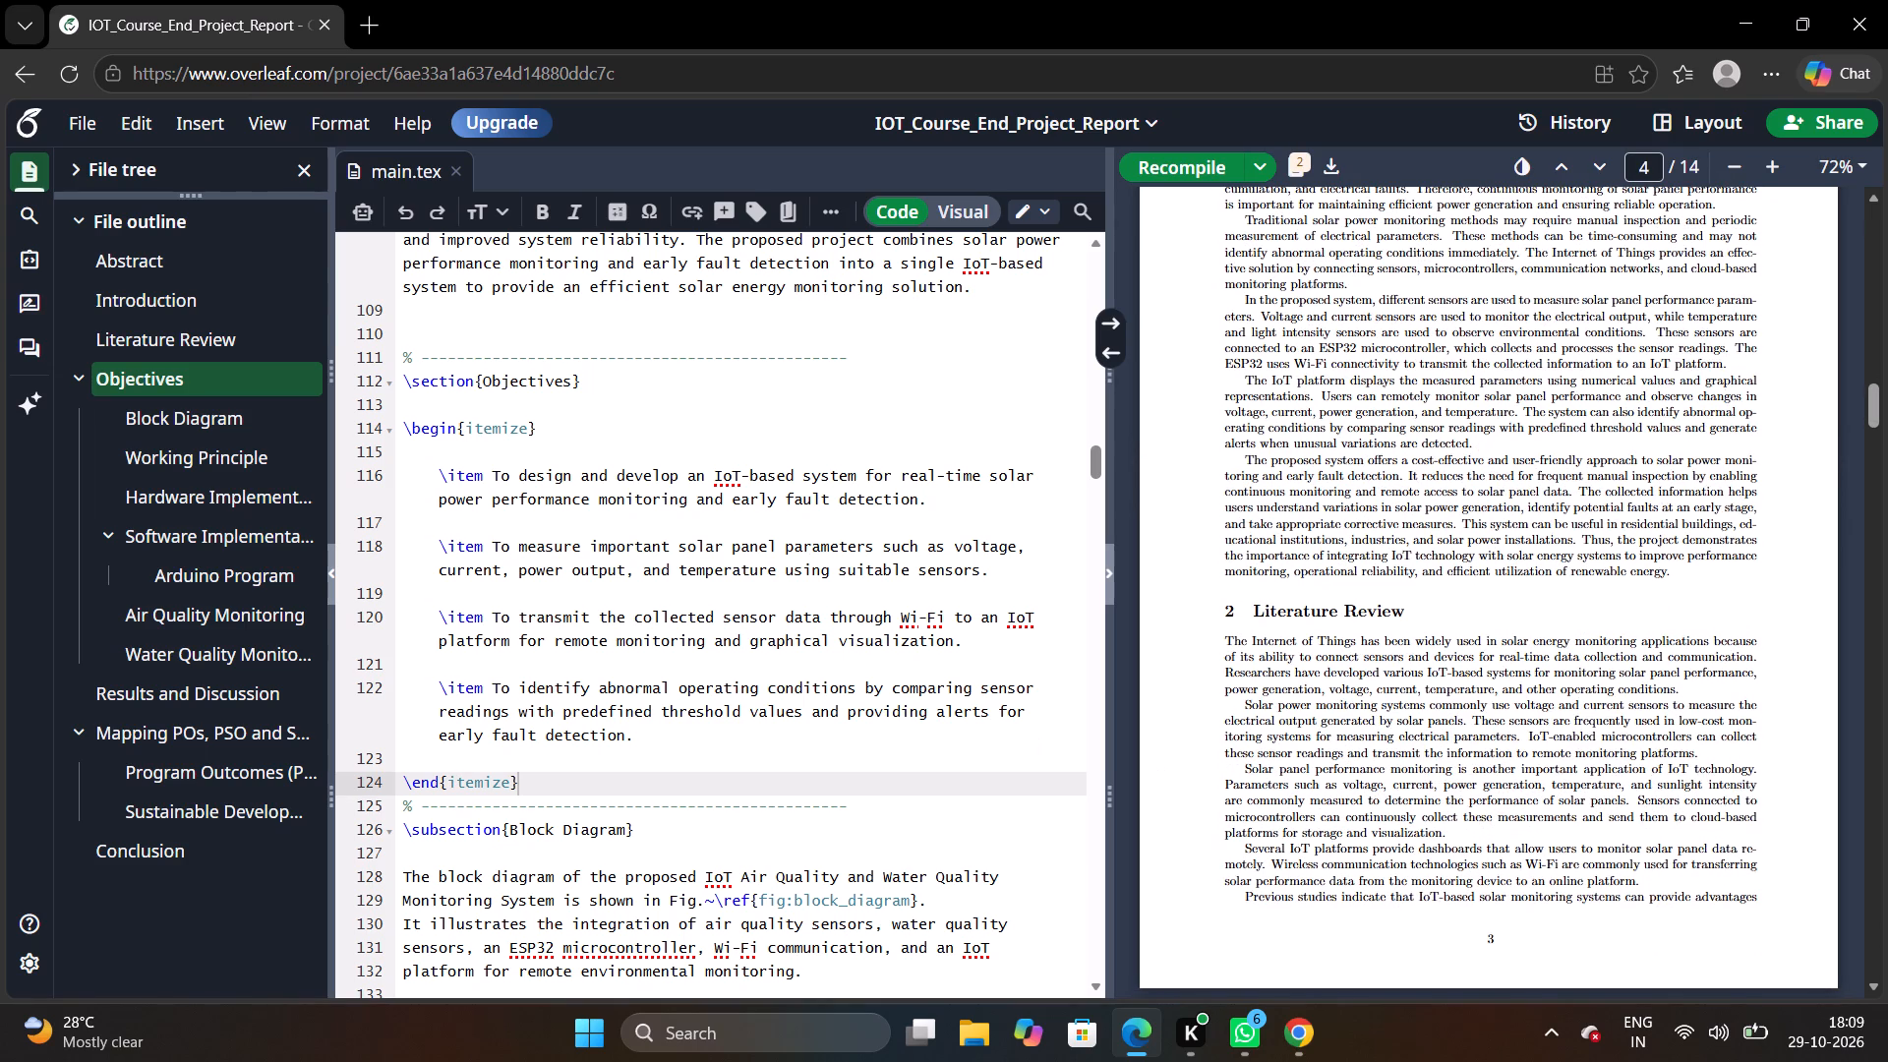
Remove the blank line before the "Previous studies indicate" paragraph in the Literature Review source and recompile the report.
scroll(731, 722, up, 1)
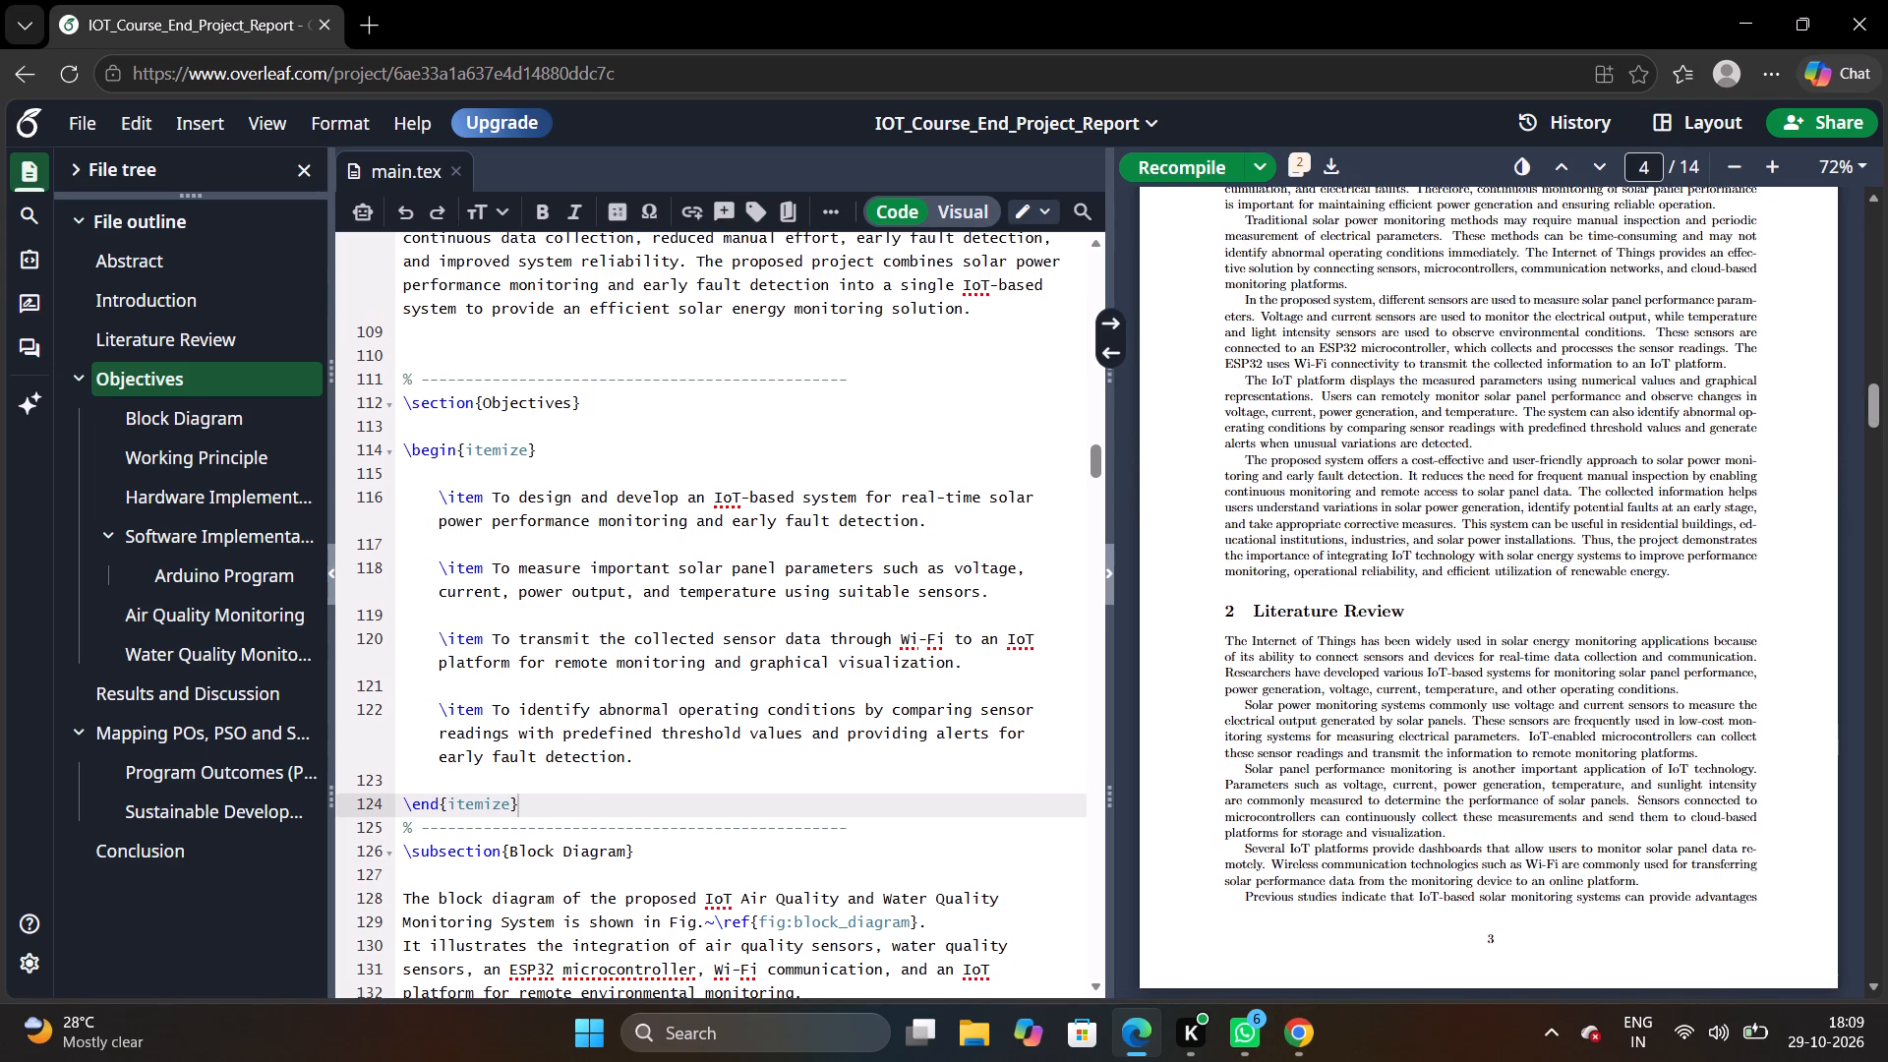
scroll(703, 690, up, 2)
click(465, 318)
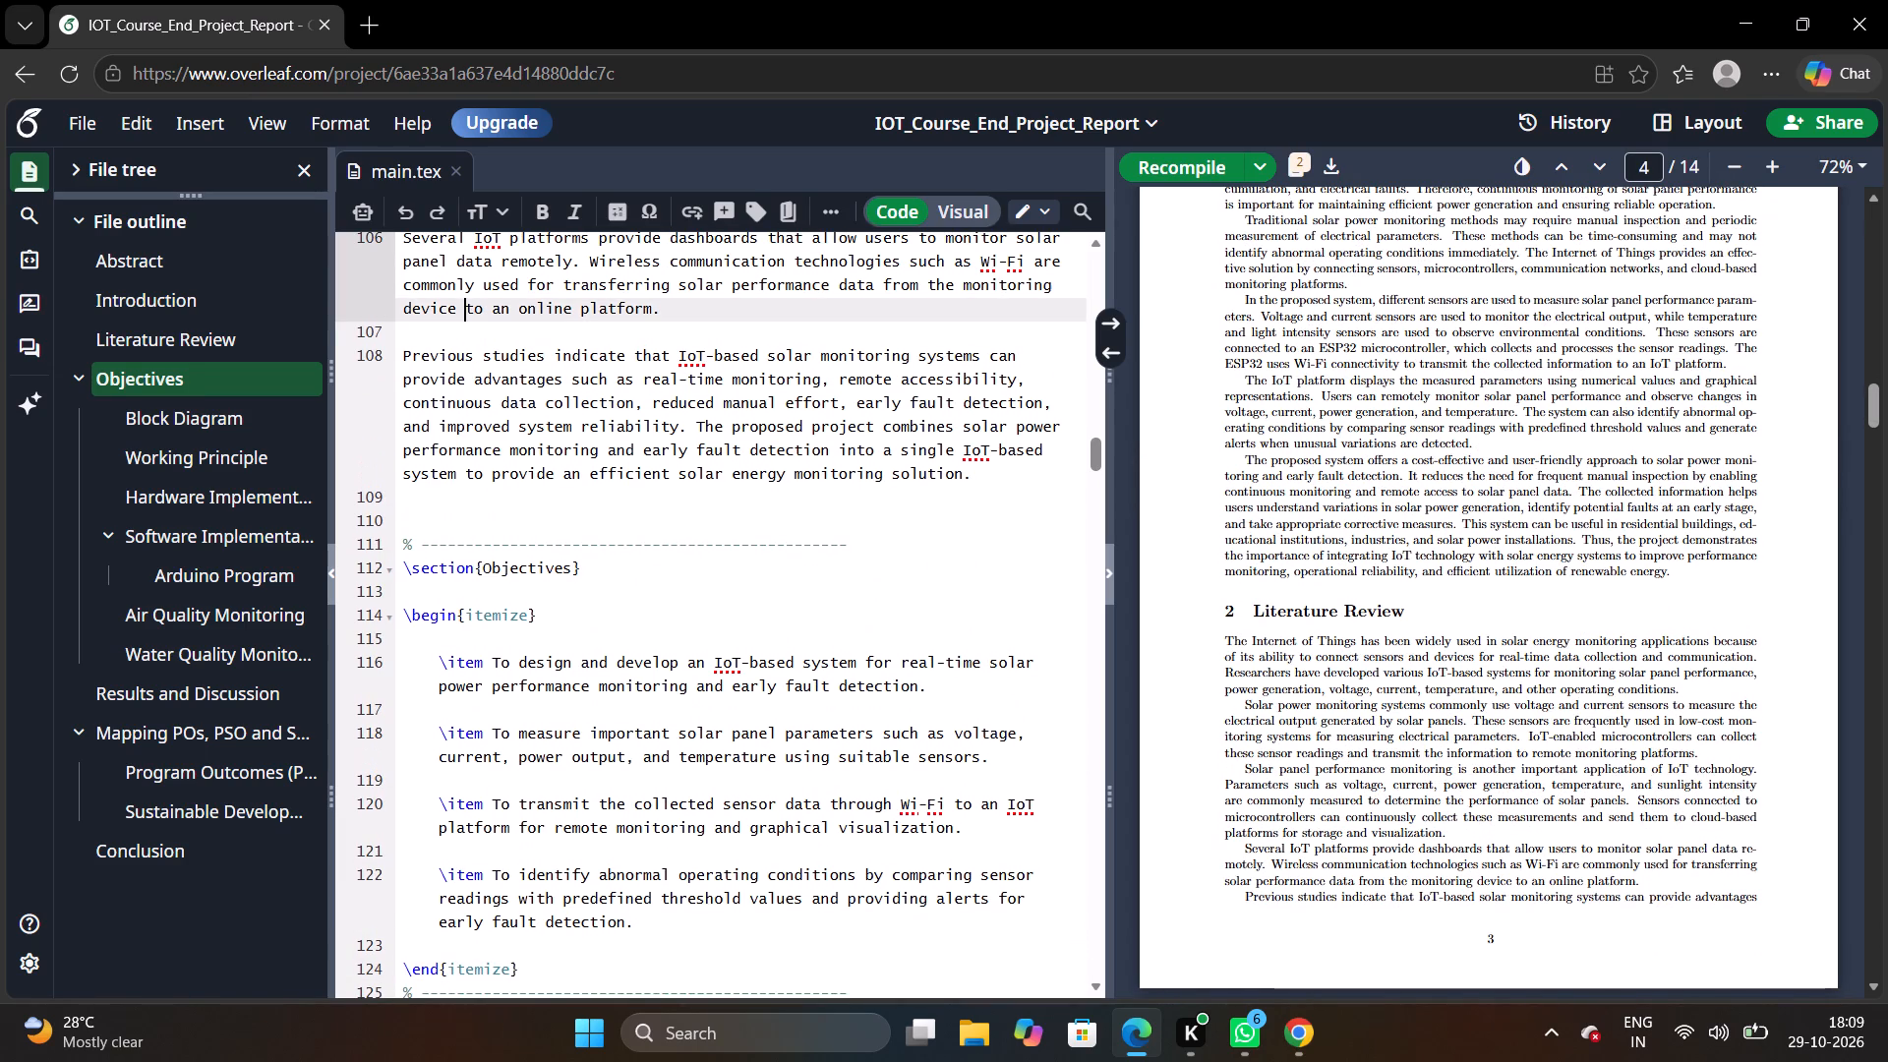
click(442, 329)
key(BackSpace)
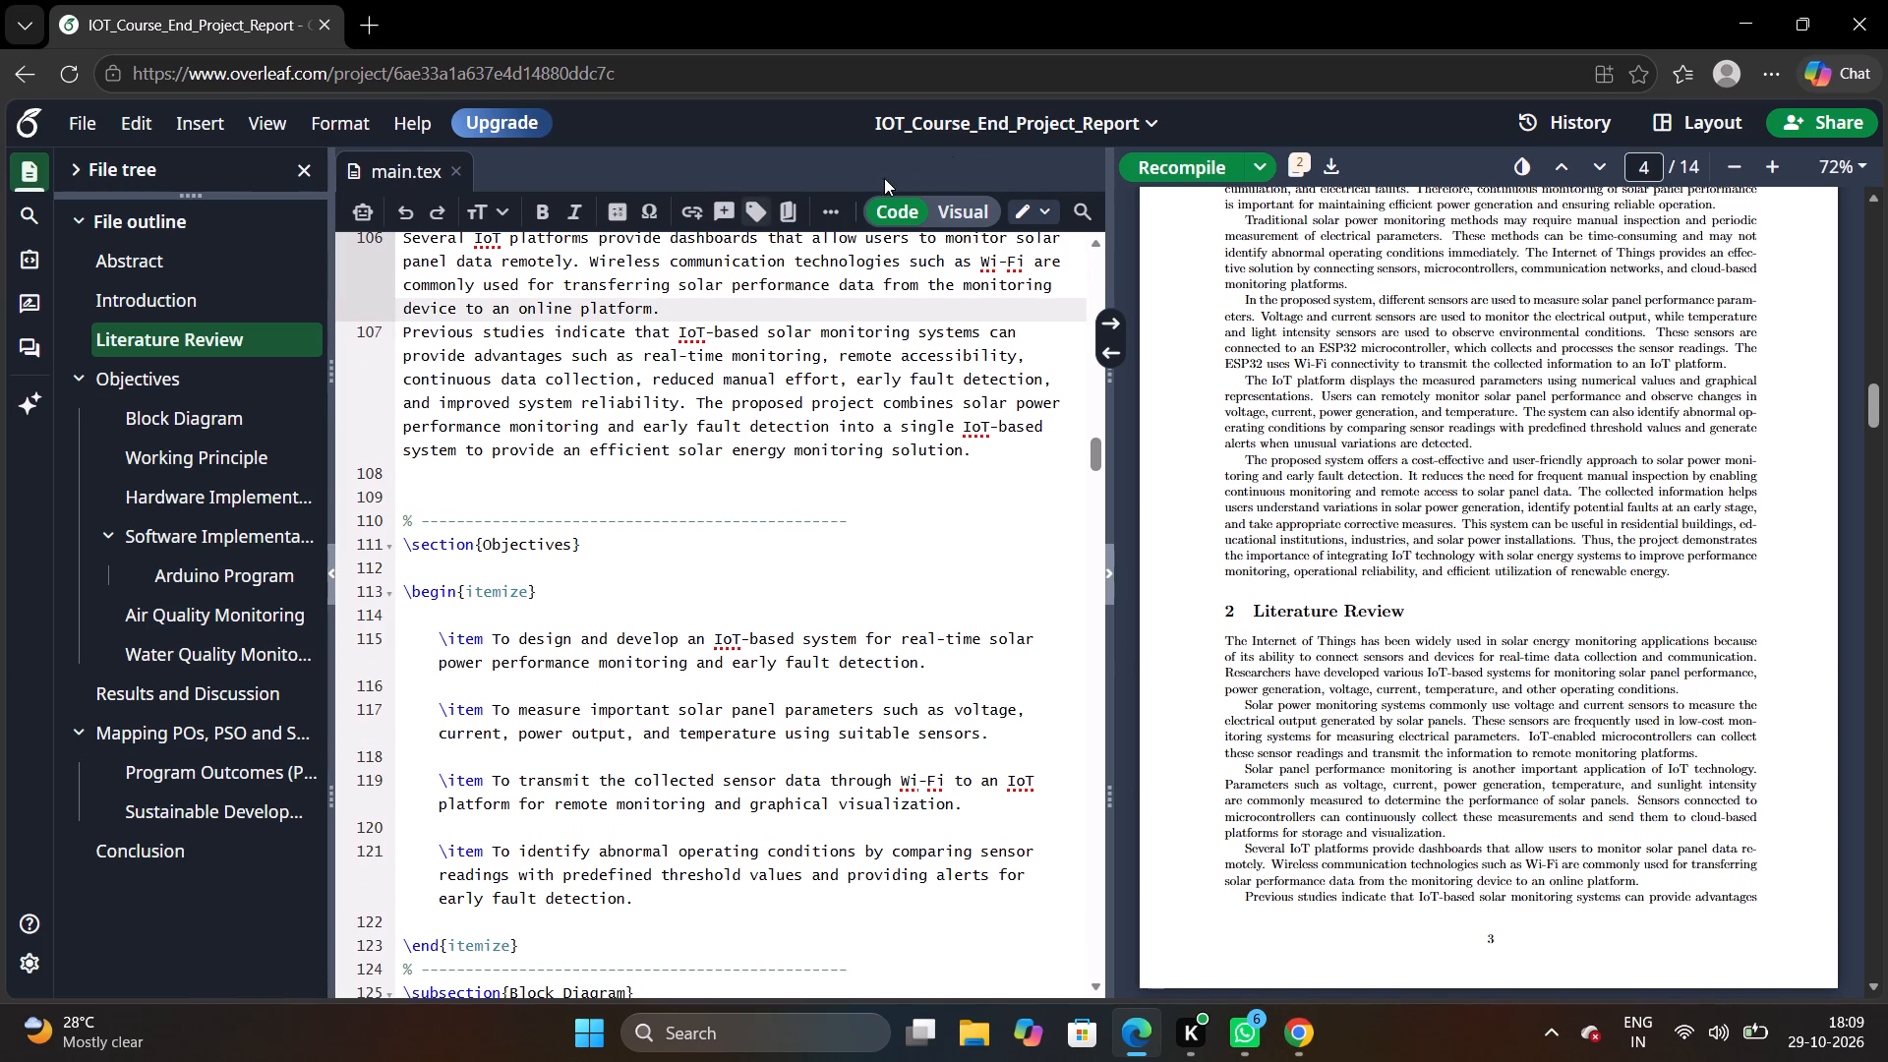
click(1207, 155)
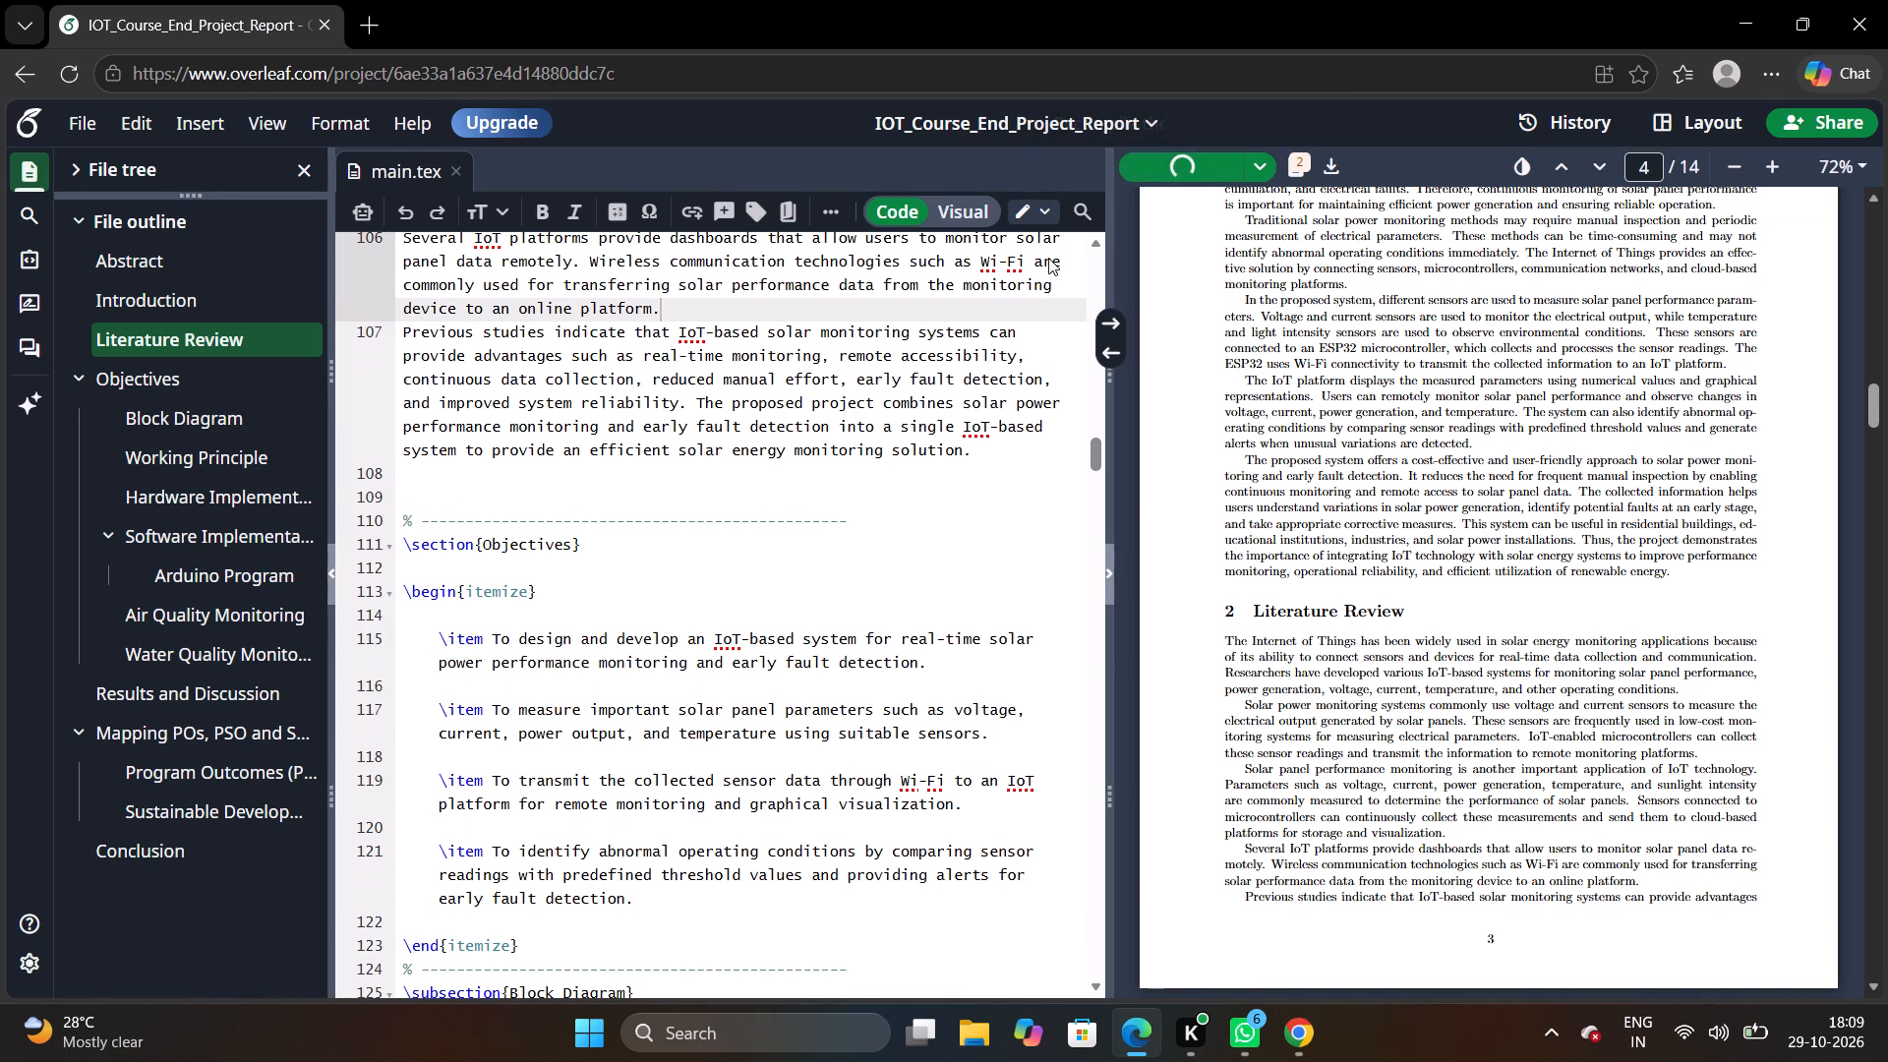
scroll(693, 639, down, 1)
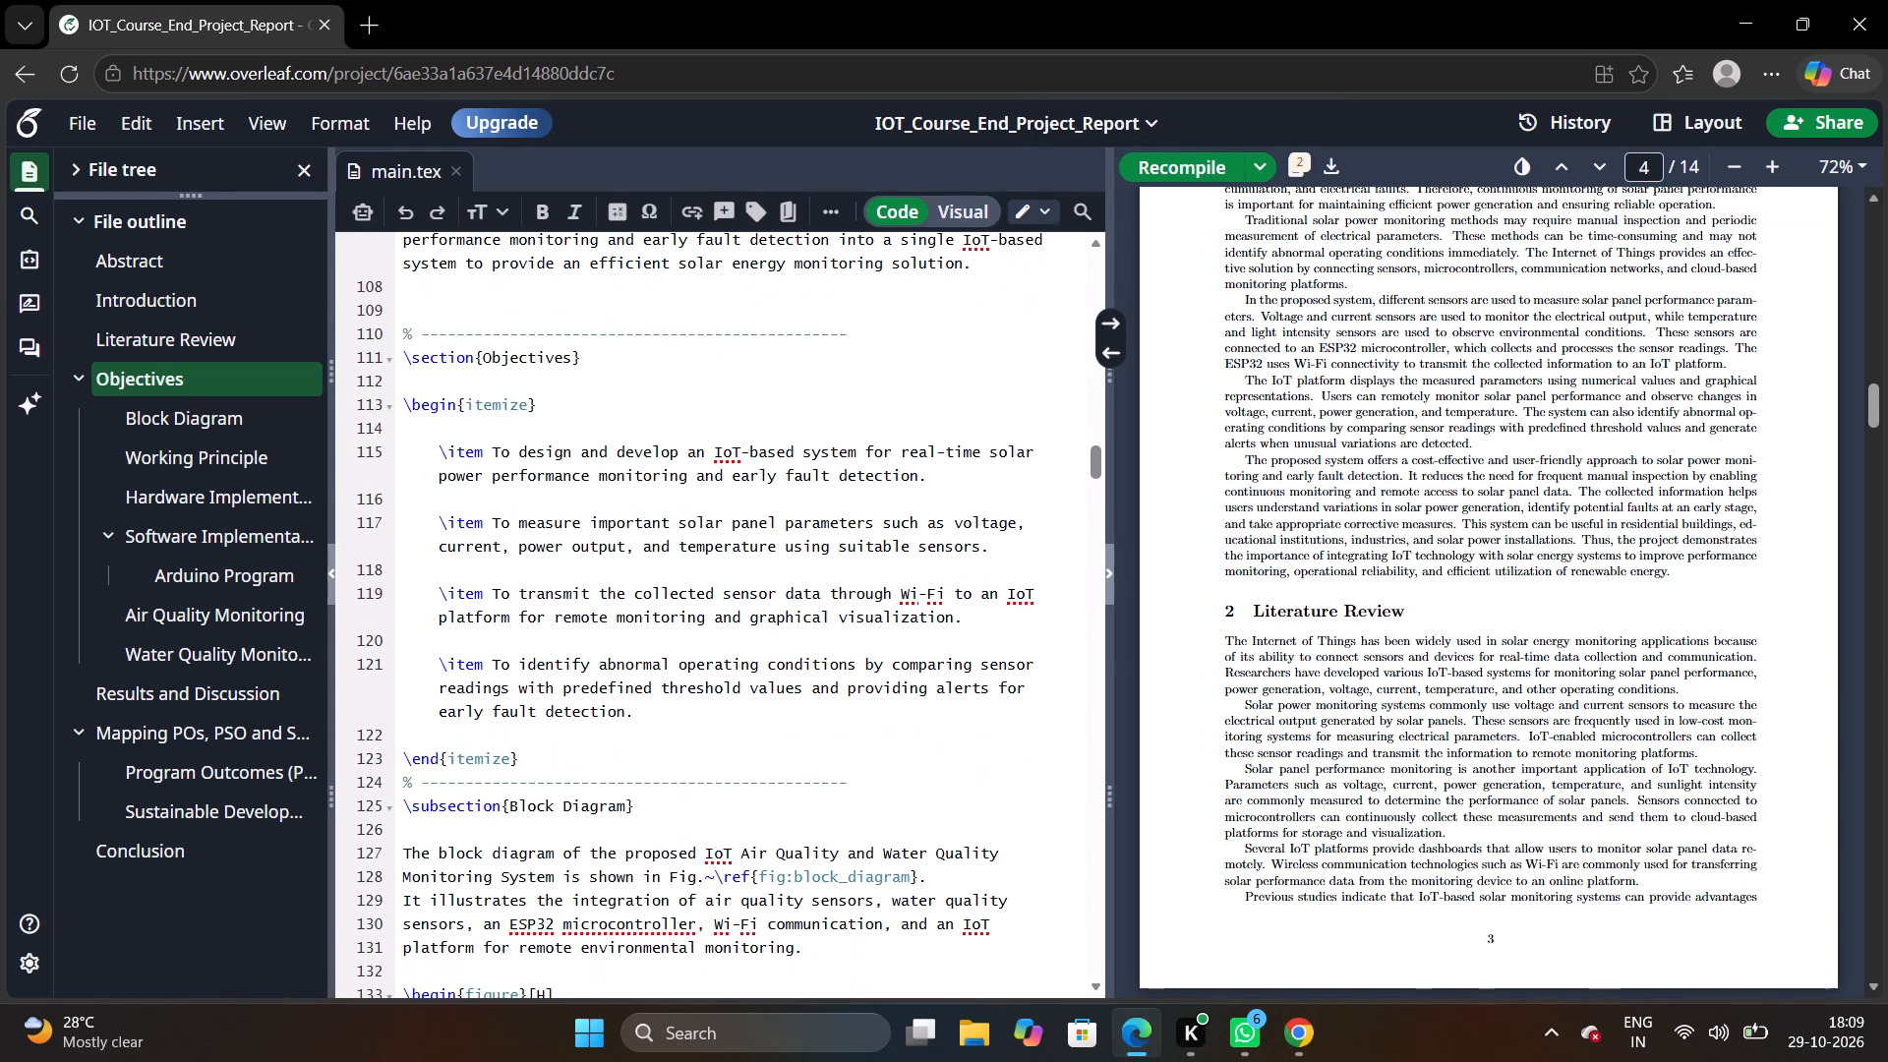
Back in Edge, recompile the report and check the Objectives, Block Diagram and Working Principle pages in the PDF preview.
scroll(693, 639, down, 1)
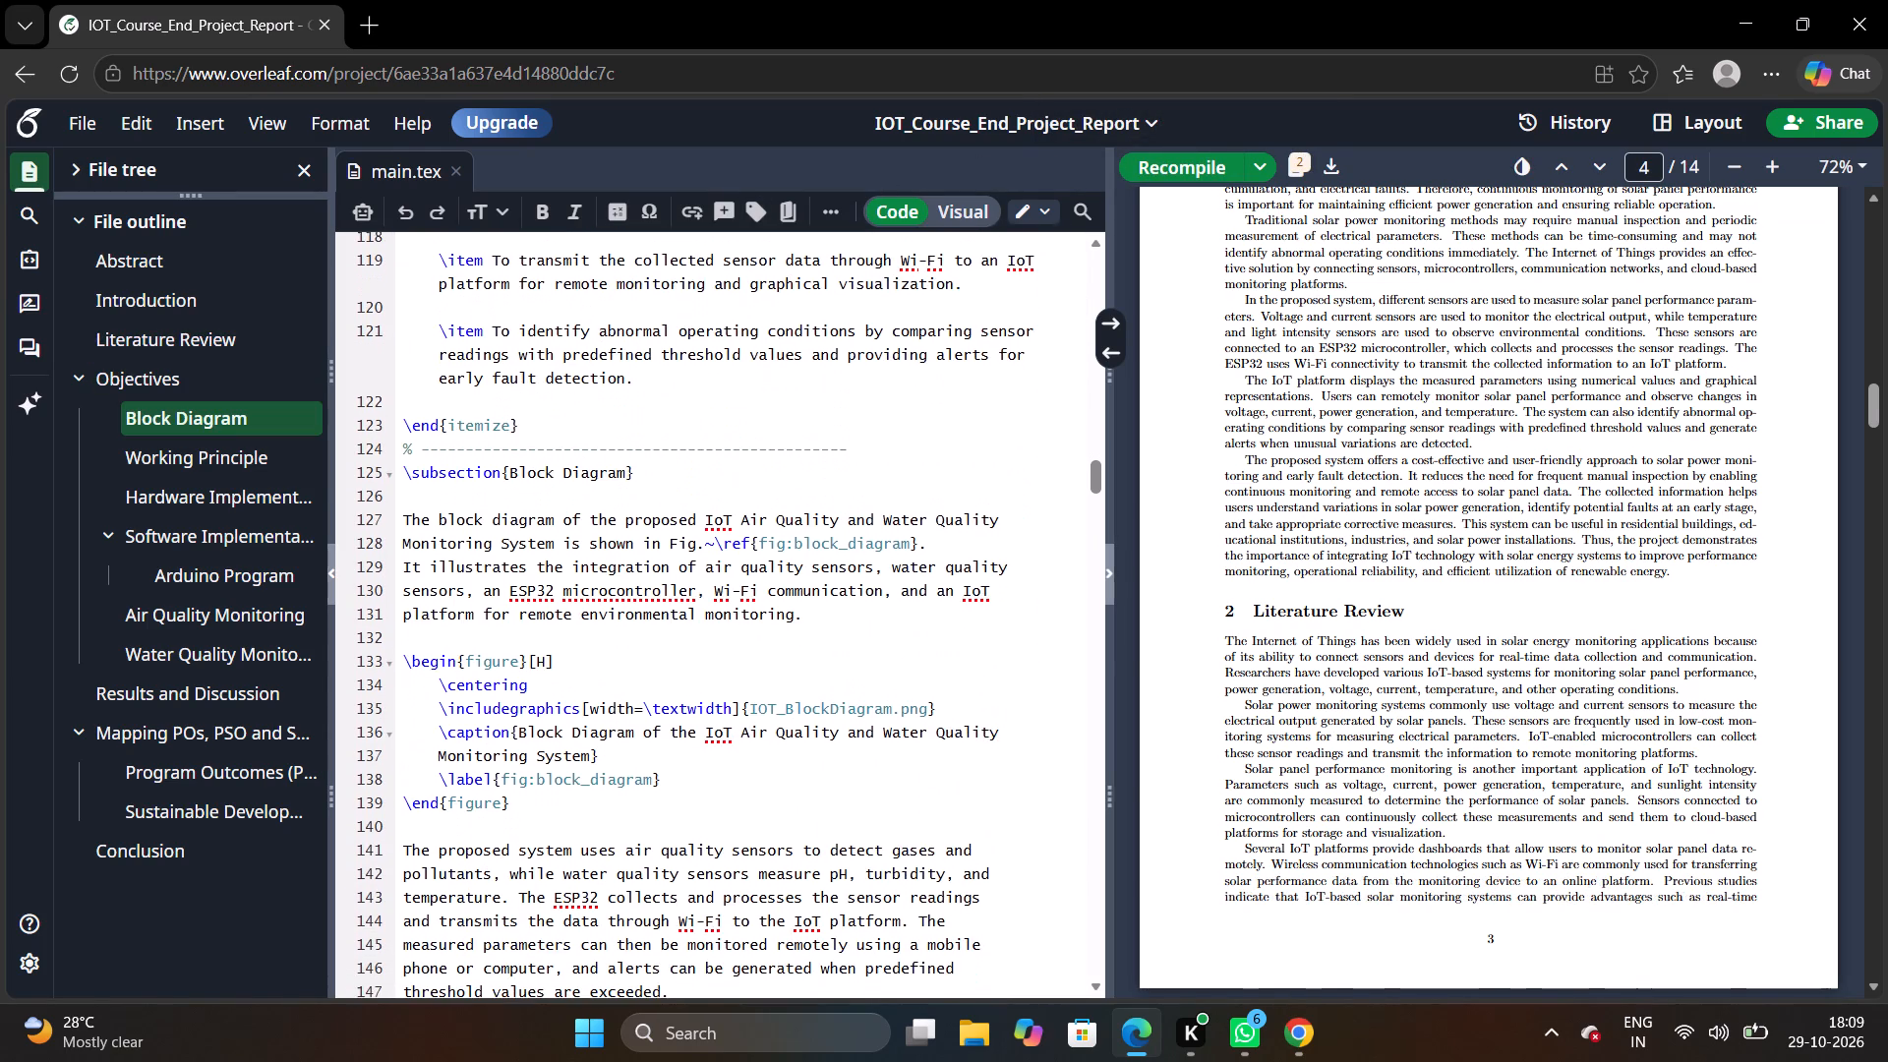
scroll(1324, 659, down, 2)
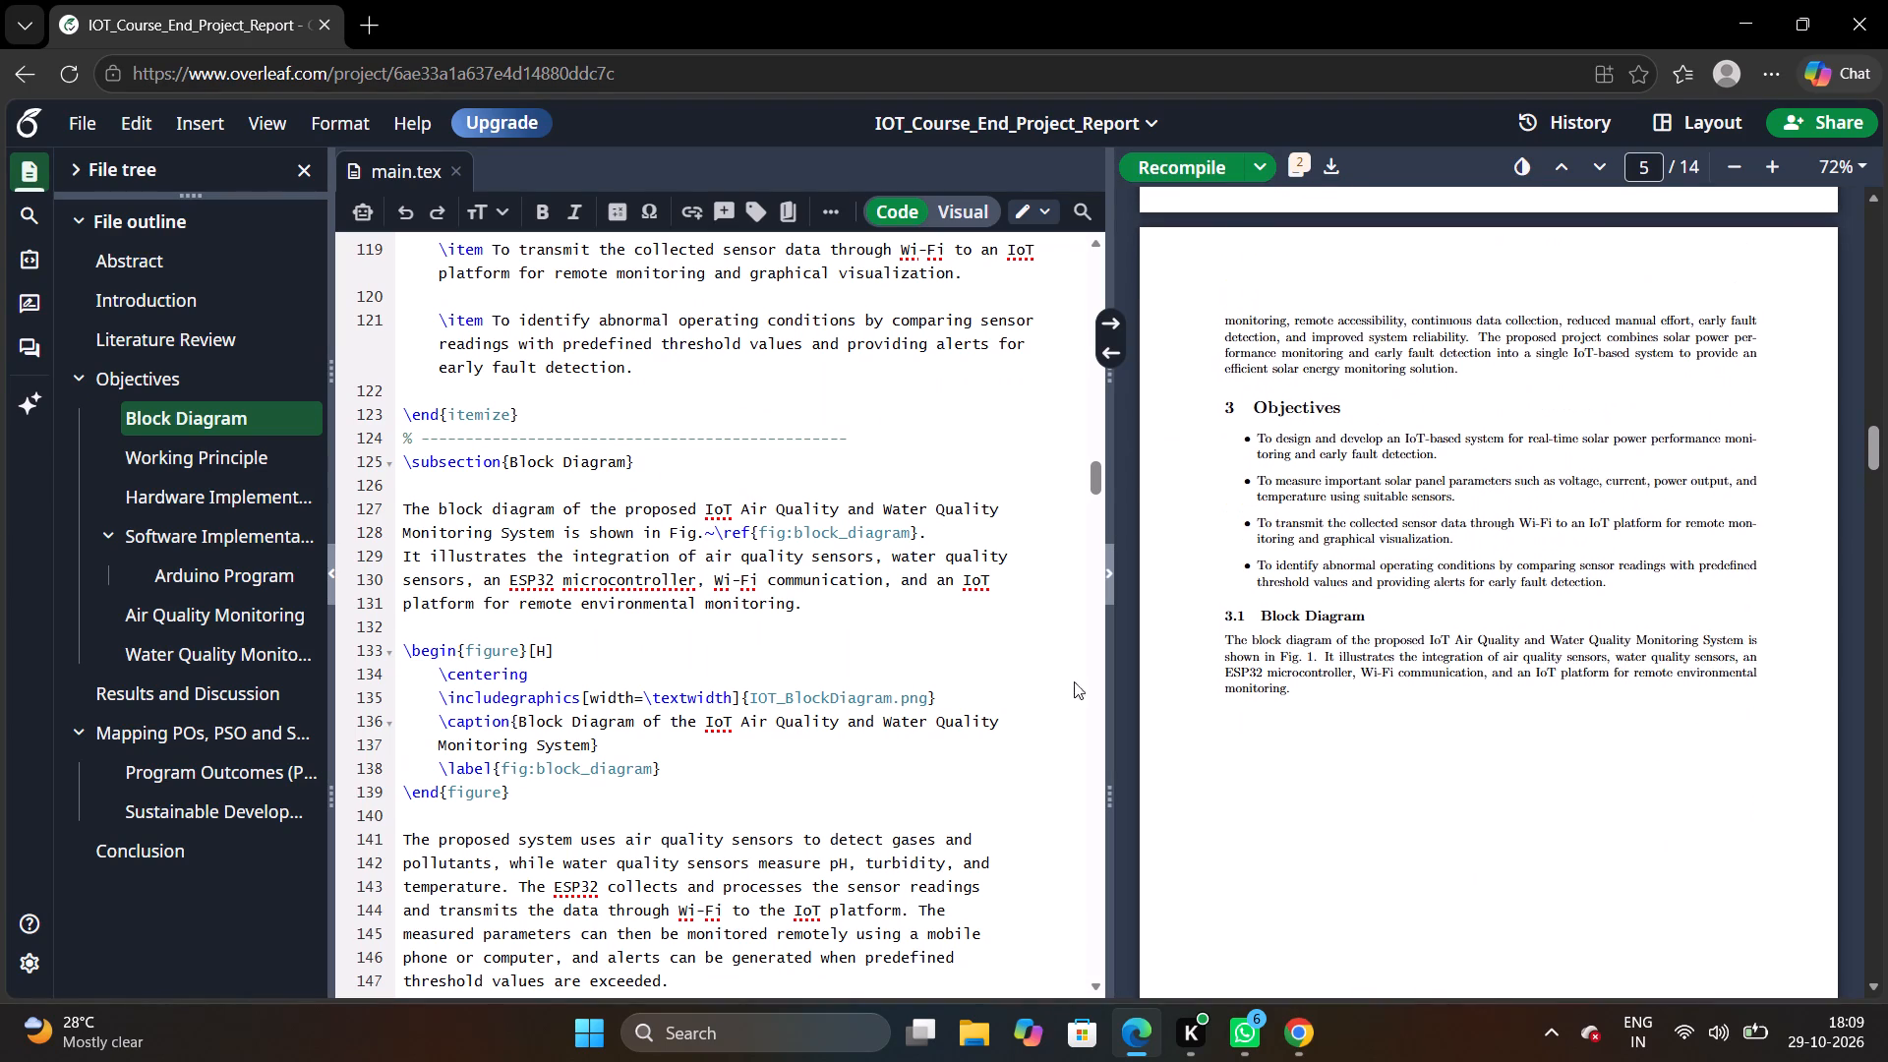
scroll(784, 805, down, 1)
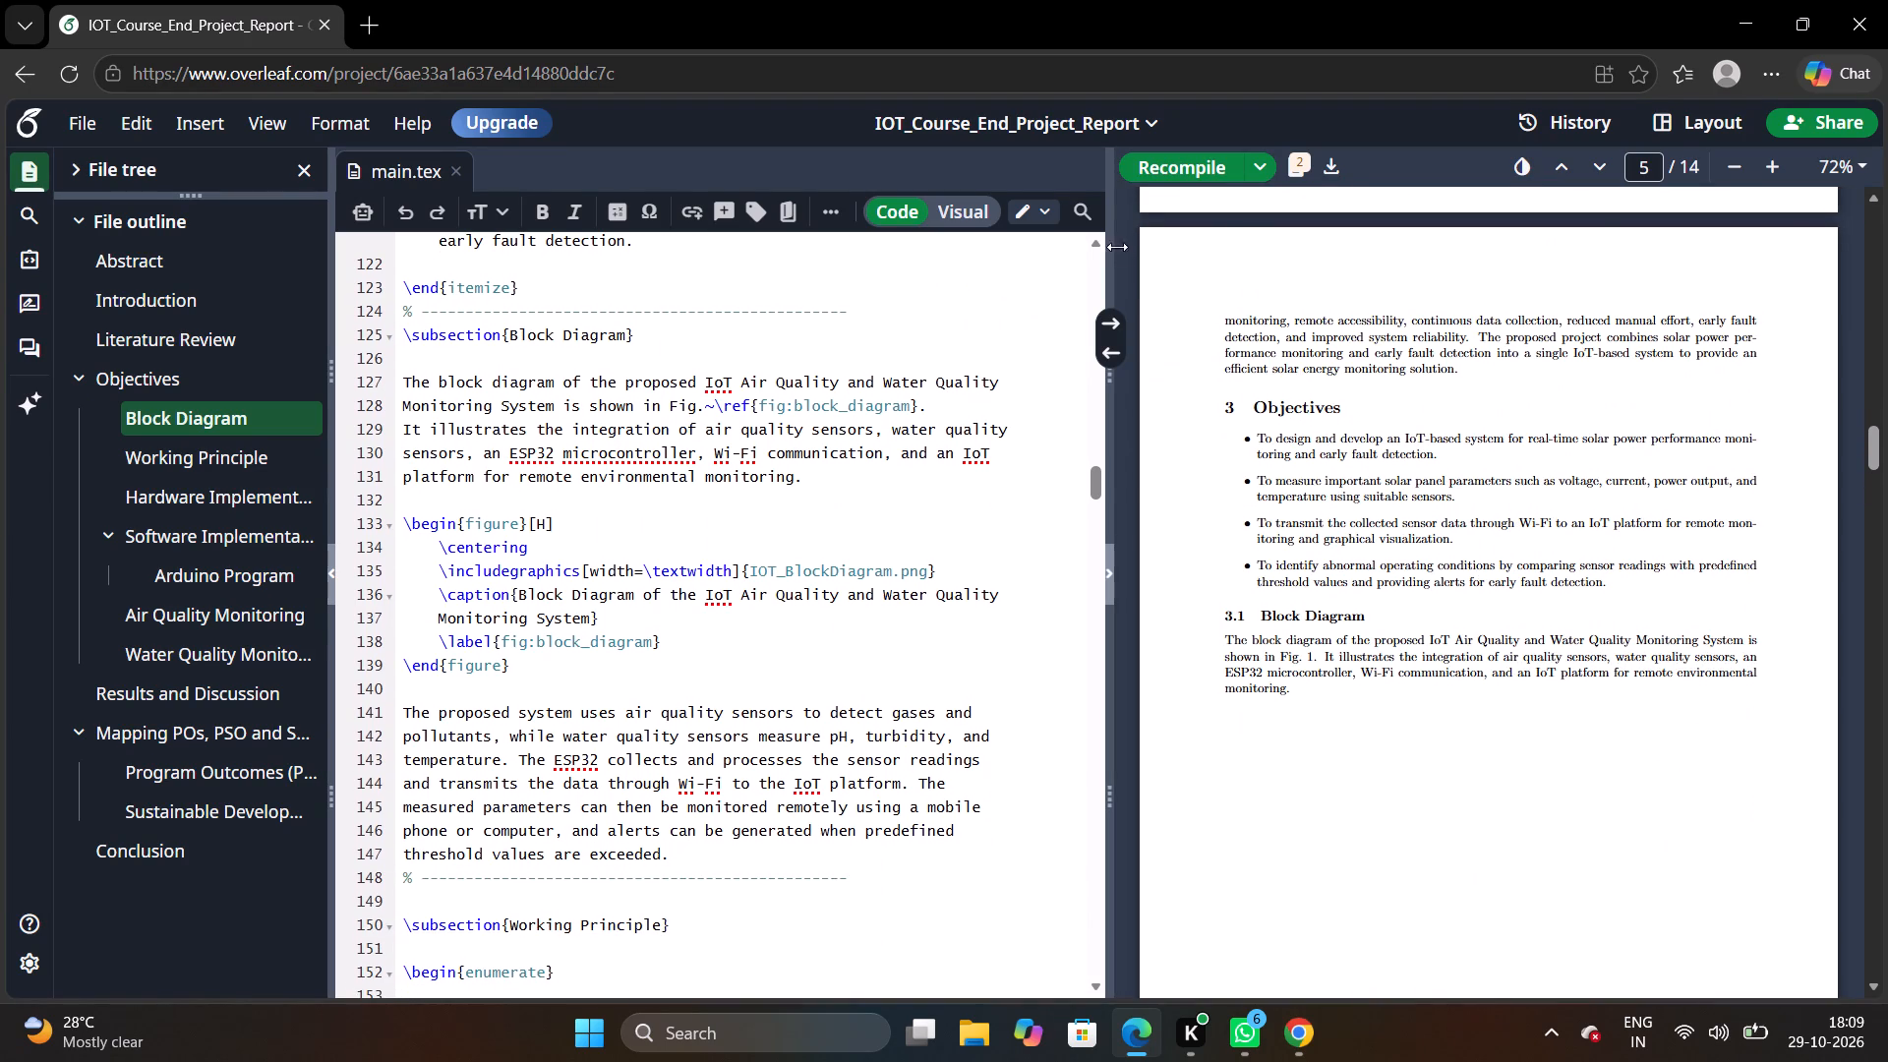
click(1166, 161)
scroll(765, 509, down, 1)
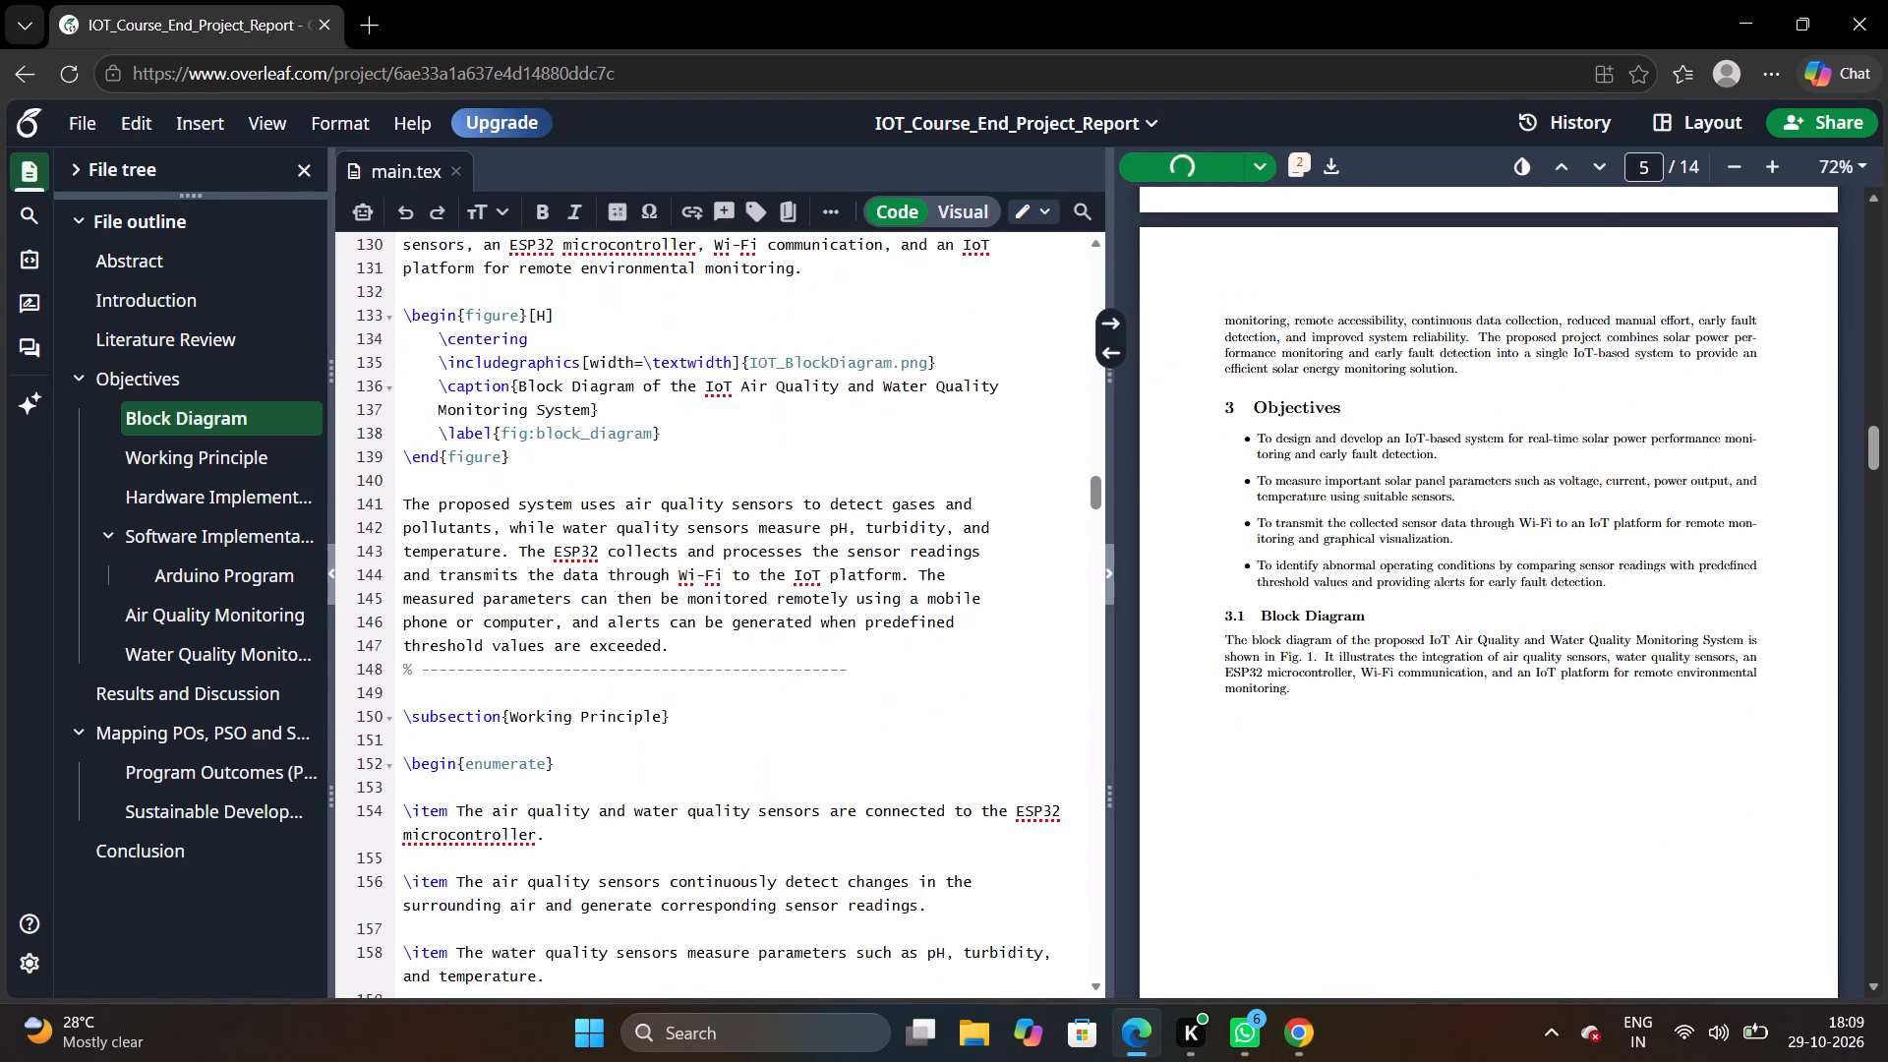
scroll(765, 509, down, 1)
scroll(765, 509, up, 3)
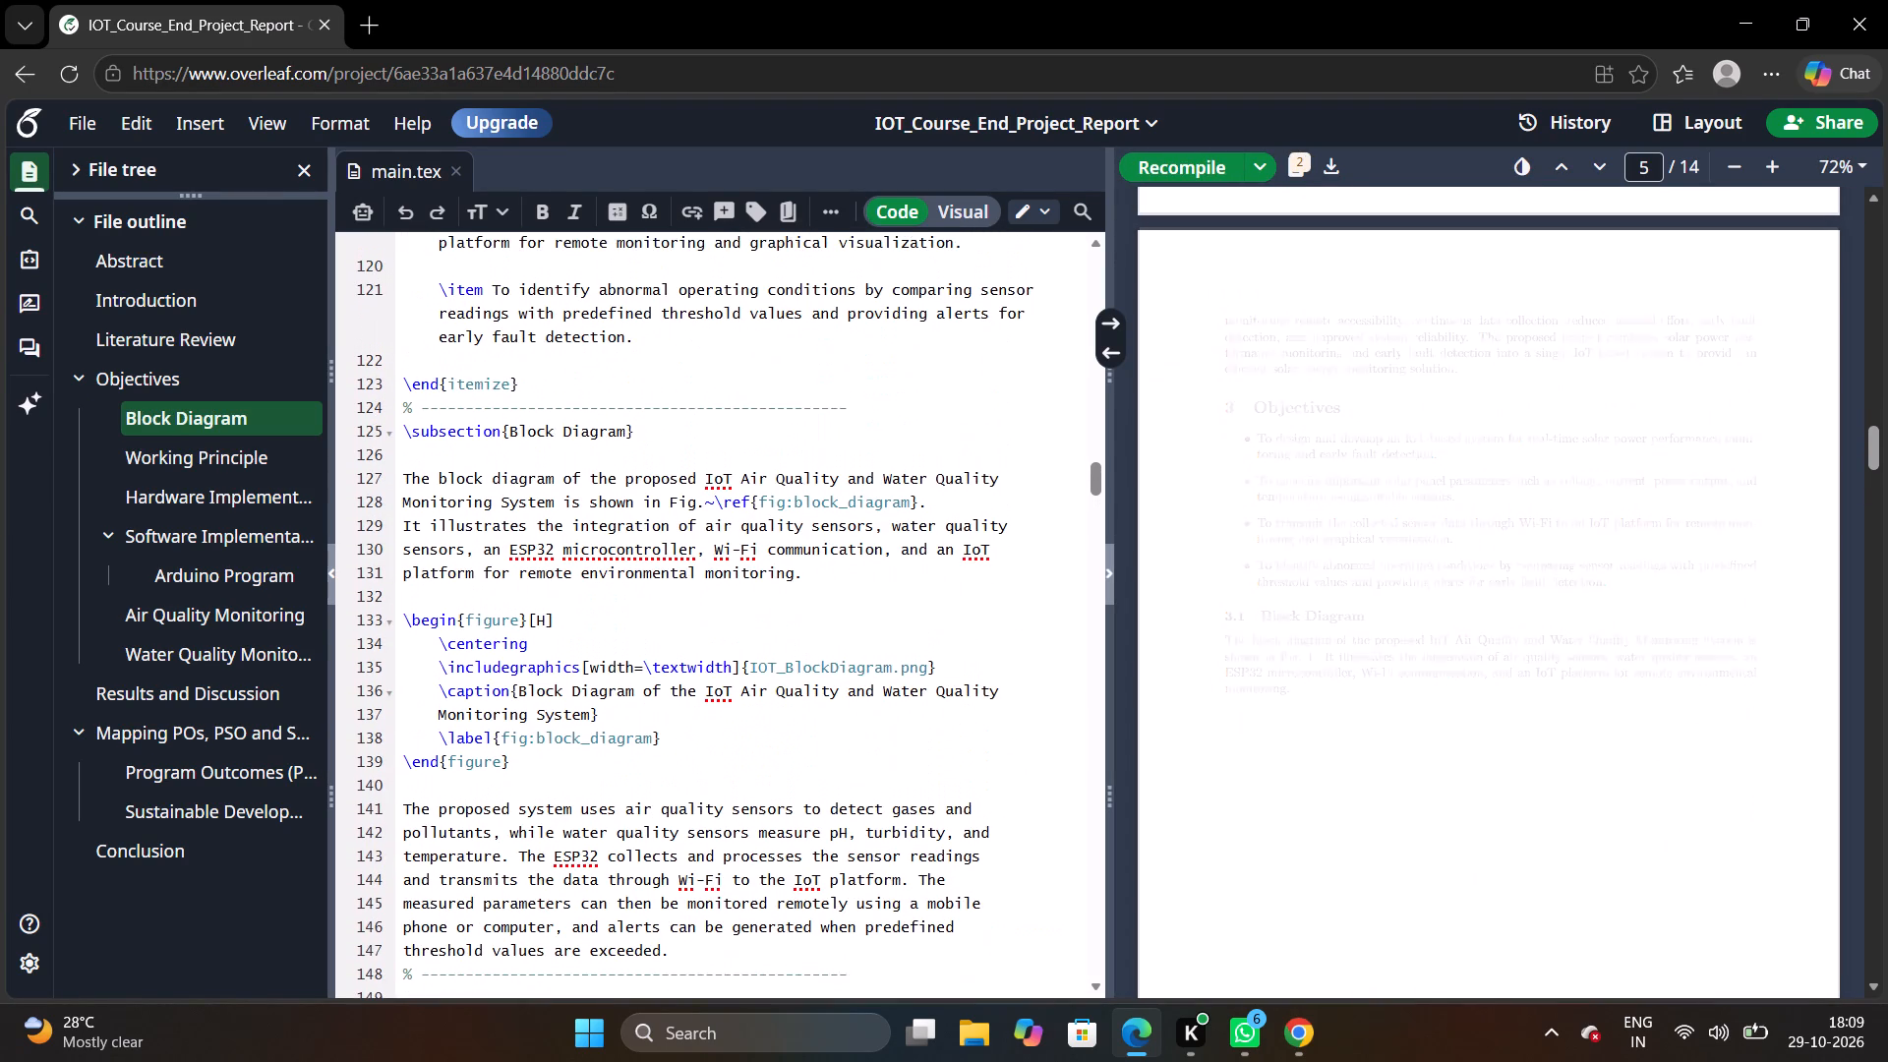
scroll(1191, 656, down, 1)
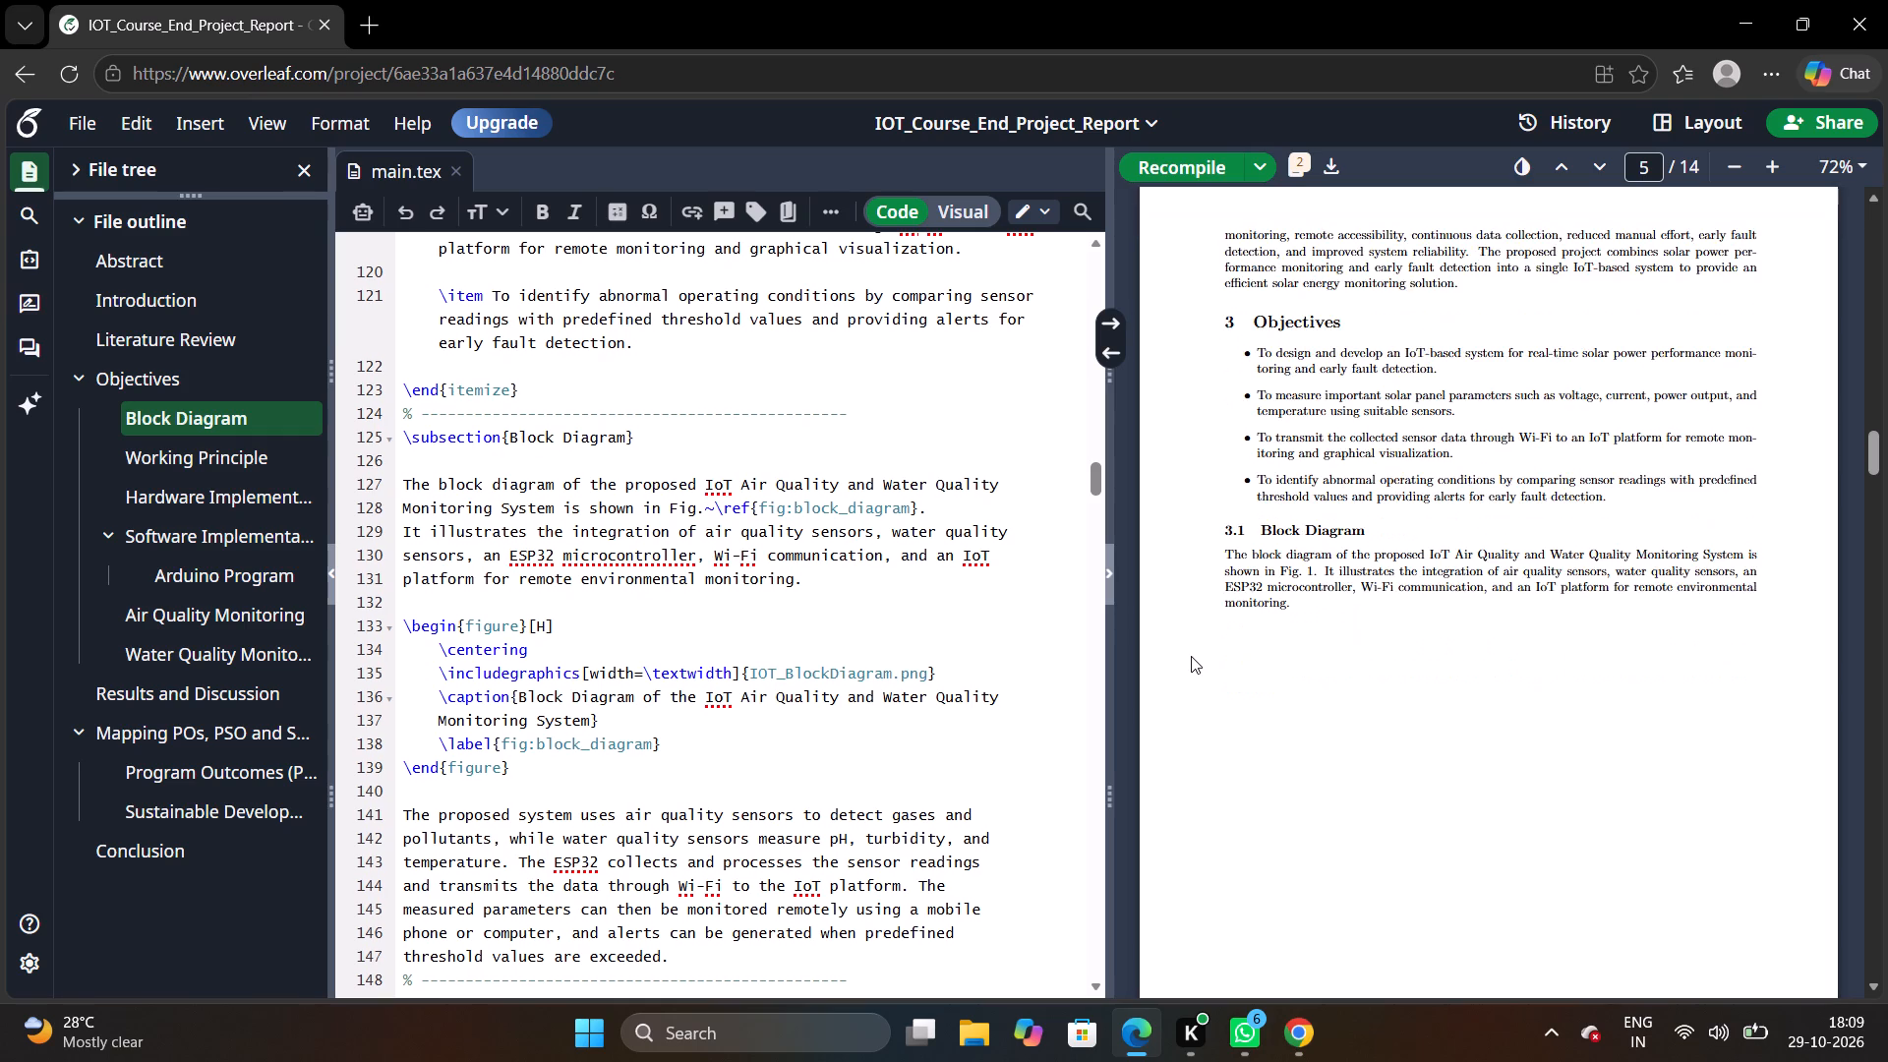
scroll(1191, 656, down, 1)
scroll(1362, 757, down, 5)
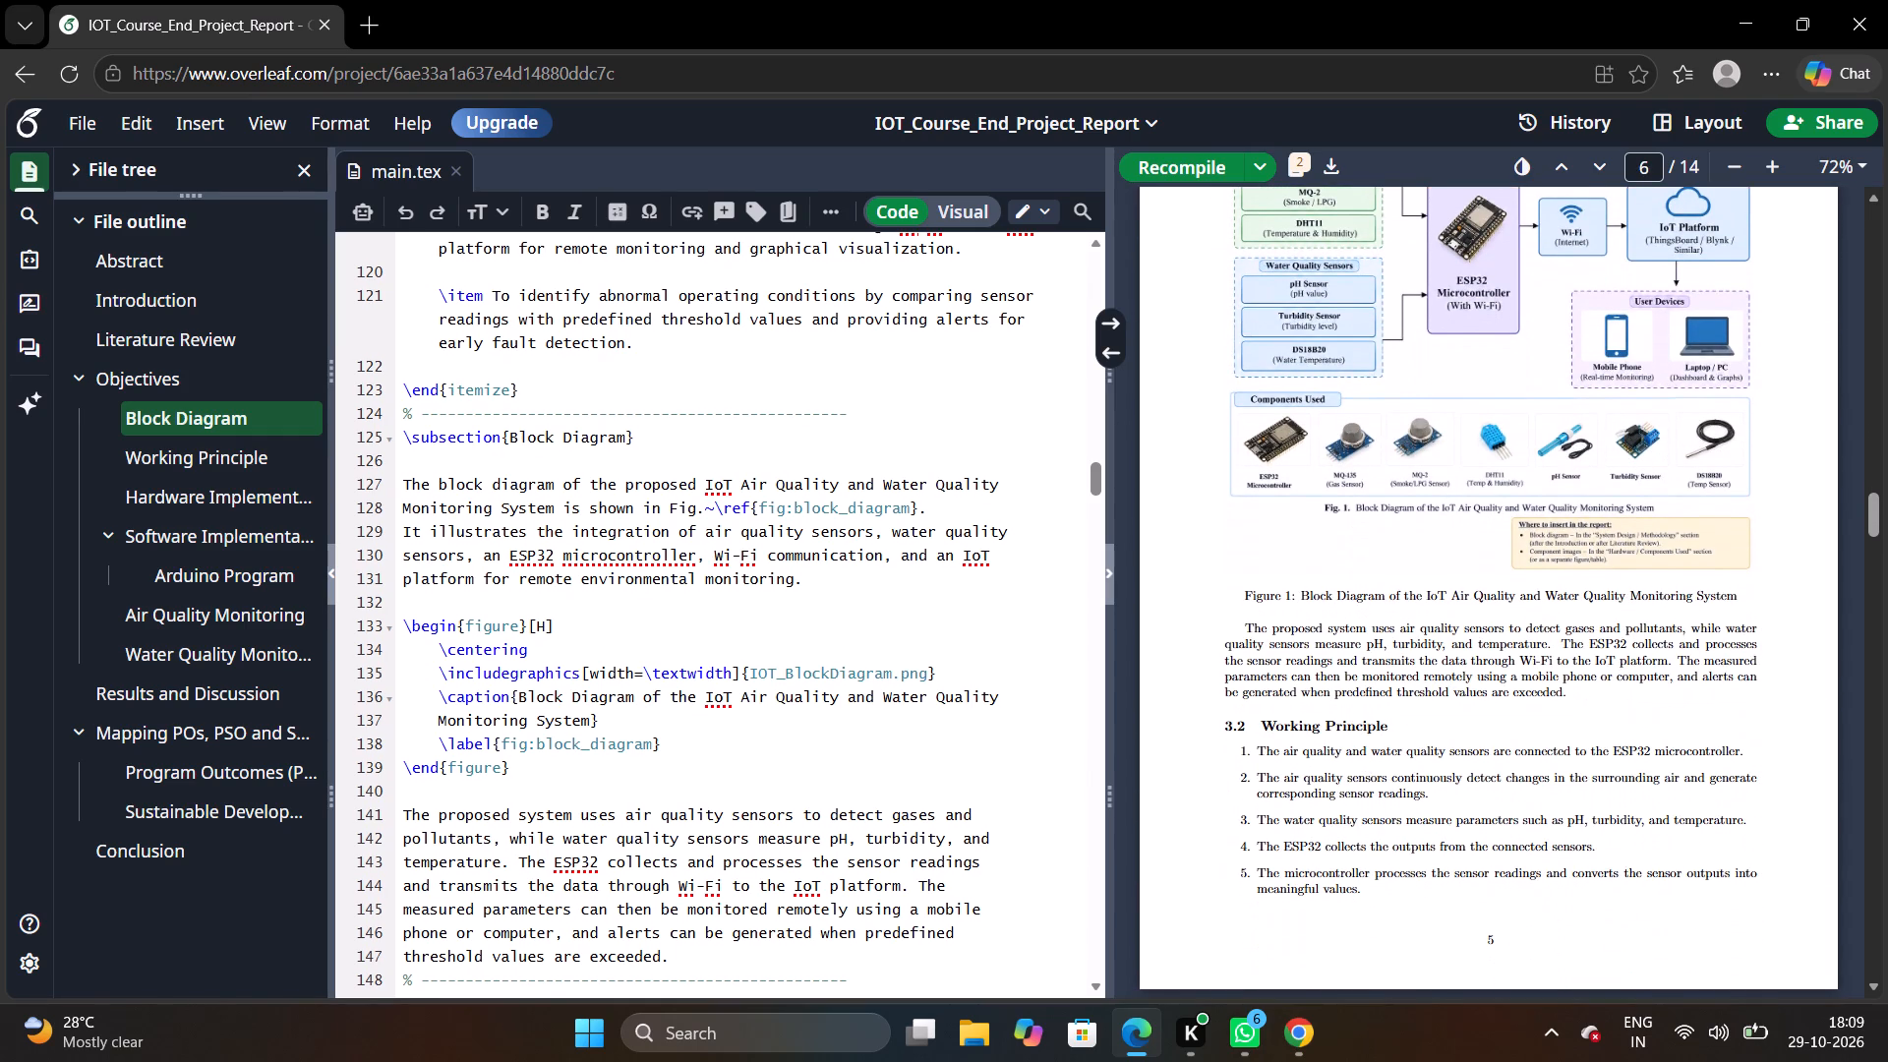
Copy the Block Diagram source from \subsection{Block Diagram} through its closing paragraph ending "threshold values are exceeded.".
scroll(915, 773, down, 1)
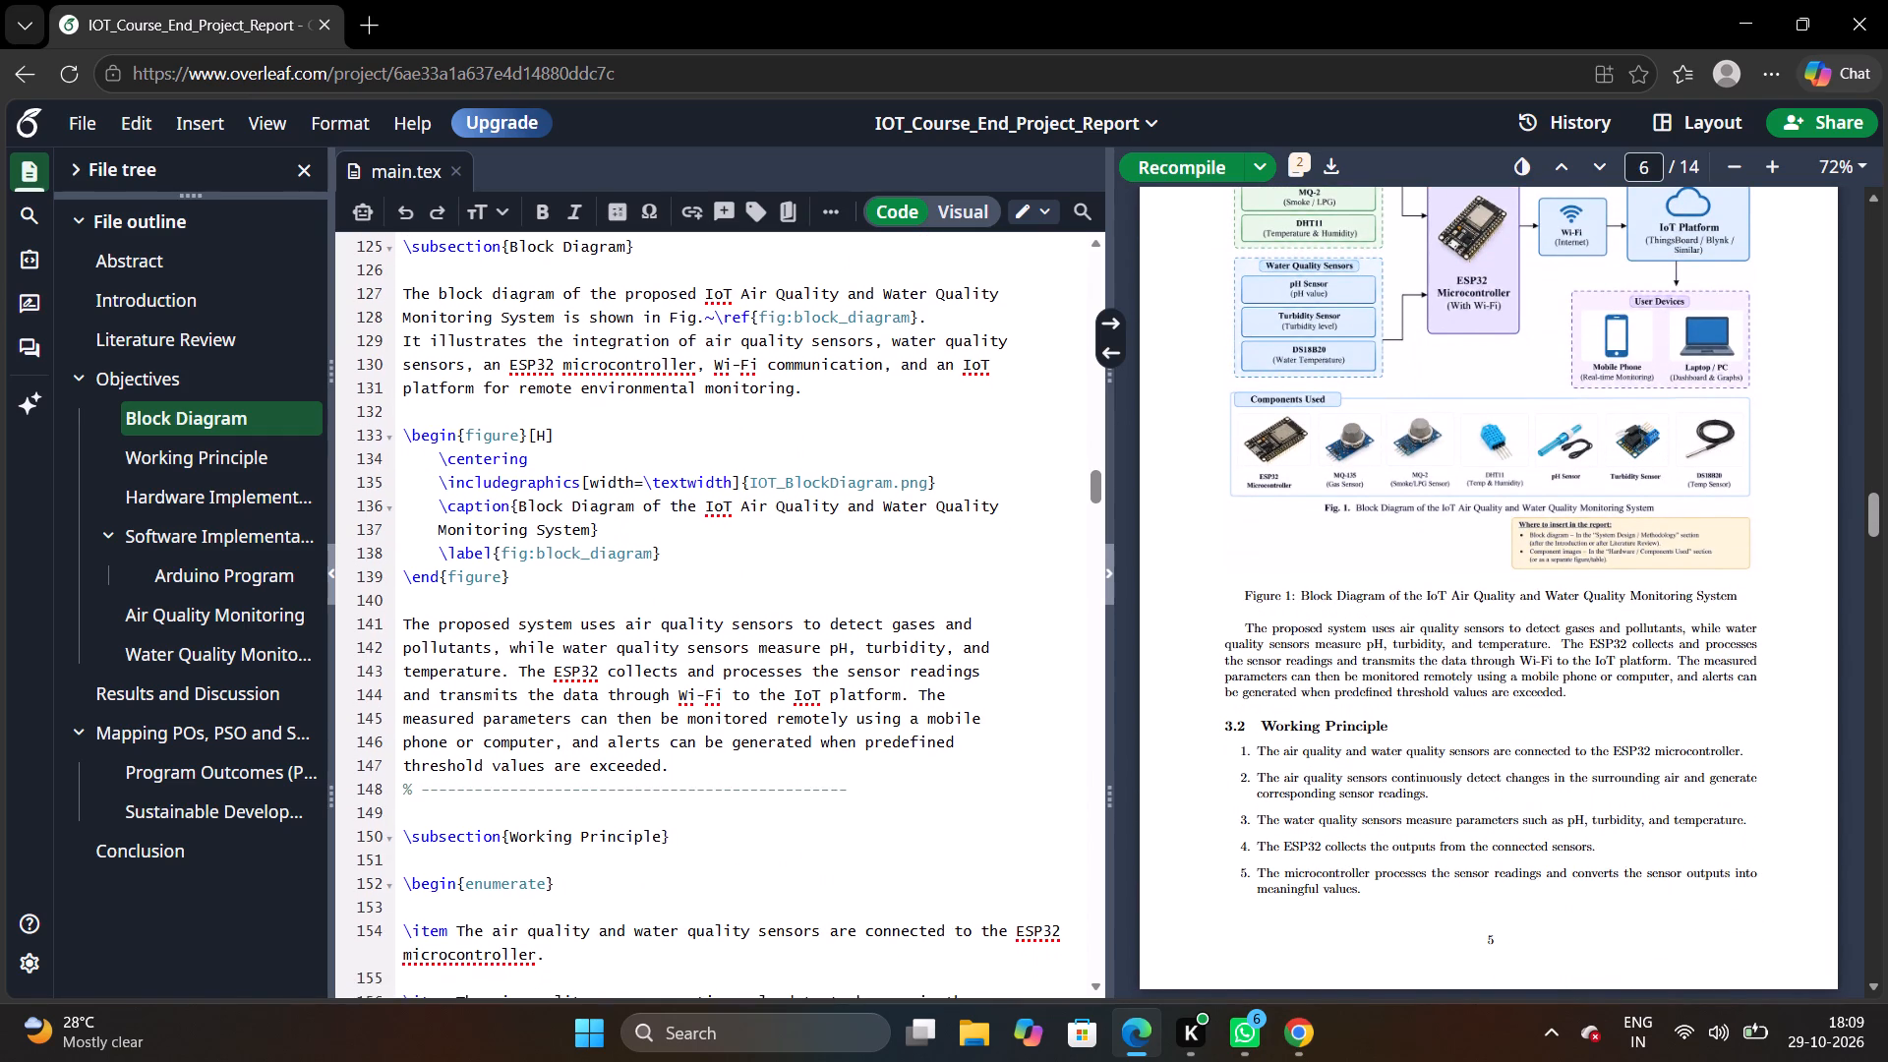
scroll(915, 773, up, 1)
scroll(915, 773, down, 2)
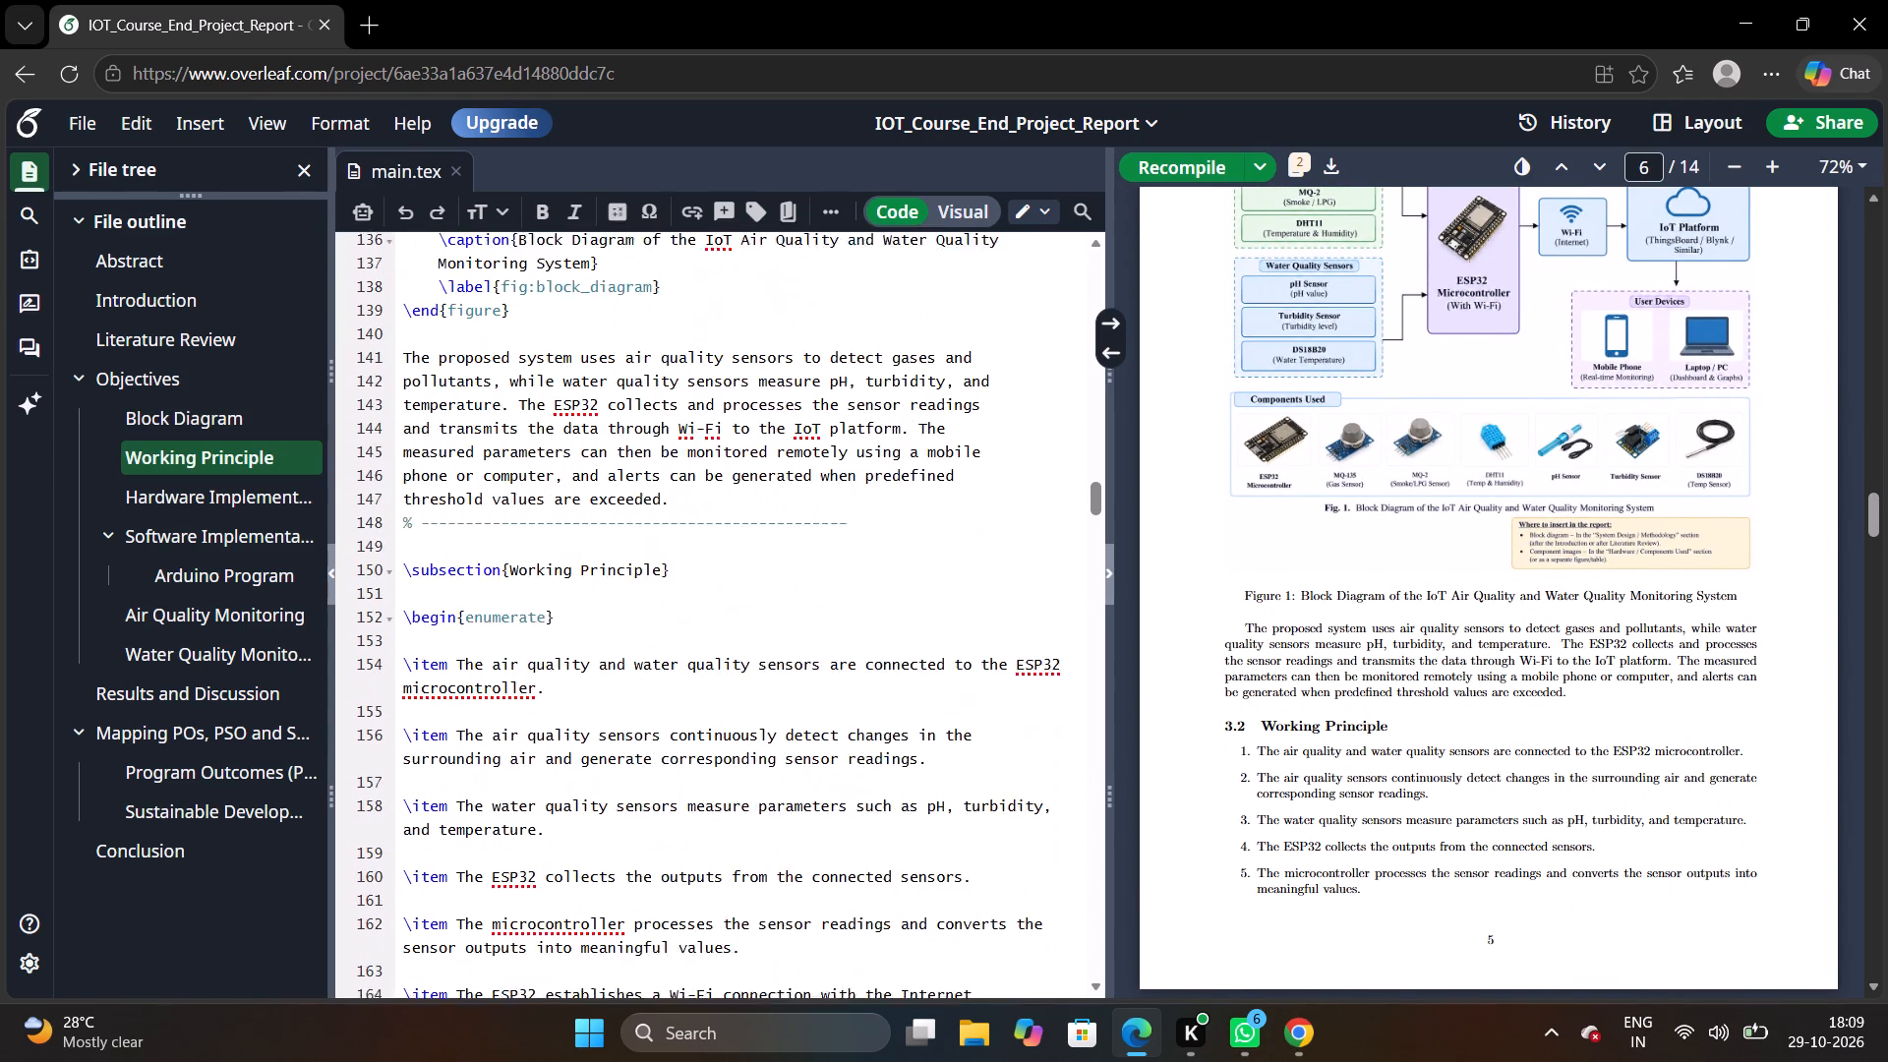
scroll(915, 773, down, 1)
scroll(915, 773, up, 2)
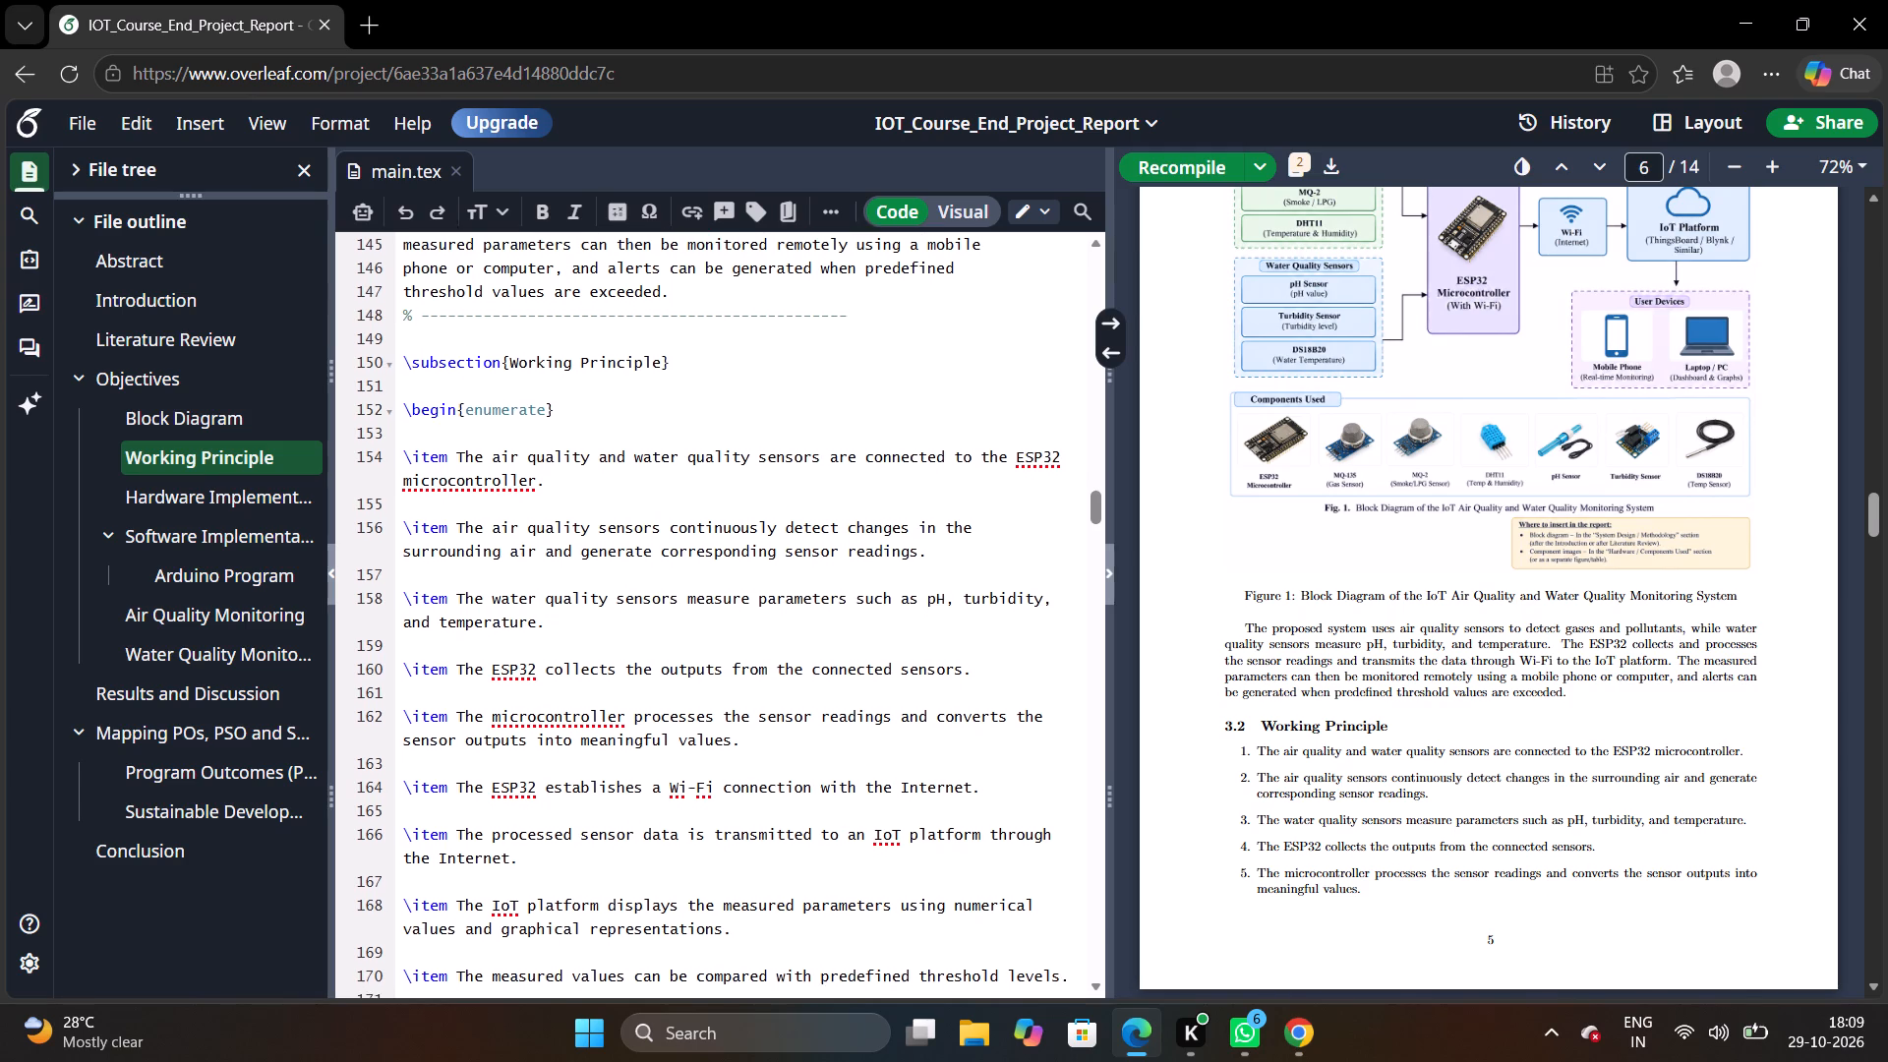
scroll(915, 773, up, 2)
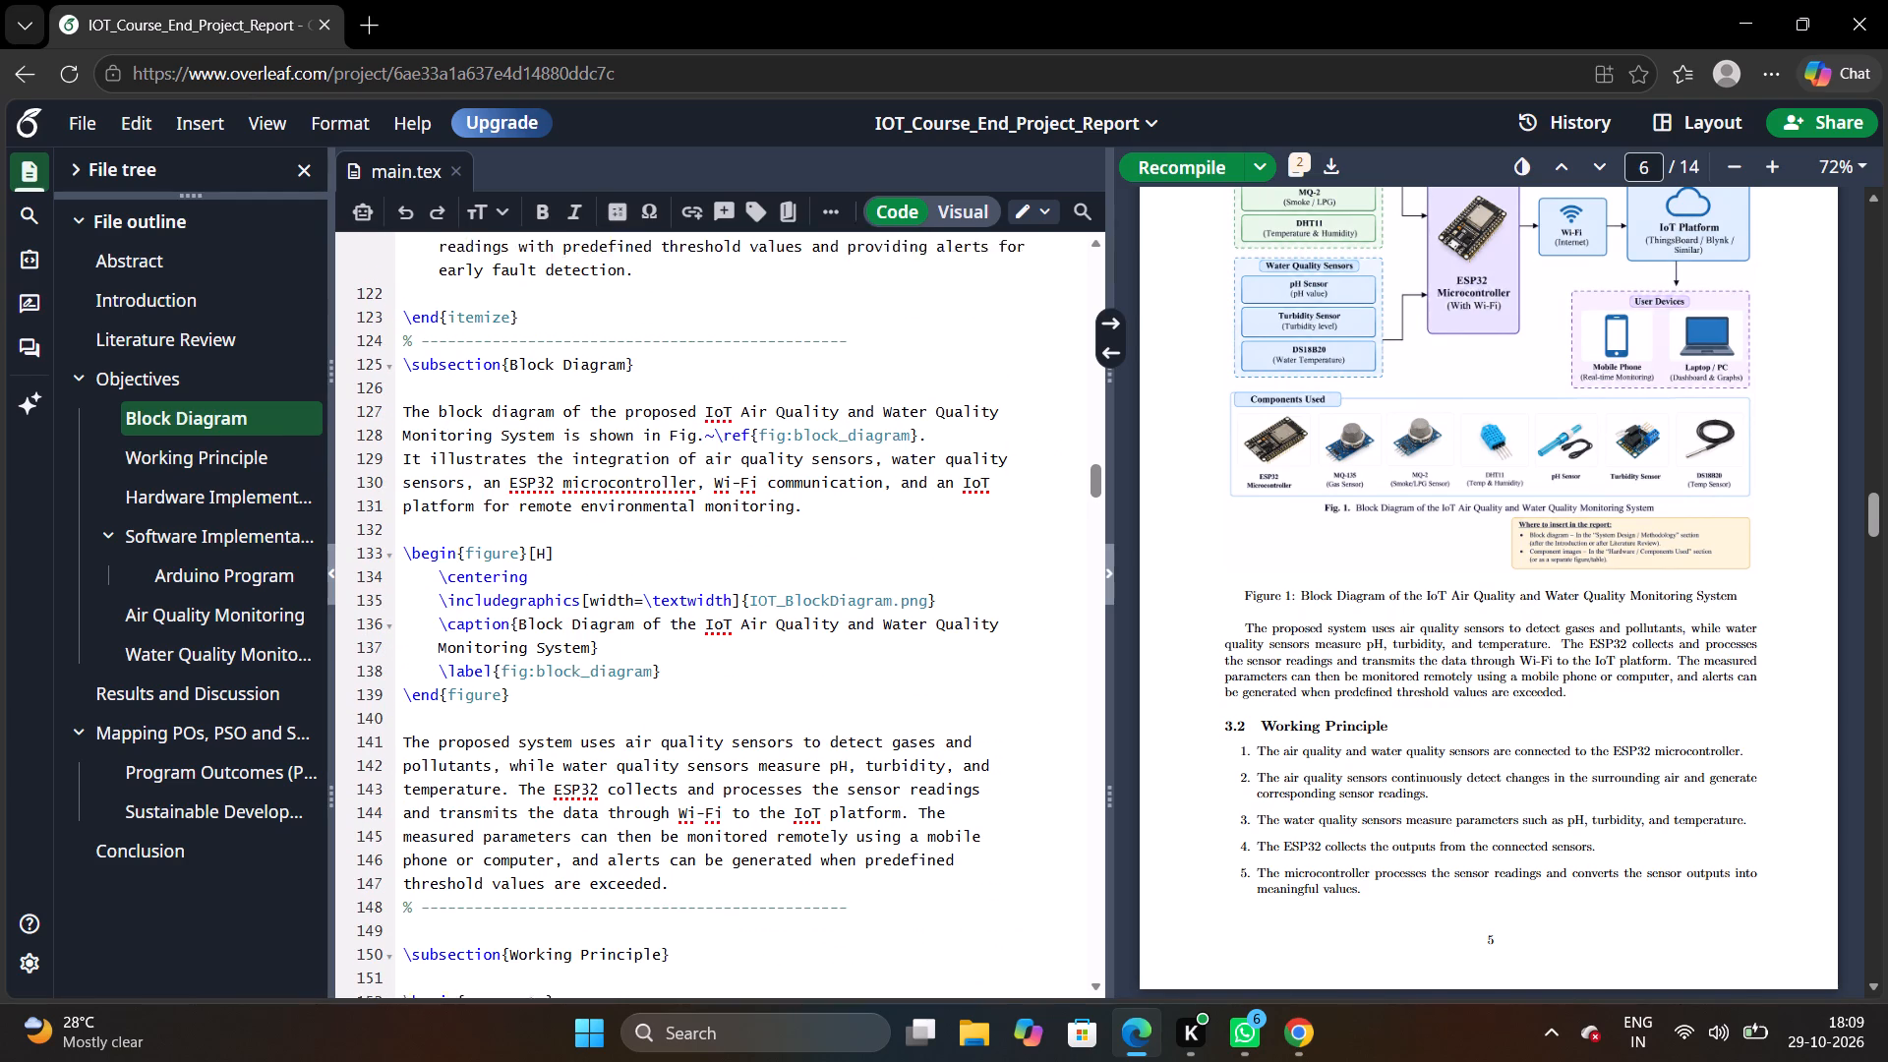
scroll(914, 729, up, 1)
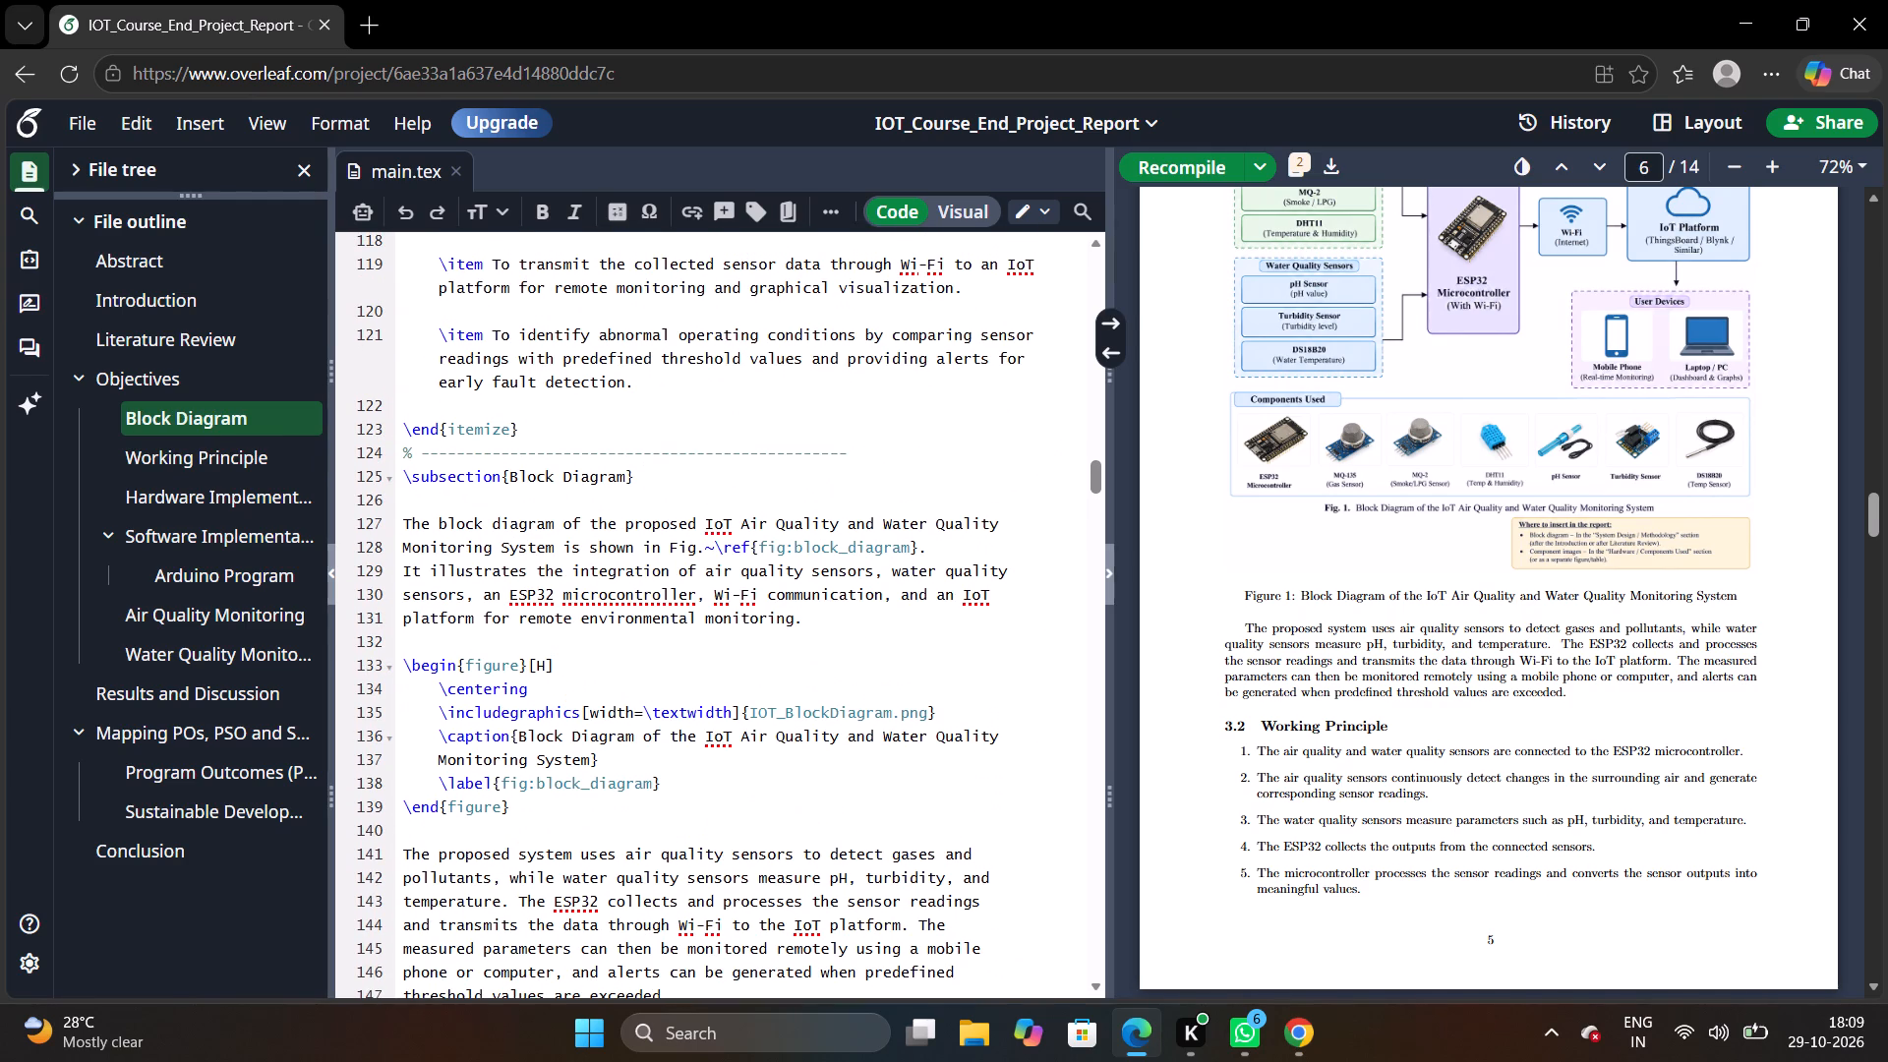
scroll(478, 471, down, 1)
drag(405, 424, 506, 486)
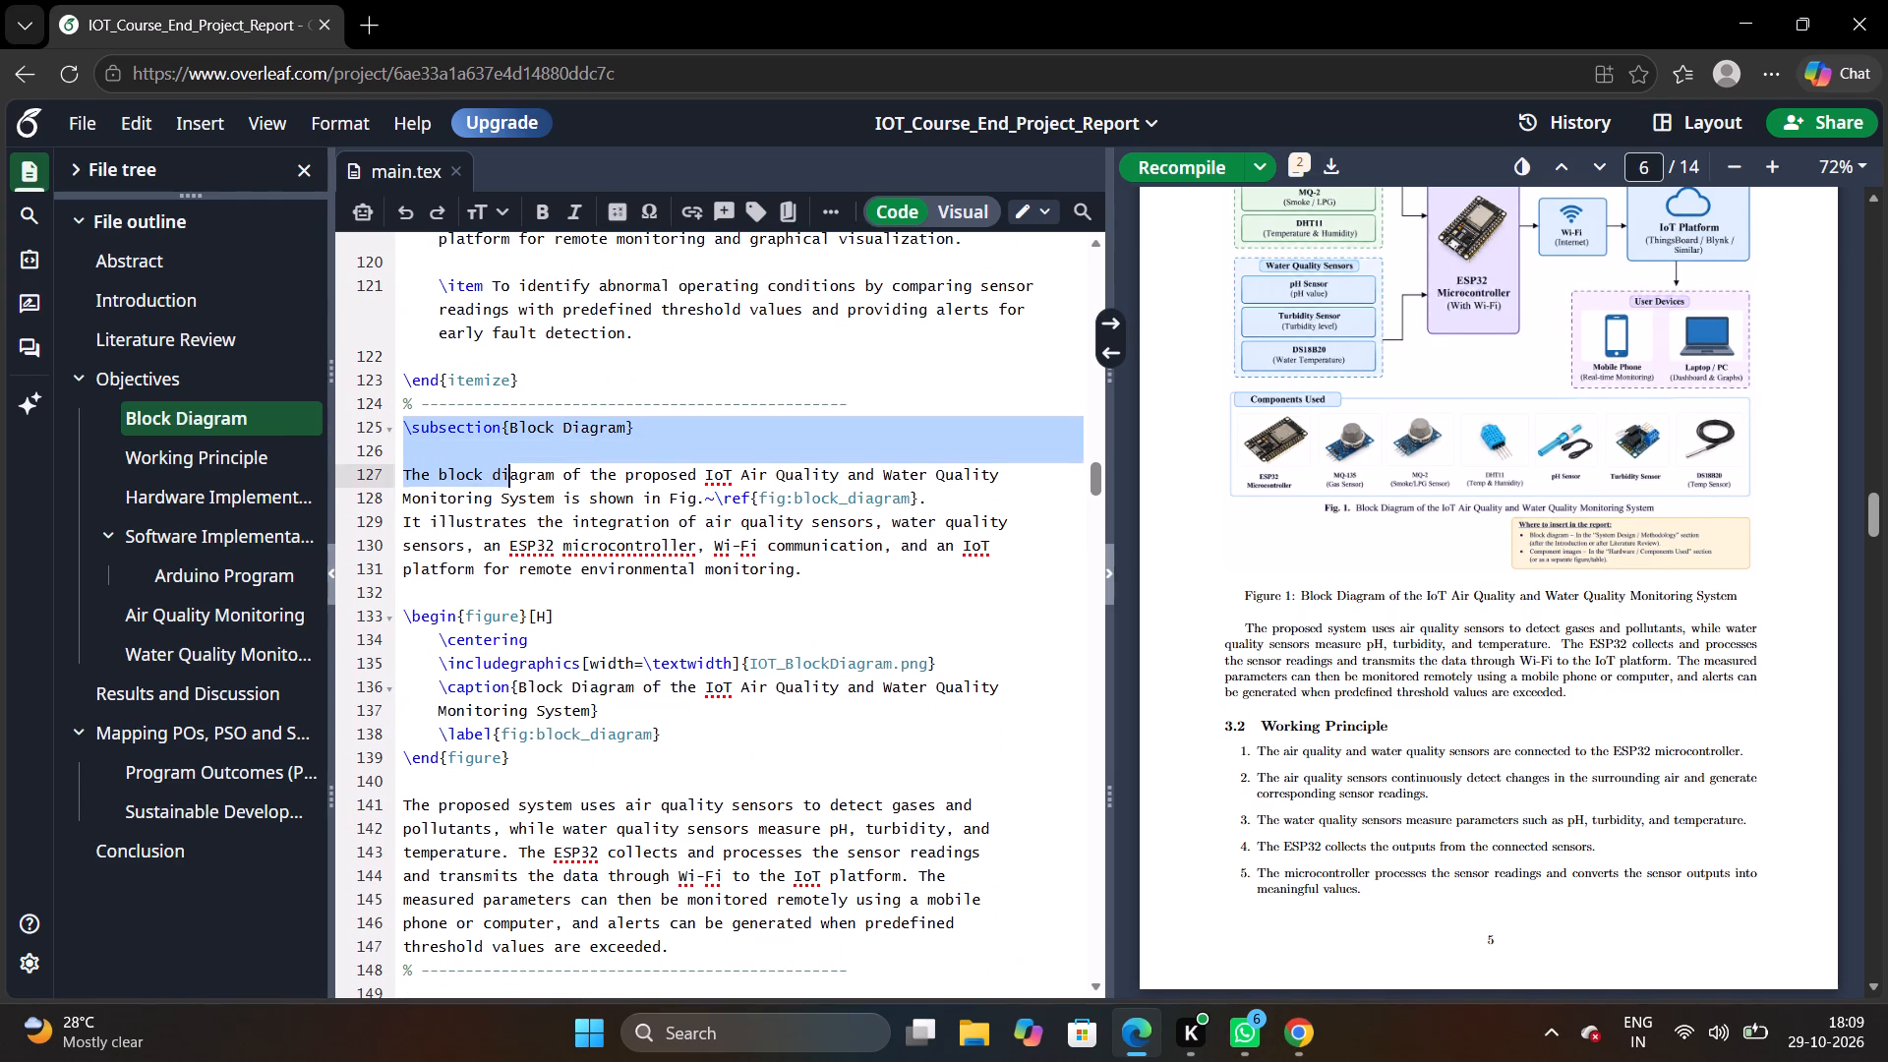
drag(506, 486, 764, 918)
scroll(605, 632, up, 1)
scroll(708, 803, up, 1)
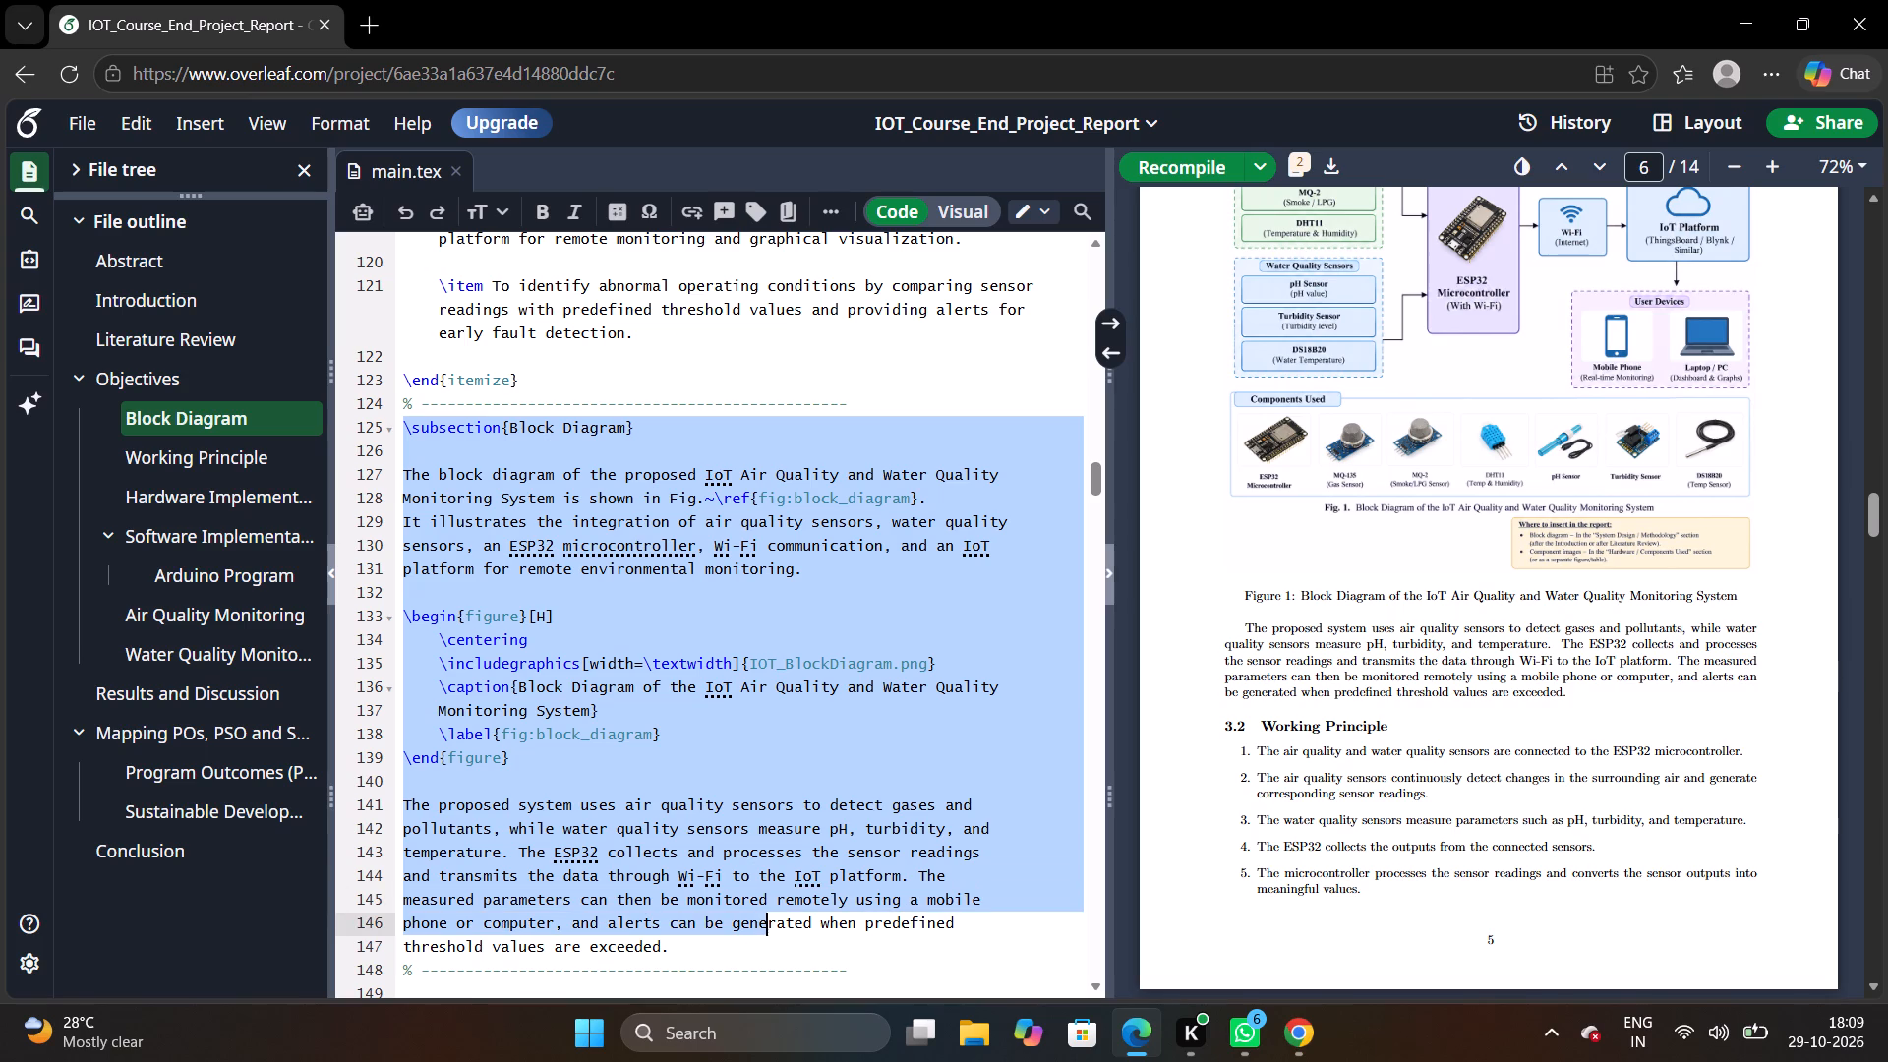
drag(764, 918, 778, 946)
scroll(764, 918, up, 1)
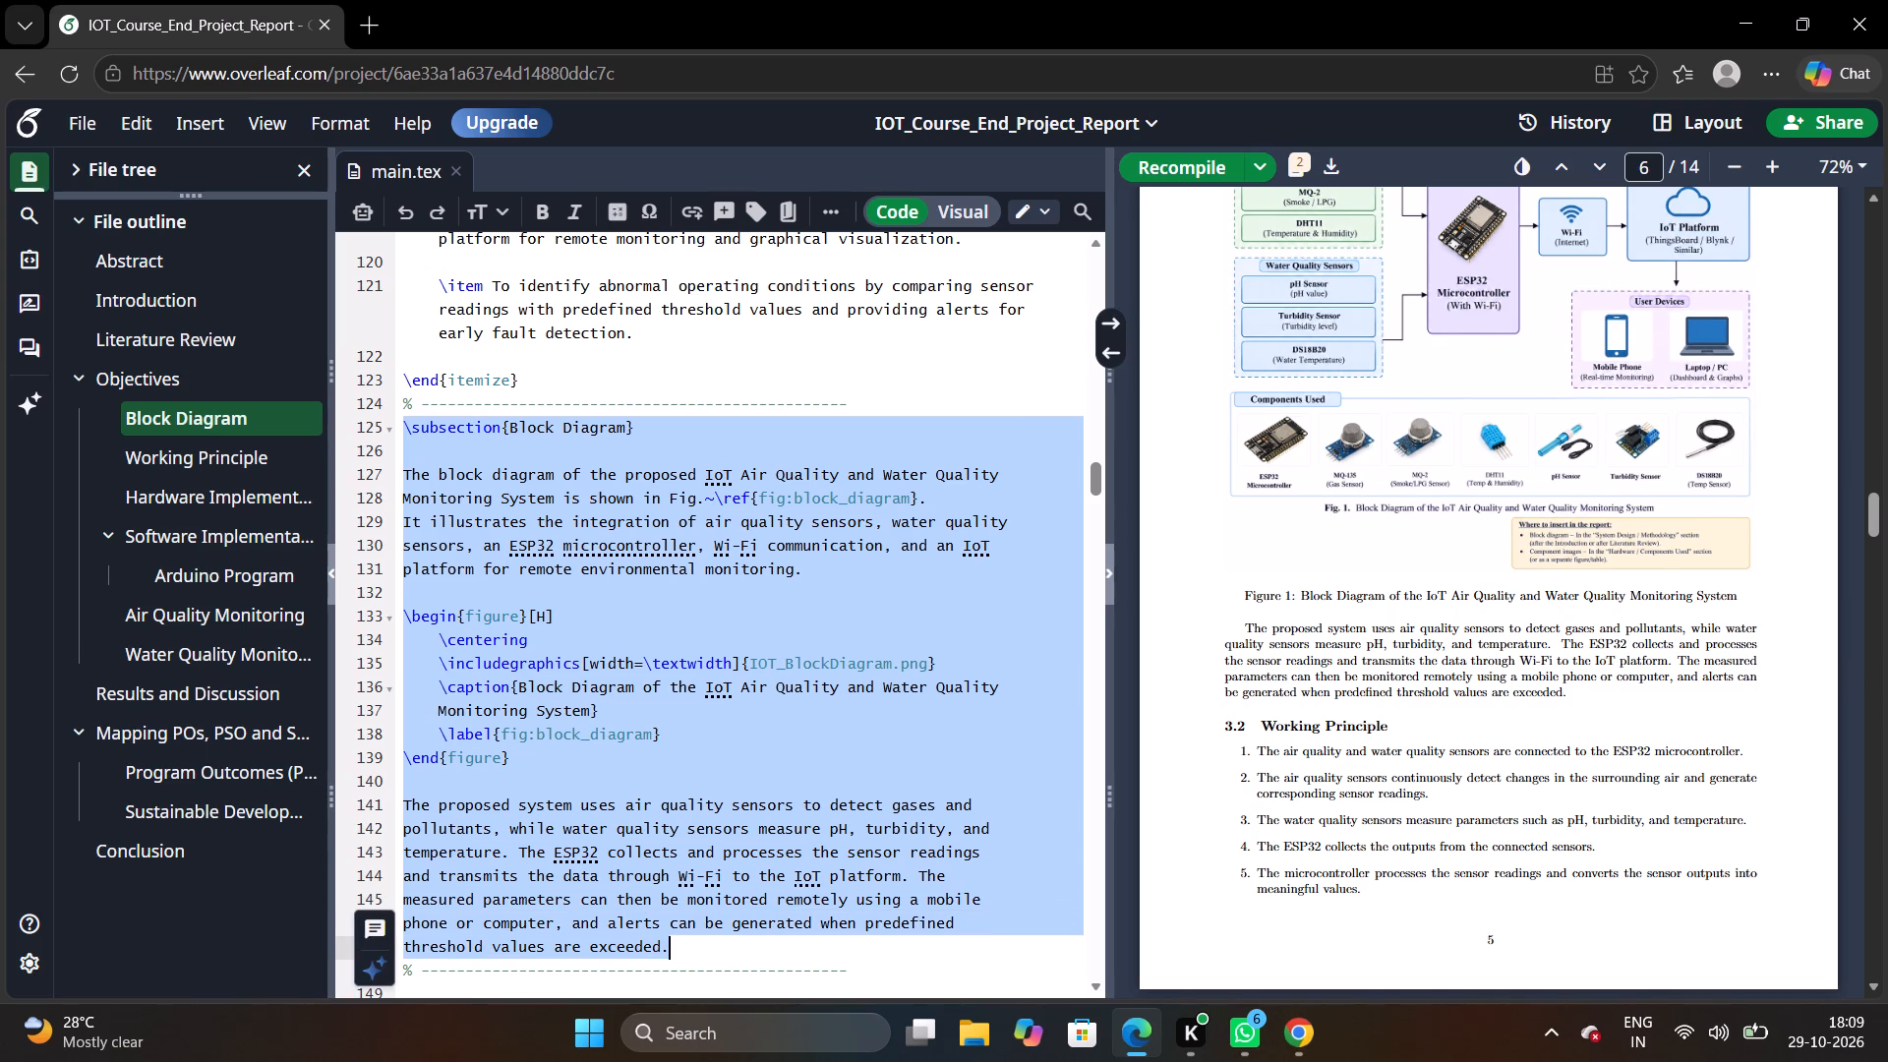
key(ctrl+c)
click(1318, 845)
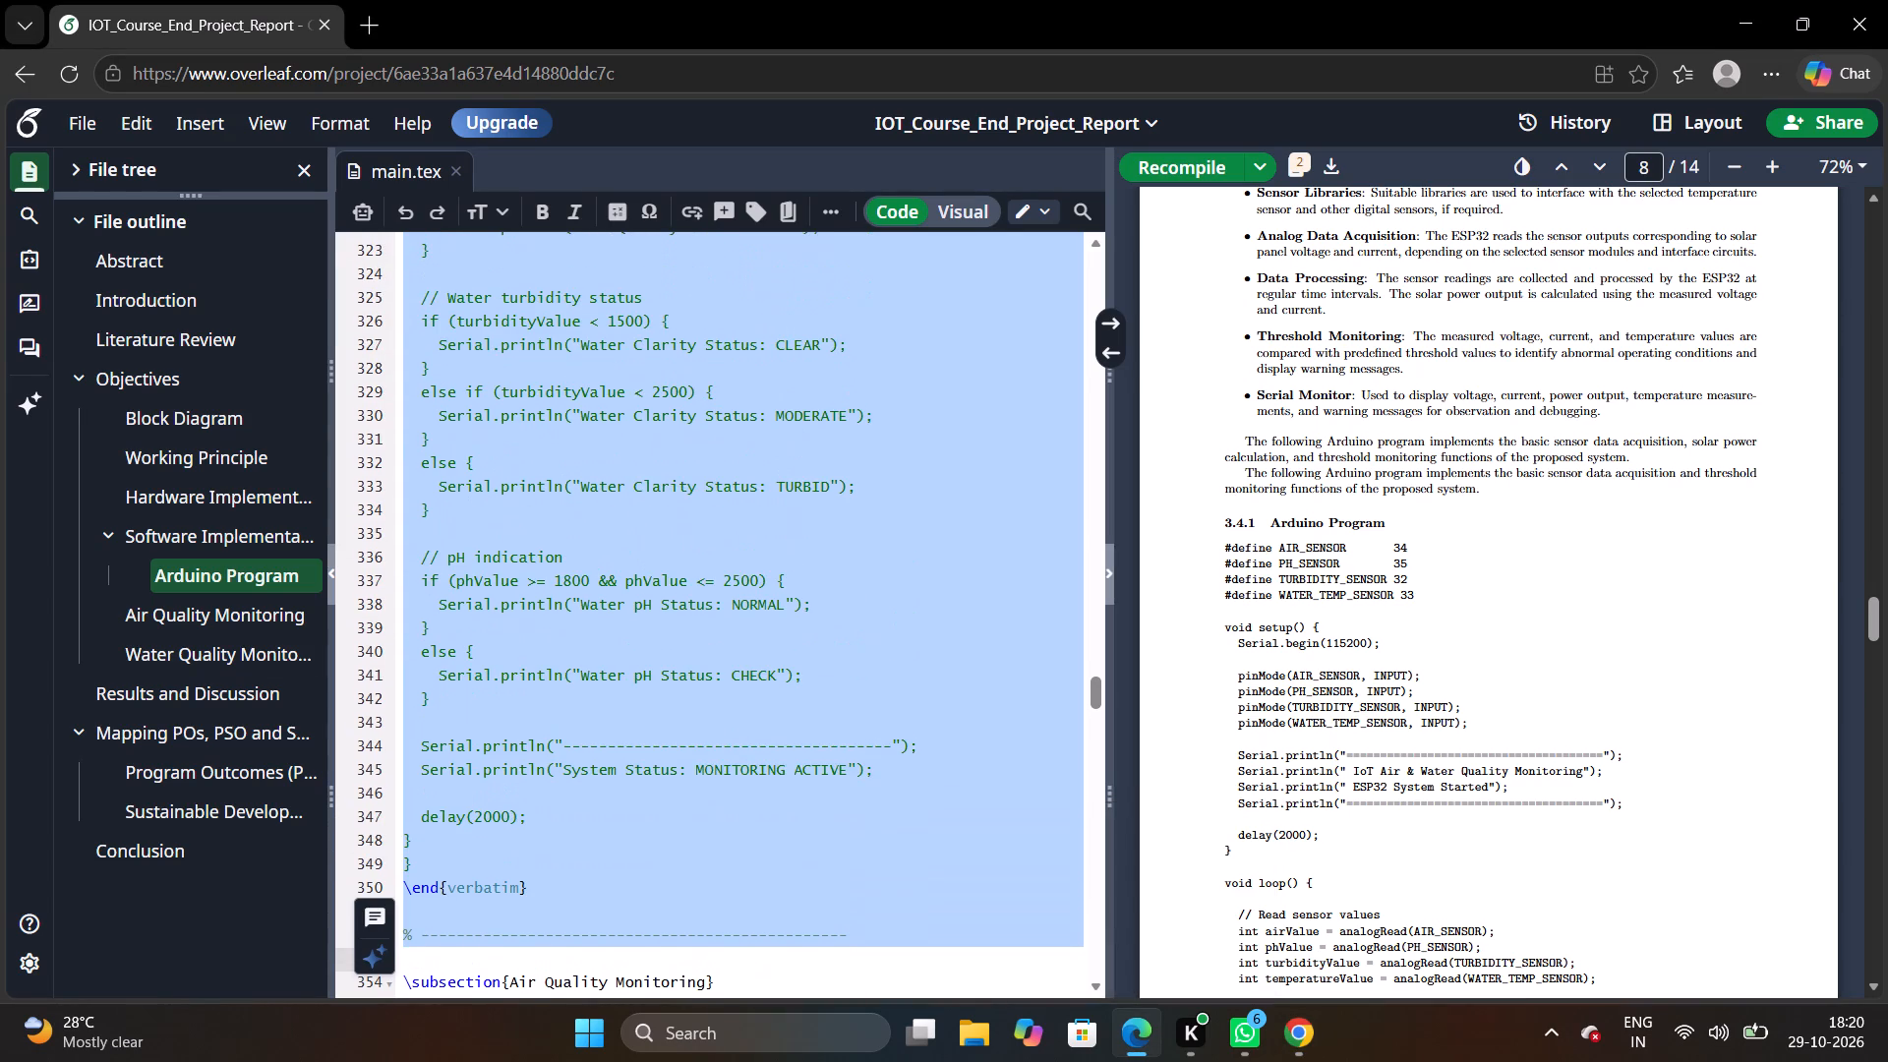
key(BackSpace)
scroll(815, 755, up, 2)
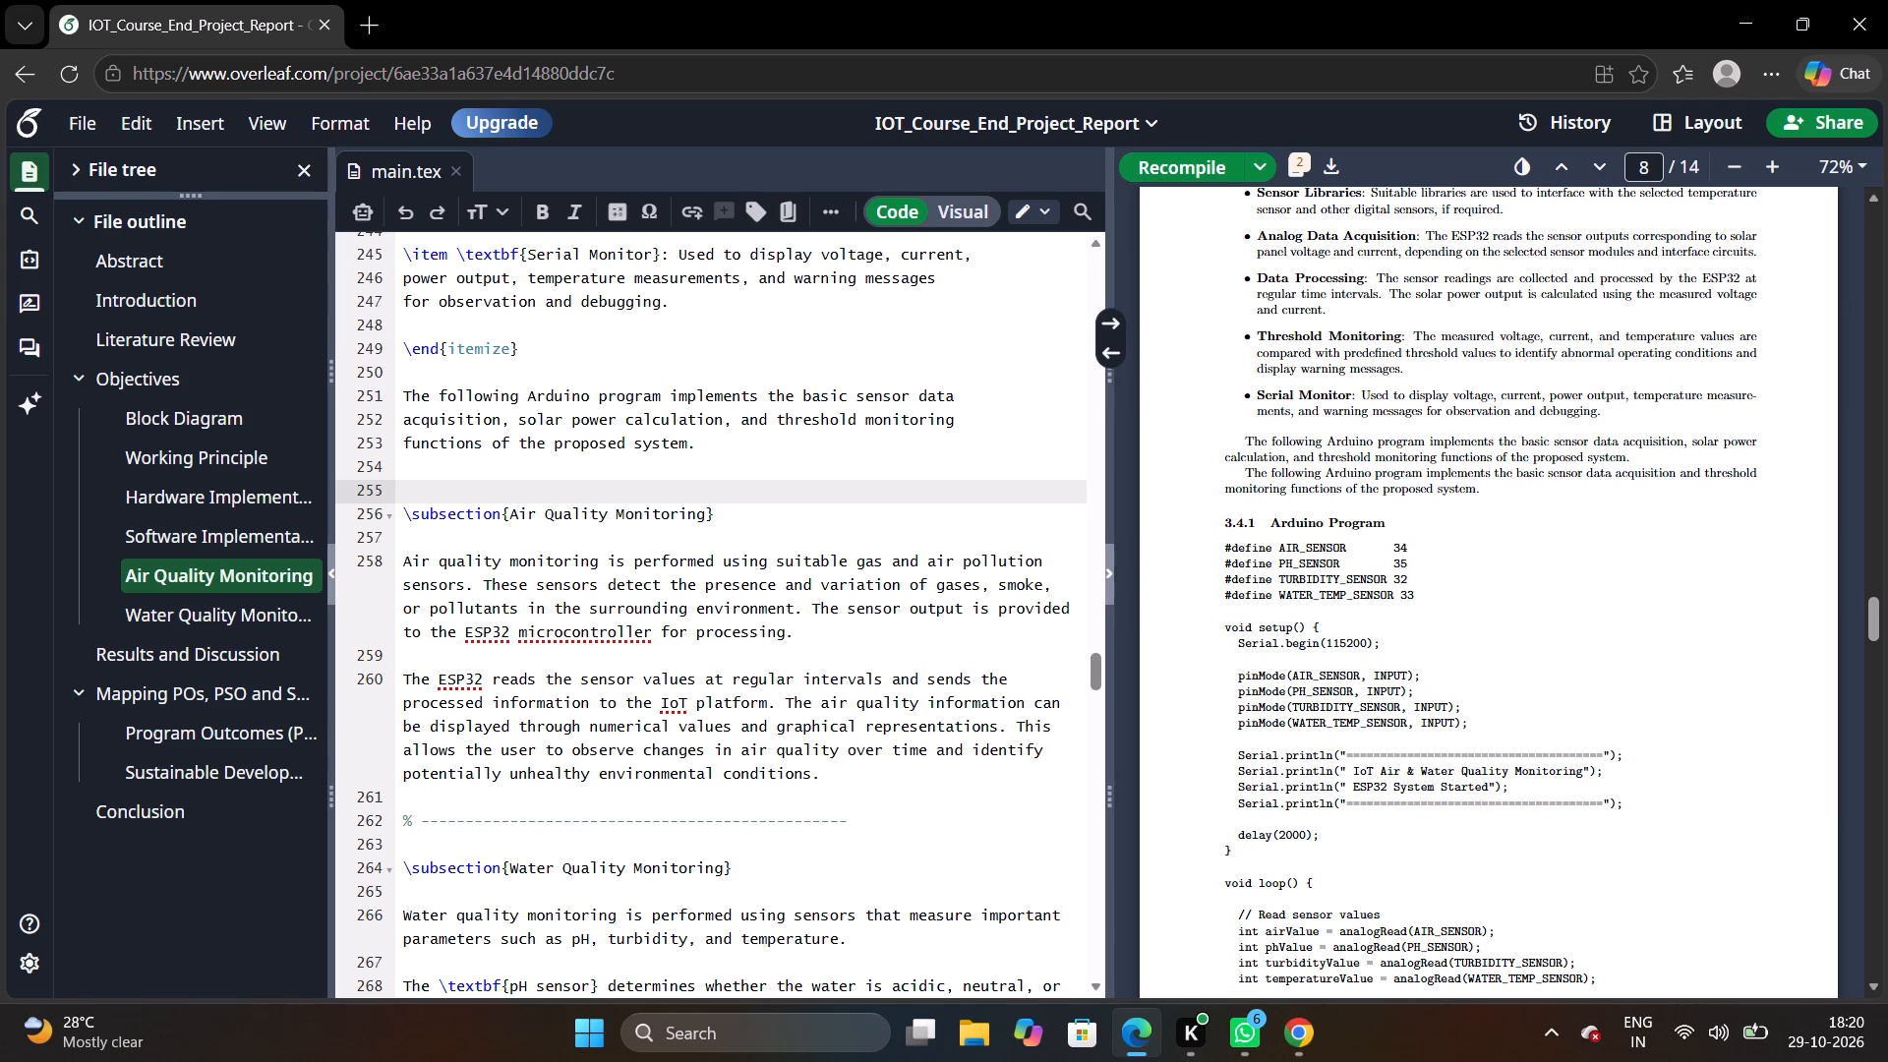
click(710, 440)
key(Return)
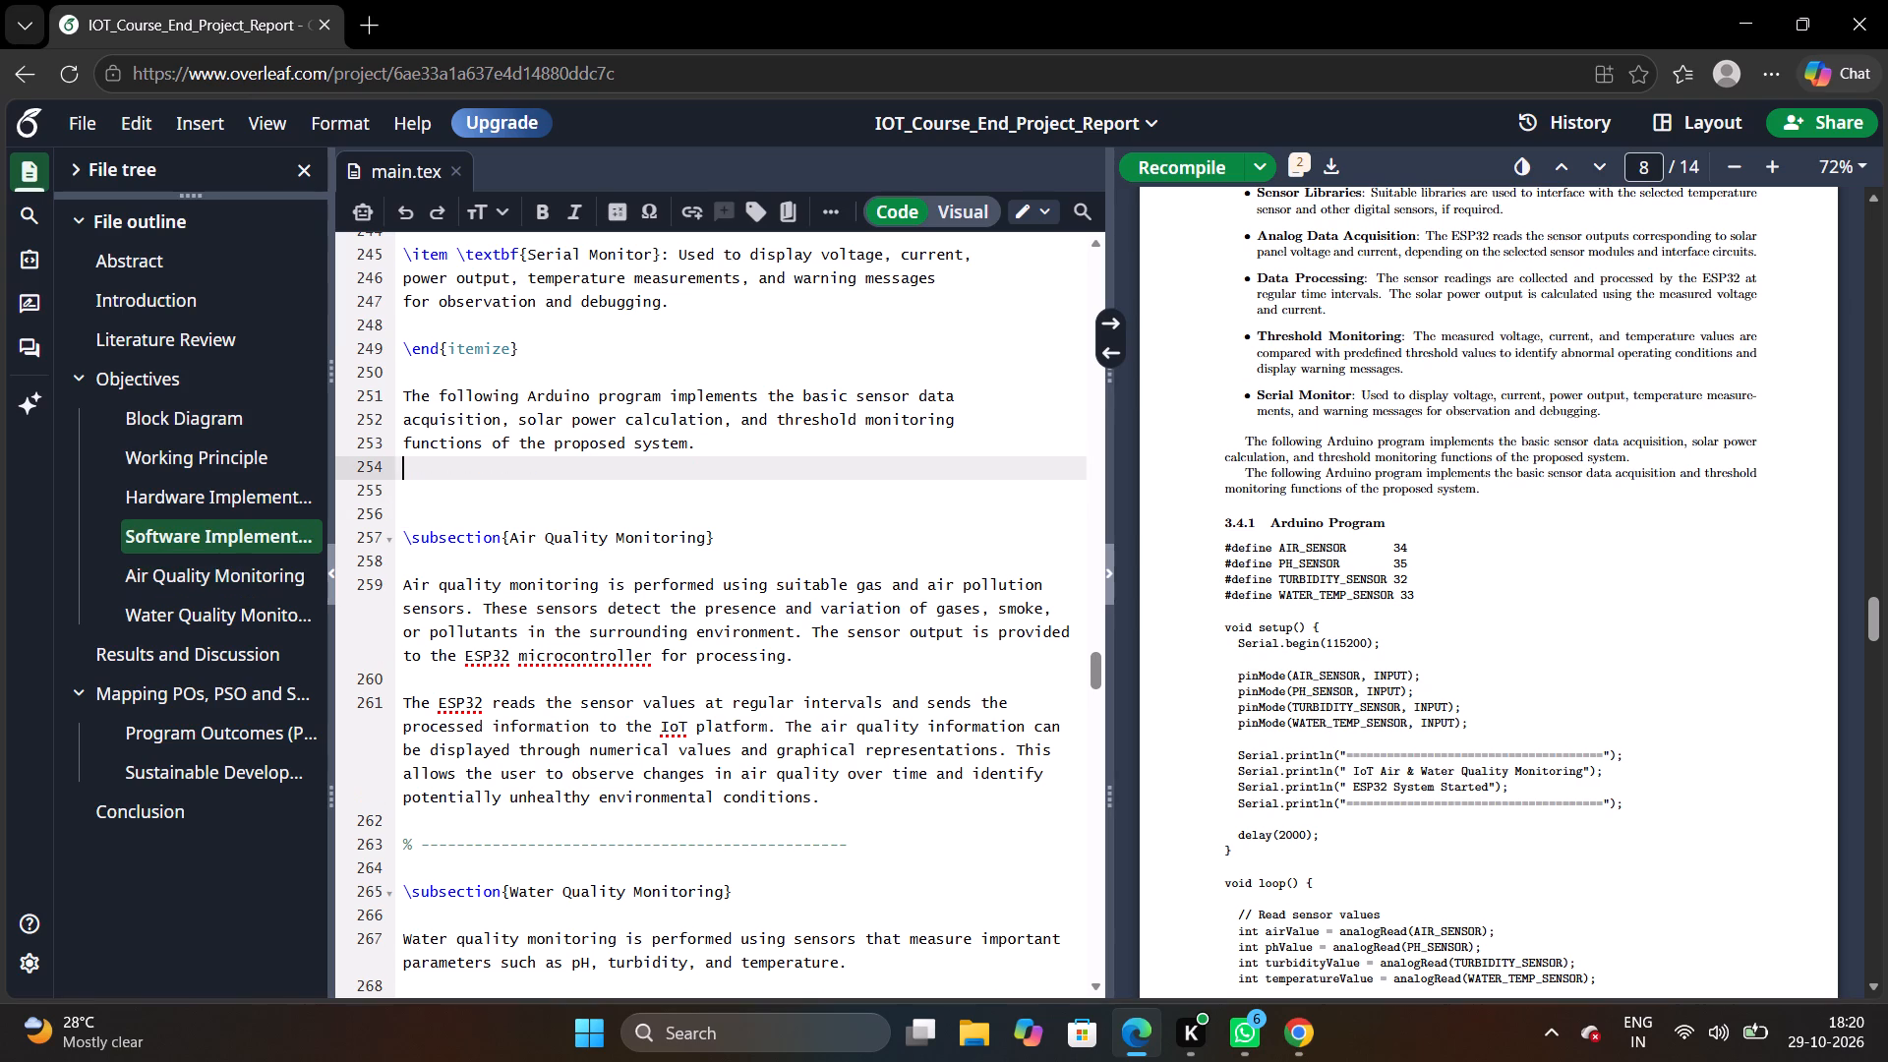
key(ctrl+v)
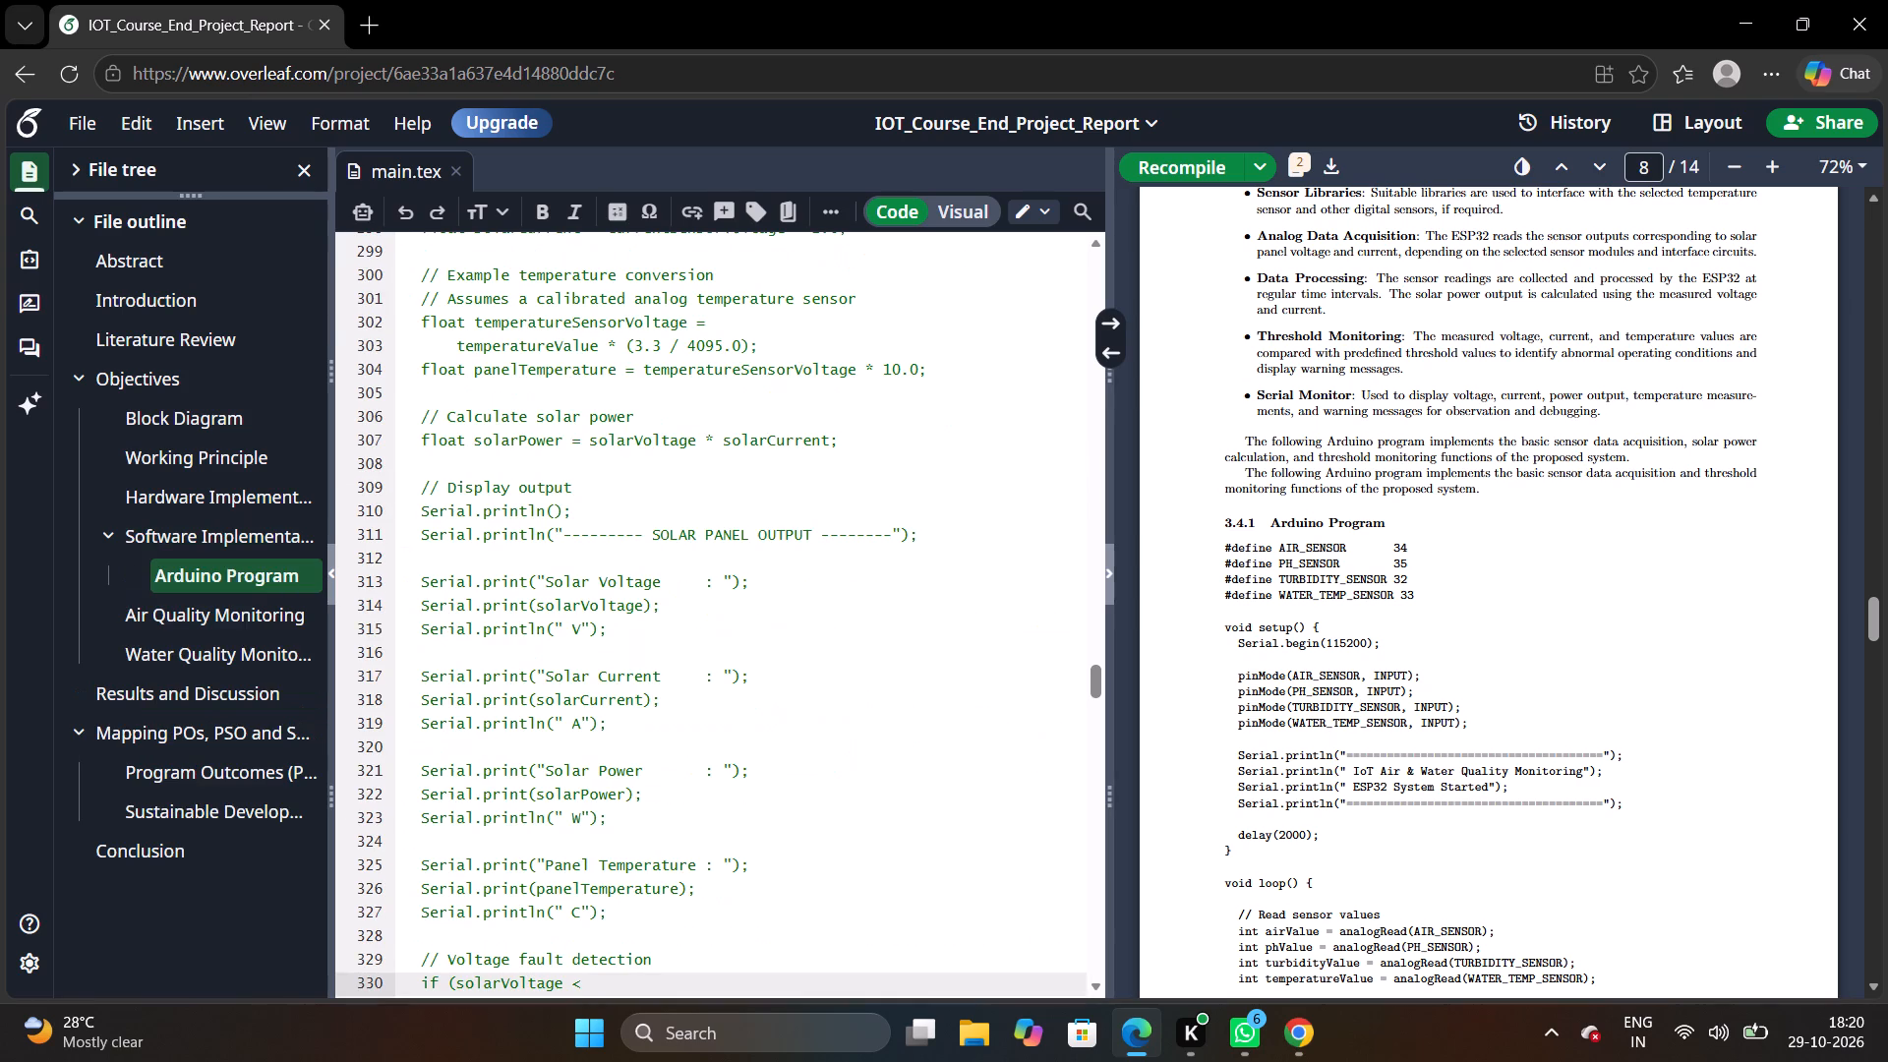
Recompile the report and go to the end of the pasted Arduino program in main.tex.
click(1193, 167)
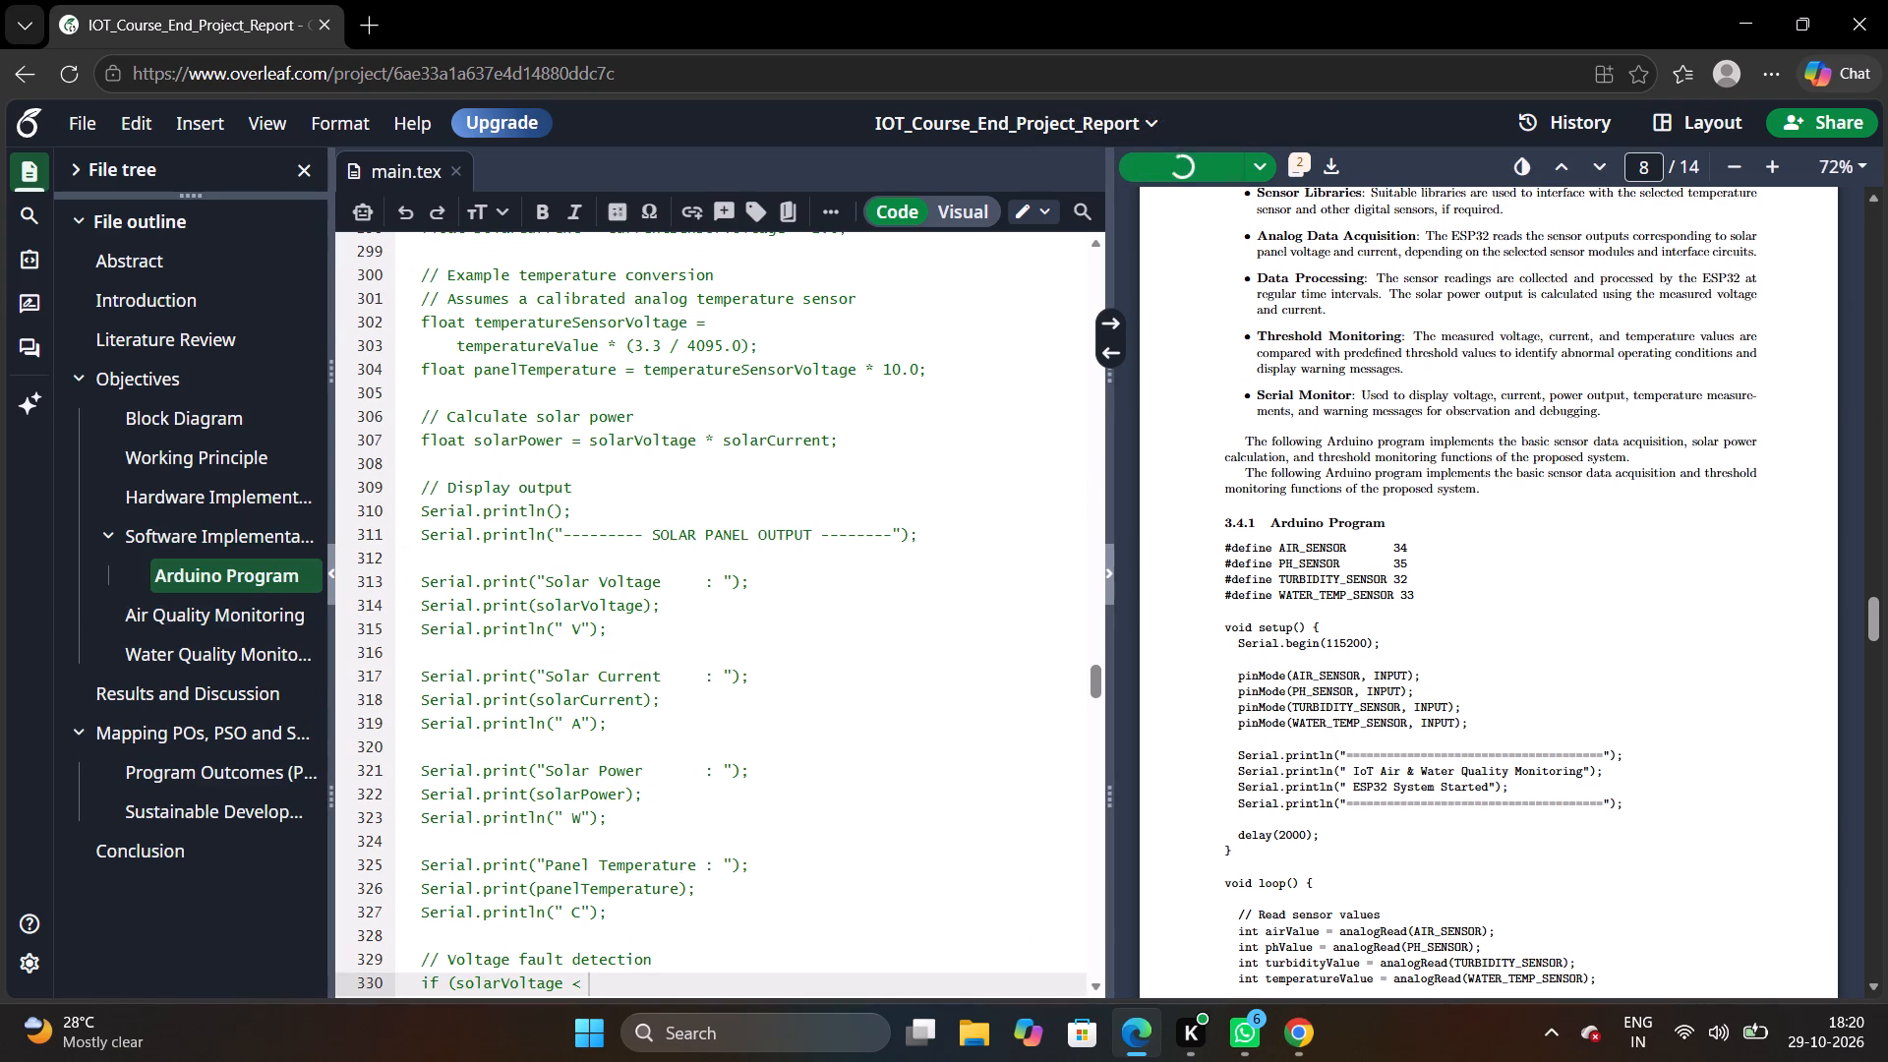
scroll(713, 785, down, 2)
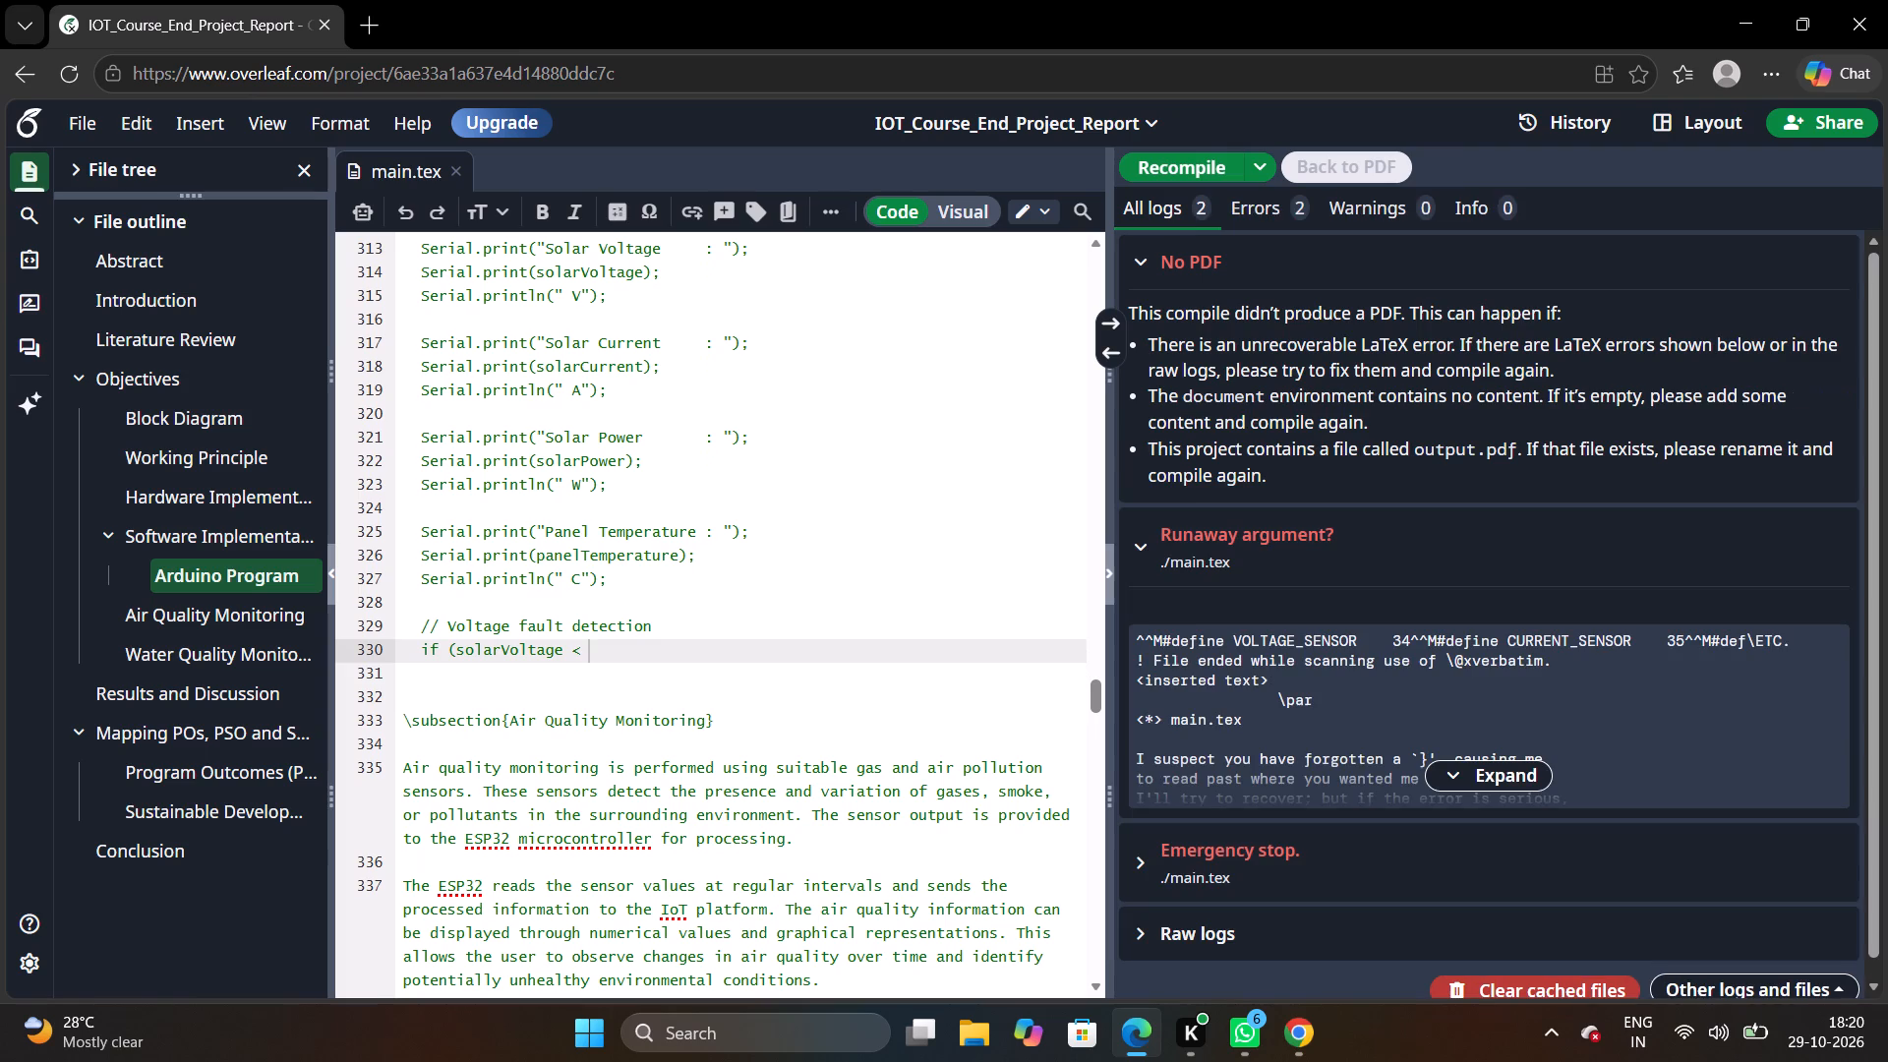
Undo the paste of the incomplete solar Arduino program in main.tex and recompile the report.
scroll(812, 630, up, 1)
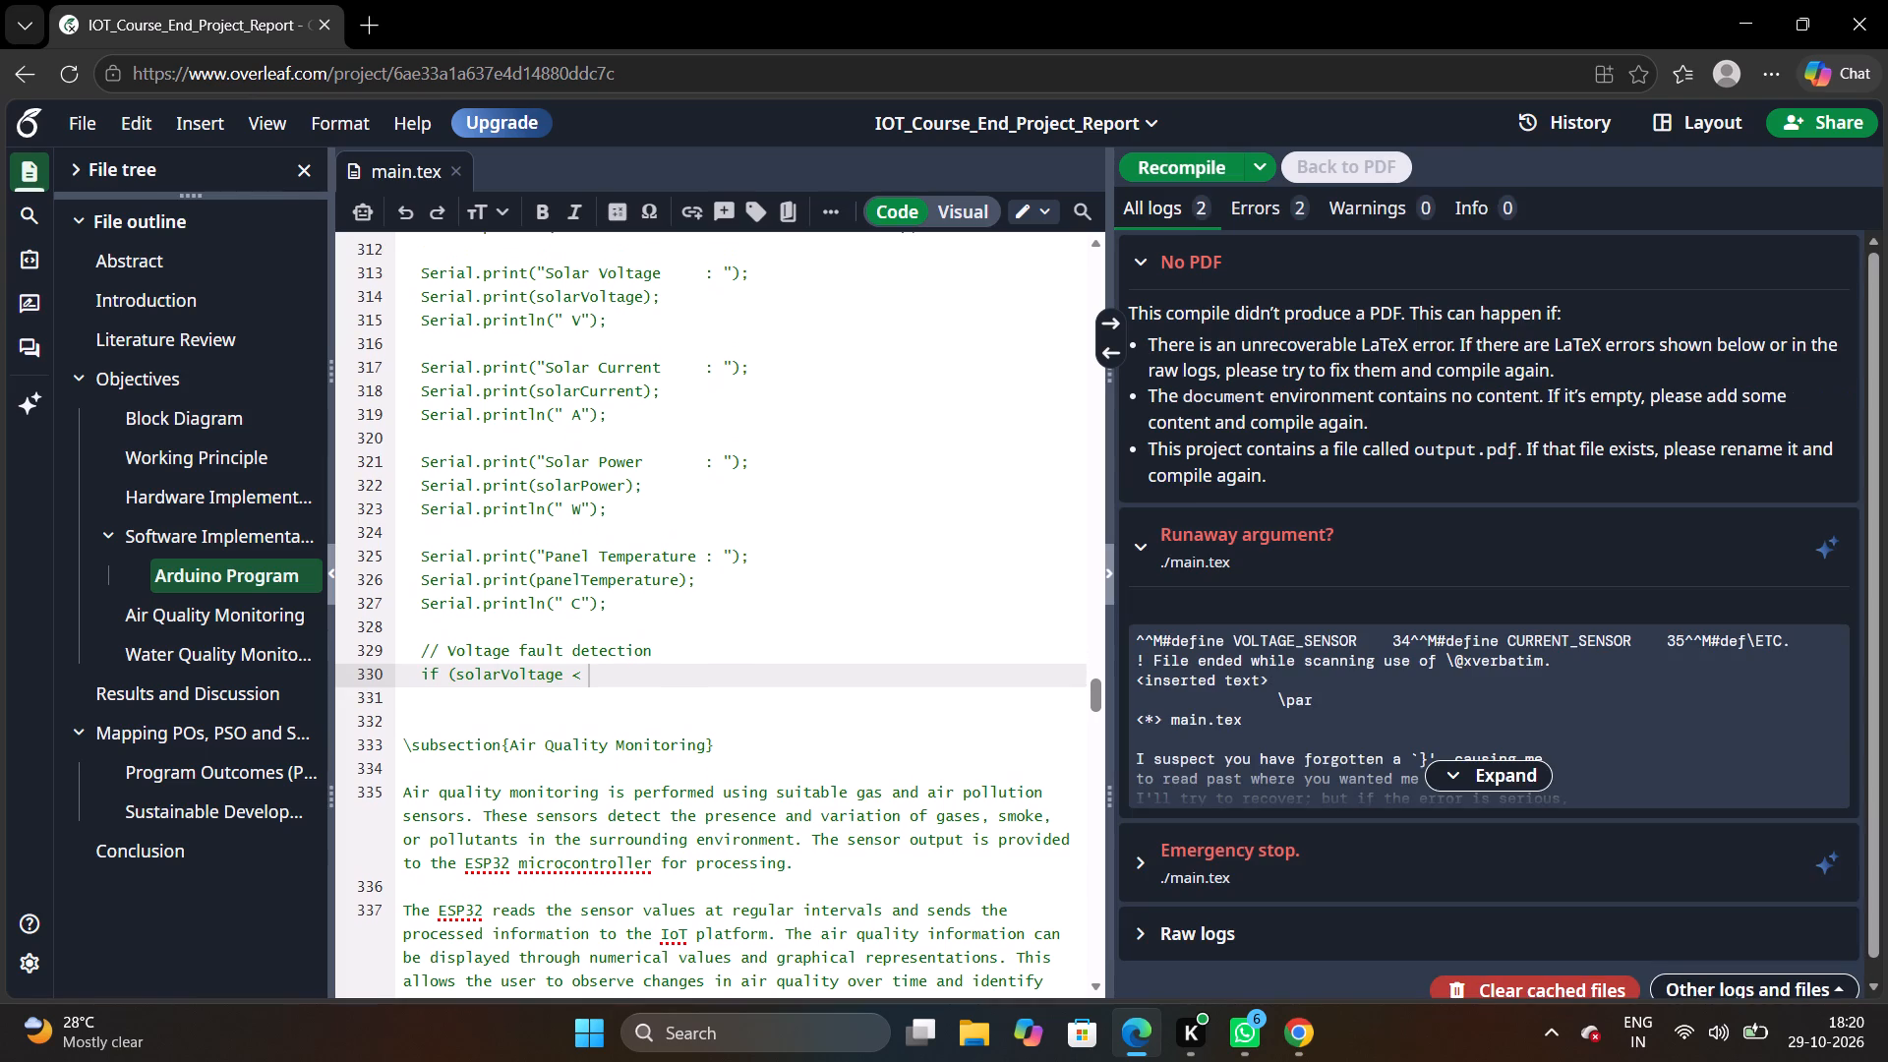
key(ctrl+z)
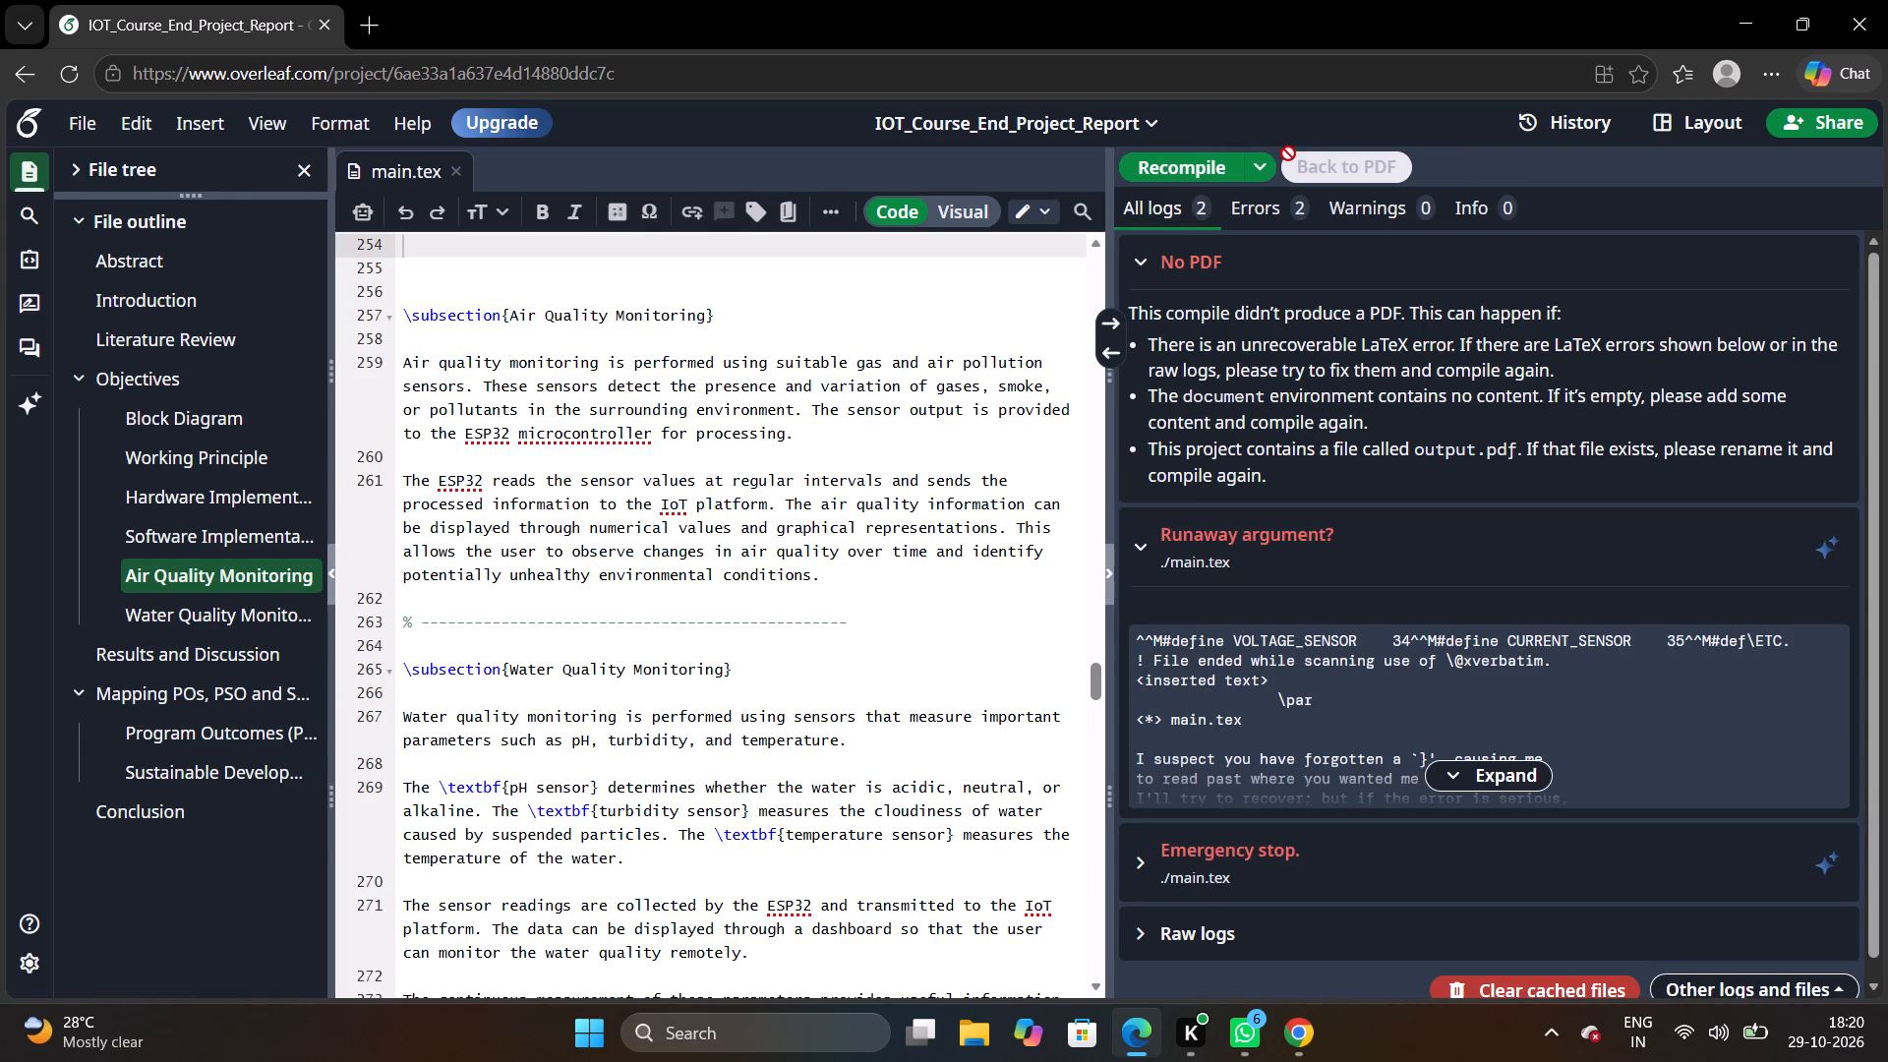
click(1197, 163)
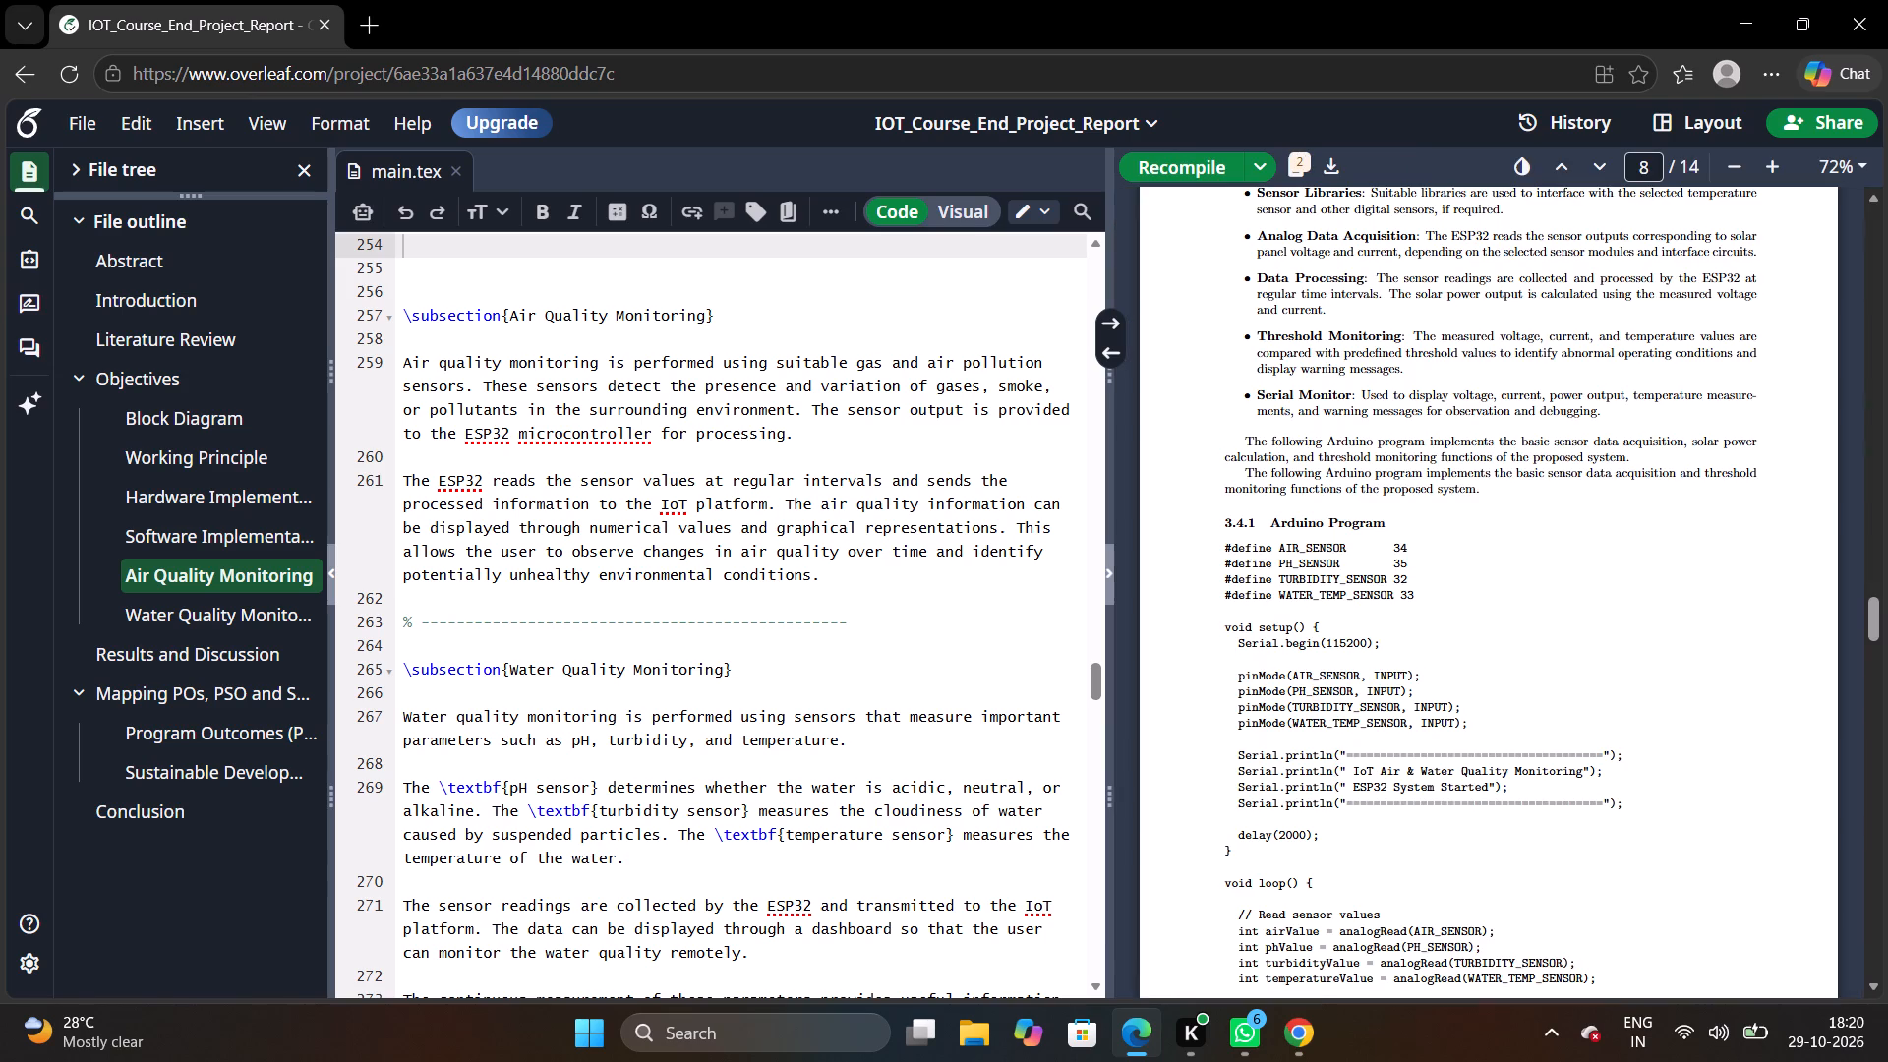
Review the recompiled PDF from the block diagram and working principle through software implementation to Results and Discussion.
scroll(1326, 657, down, 1)
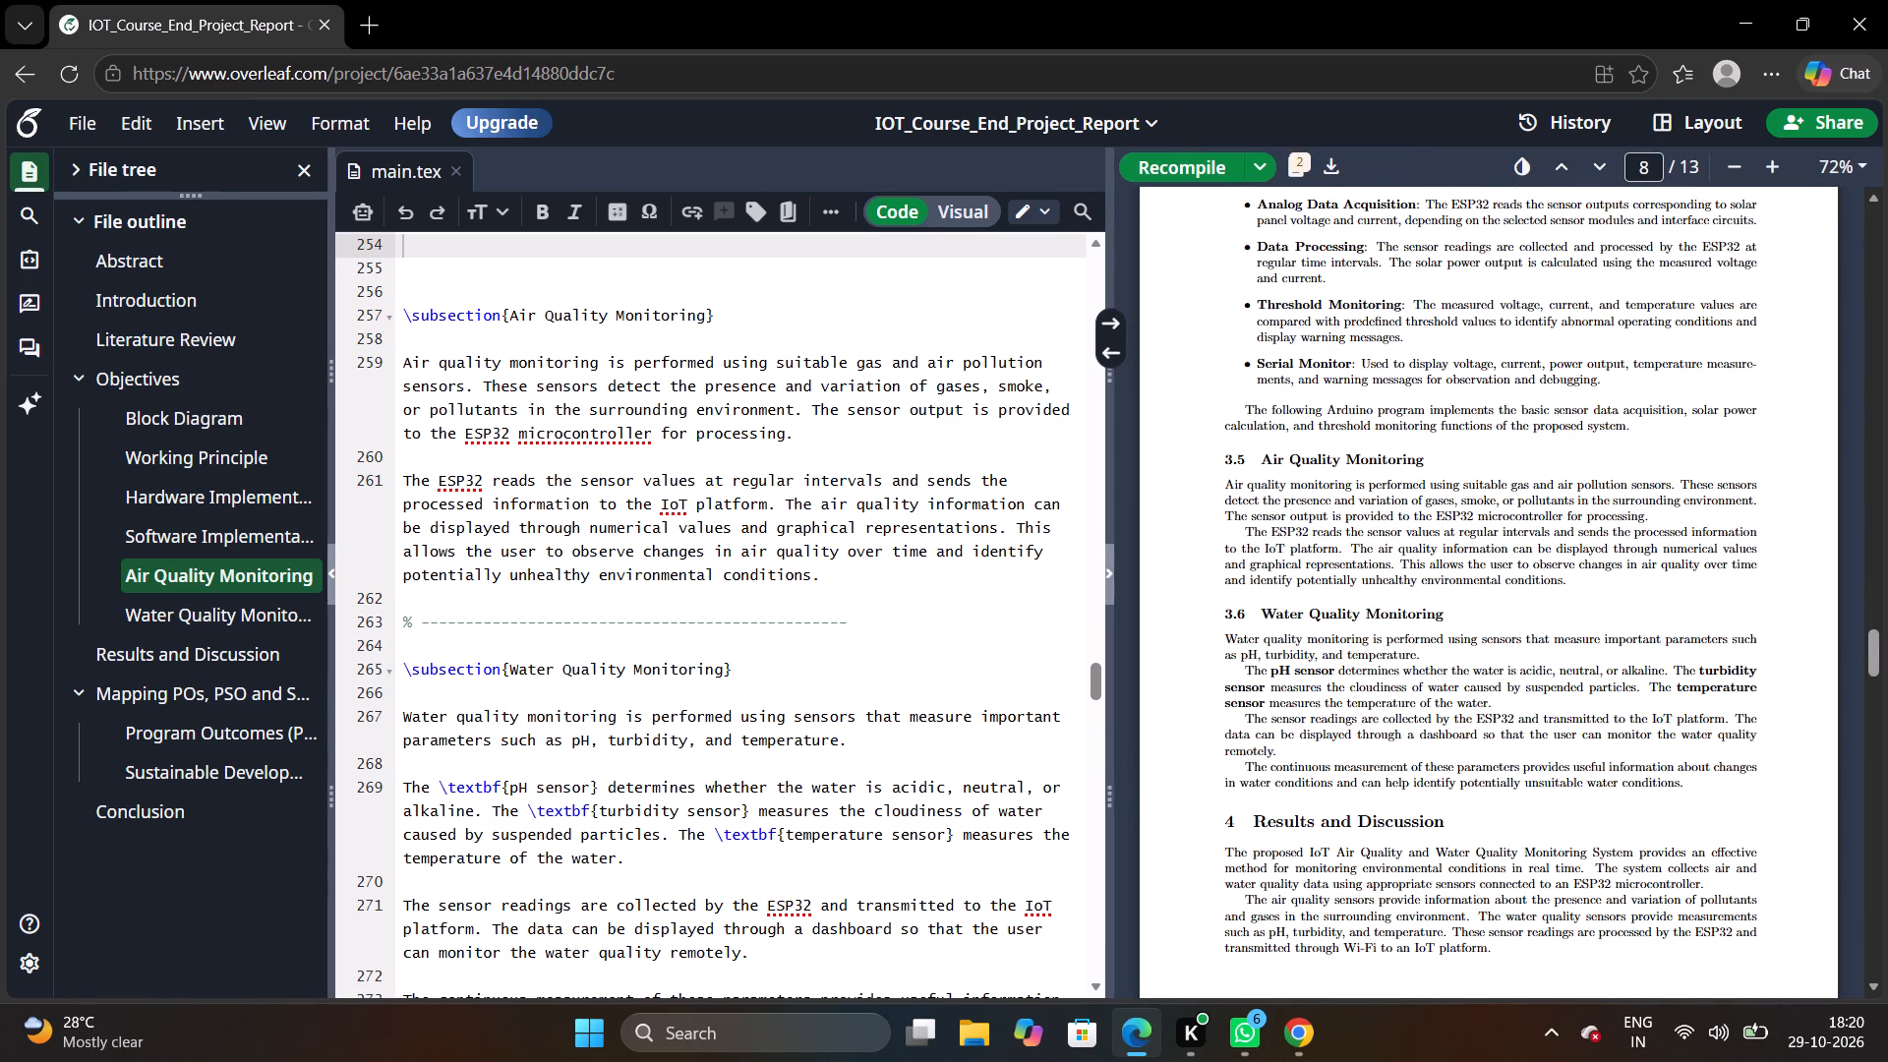
scroll(1339, 614, down, 4)
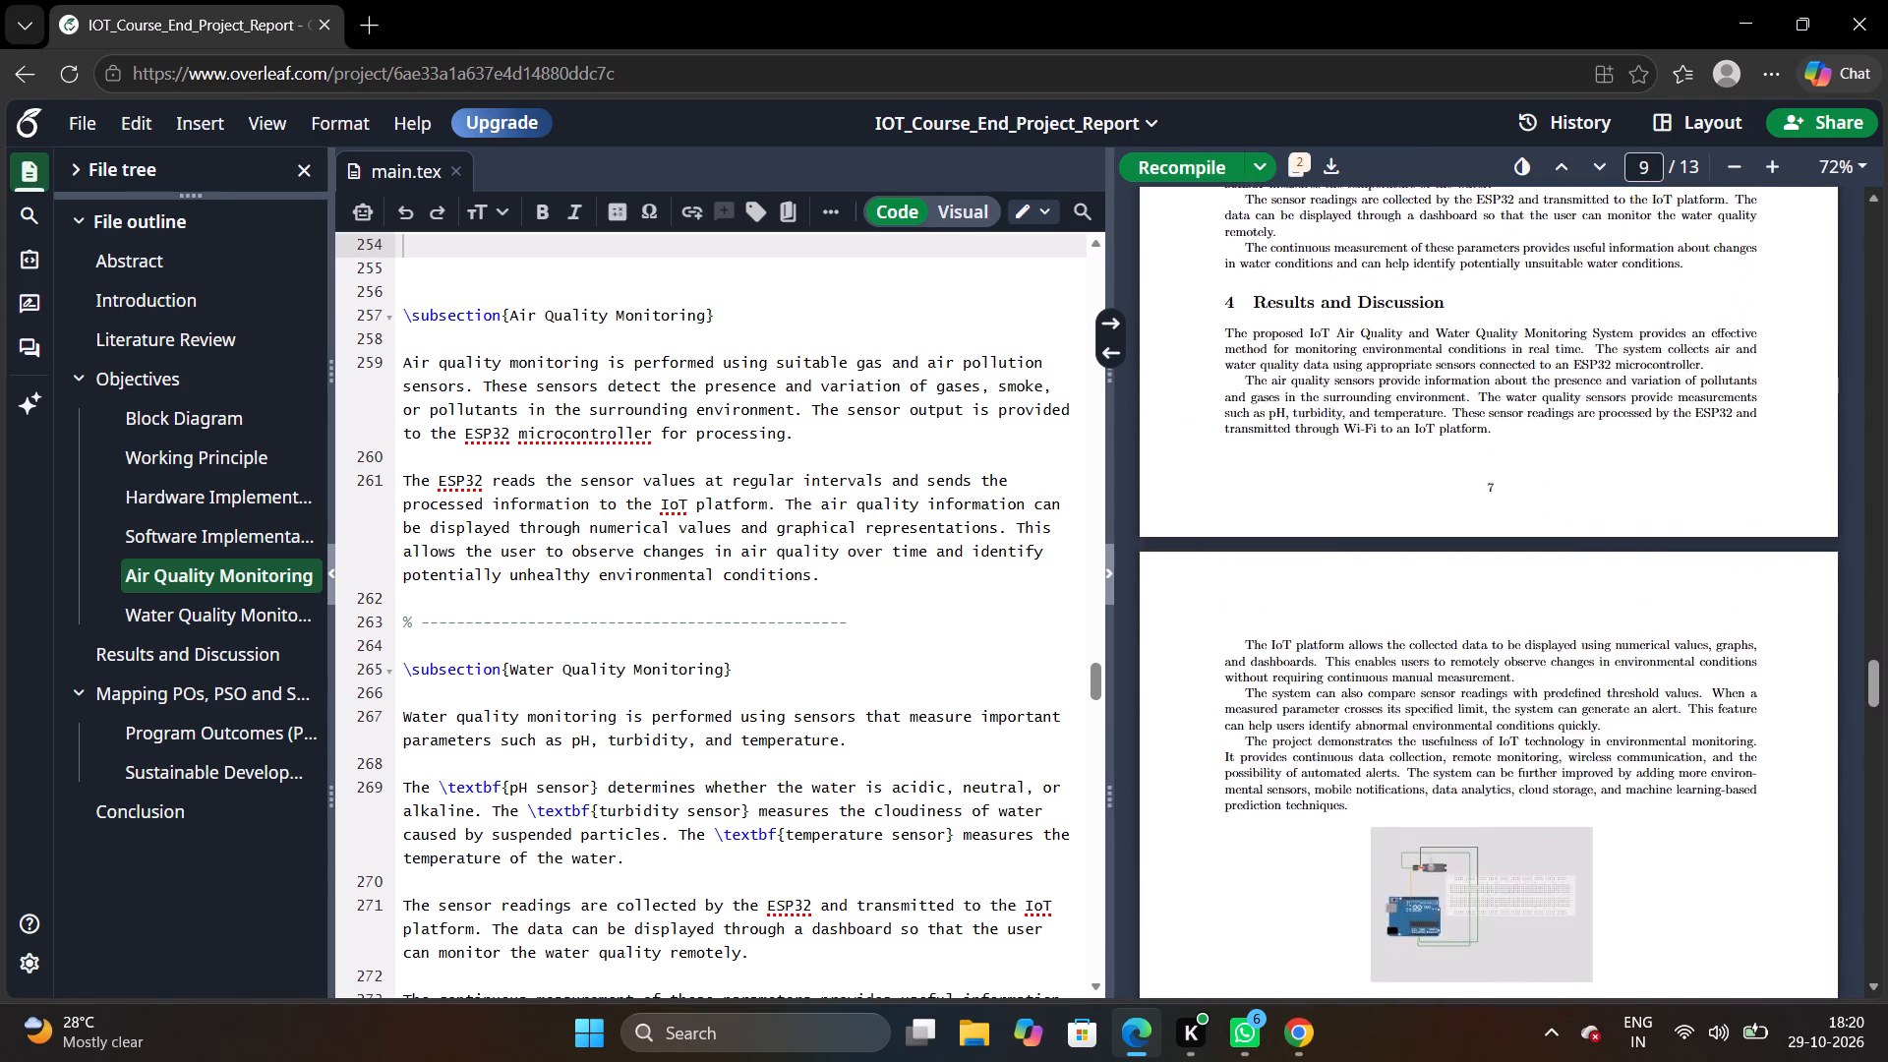
scroll(1339, 614, down, 2)
scroll(1339, 614, up, 3)
scroll(1339, 614, down, 1)
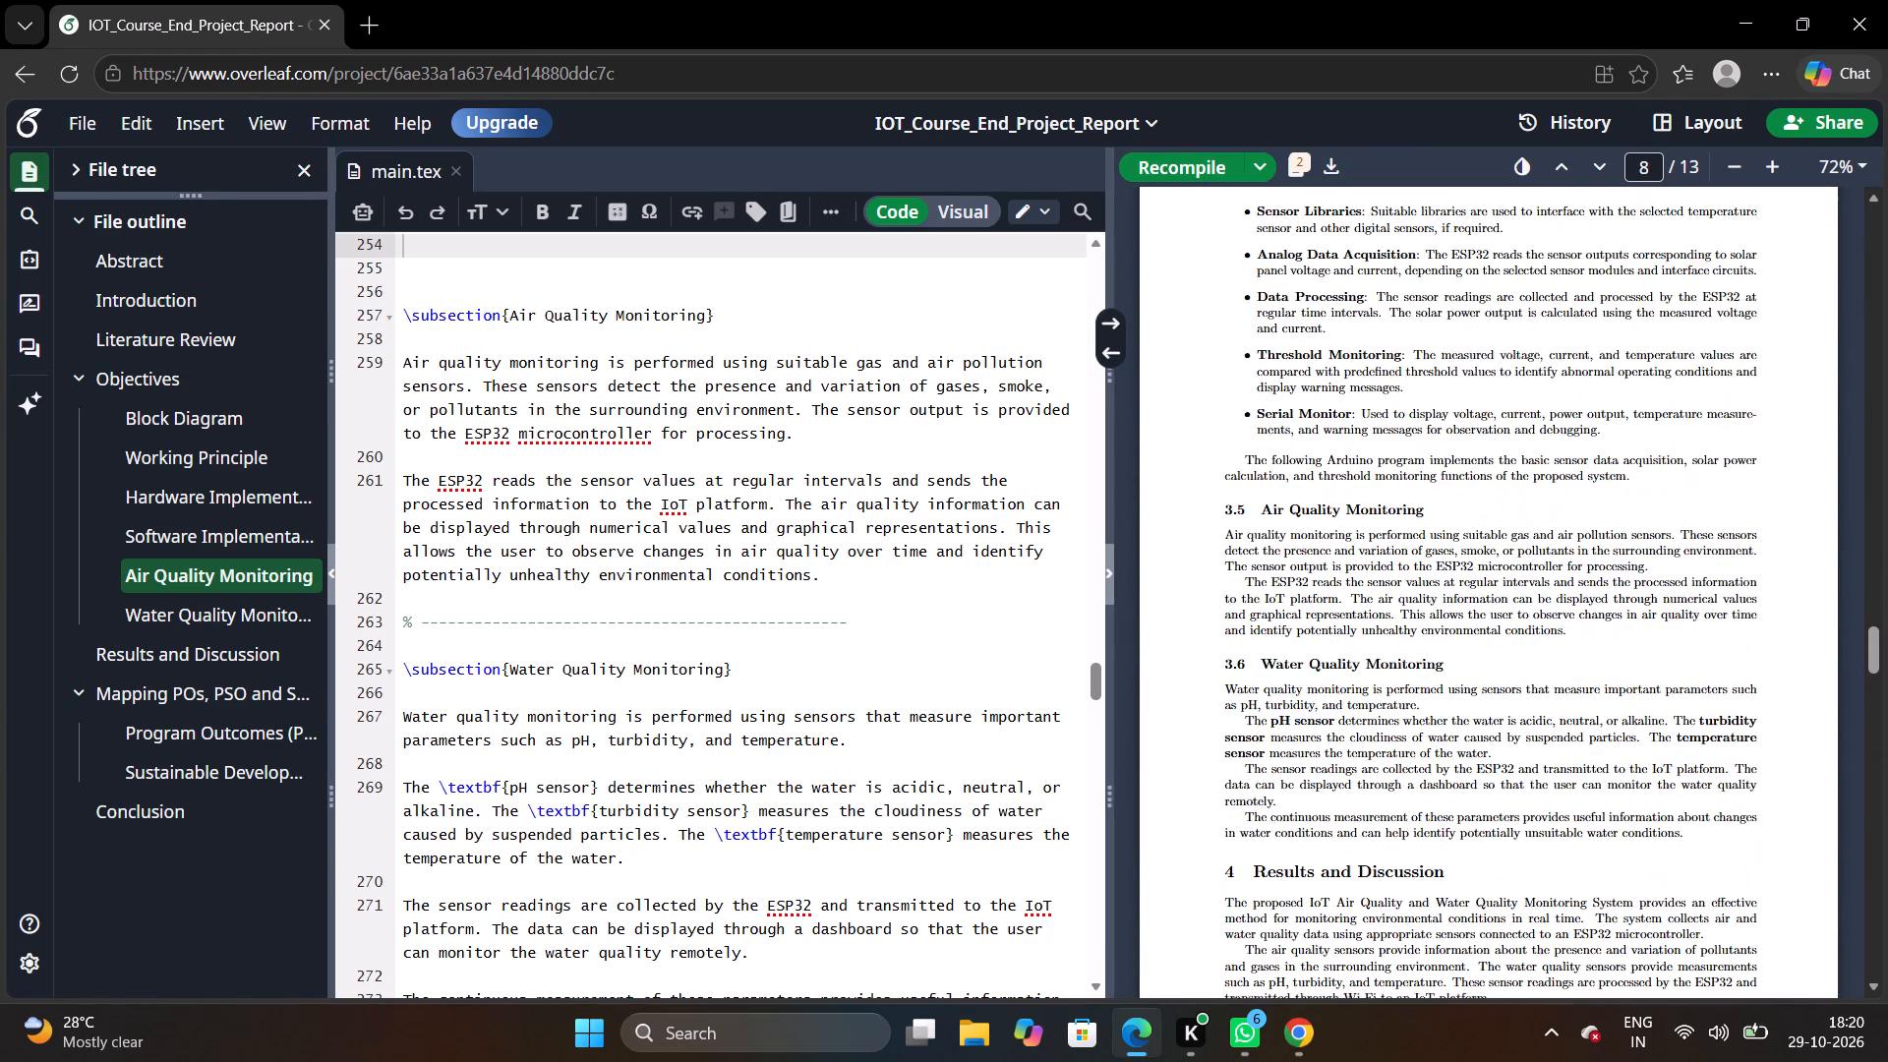
scroll(1339, 614, down, 2)
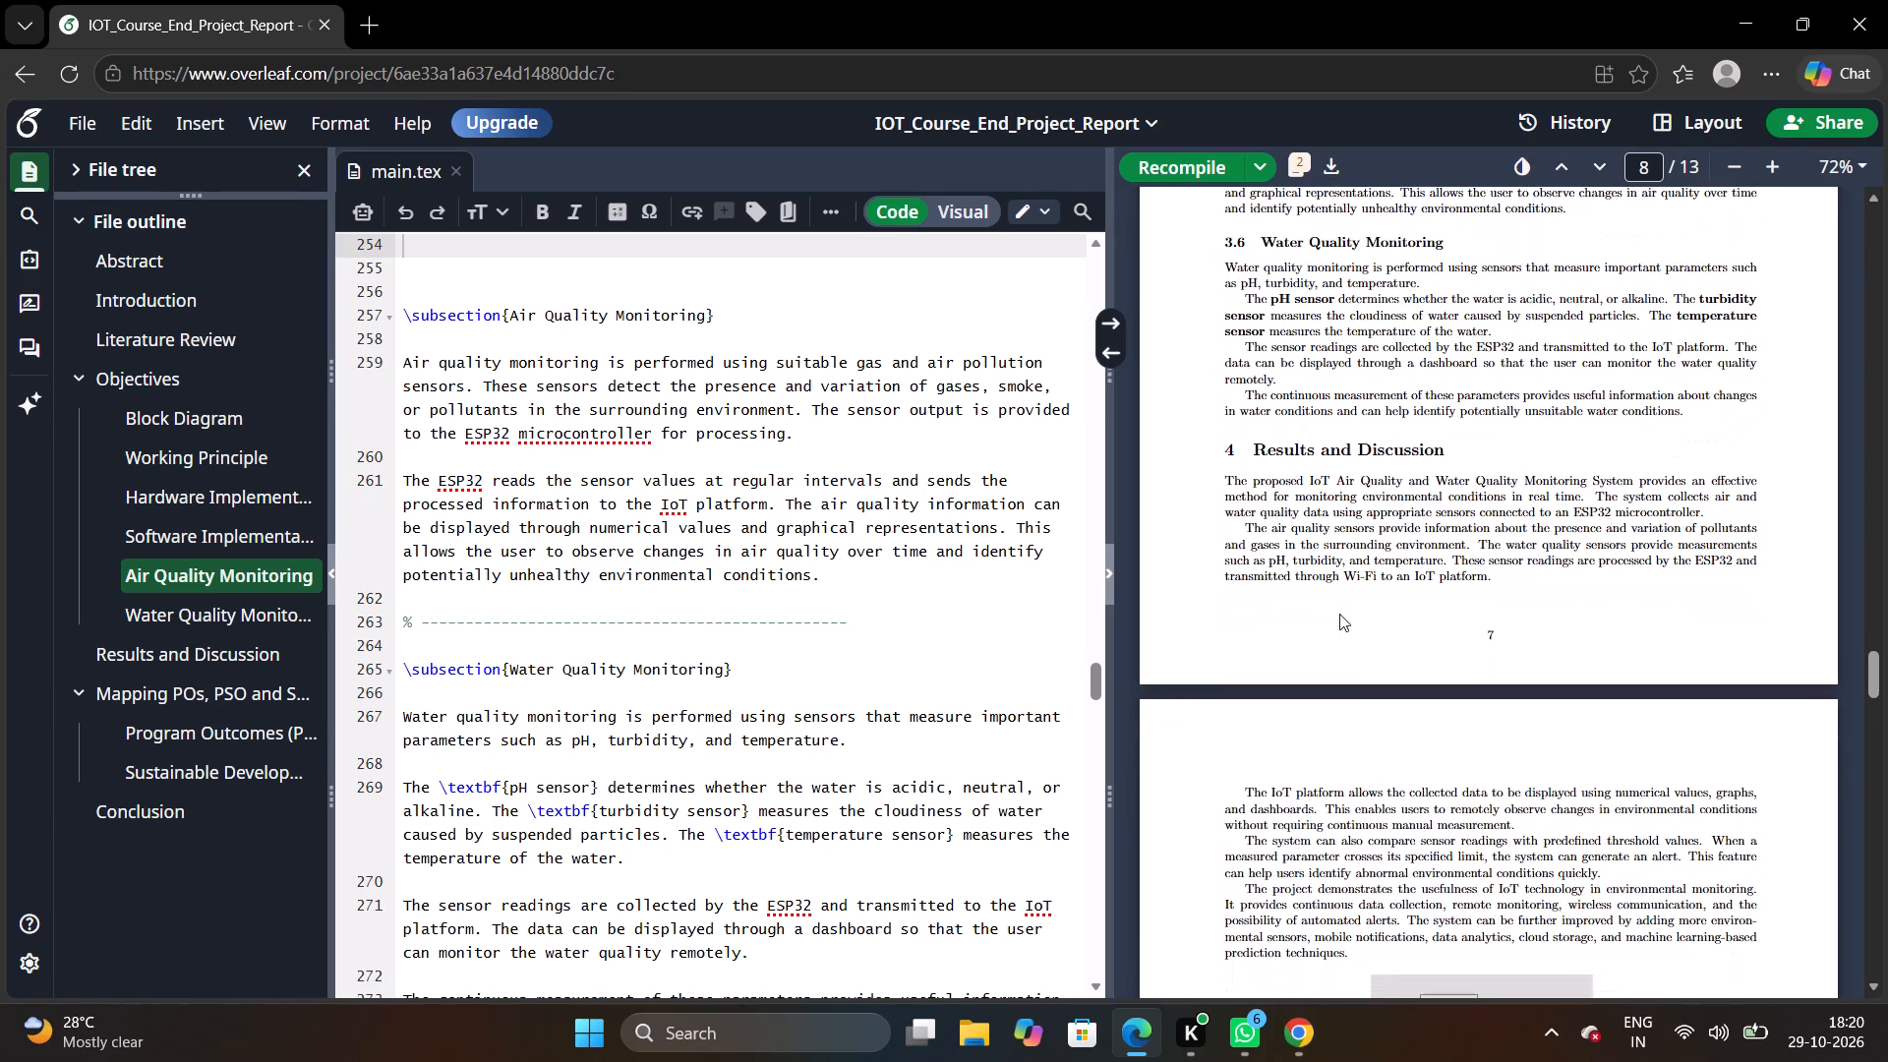
scroll(1370, 619, up, 4)
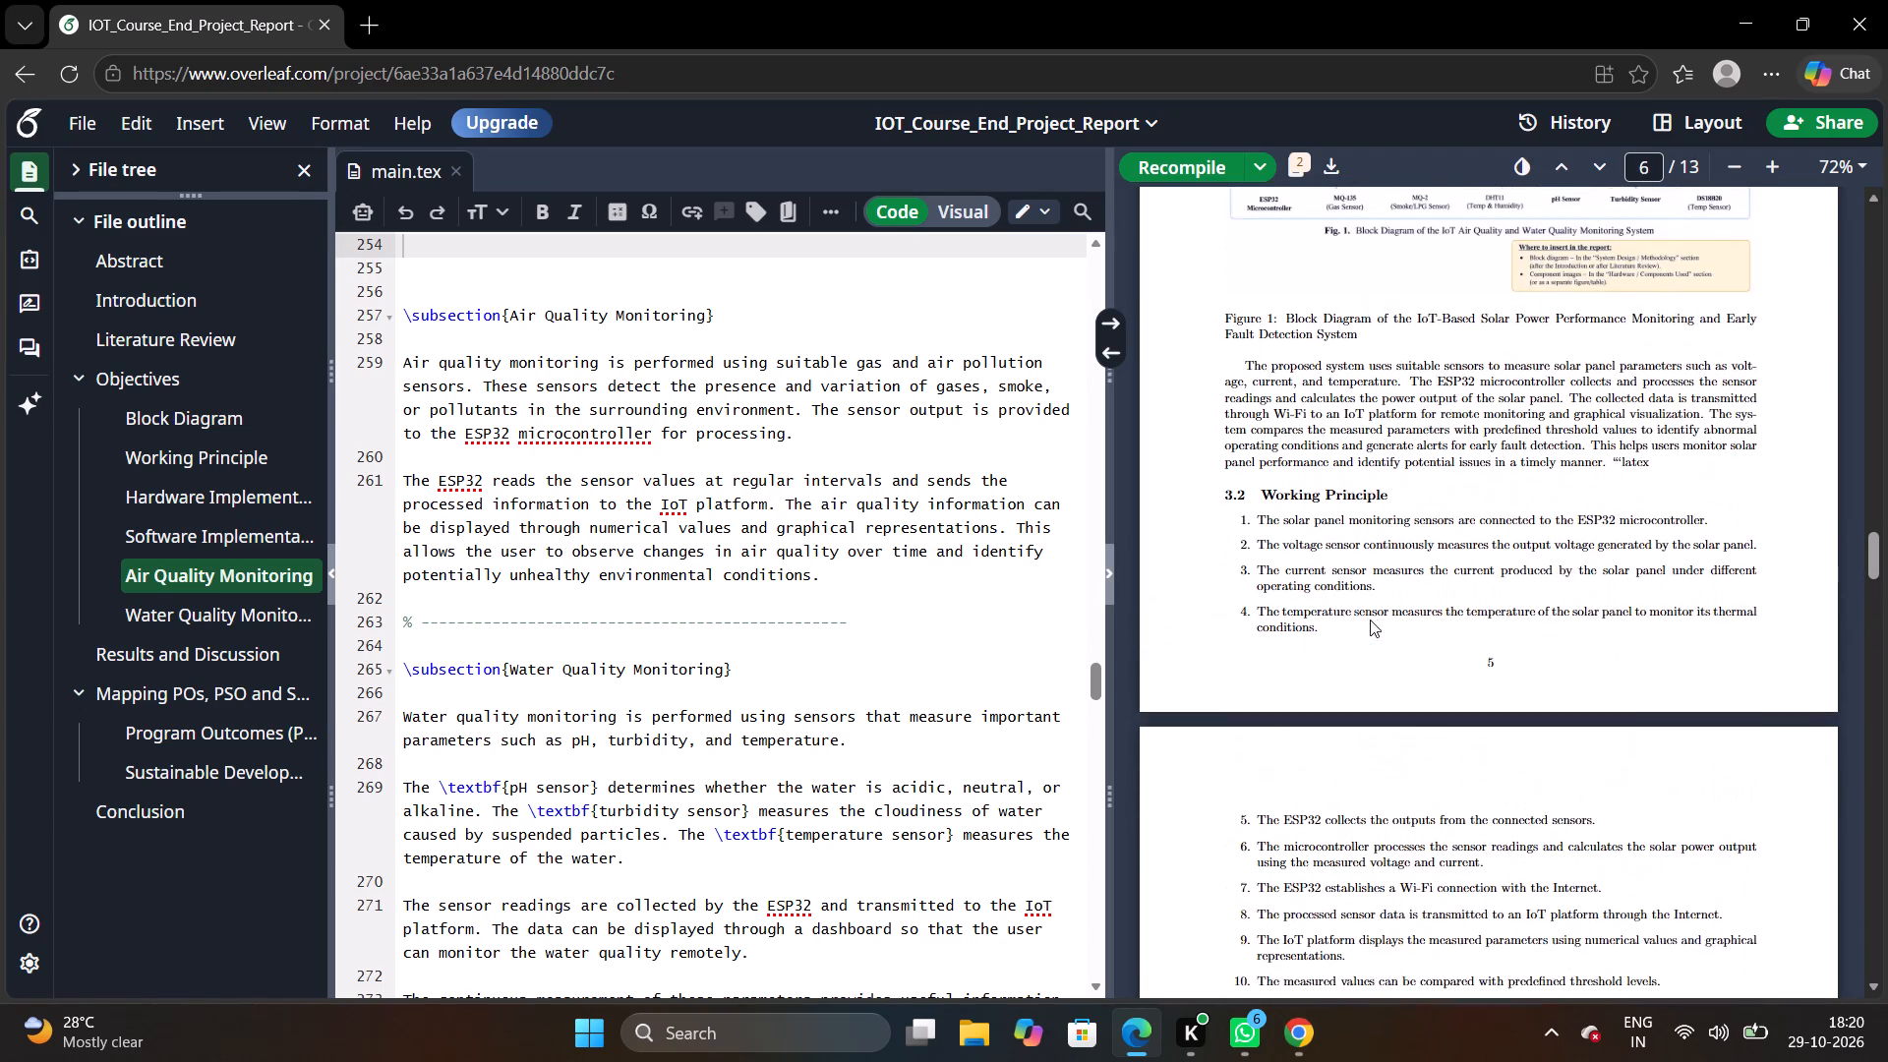
scroll(1370, 619, down, 2)
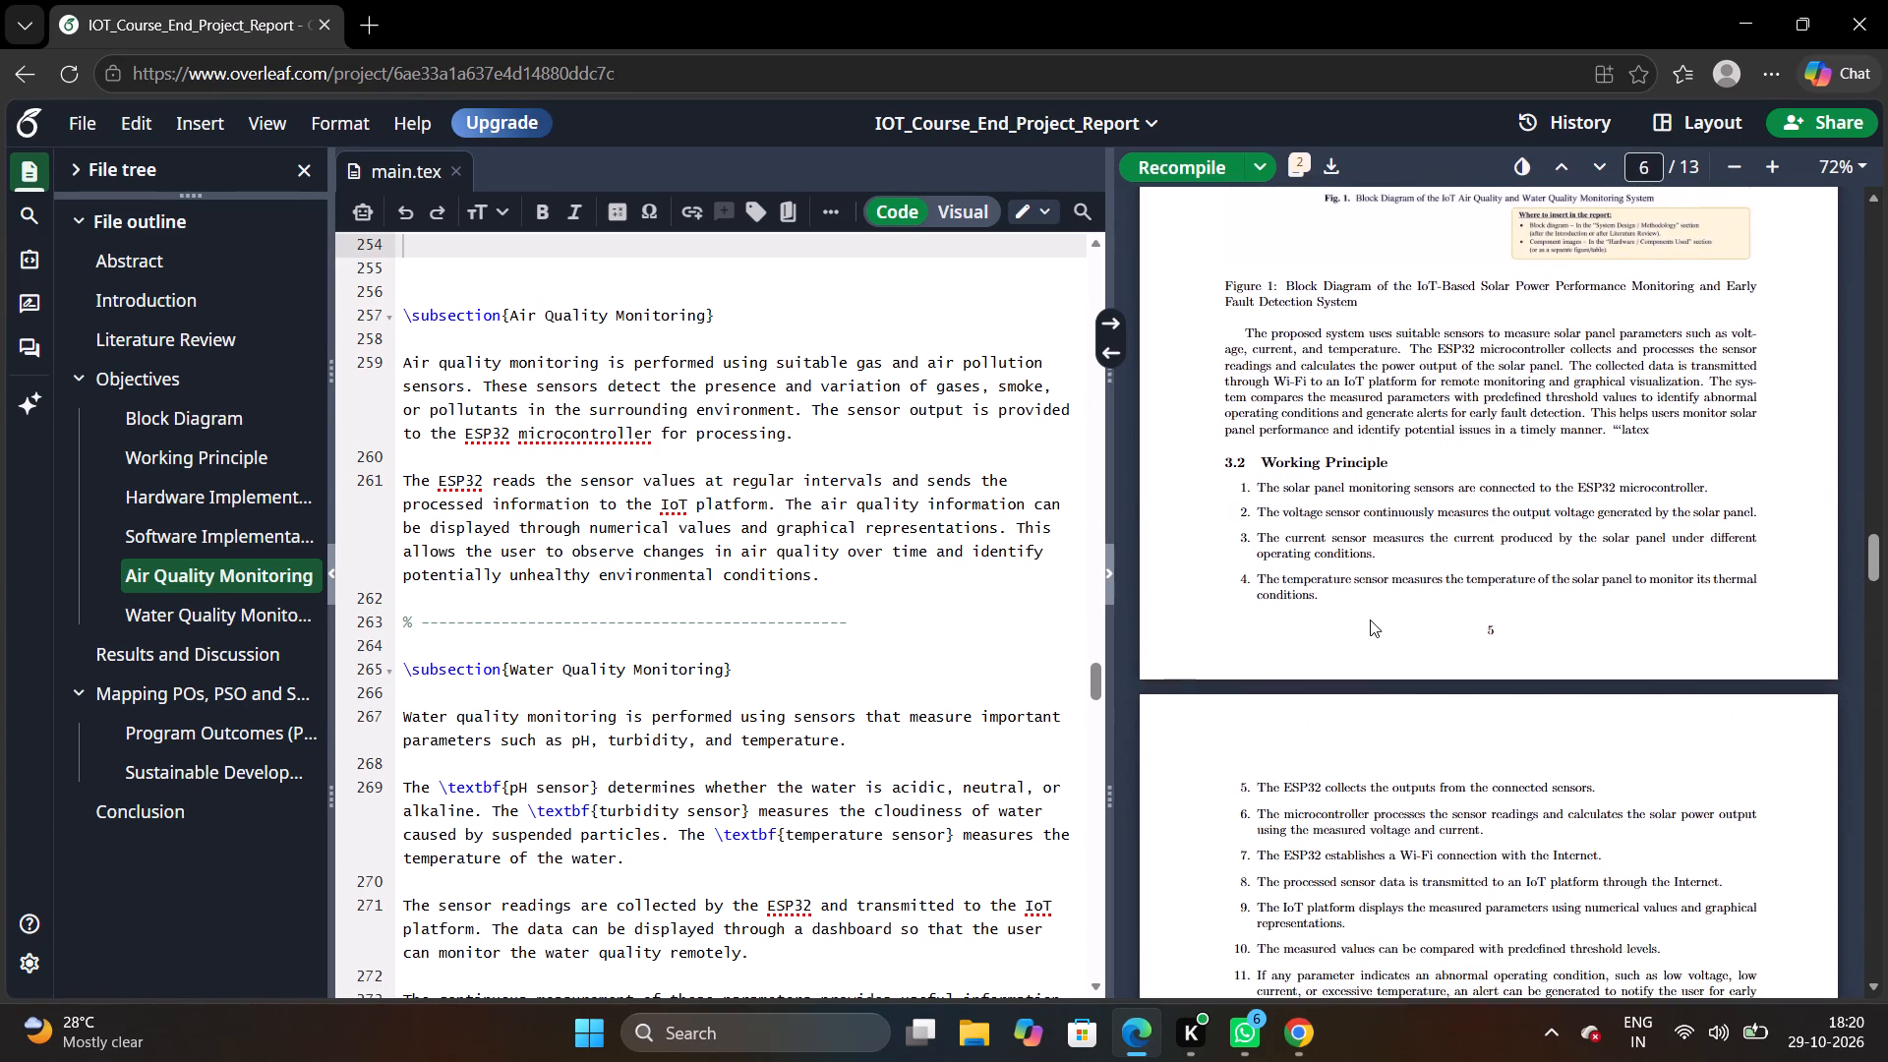
scroll(1370, 619, down, 3)
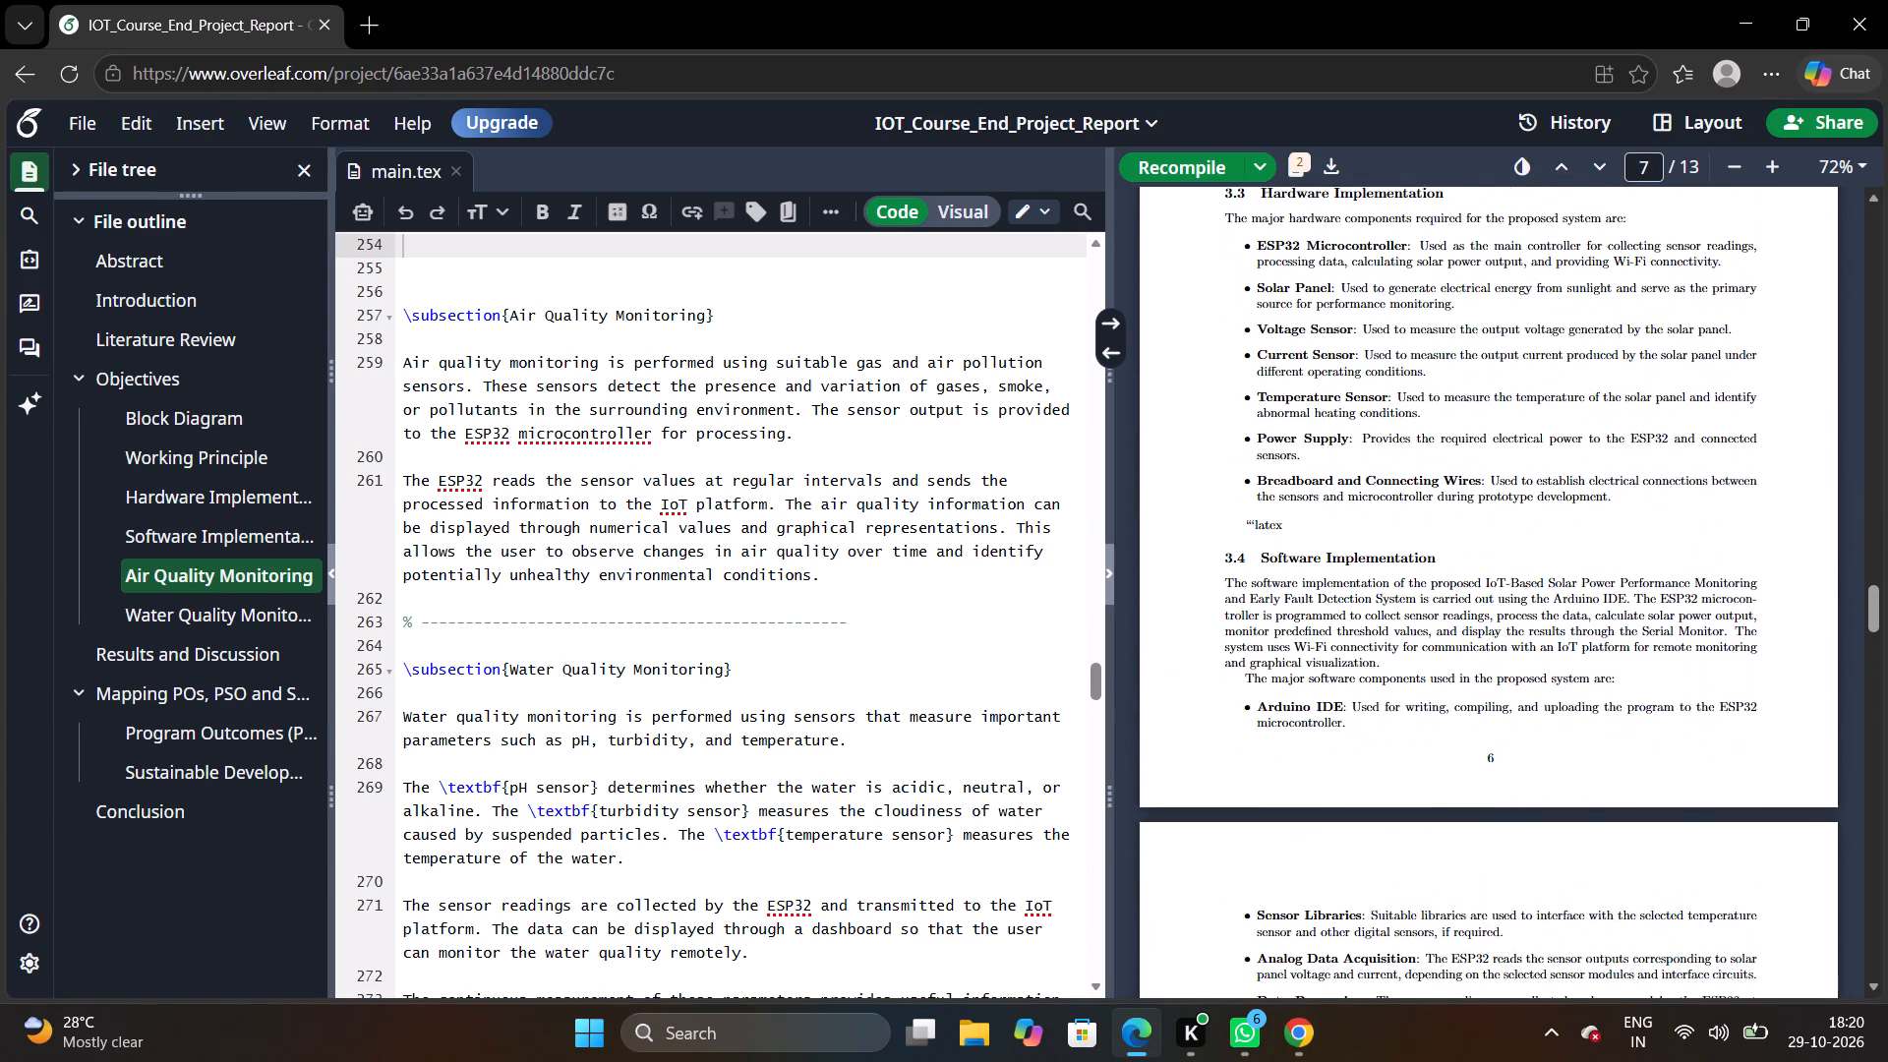
scroll(1370, 619, down, 3)
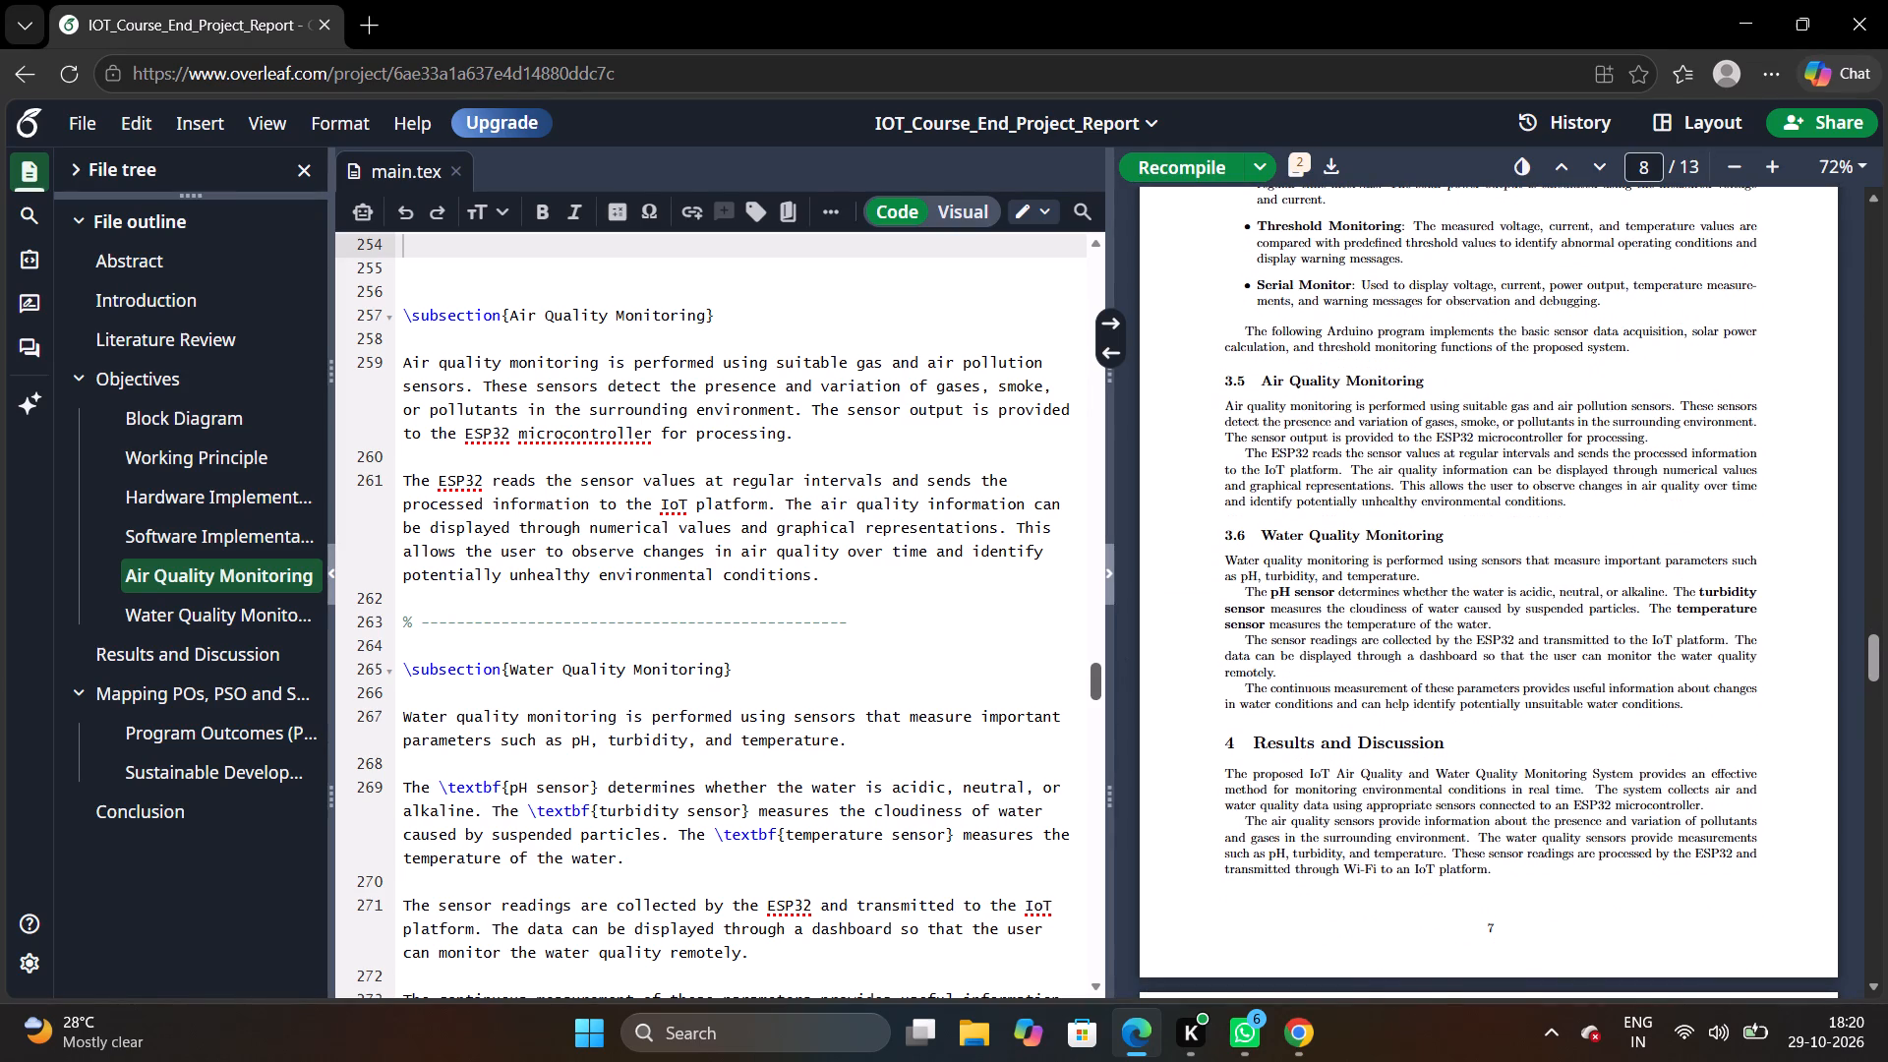
Undo the earlier edits below the solar power calculation introduction to restore the old Arduino program block, and recompile.
scroll(789, 622, up, 1)
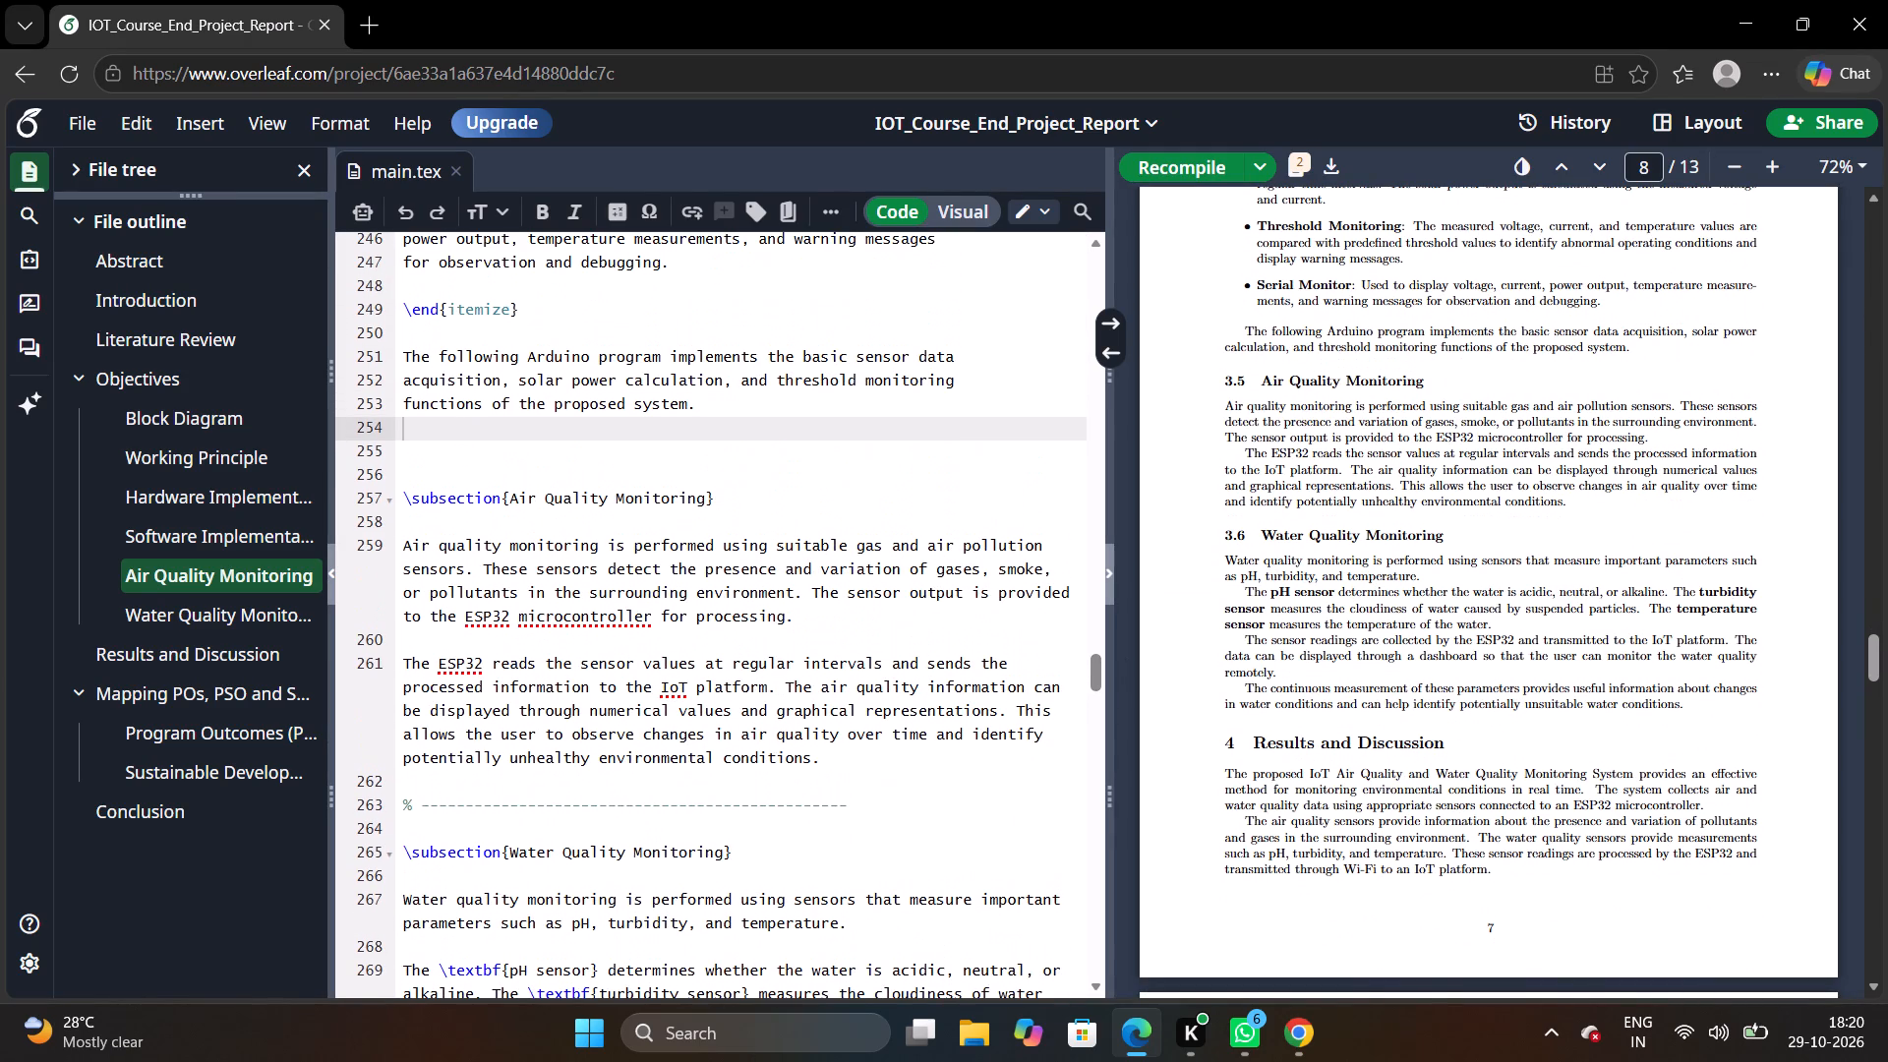
key(ctrl+z)
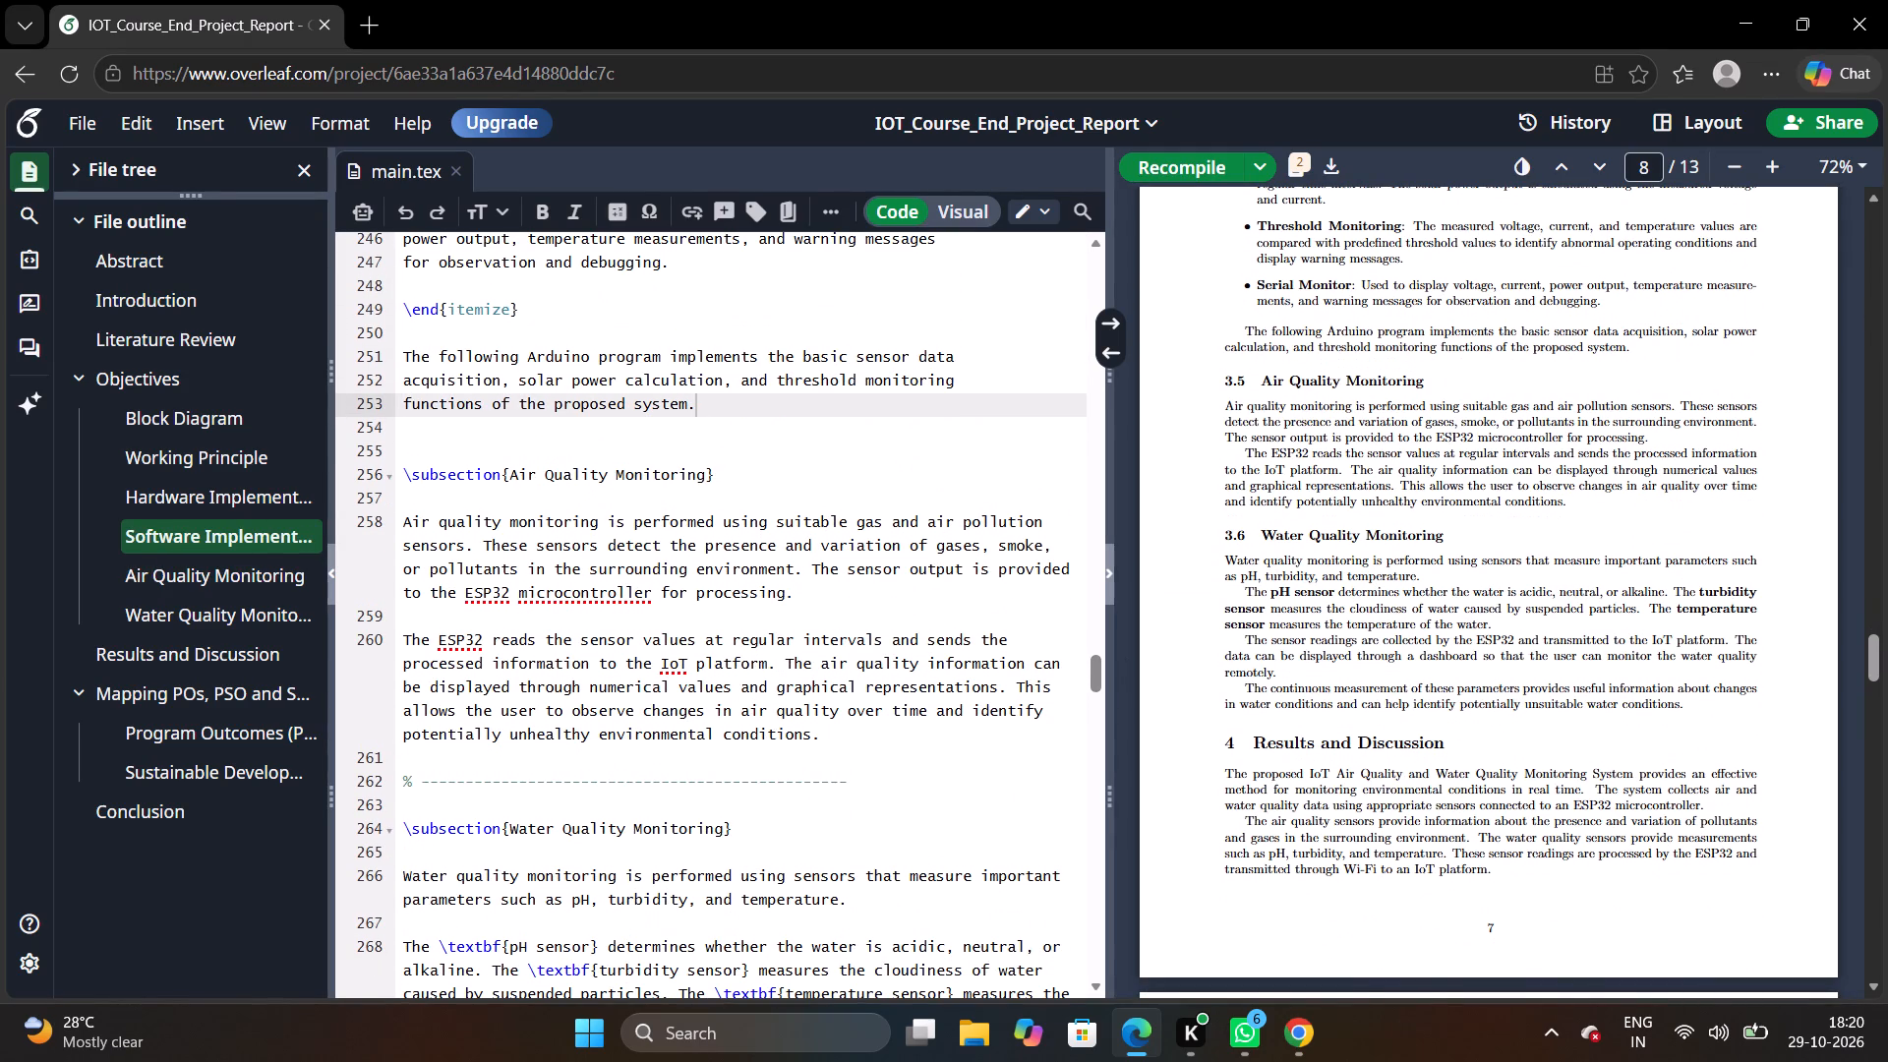
scroll(722, 518, down, 1)
key(ctrl+z)
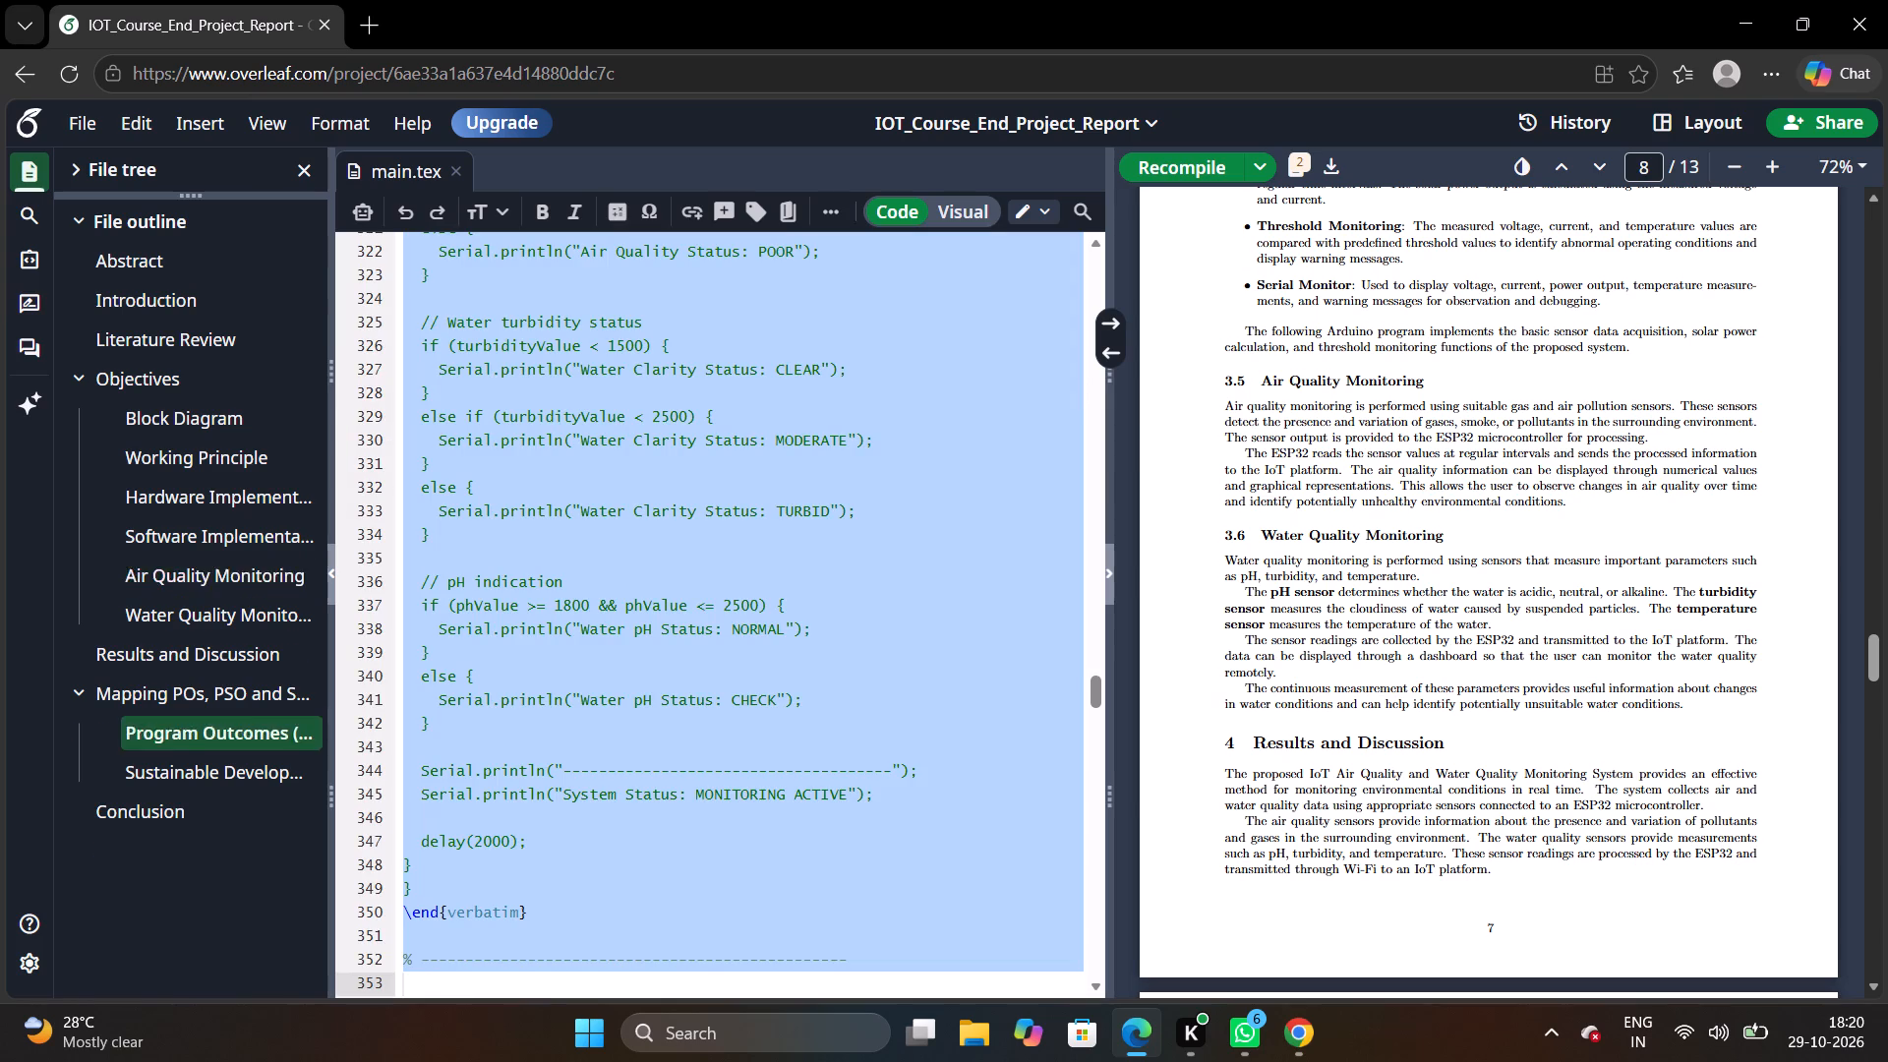
click(1191, 171)
Examine the restored Arduino Program section and its introductory sentences in main.tex and in the compiled PDF.
scroll(828, 536, up, 1)
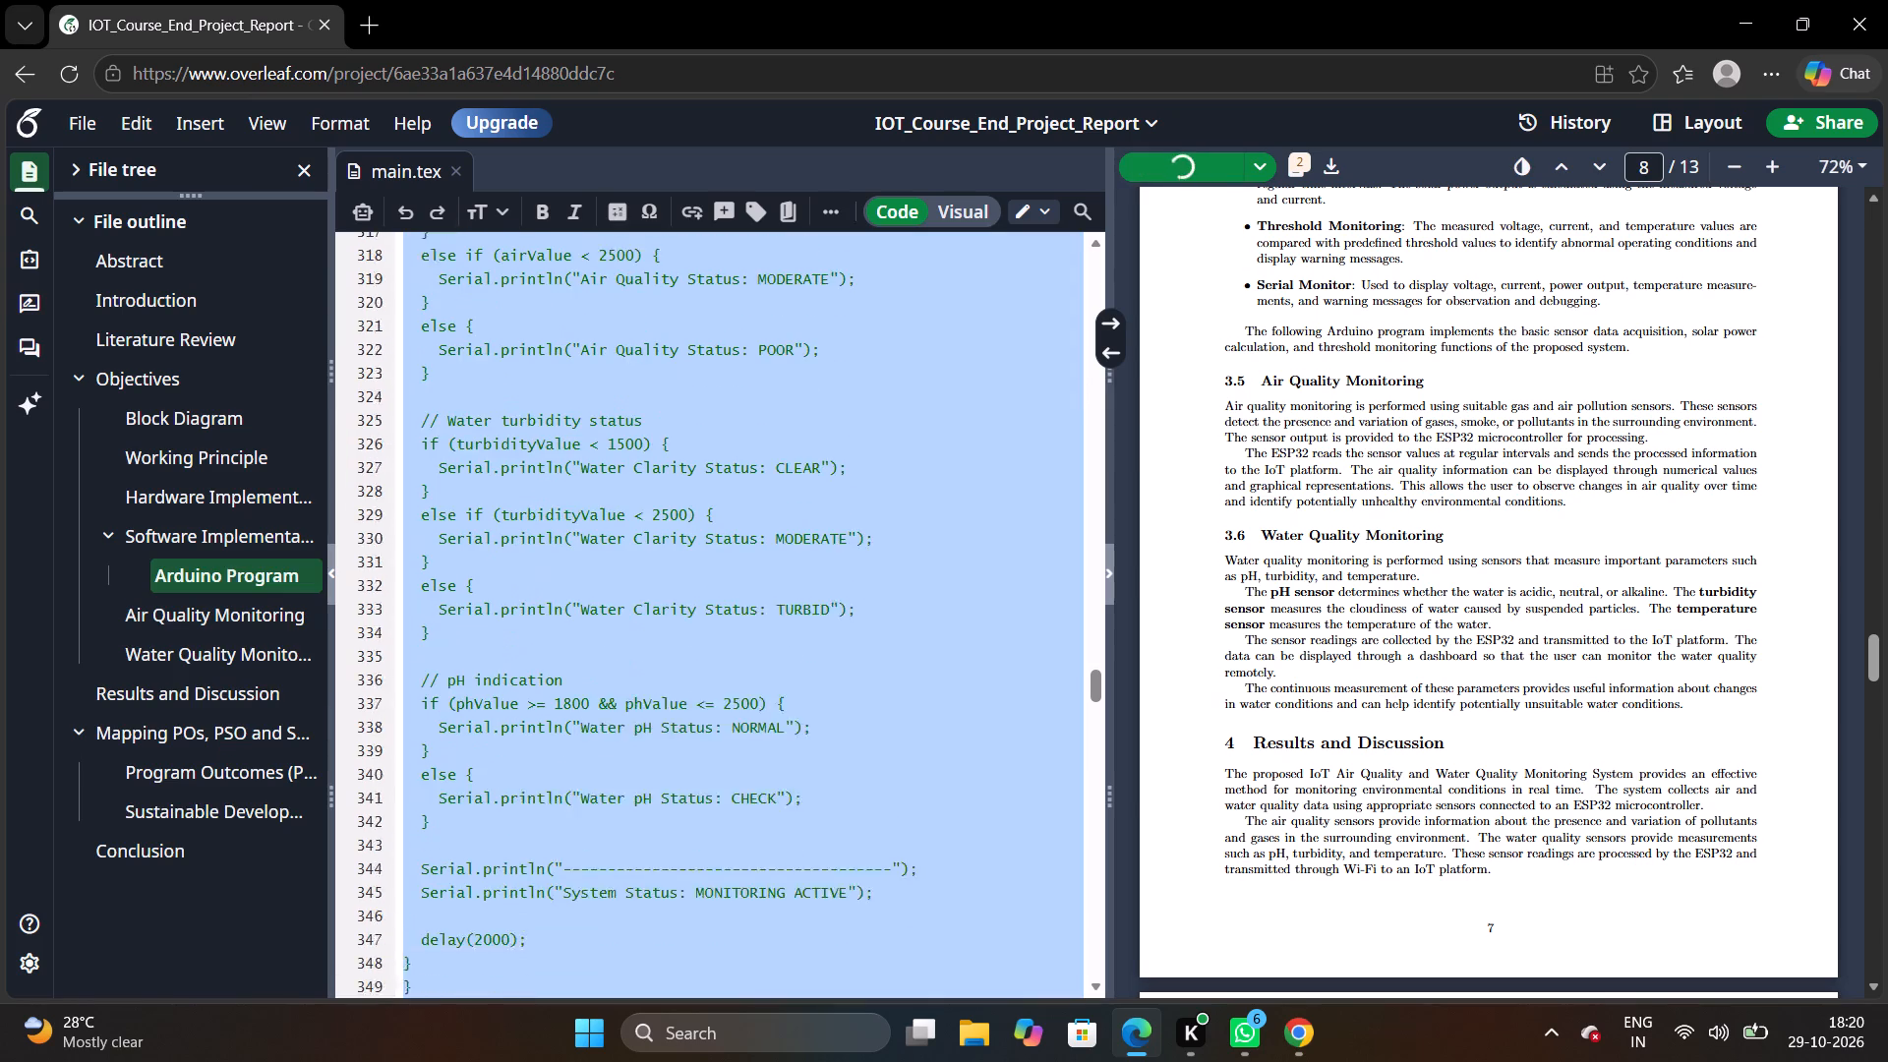
scroll(828, 536, up, 3)
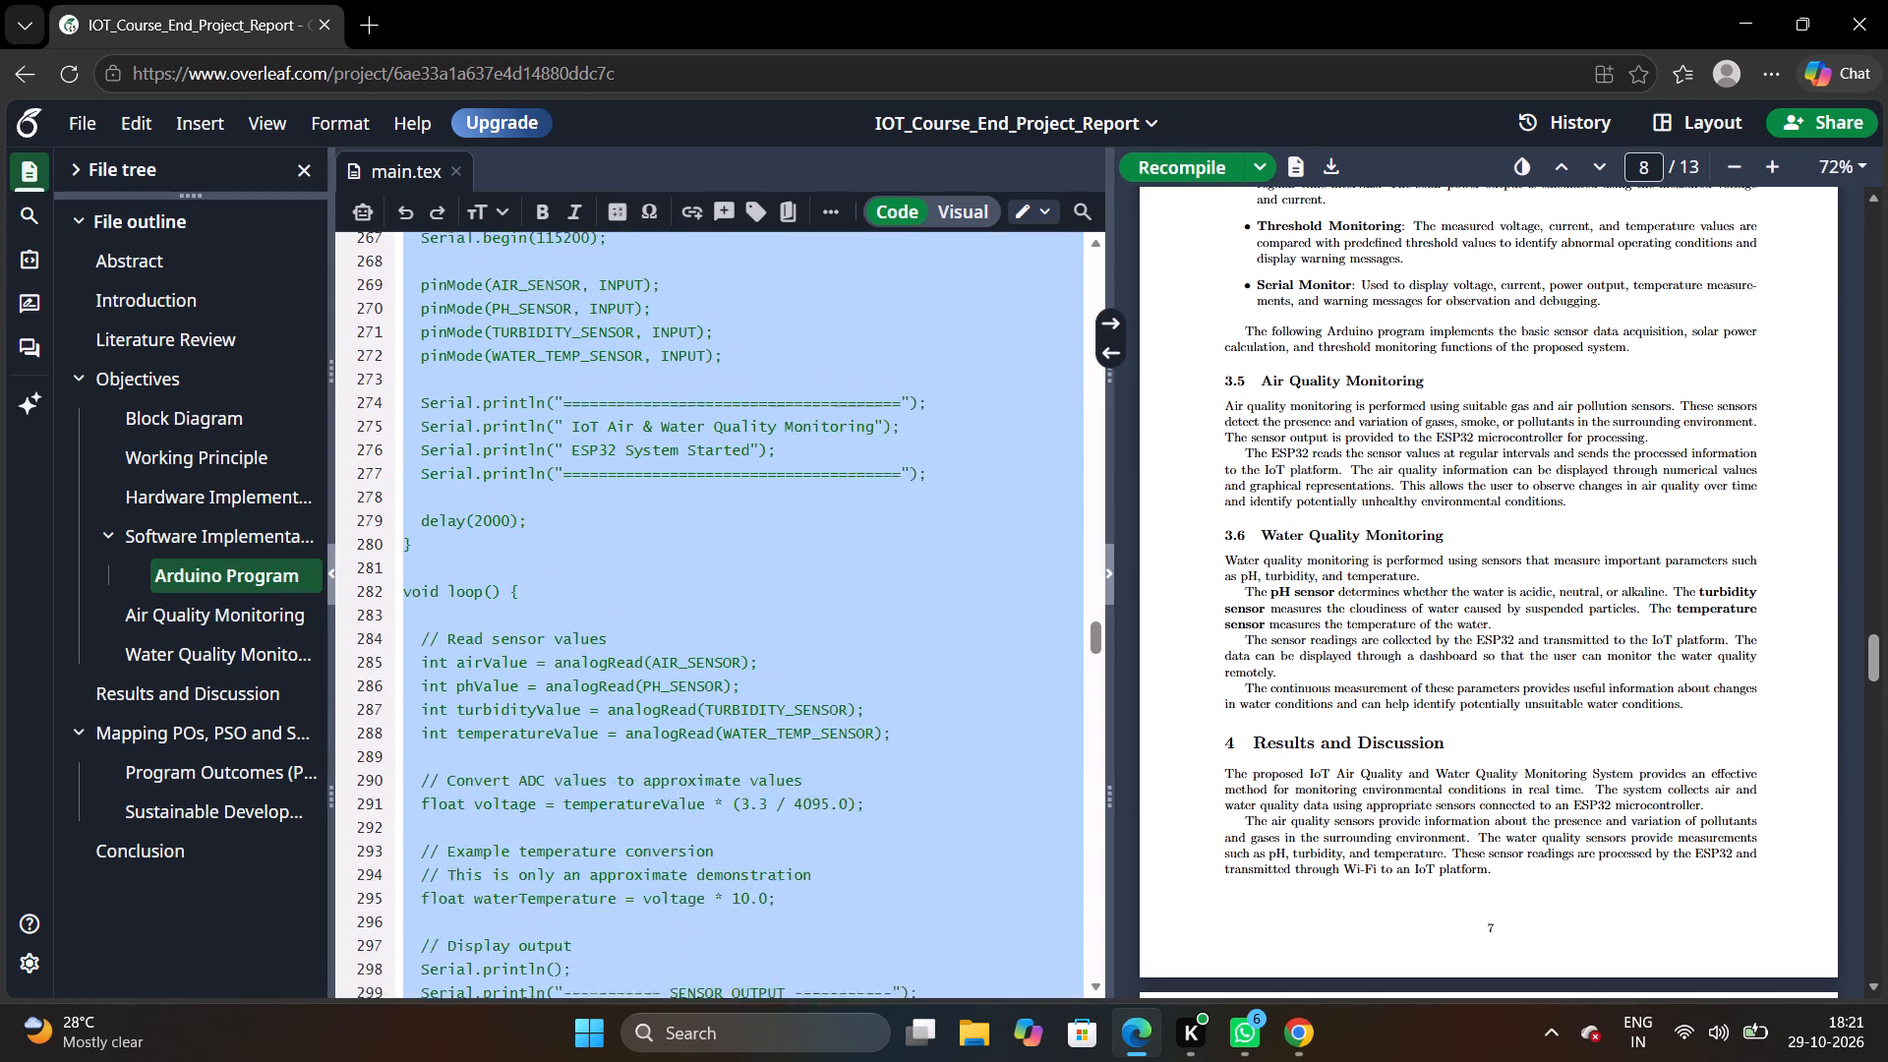
scroll(828, 536, up, 1)
scroll(831, 454, up, 2)
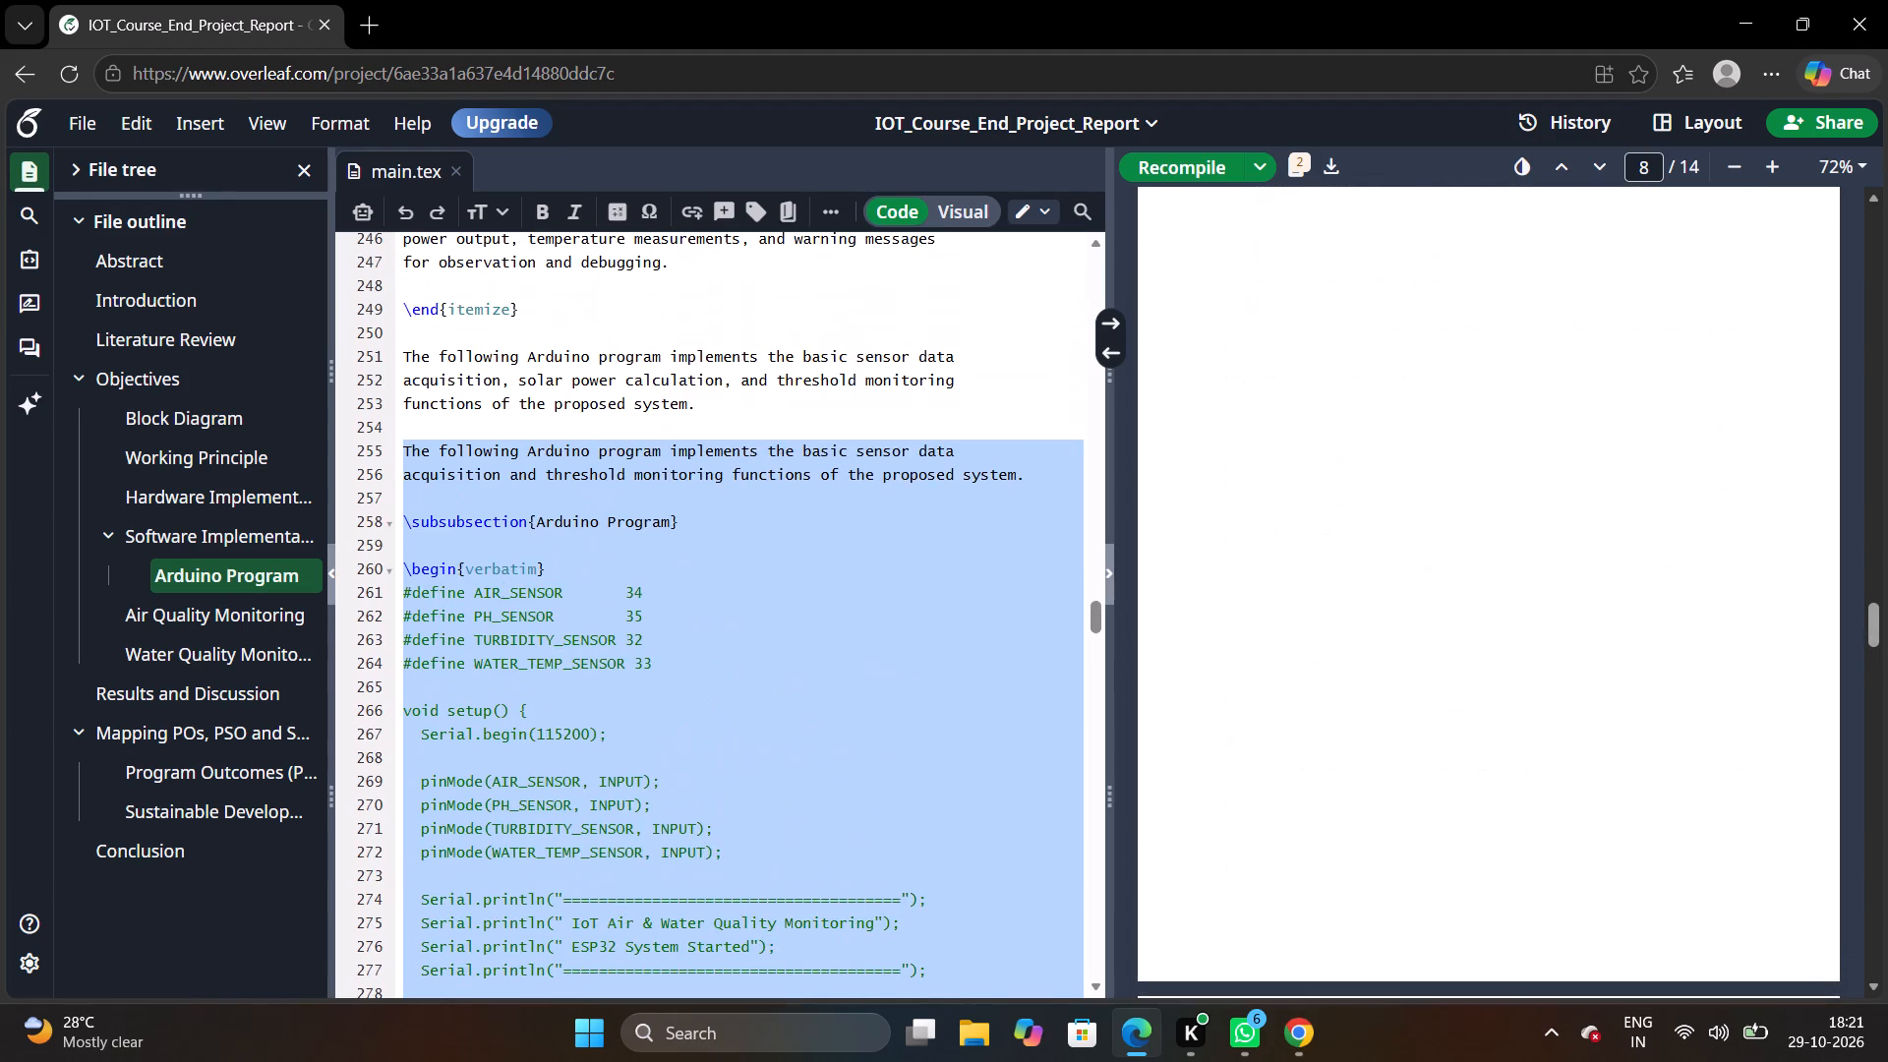
scroll(831, 454, up, 1)
scroll(1325, 651, down, 1)
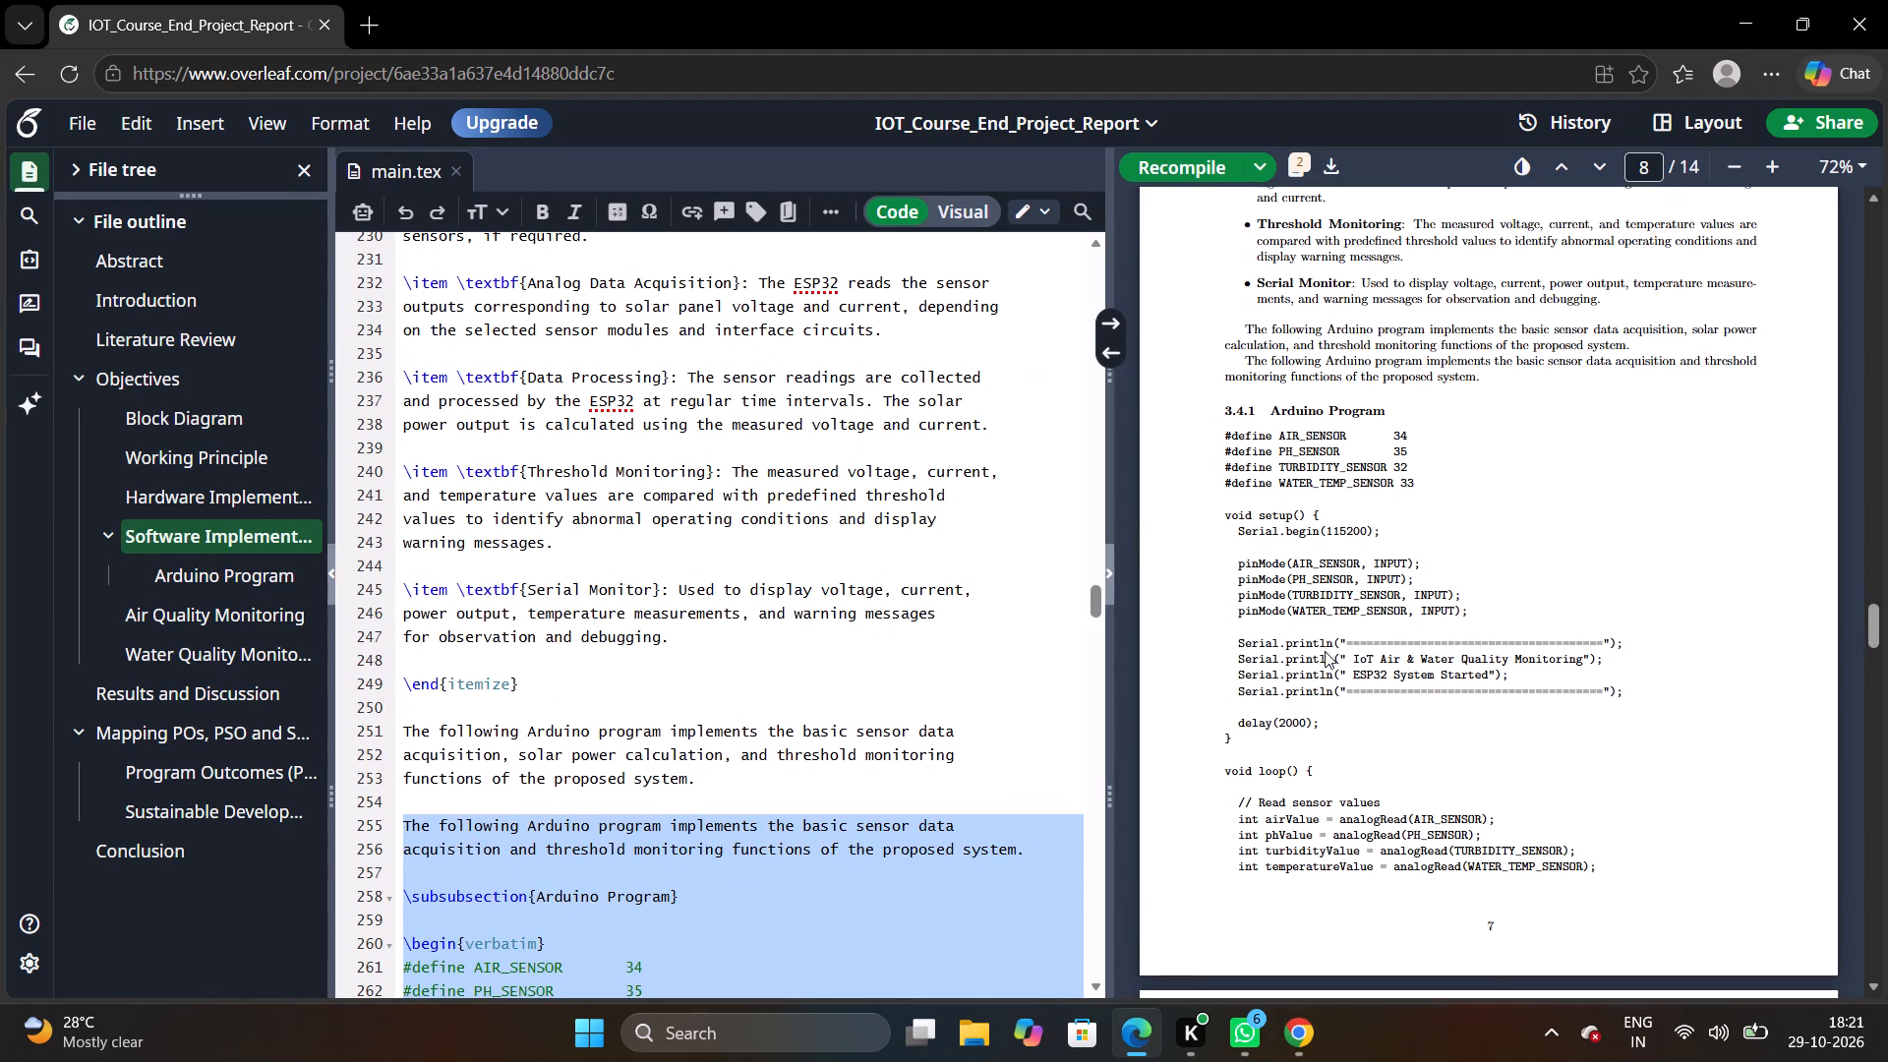
scroll(1325, 651, down, 1)
scroll(976, 679, down, 1)
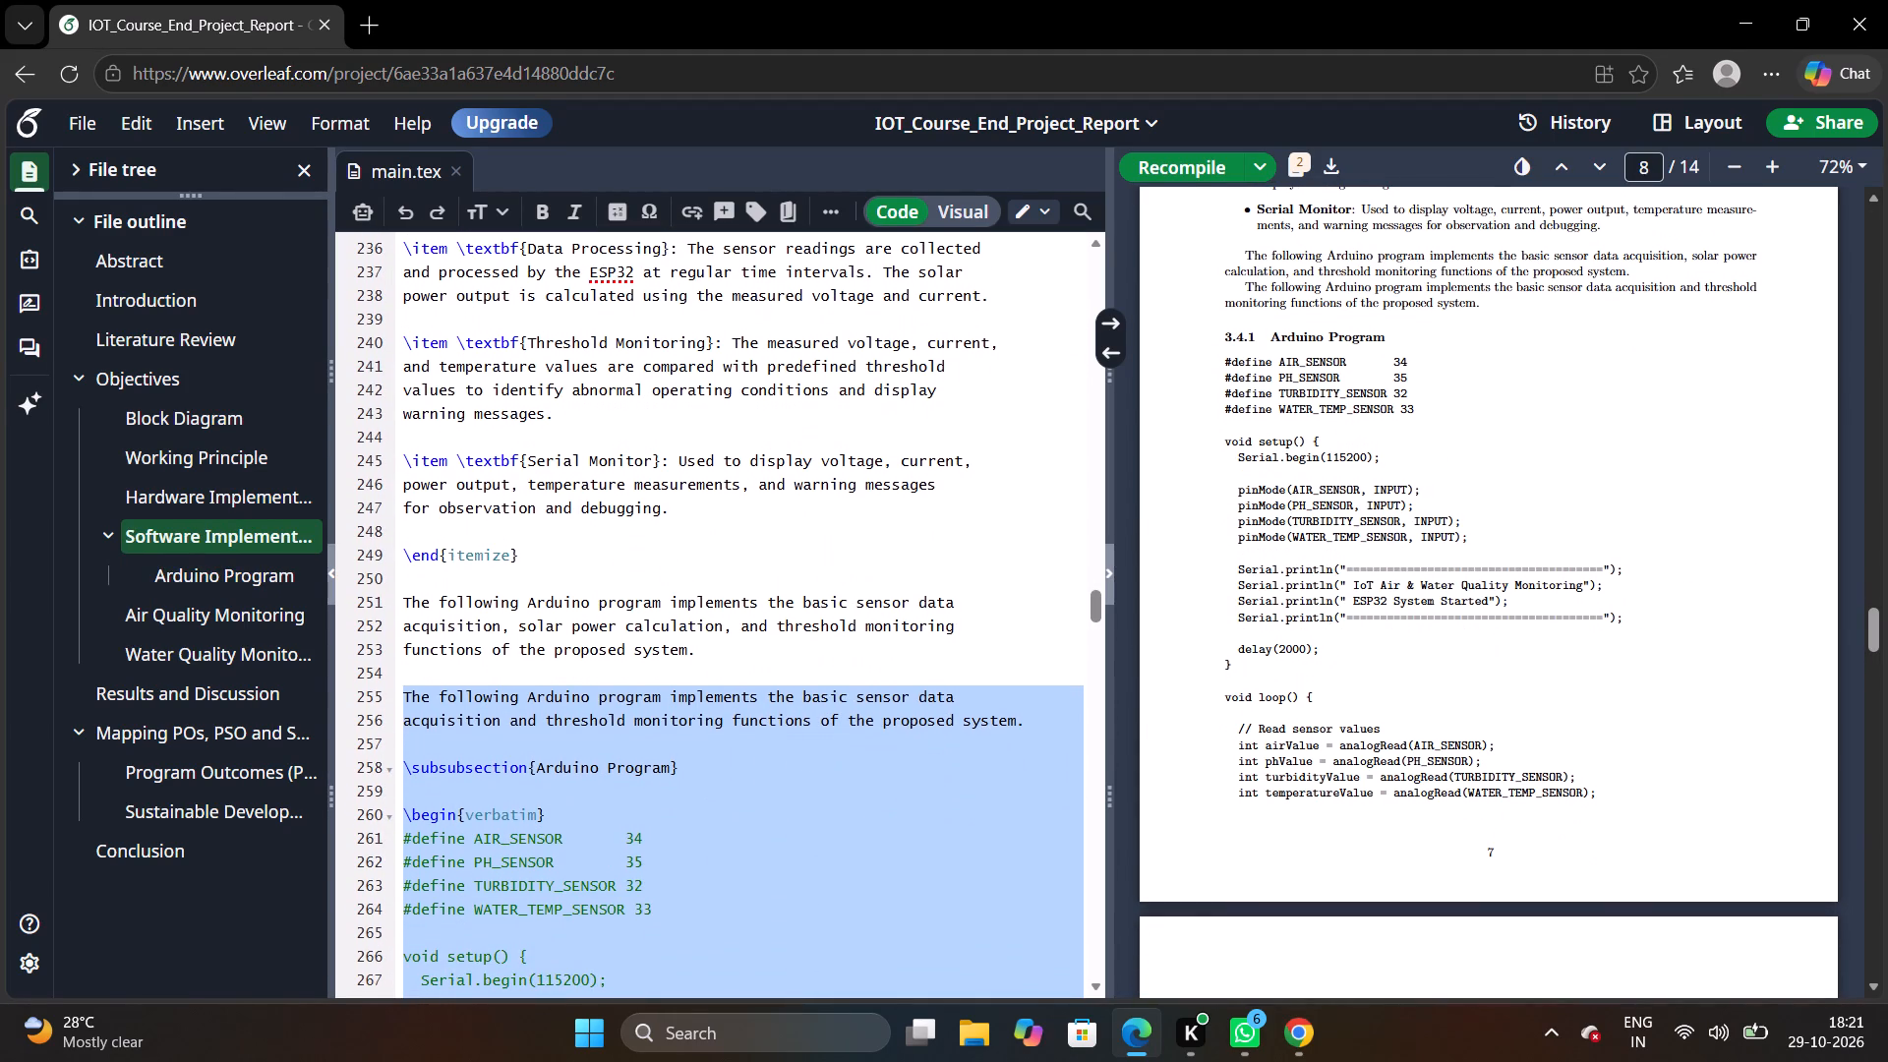
scroll(989, 635, down, 1)
Copy the main.tex text from the solar power calculation introduction through the old Arduino program's \end{verbatim} line.
click(686, 443)
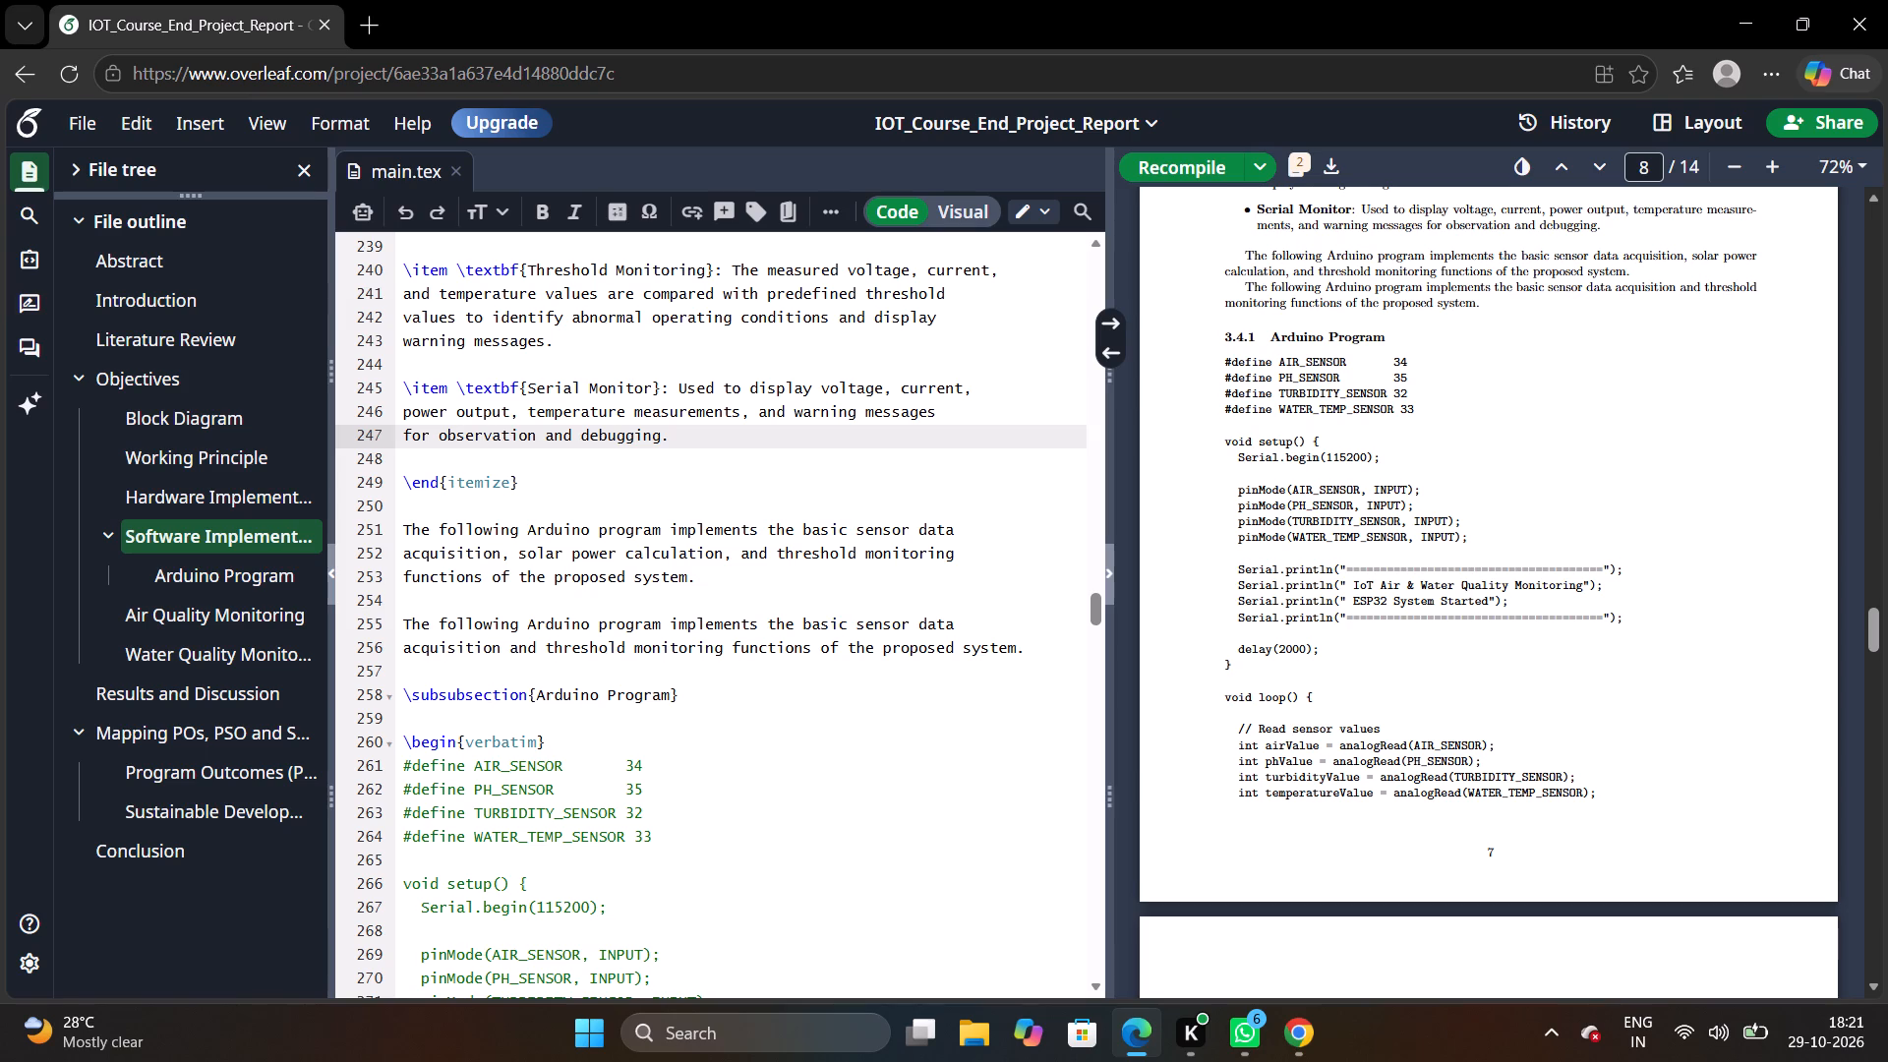
drag(406, 530, 749, 1009)
scroll(493, 642, up, 1)
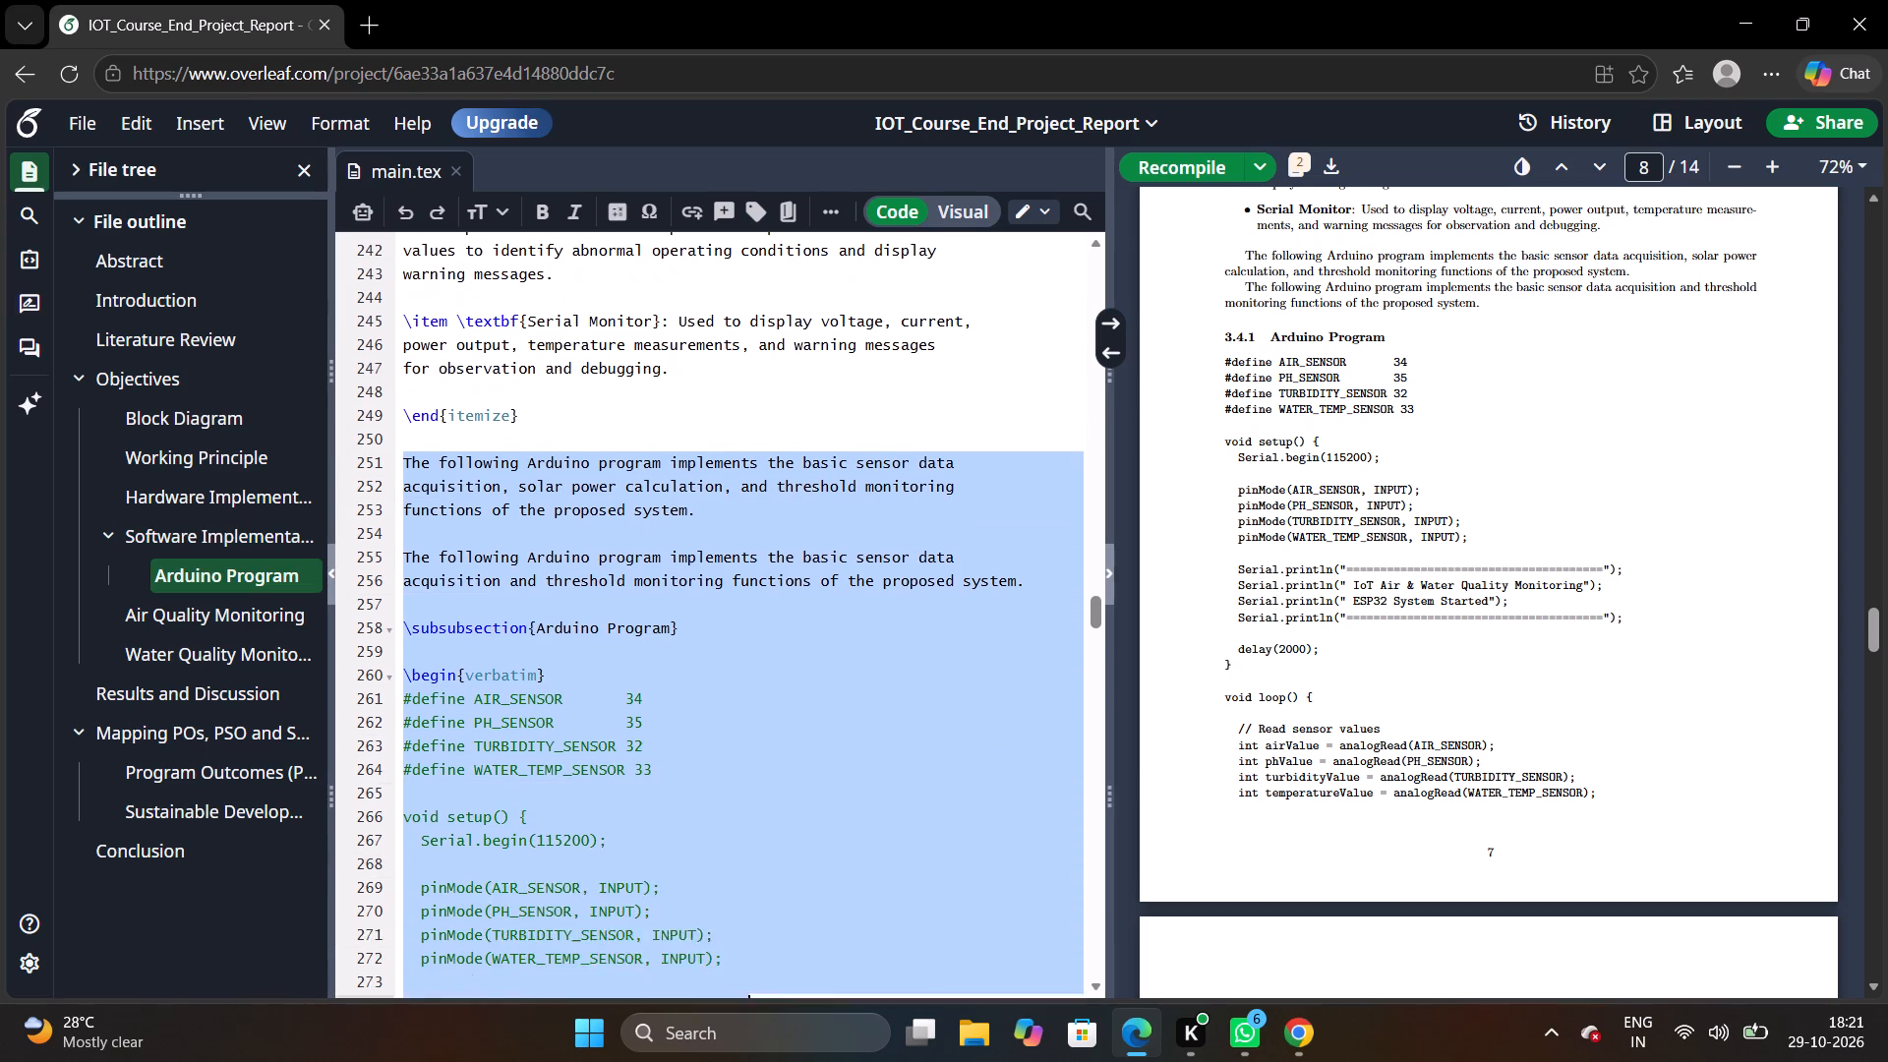
drag(749, 1009, 768, 998)
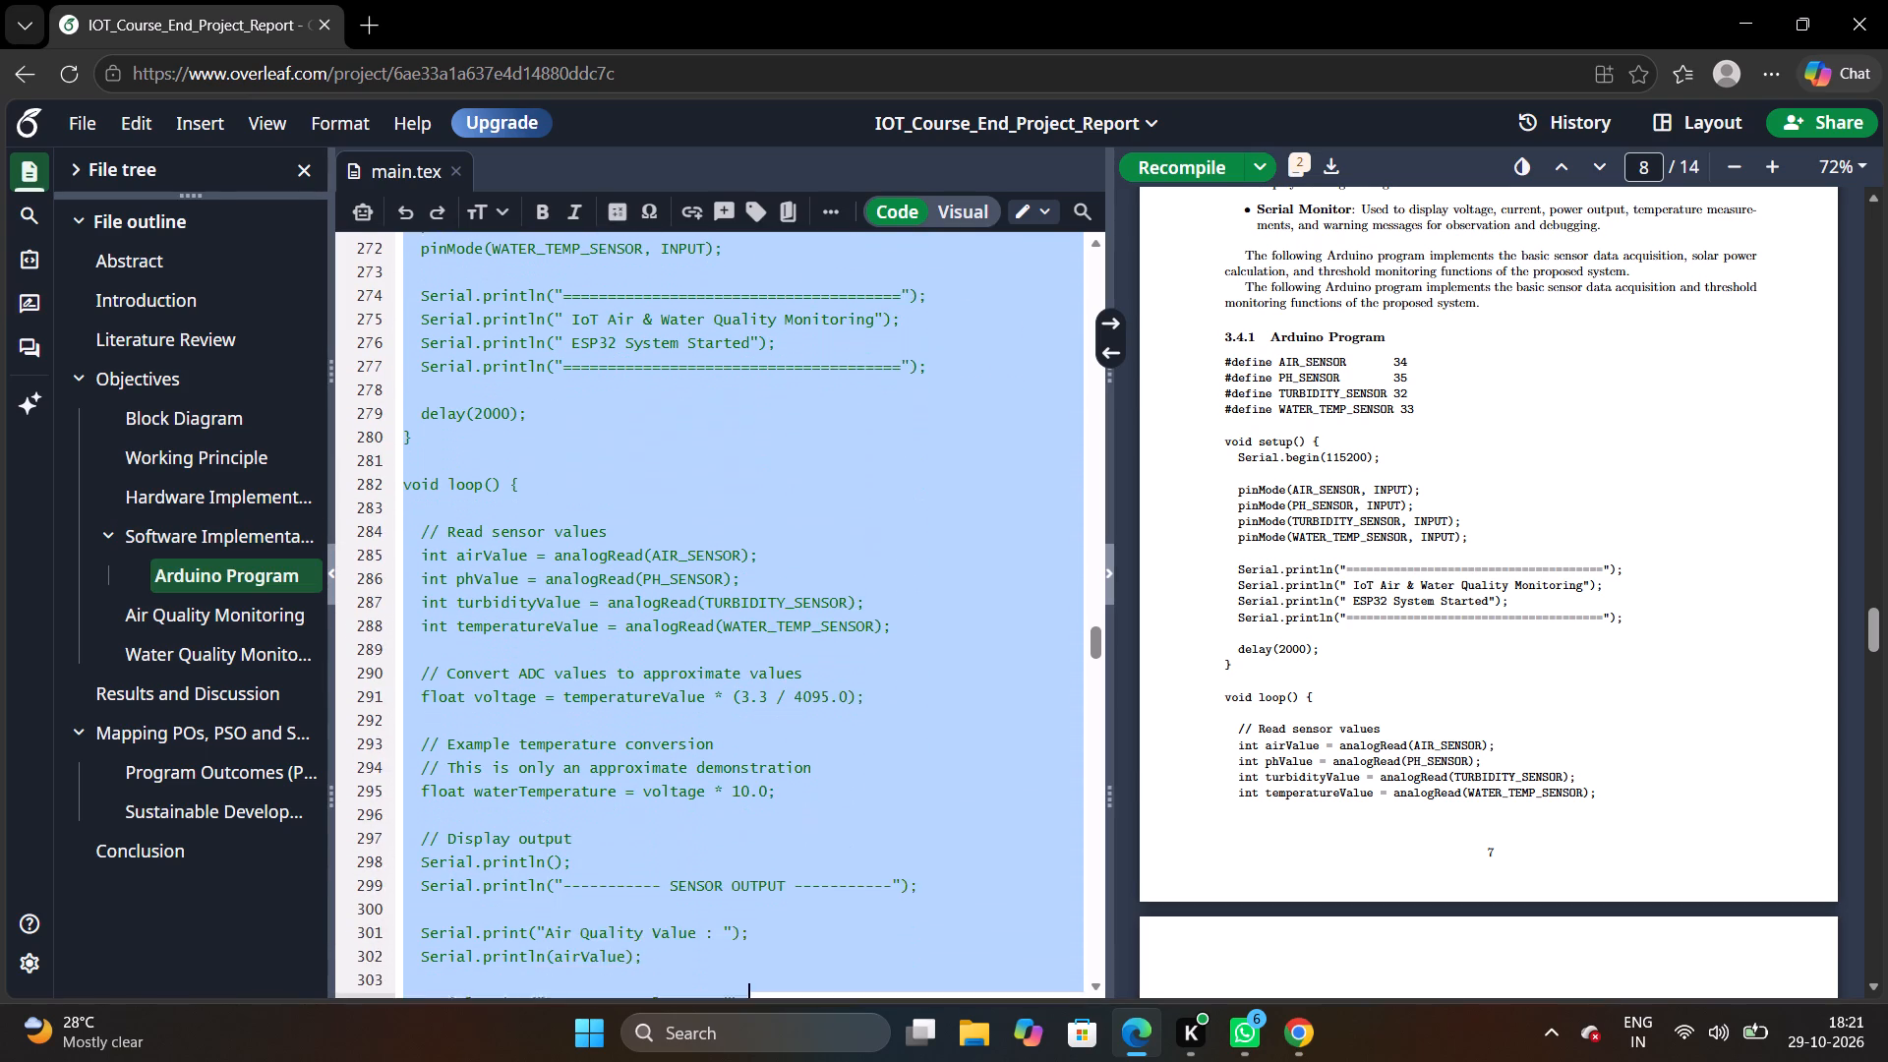
drag(768, 998, 834, 963)
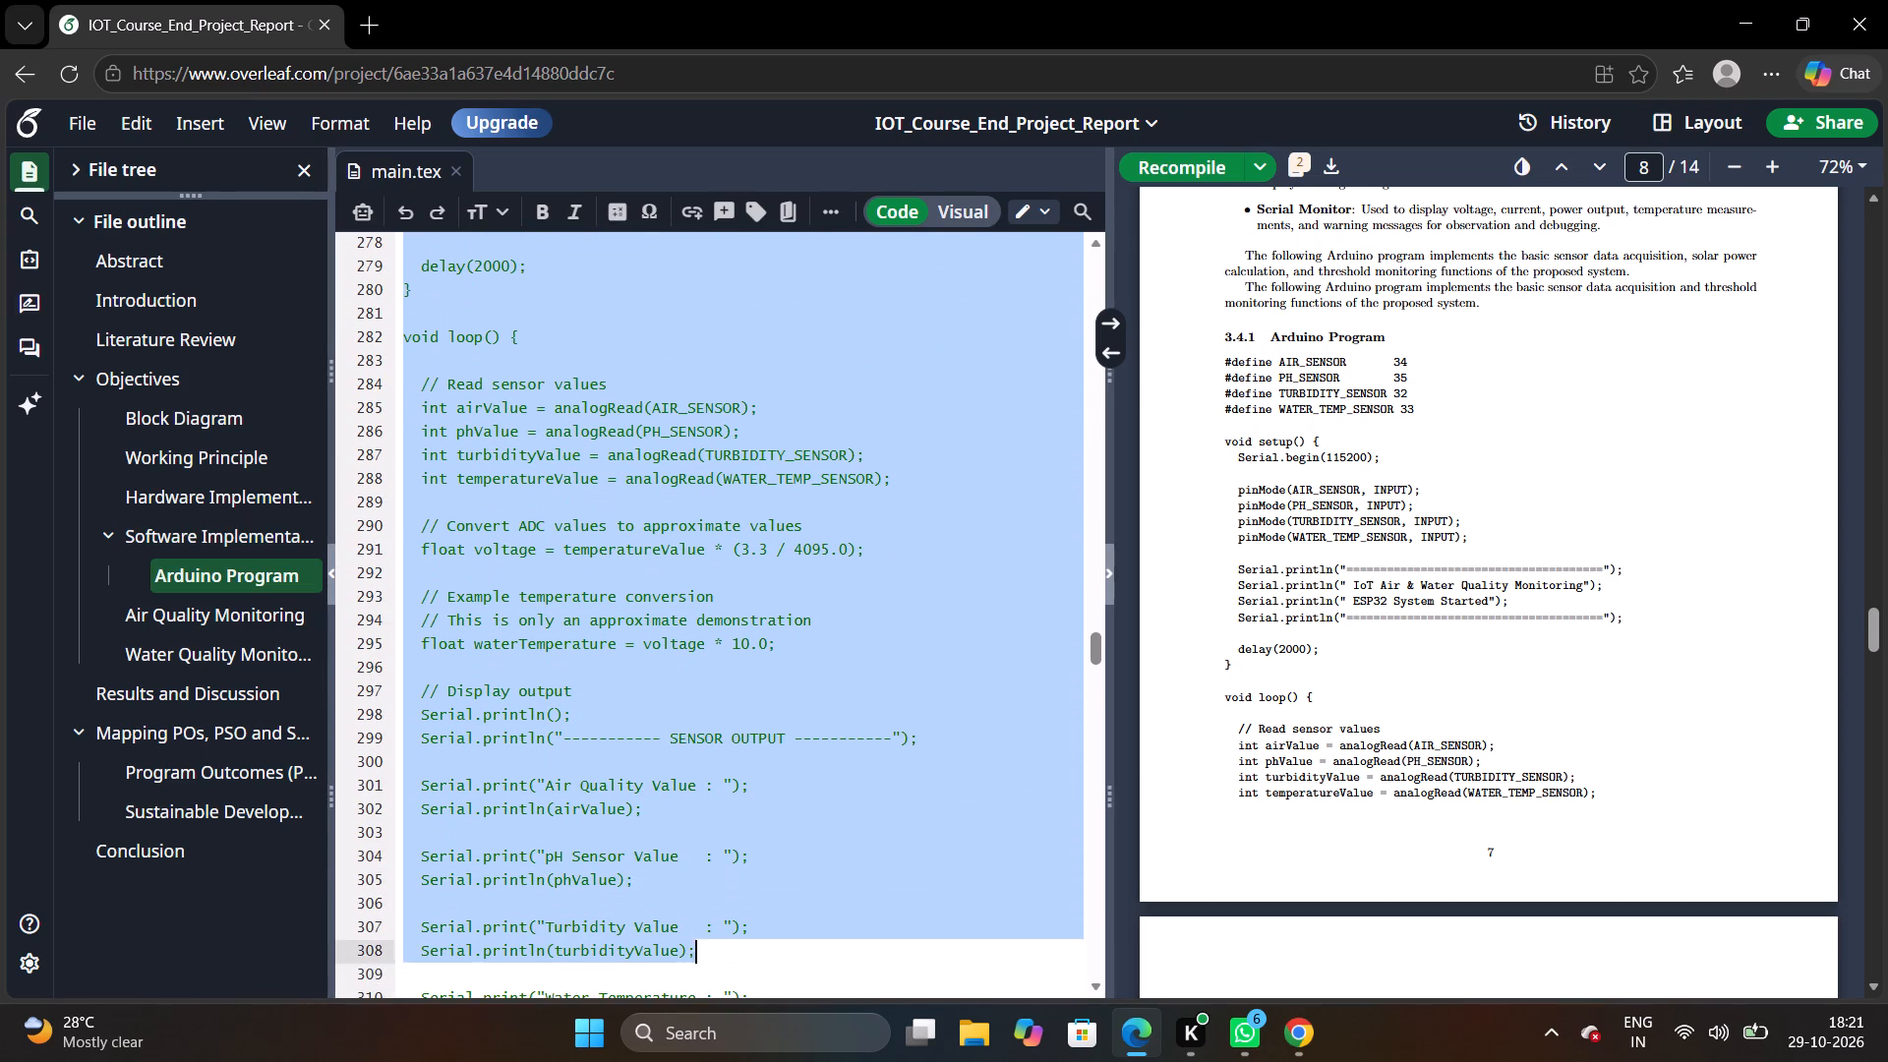
drag(834, 963, 843, 998)
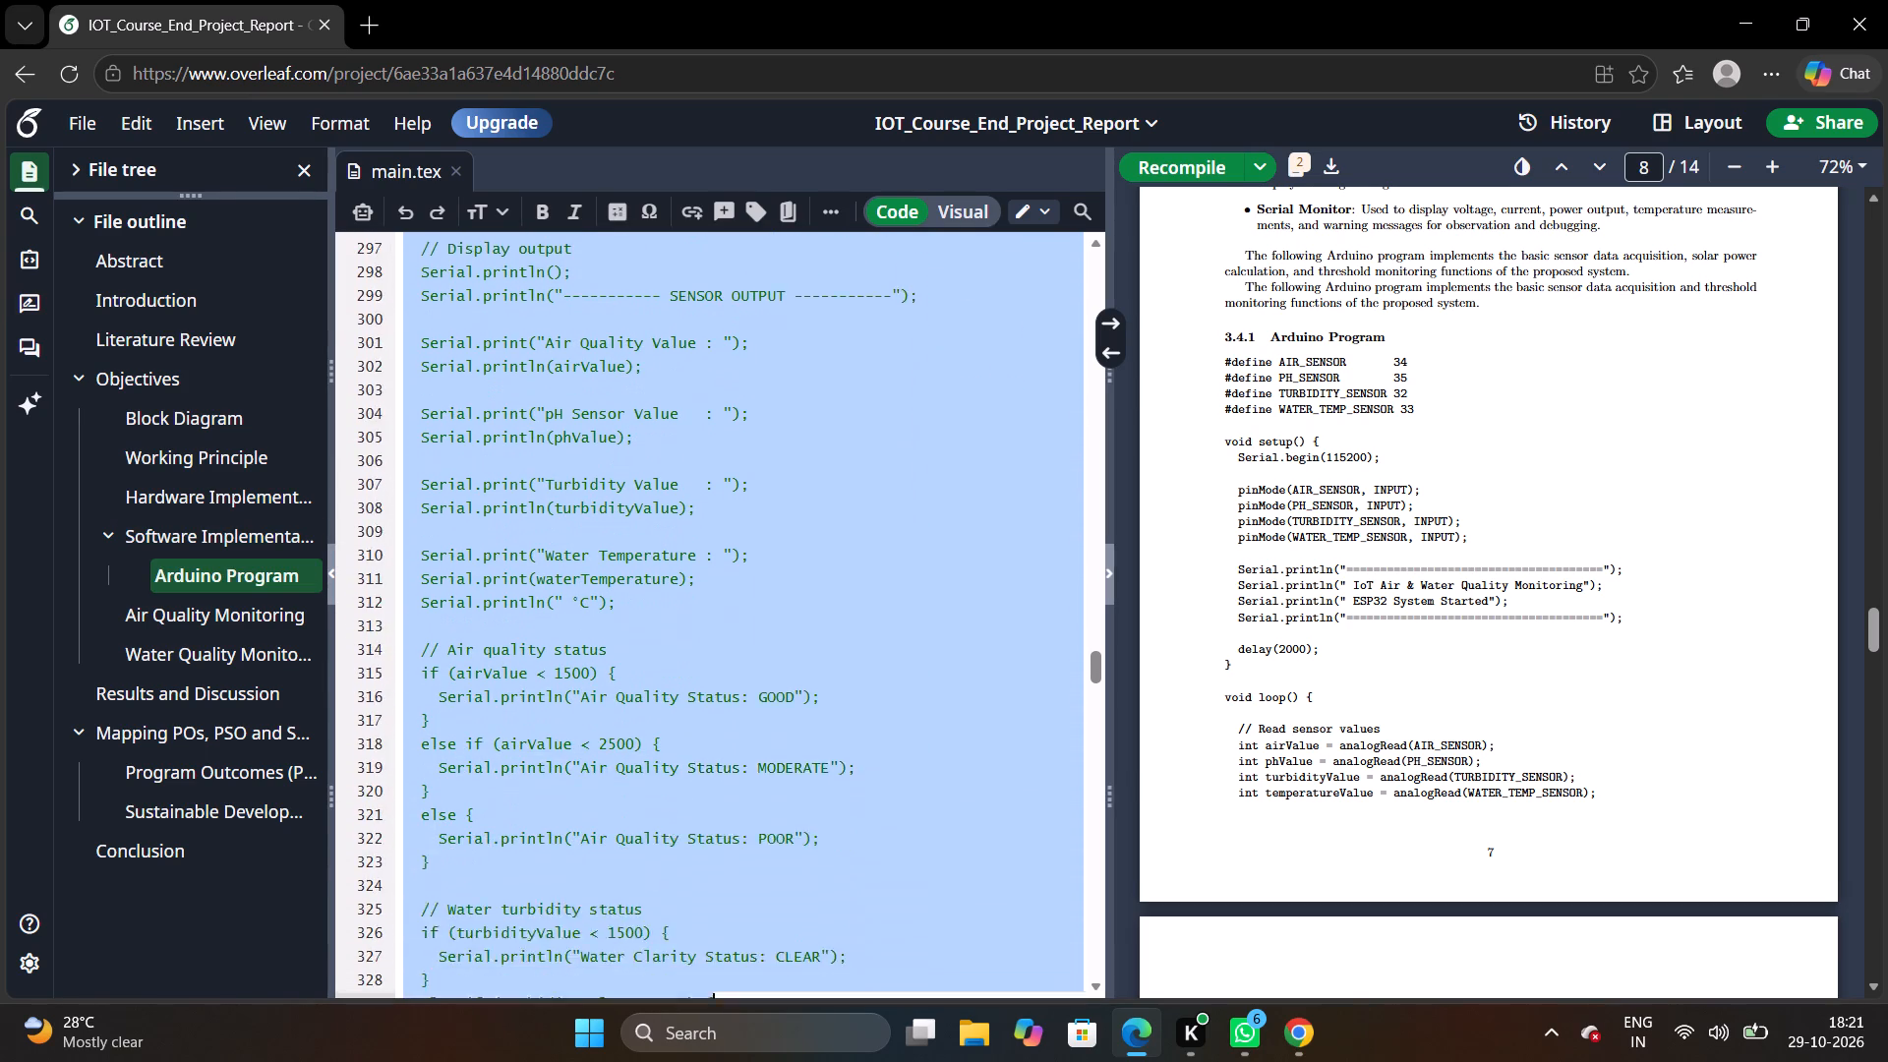
drag(843, 998, 830, 998)
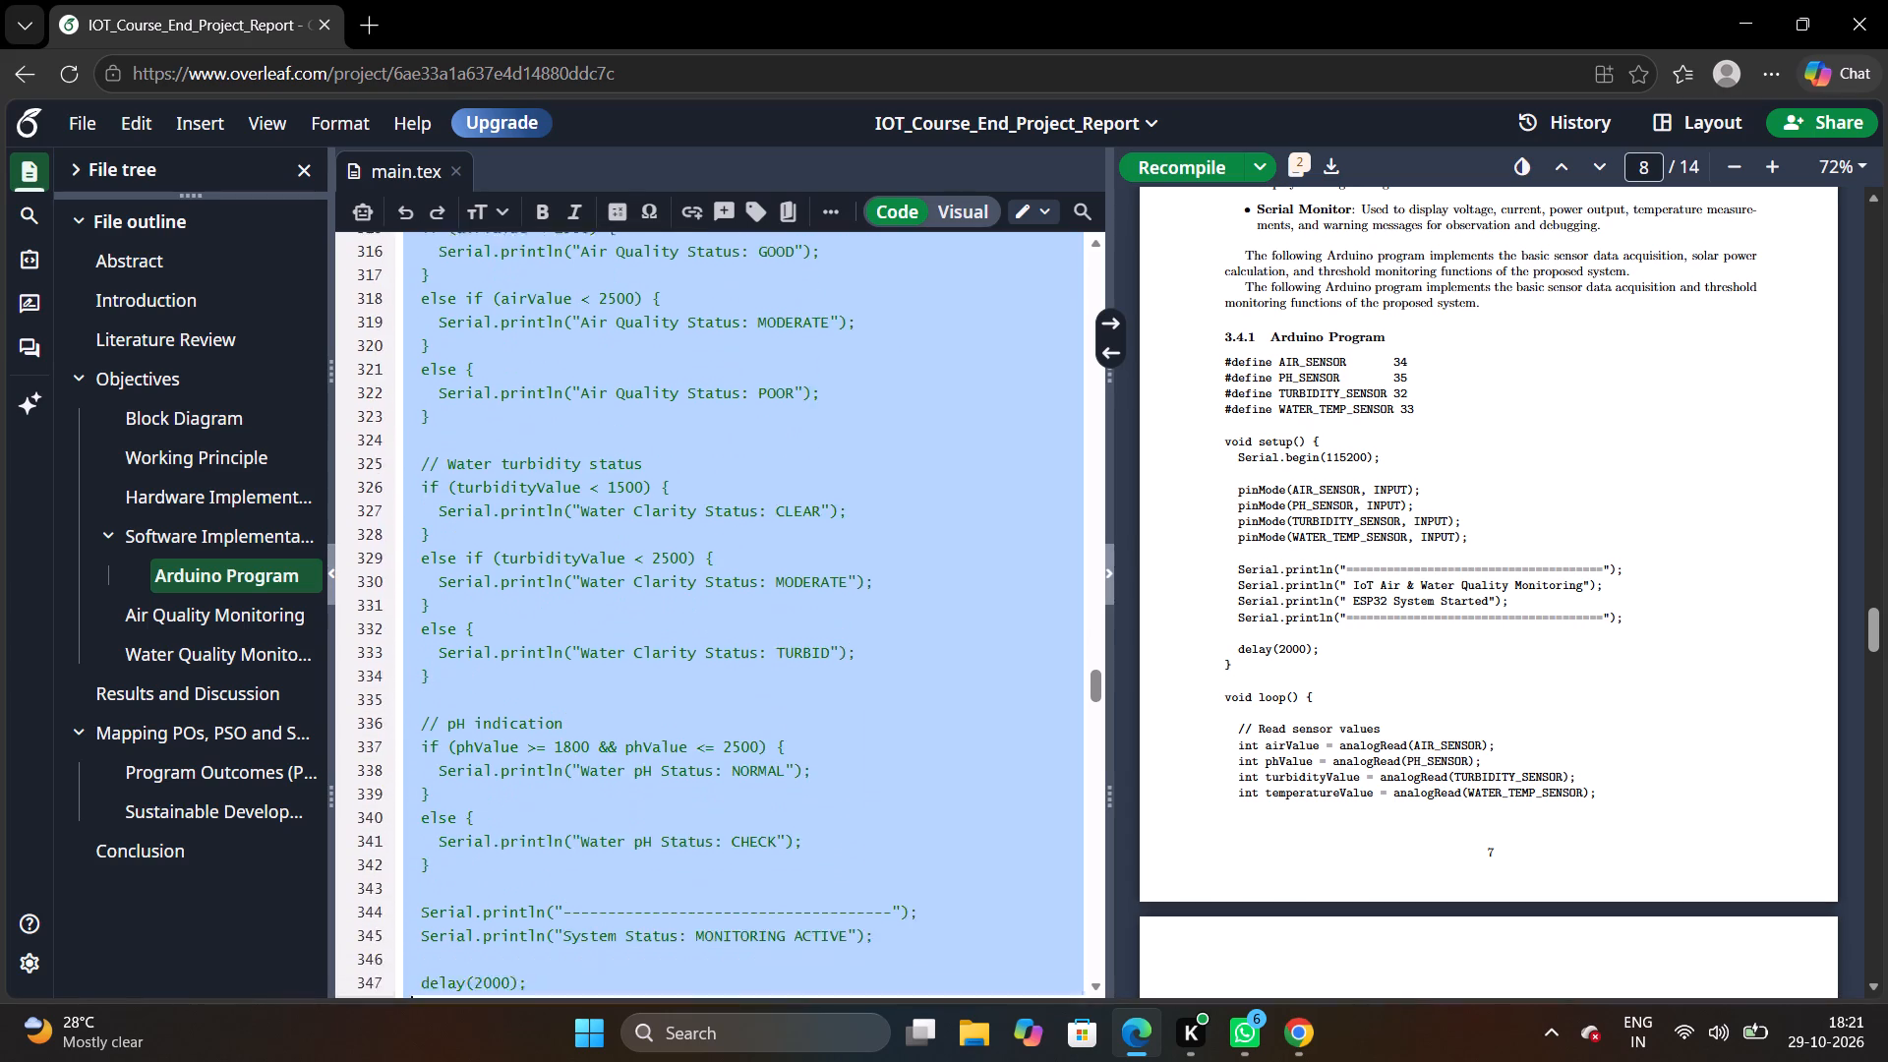
drag(830, 998, 842, 911)
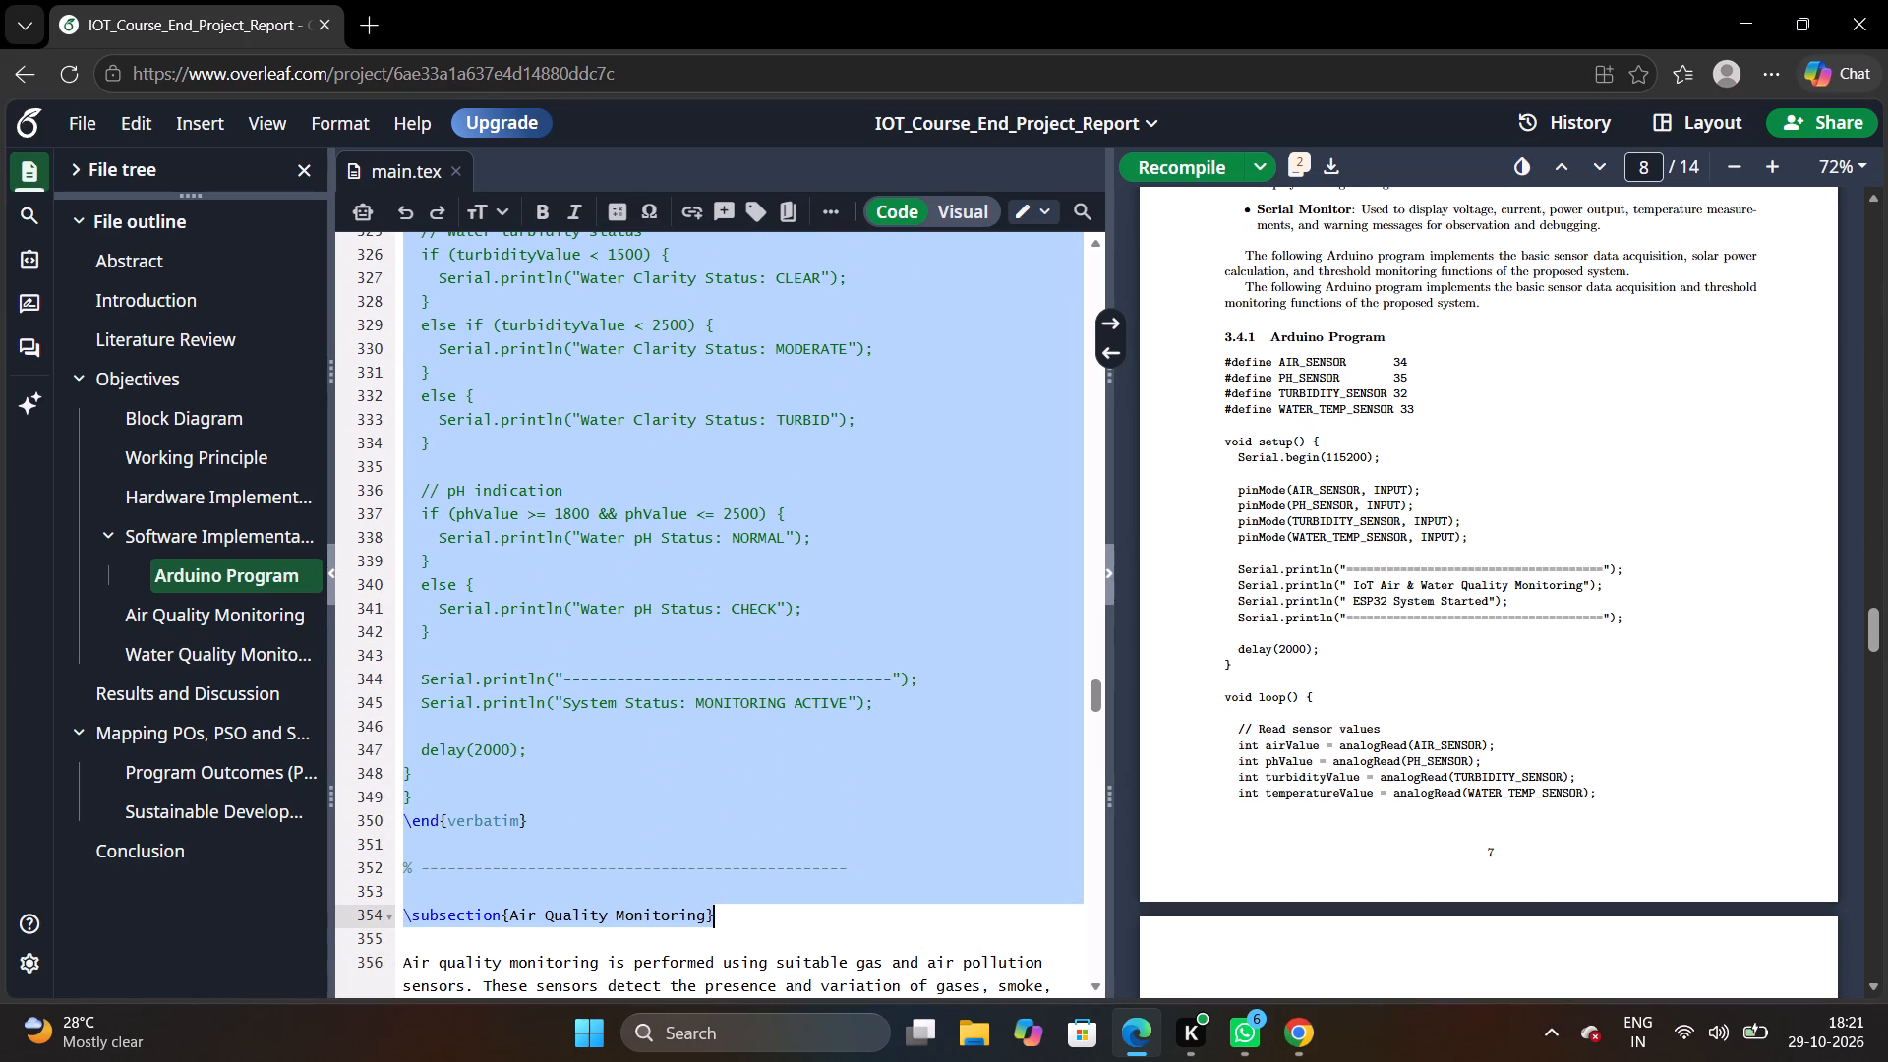
drag(842, 911, 804, 853)
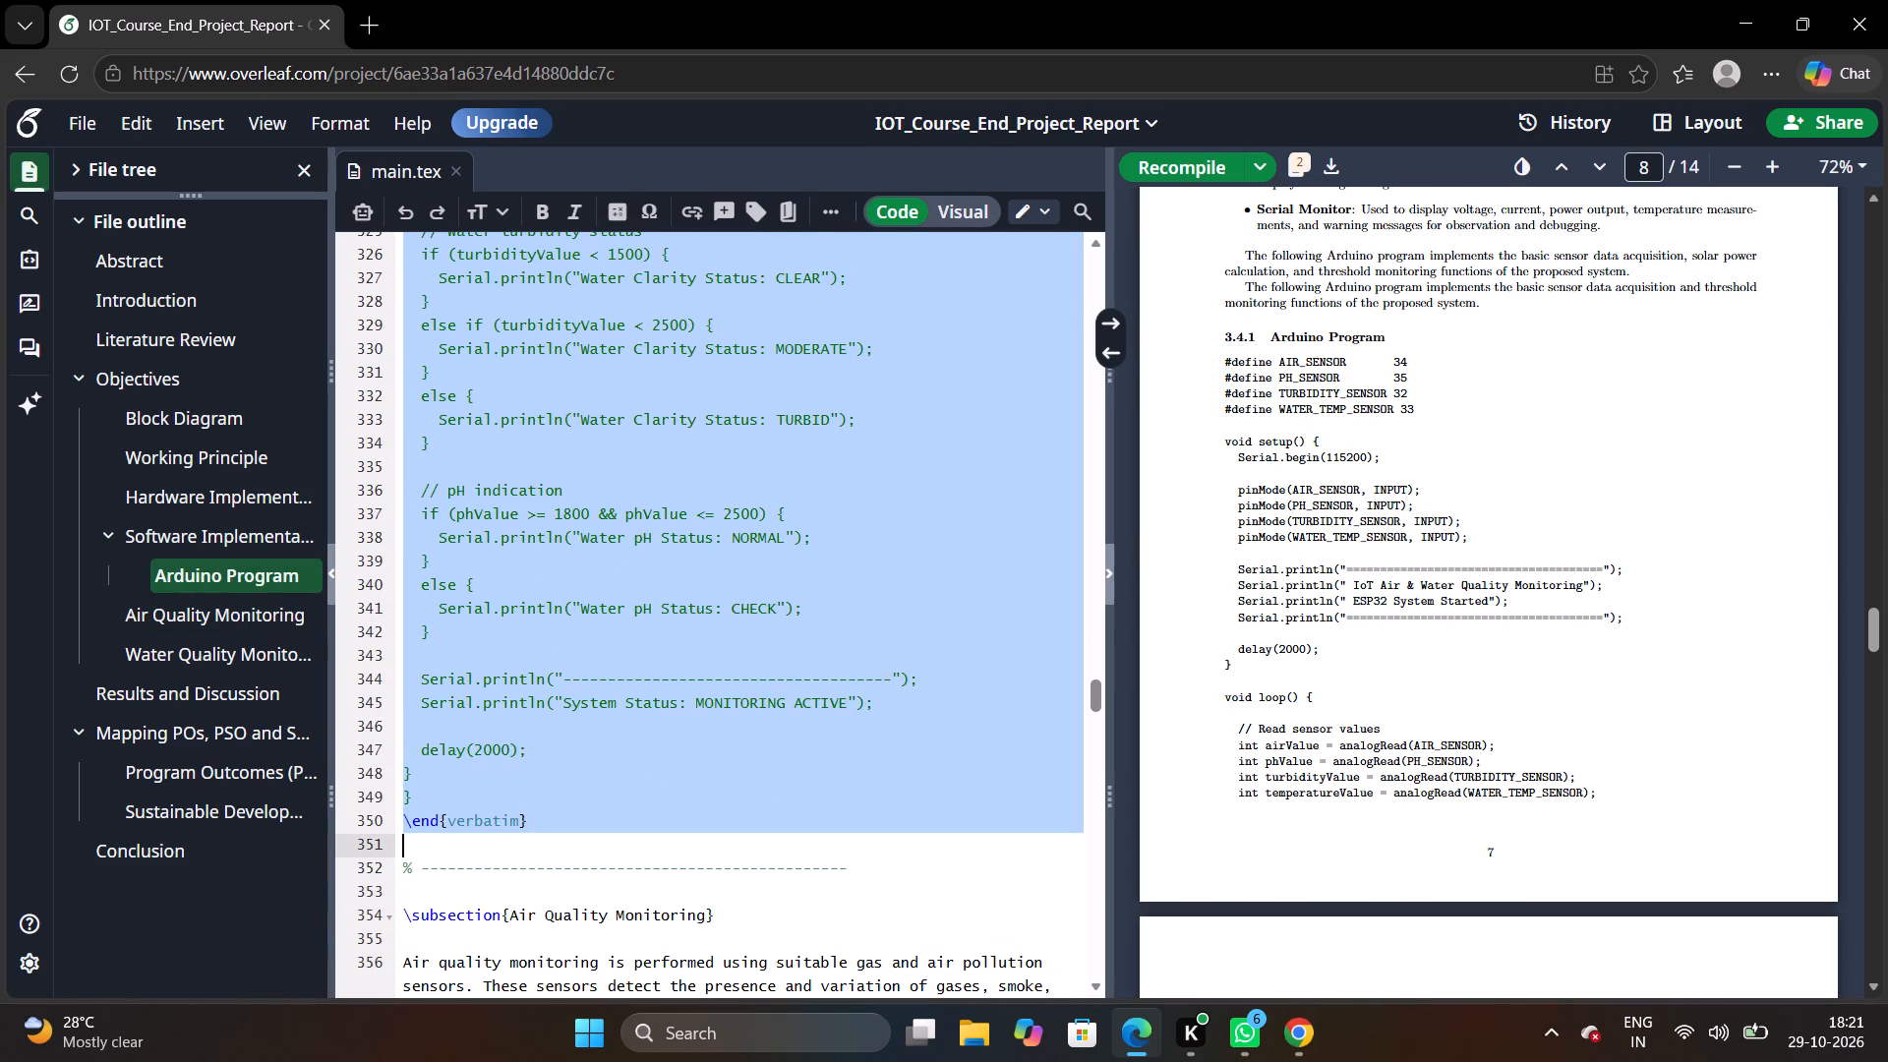
key(ctrl+c)
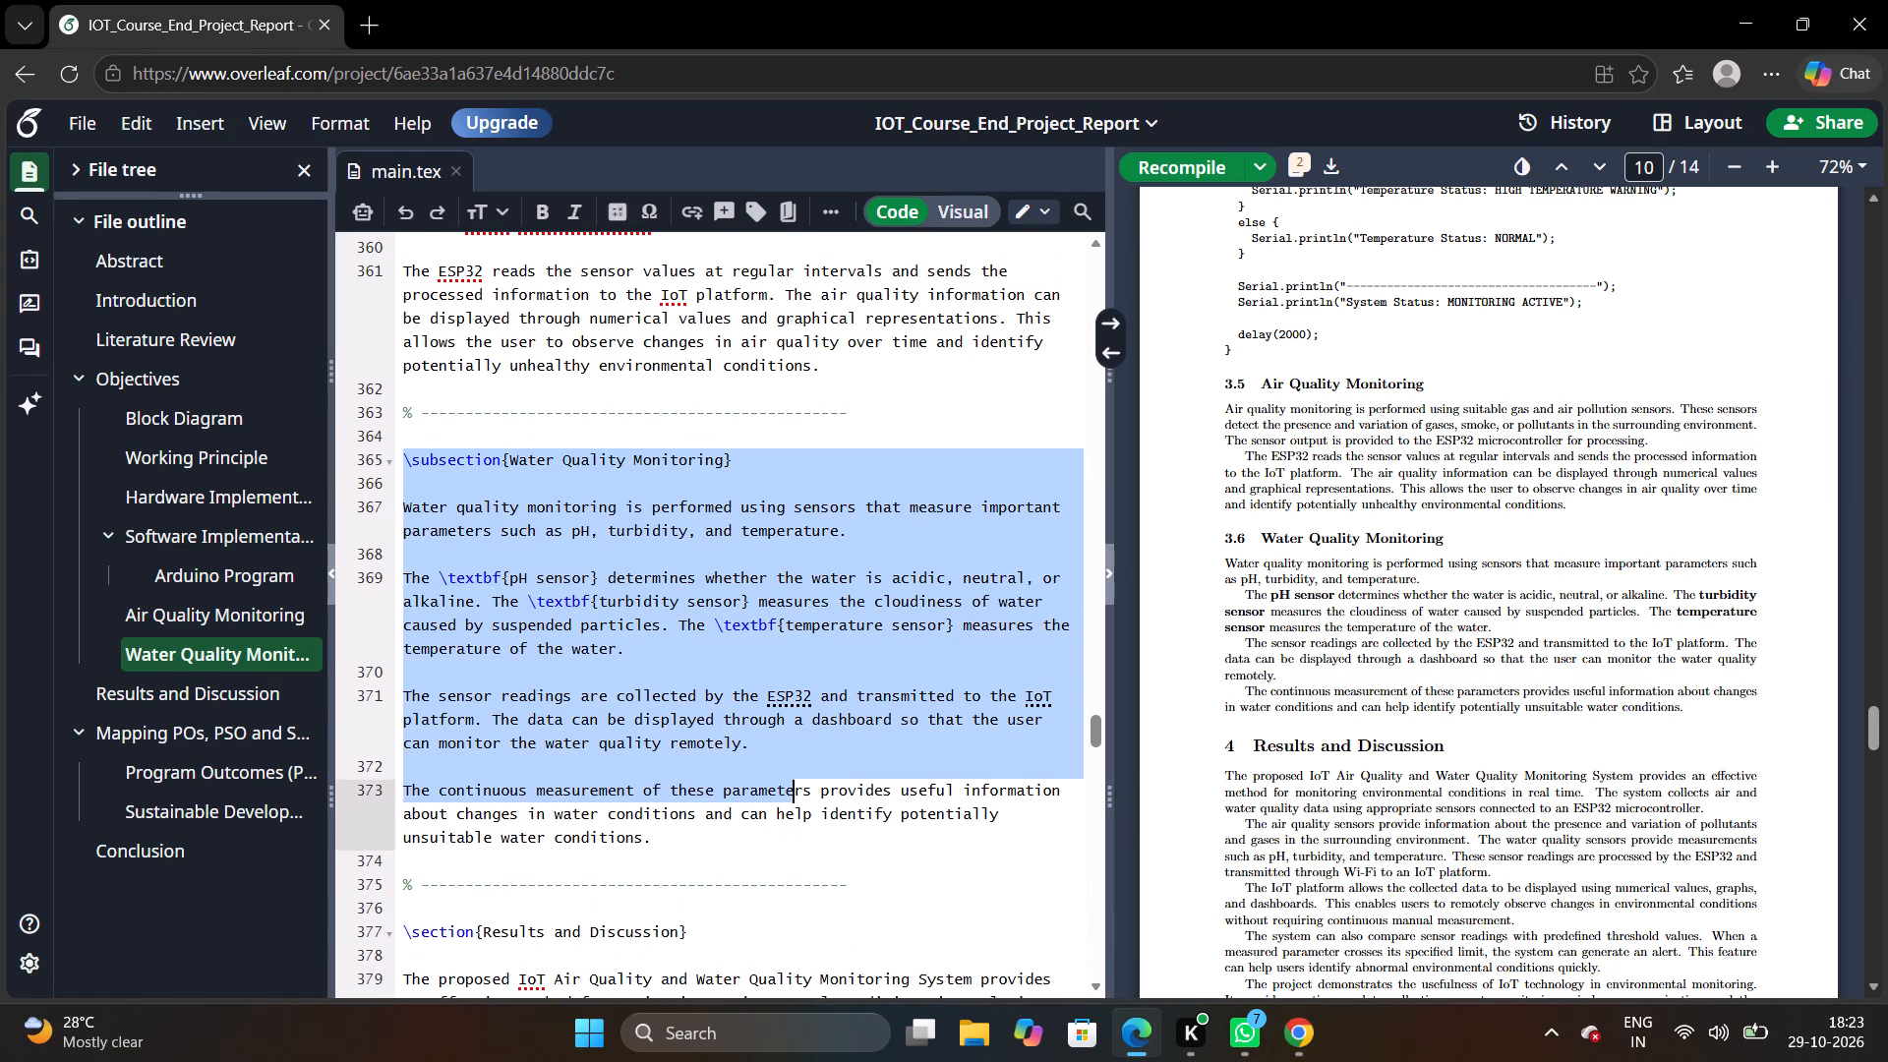
drag(807, 815, 822, 867)
key(BackSpace)
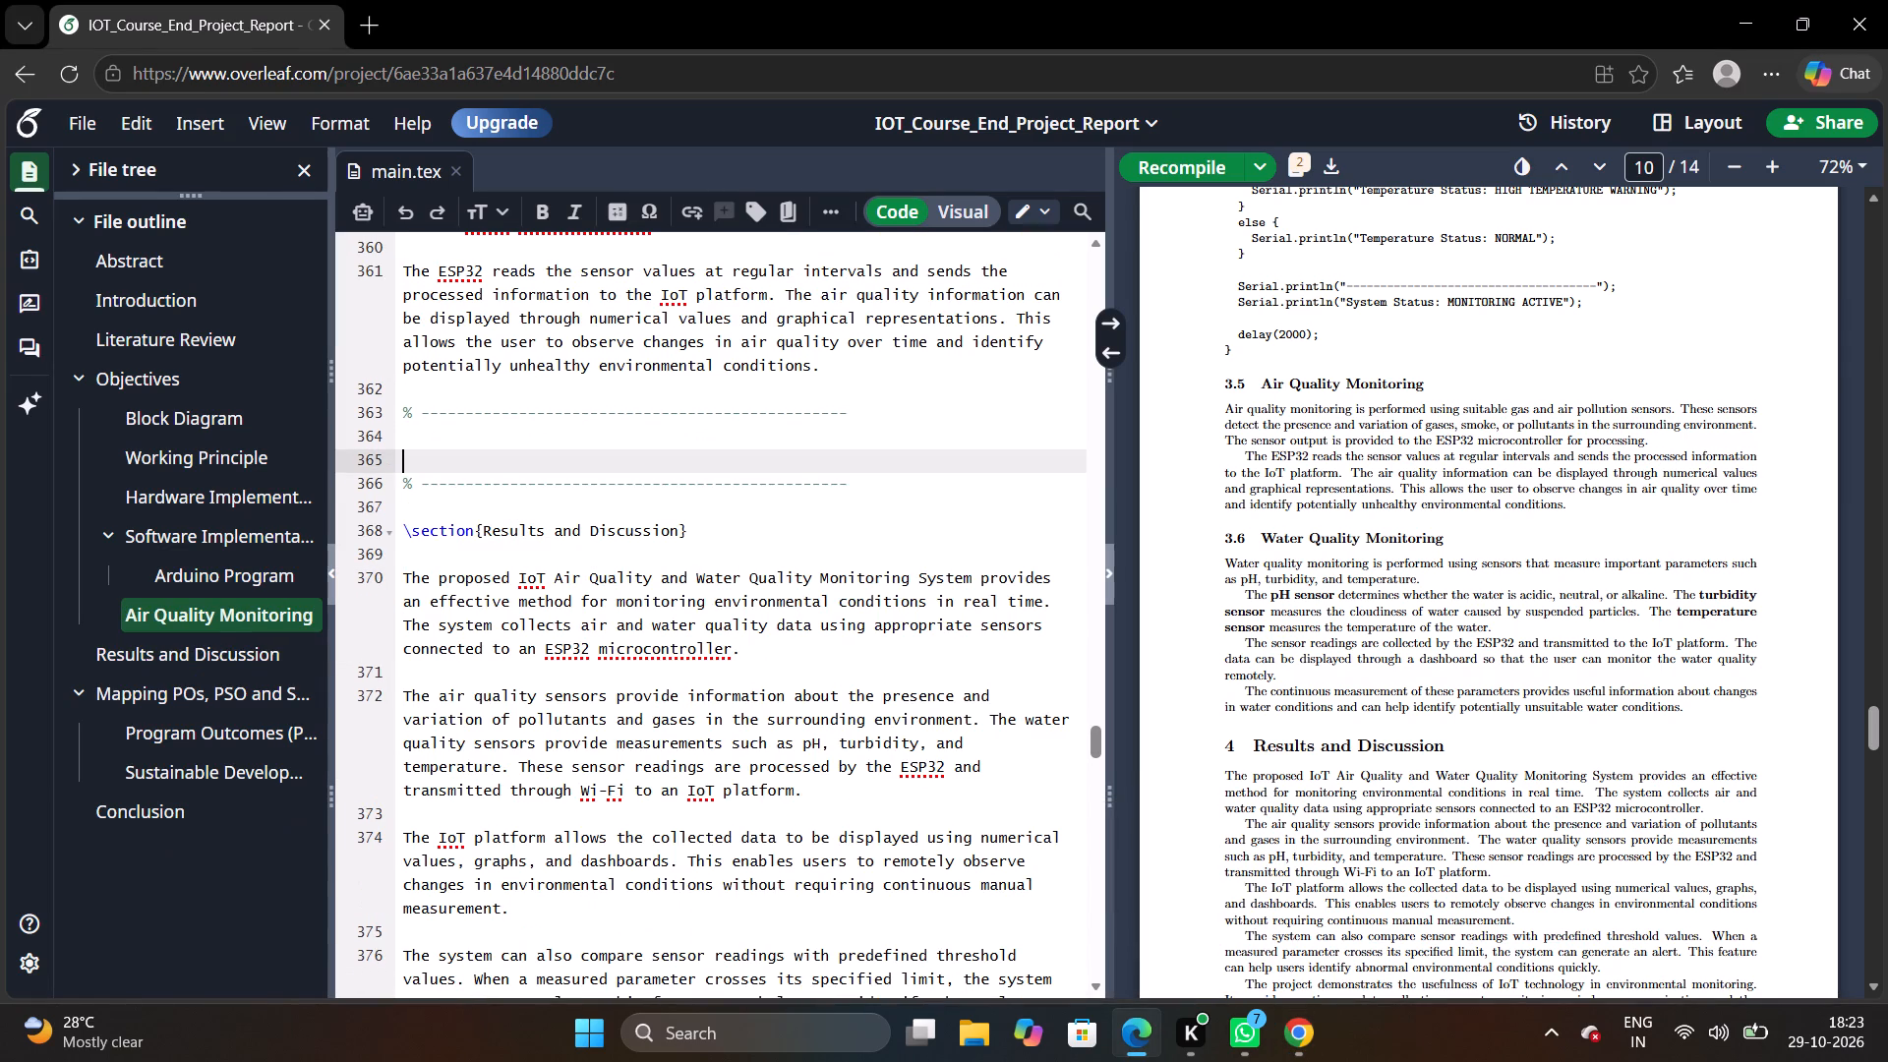
click(405, 435)
key(ctrl+v)
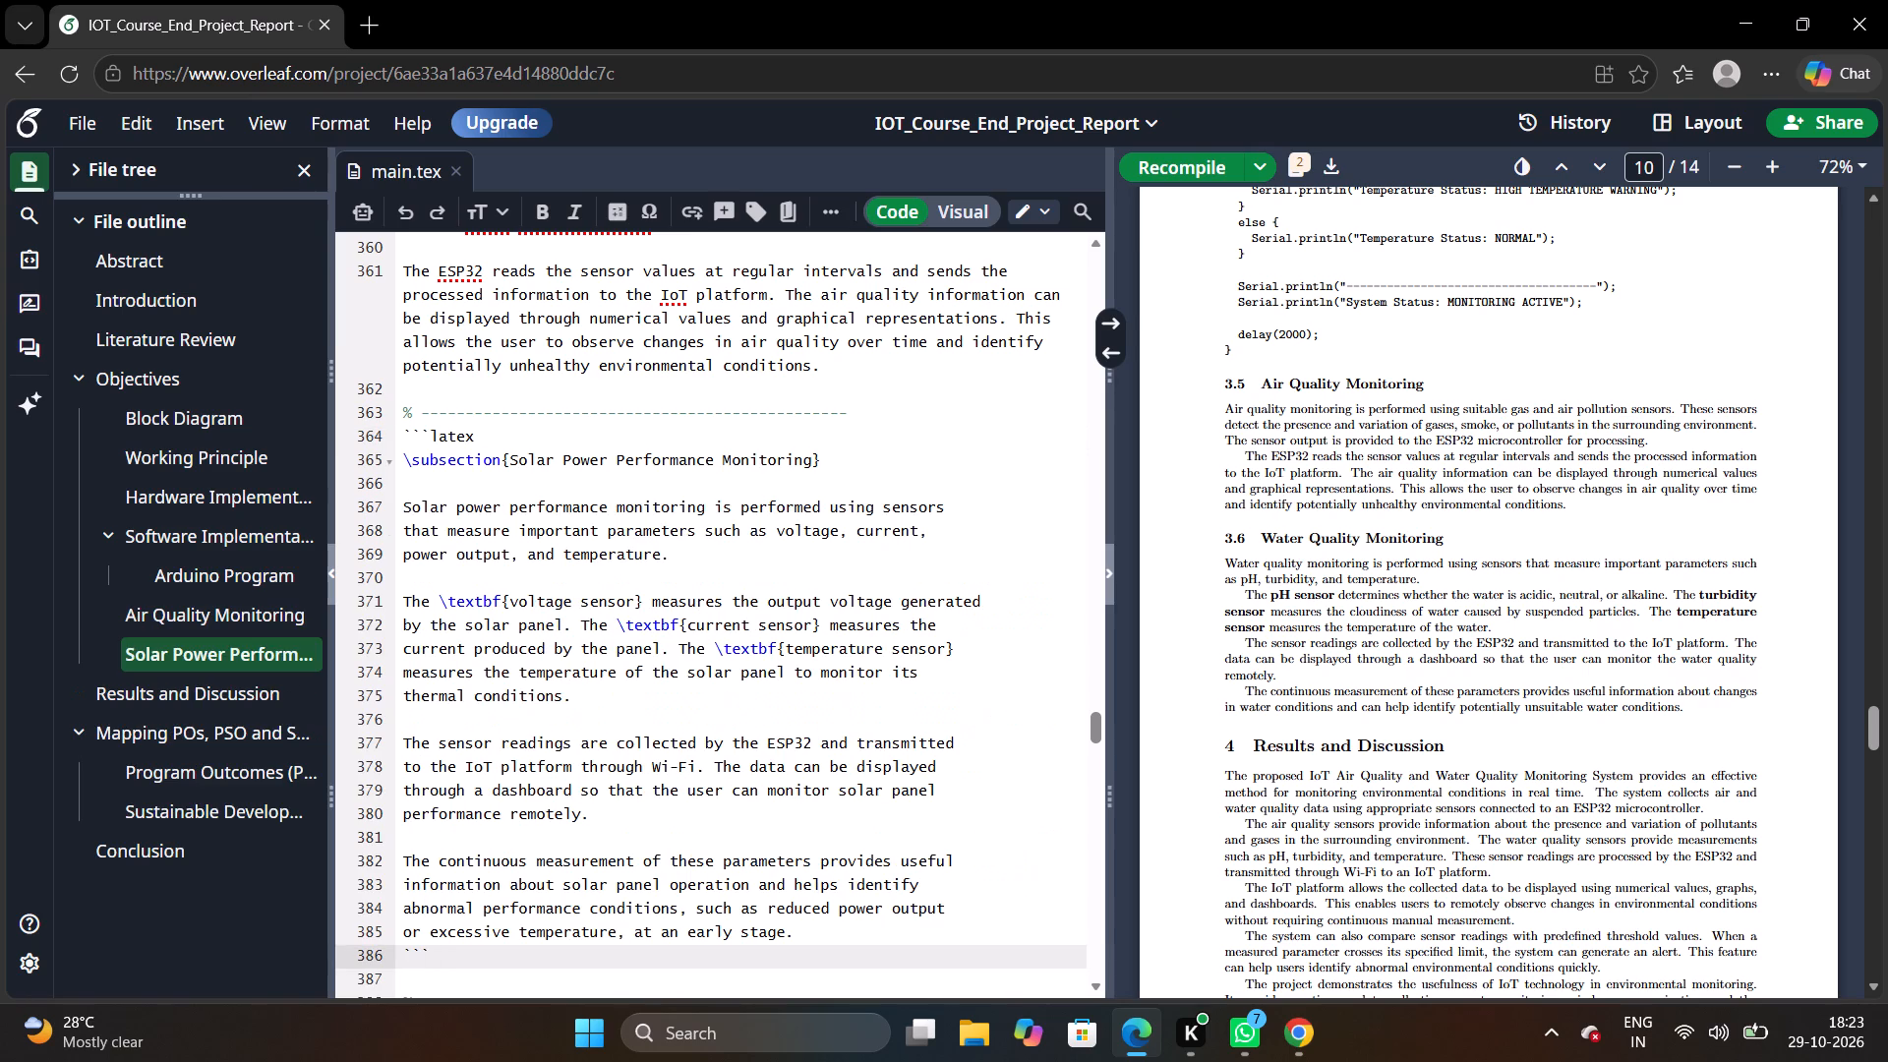
Delete the stray ```latex line above \subsection{Solar Power Performance Monitoring}.
click(490, 432)
key(BackSpace)
key(BackSpace)
key(BackSpace)
key(BackSpace)
key(BackSpace)
key(BackSpace)
key(BackSpace)
key(BackSpace)
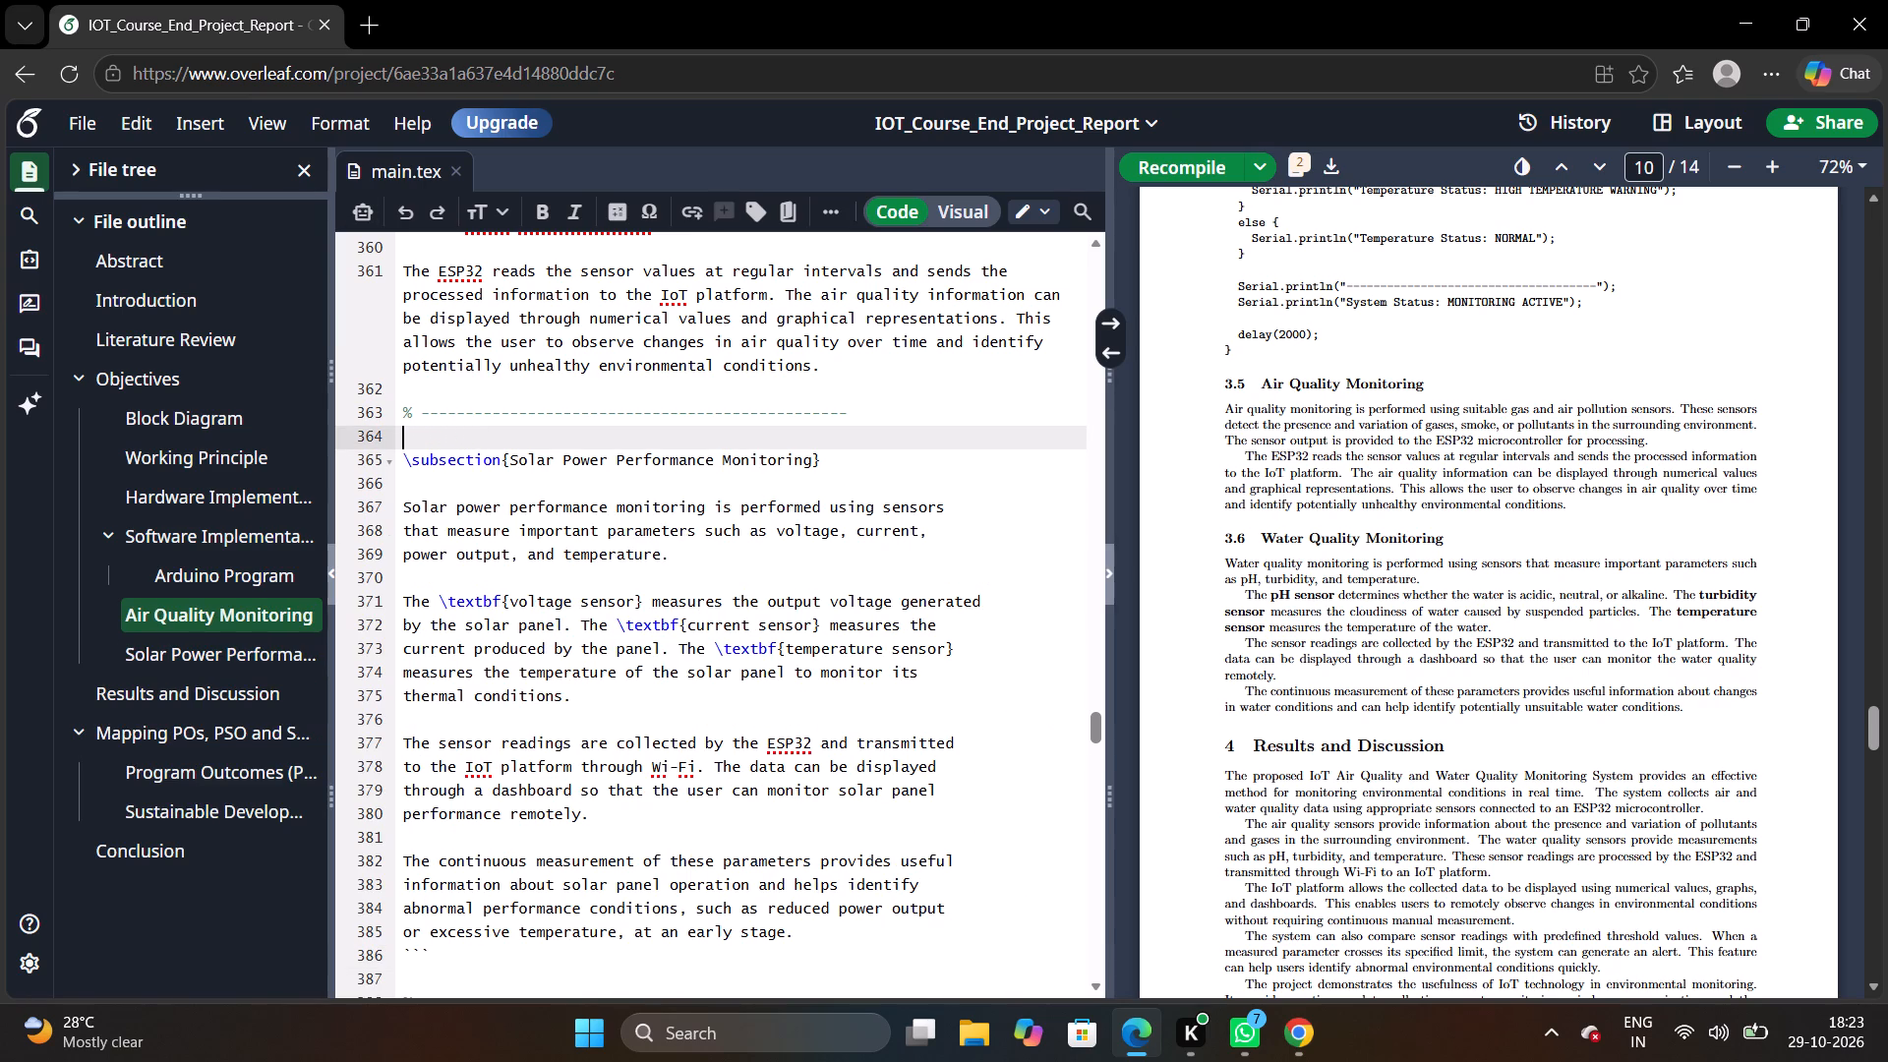
key(BackSpace)
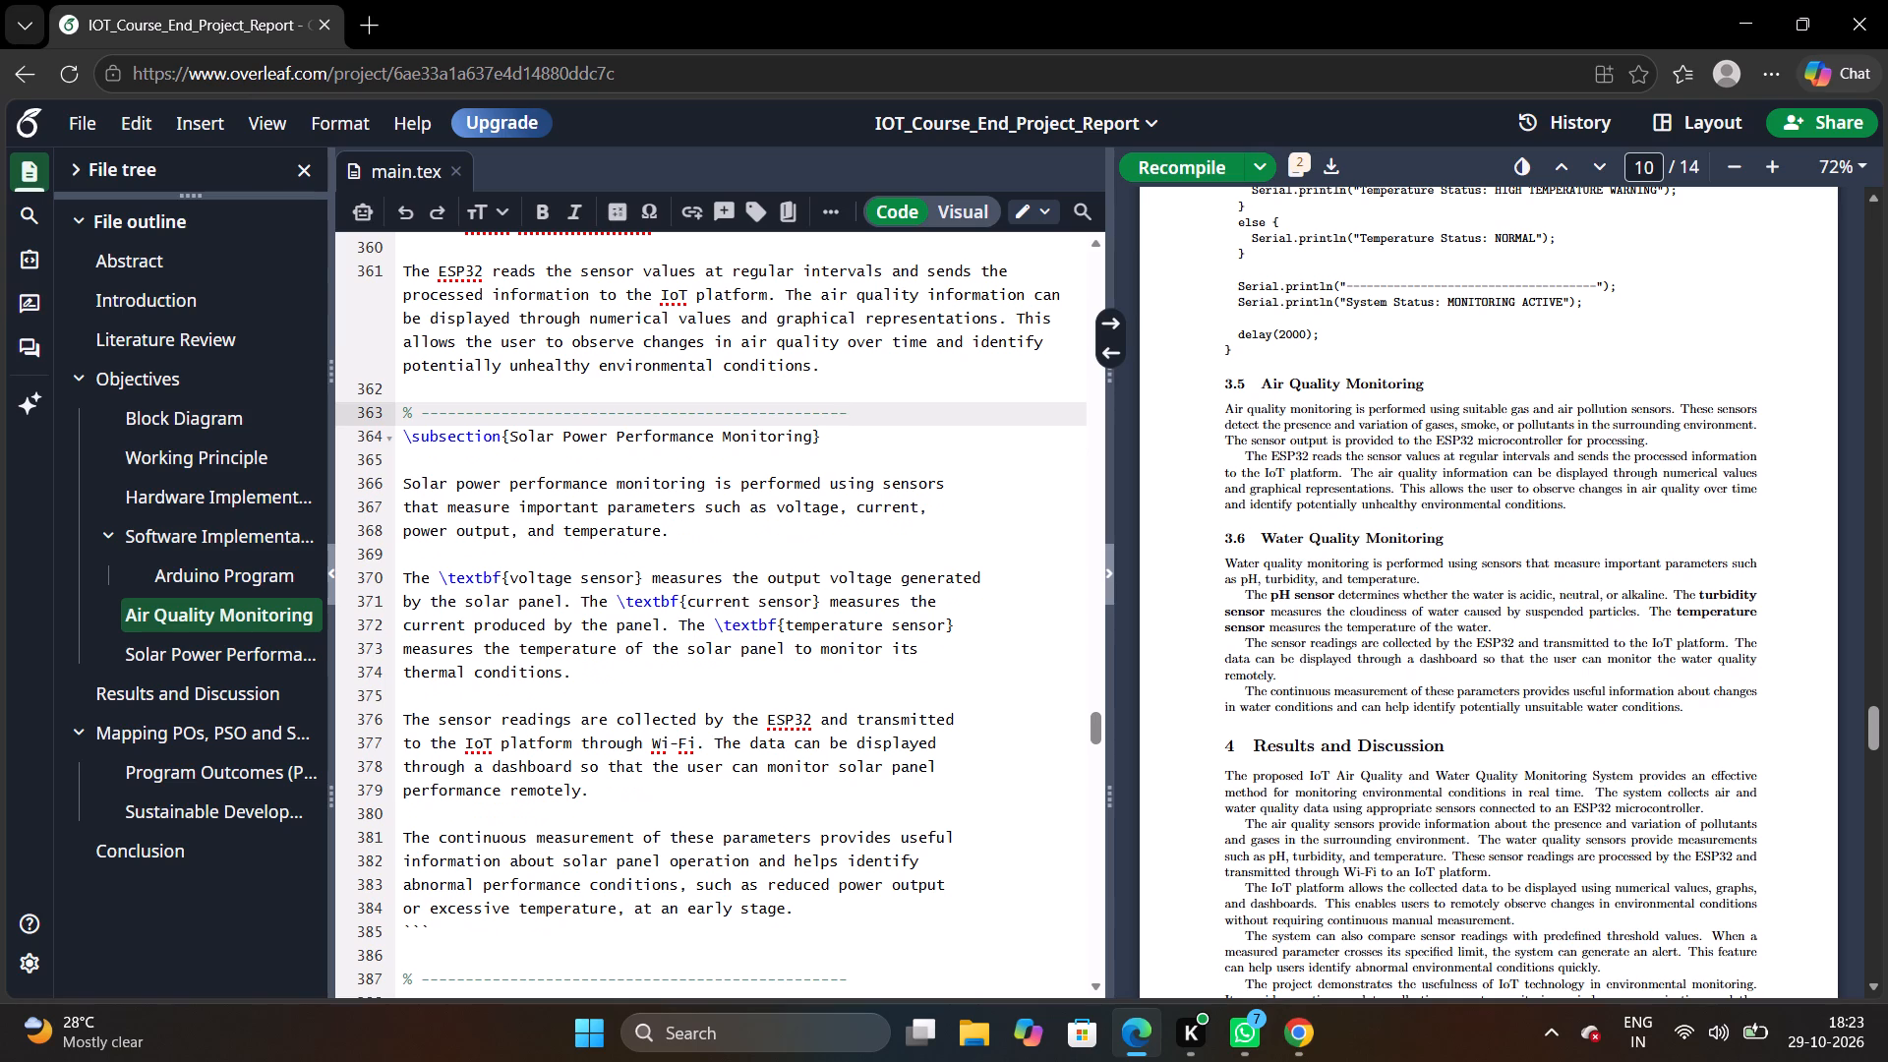
Delete the stray closing backticks and their line below the Solar Power Performance Monitoring subsection.
scroll(481, 495, down, 1)
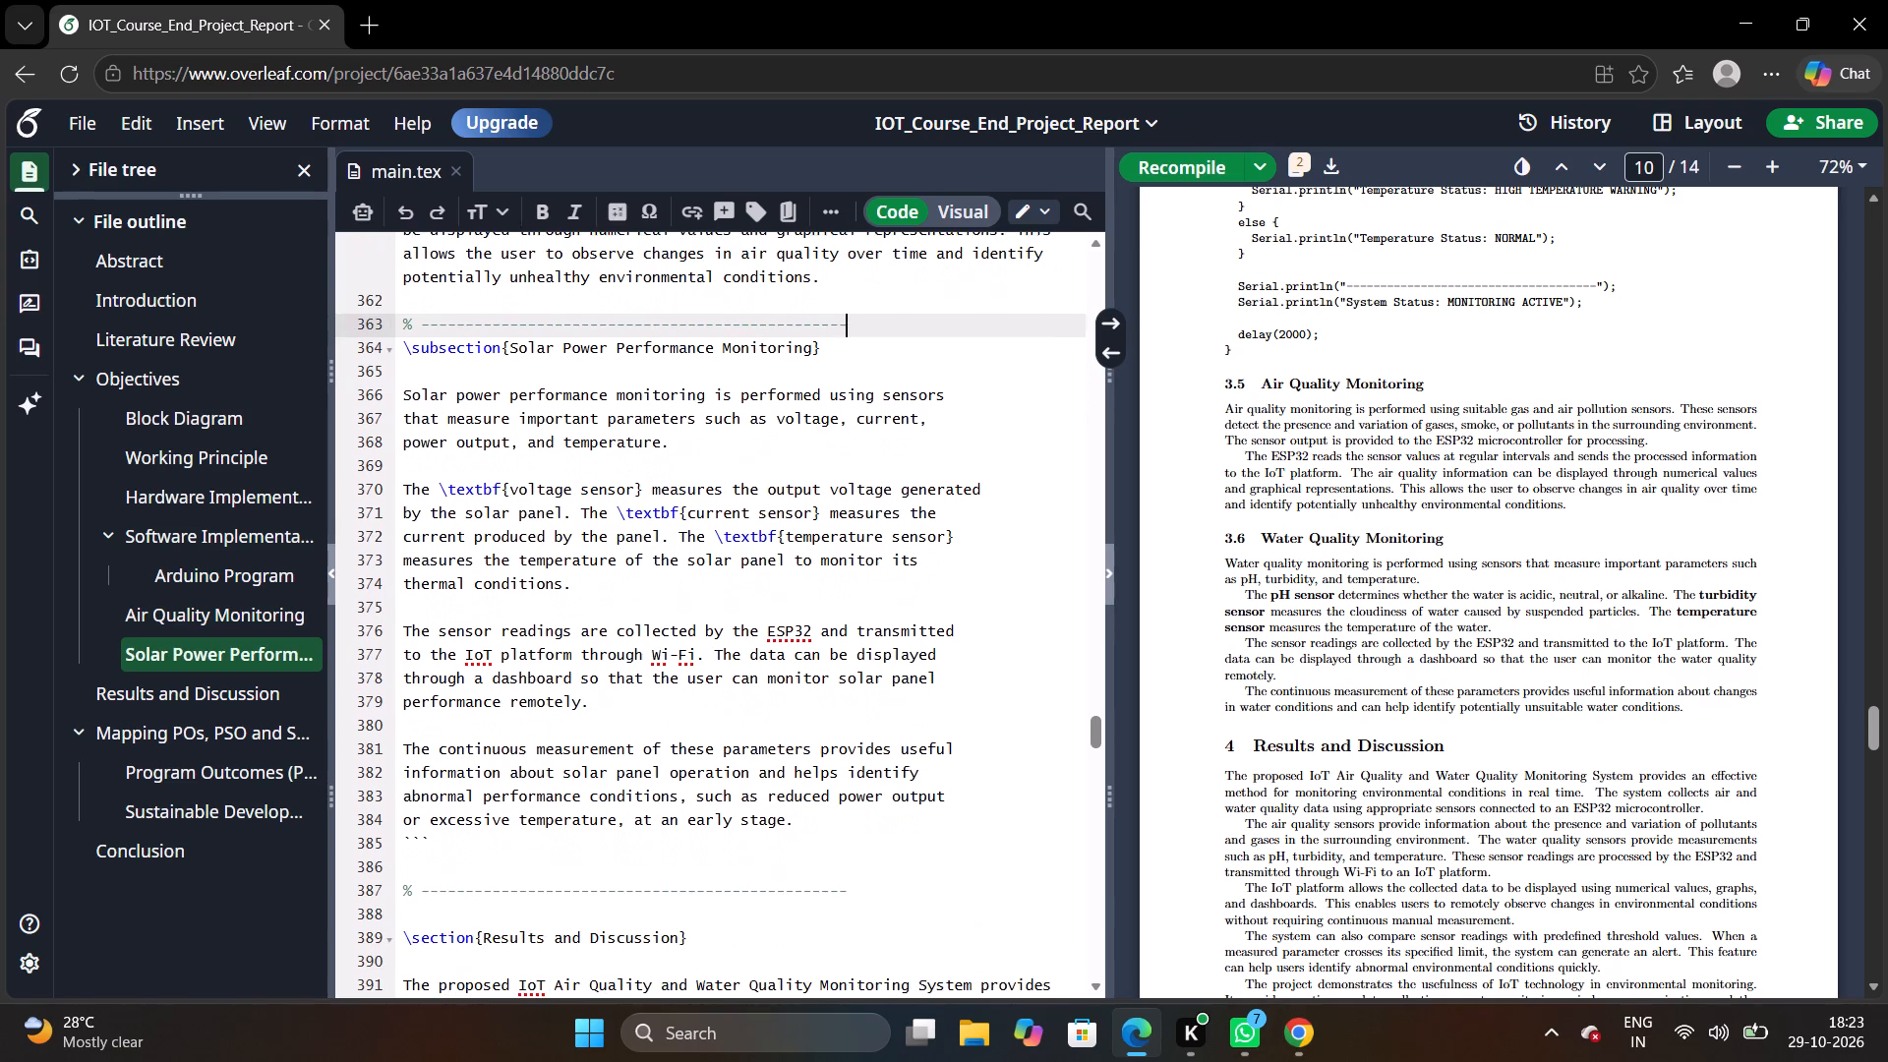
scroll(352, 691, down, 1)
scroll(509, 605, up, 1)
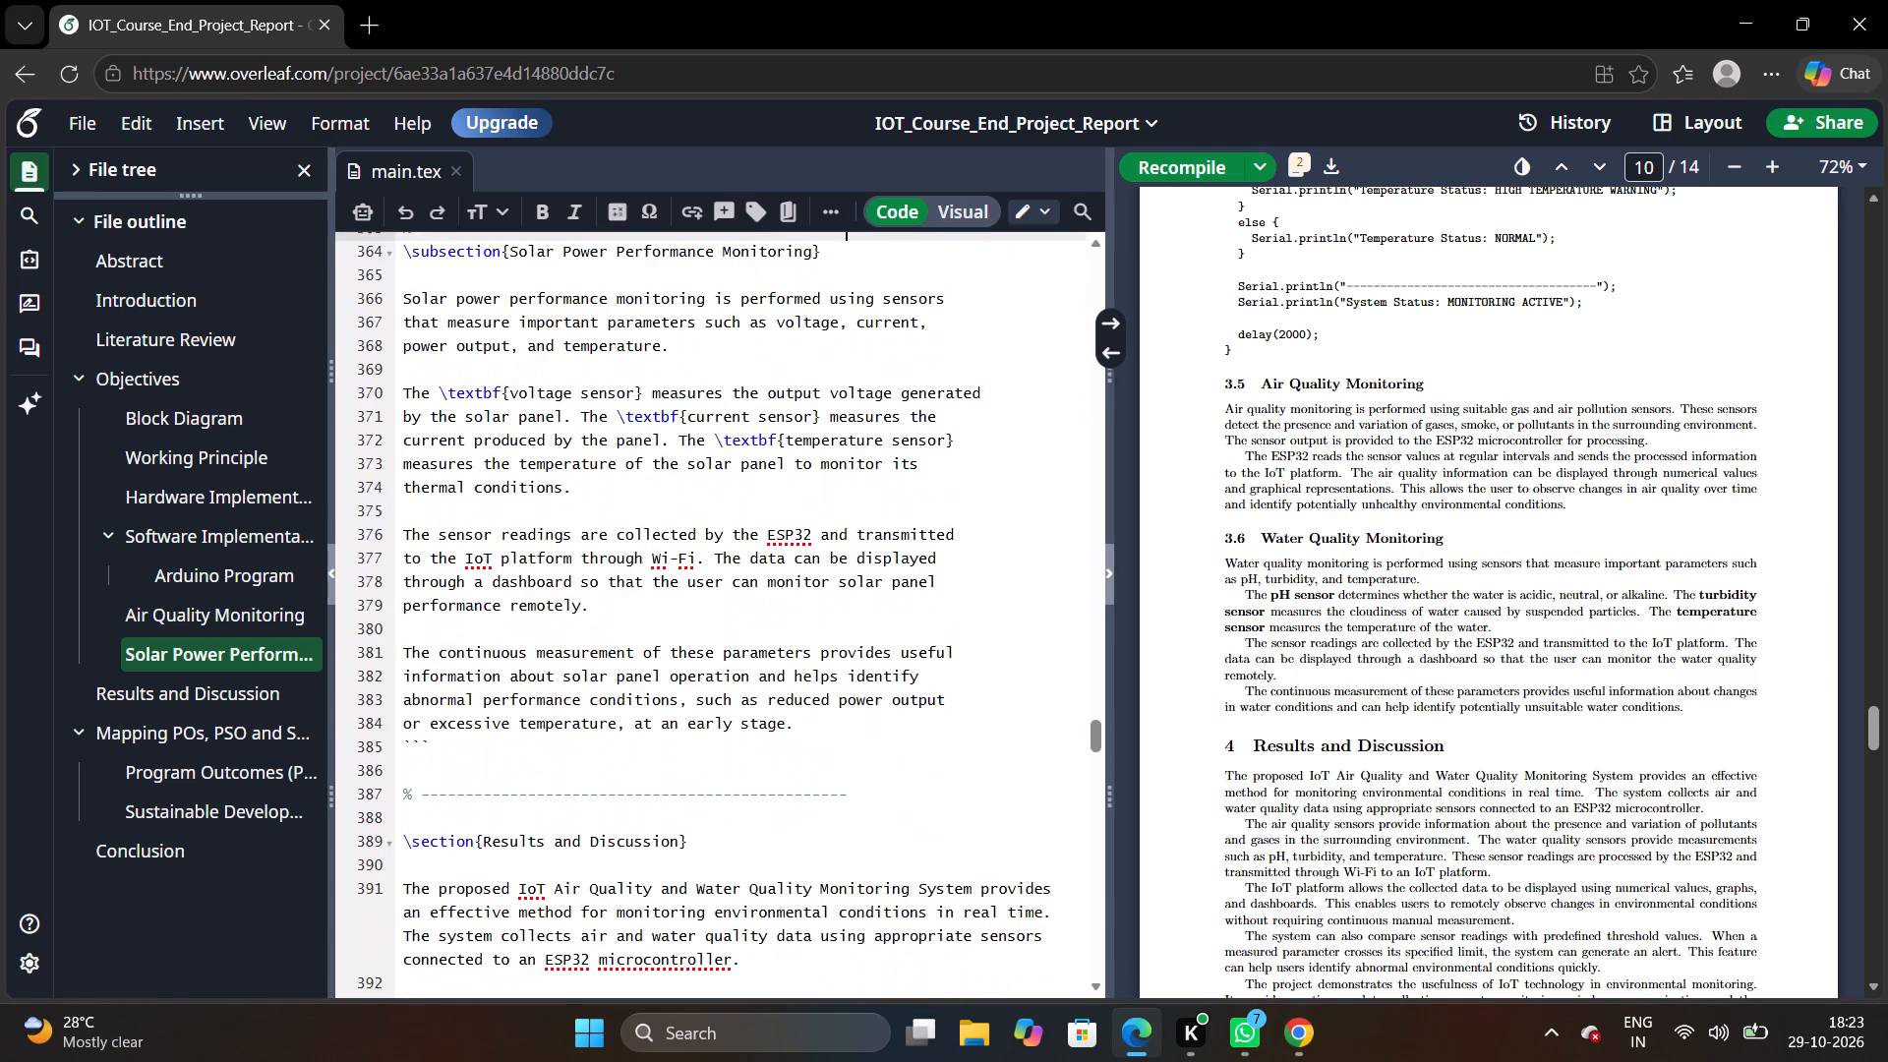
scroll(509, 605, up, 3)
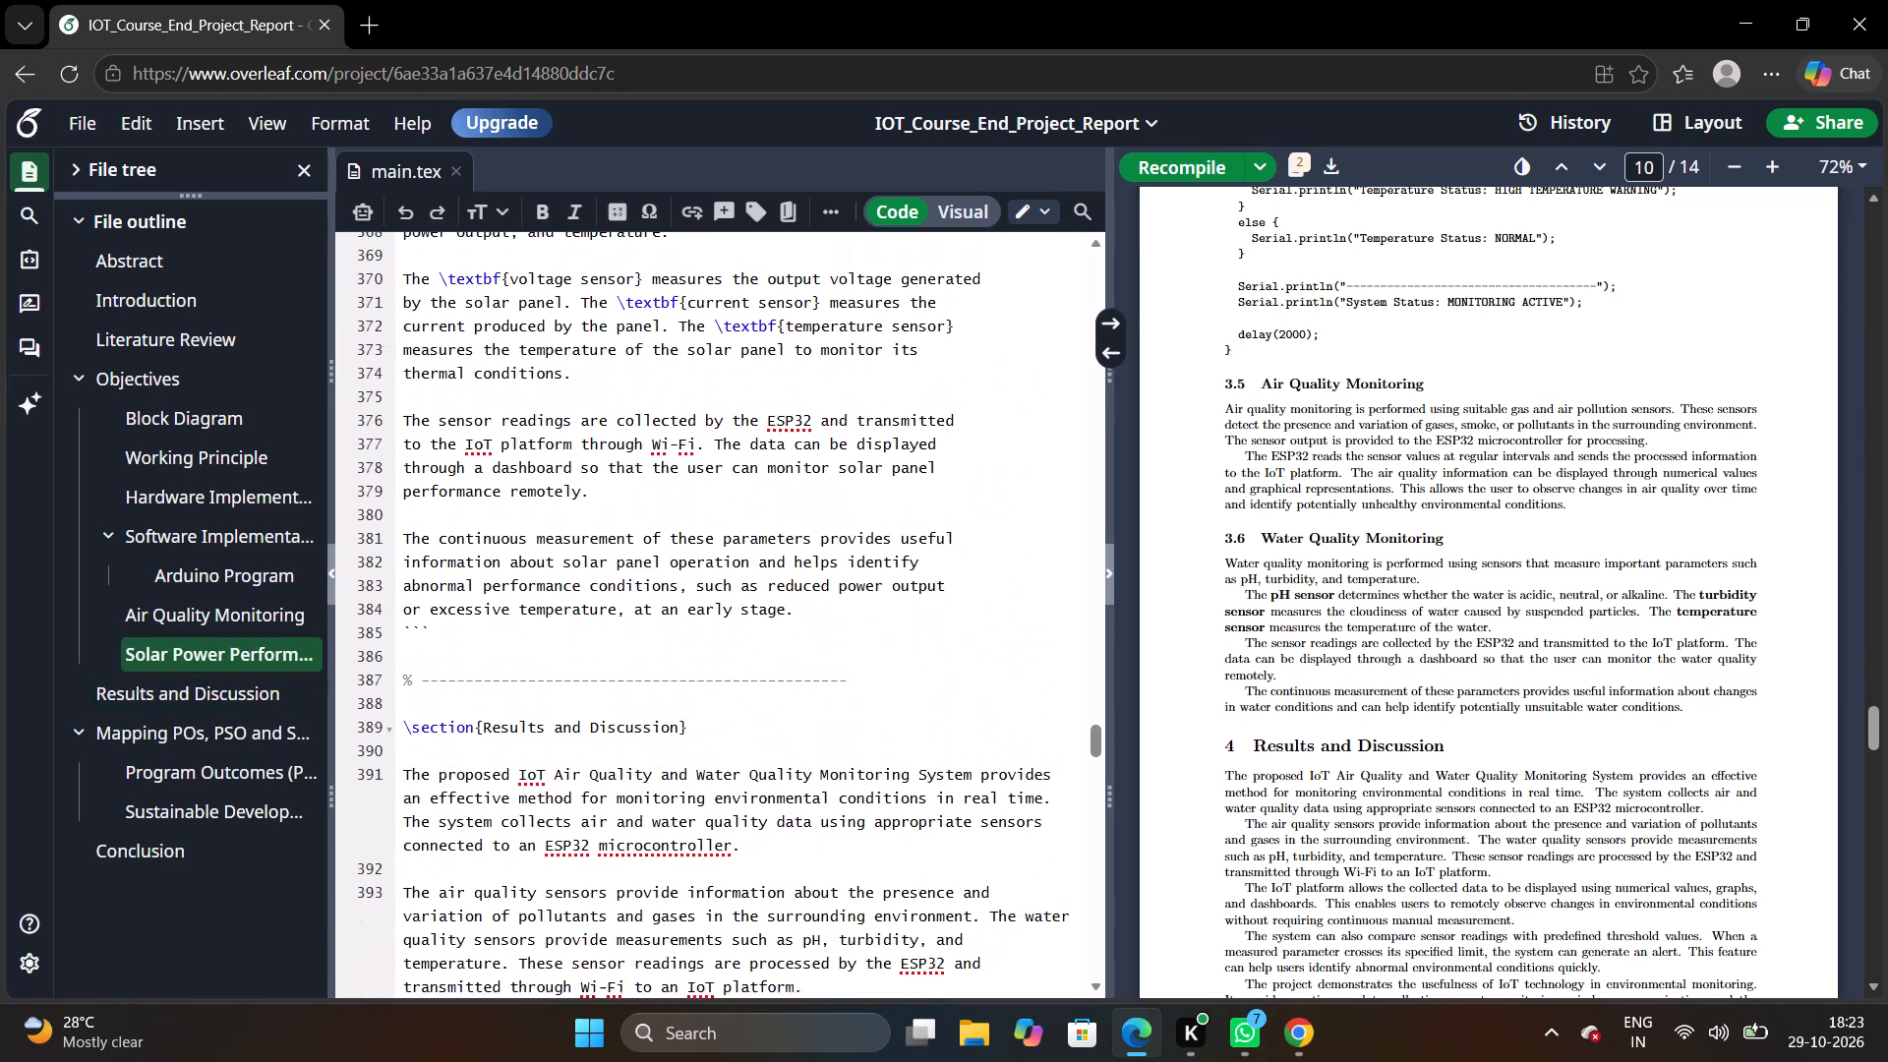
scroll(509, 605, up, 3)
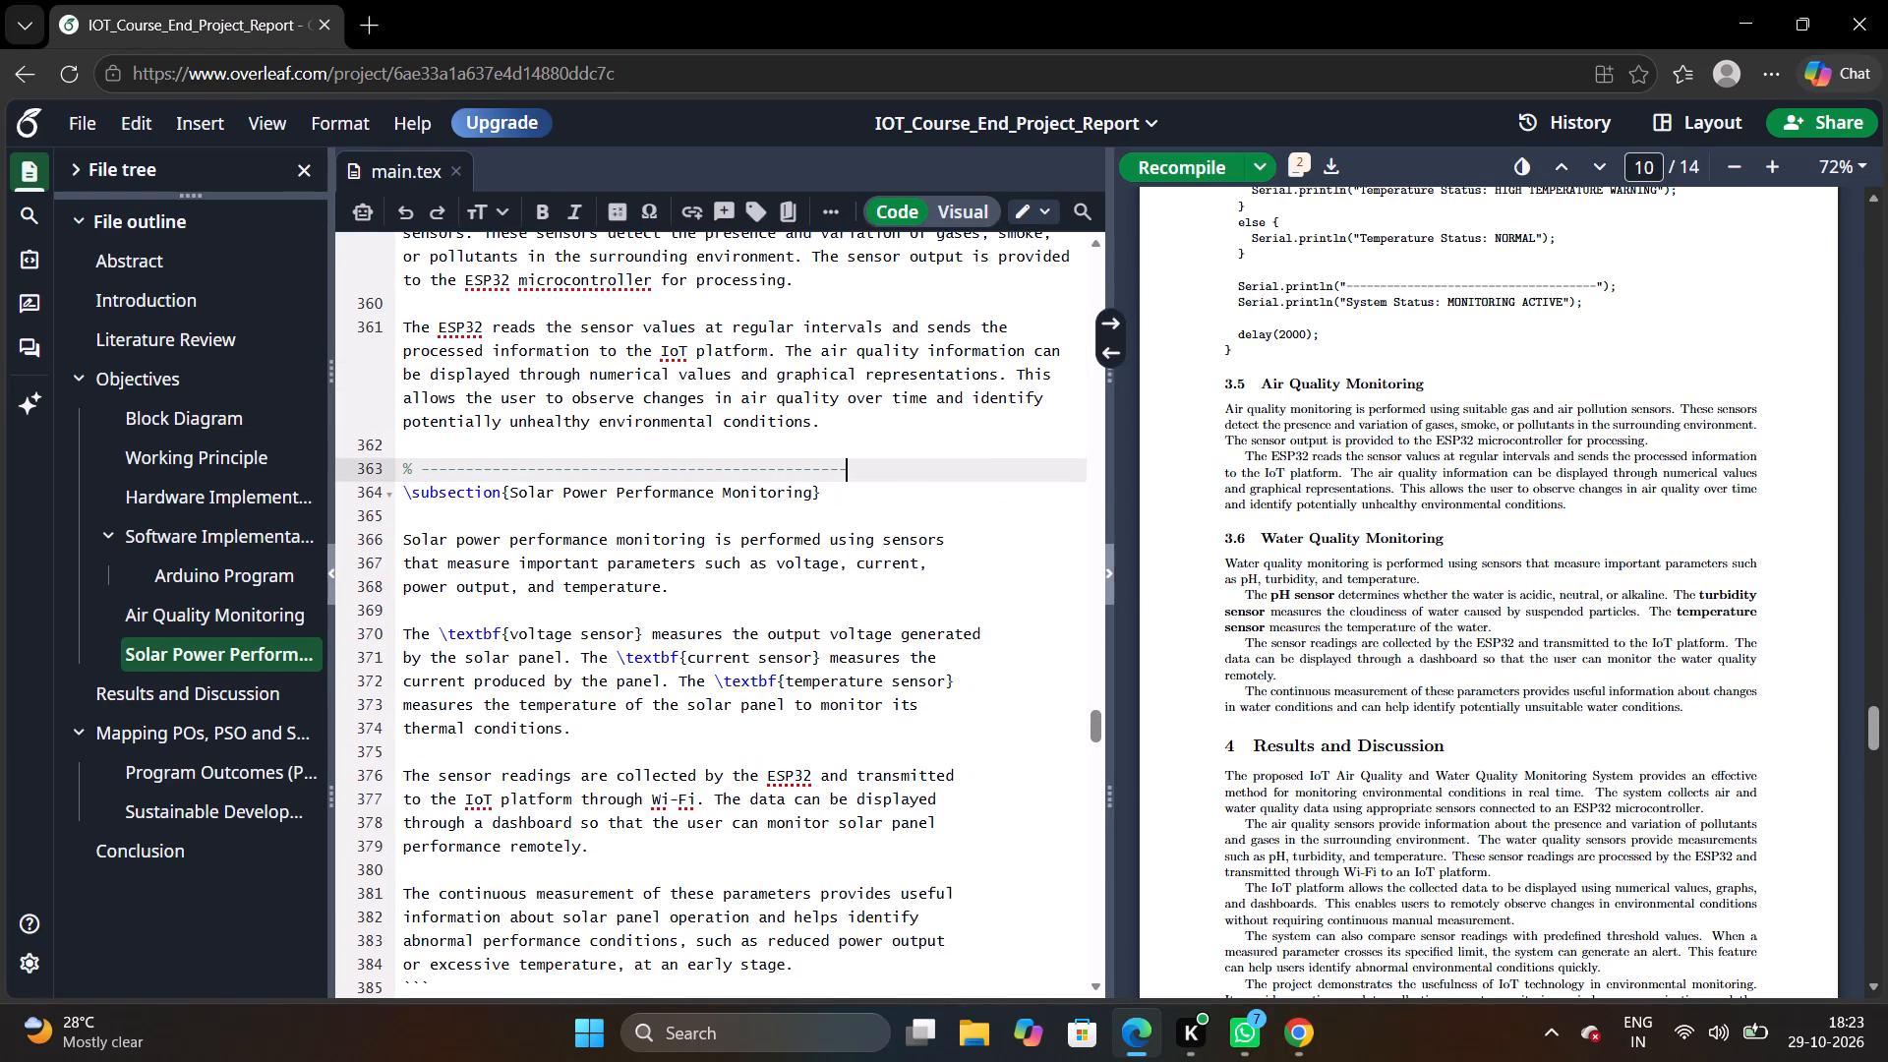
scroll(618, 652, down, 1)
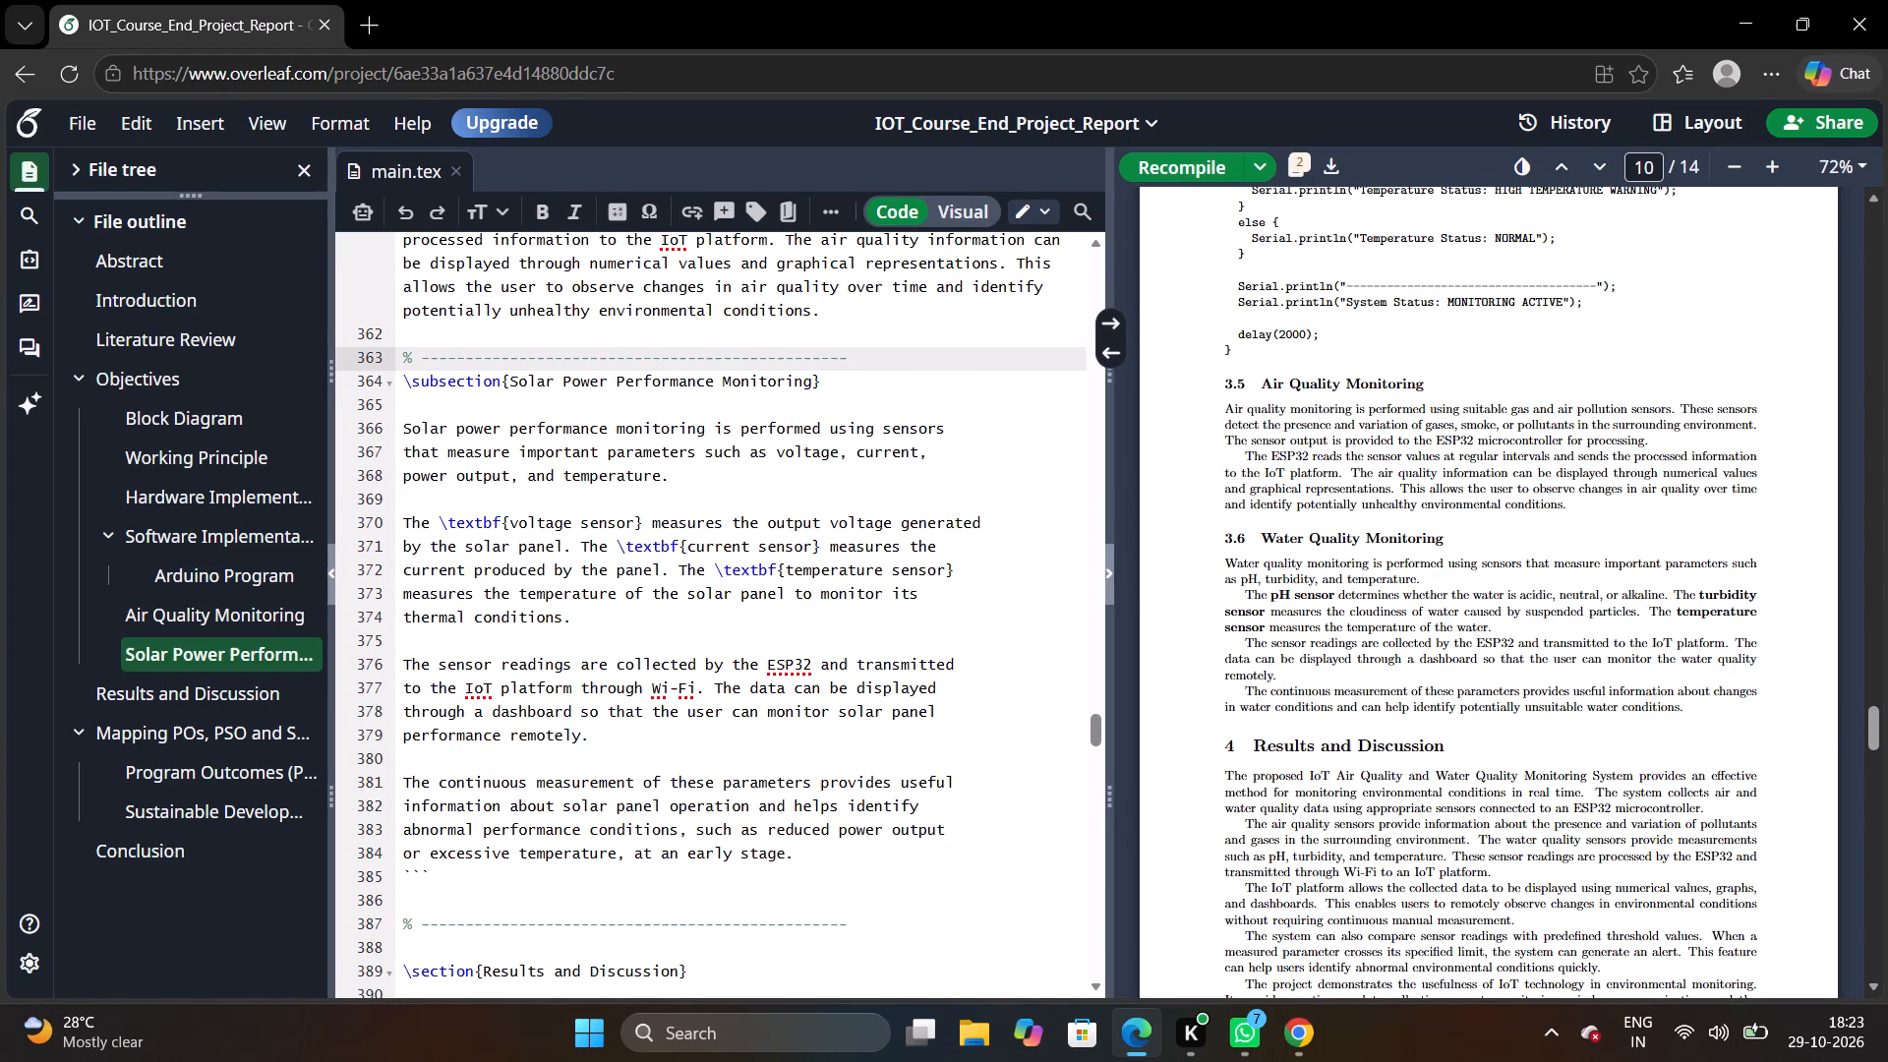
click(453, 873)
key(BackSpace)
key(BackSpace)
key(BackSpace)
key(BackSpace)
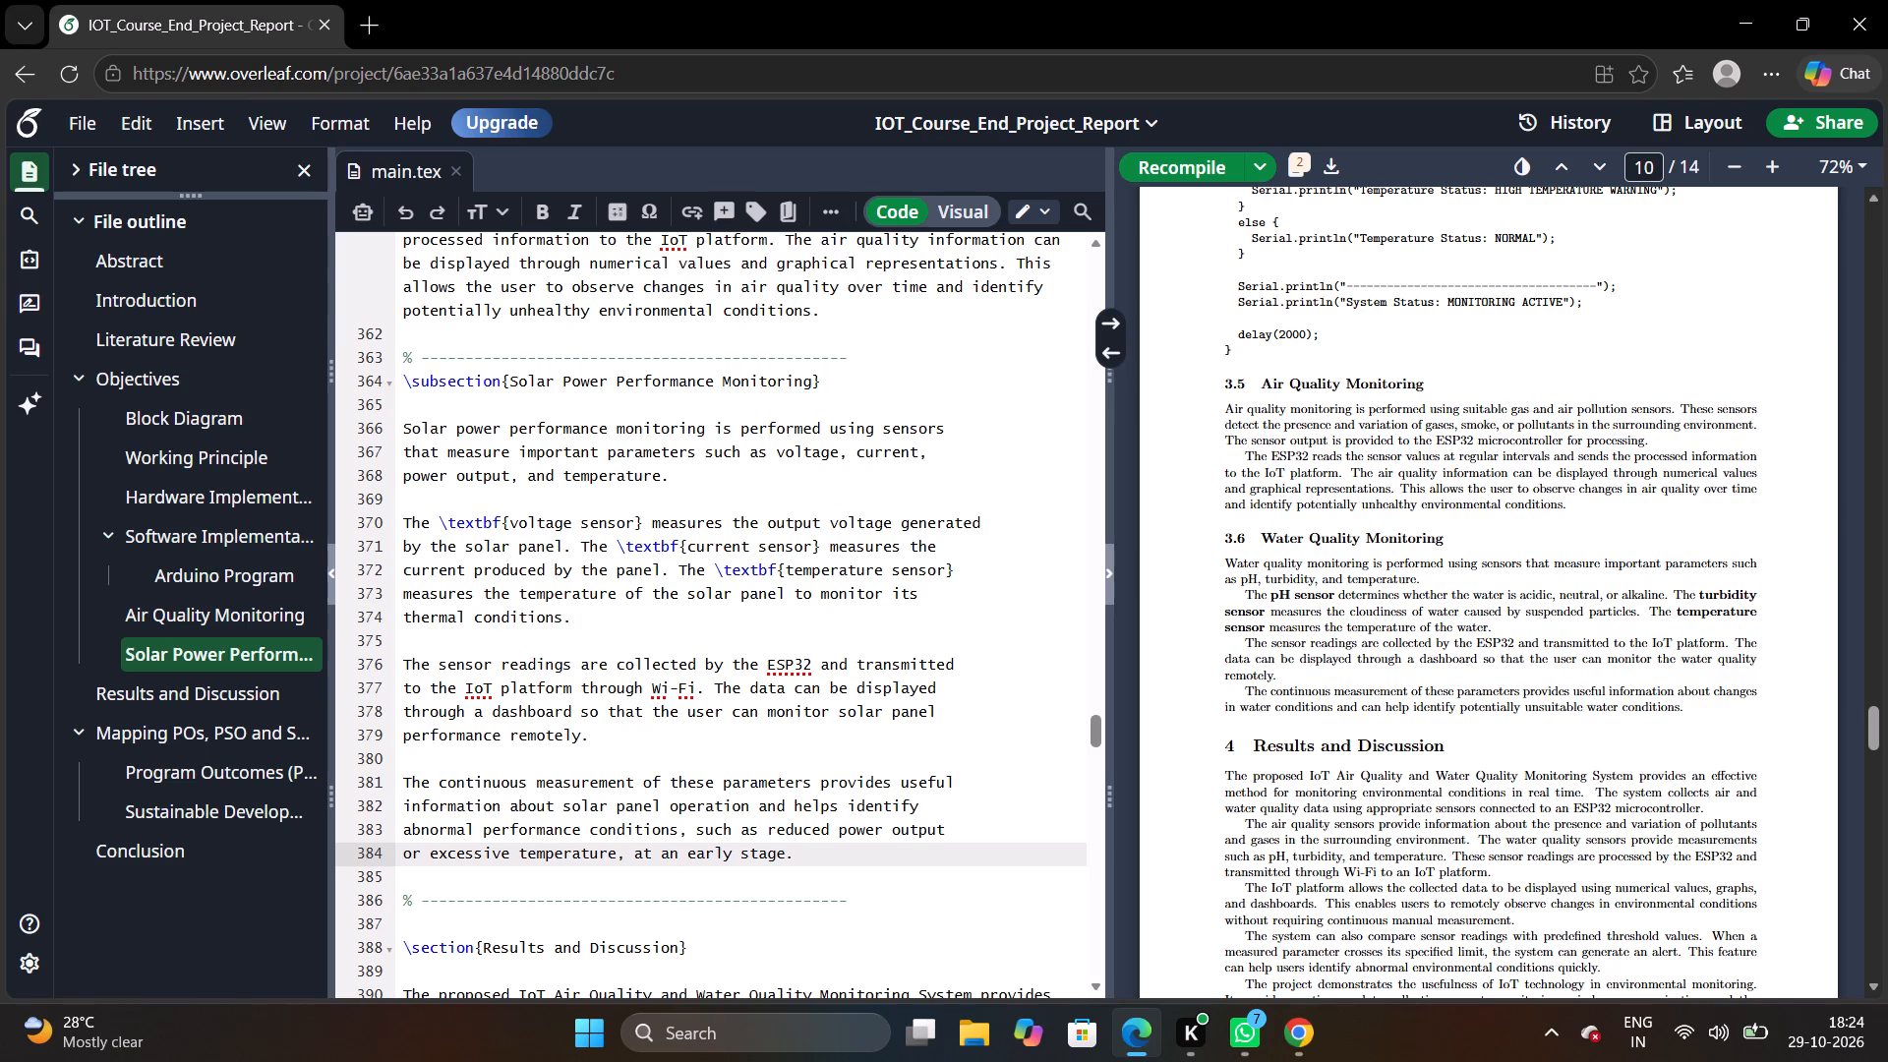
Recompile the report.
click(1206, 171)
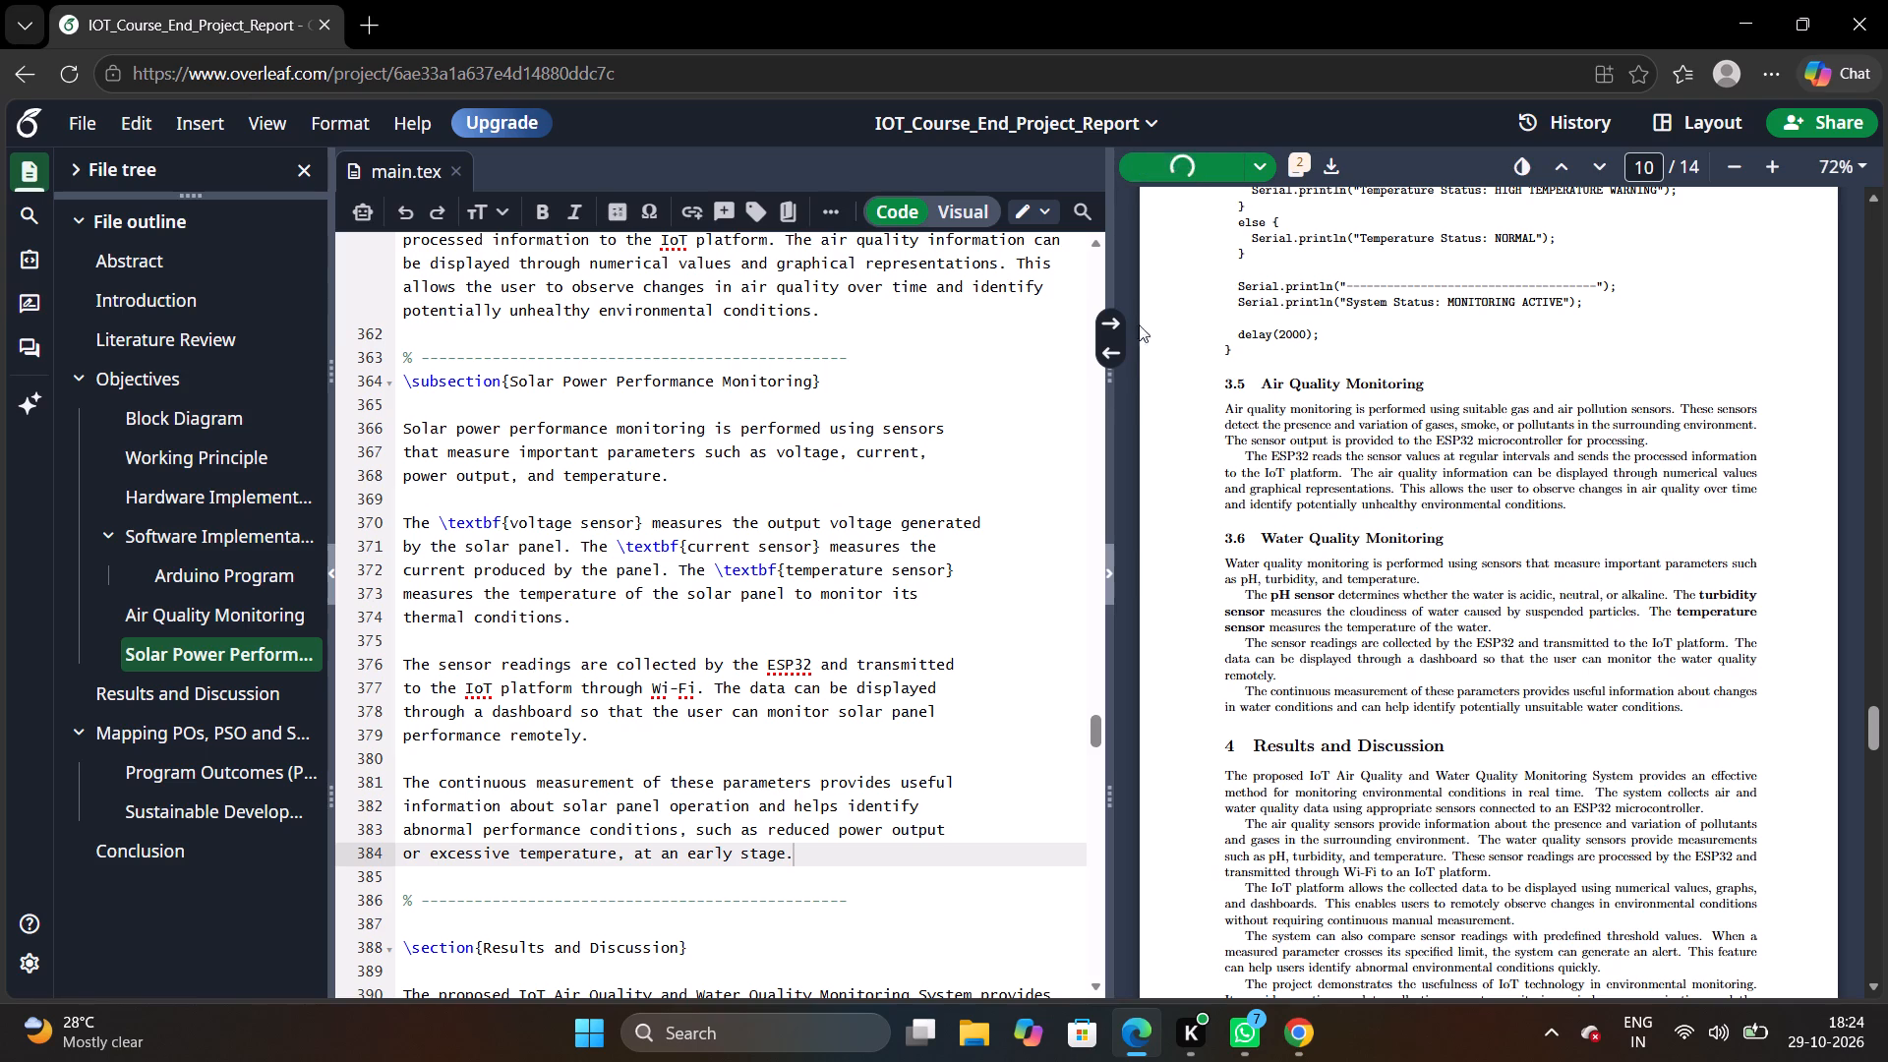
Examine the Air Quality Monitoring and Solar Power Performance Monitoring subsections in main.tex and the compiled PDF.
scroll(821, 744, down, 1)
scroll(701, 919, down, 1)
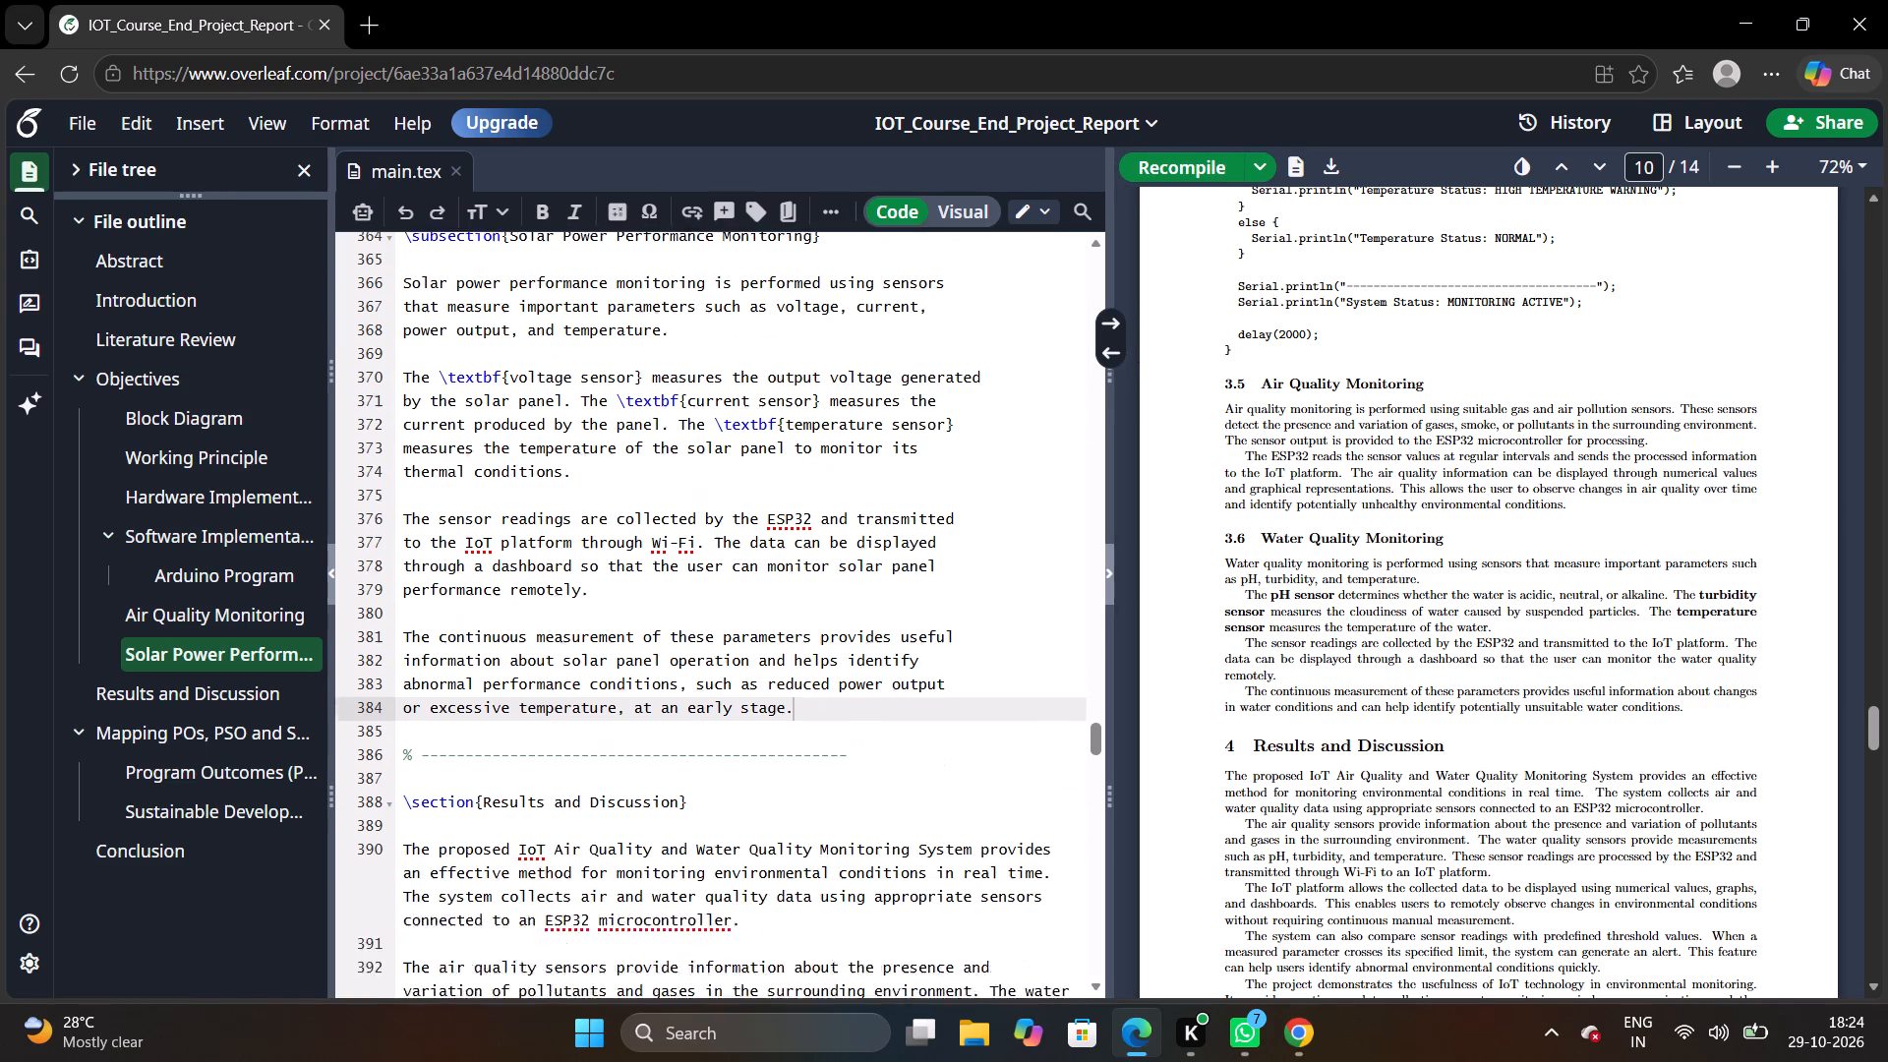
scroll(701, 919, down, 1)
scroll(701, 919, up, 1)
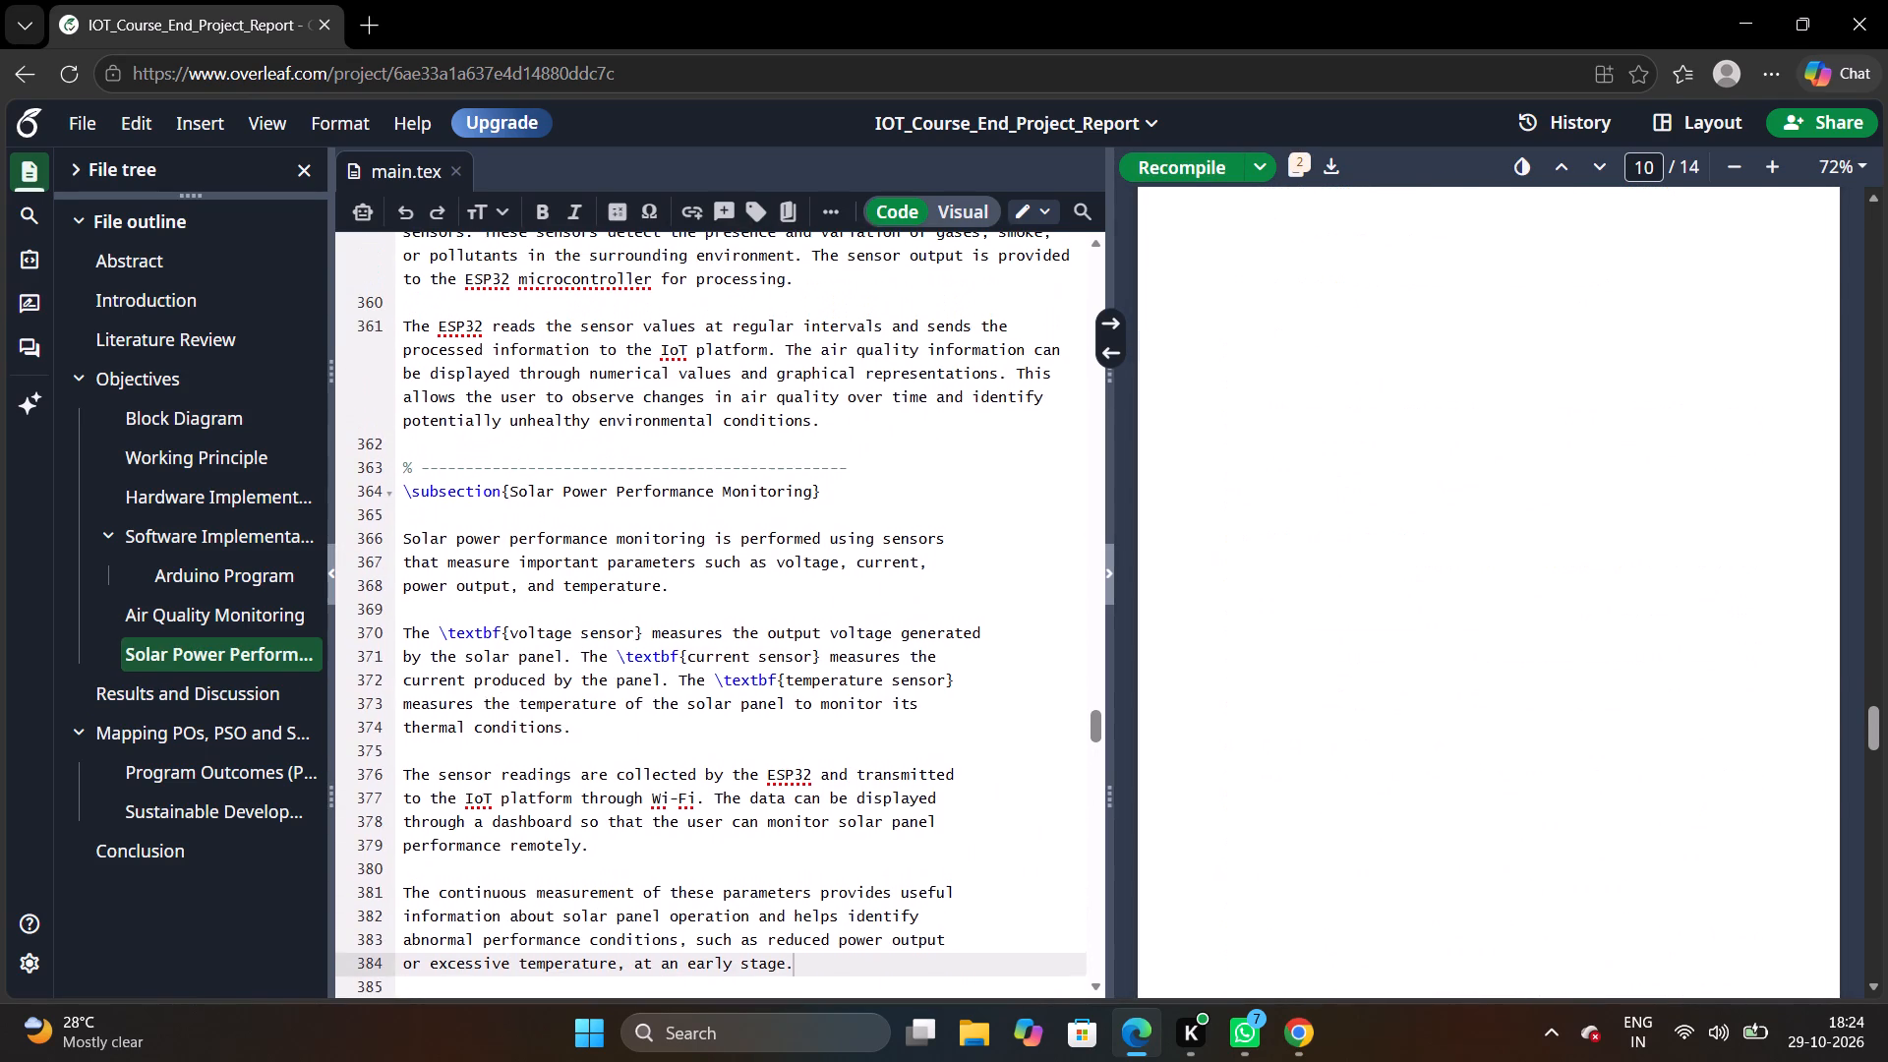
scroll(743, 895, up, 1)
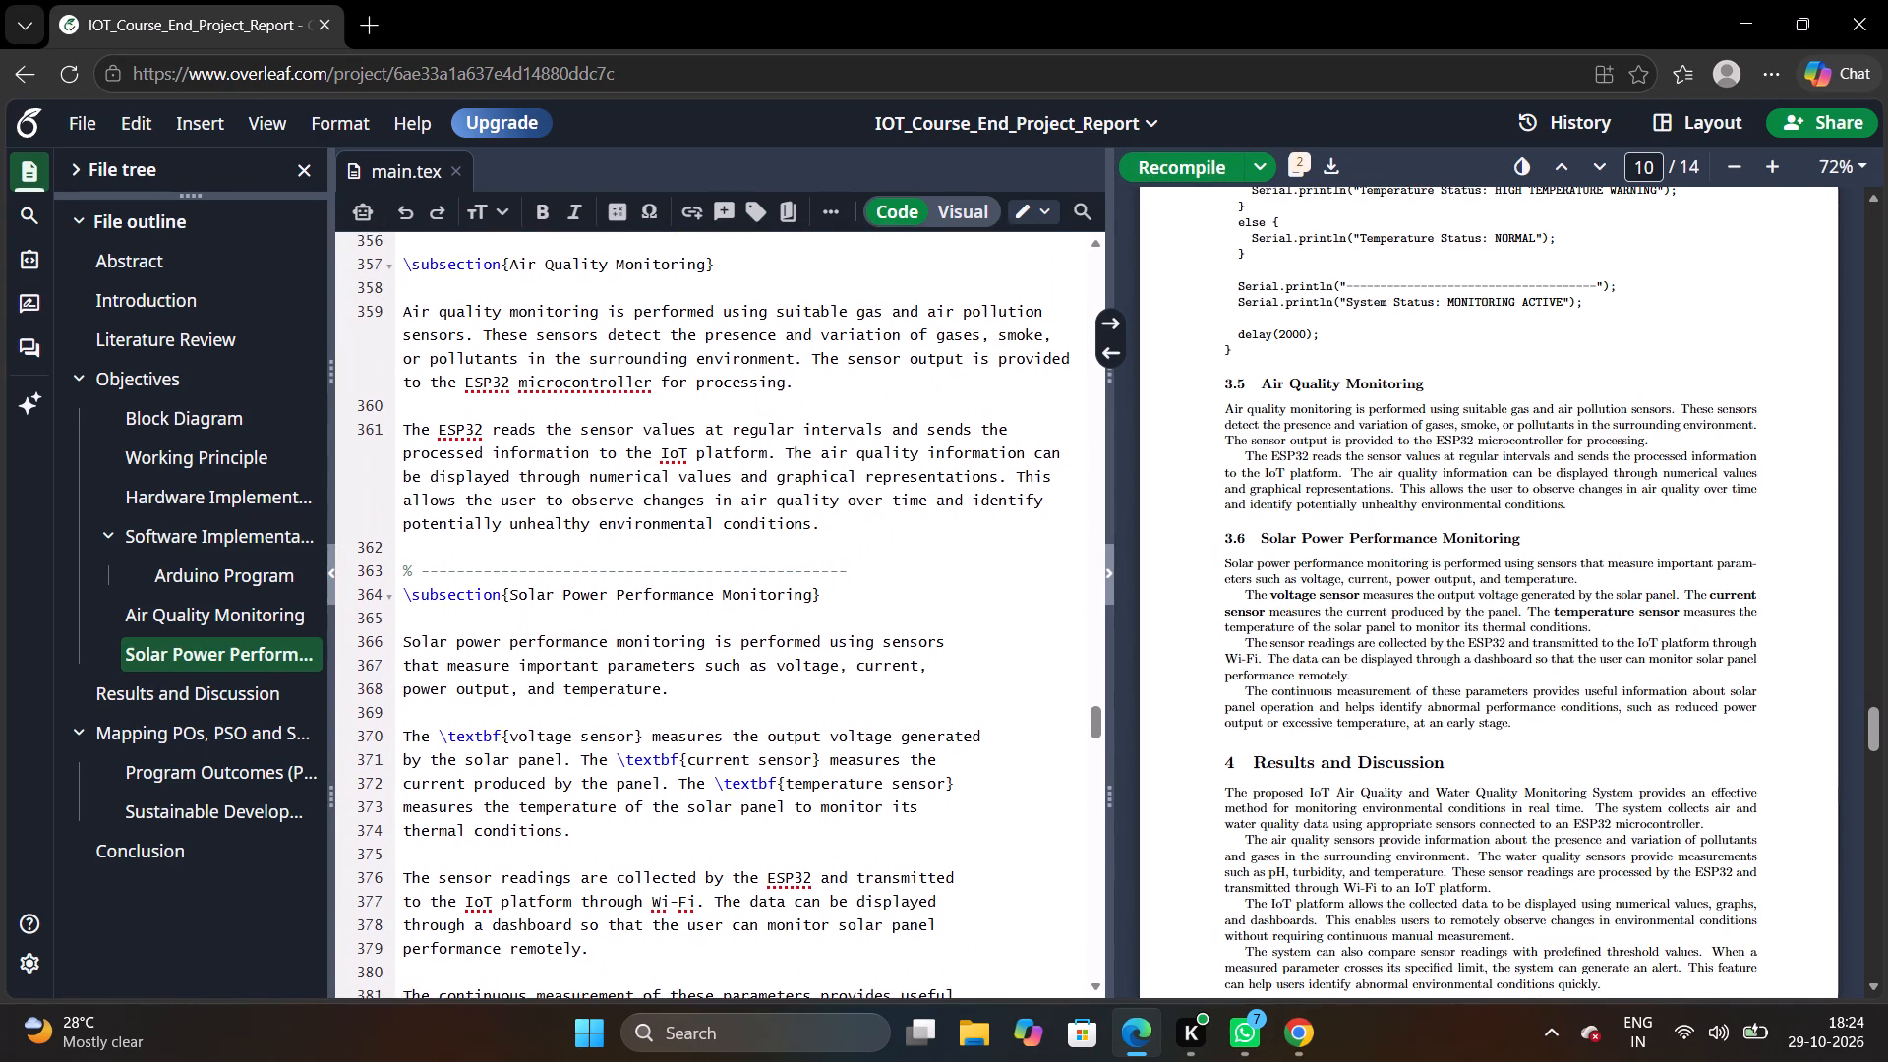
scroll(743, 895, up, 1)
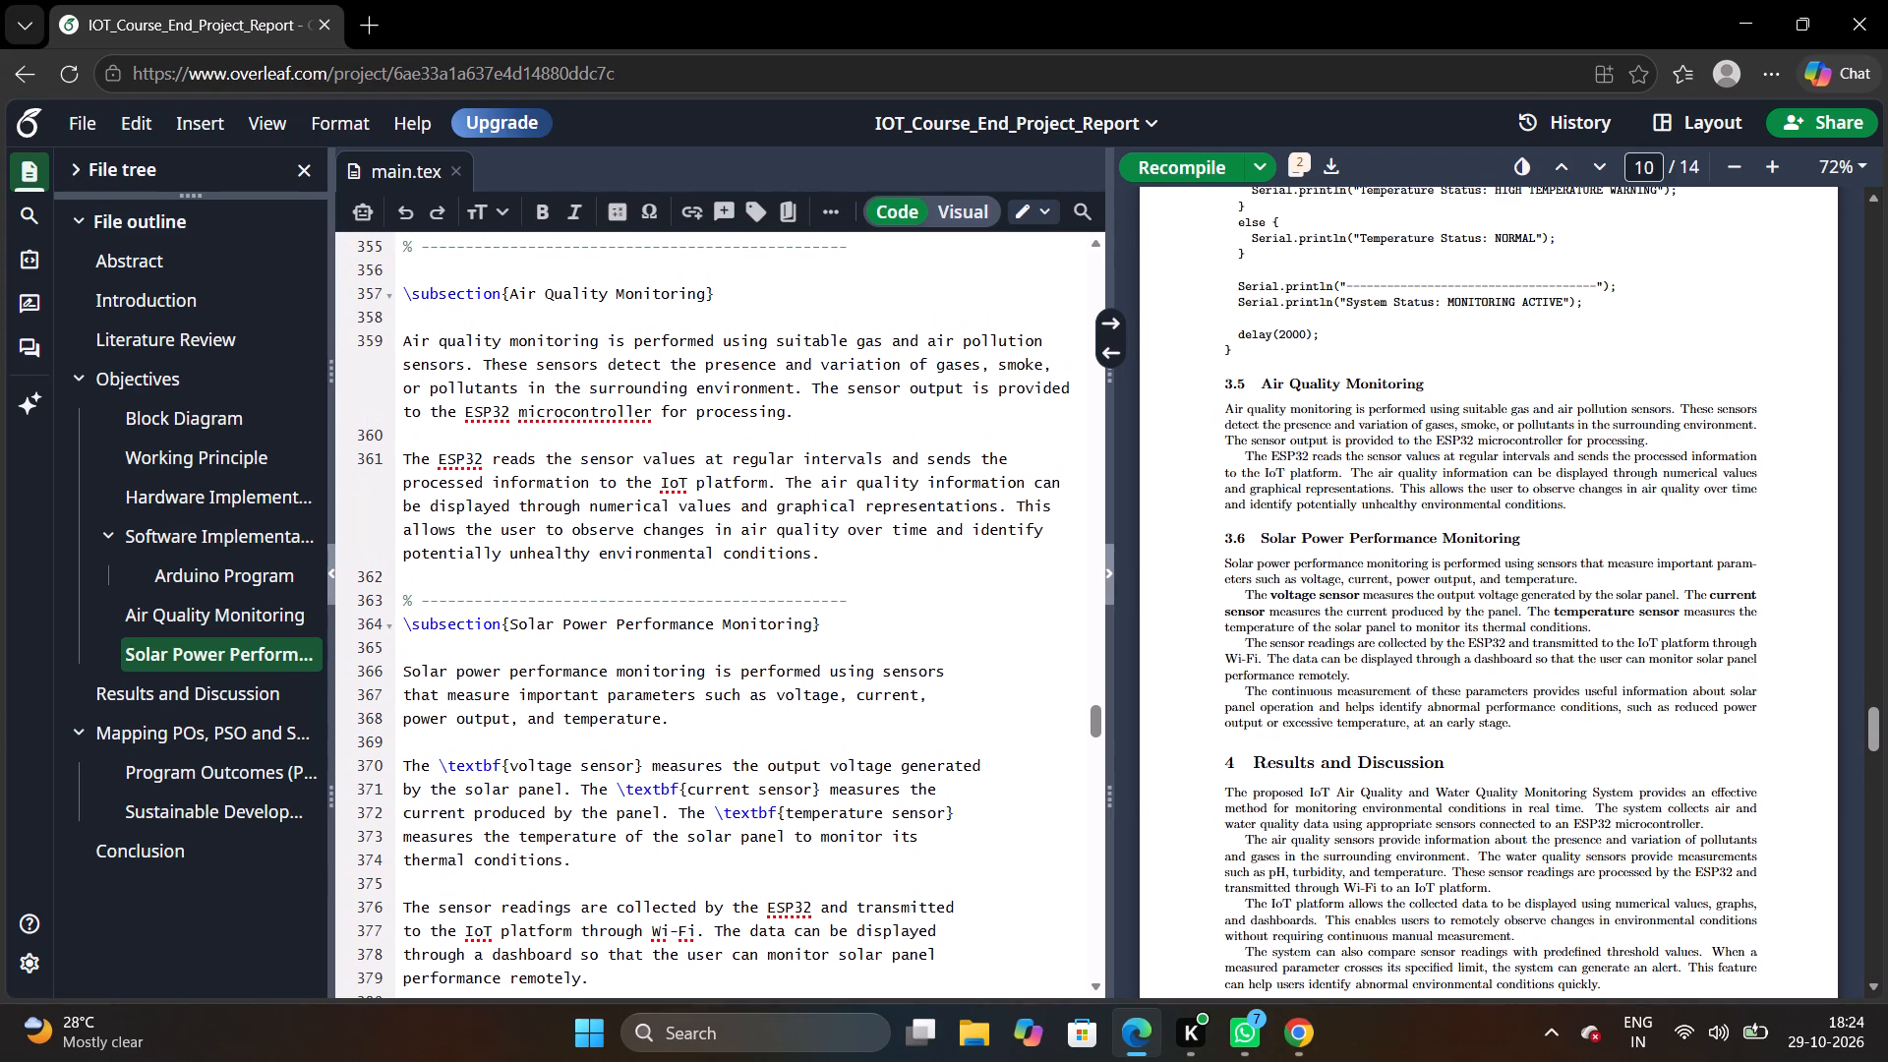
scroll(743, 895, up, 1)
scroll(787, 813, up, 1)
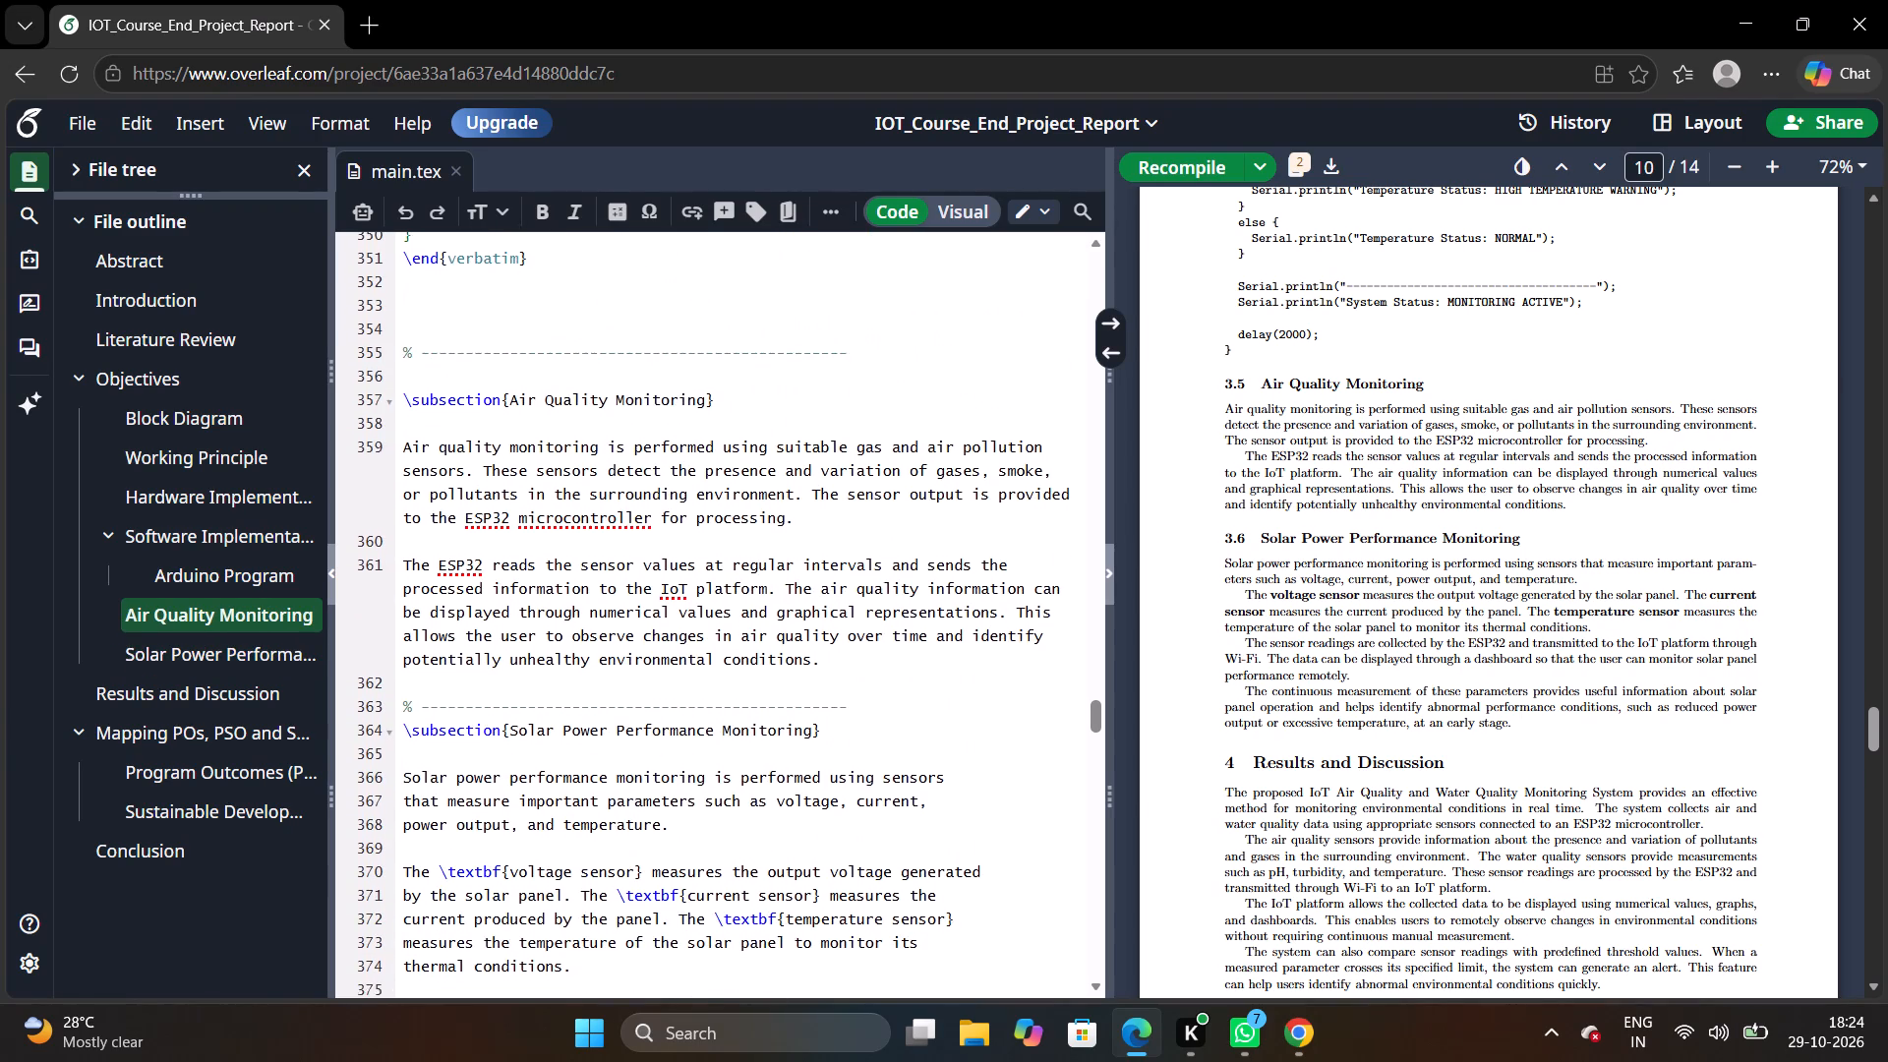
scroll(787, 813, down, 1)
click(881, 815)
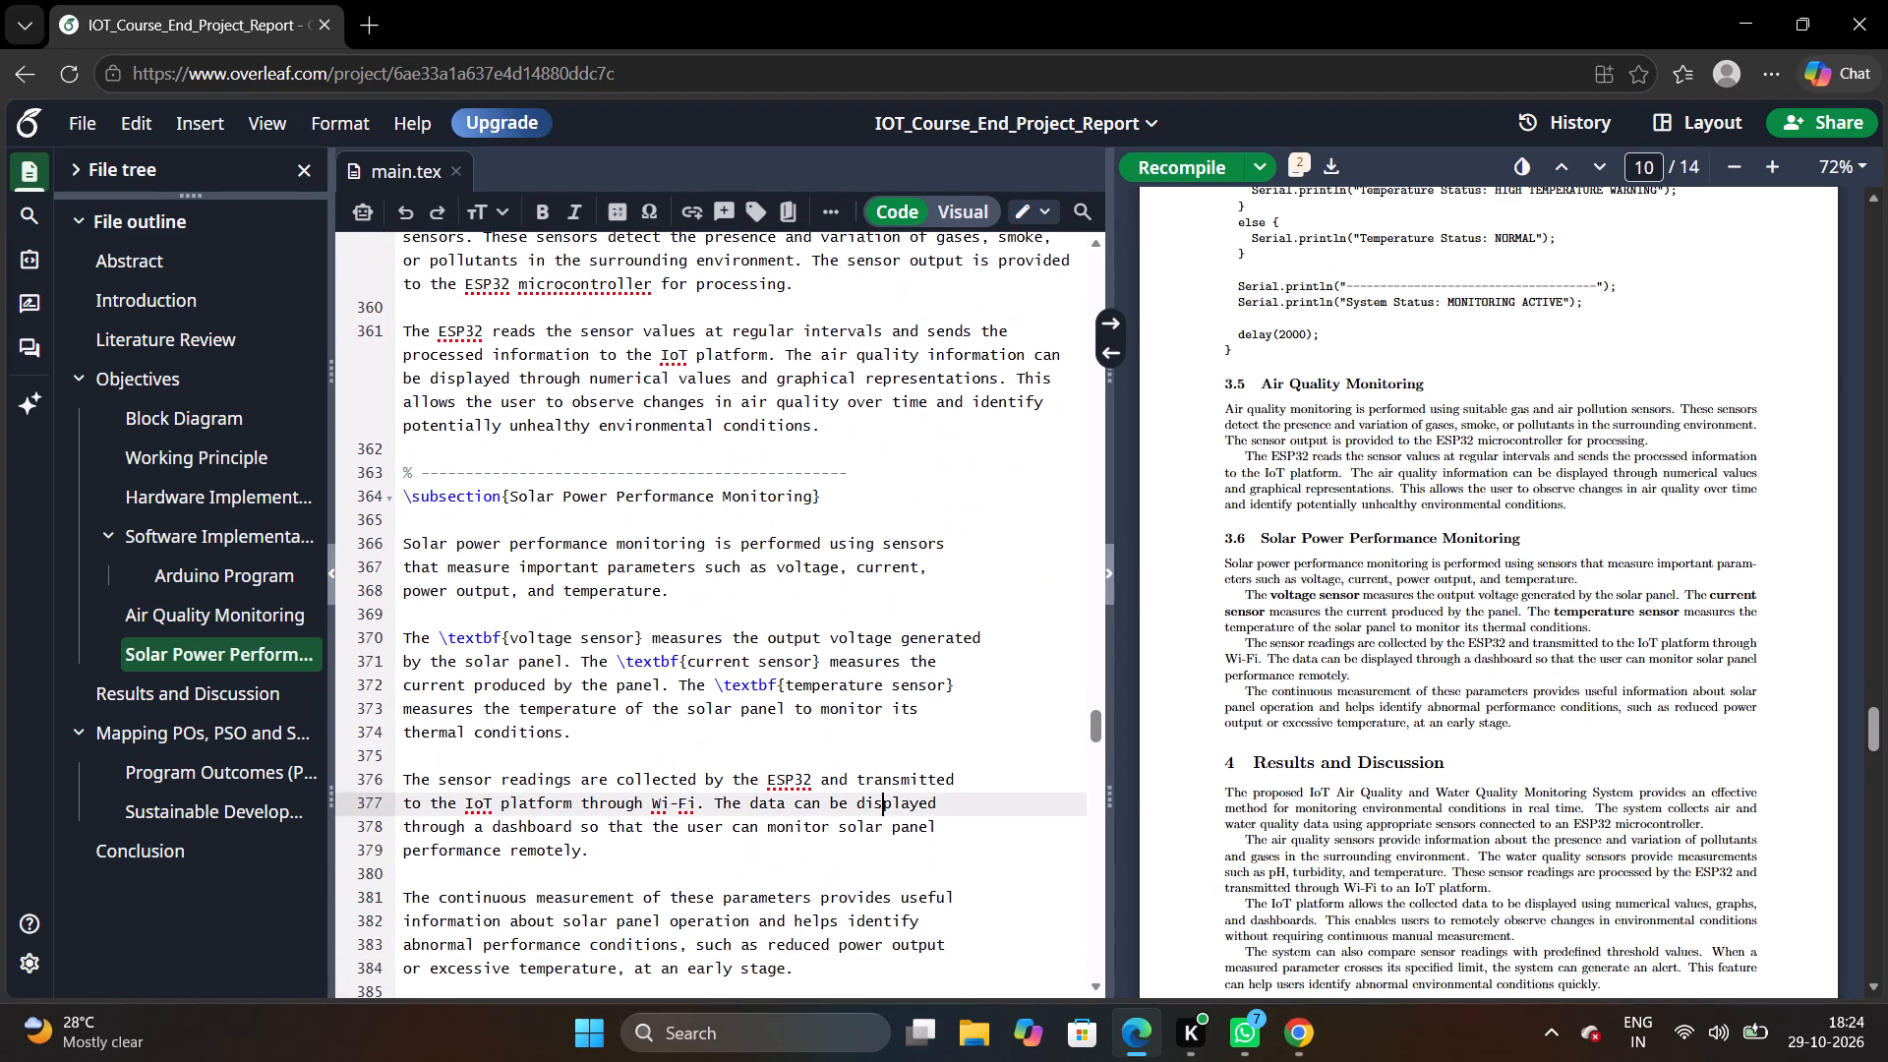
click(855, 961)
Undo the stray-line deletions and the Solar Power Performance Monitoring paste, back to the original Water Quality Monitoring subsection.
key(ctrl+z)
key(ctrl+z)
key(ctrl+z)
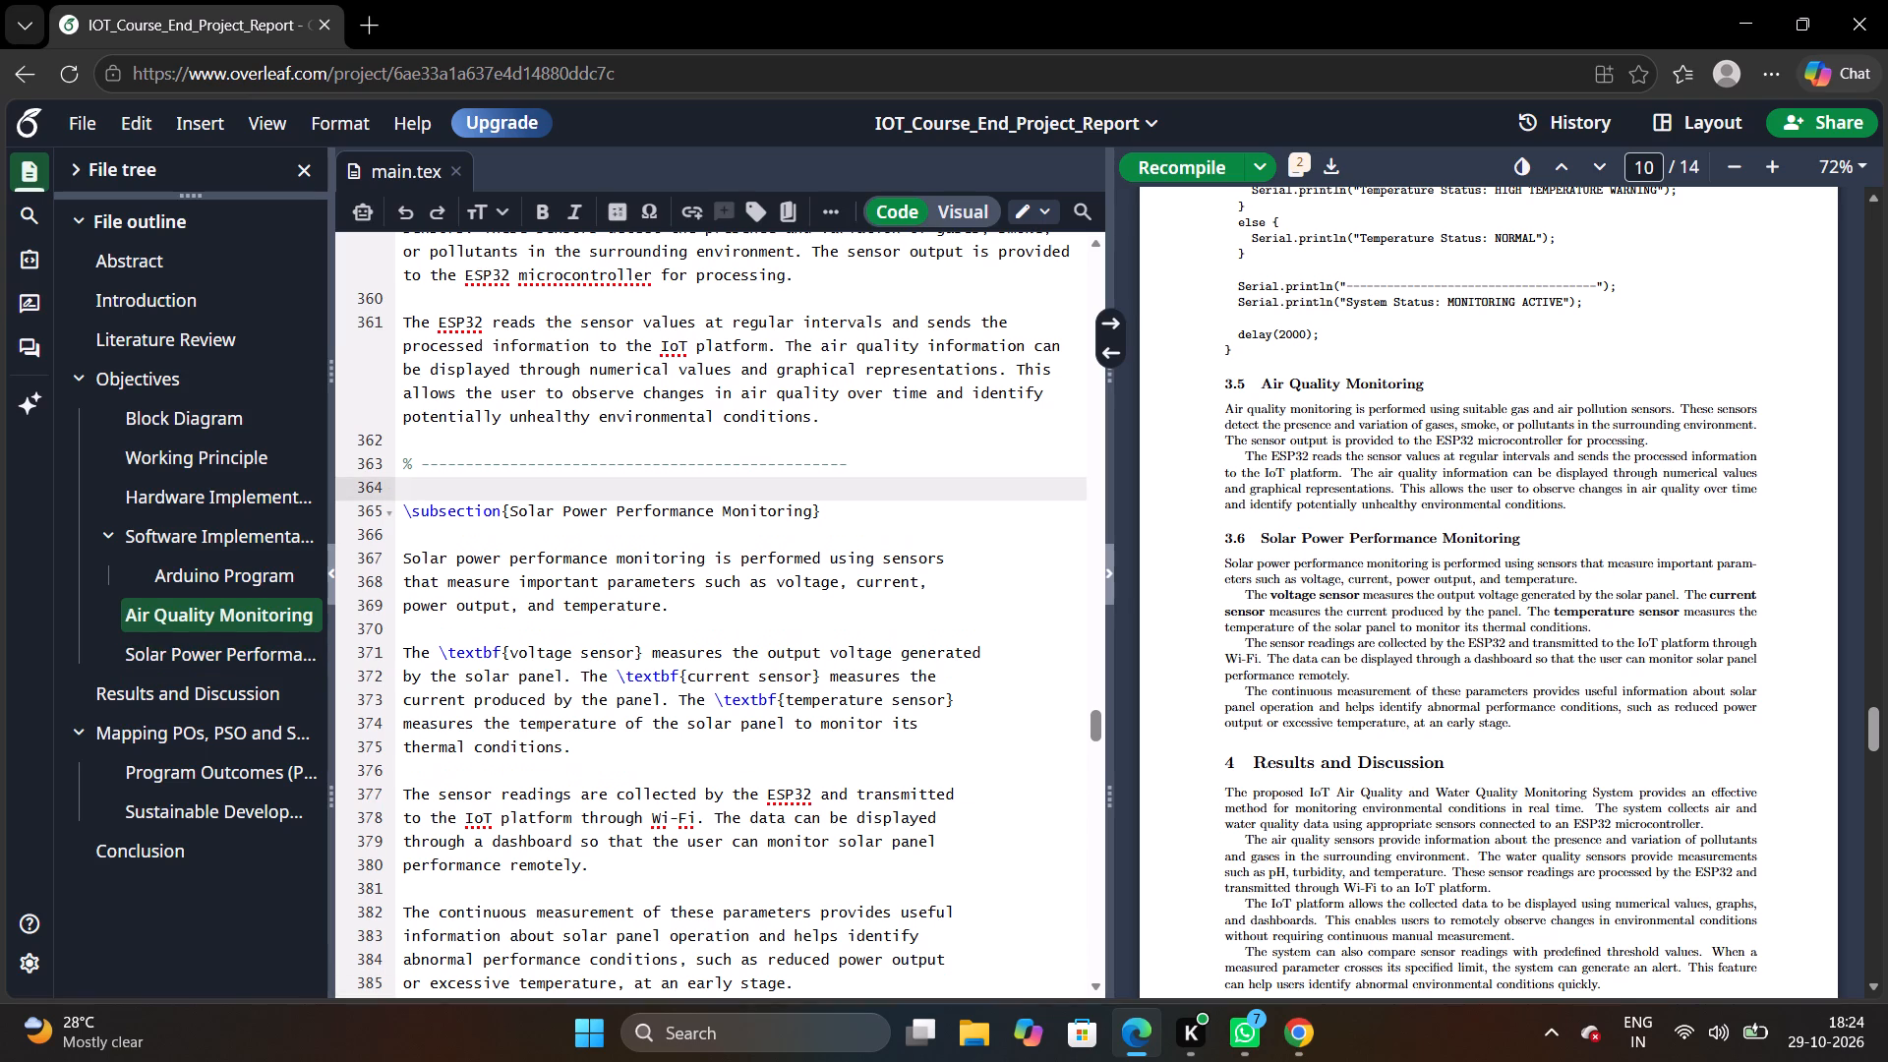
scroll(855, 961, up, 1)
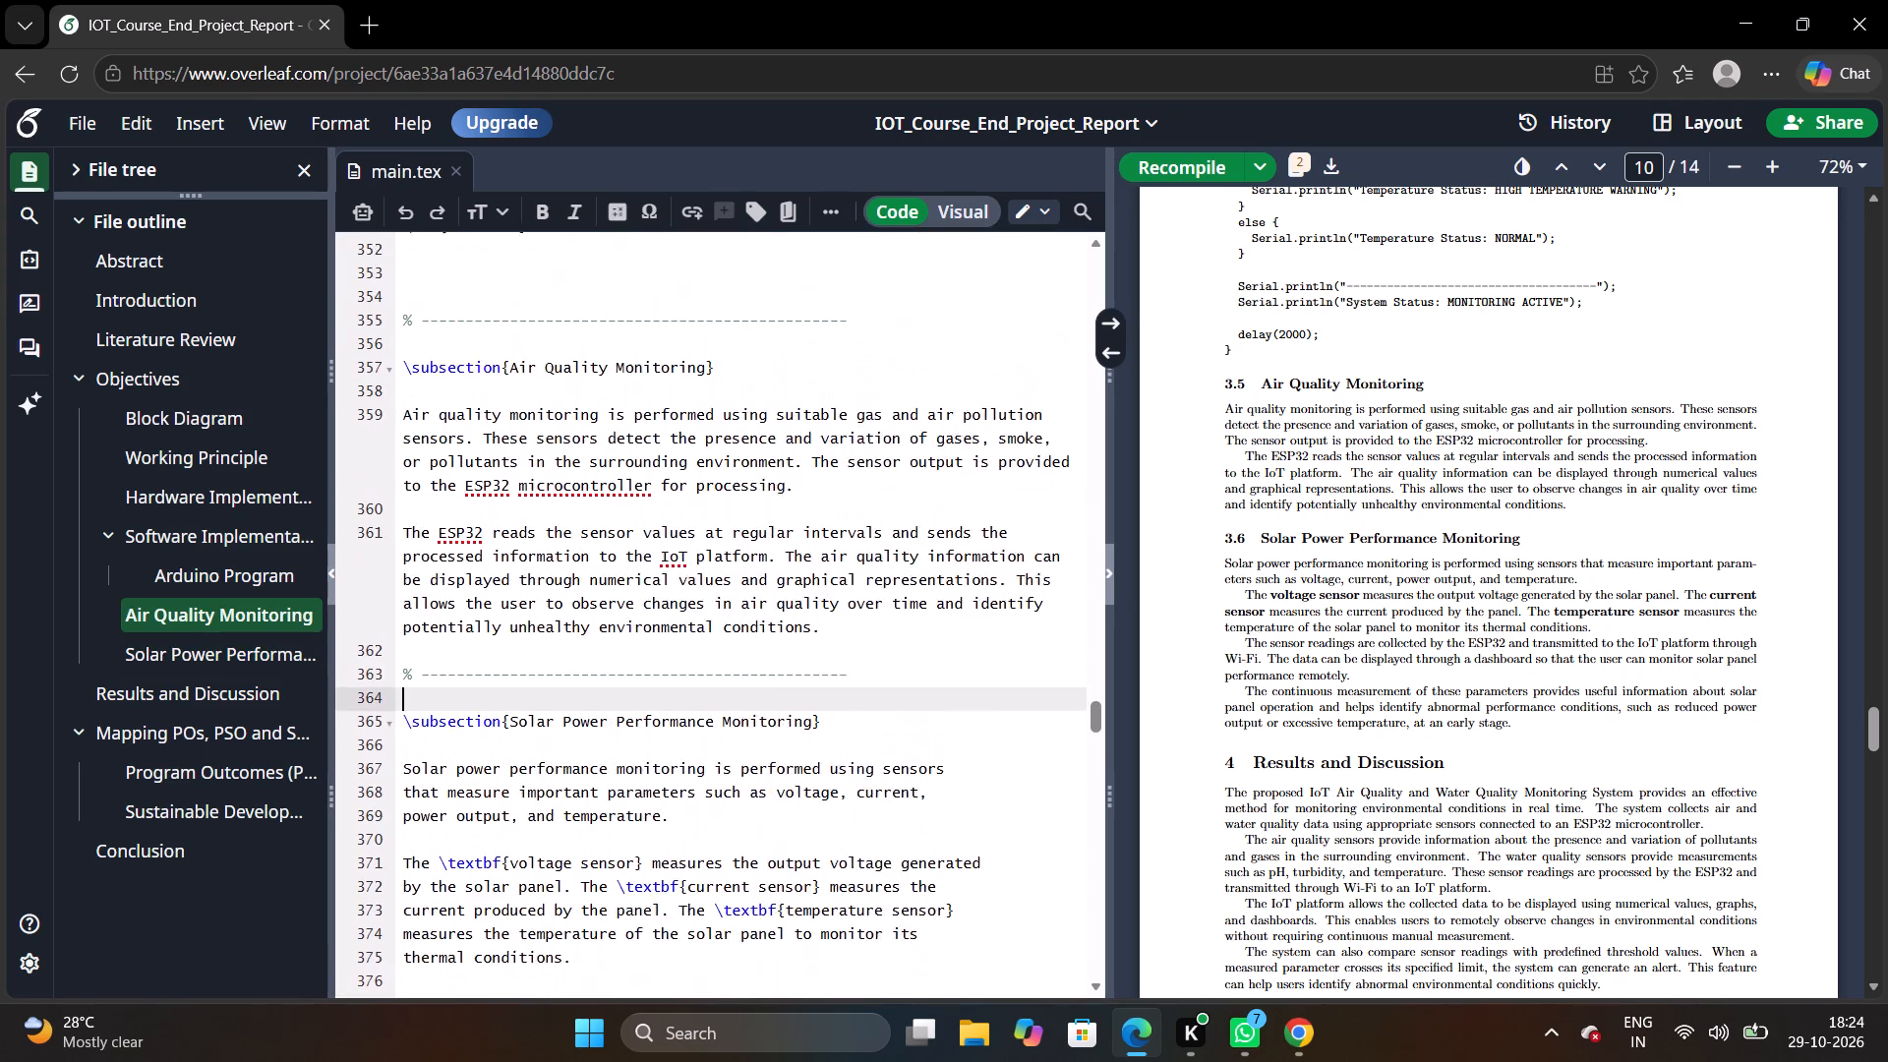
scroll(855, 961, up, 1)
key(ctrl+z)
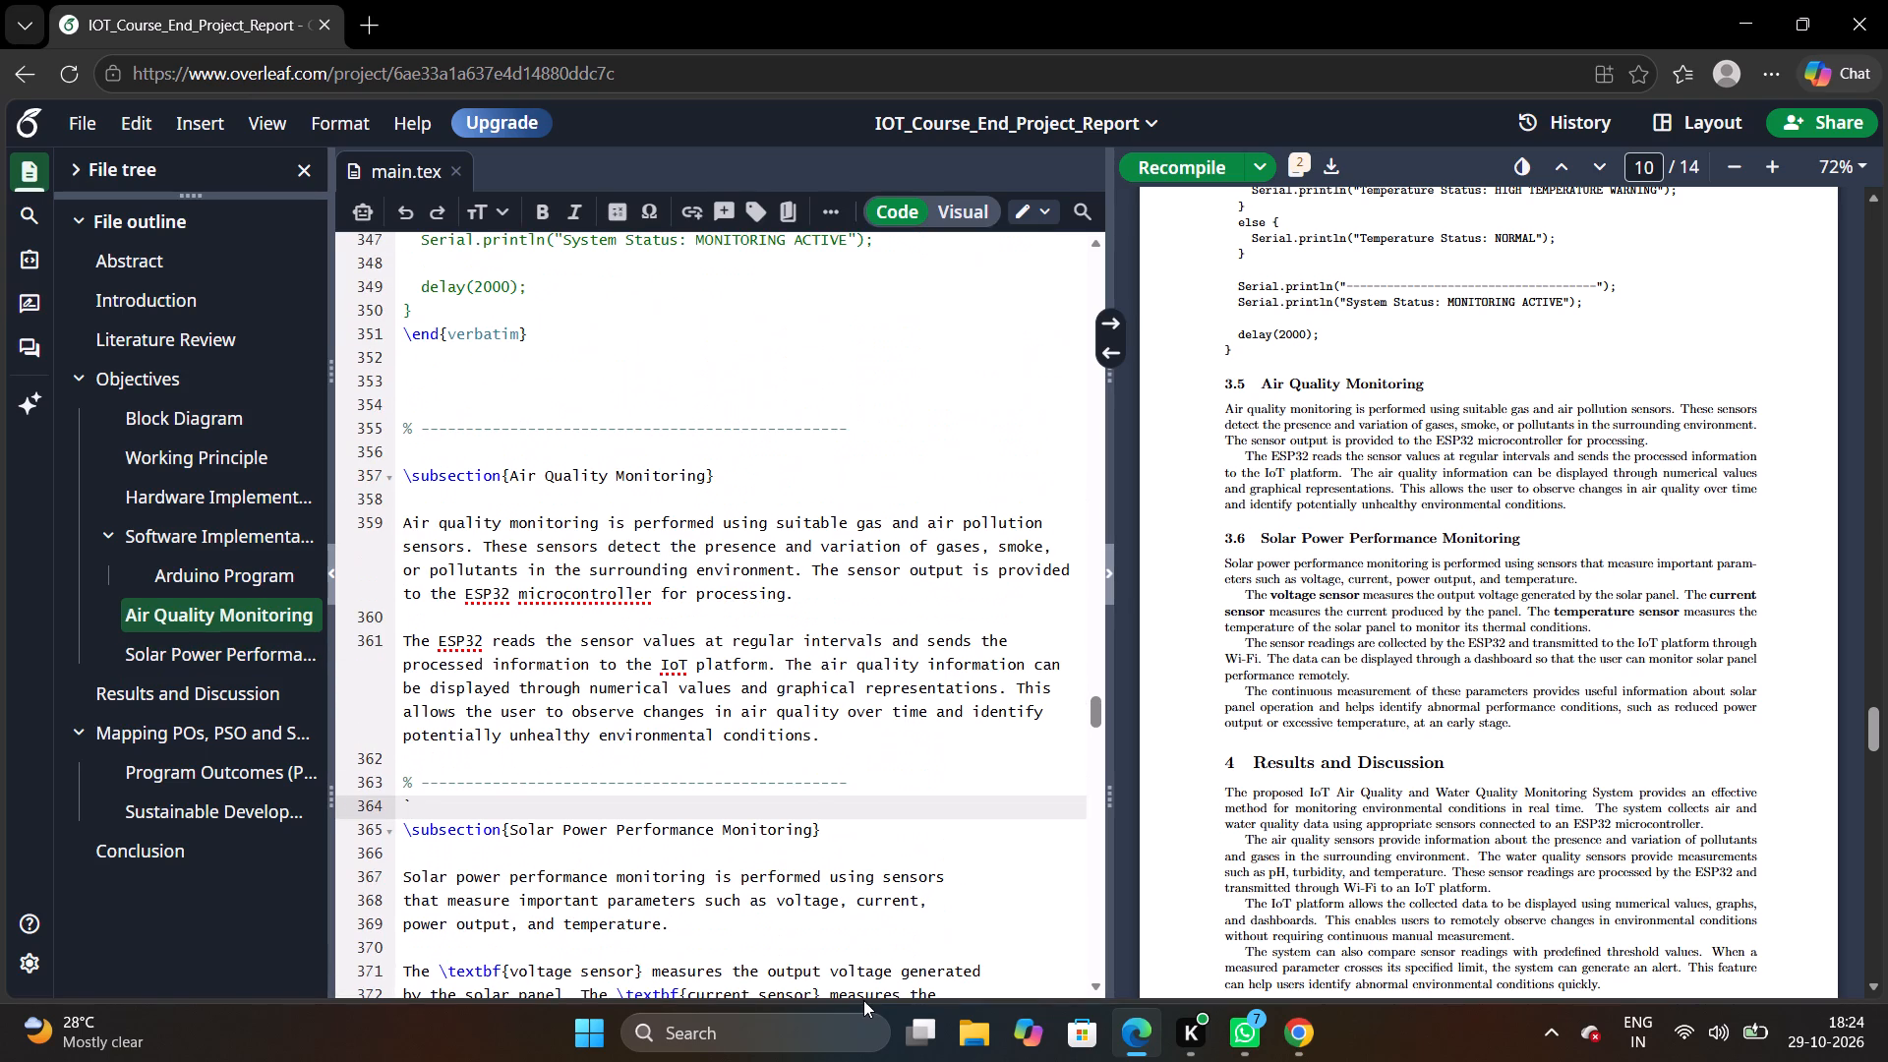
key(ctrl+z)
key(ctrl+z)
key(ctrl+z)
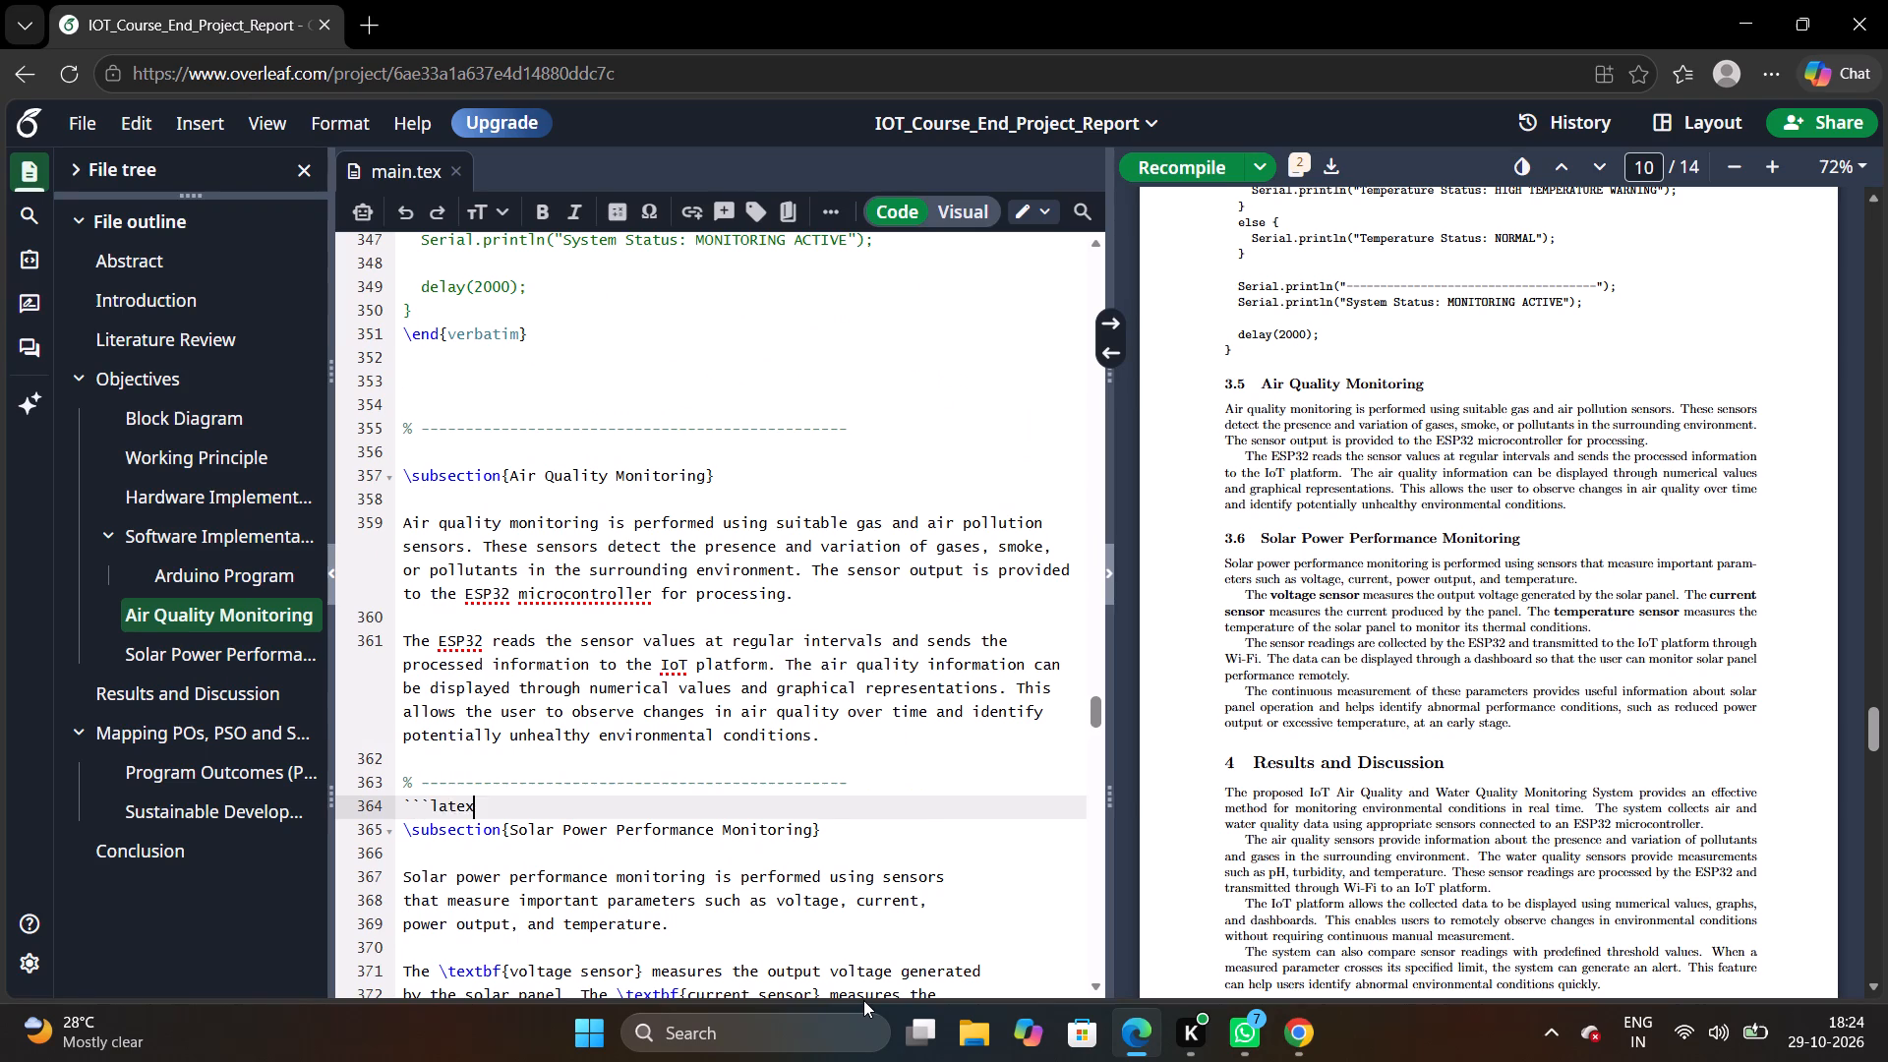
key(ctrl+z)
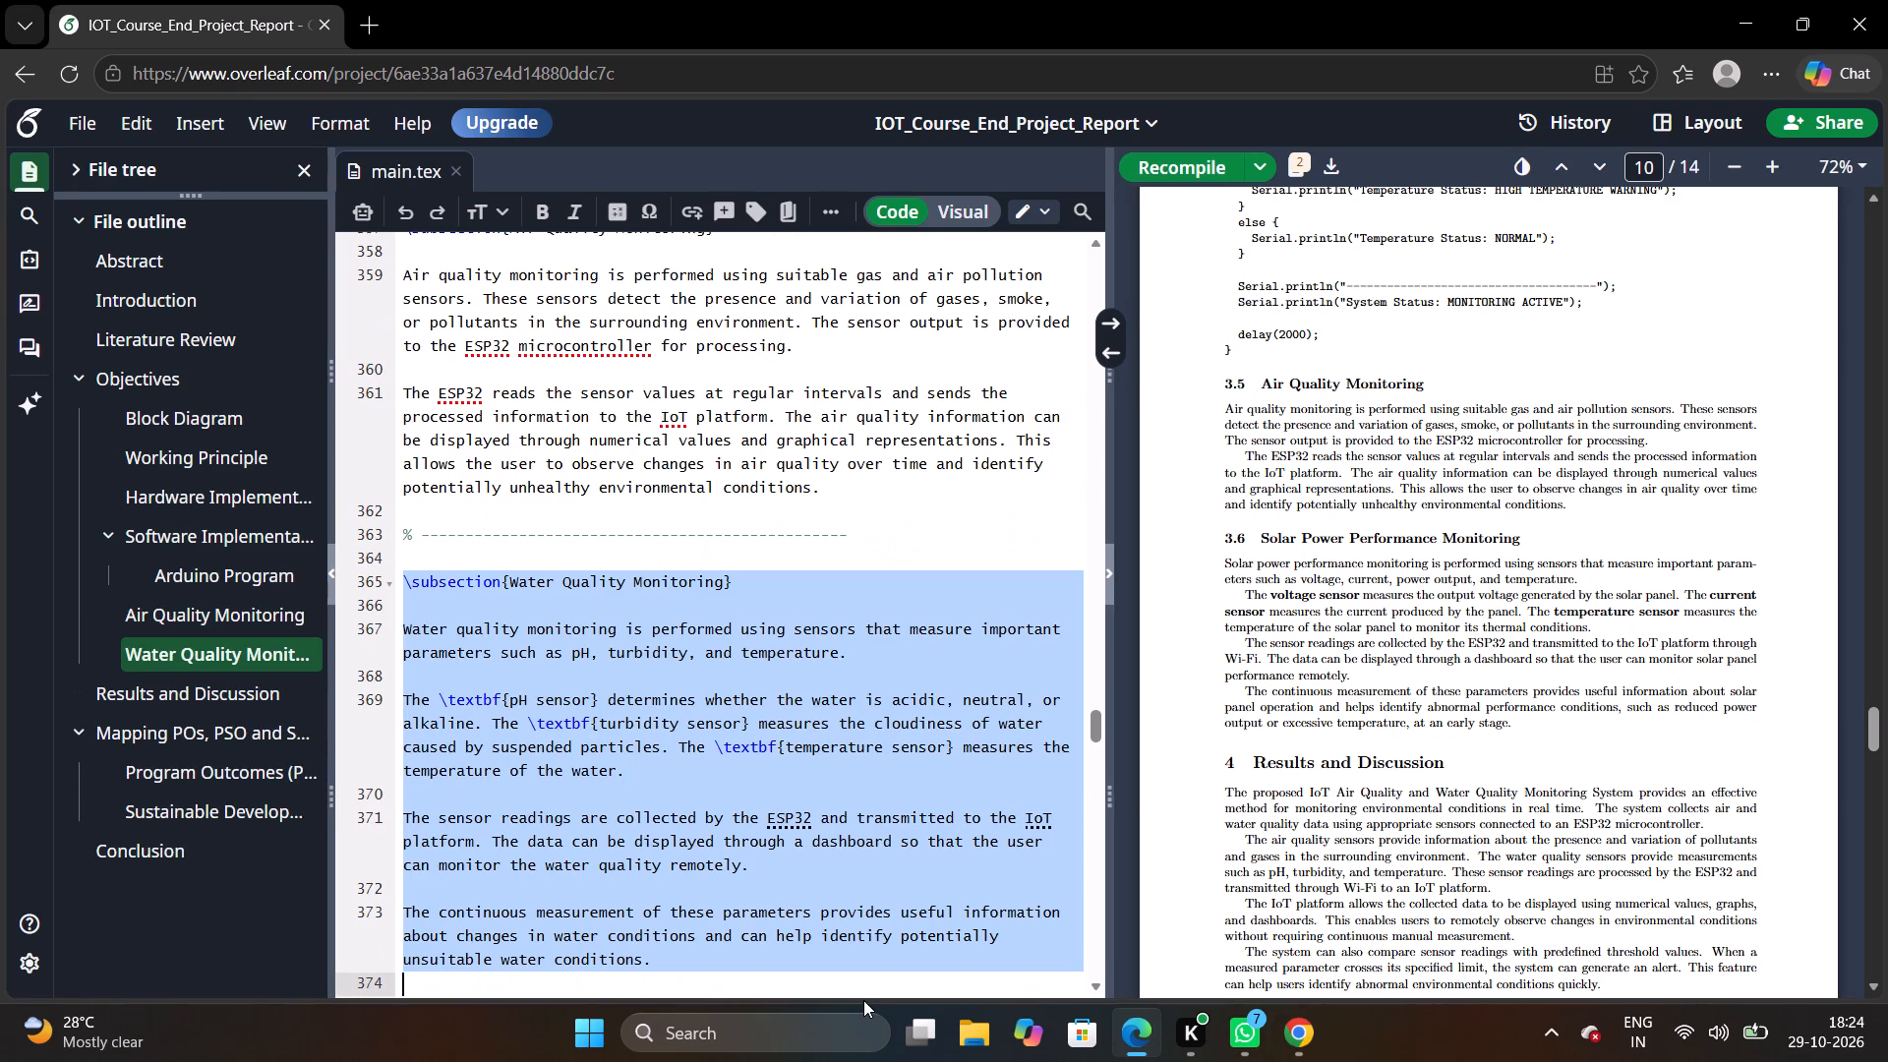
Delete the whole Water Quality Monitoring subsection from main.tex.
scroll(864, 1061, down, 1)
scroll(941, 626, down, 1)
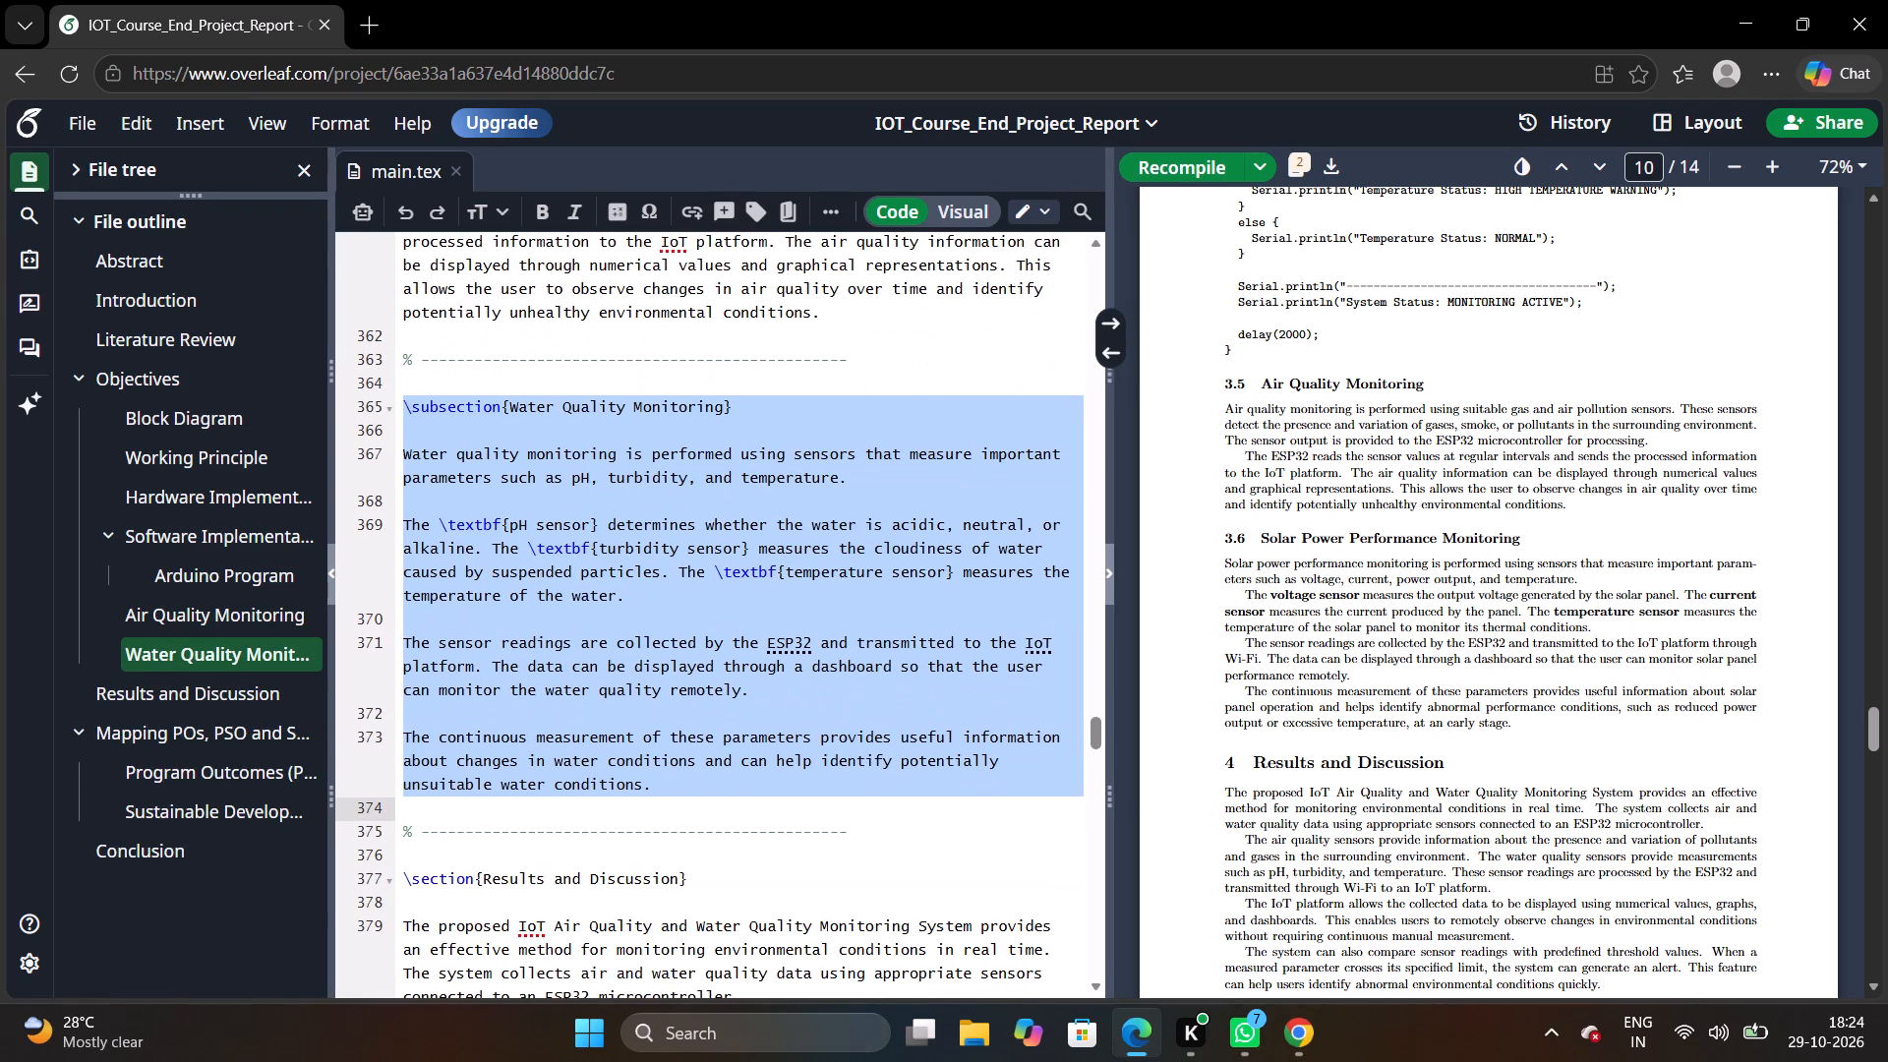
key(BackSpace)
scroll(1018, 540, up, 1)
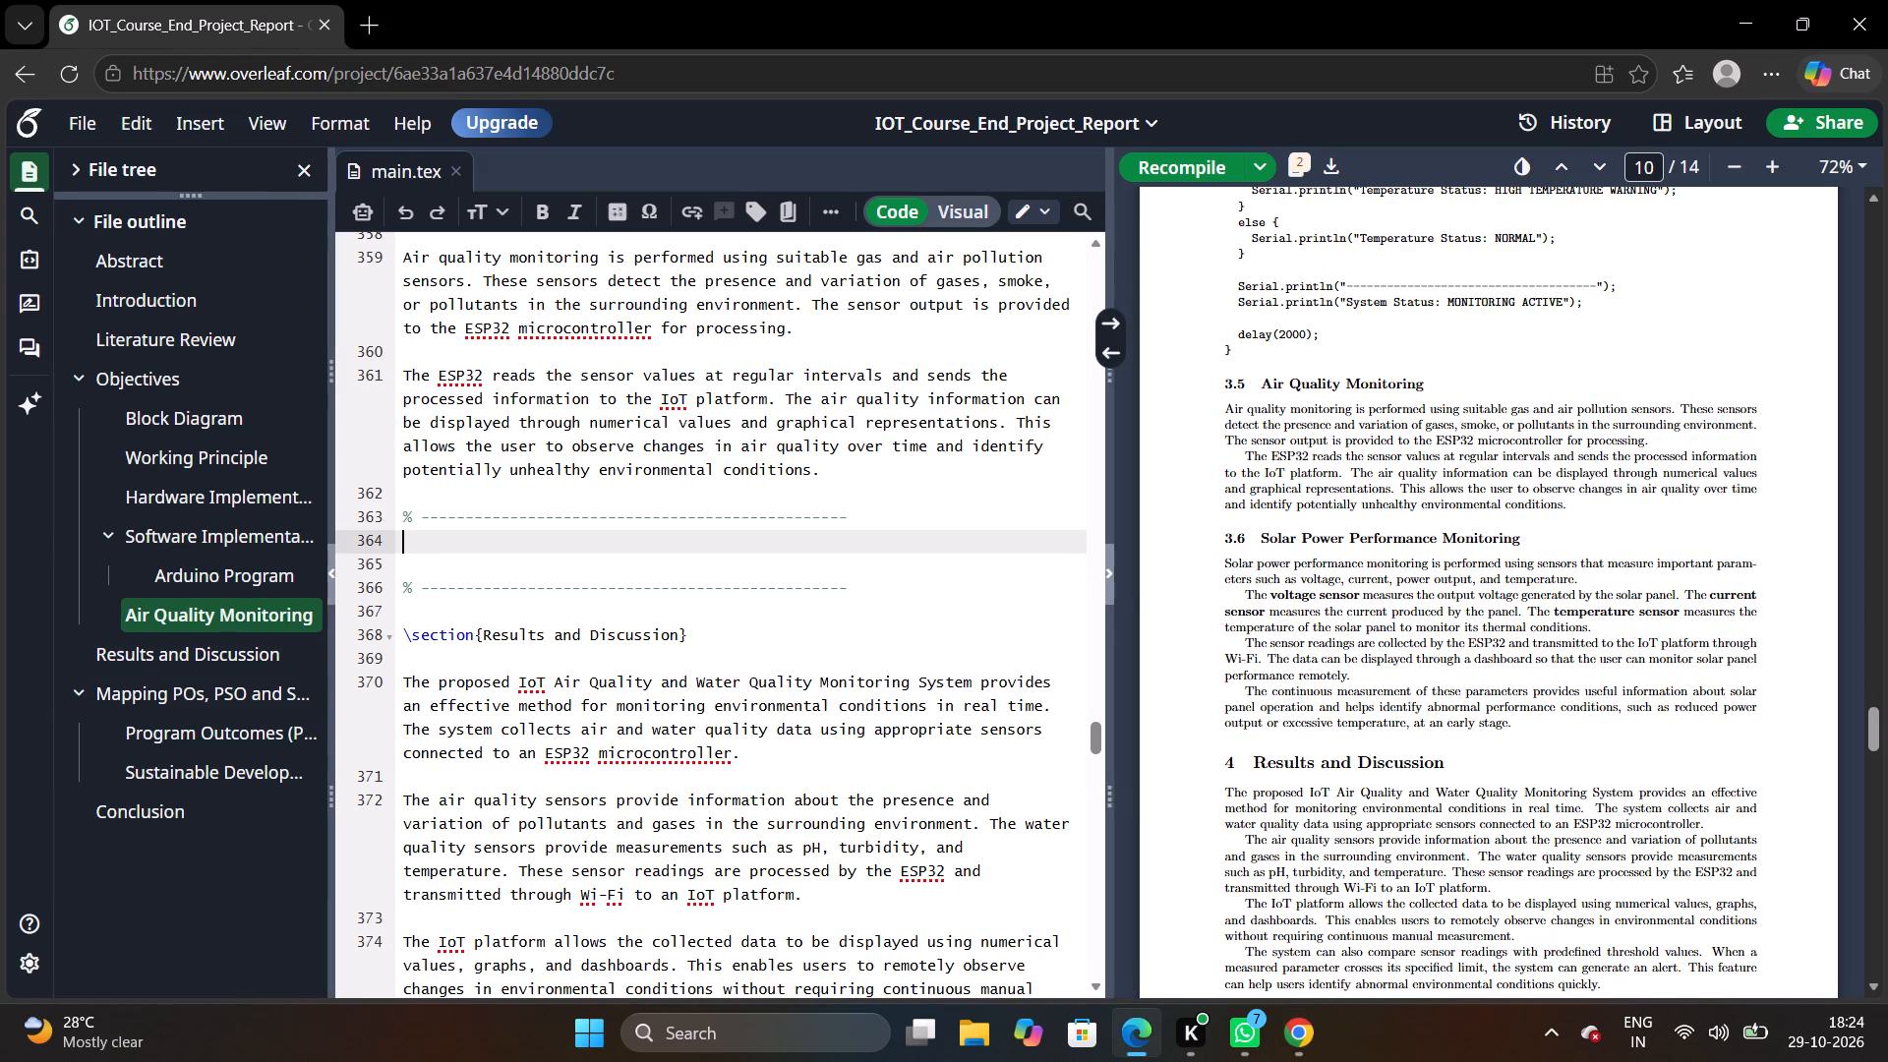
click(416, 548)
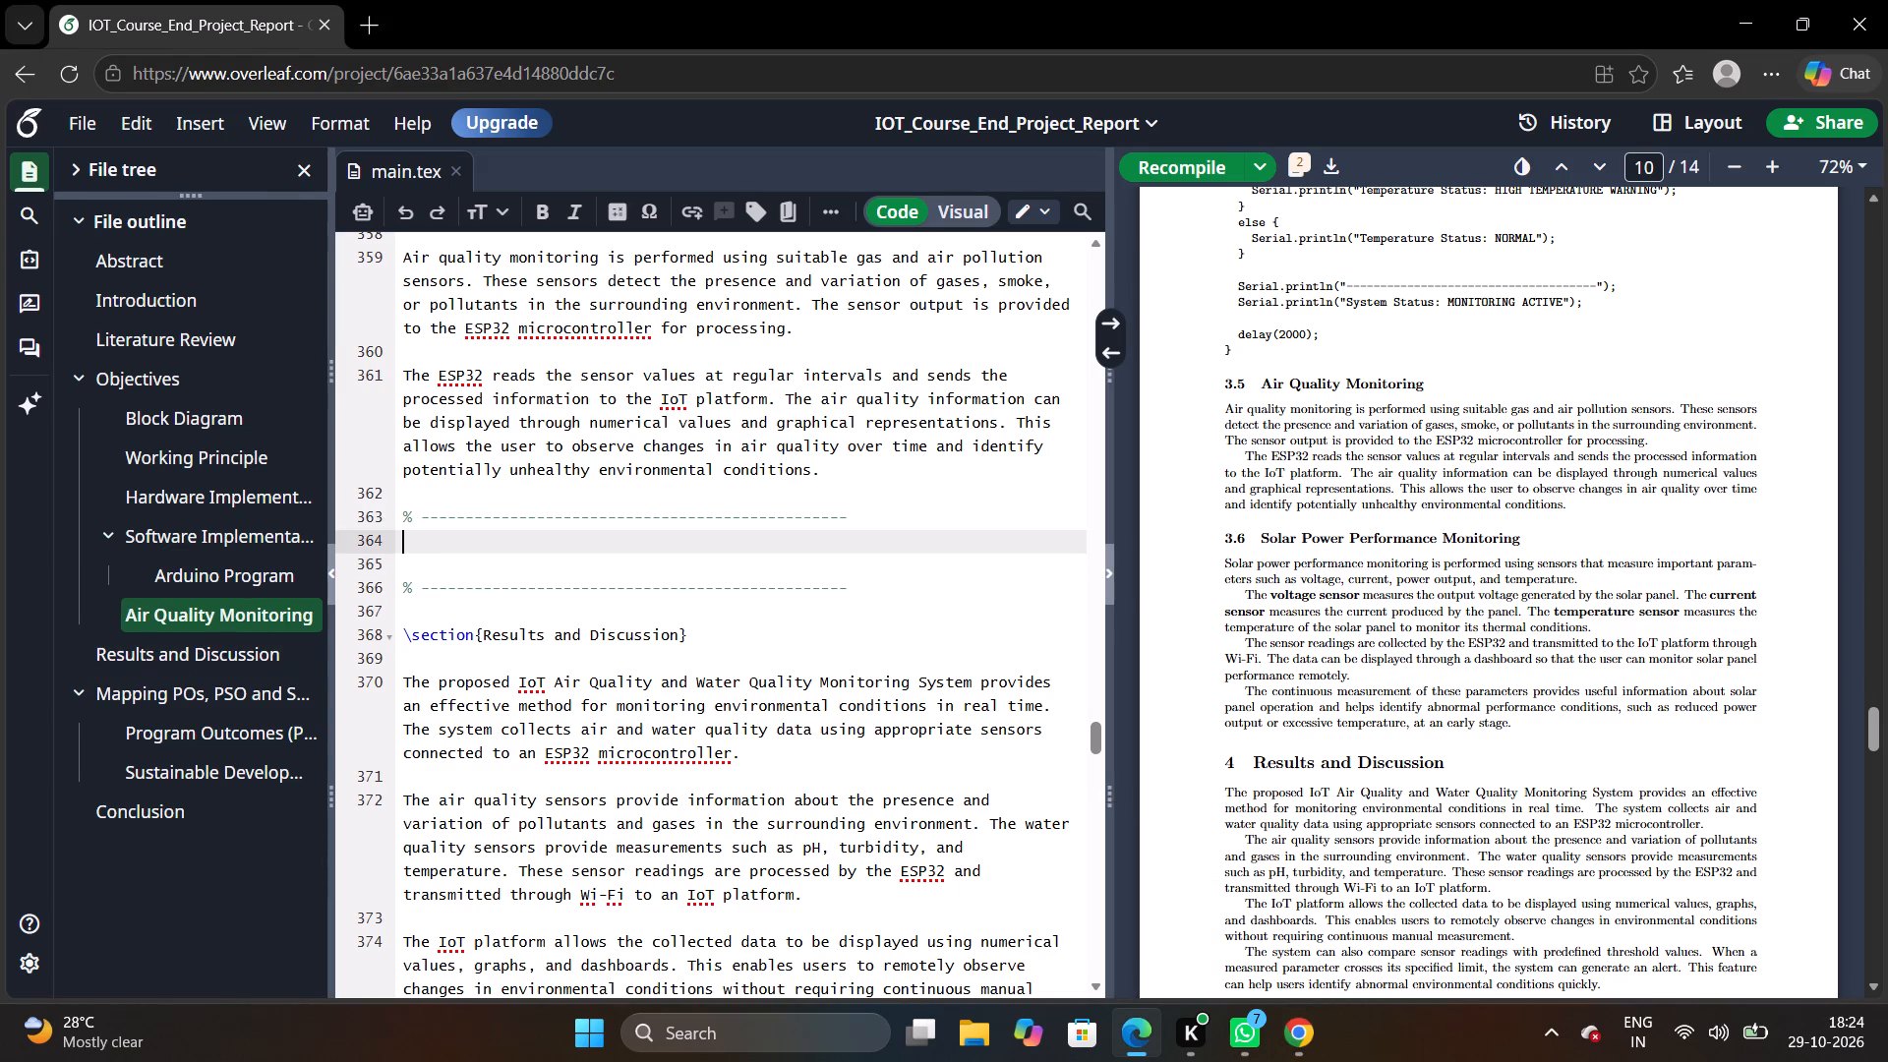
click(403, 556)
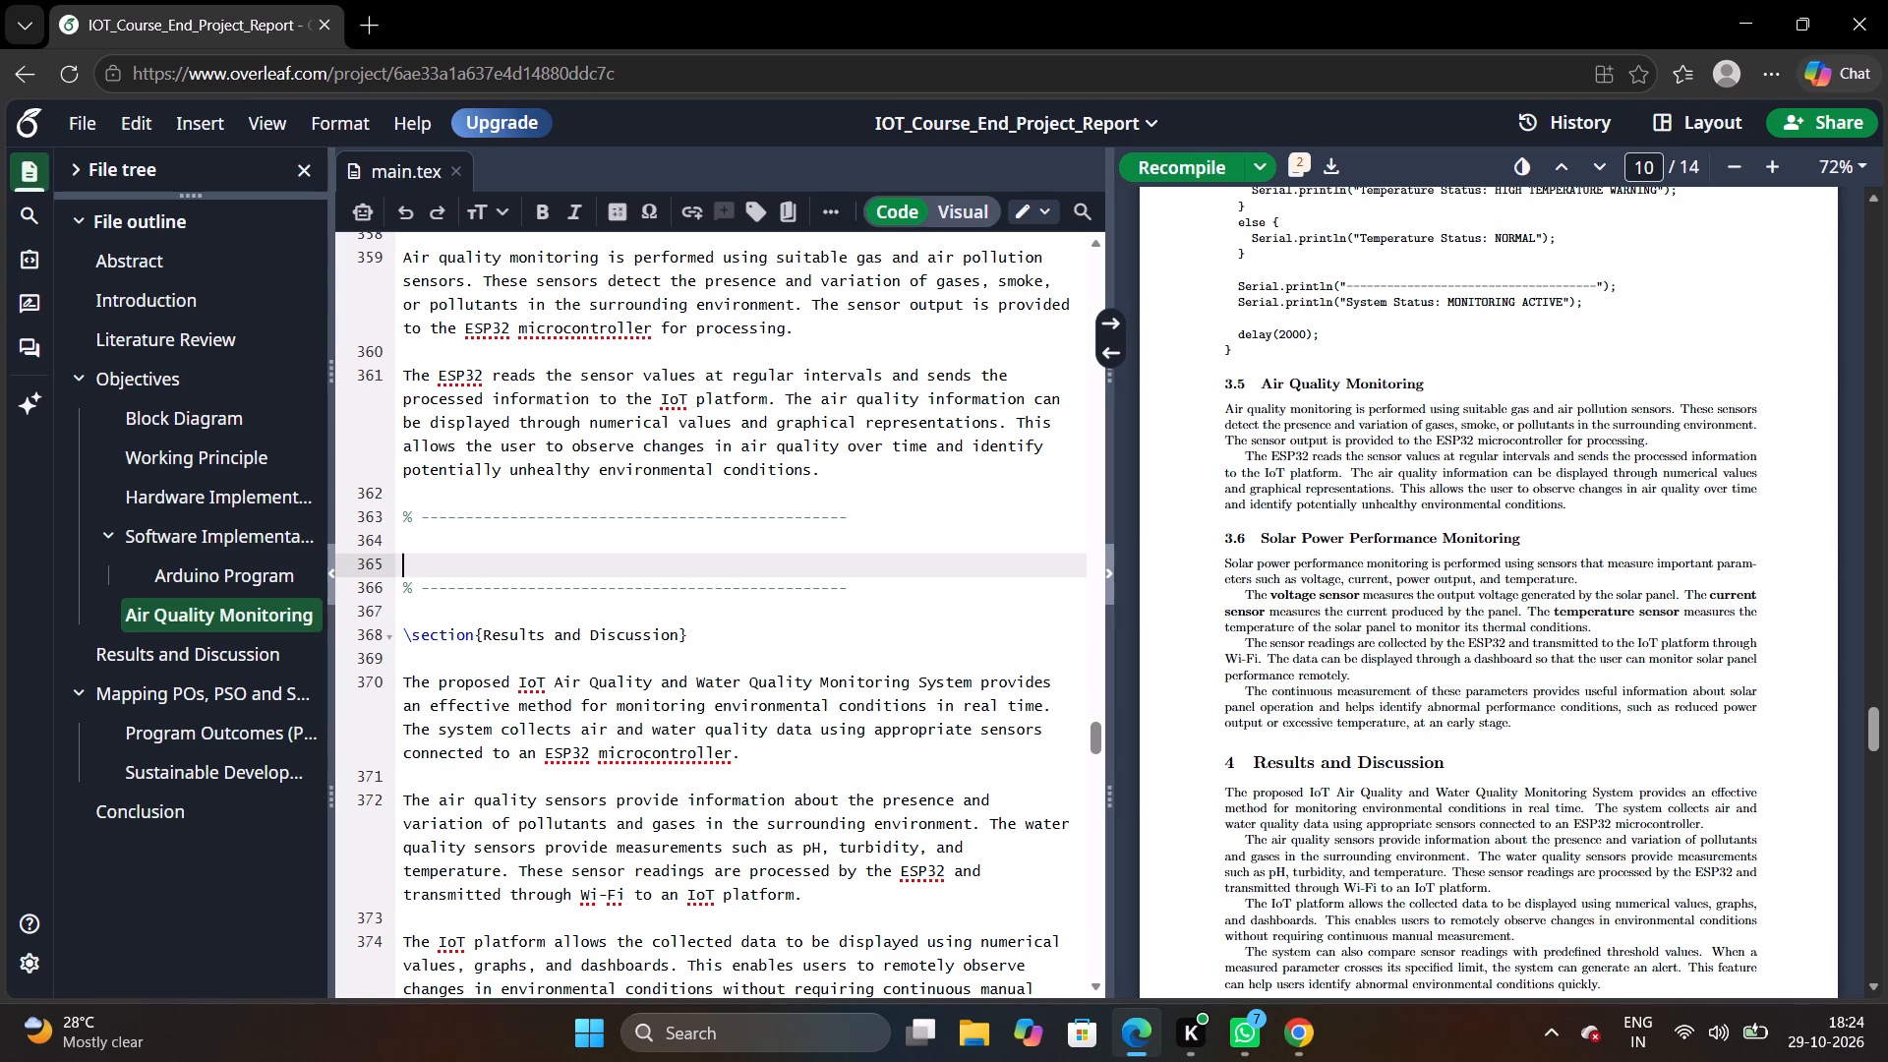
drag(403, 532, 403, 554)
click(403, 554)
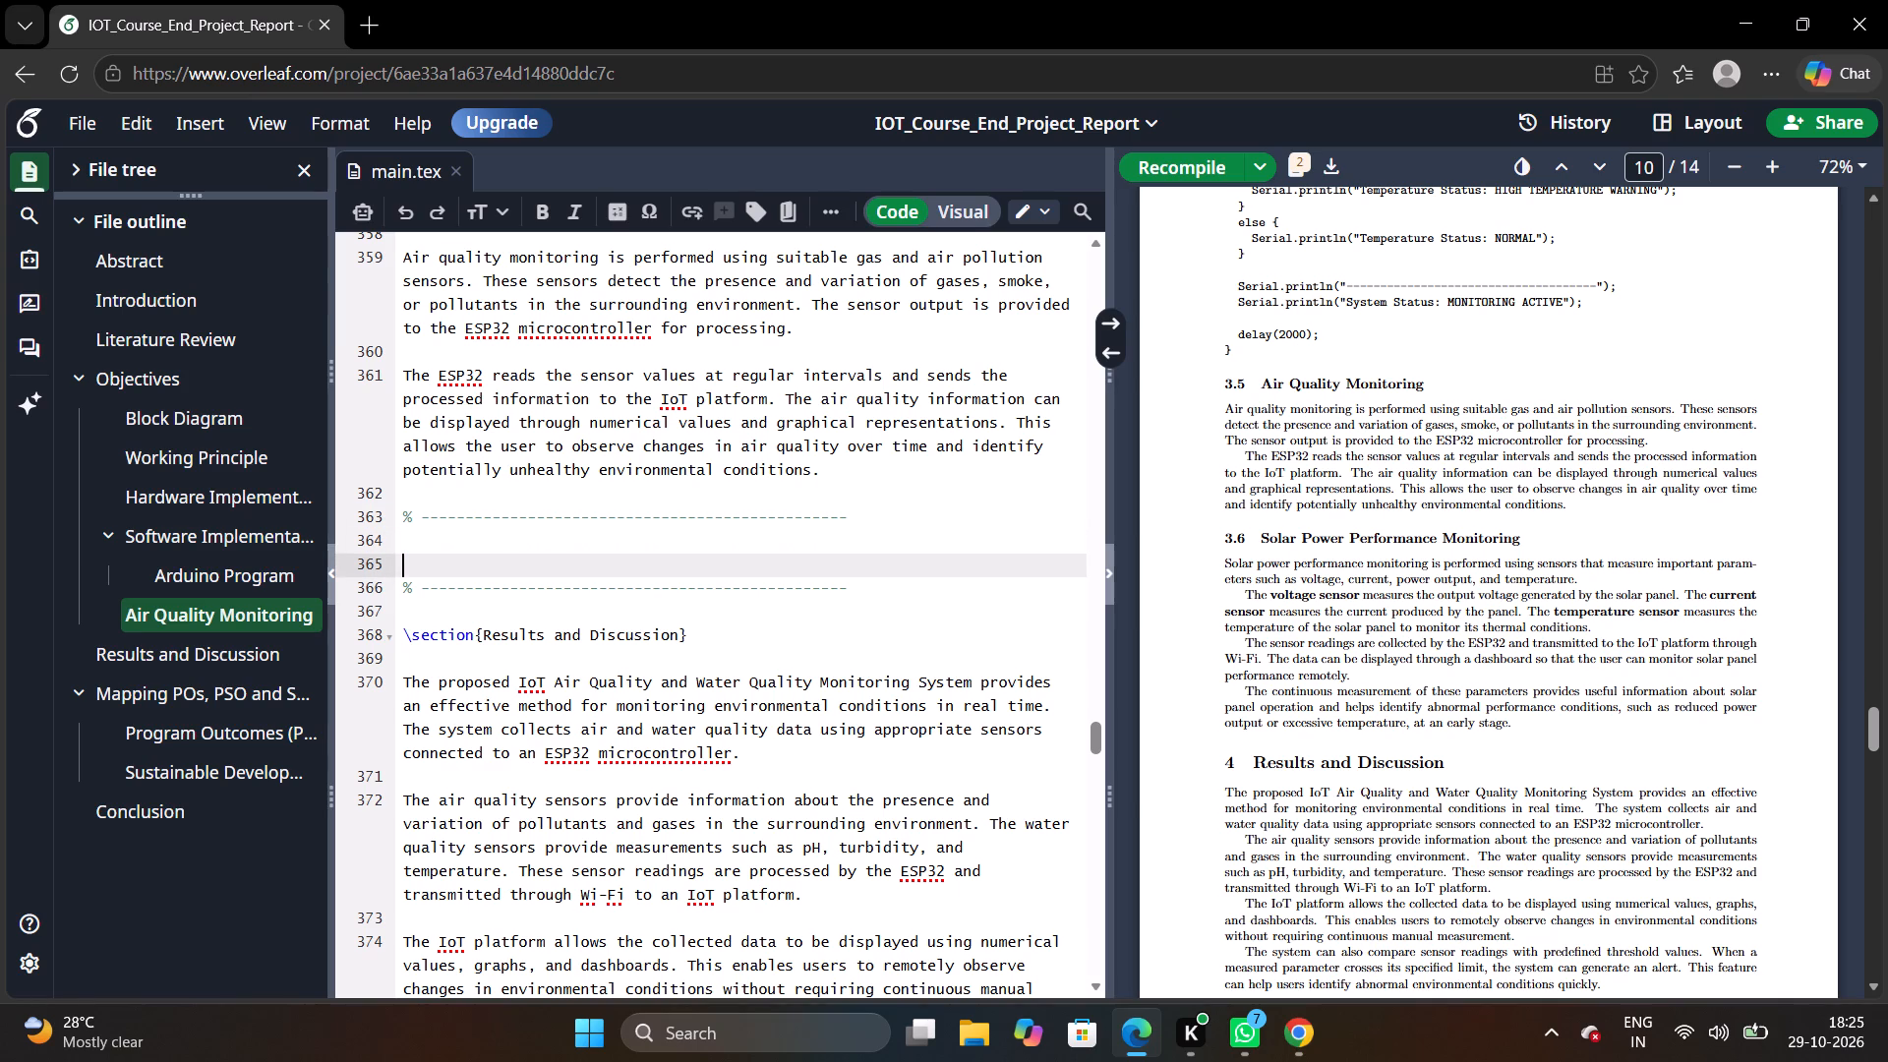
click(403, 541)
click(403, 549)
key(ctrl+v)
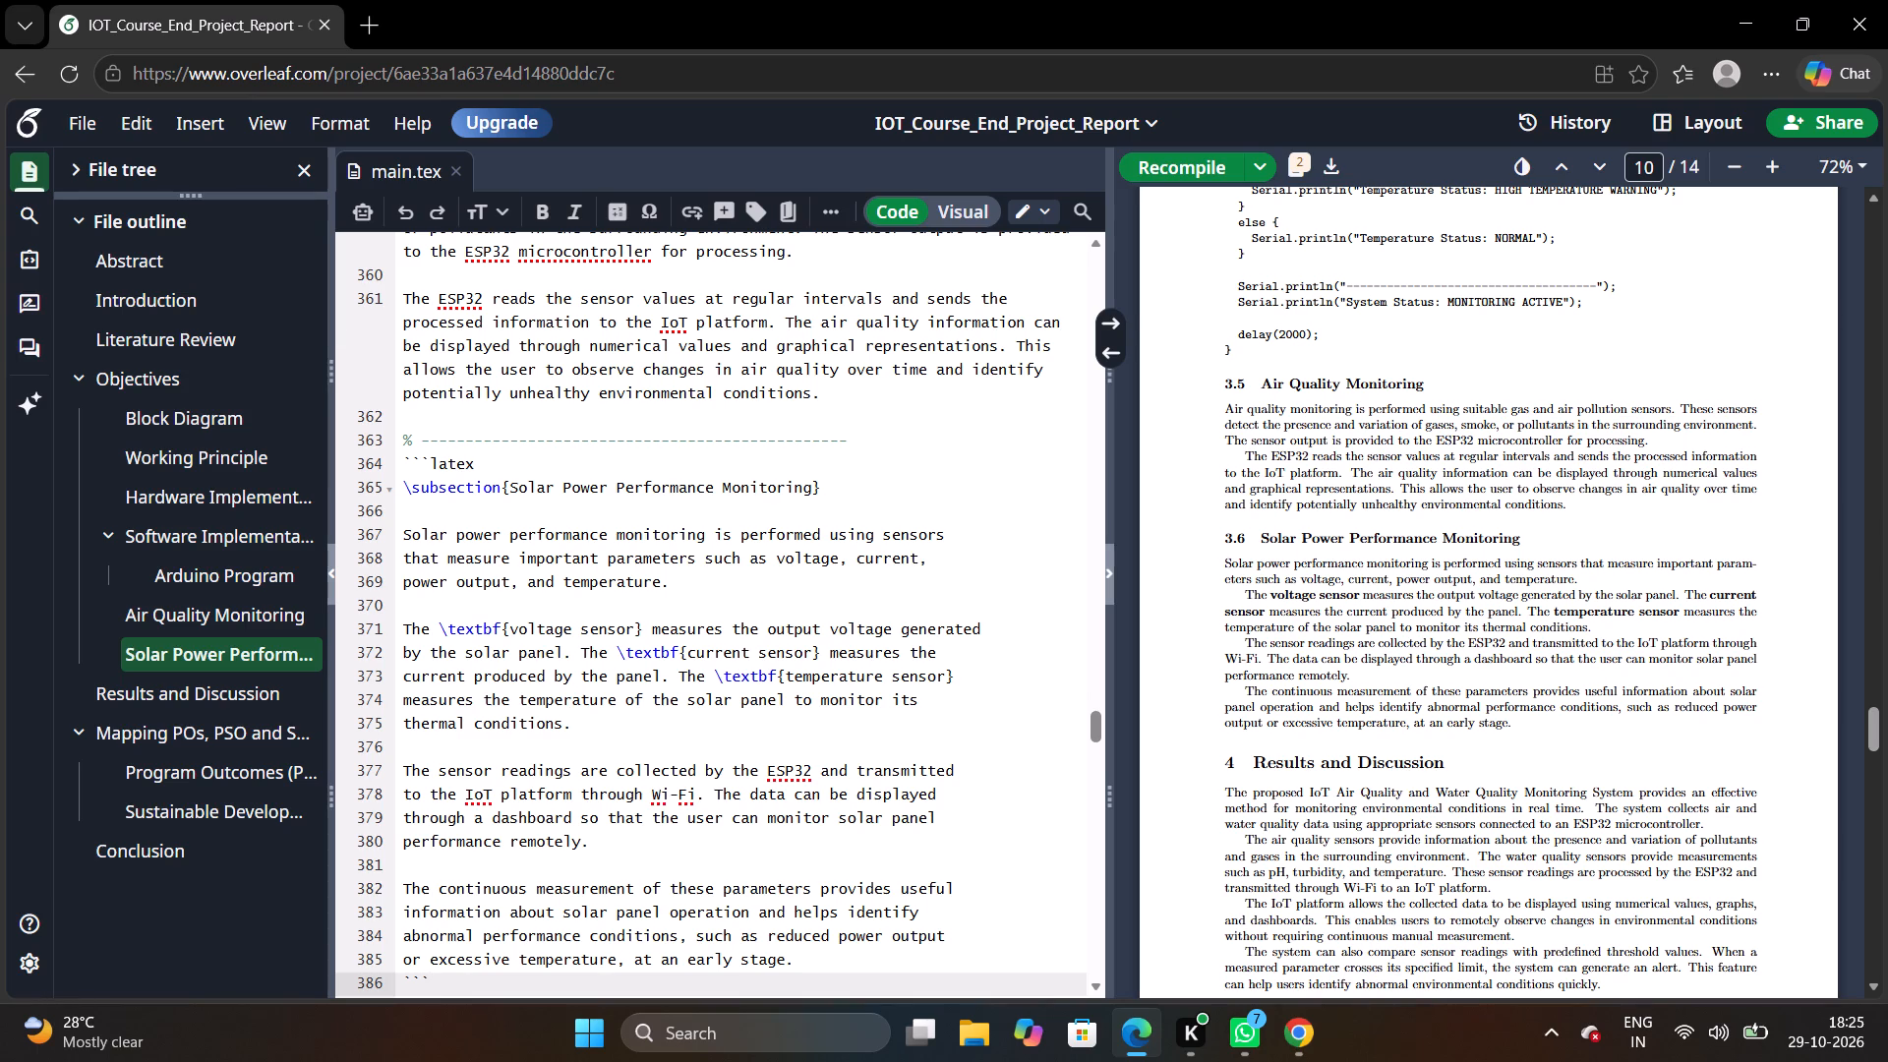
Delete the stray ```latex line above \subsection{Solar Power Performance Monitoring}.
click(536, 477)
click(501, 465)
key(BackSpace)
key(BackSpace)
key(BackSpace)
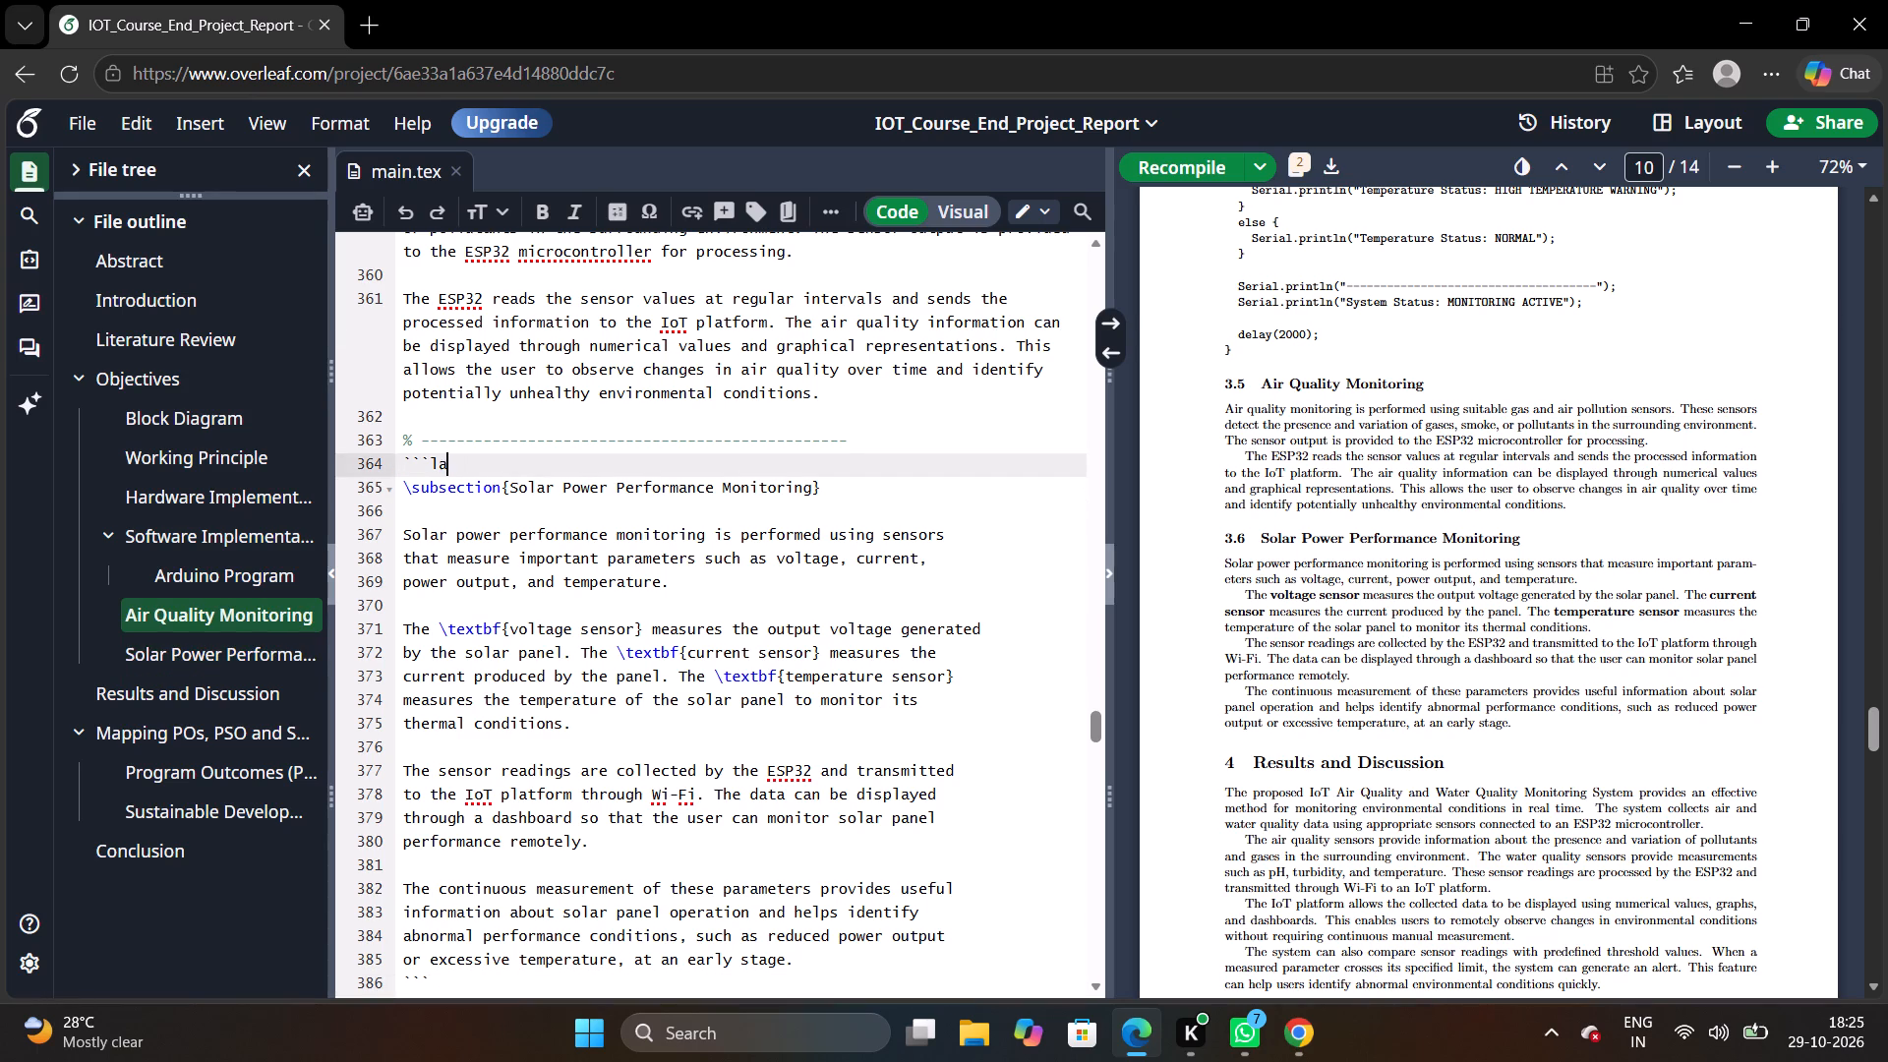
key(BackSpace)
key(BackSpace)
key(BackSpace)
key(BackSpace)
key(BackSpace)
key(BackSpace)
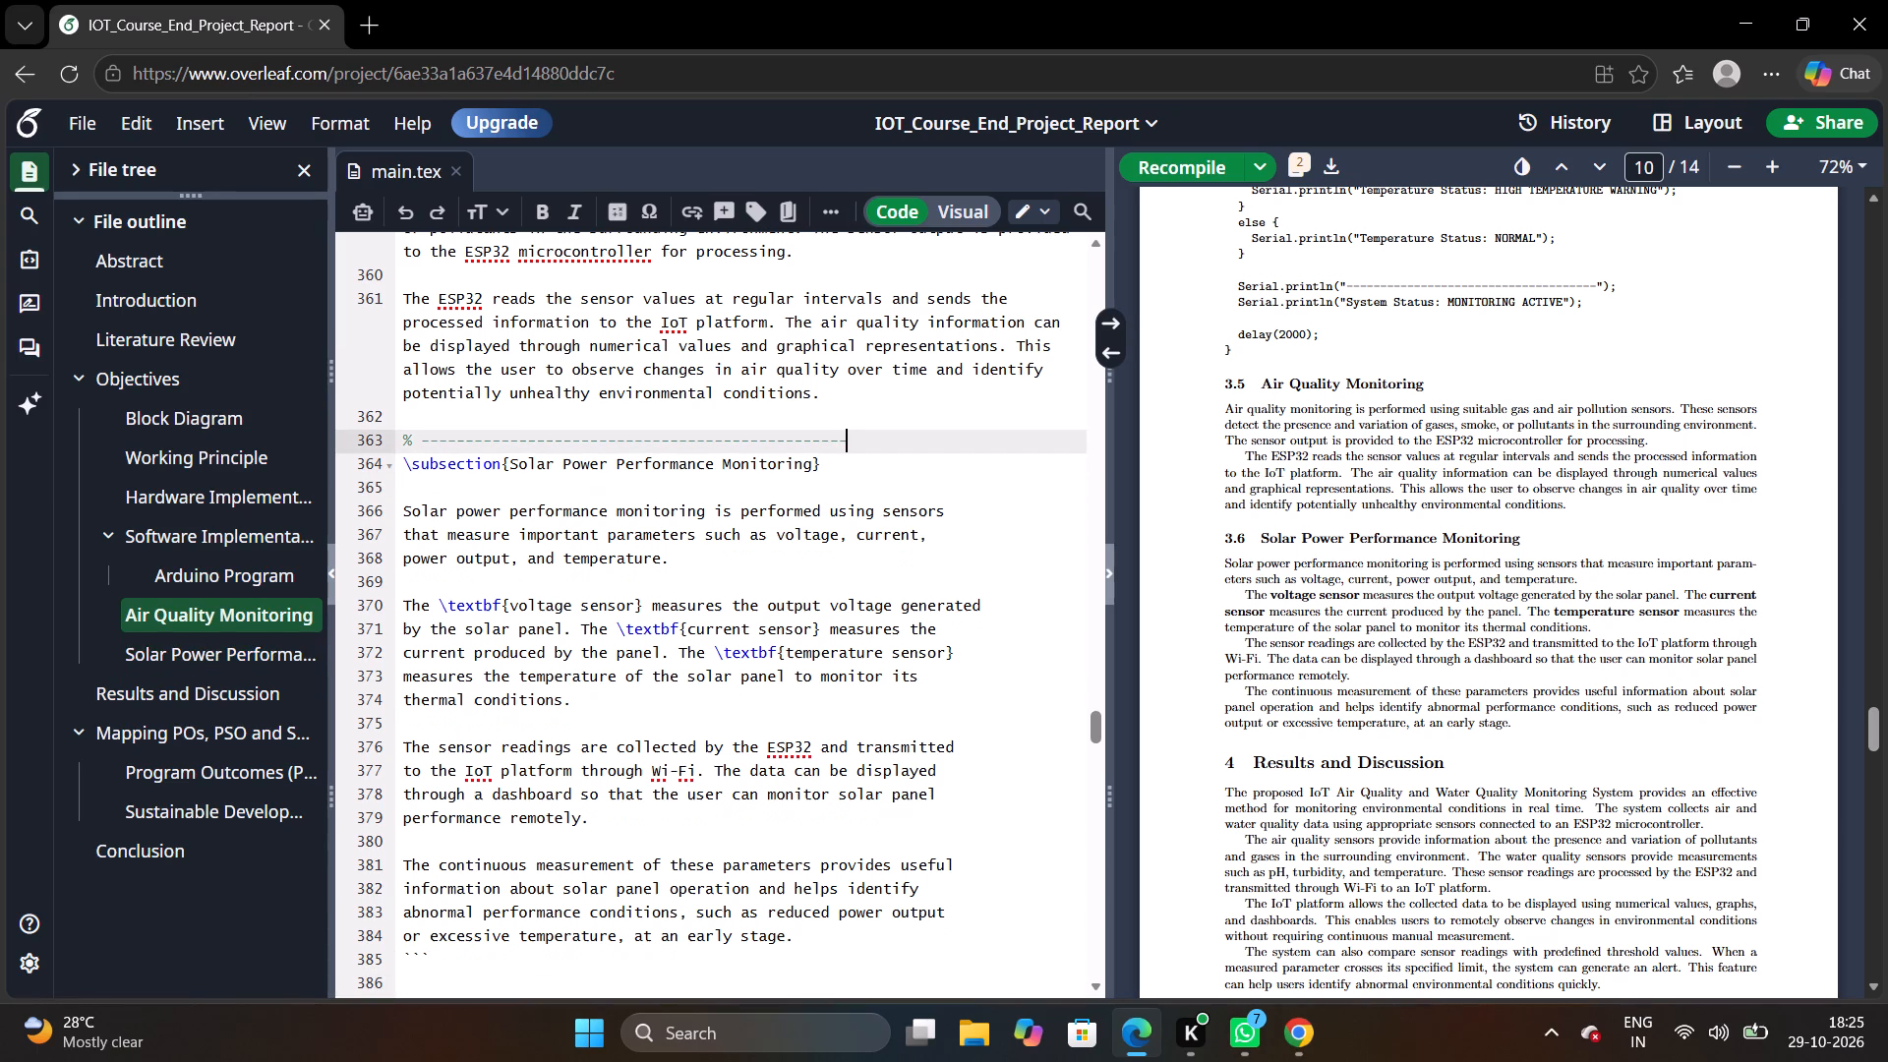
Delete the stray closing backticks and their line at the end of the Solar Power Performance Monitoring subsection.
scroll(492, 572, down, 1)
click(459, 821)
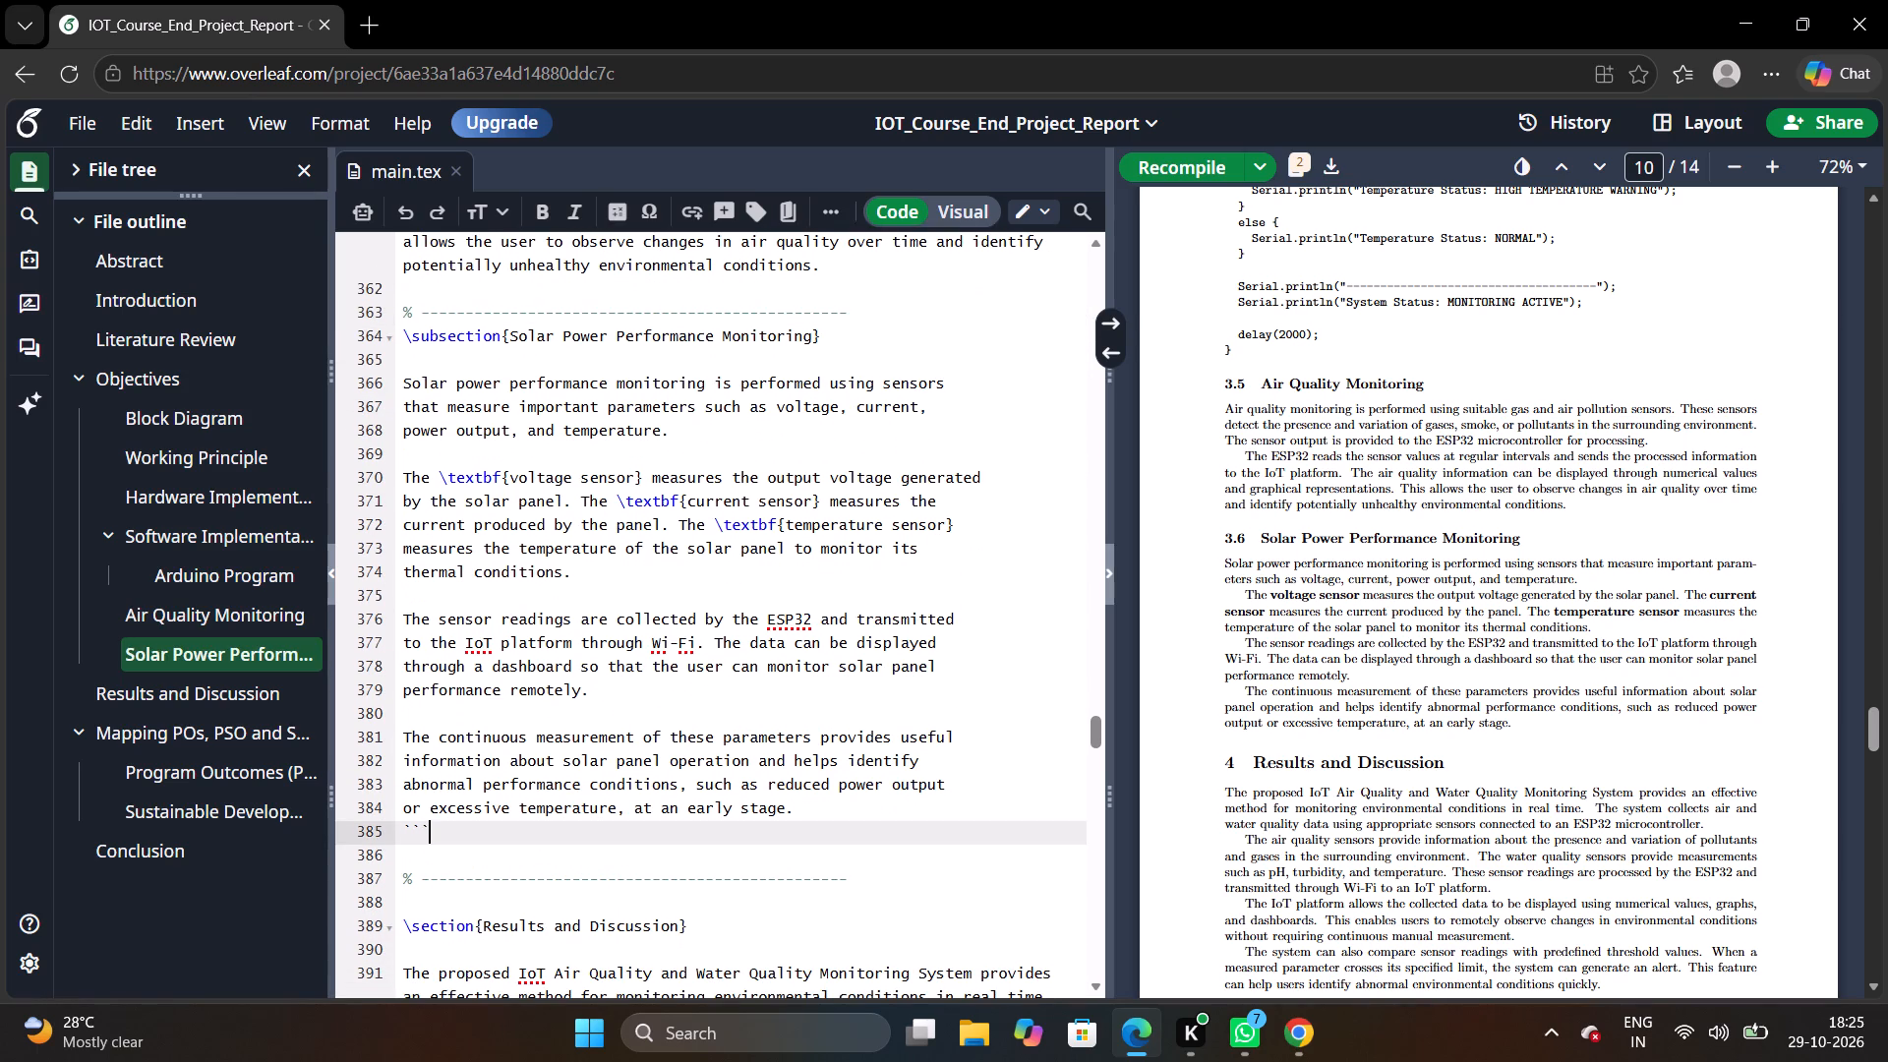
key(BackSpace)
key(BackSpace)
key(BackSpace)
key(BackSpace)
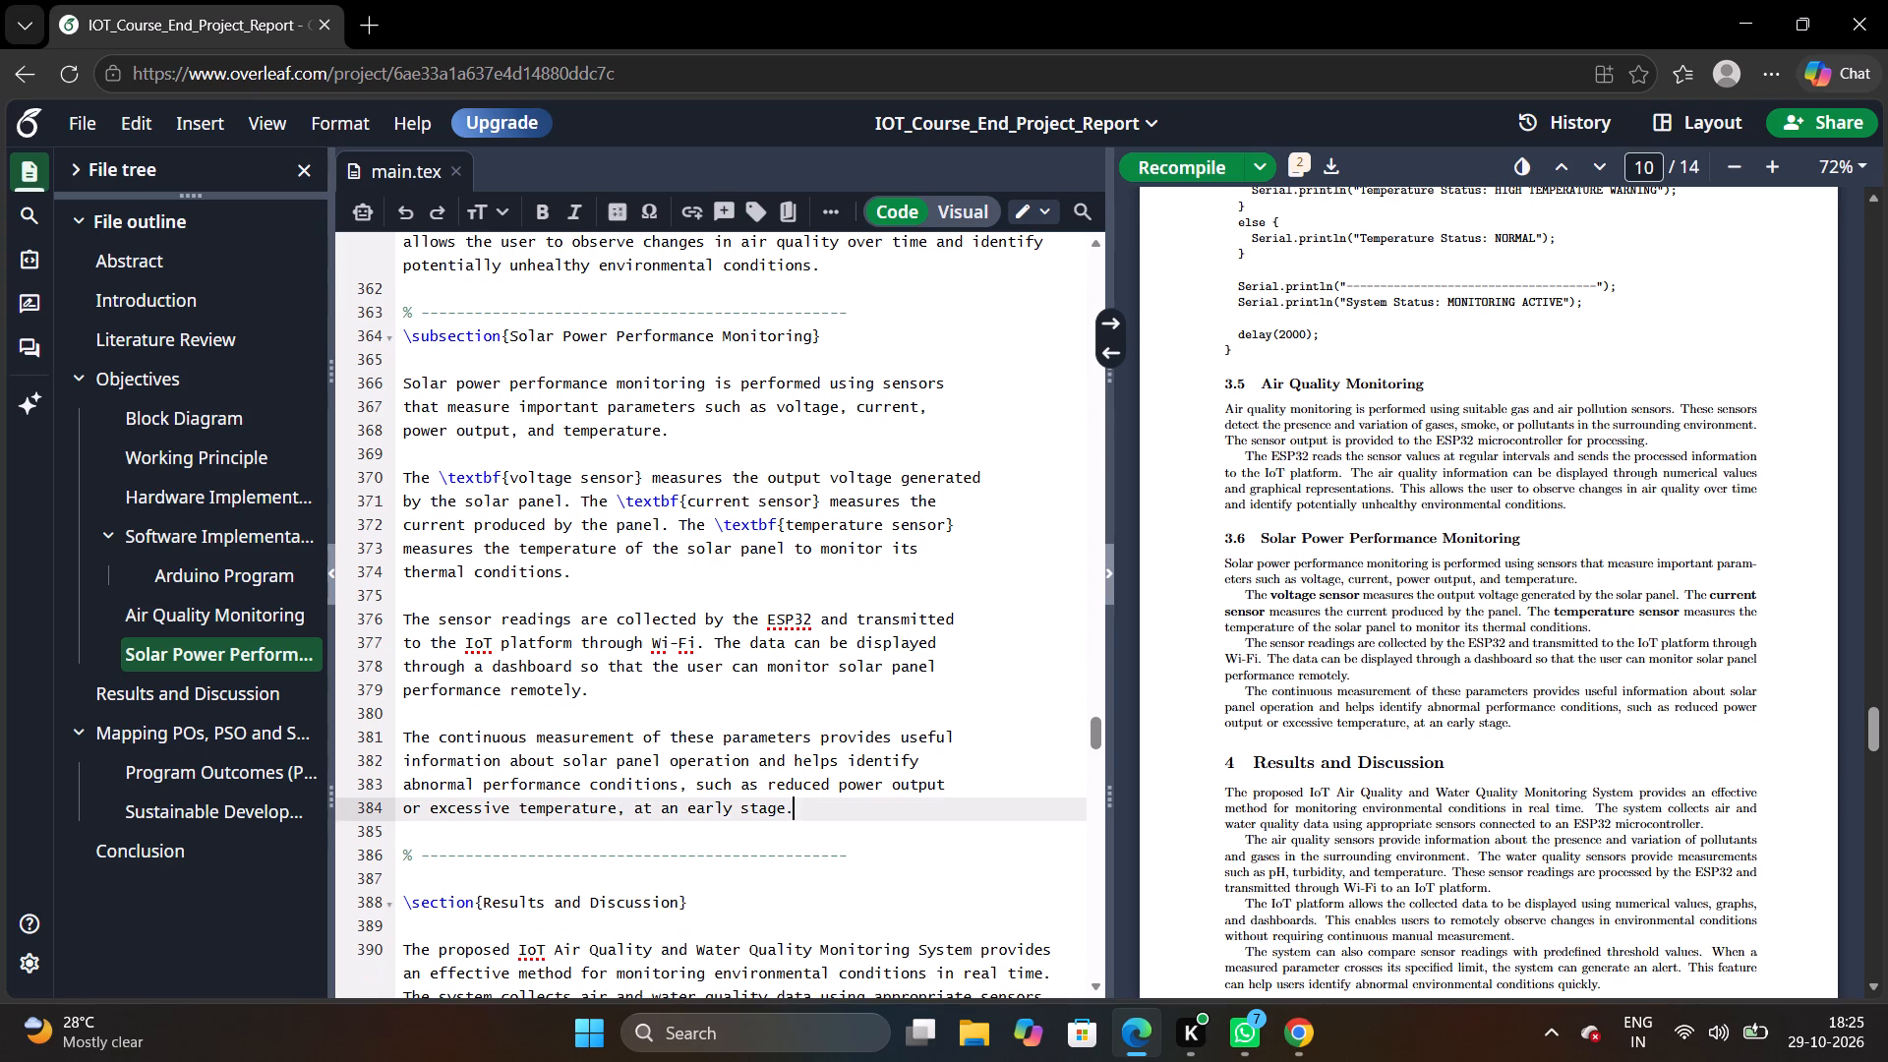
Recompile the report with the re-inserted Solar Power Performance Monitoring subsection.
scroll(454, 828, down, 2)
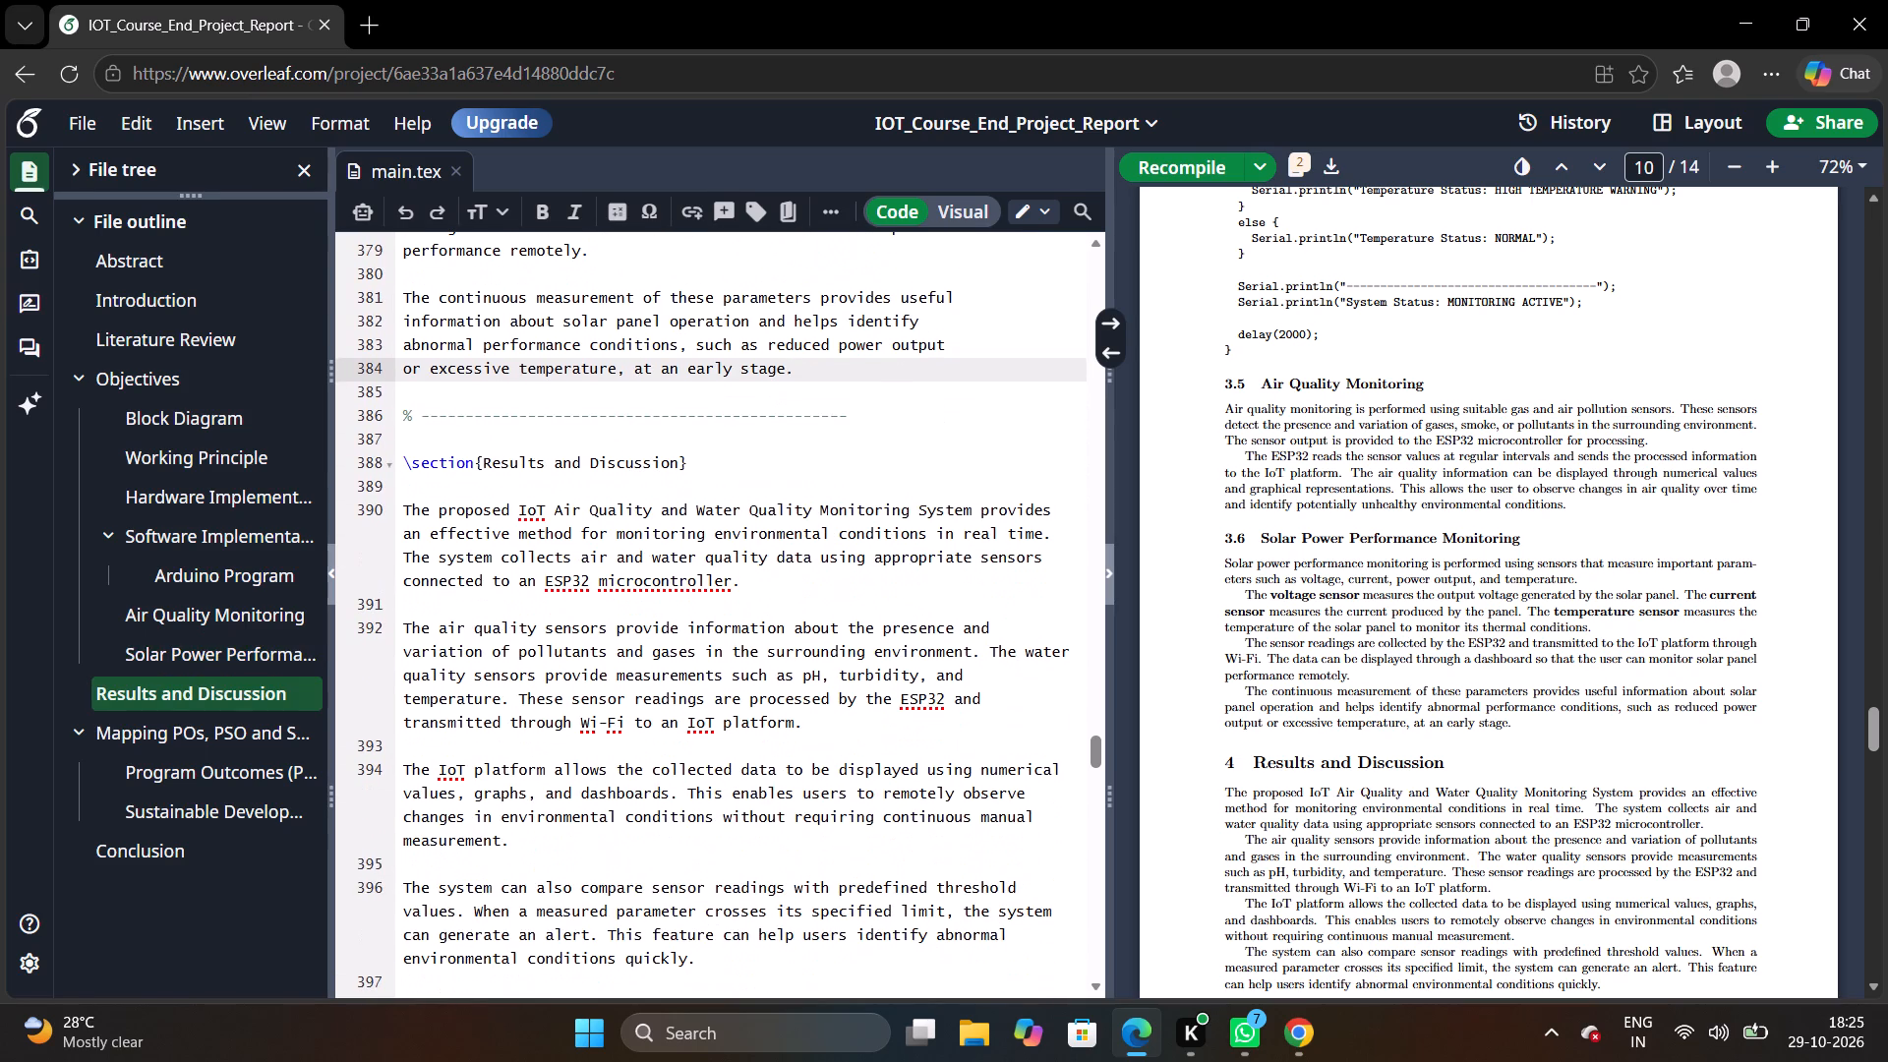
scroll(422, 886, down, 1)
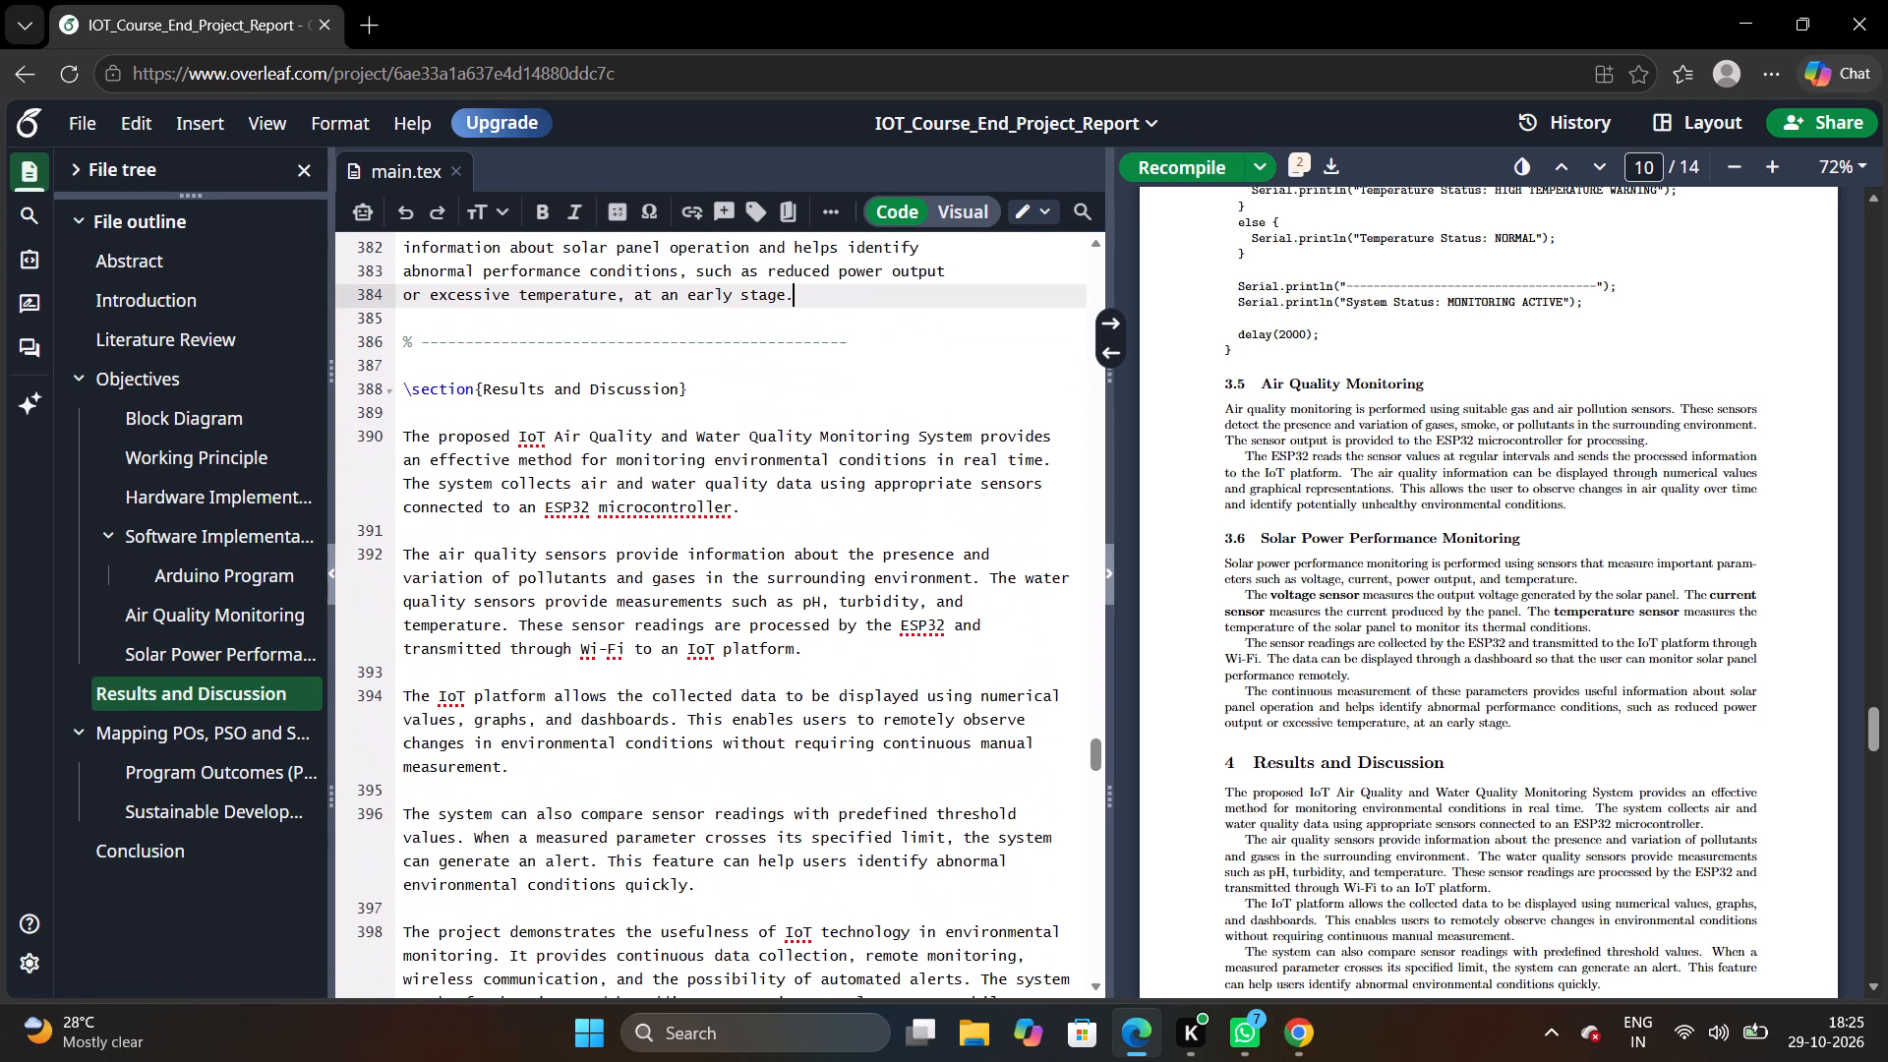
scroll(422, 886, down, 2)
scroll(402, 748, up, 1)
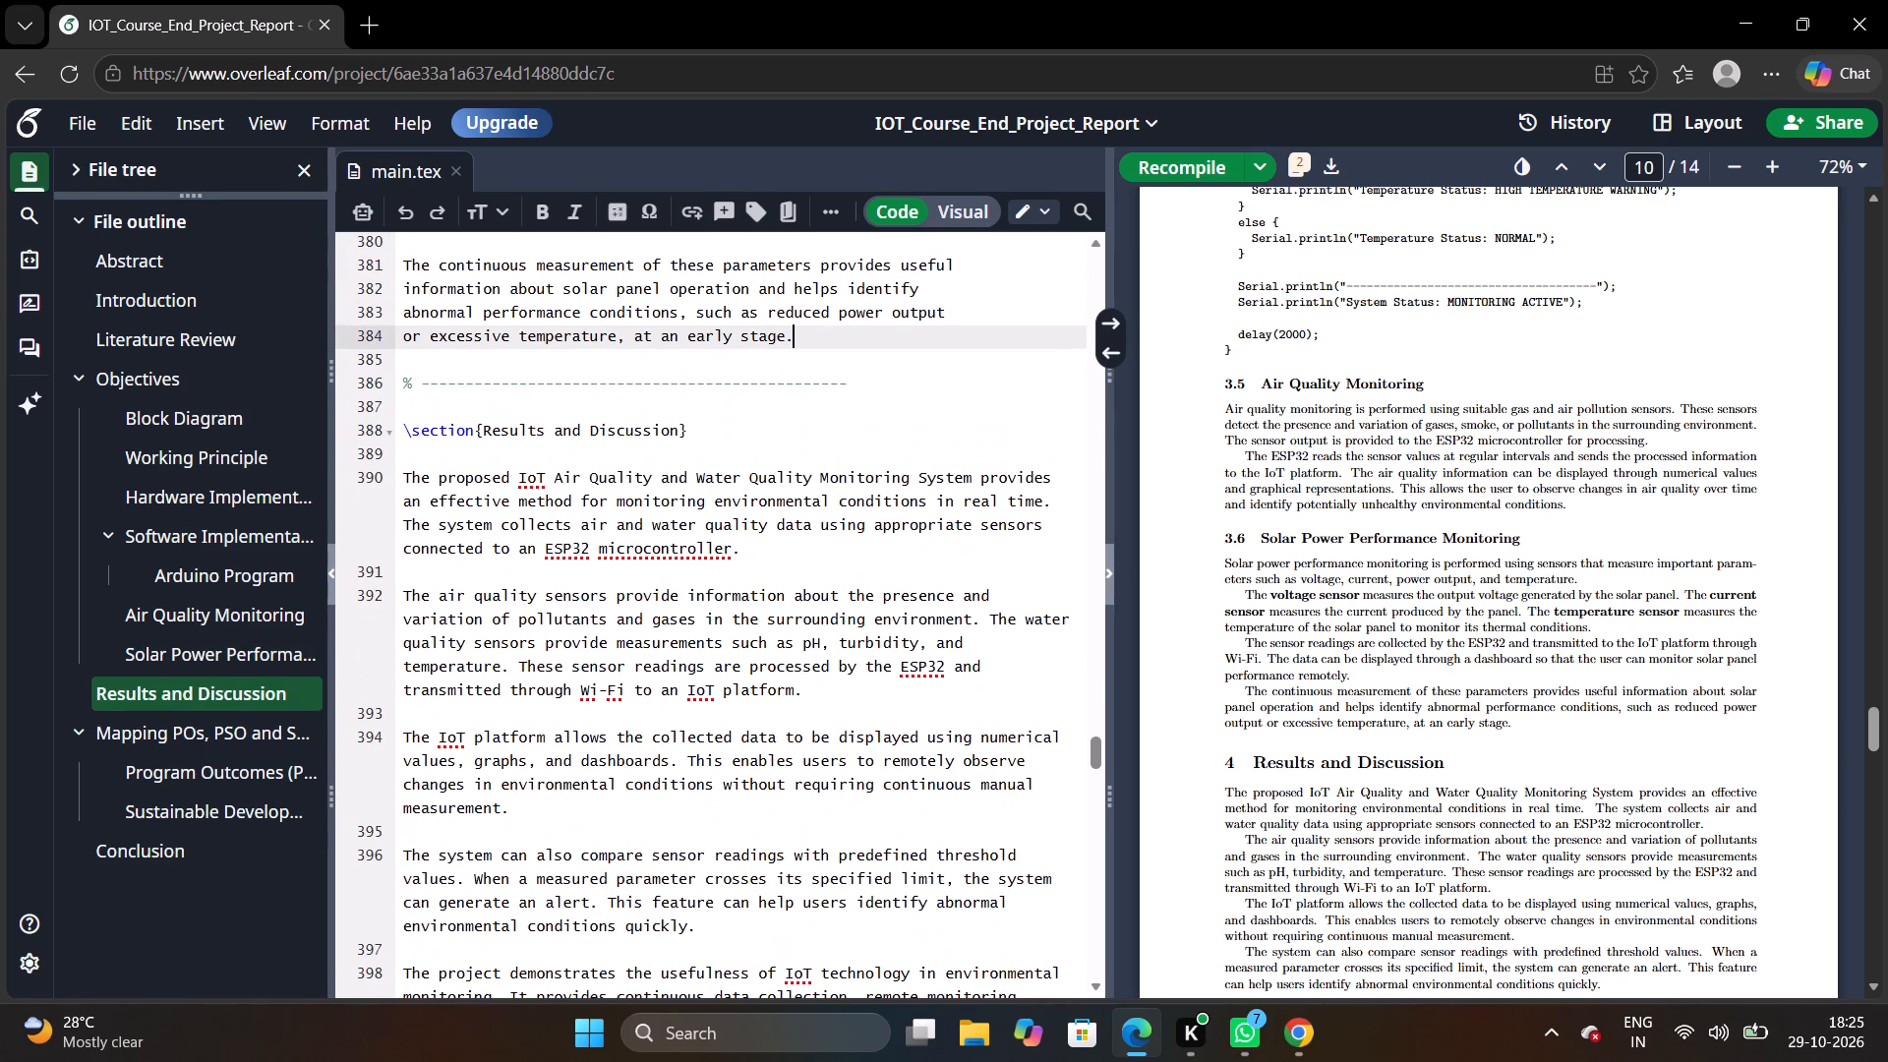
click(1176, 156)
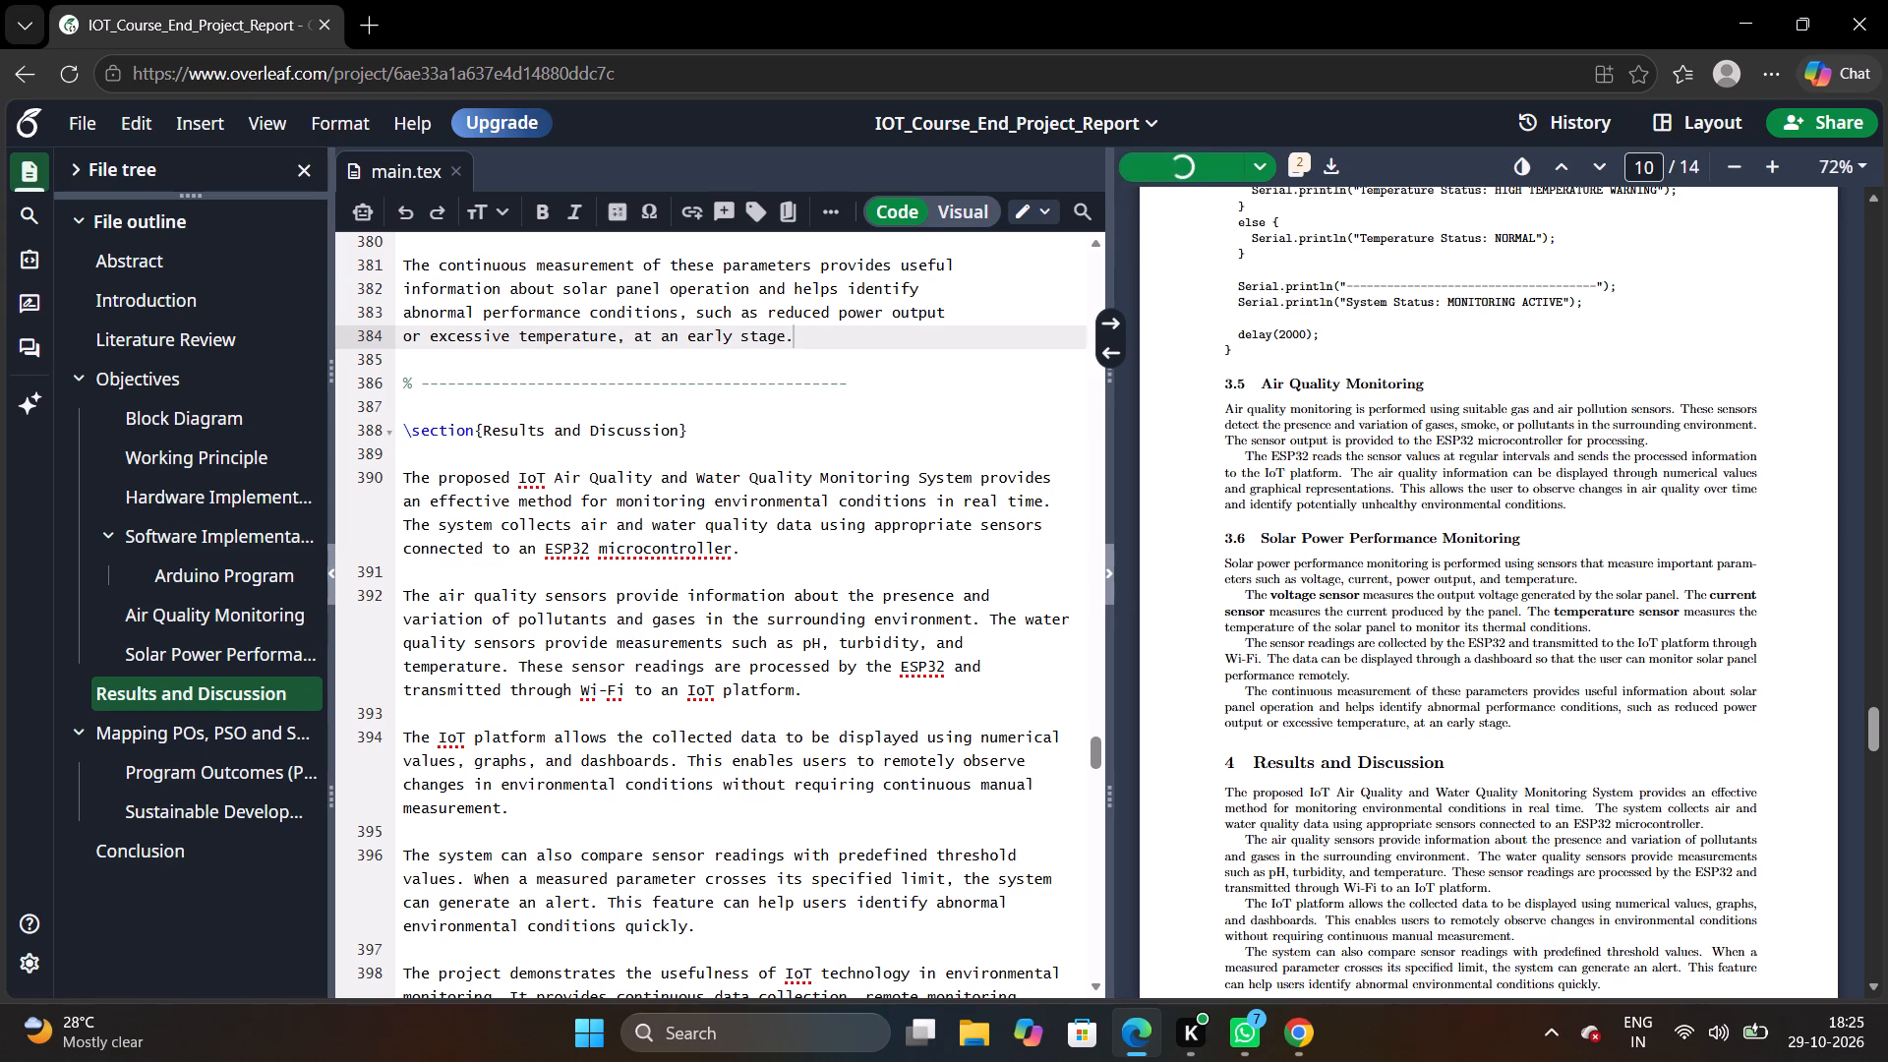
scroll(688, 683, down, 3)
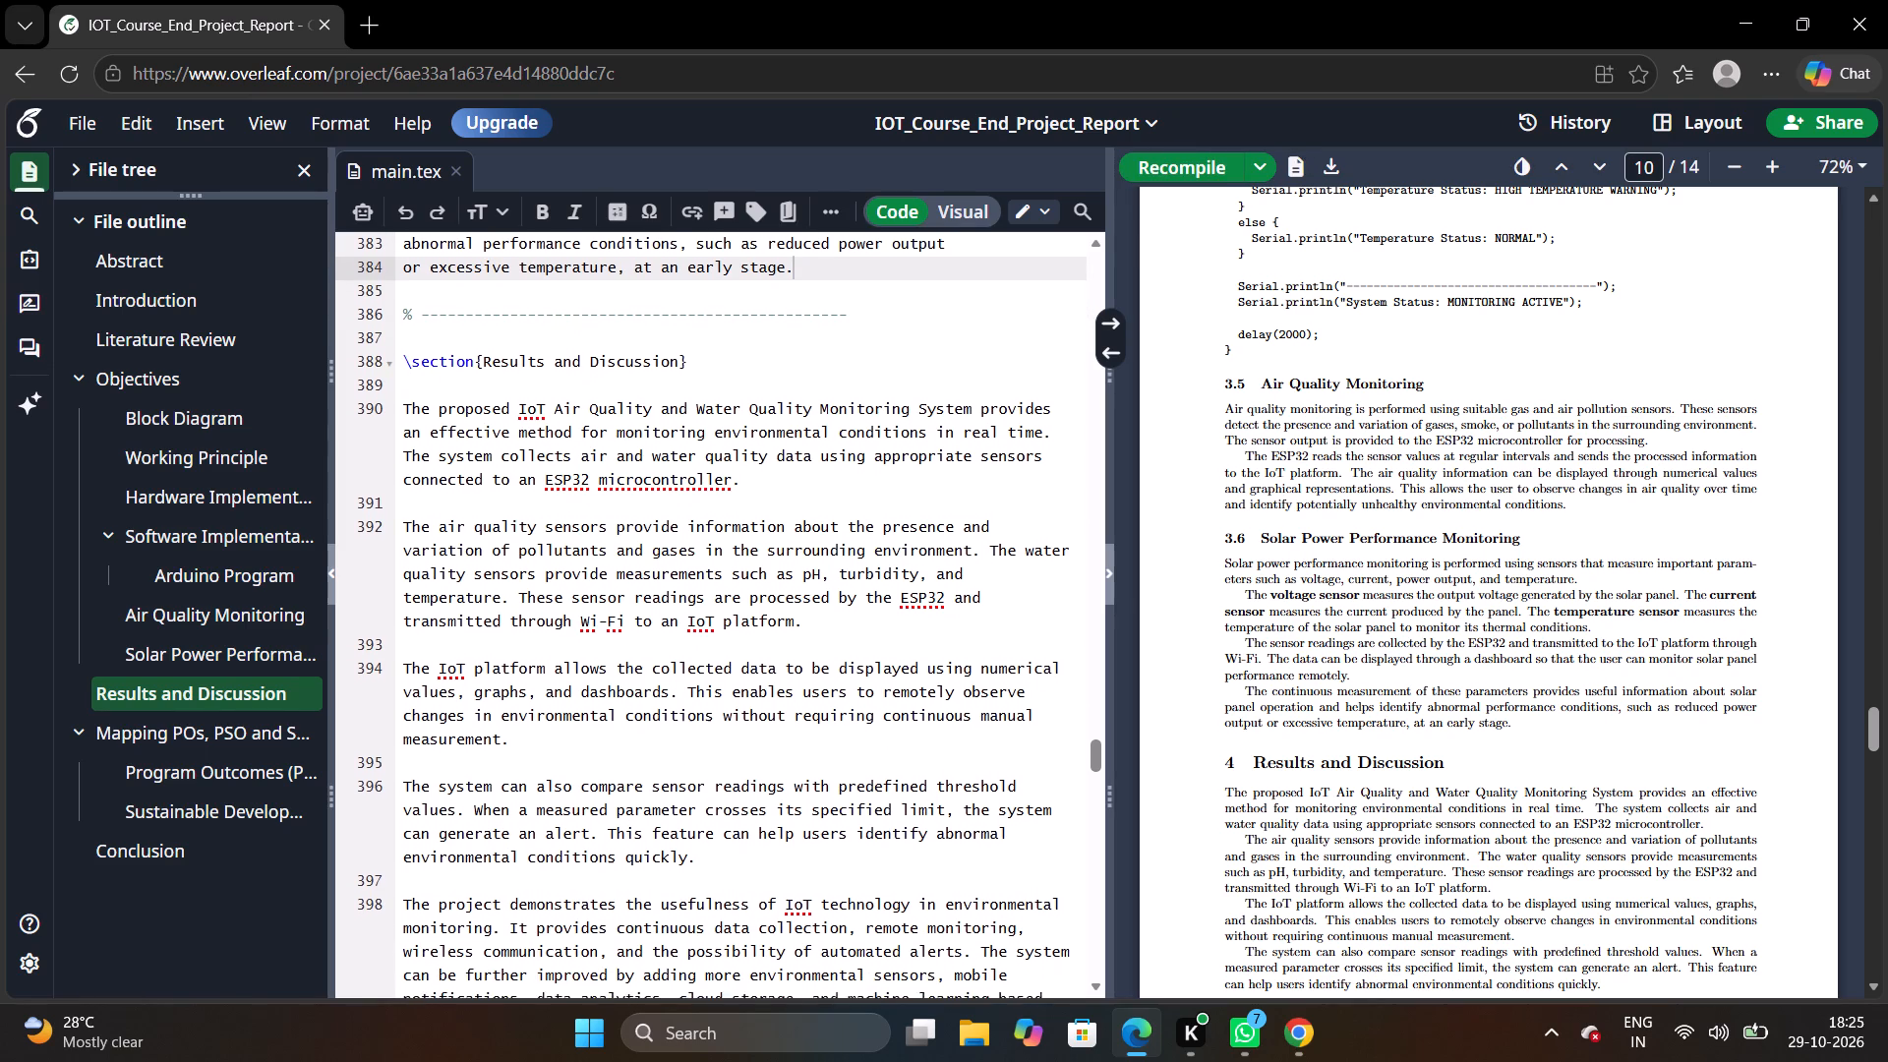
scroll(691, 650, down, 1)
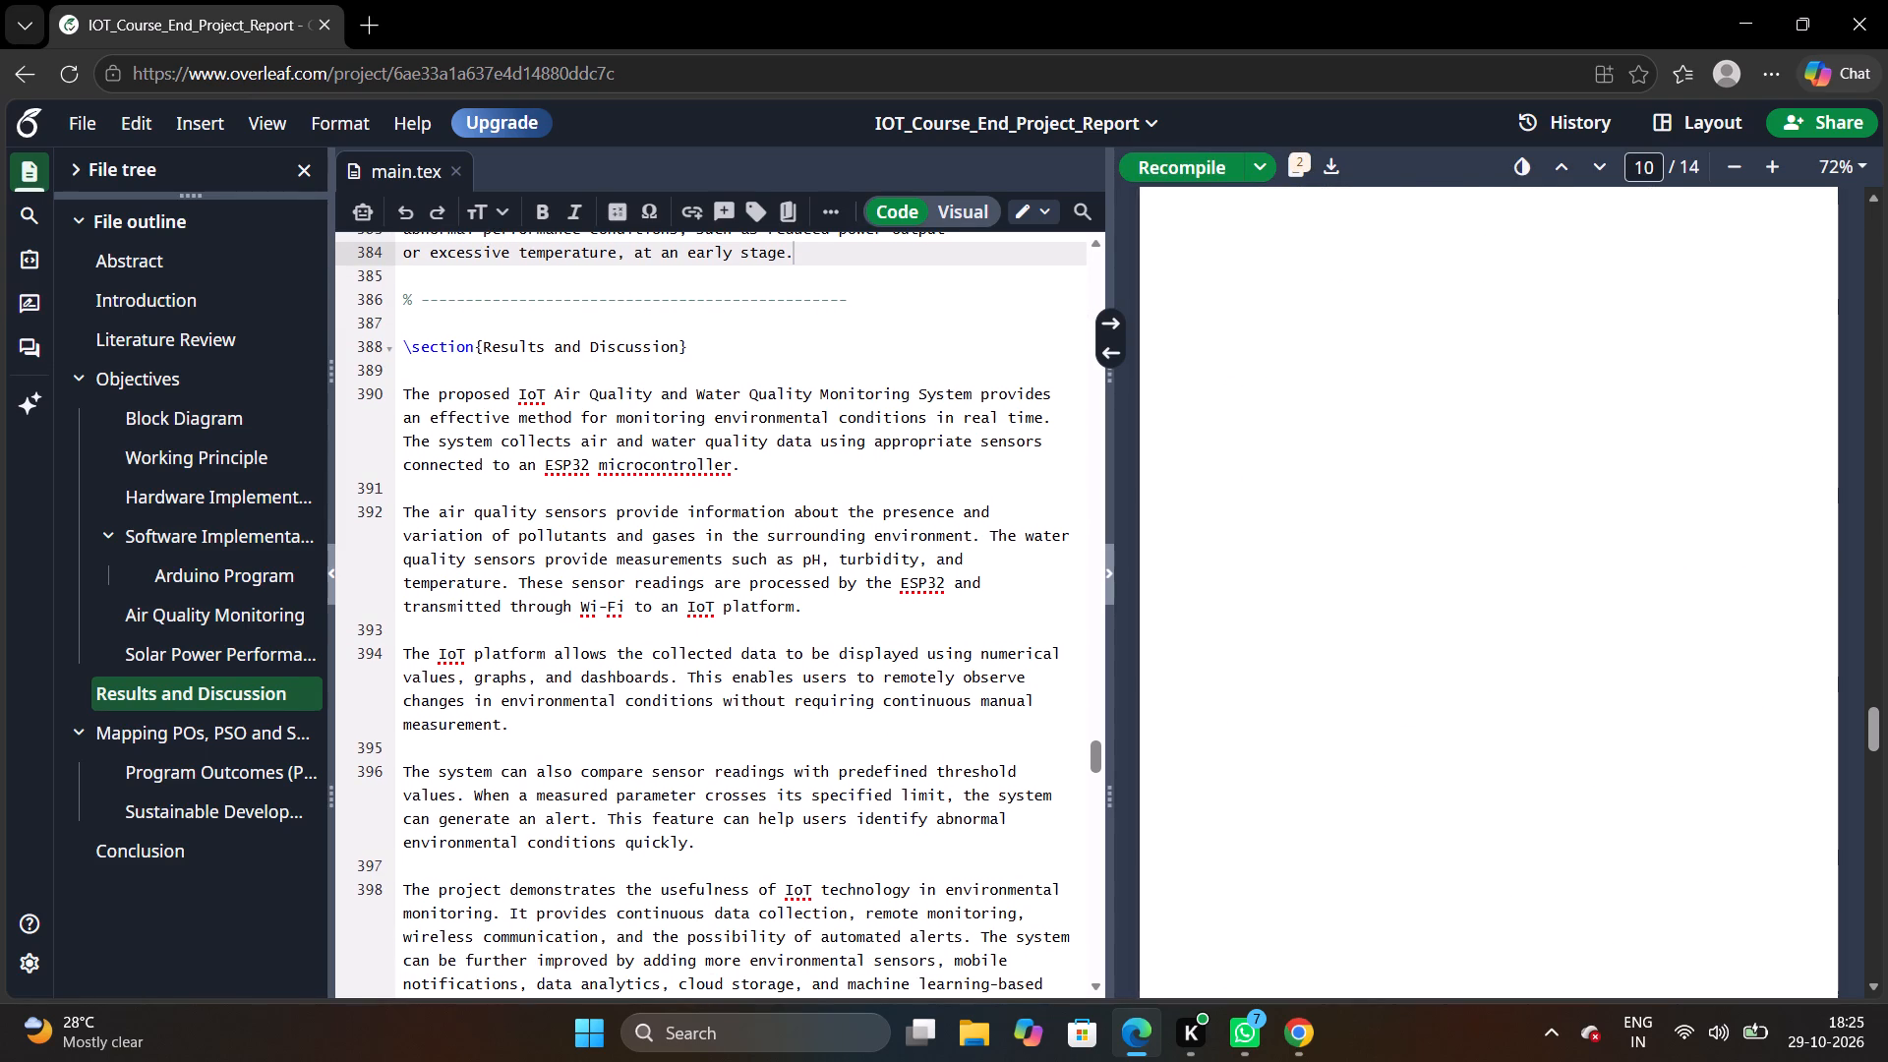
scroll(792, 656, down, 1)
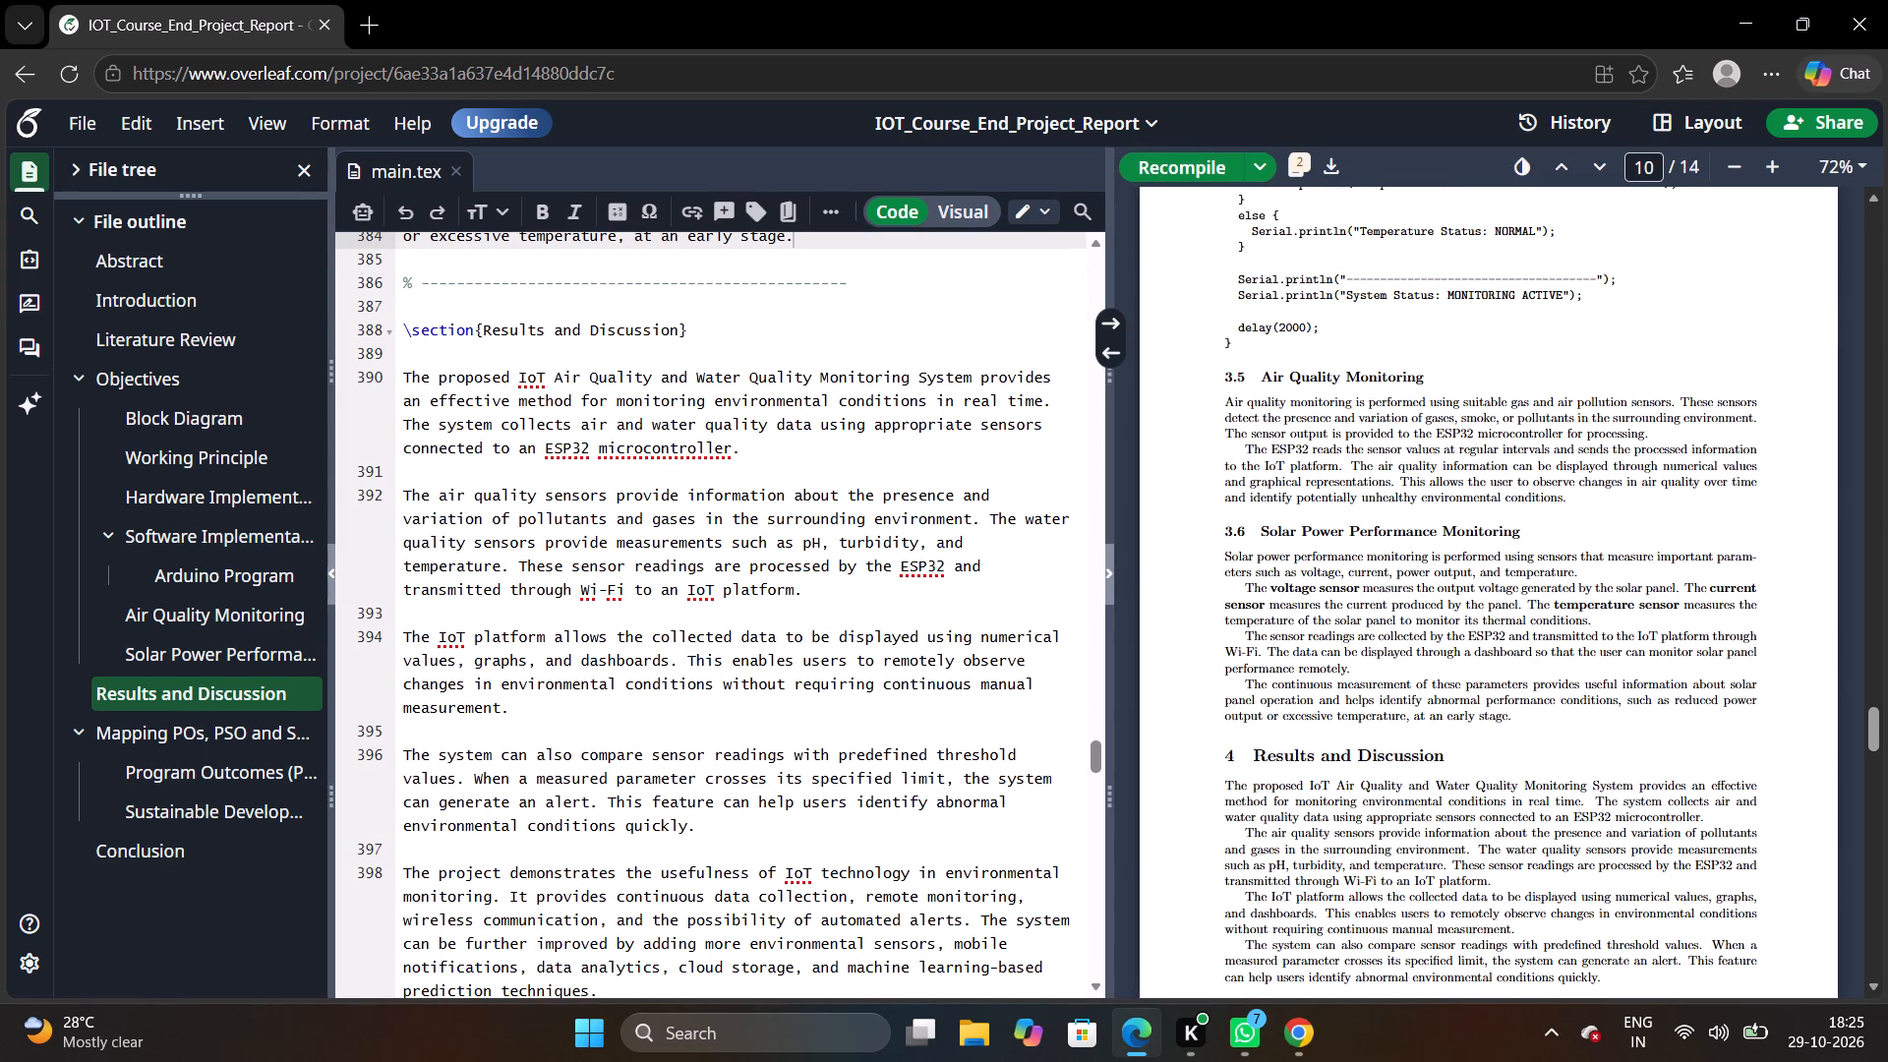
click(1165, 176)
Examine the Air Quality Monitoring and Solar Power Performance Monitoring subsections in main.tex.
scroll(972, 536, up, 2)
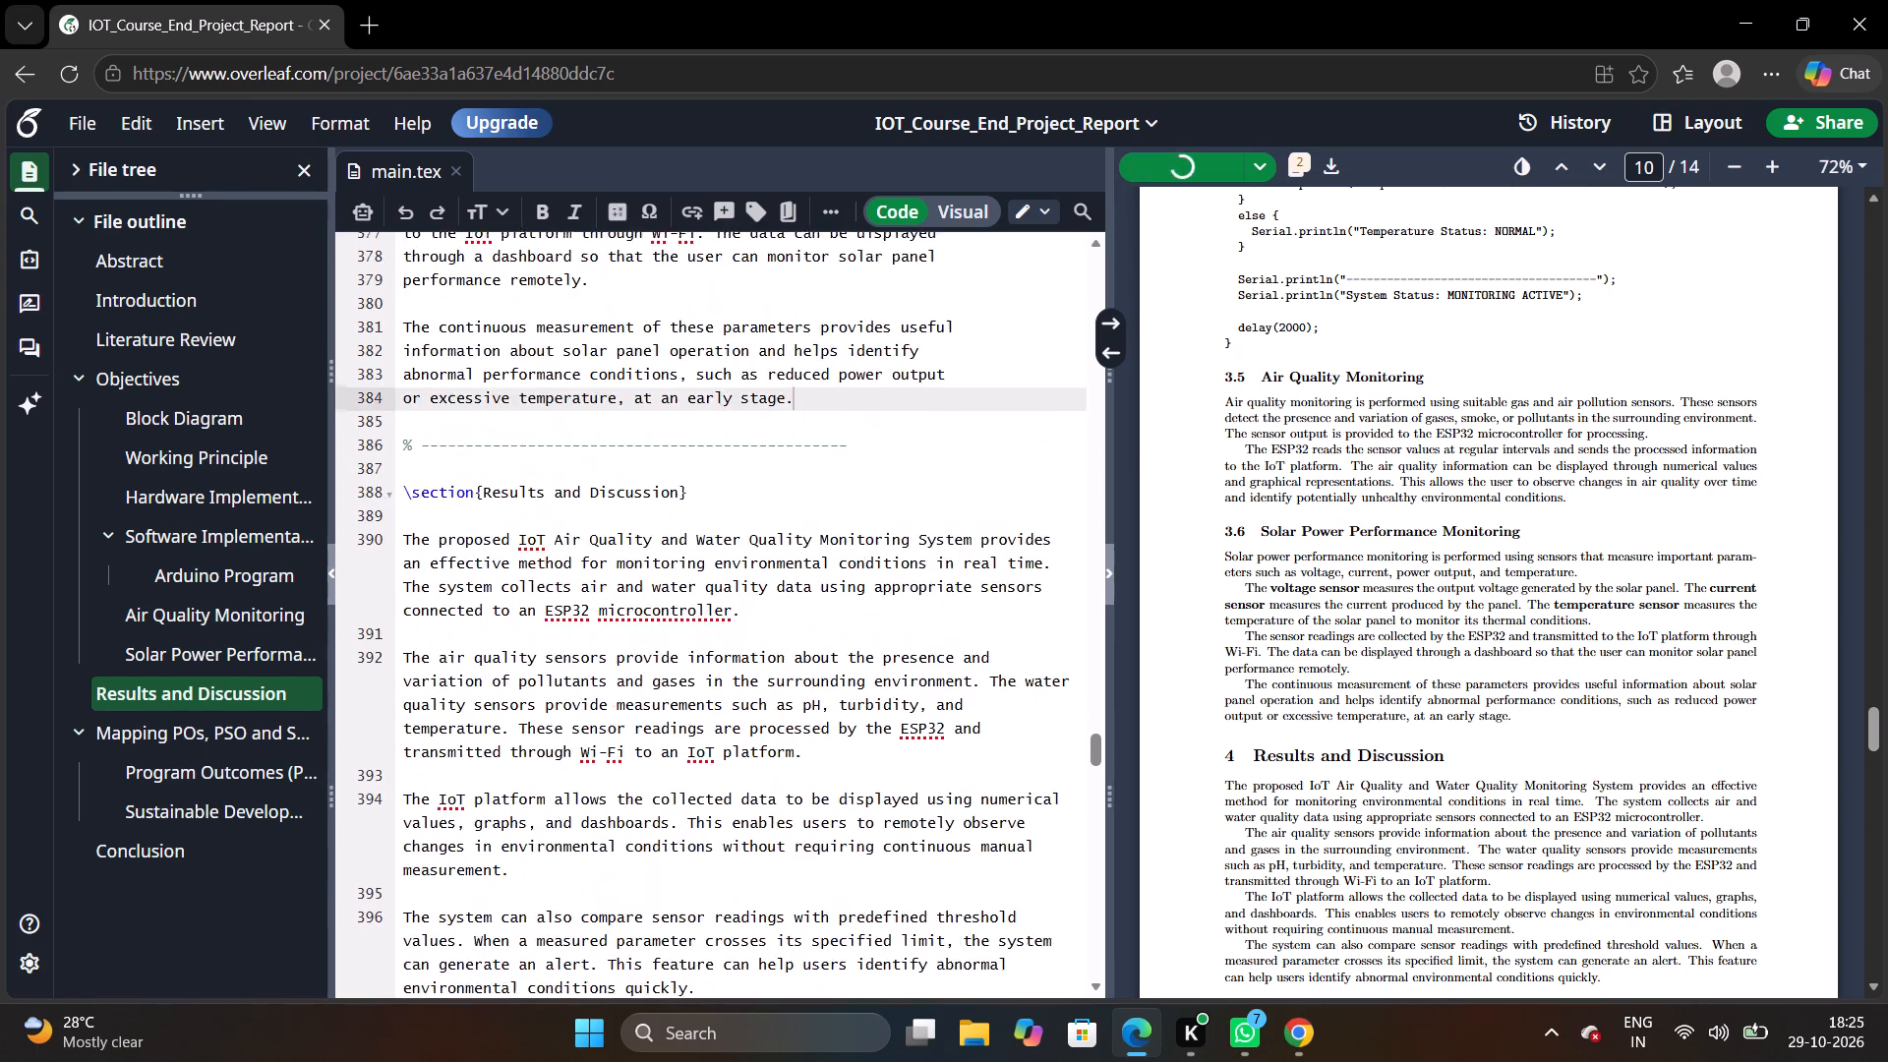
scroll(972, 536, up, 3)
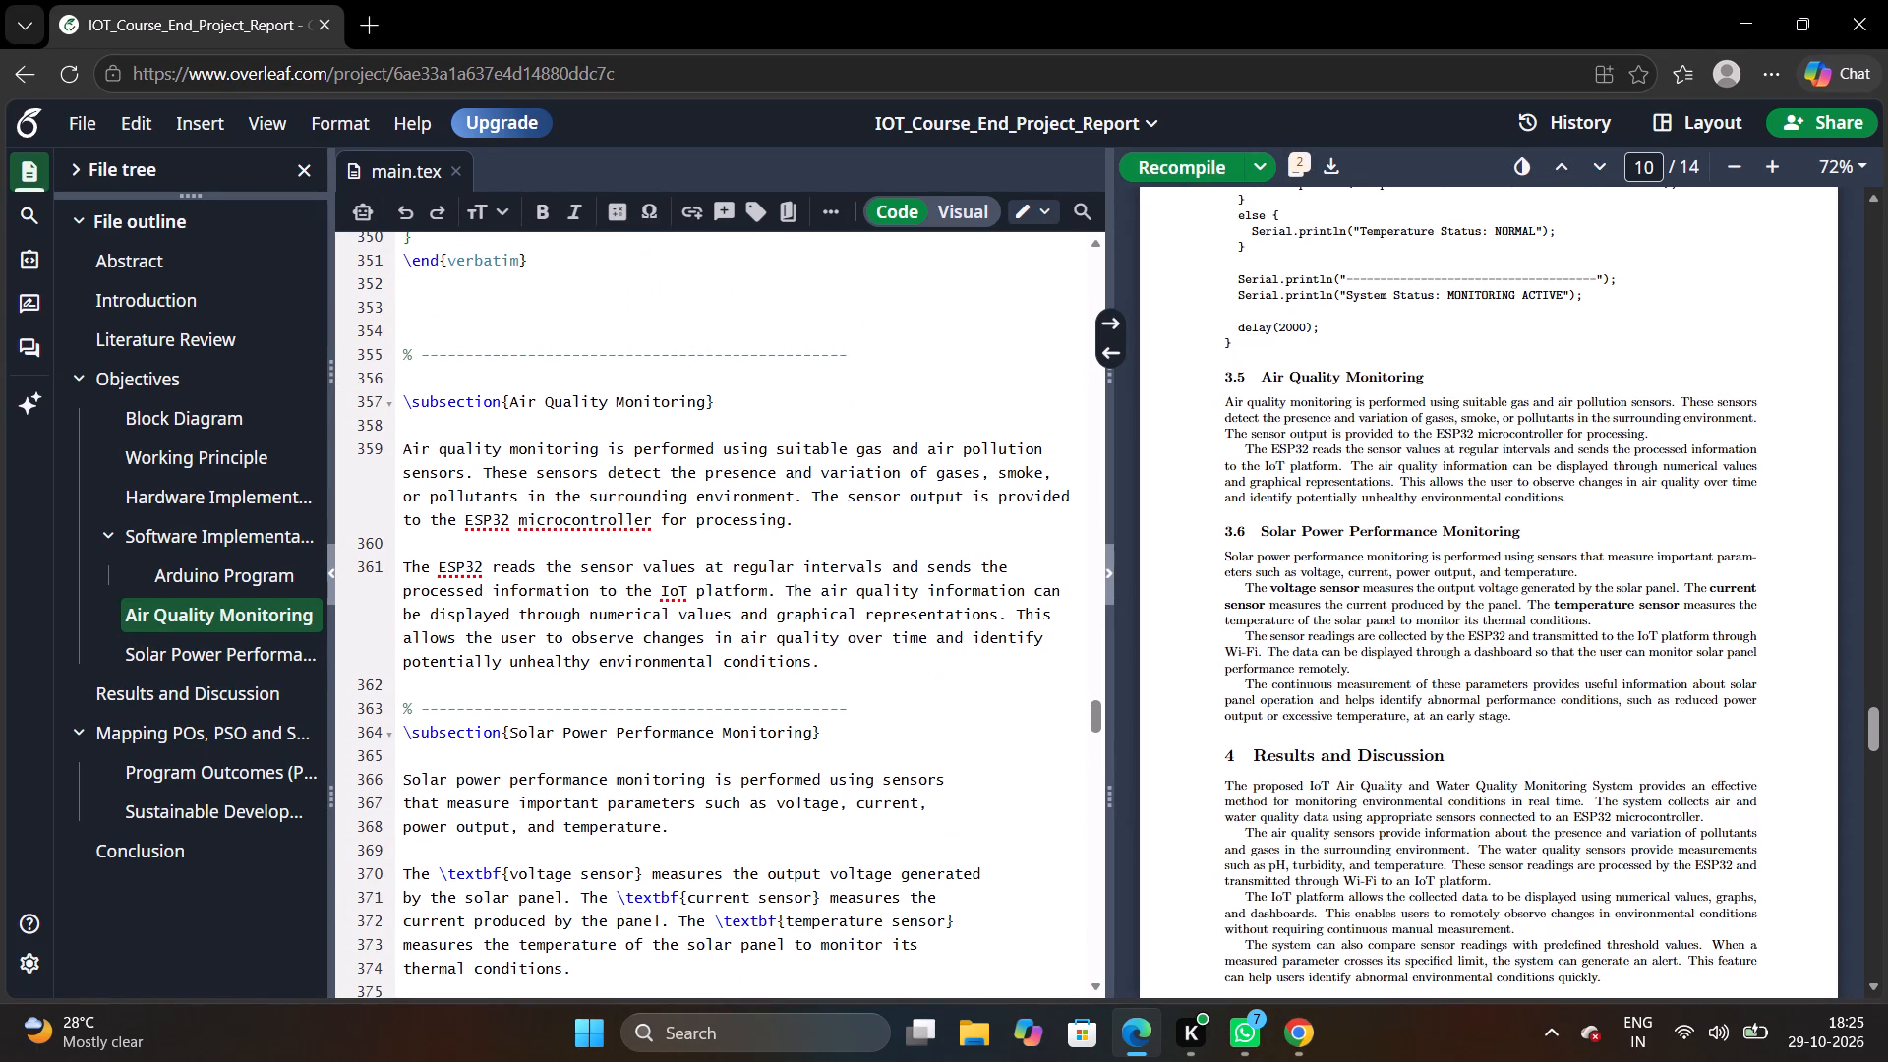
scroll(768, 495, down, 1)
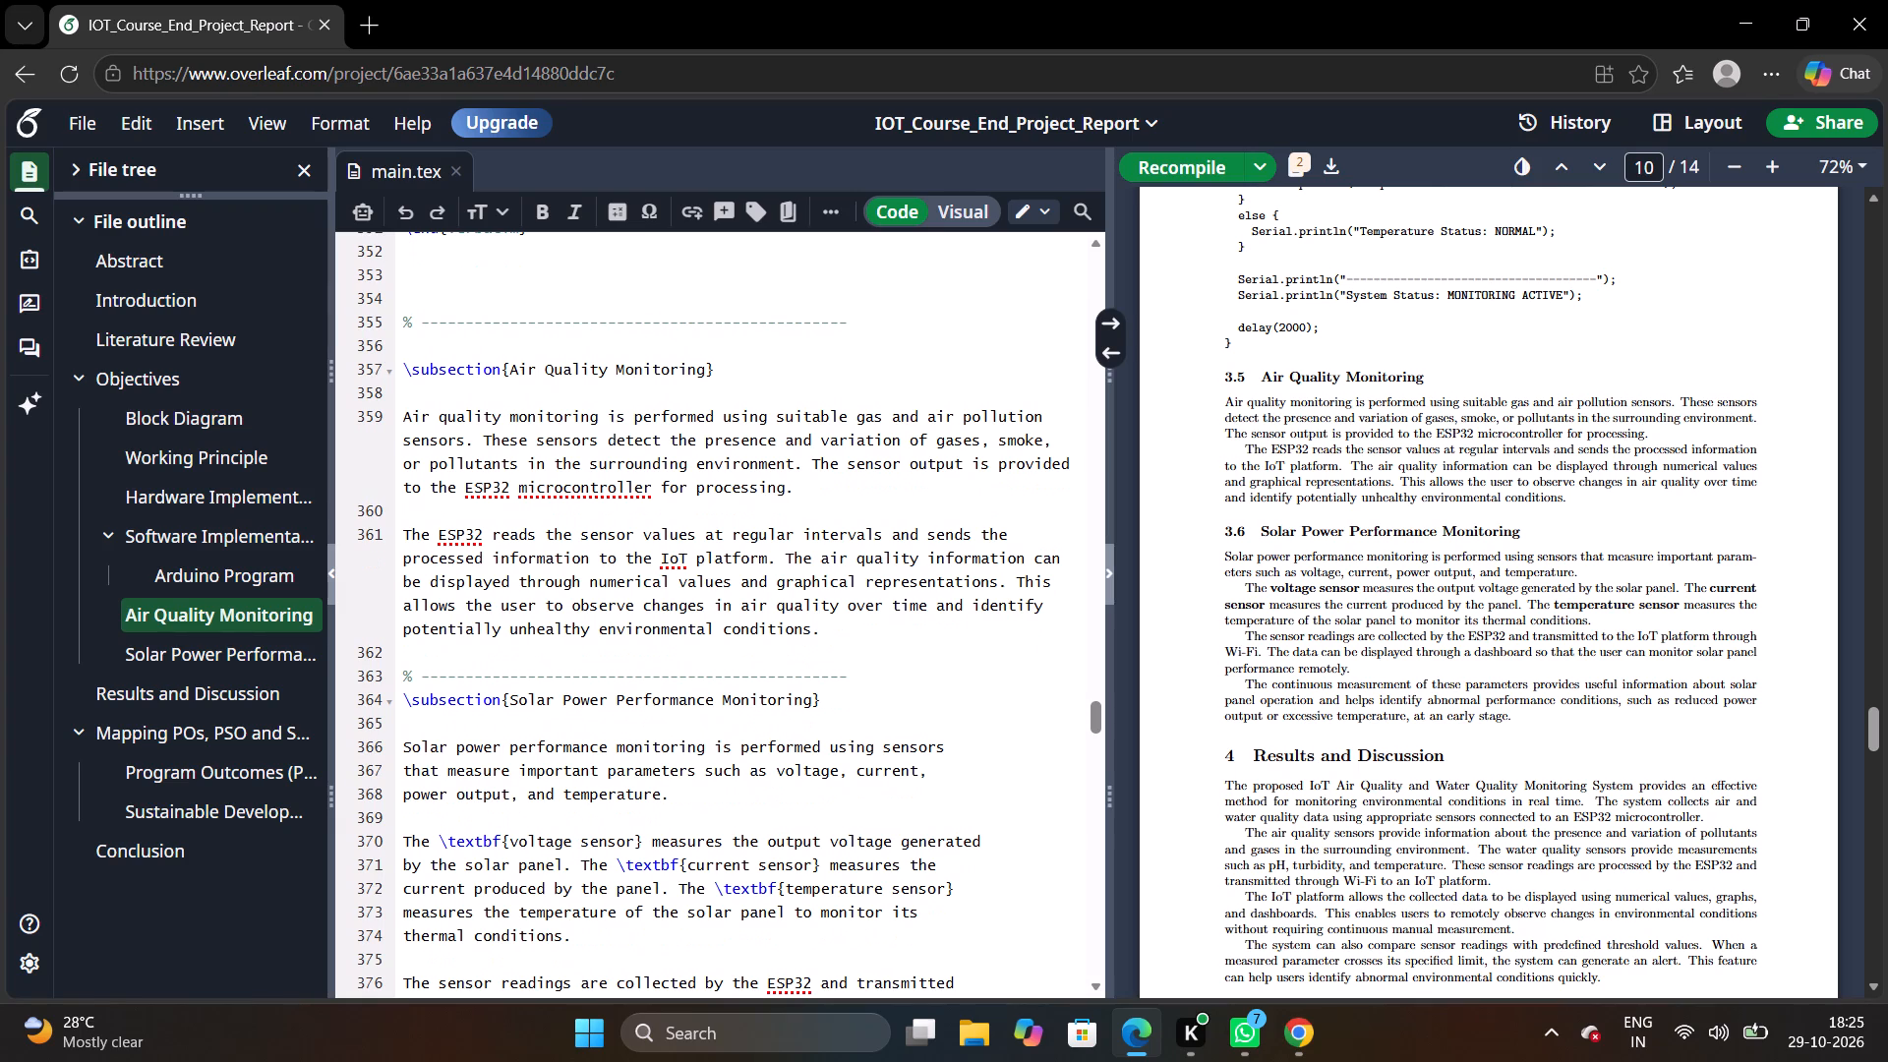
click(626, 500)
scroll(669, 477, up, 2)
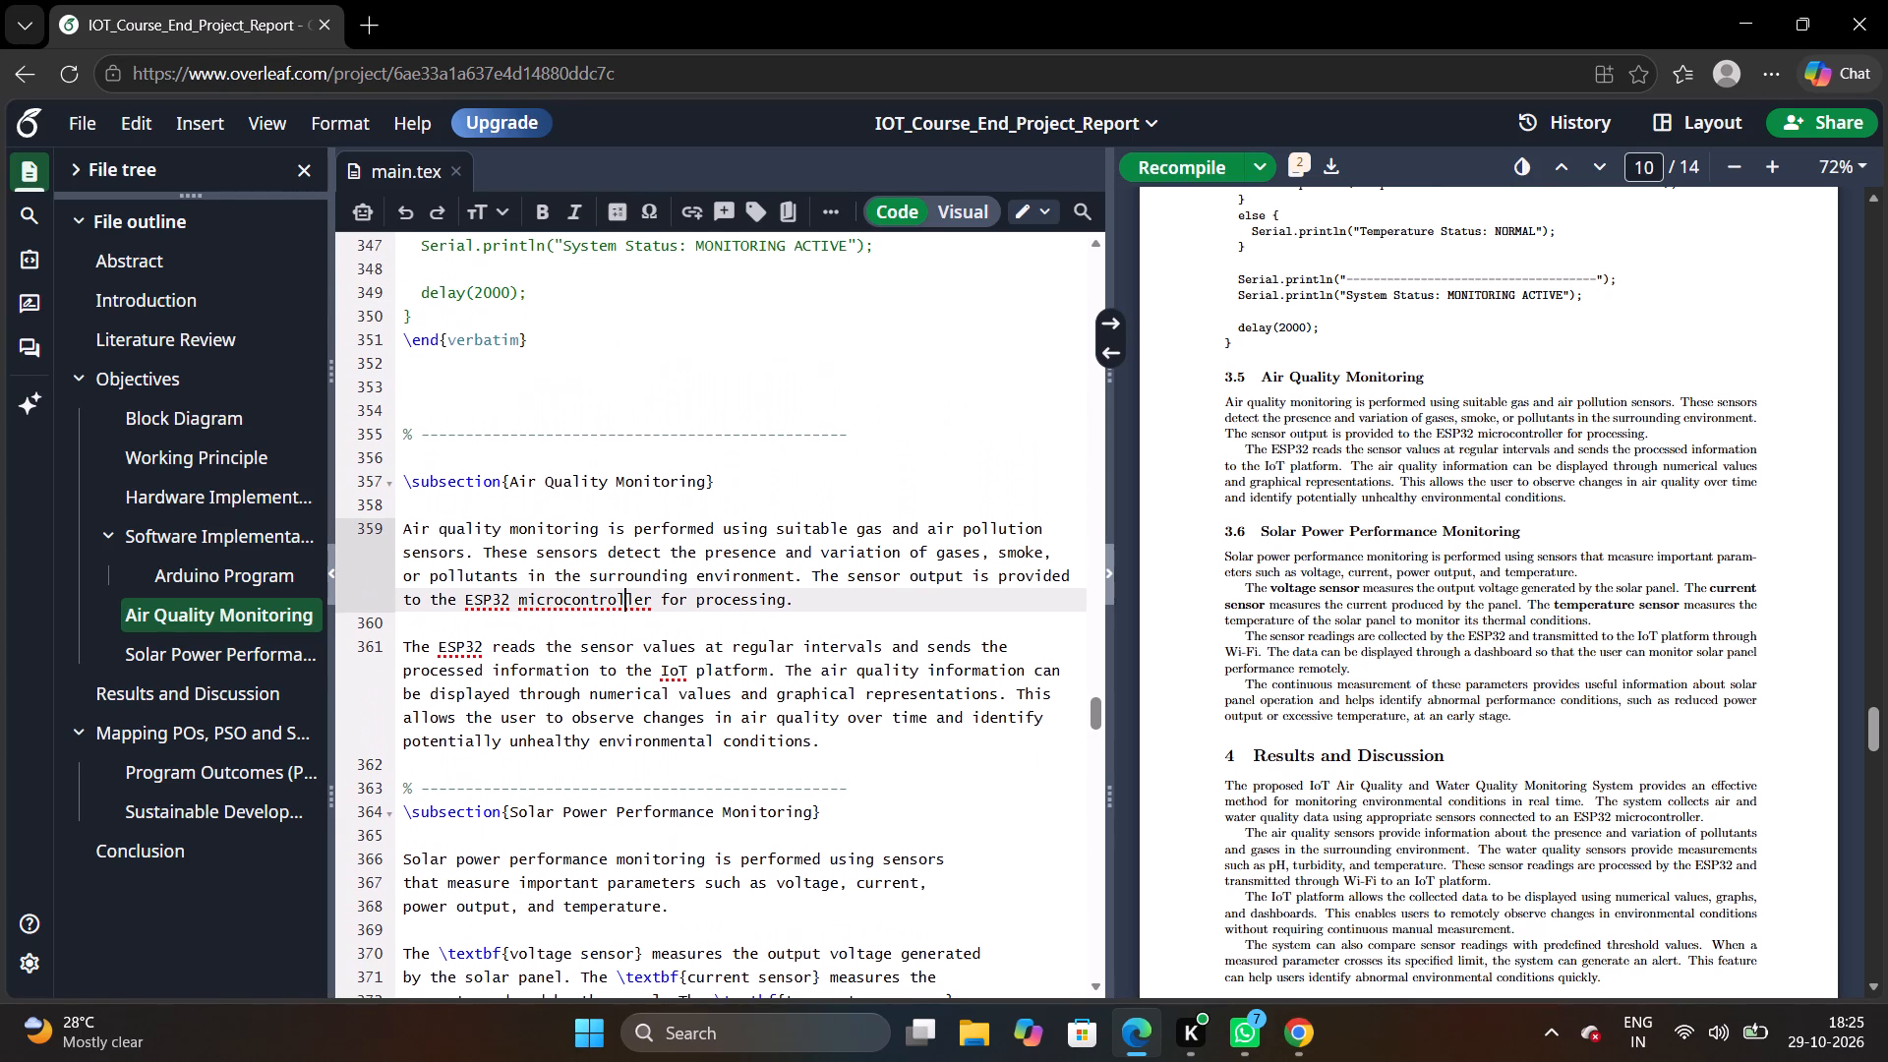
scroll(725, 468, down, 1)
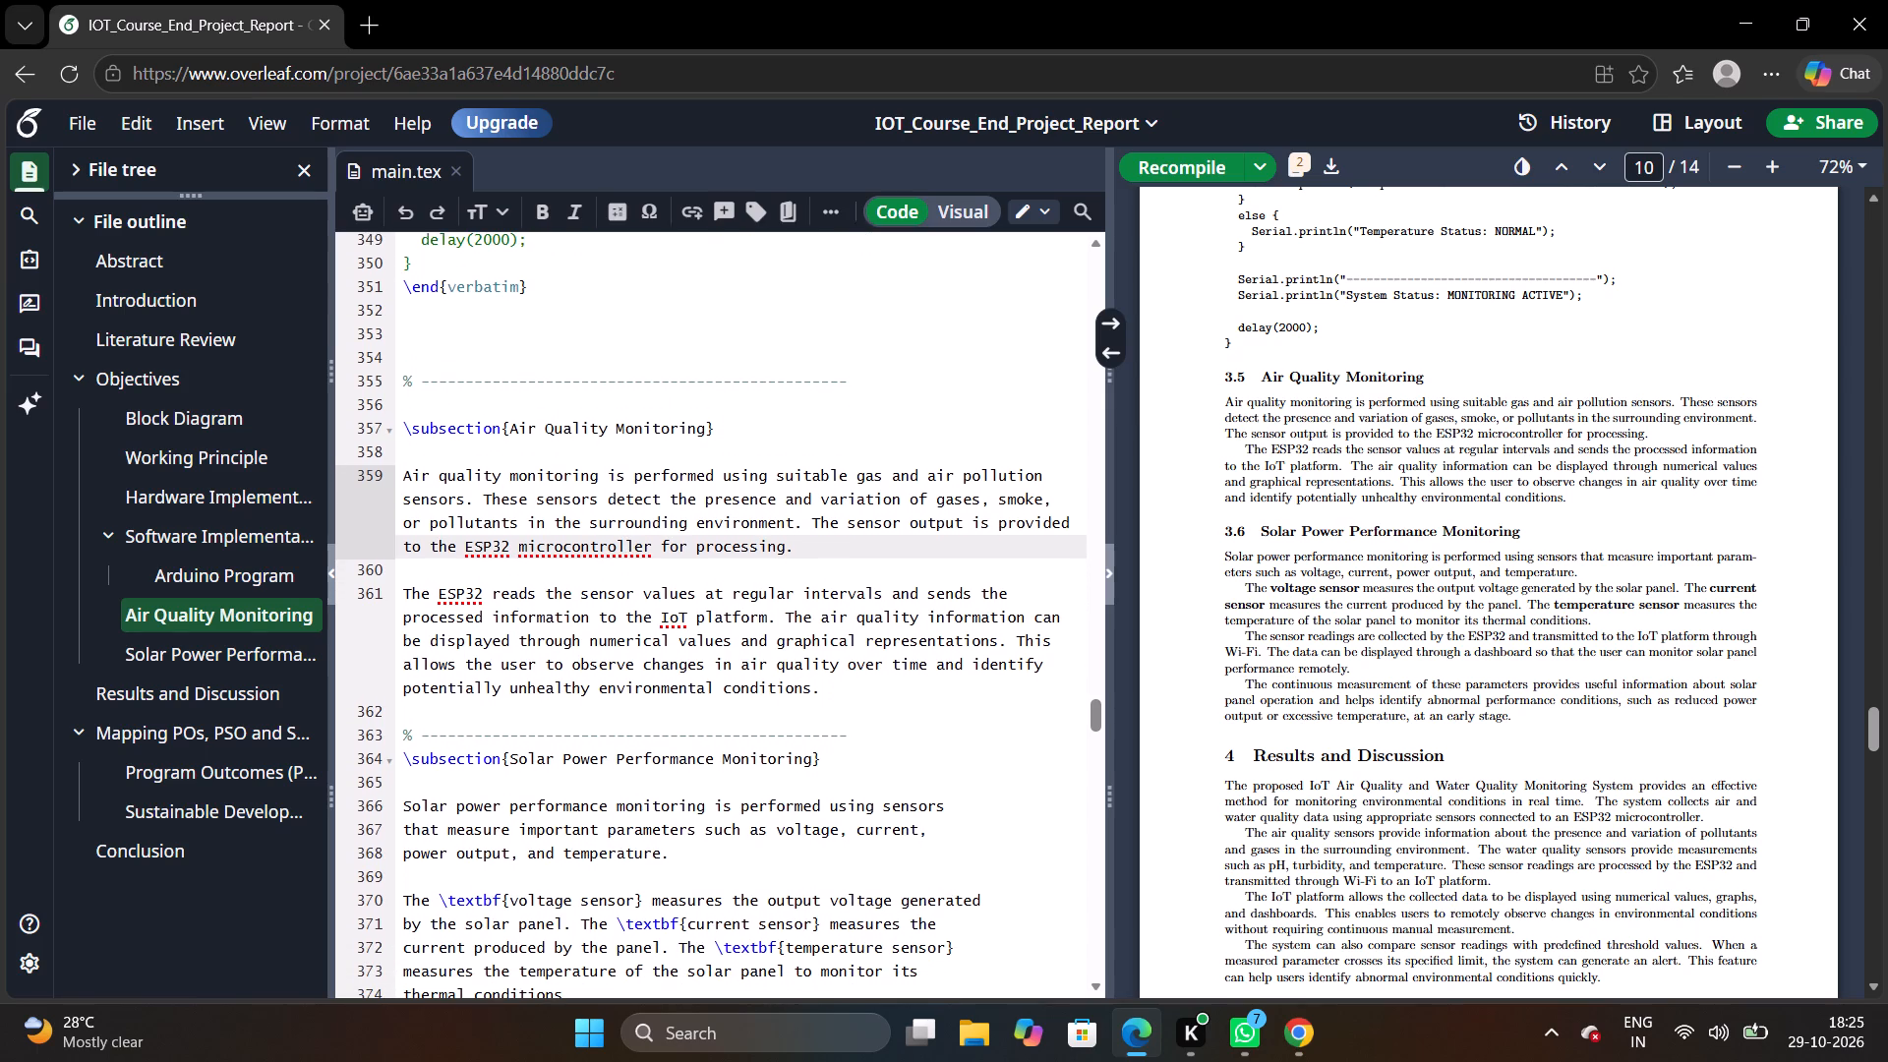
click(820, 758)
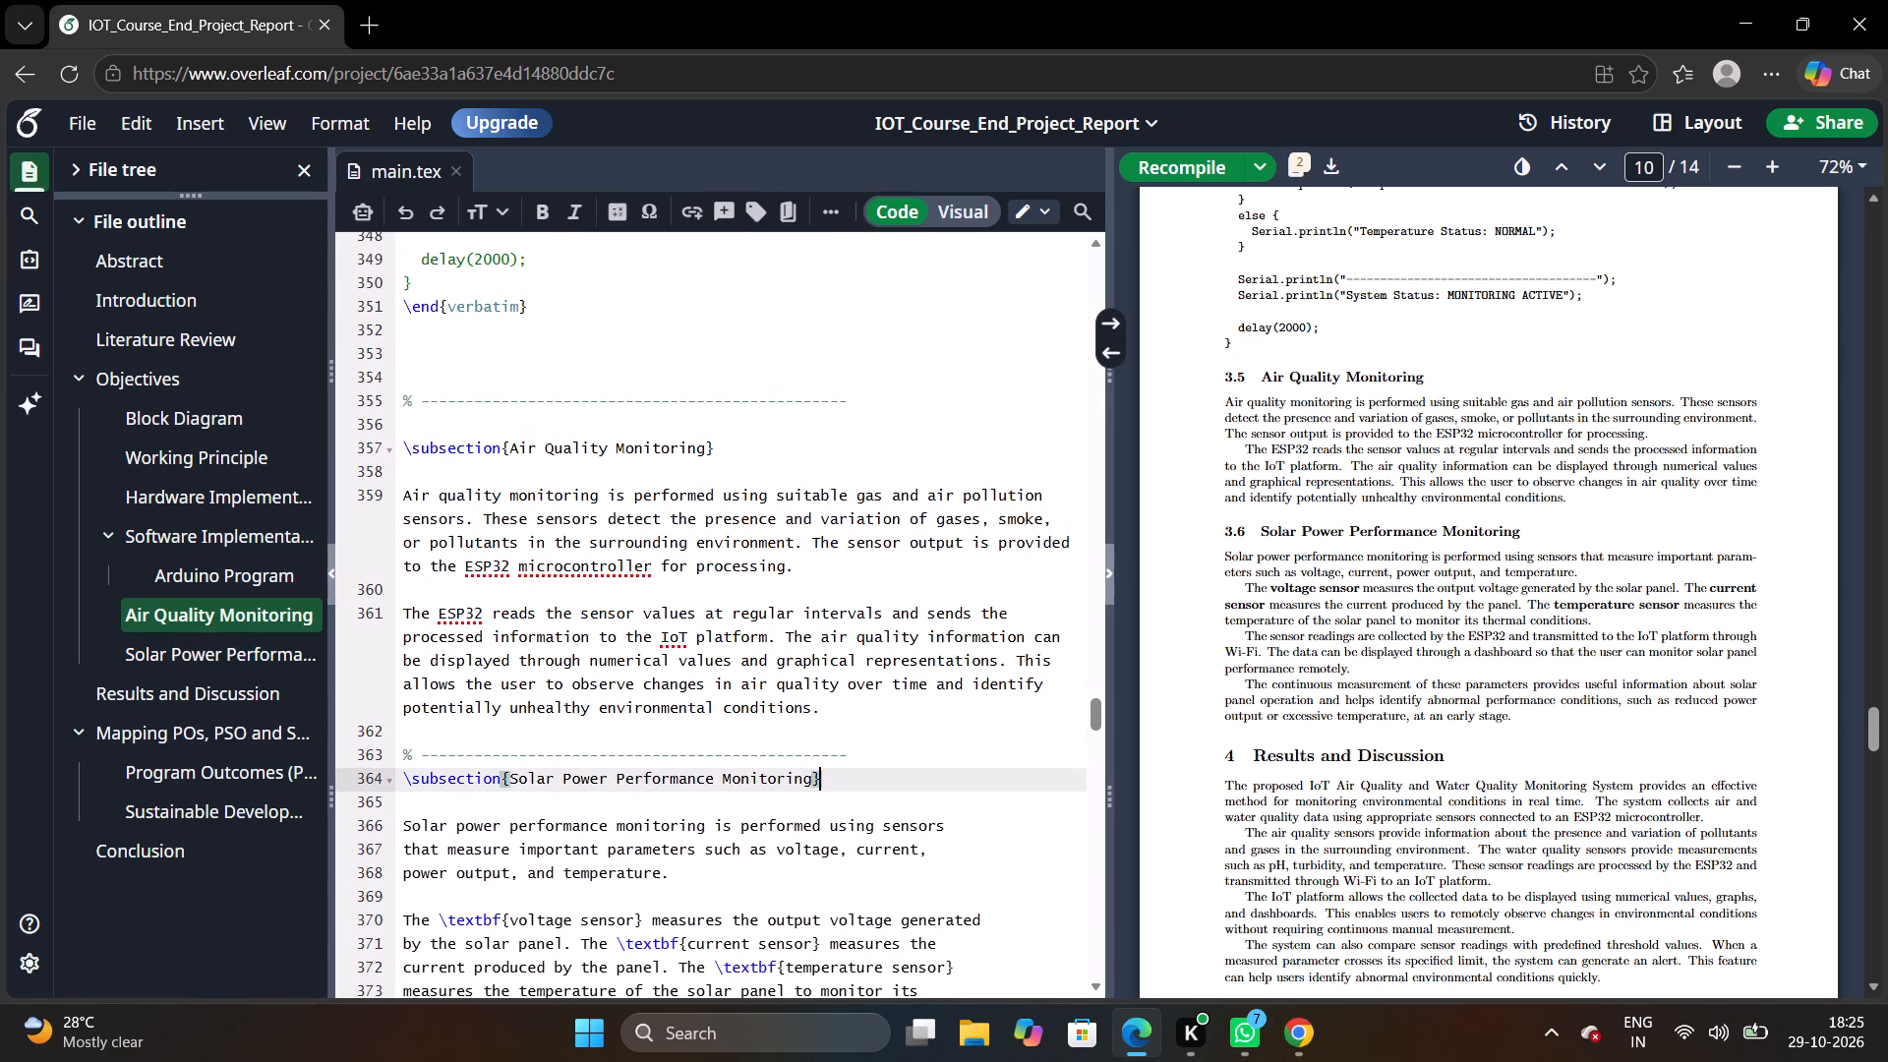
Undo the recent edits in main.tex until the original Water Quality Monitoring subsection replaces the Solar Power Performance Monitoring text.
click(841, 696)
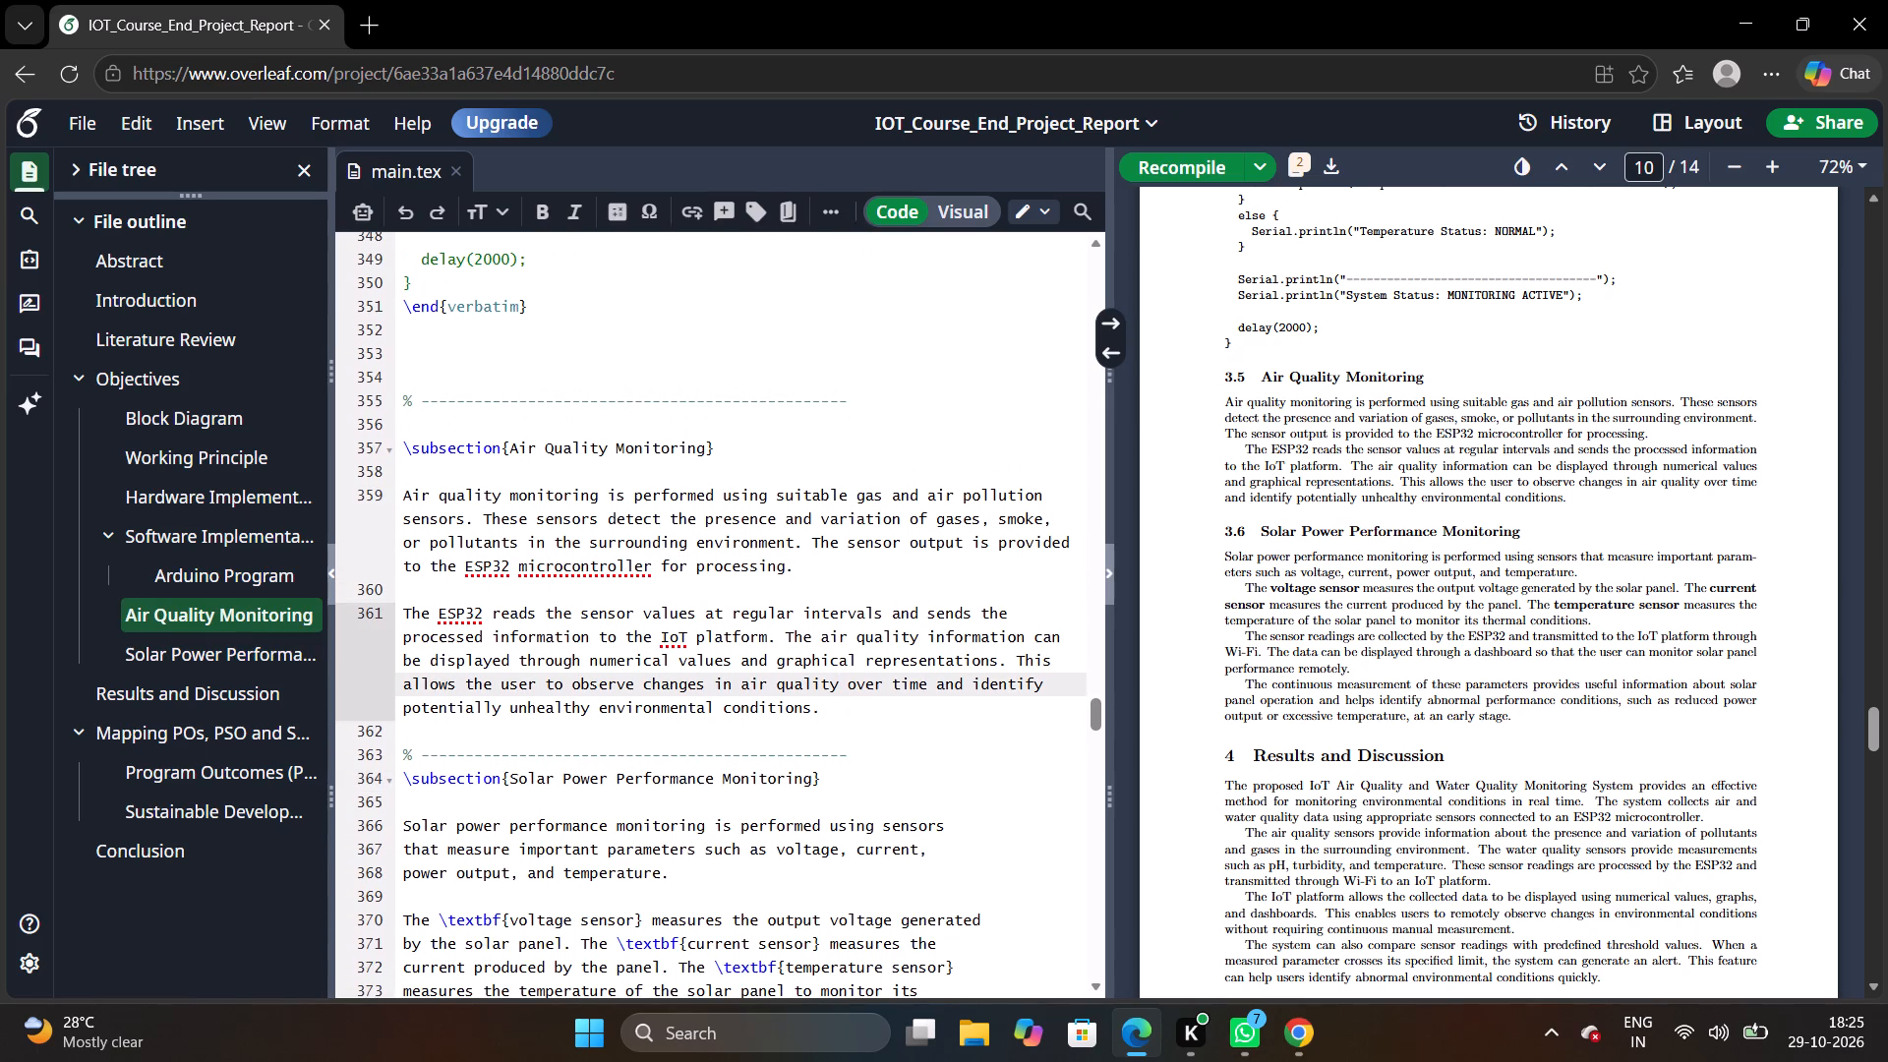
key(ctrl+z)
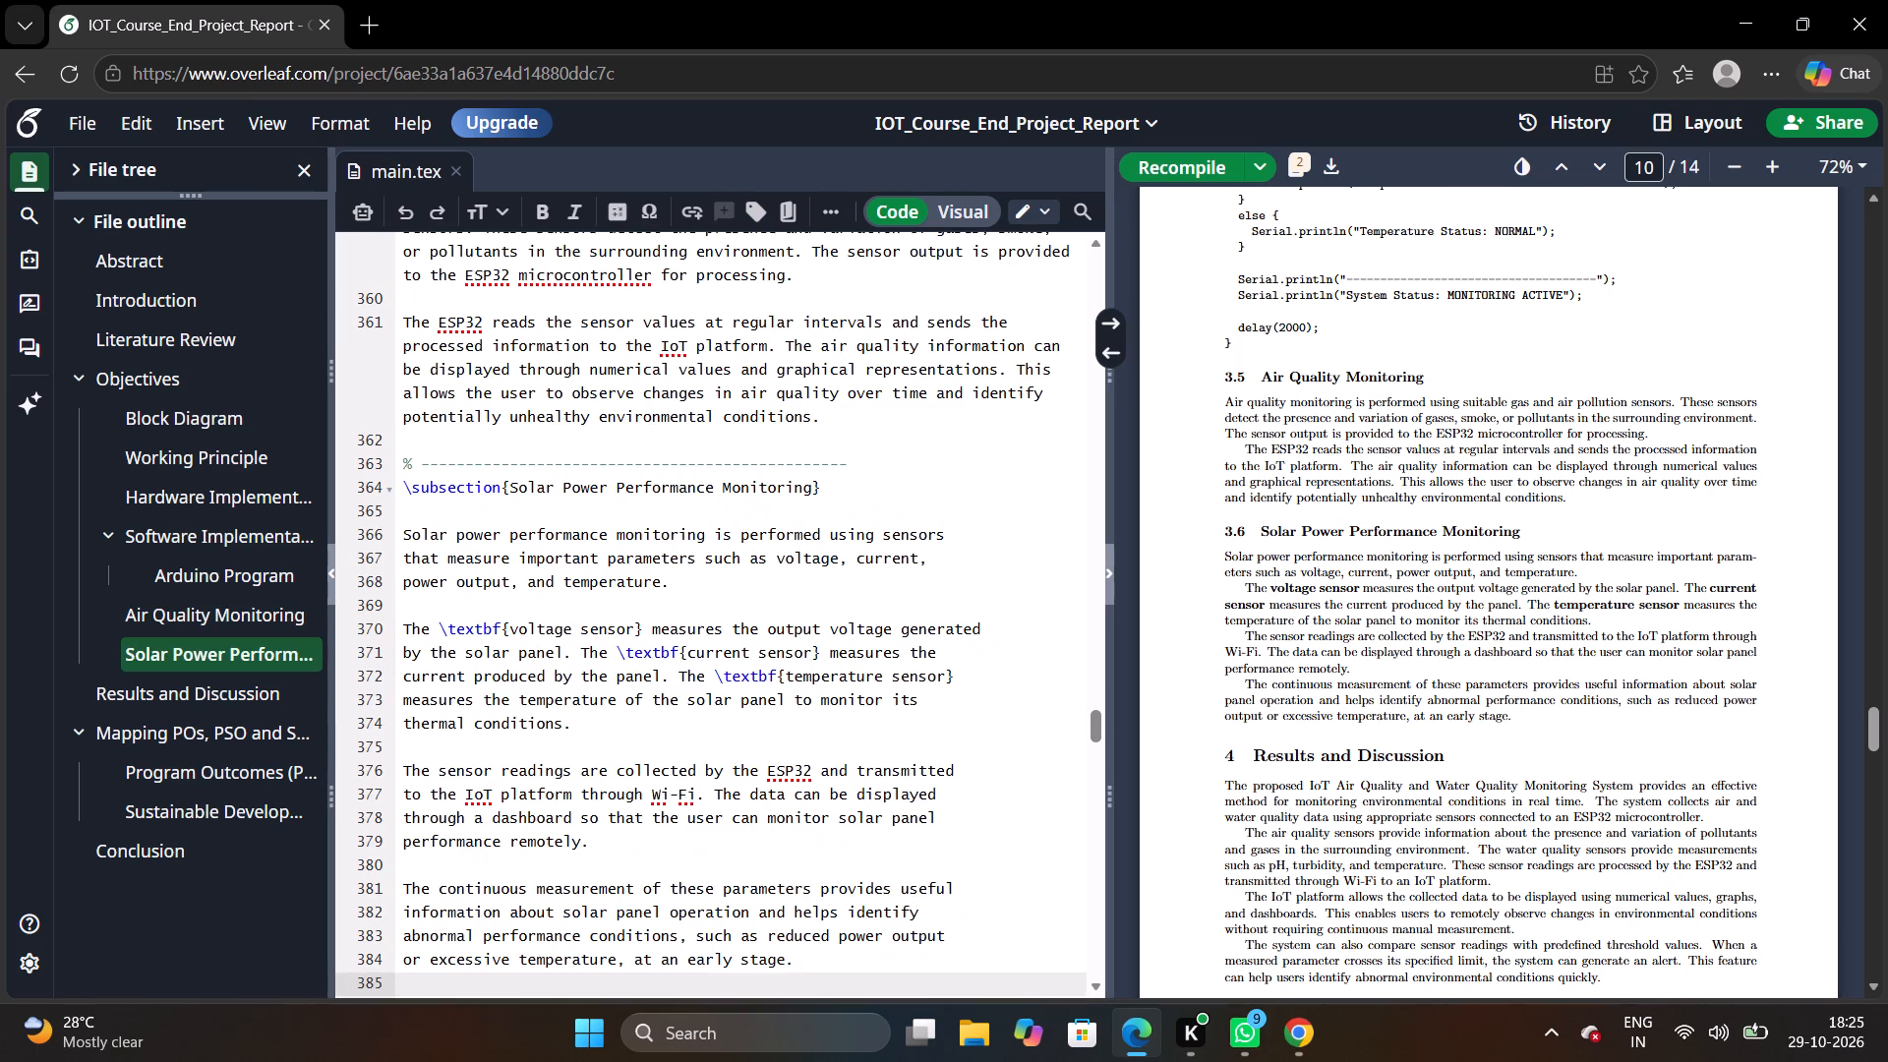
key(ctrl+z)
key(ctrl+z)
scroll(859, 656, up, 2)
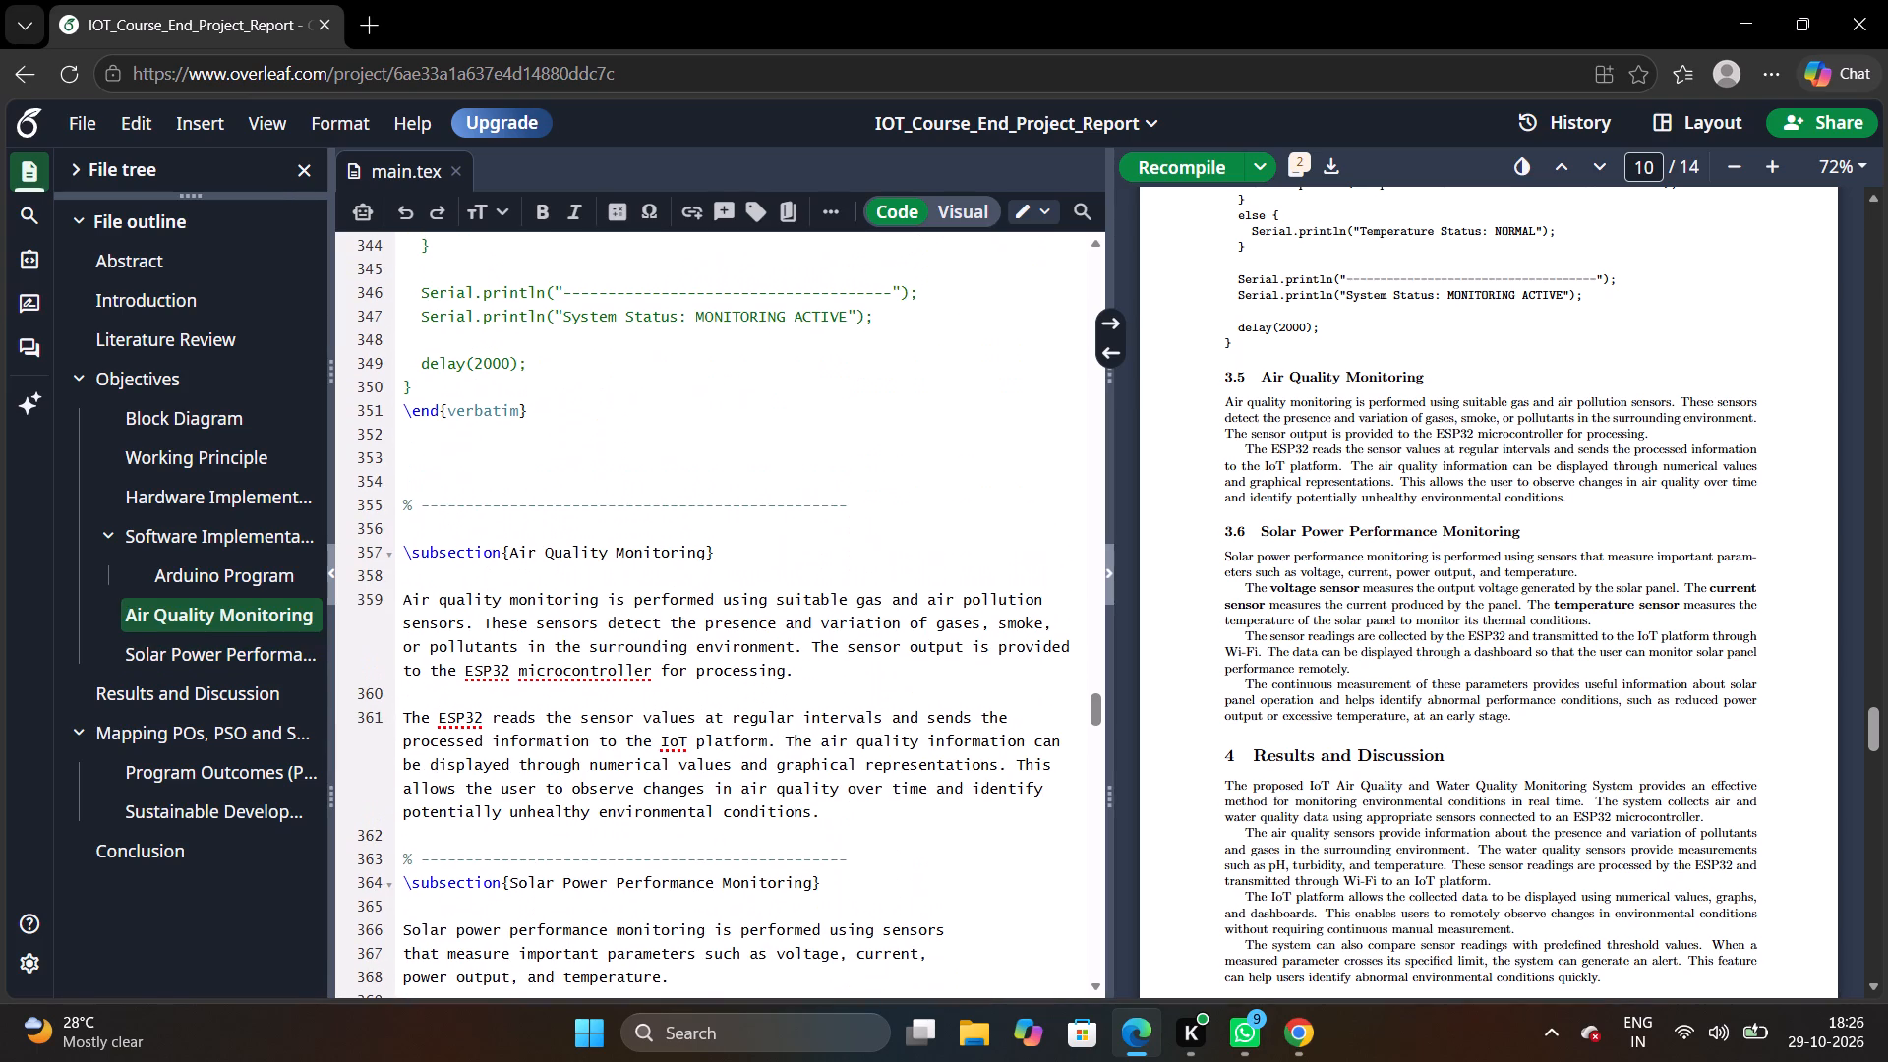
click(907, 581)
key(ctrl+z)
key(ctrl+z)
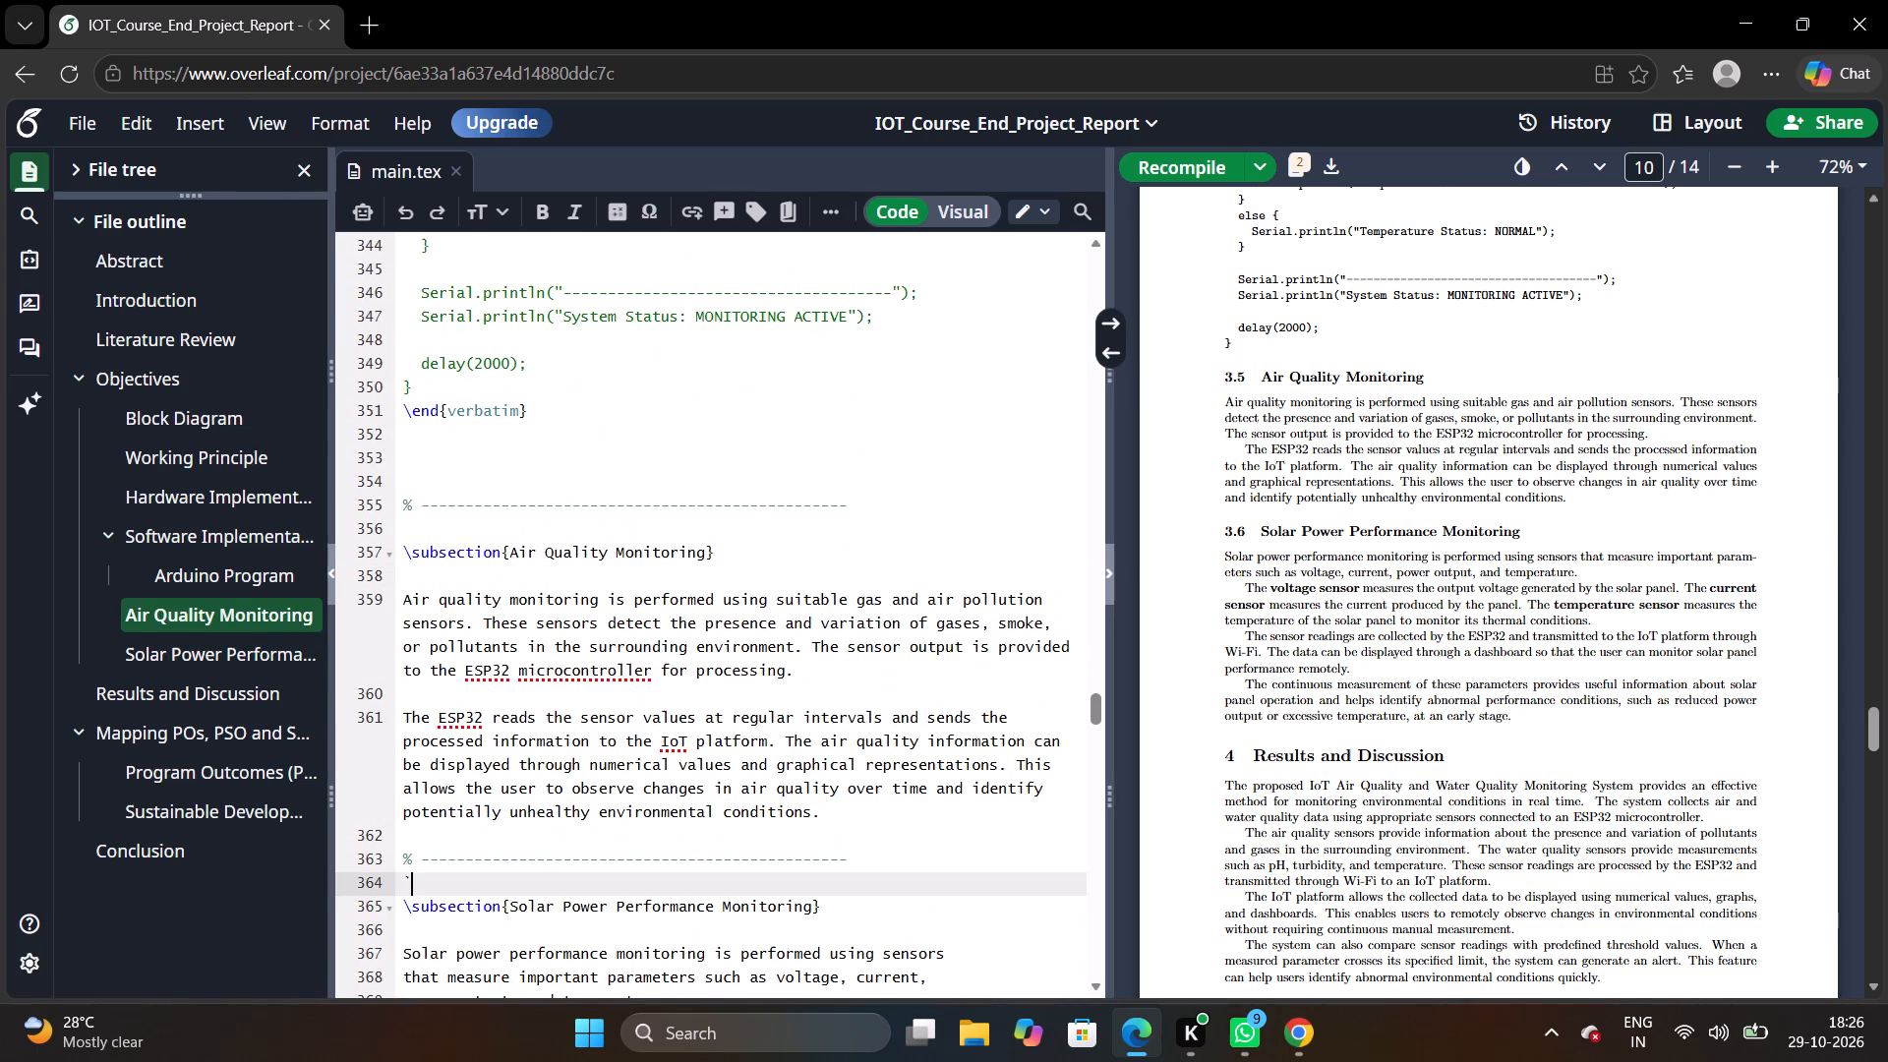
key(ctrl+z)
key(ctrl+z)
key(ctrl+z)
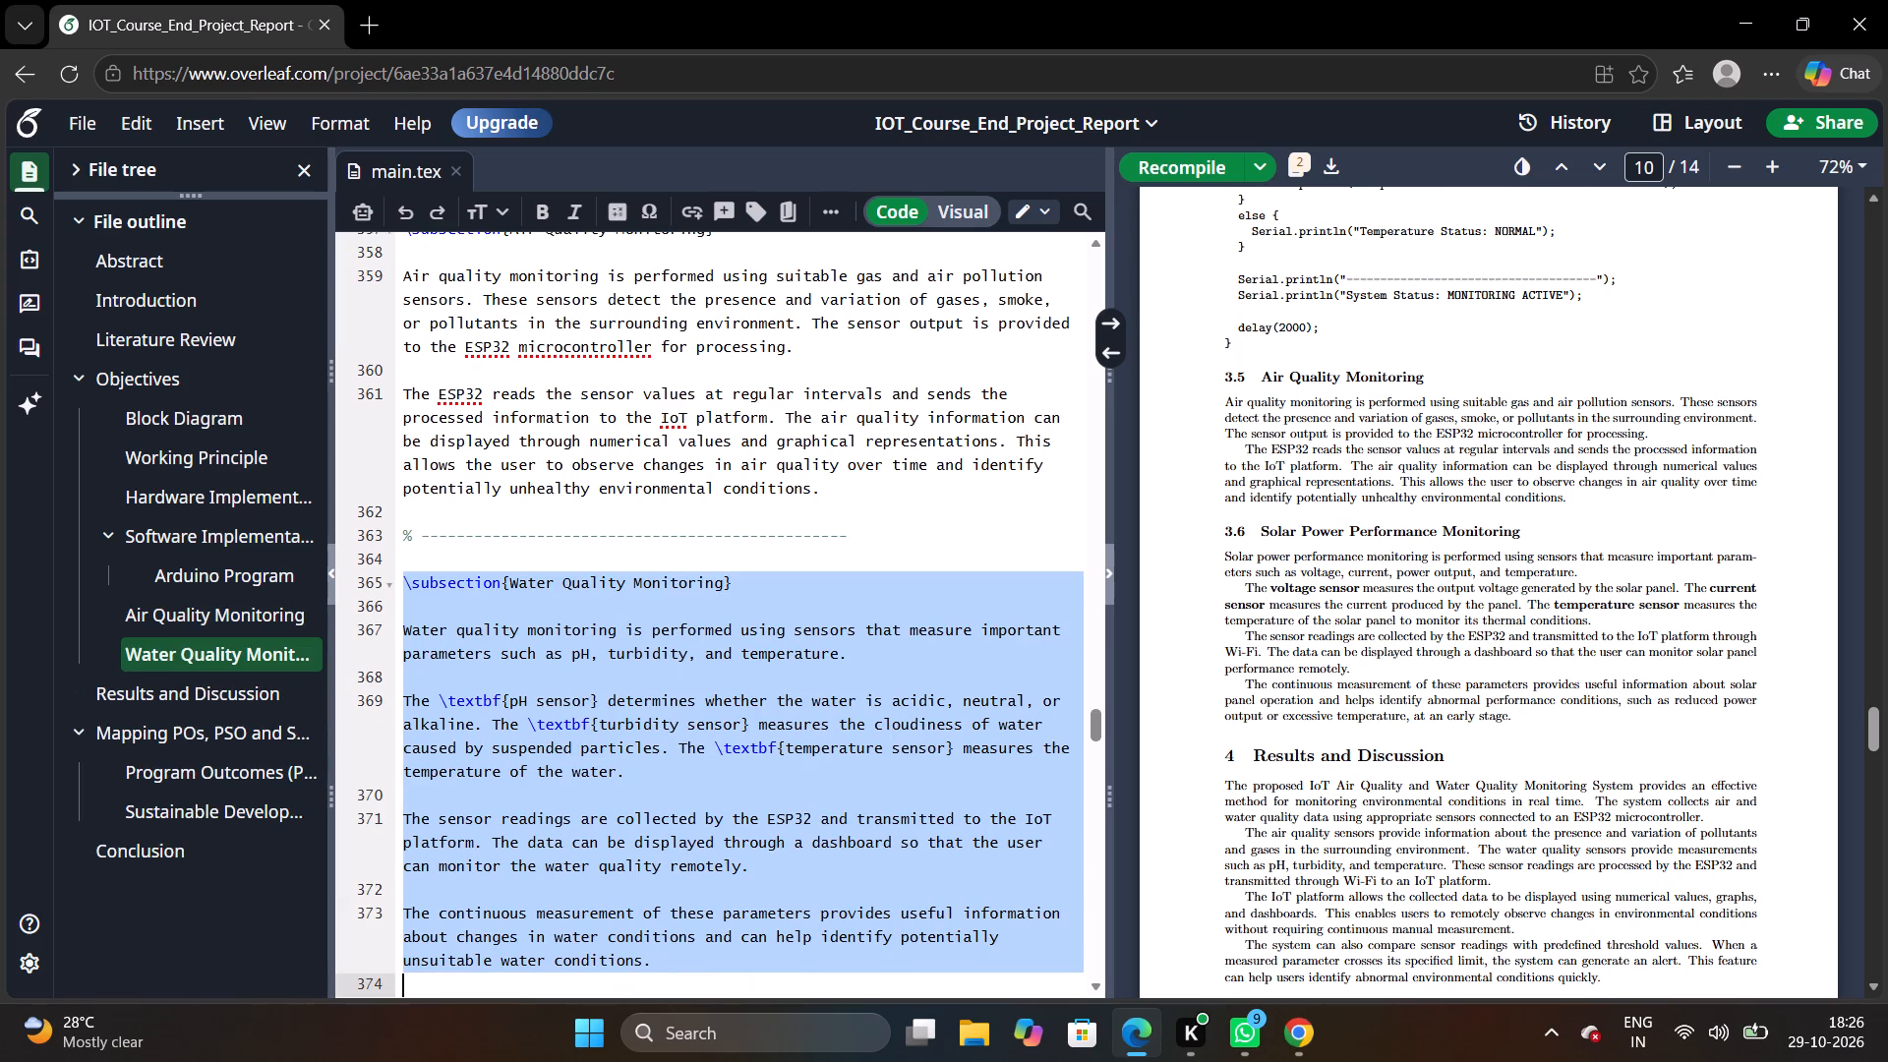
scroll(907, 581, down, 1)
scroll(907, 581, up, 1)
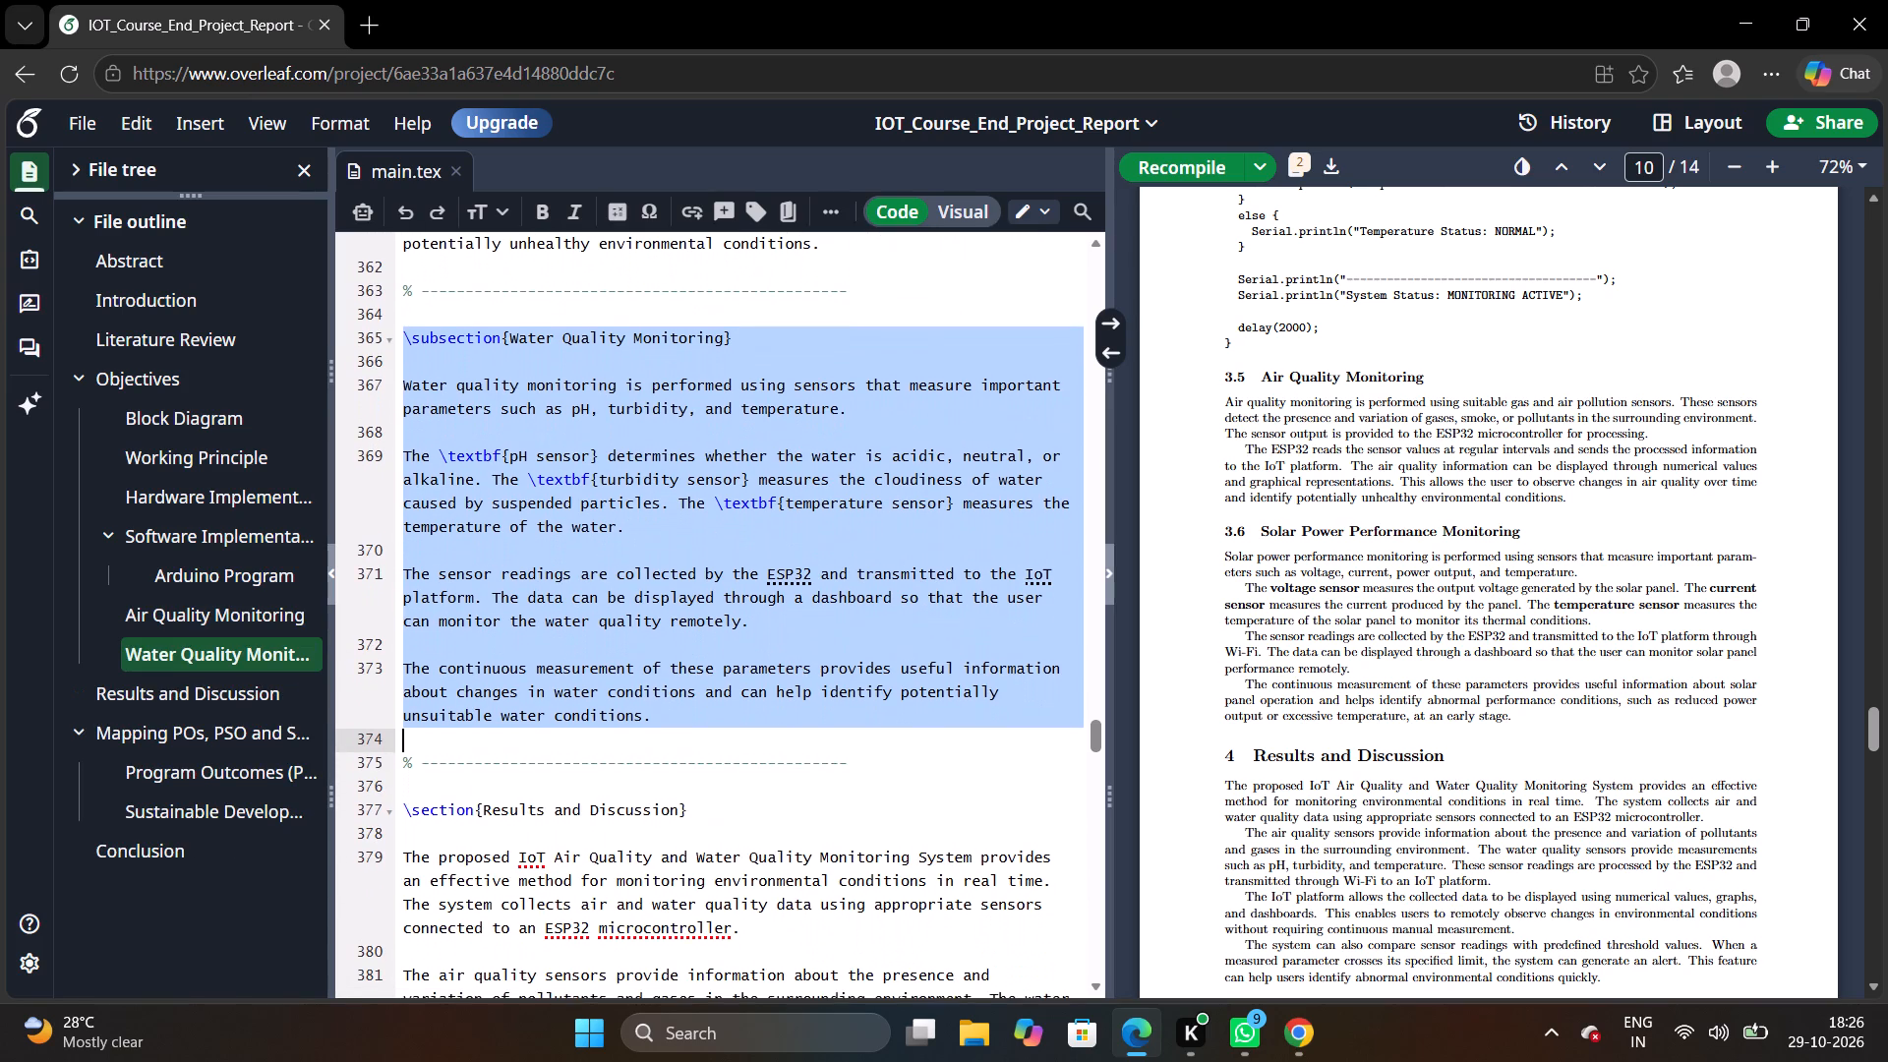
scroll(907, 581, up, 1)
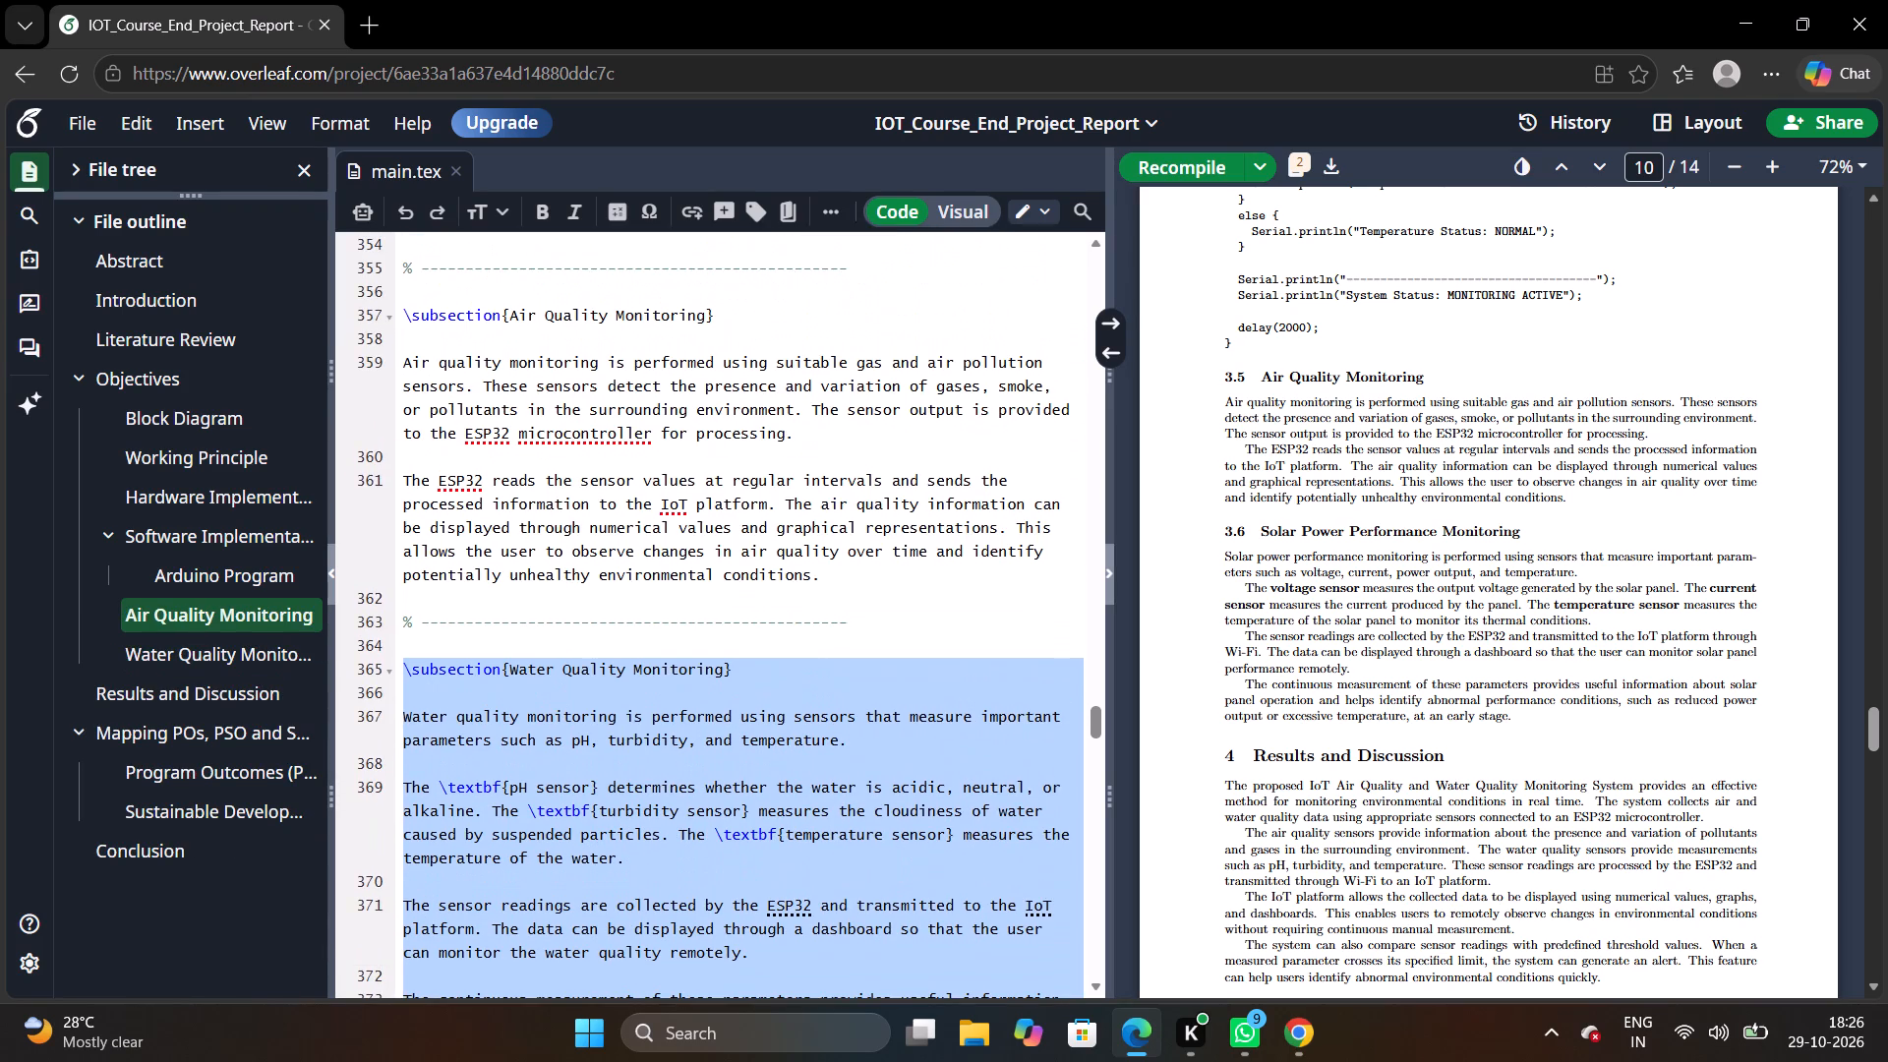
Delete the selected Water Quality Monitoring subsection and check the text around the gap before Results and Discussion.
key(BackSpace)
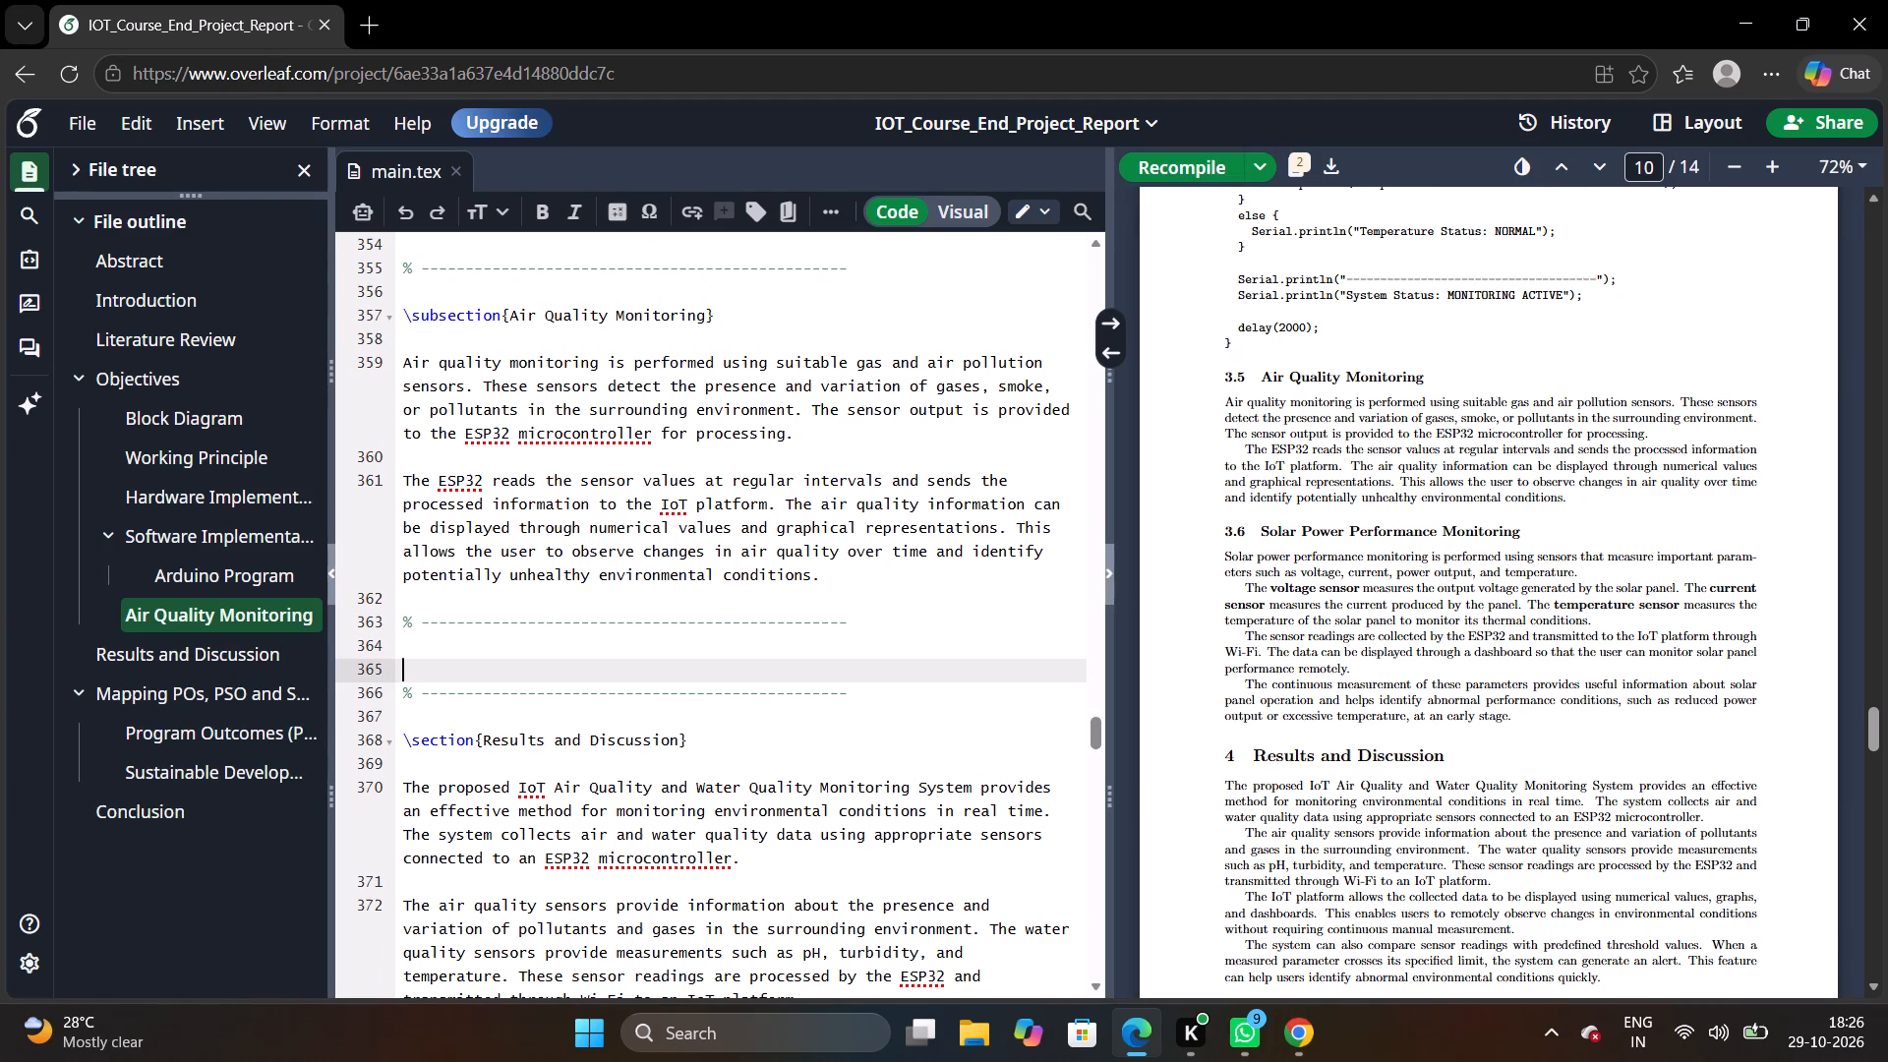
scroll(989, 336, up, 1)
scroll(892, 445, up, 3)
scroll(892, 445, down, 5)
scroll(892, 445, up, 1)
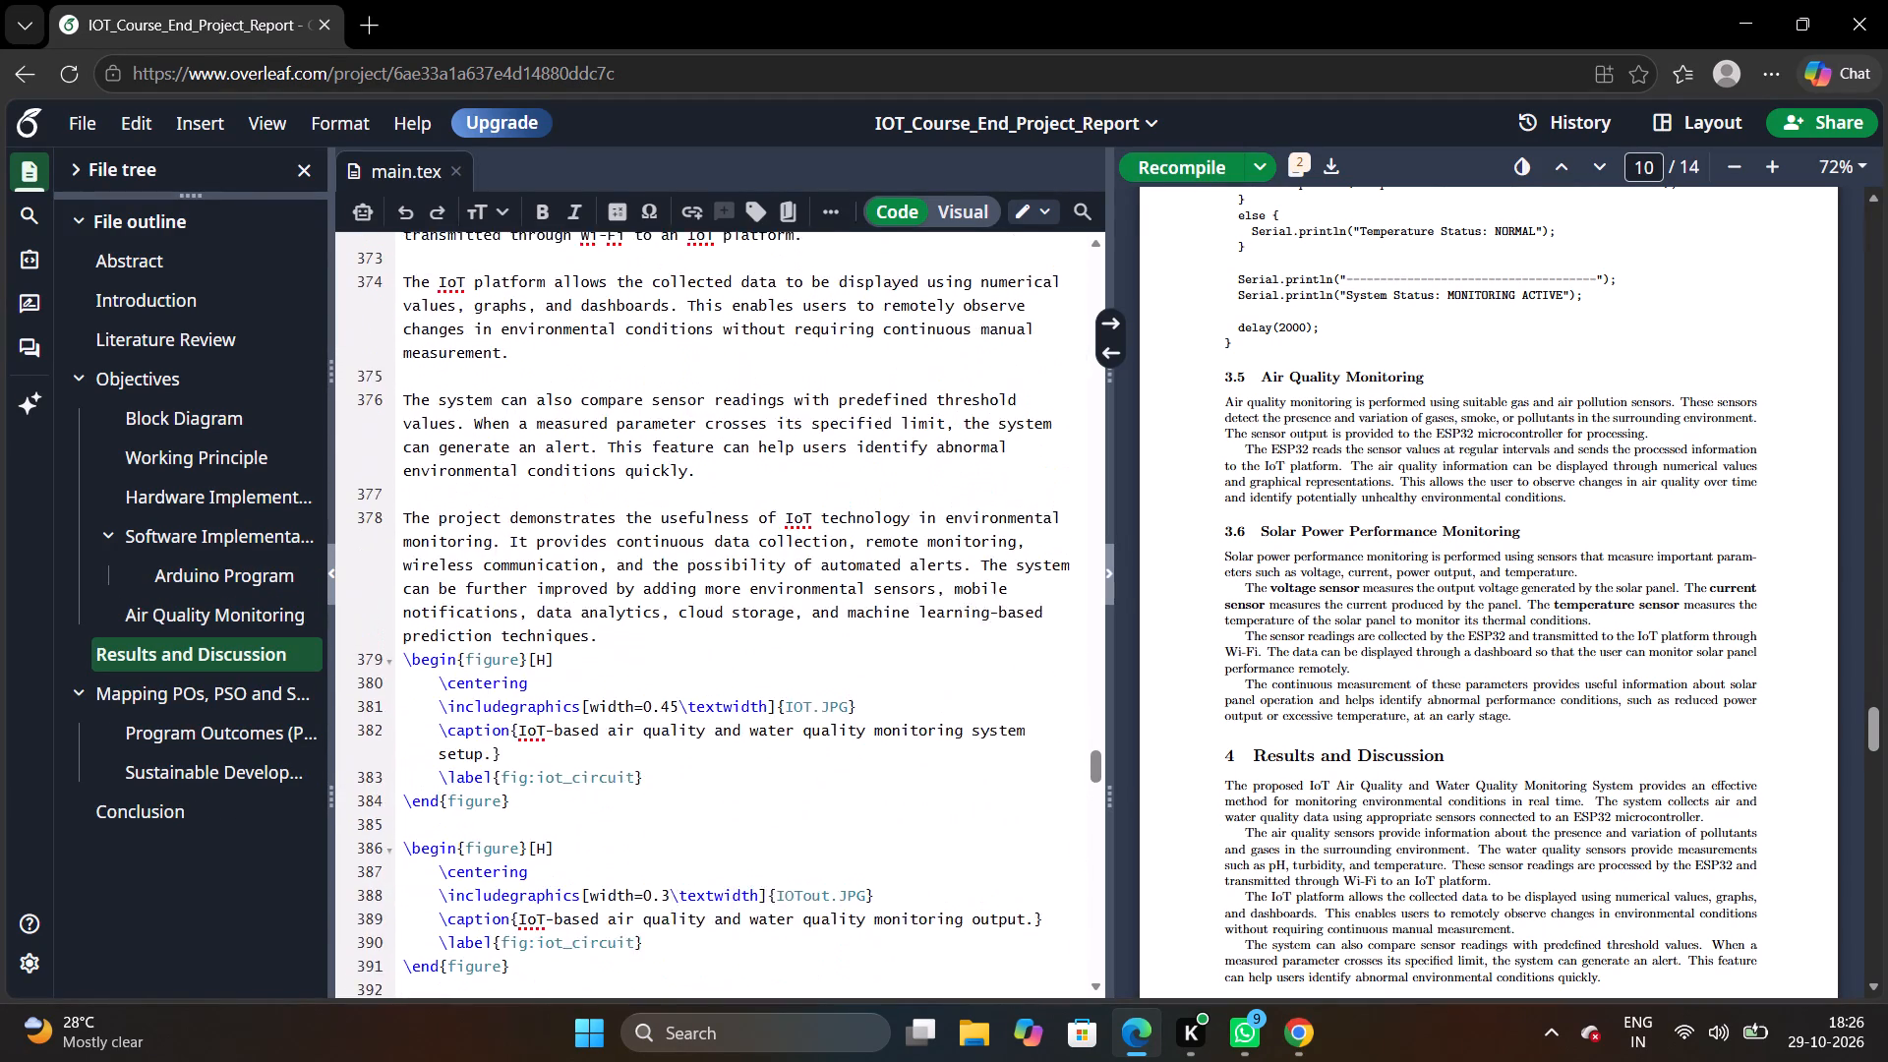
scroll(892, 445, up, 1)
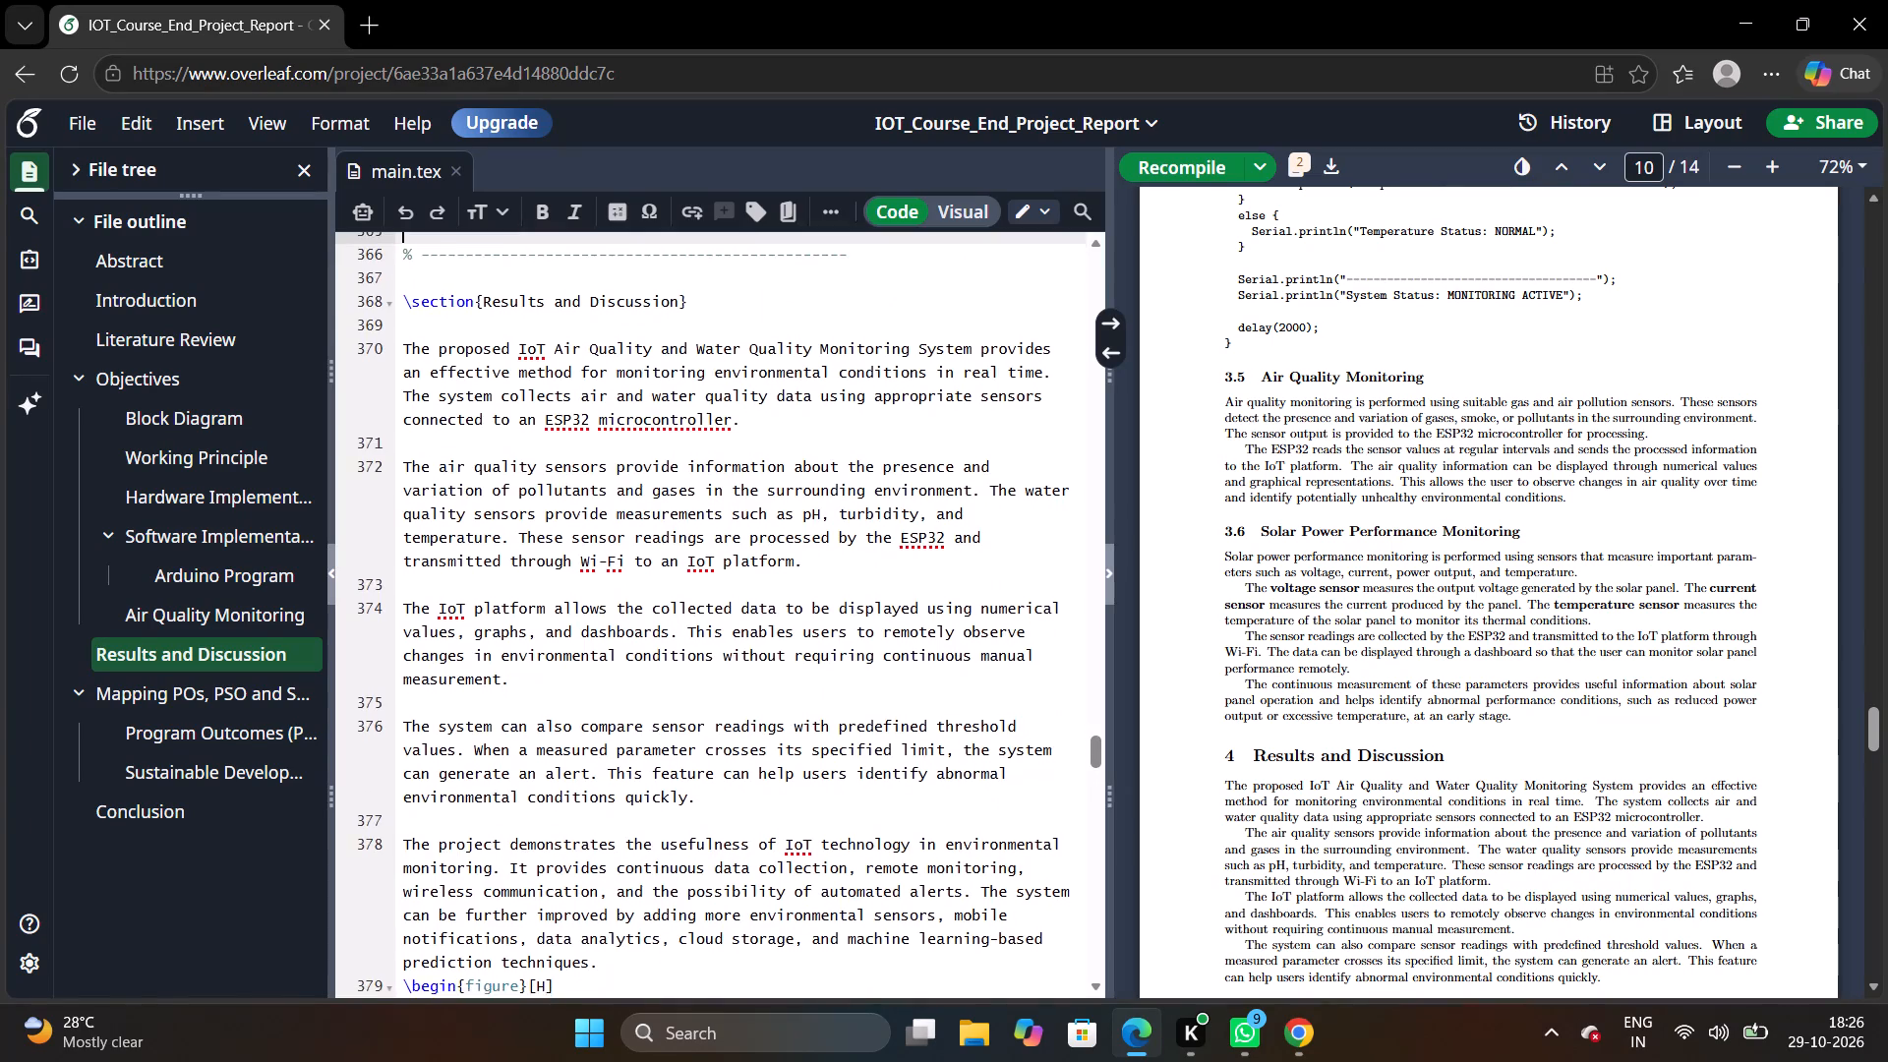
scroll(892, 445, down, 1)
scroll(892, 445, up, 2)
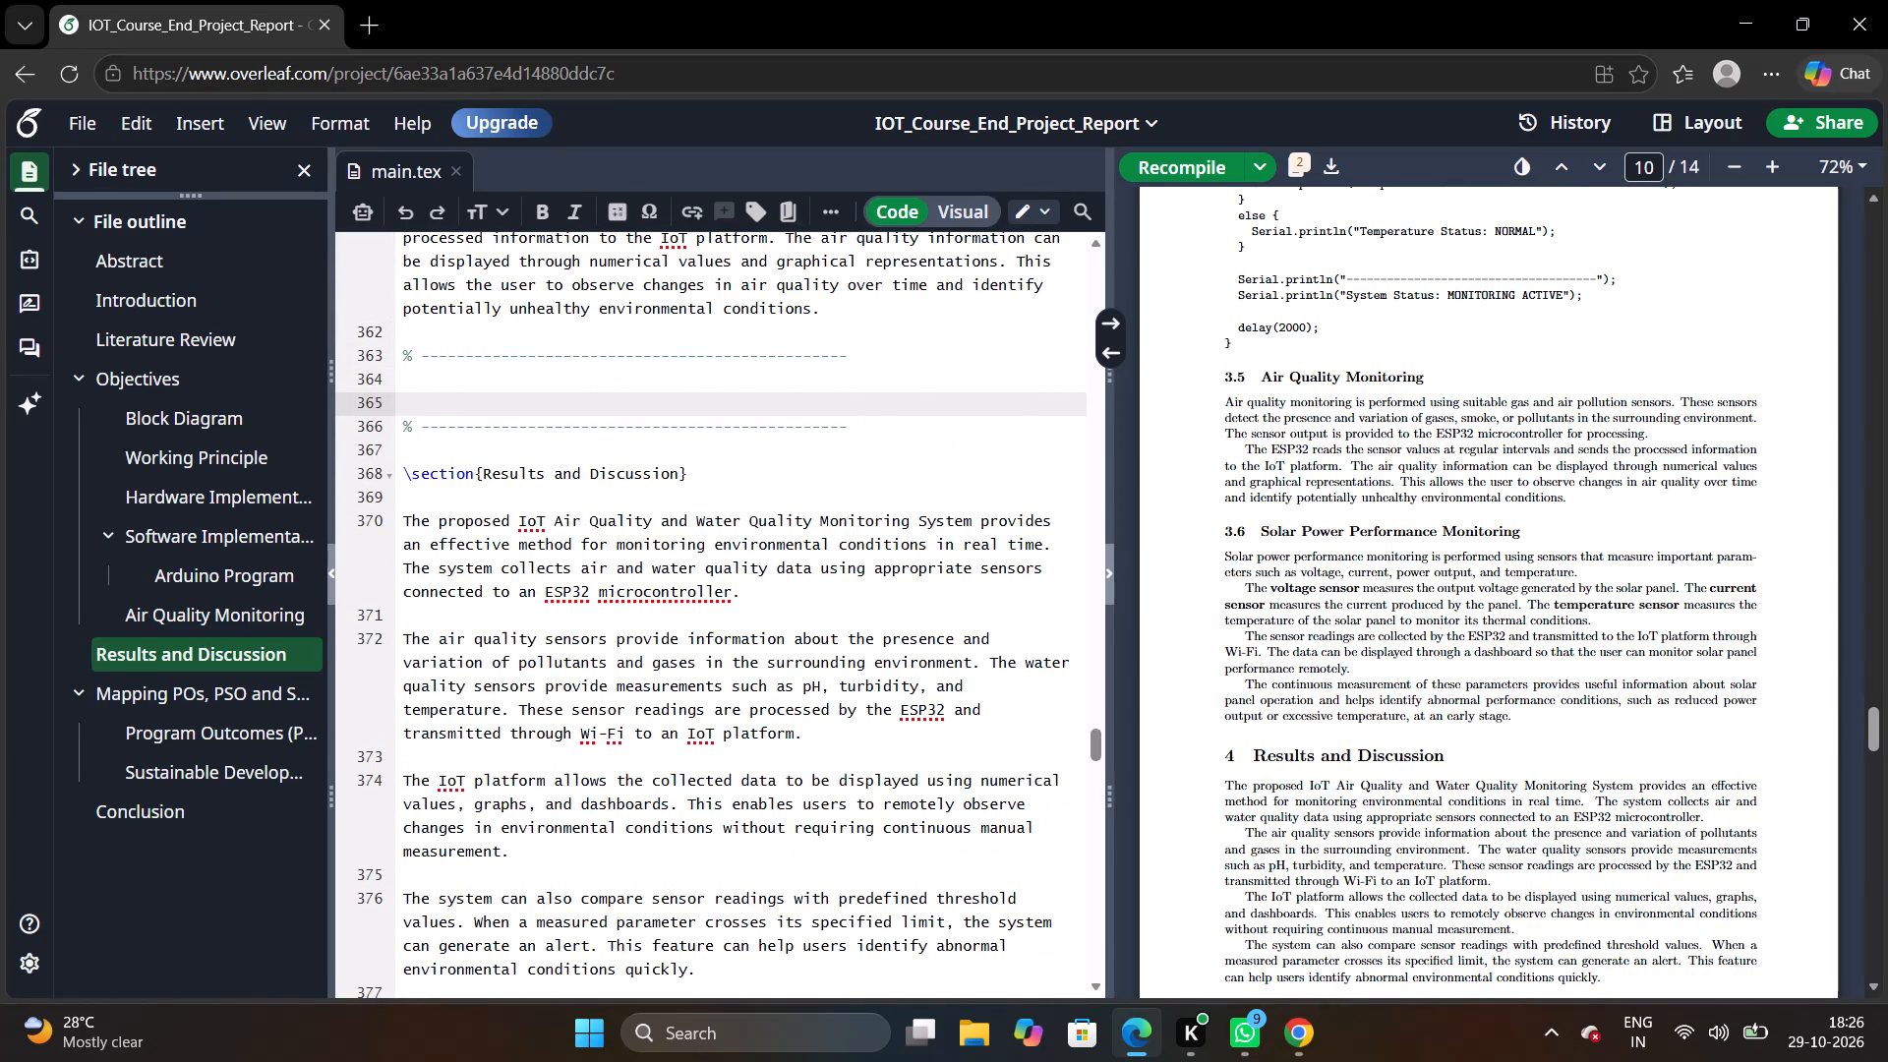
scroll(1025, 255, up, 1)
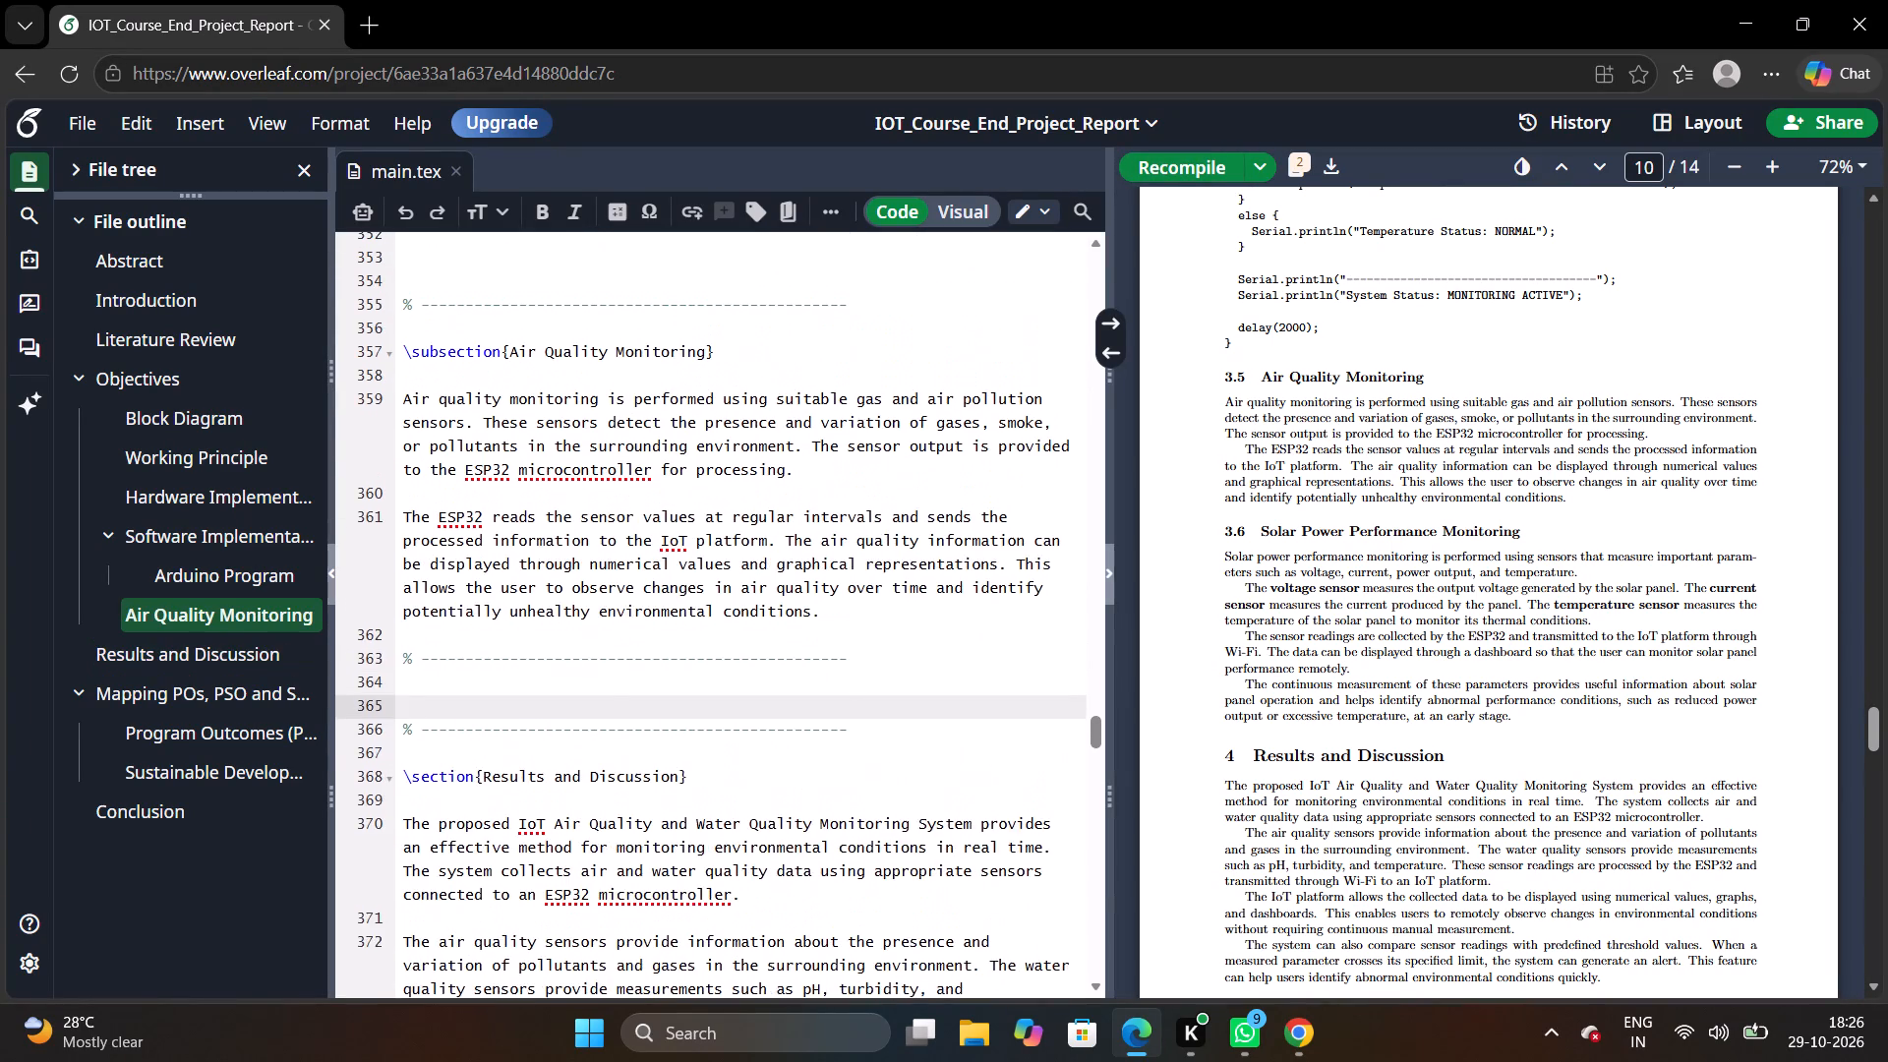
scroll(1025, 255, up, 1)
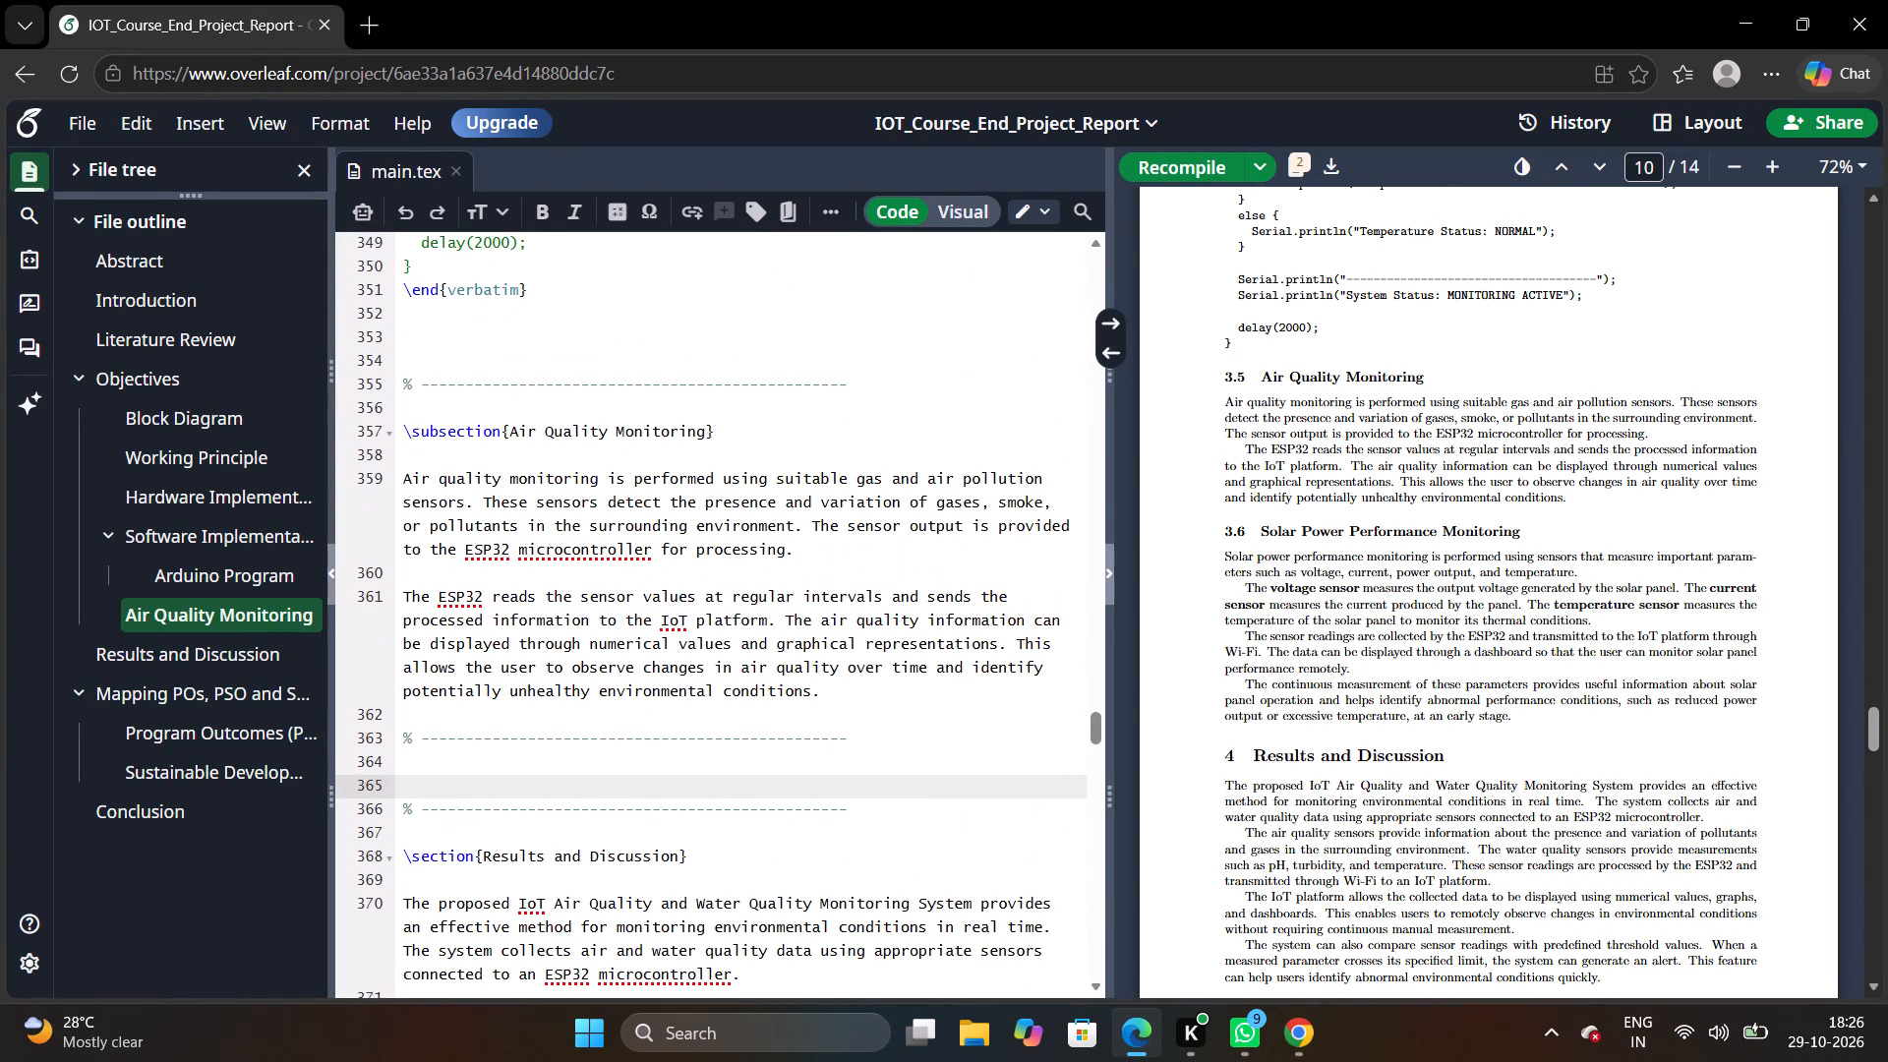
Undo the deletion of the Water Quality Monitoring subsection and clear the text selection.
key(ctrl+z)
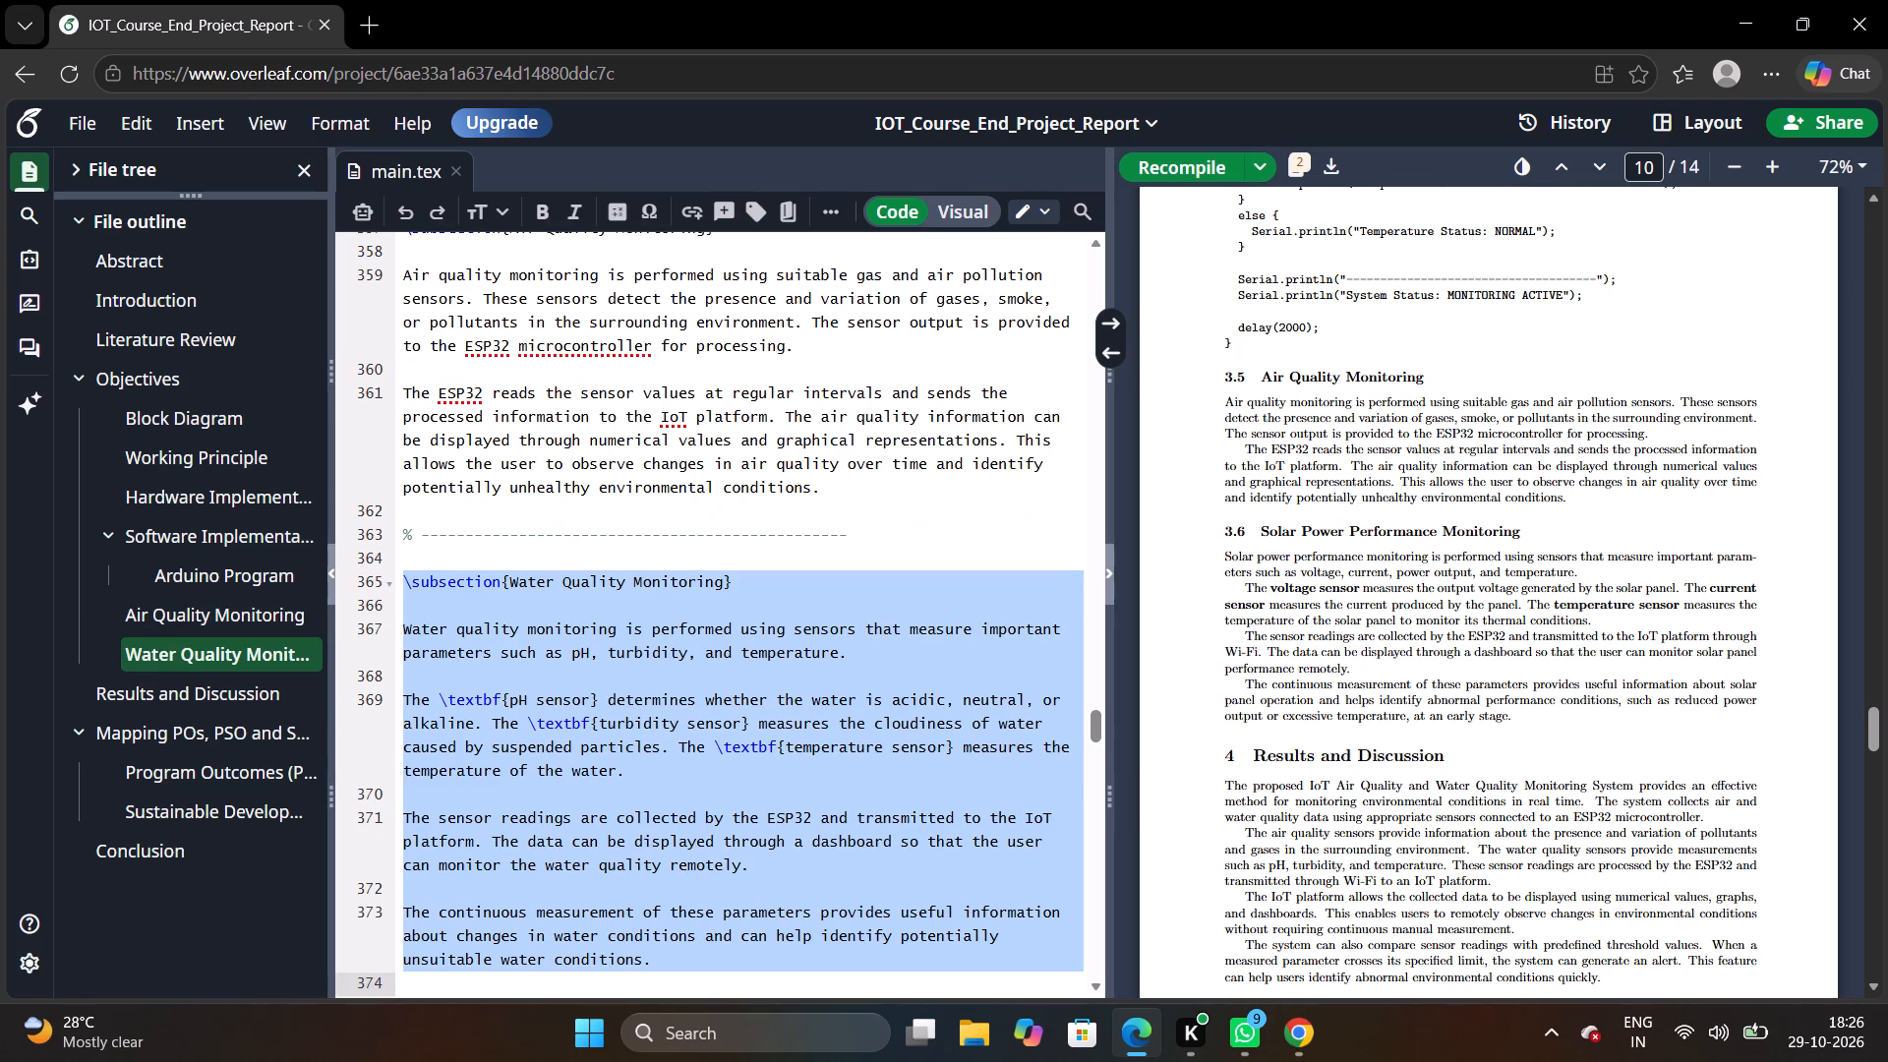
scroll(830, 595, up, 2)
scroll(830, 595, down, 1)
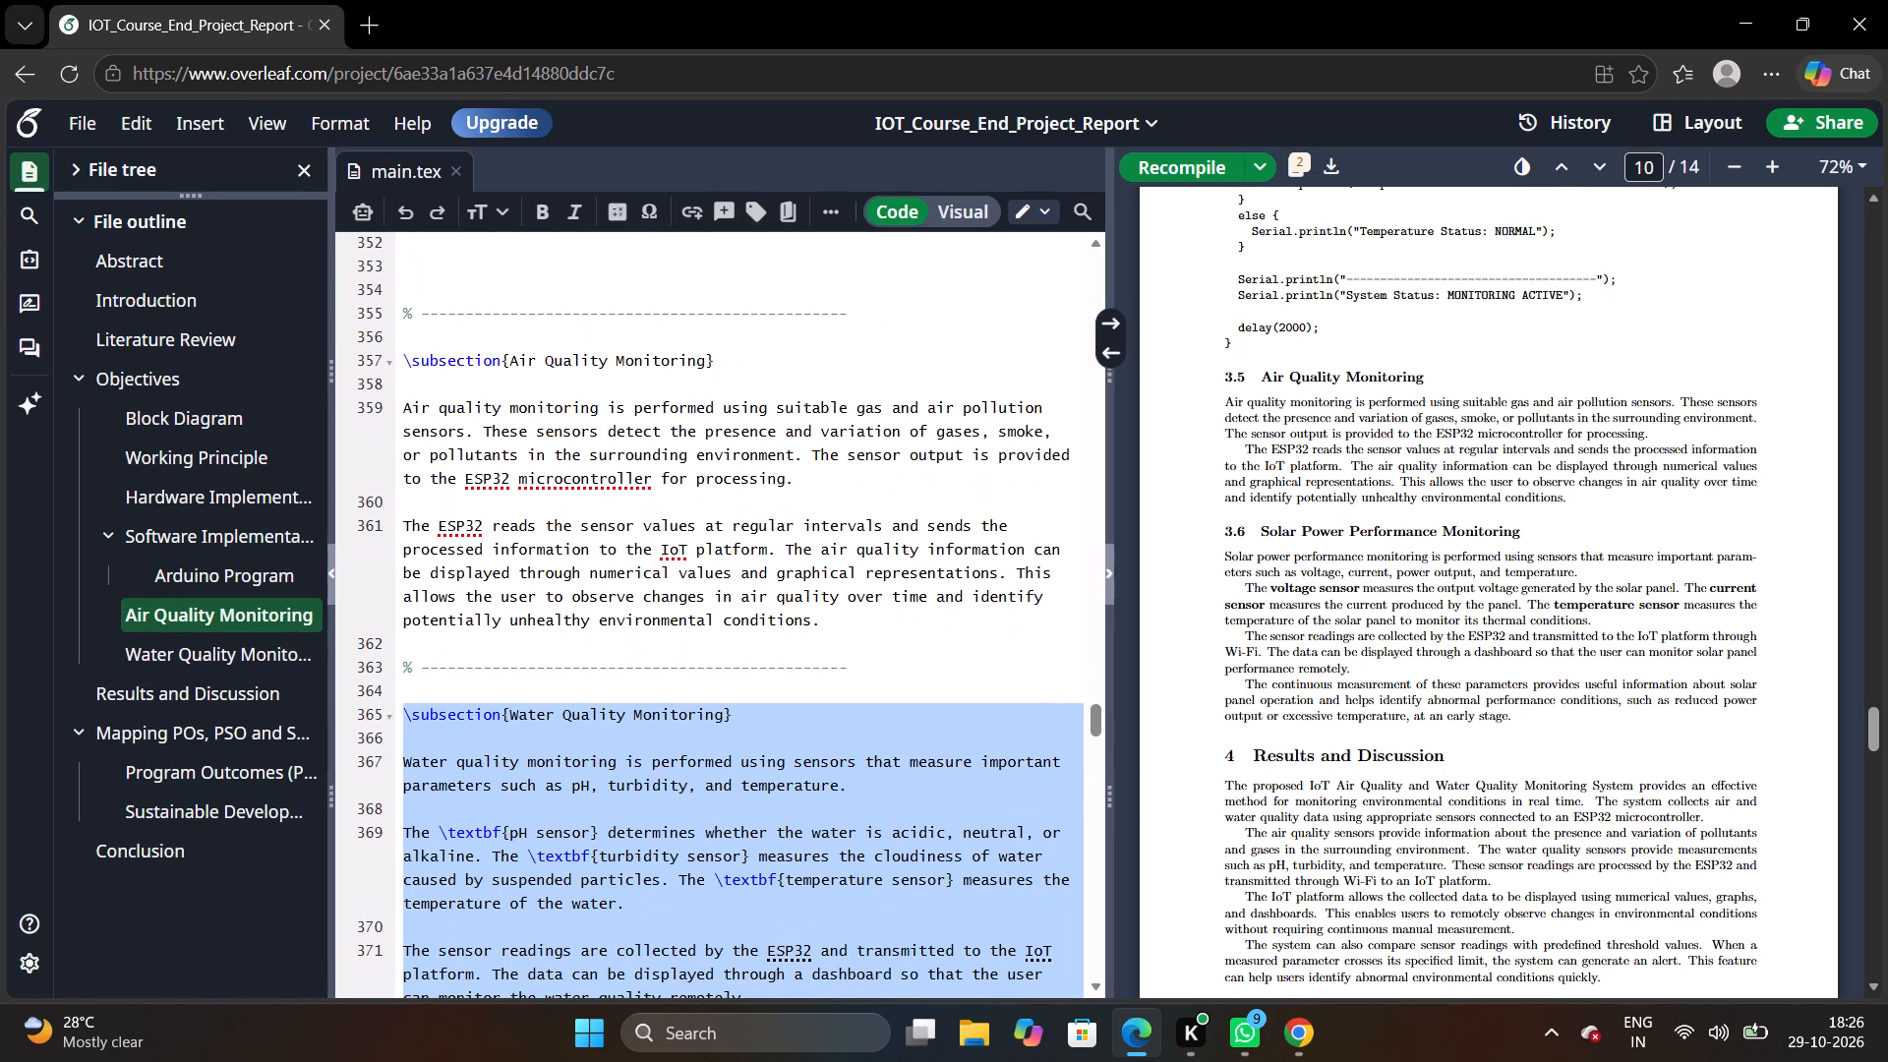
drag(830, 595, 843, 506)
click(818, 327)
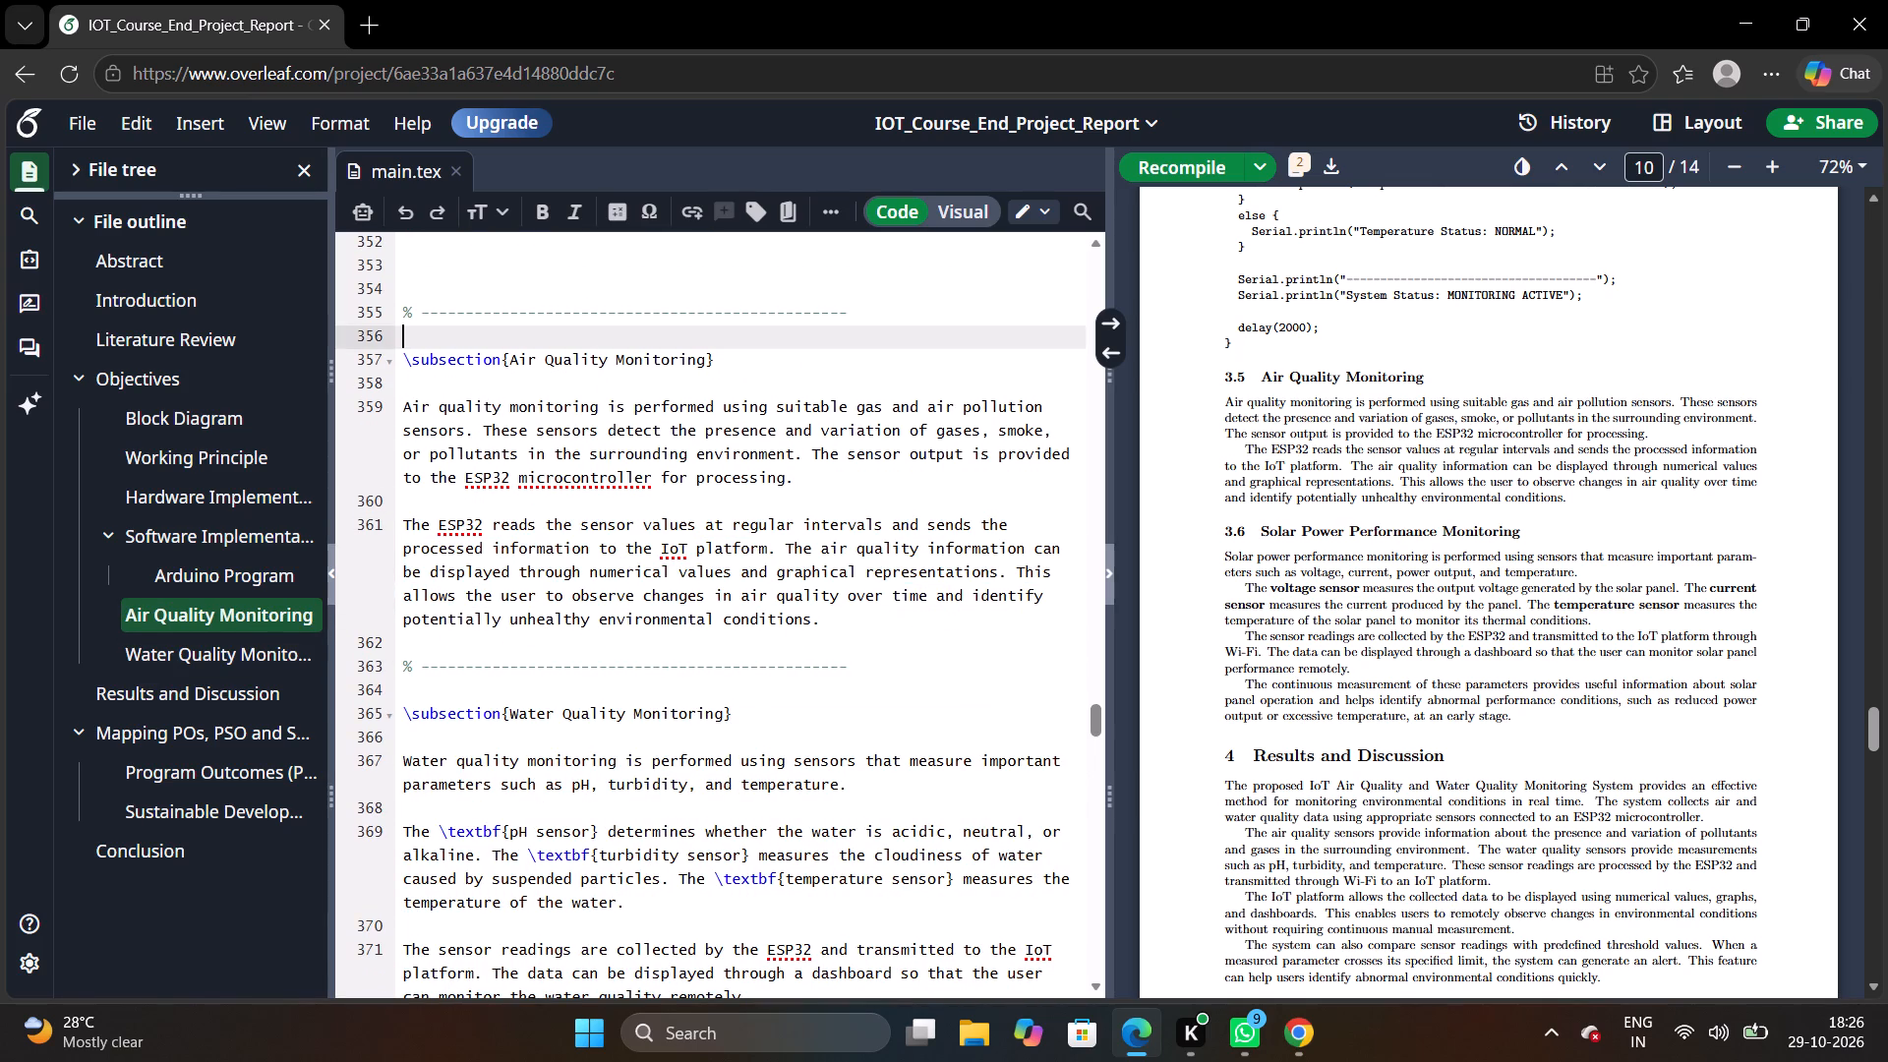
Recompile the report with the original Water Quality Monitoring subsection.
click(1178, 168)
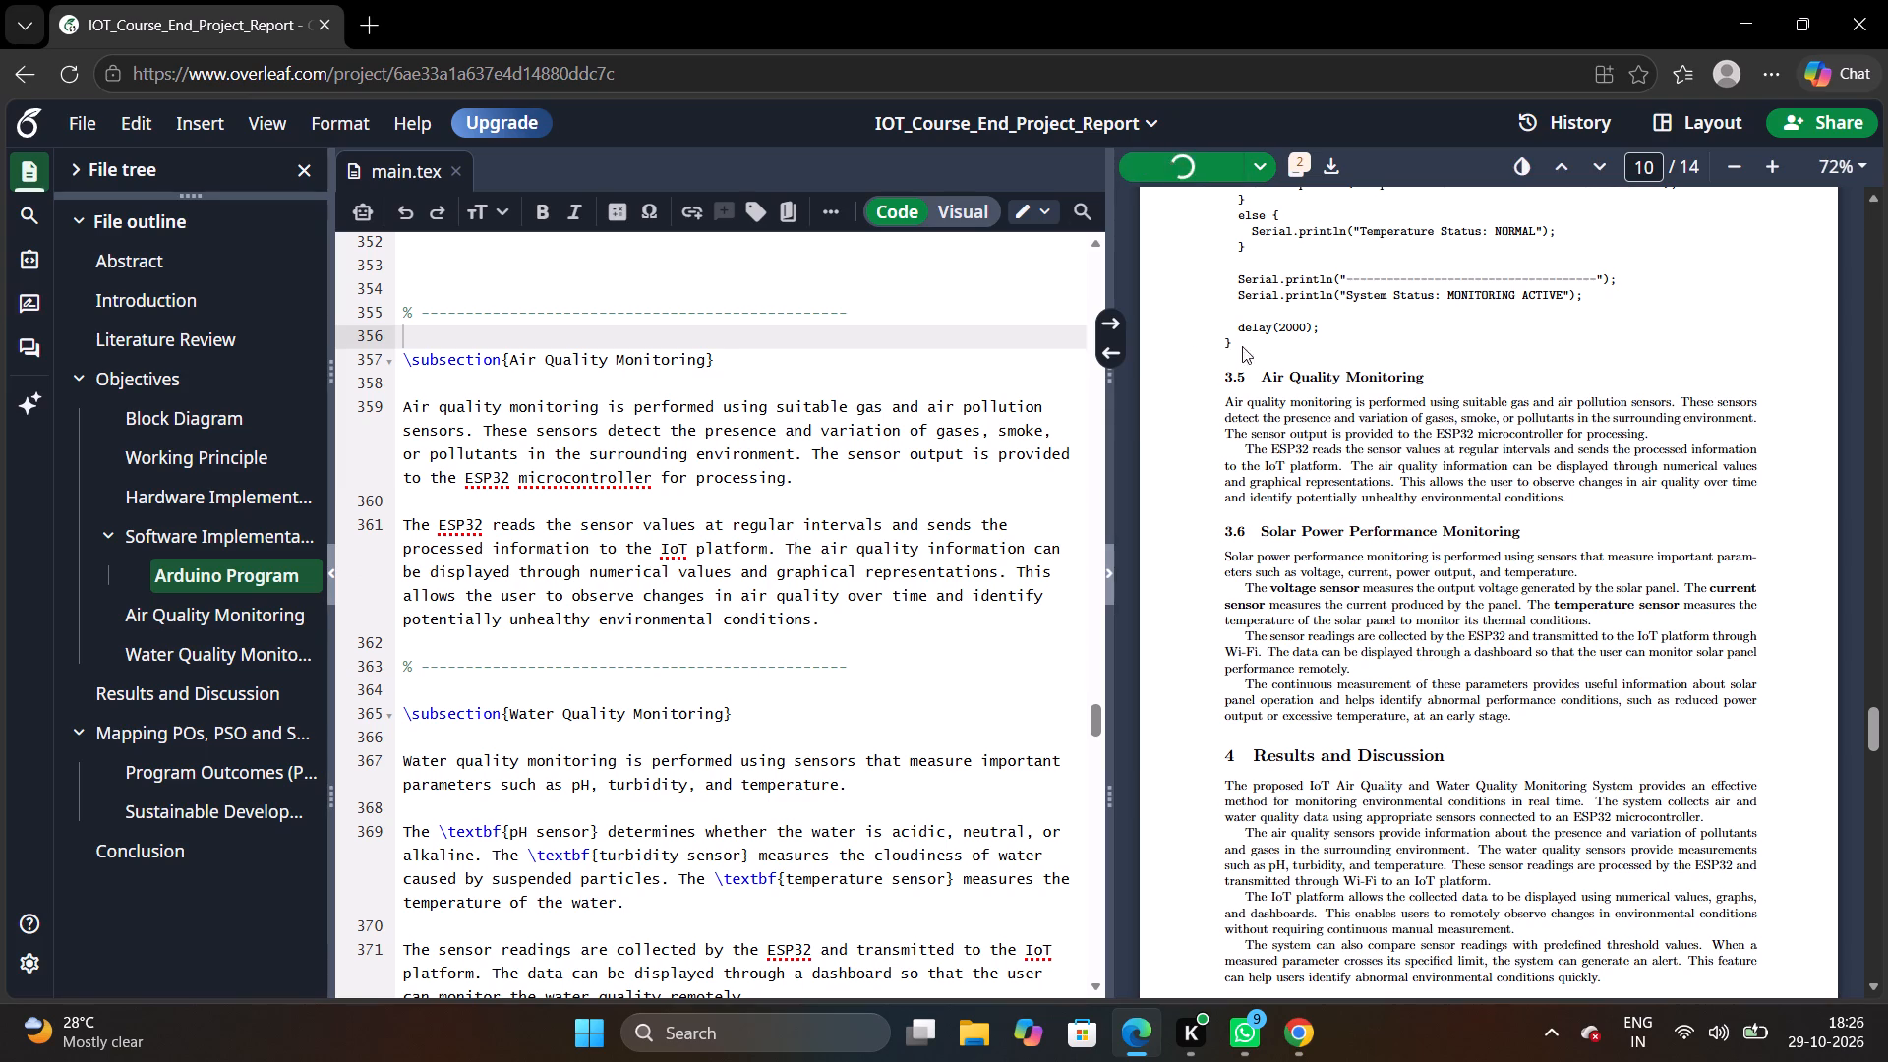
scroll(1295, 489, down, 1)
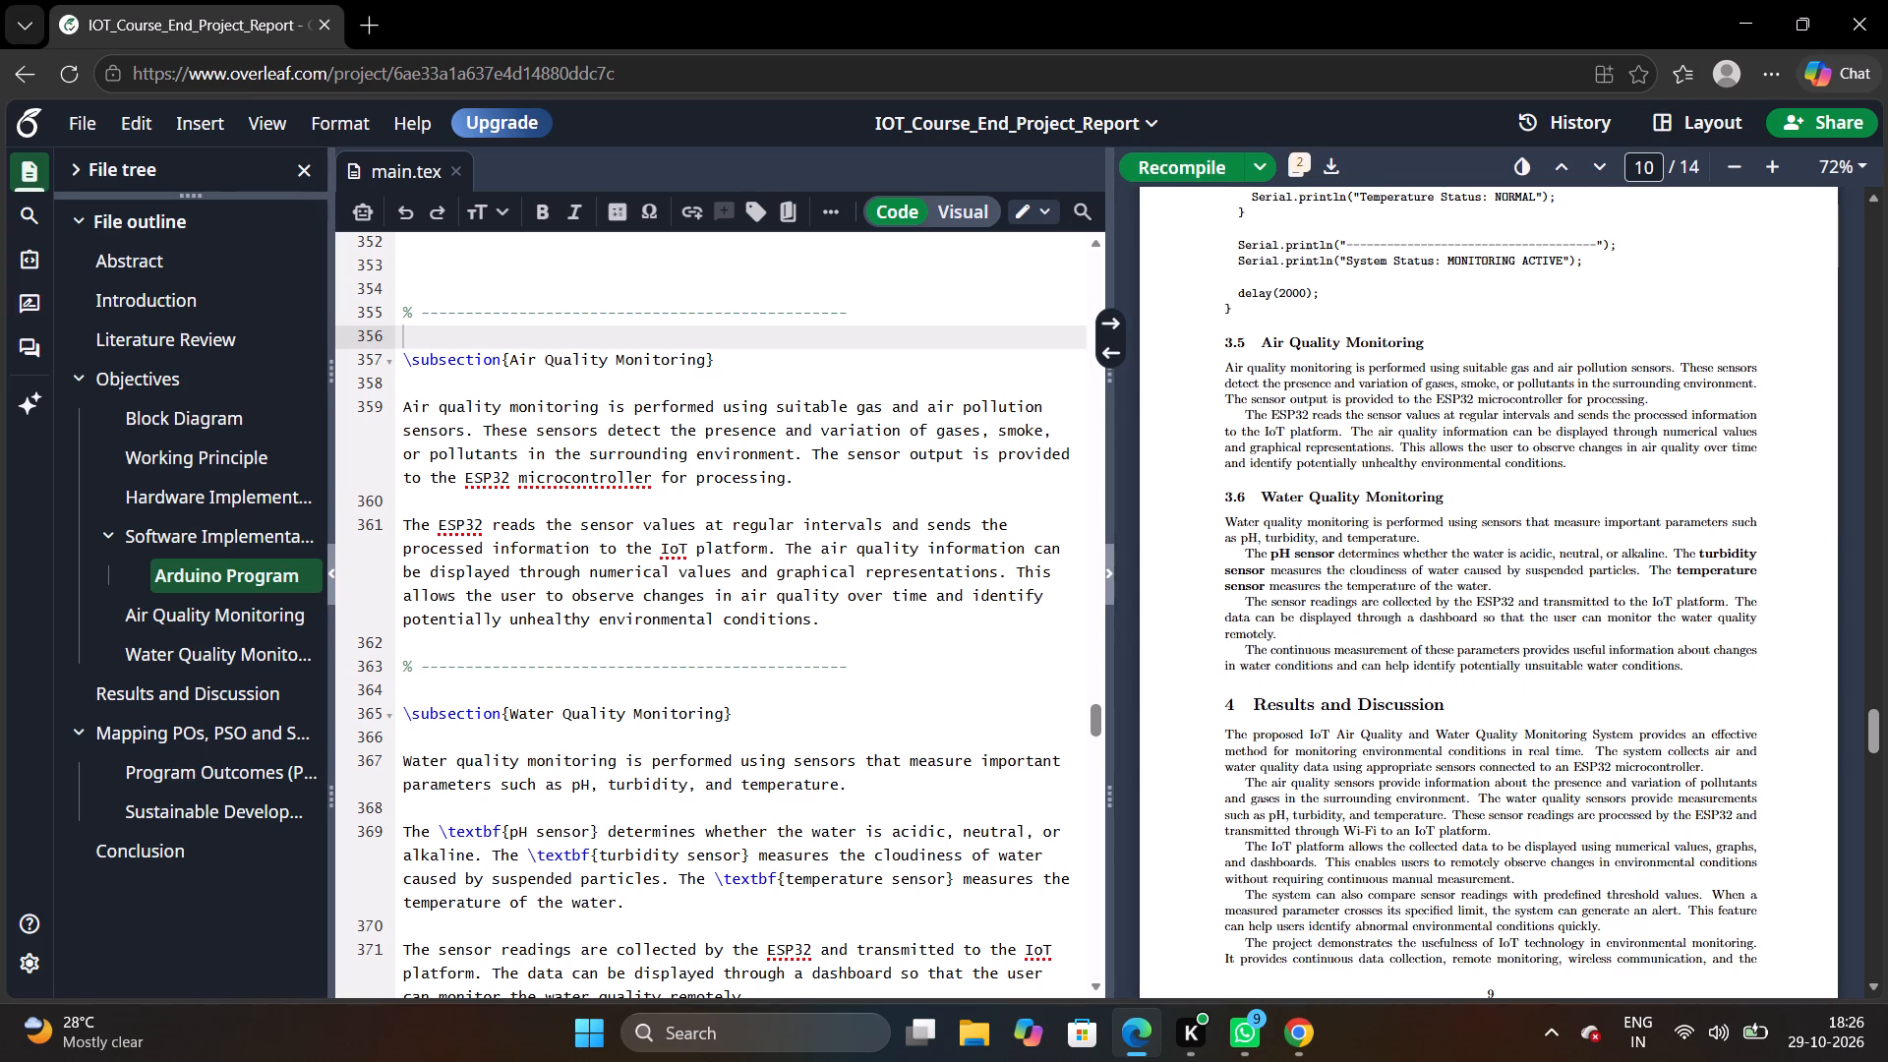
scroll(801, 650, up, 1)
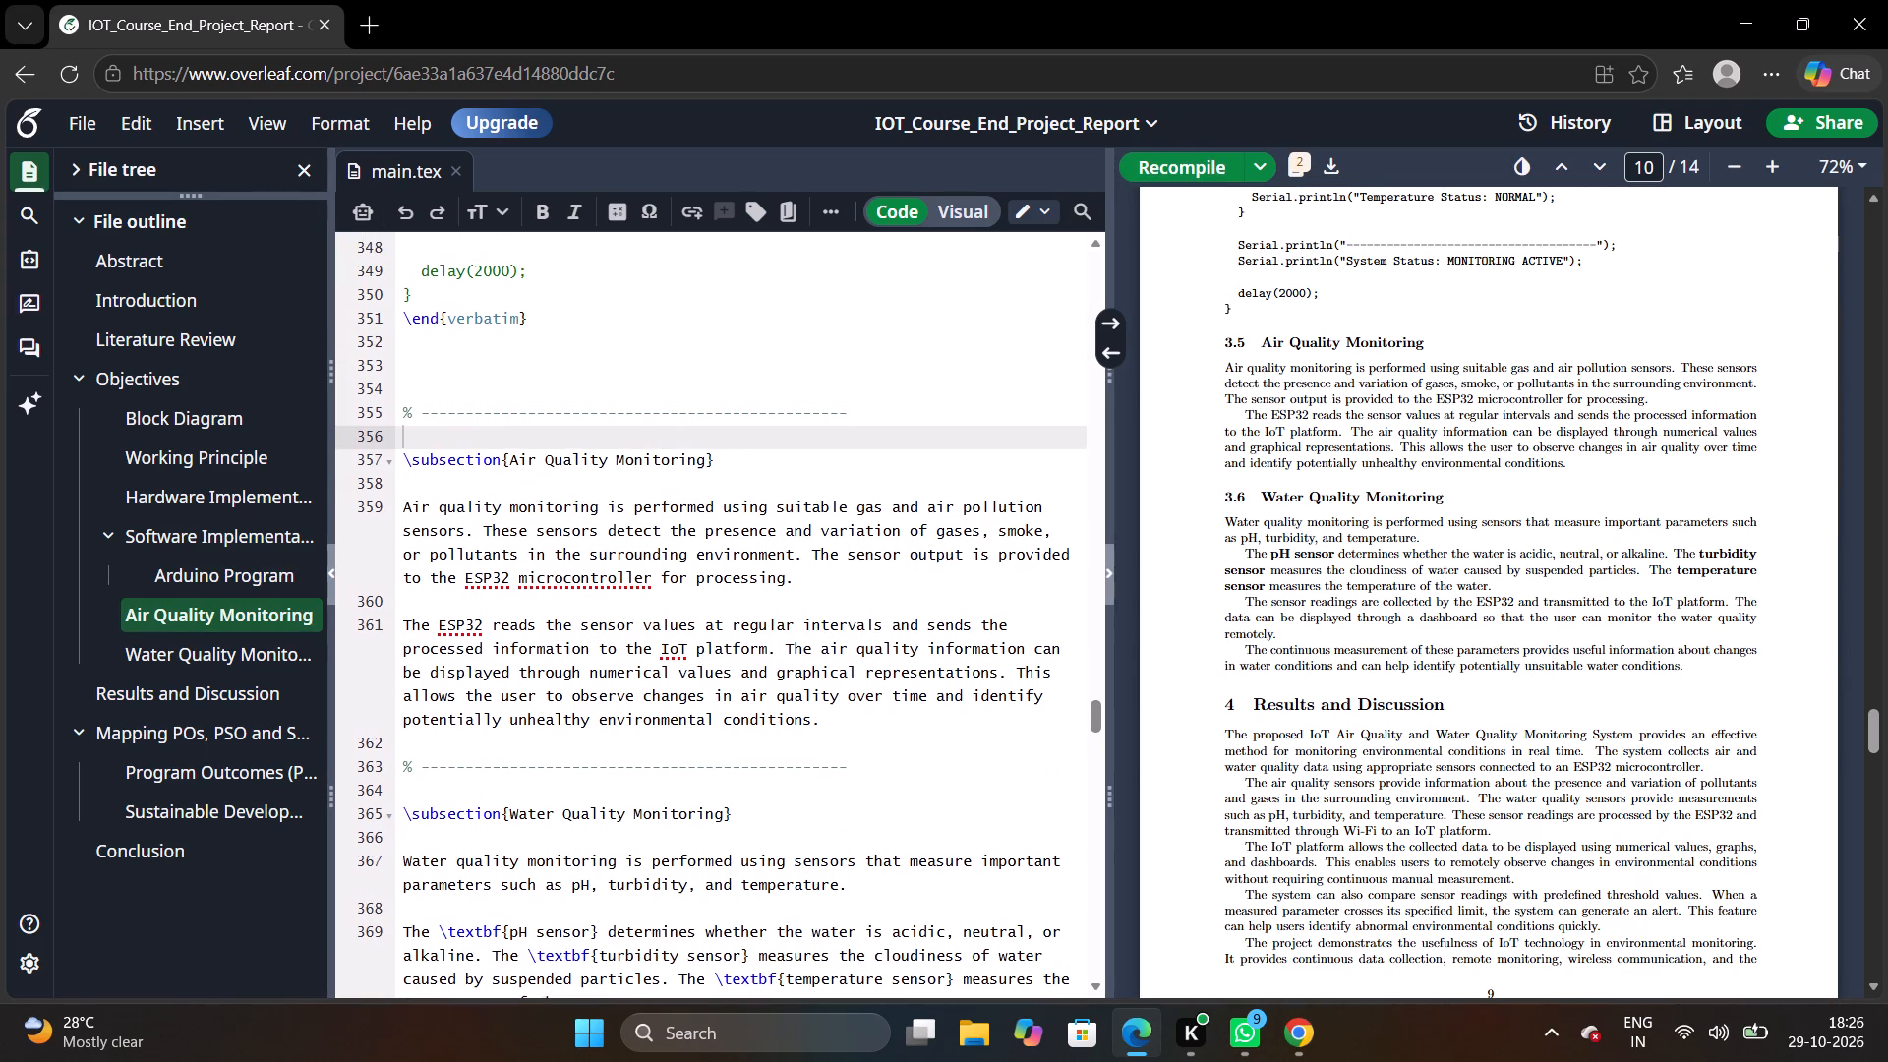
drag(405, 461, 731, 642)
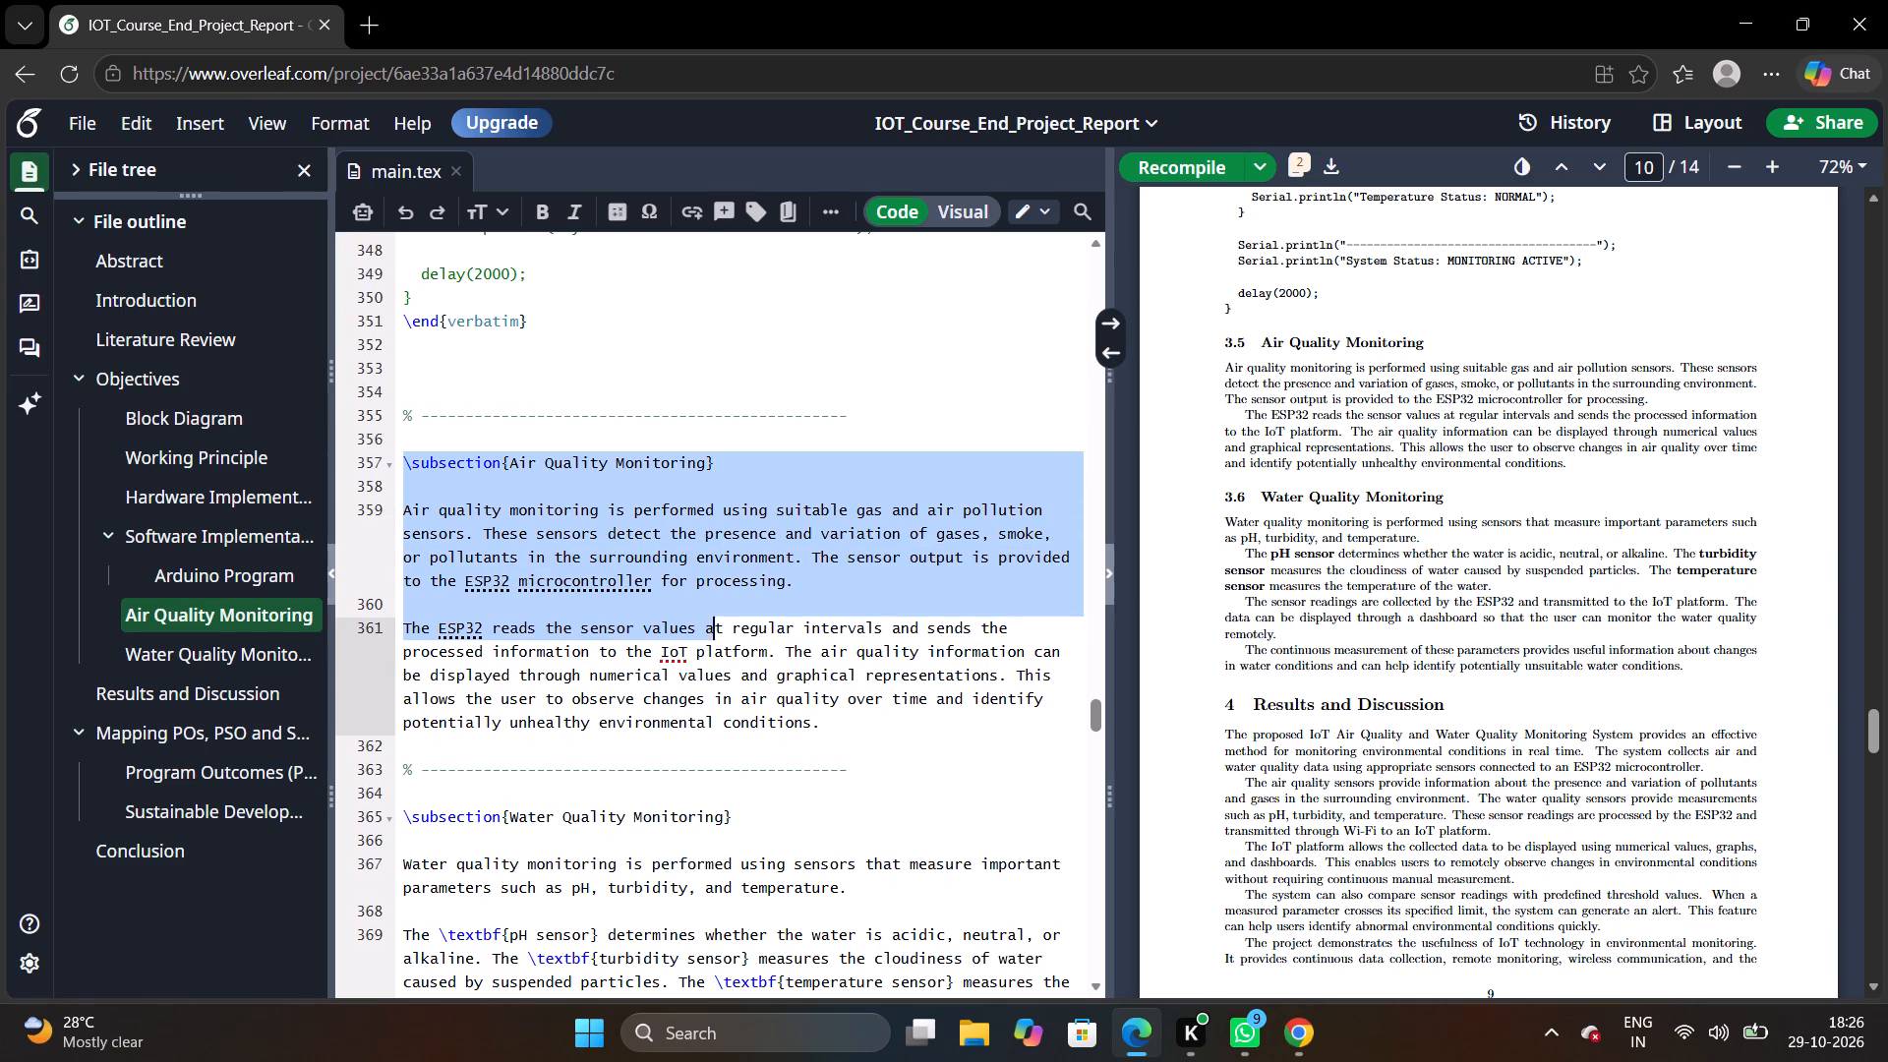
drag(731, 642, 868, 728)
key(ctrl+c)
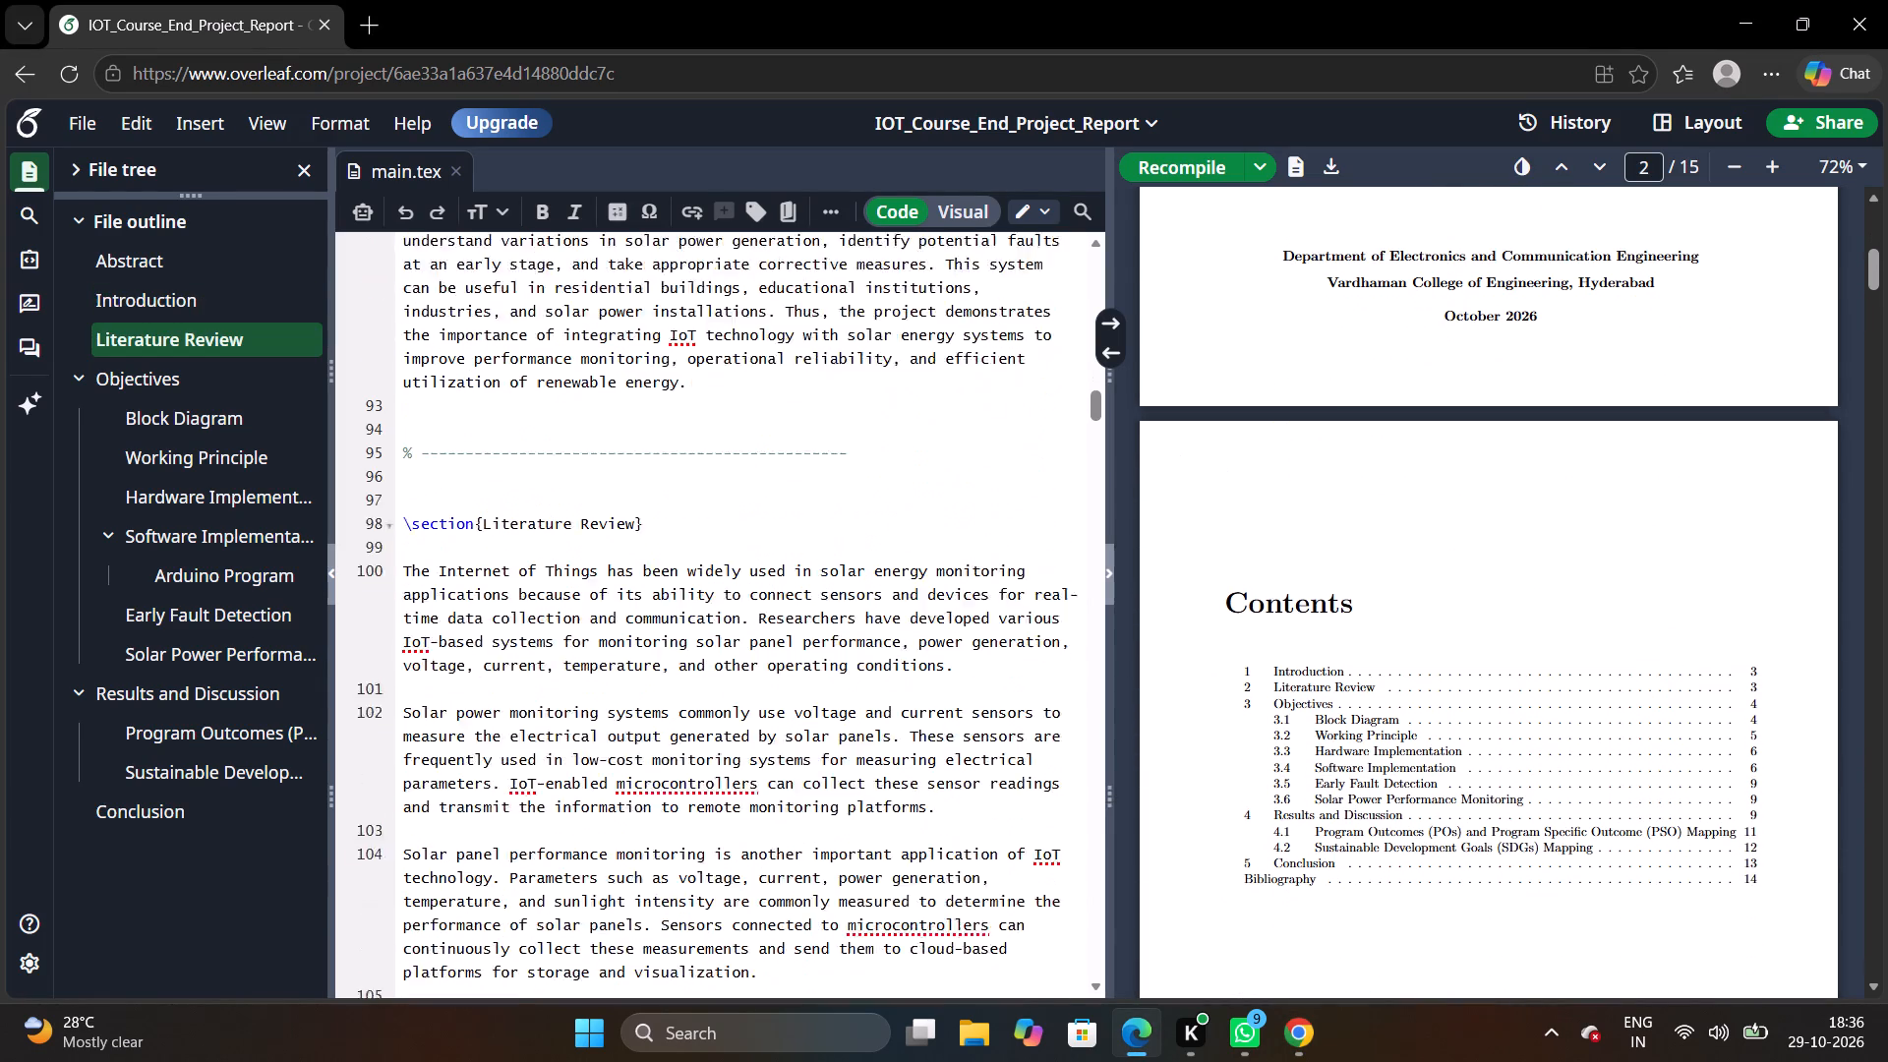
scroll(1023, 634, down, 2)
scroll(852, 689, down, 1)
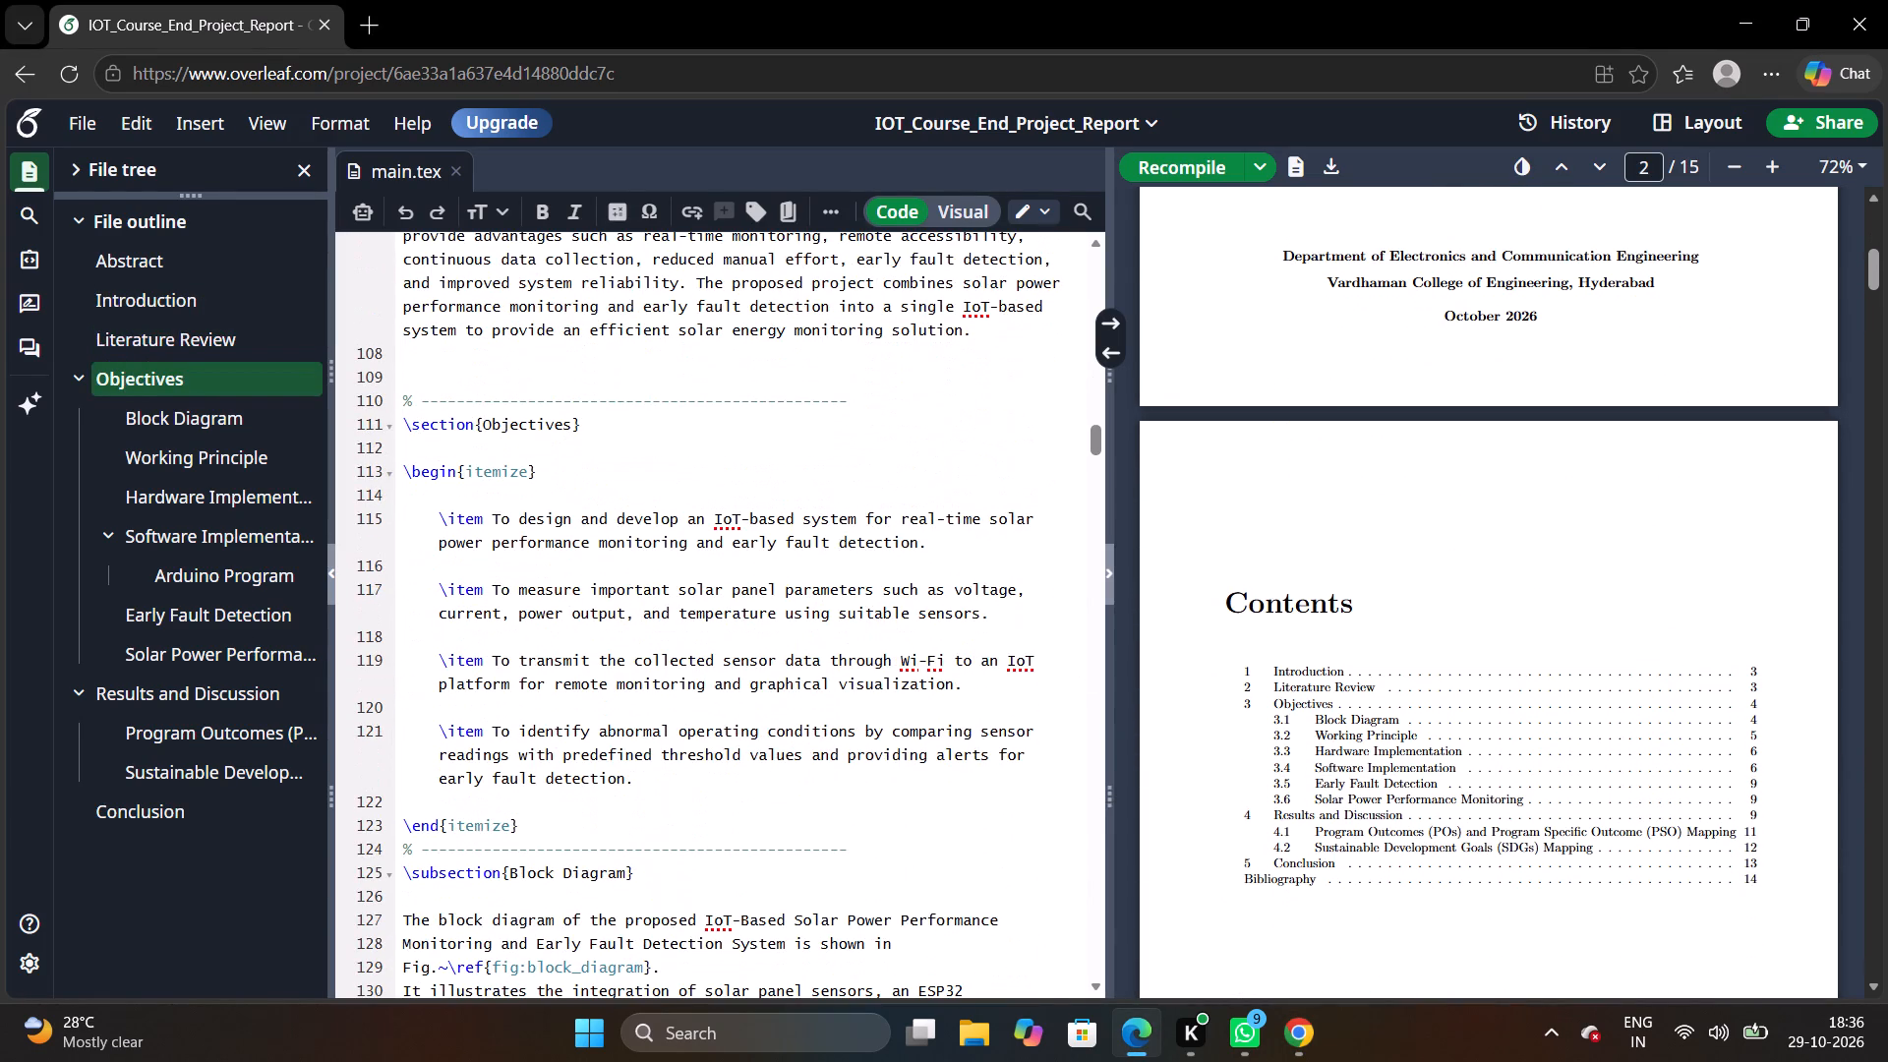
scroll(163, 651, up, 2)
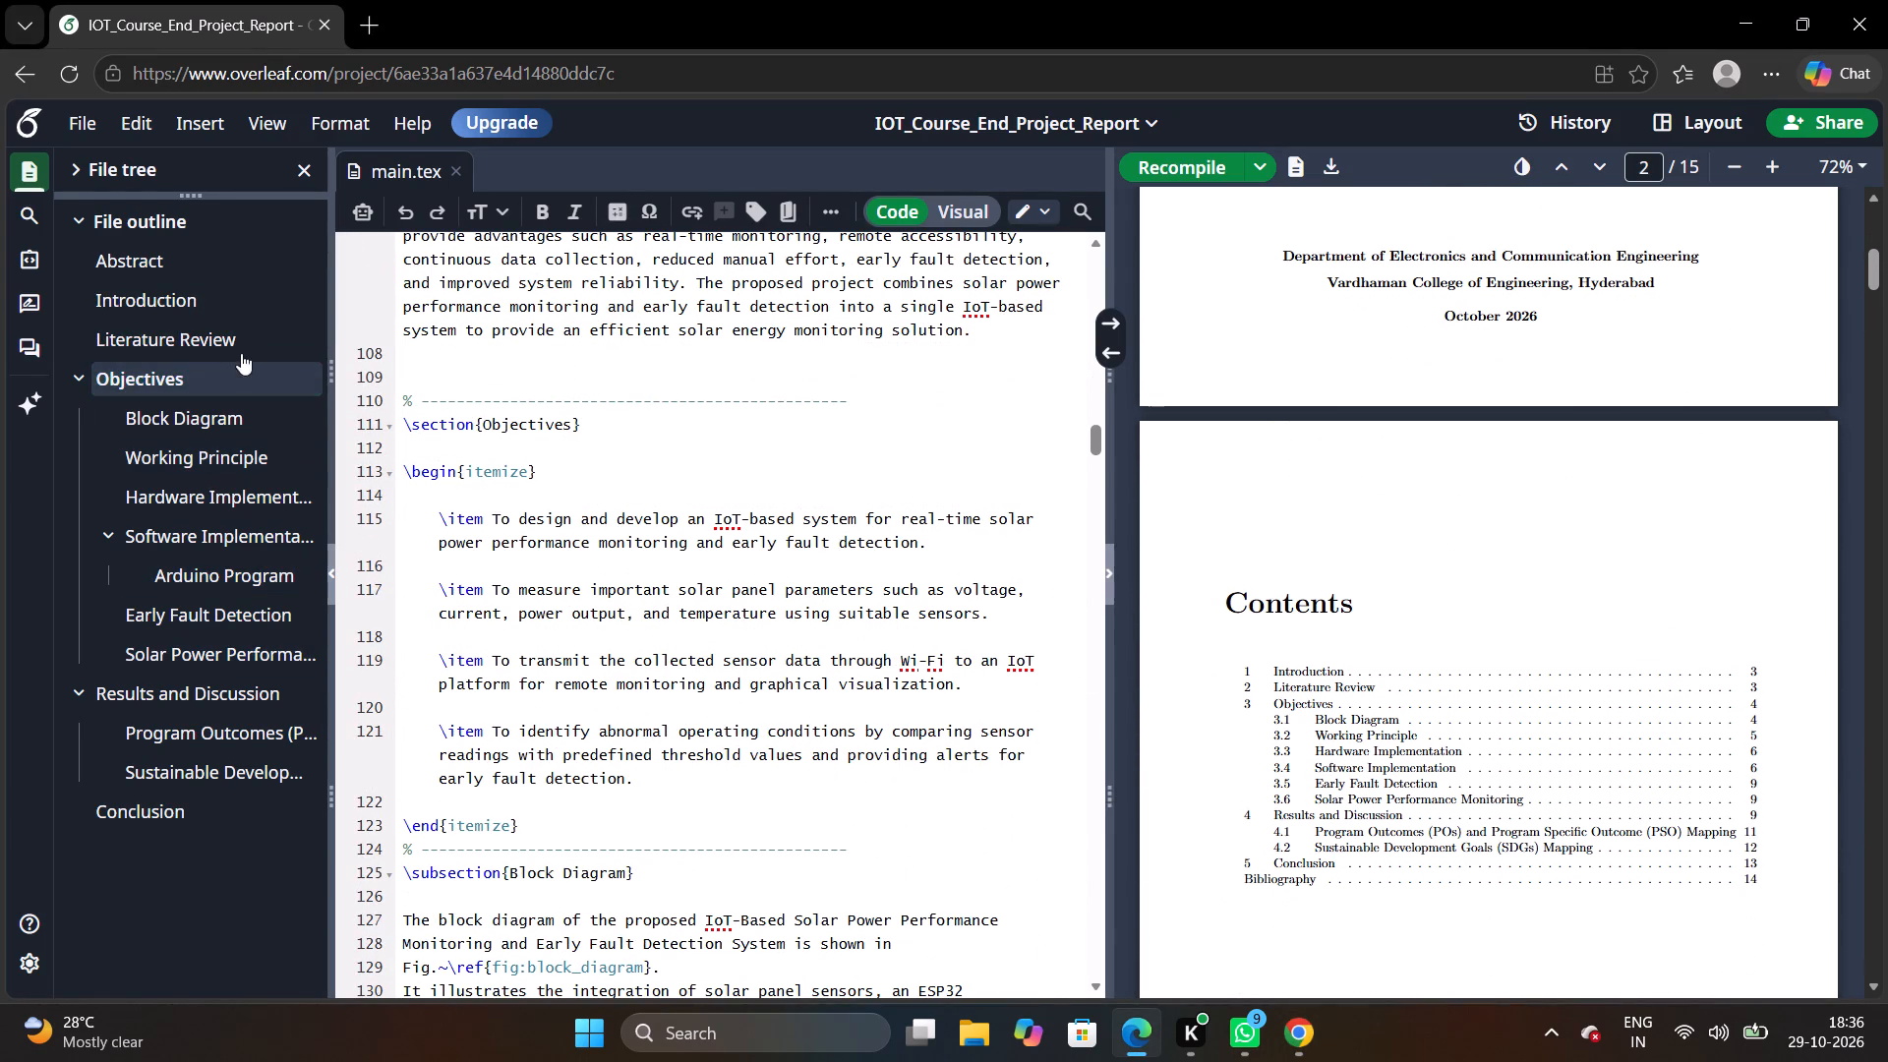
scroll(692, 713, down, 4)
scroll(692, 713, up, 1)
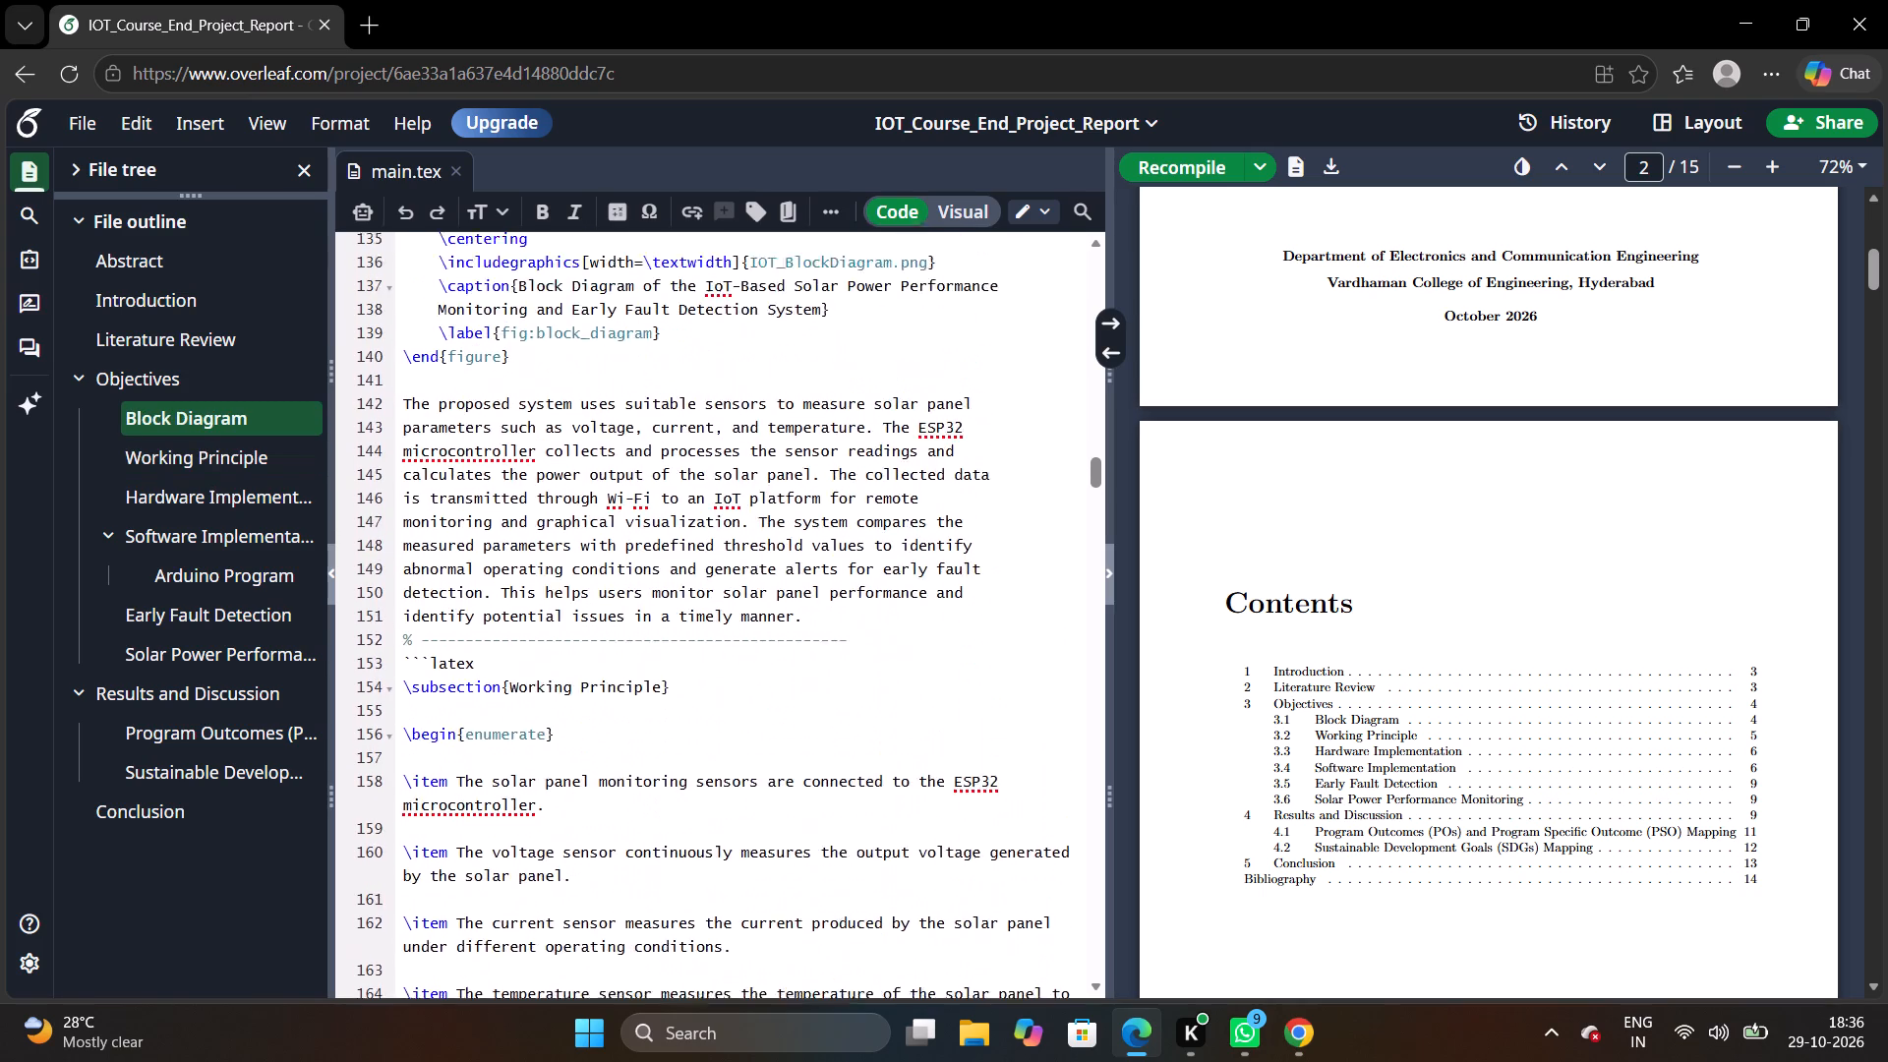
scroll(692, 713, up, 1)
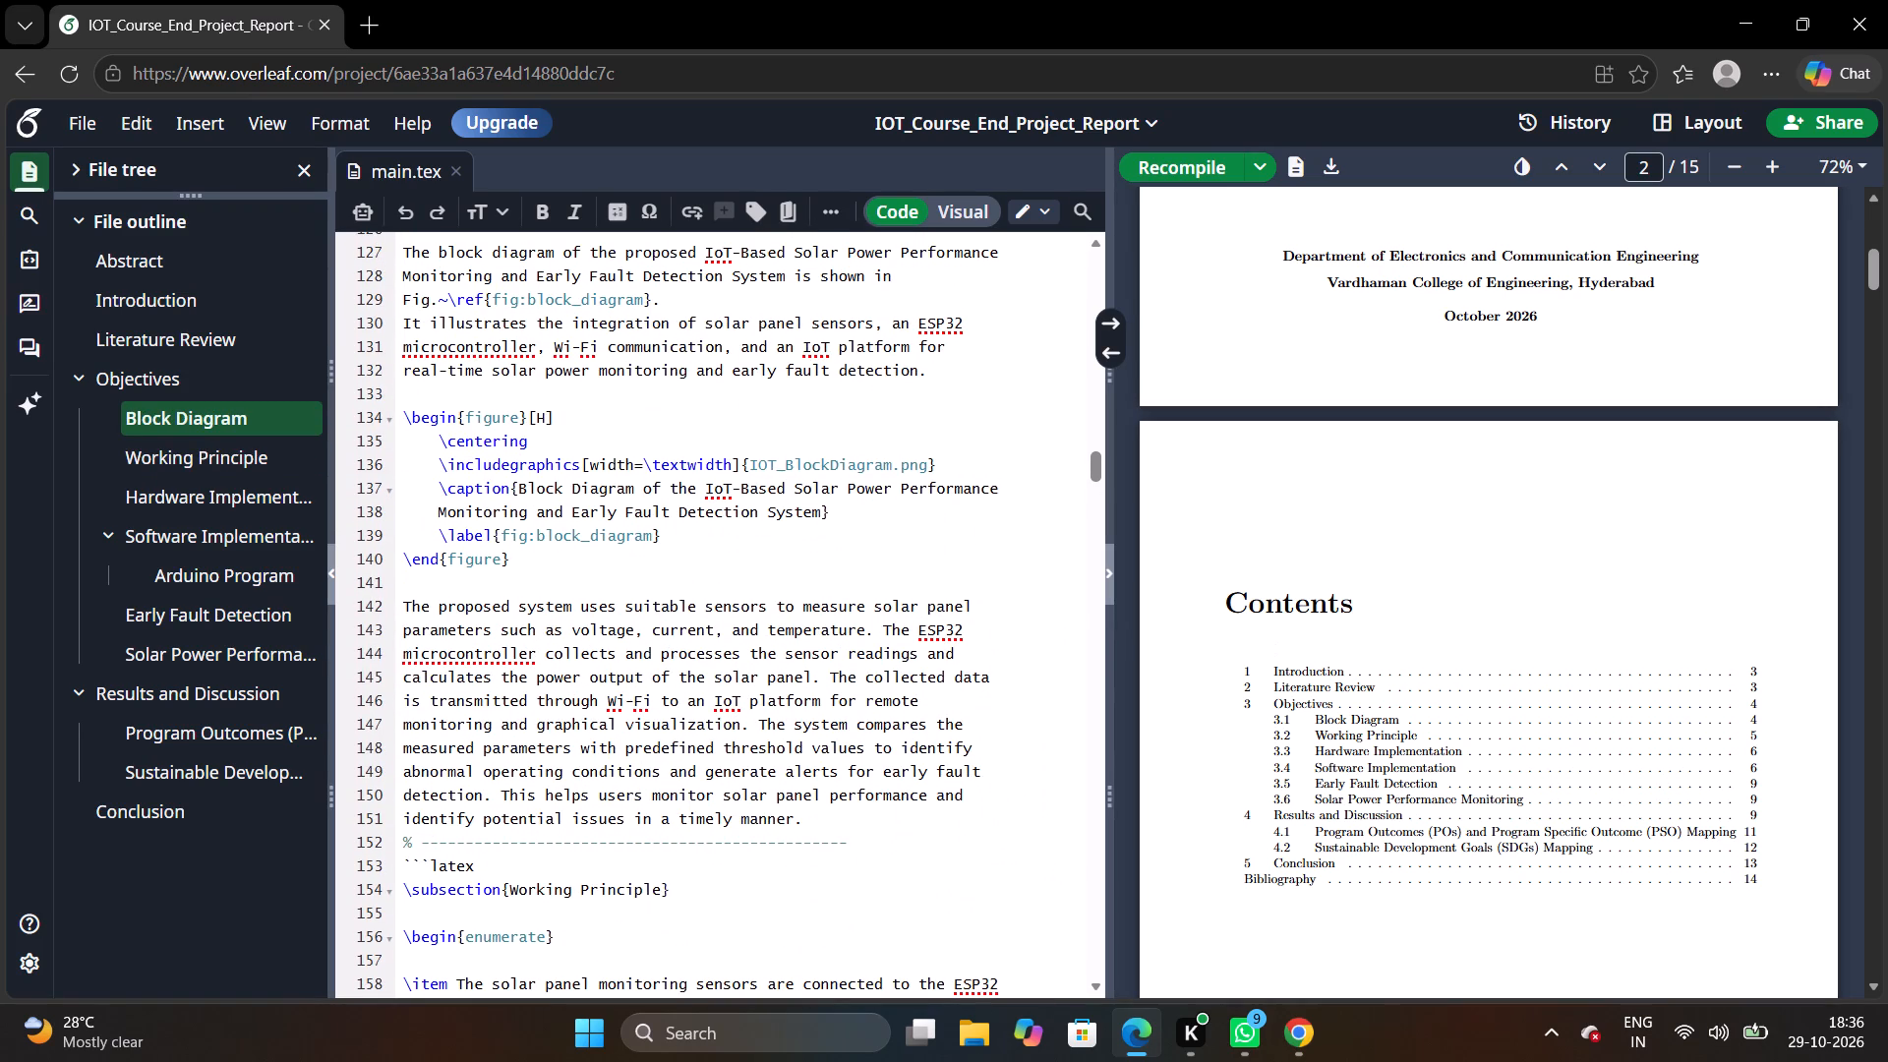
scroll(1278, 650, down, 1)
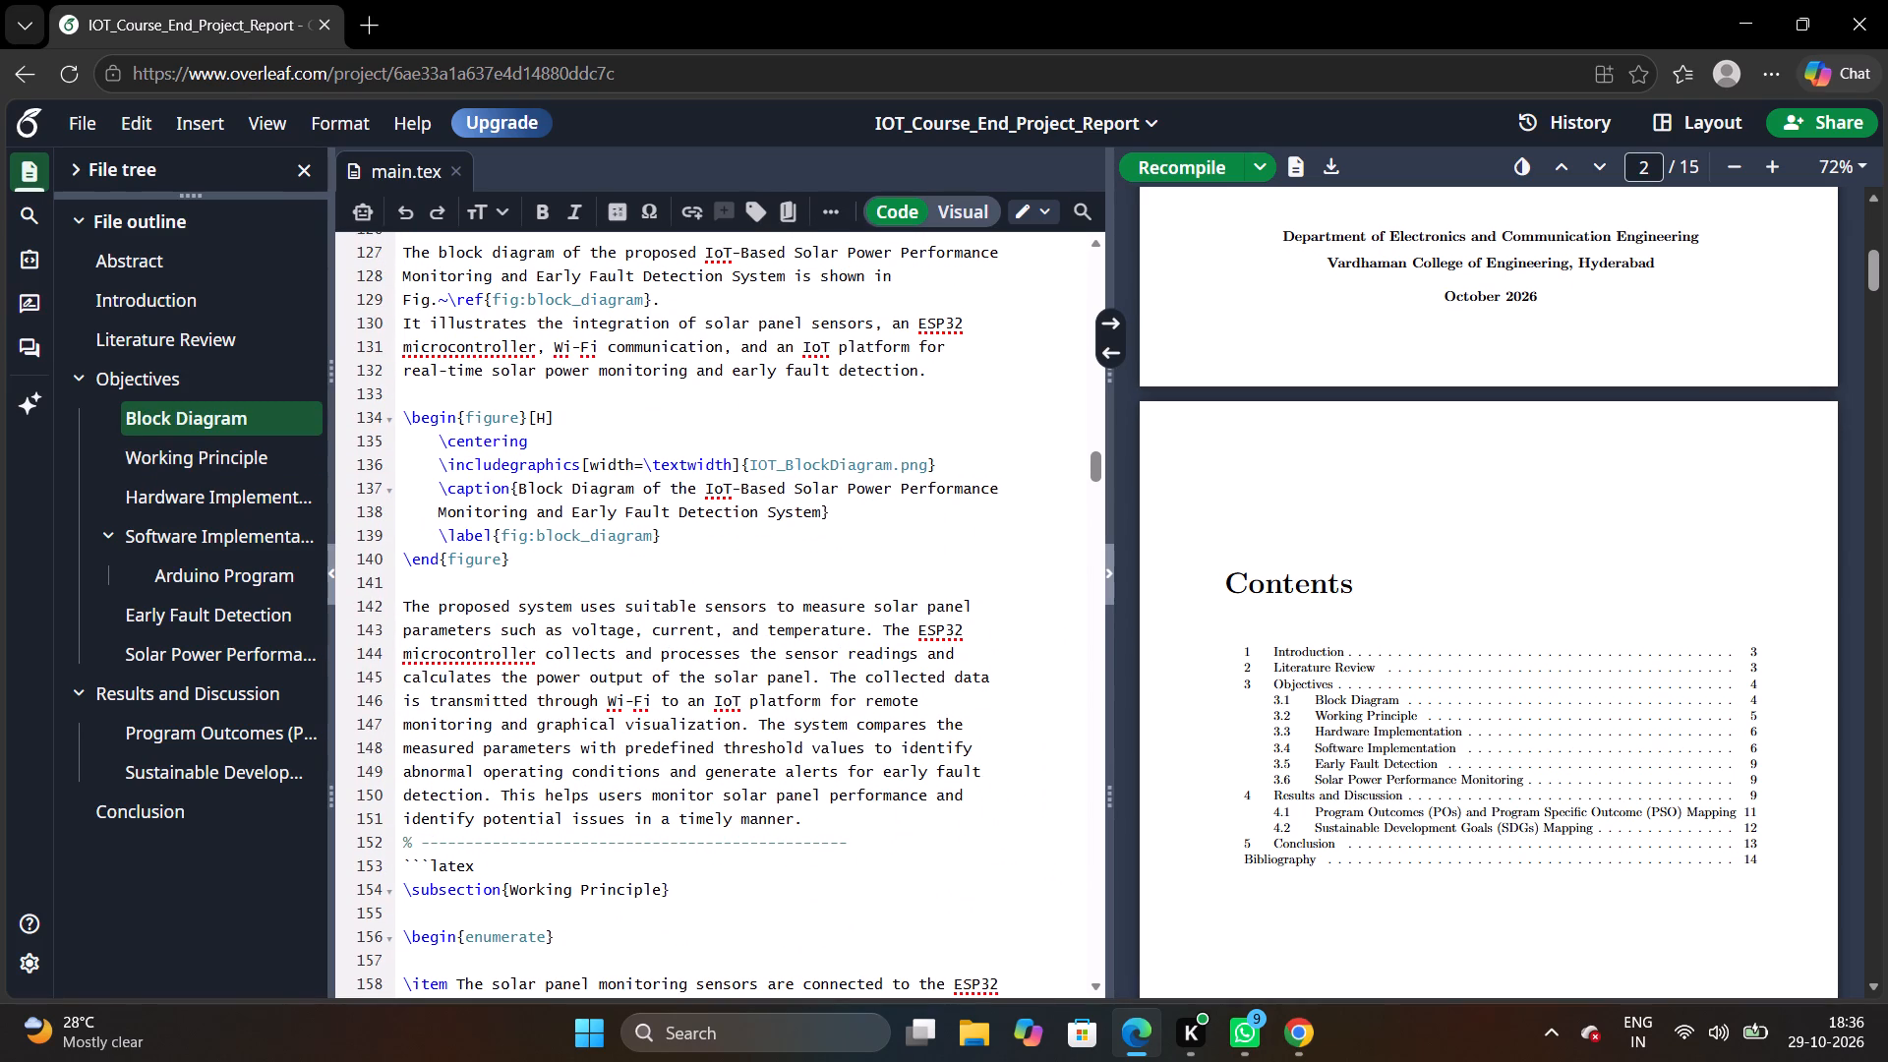
click(893, 472)
key(BackSpace)
key(BackSpace)
key(BackSpace)
key(BackSpace)
key(BackSpace)
key(BackSpace)
key(BackSpace)
key(BackSpace)
key(BackSpace)
key(BackSpace)
key(BackSpace)
key(BackSpace)
key(BackSpace)
key(BackSpace)
key(BackSpace)
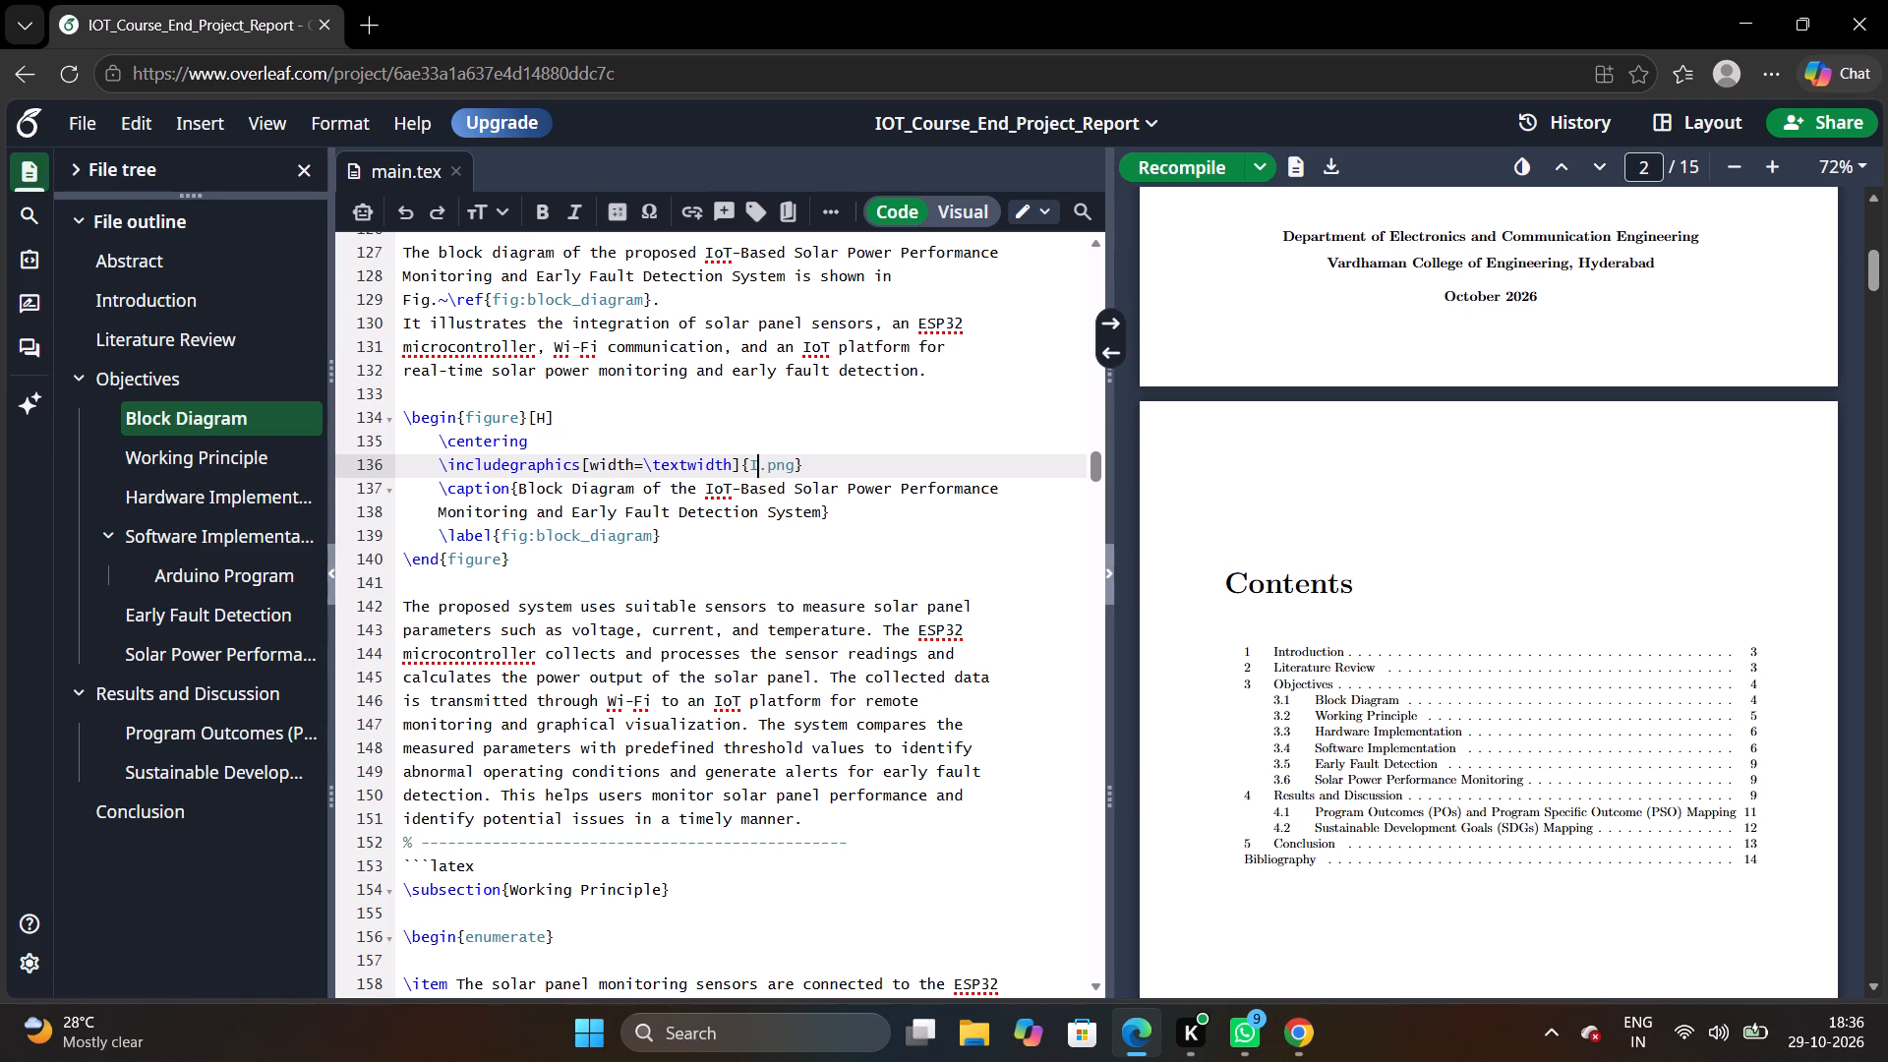
key(BackSpace)
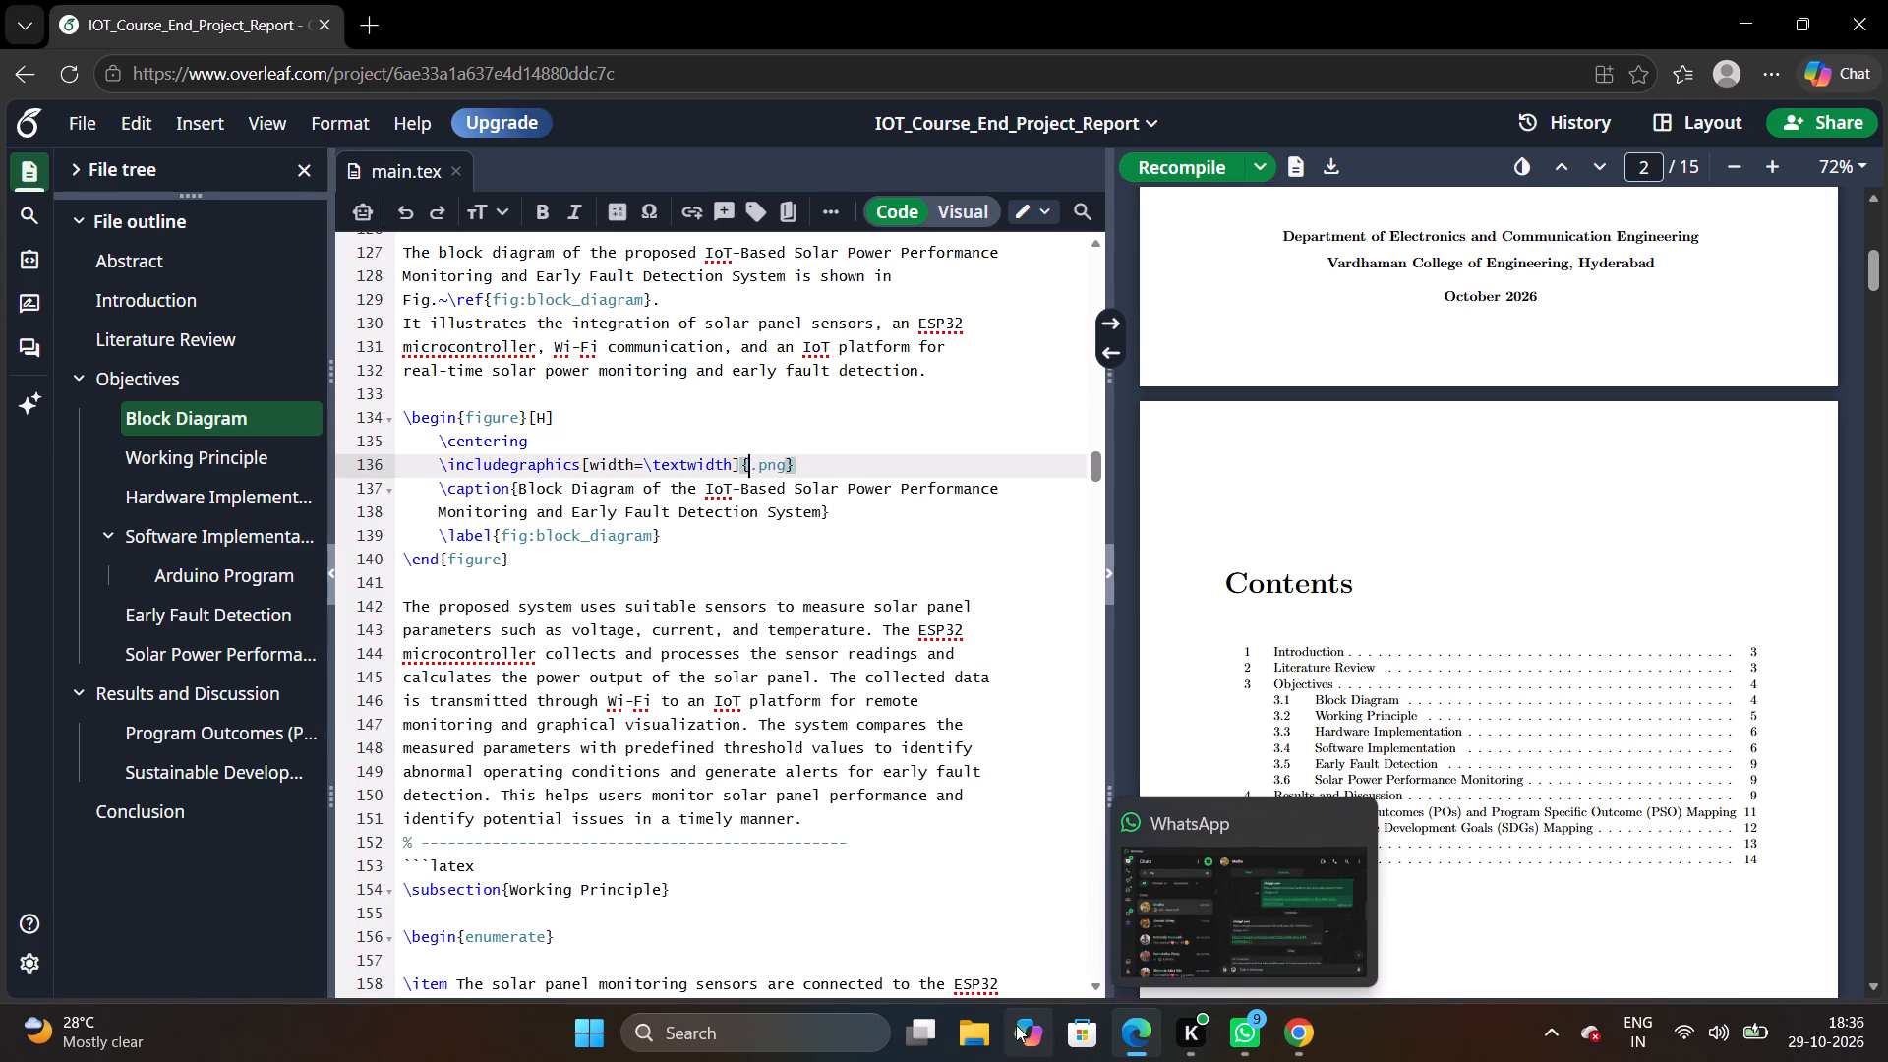
Open the recent IoT Solar Panel Fault Monitoring Diagram image from File Explorer to check it, and close the viewer.
click(977, 1028)
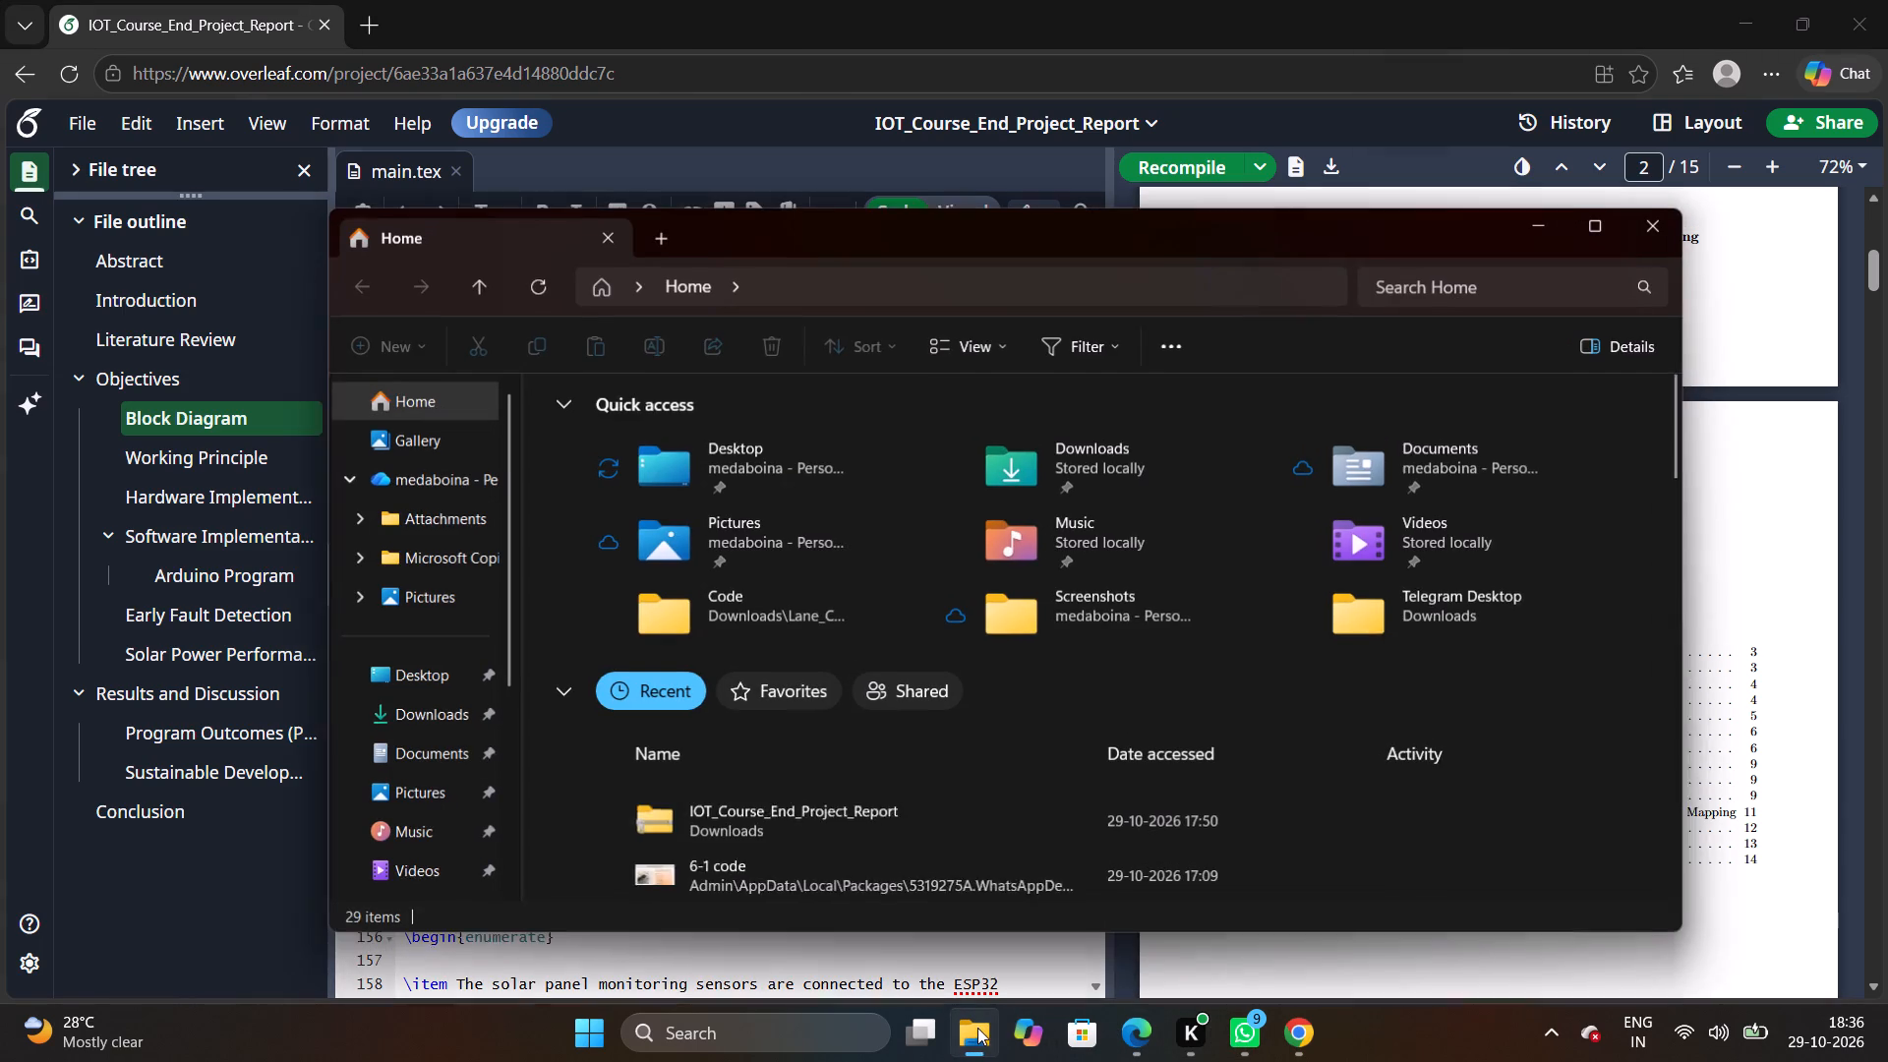
double_click(734, 837)
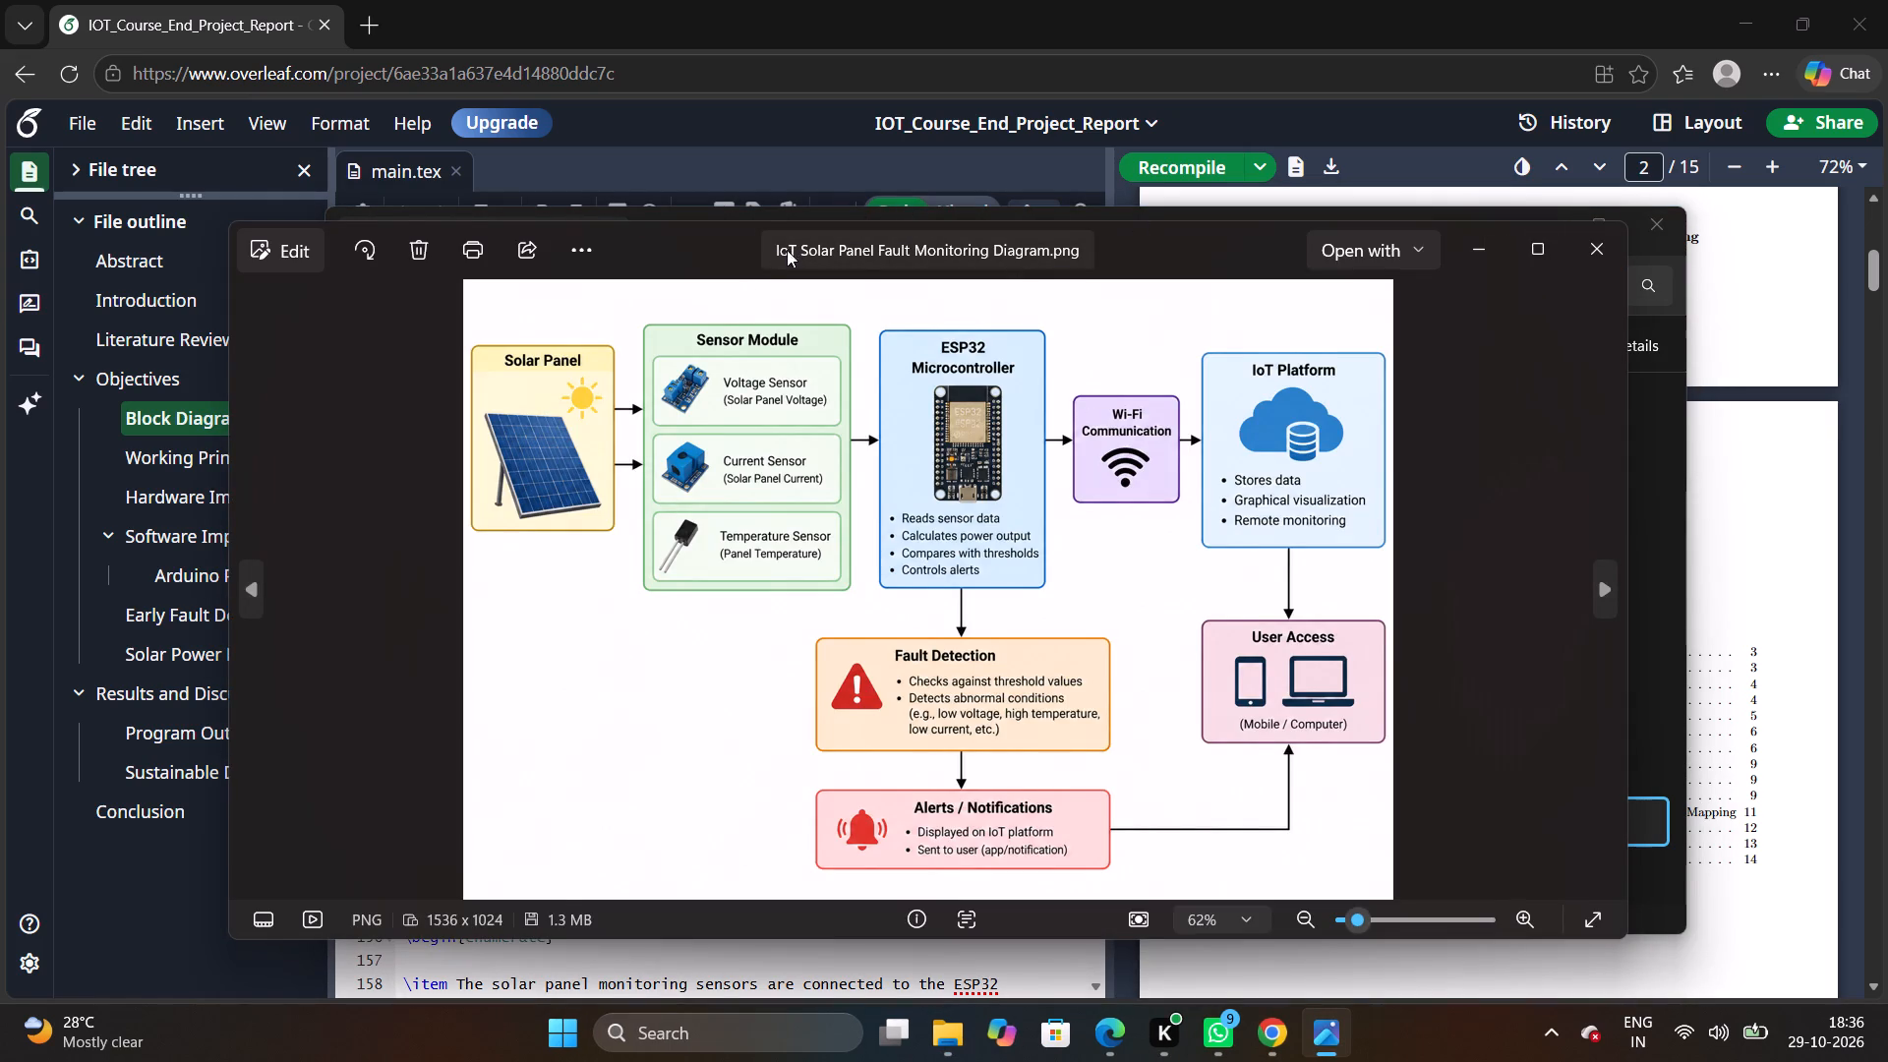
drag(781, 250, 968, 270)
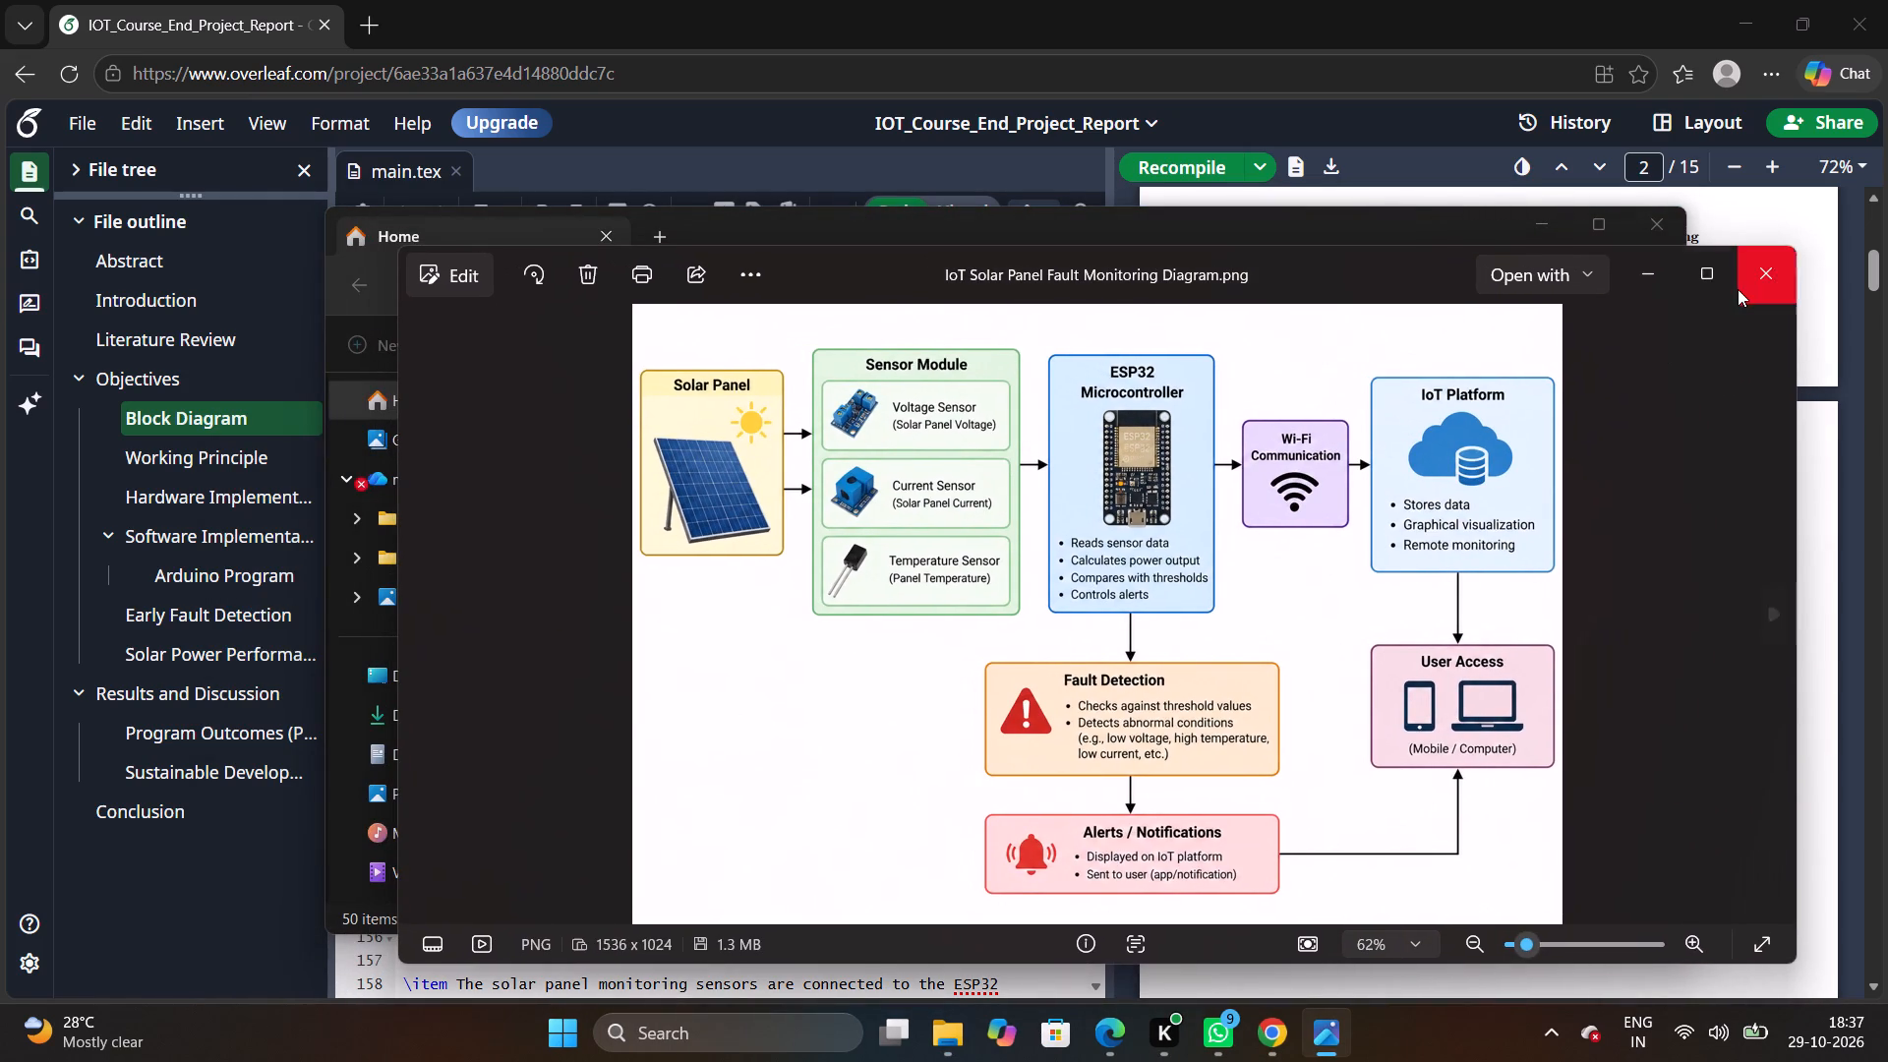
click(1738, 287)
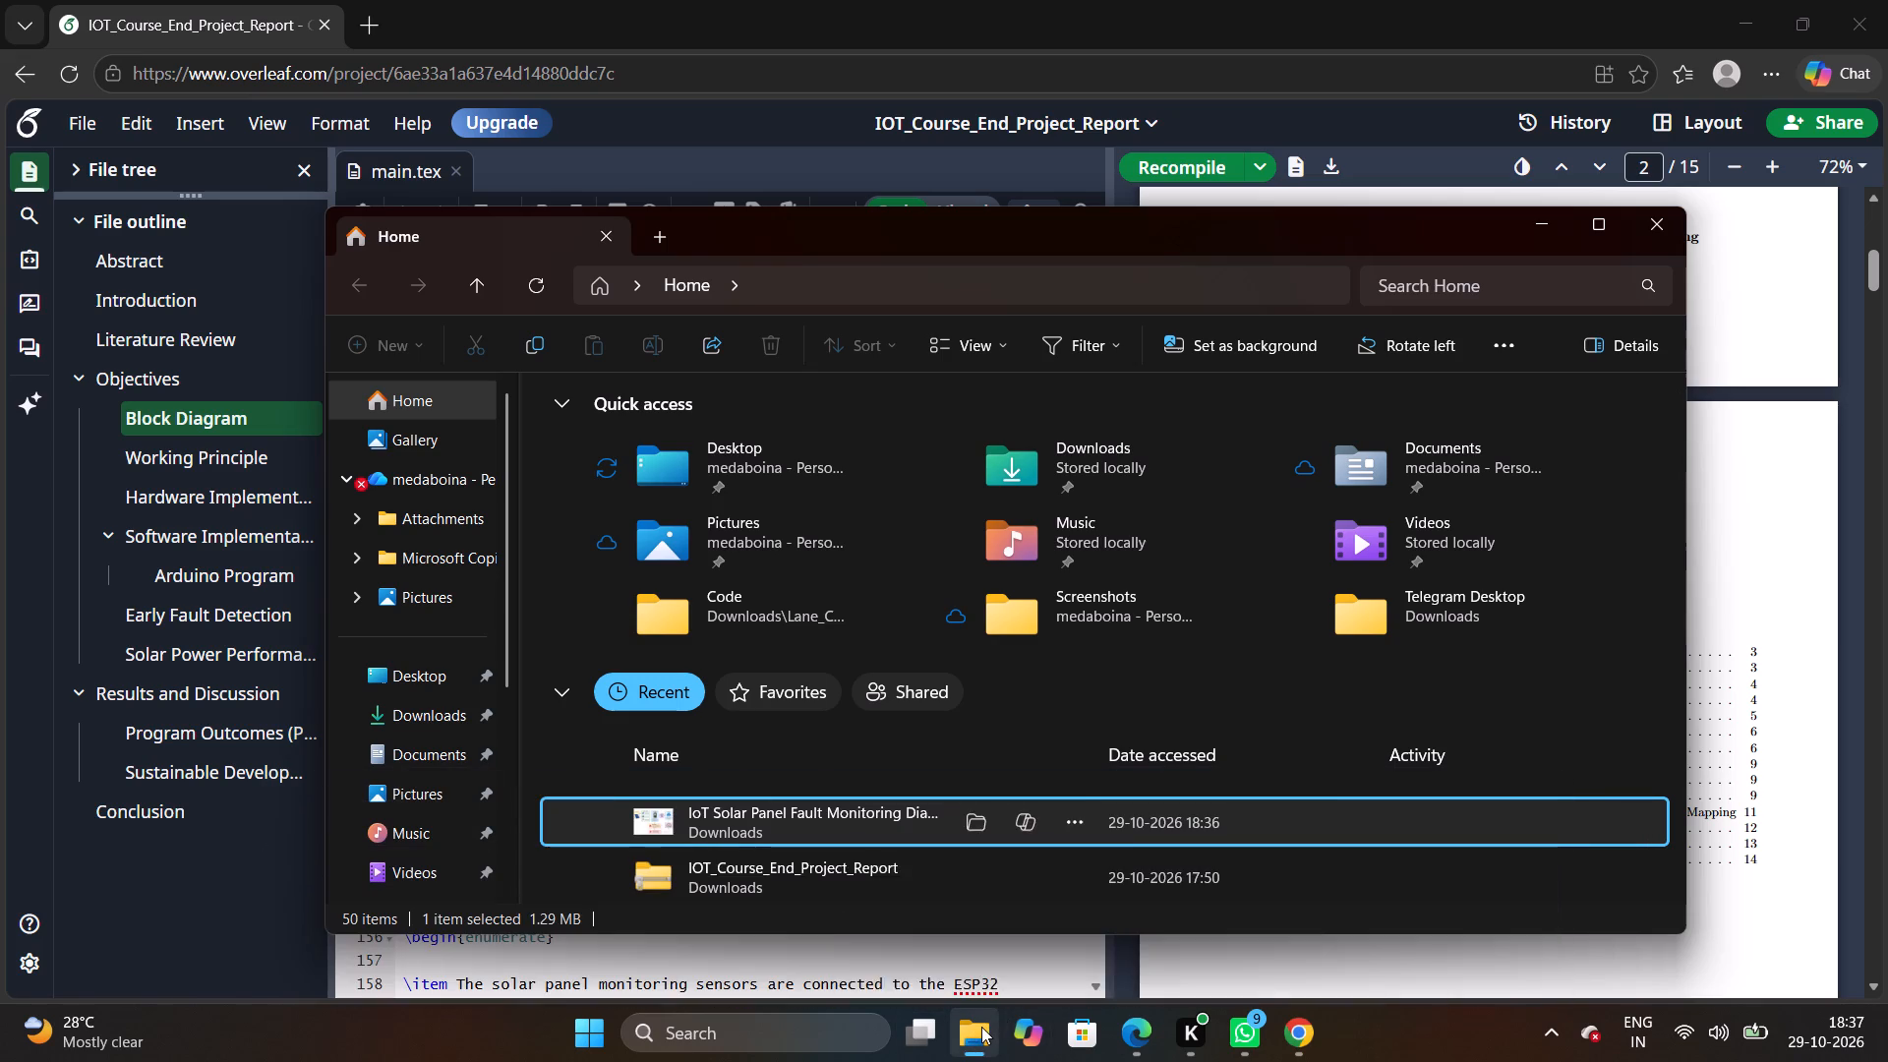
In the Downloads folder, copy the full name text of the IoT Solar Panel Fault Monitoring Diagram file.
click(969, 909)
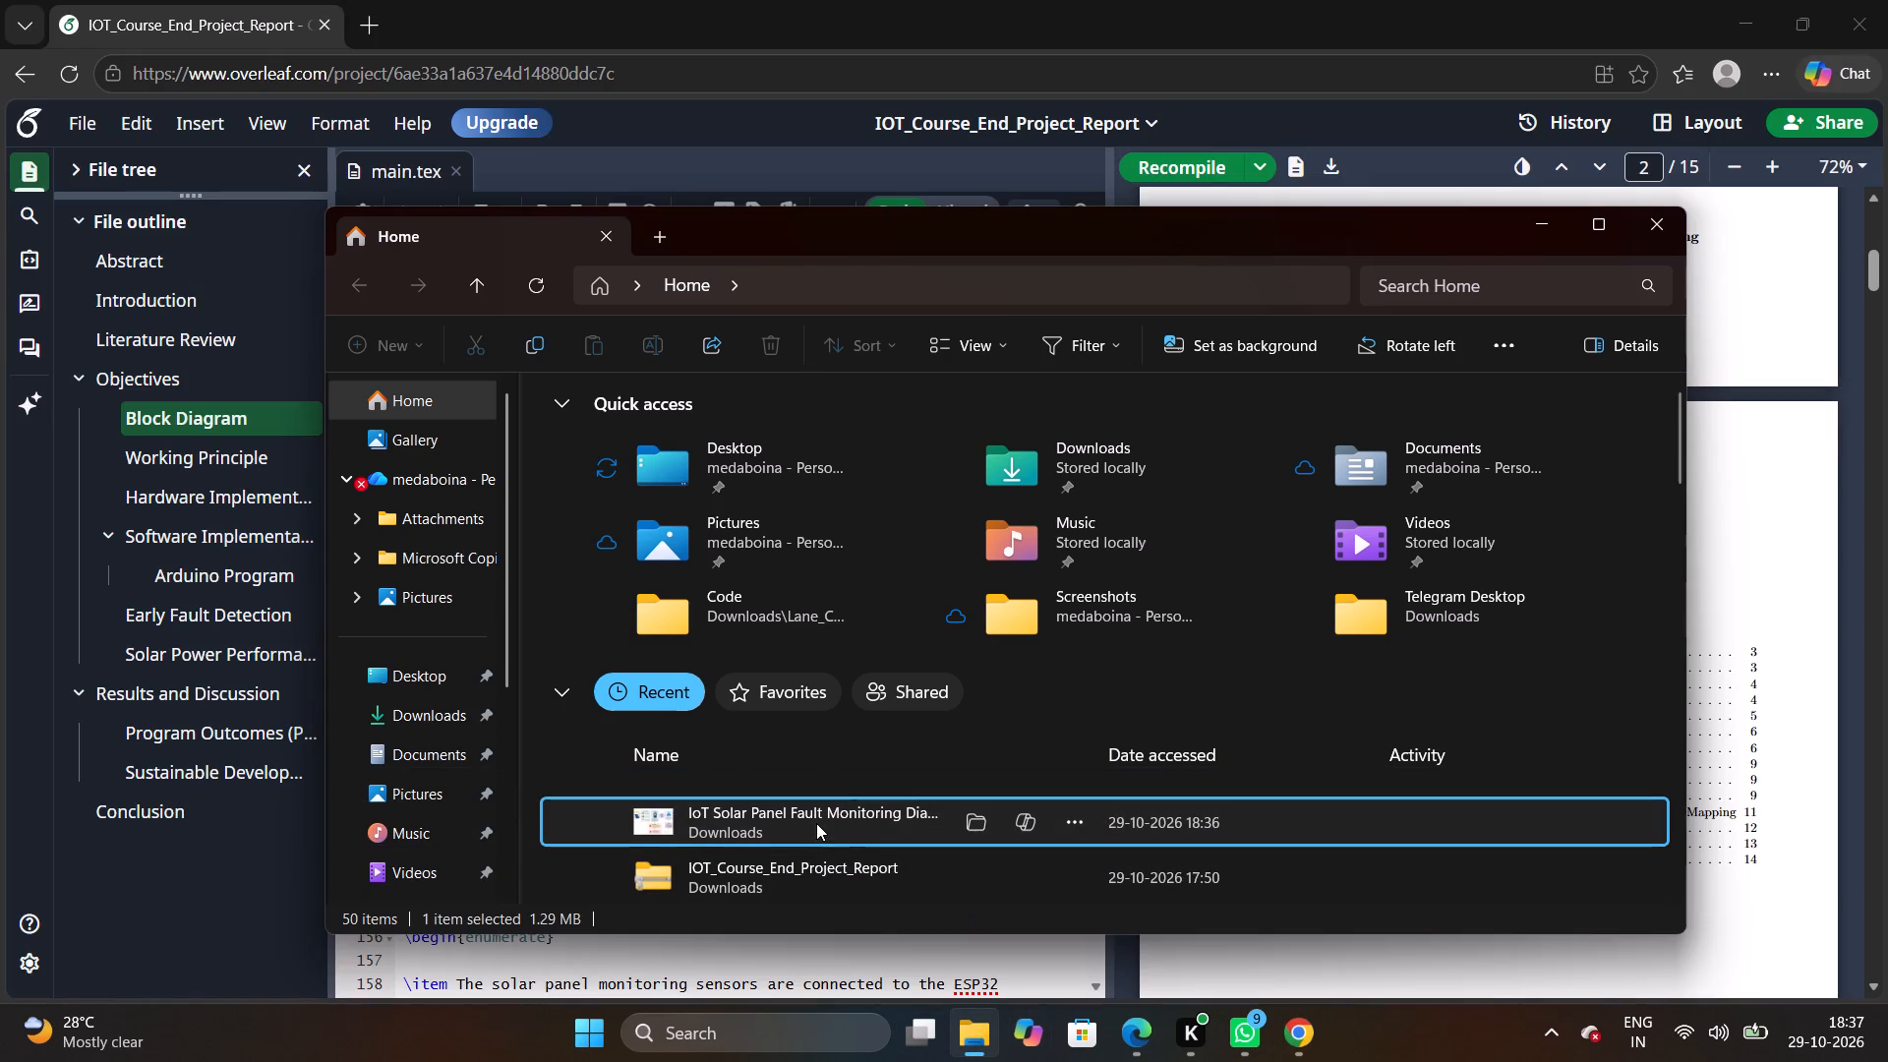
click(441, 711)
click(763, 456)
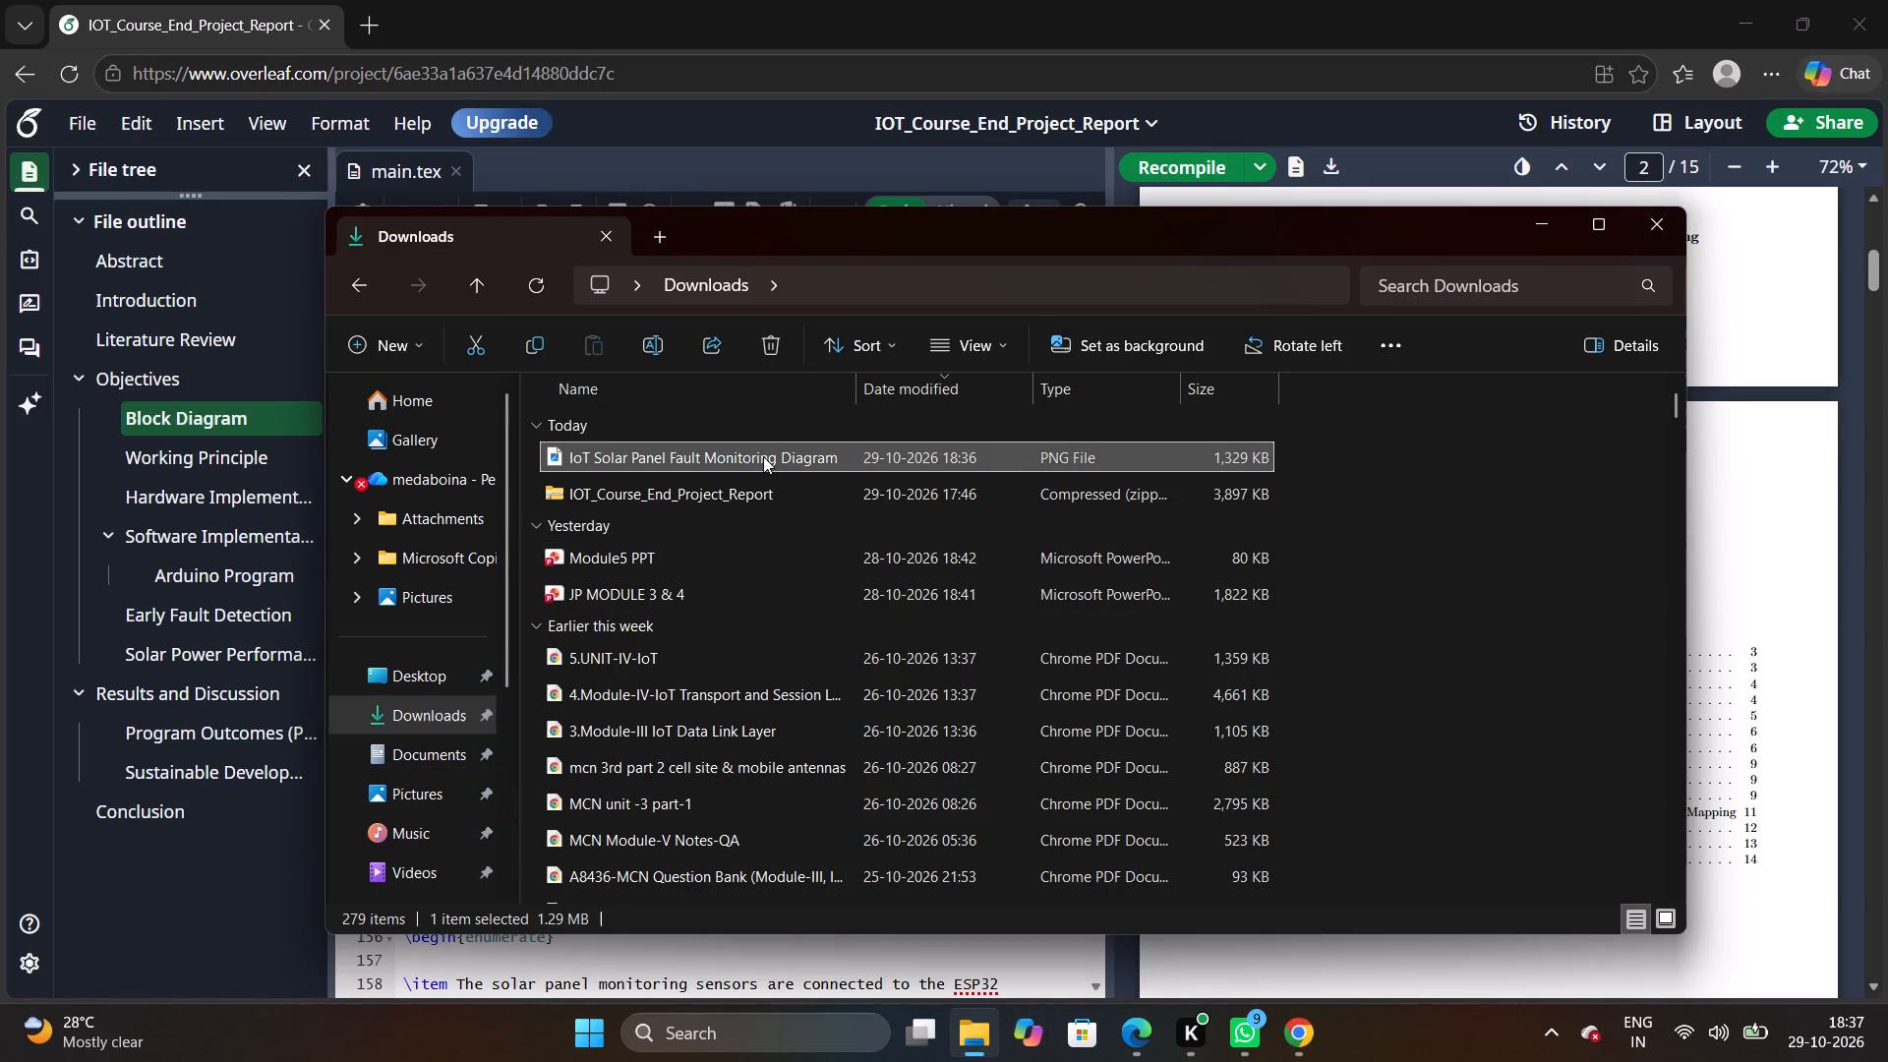
click(542, 343)
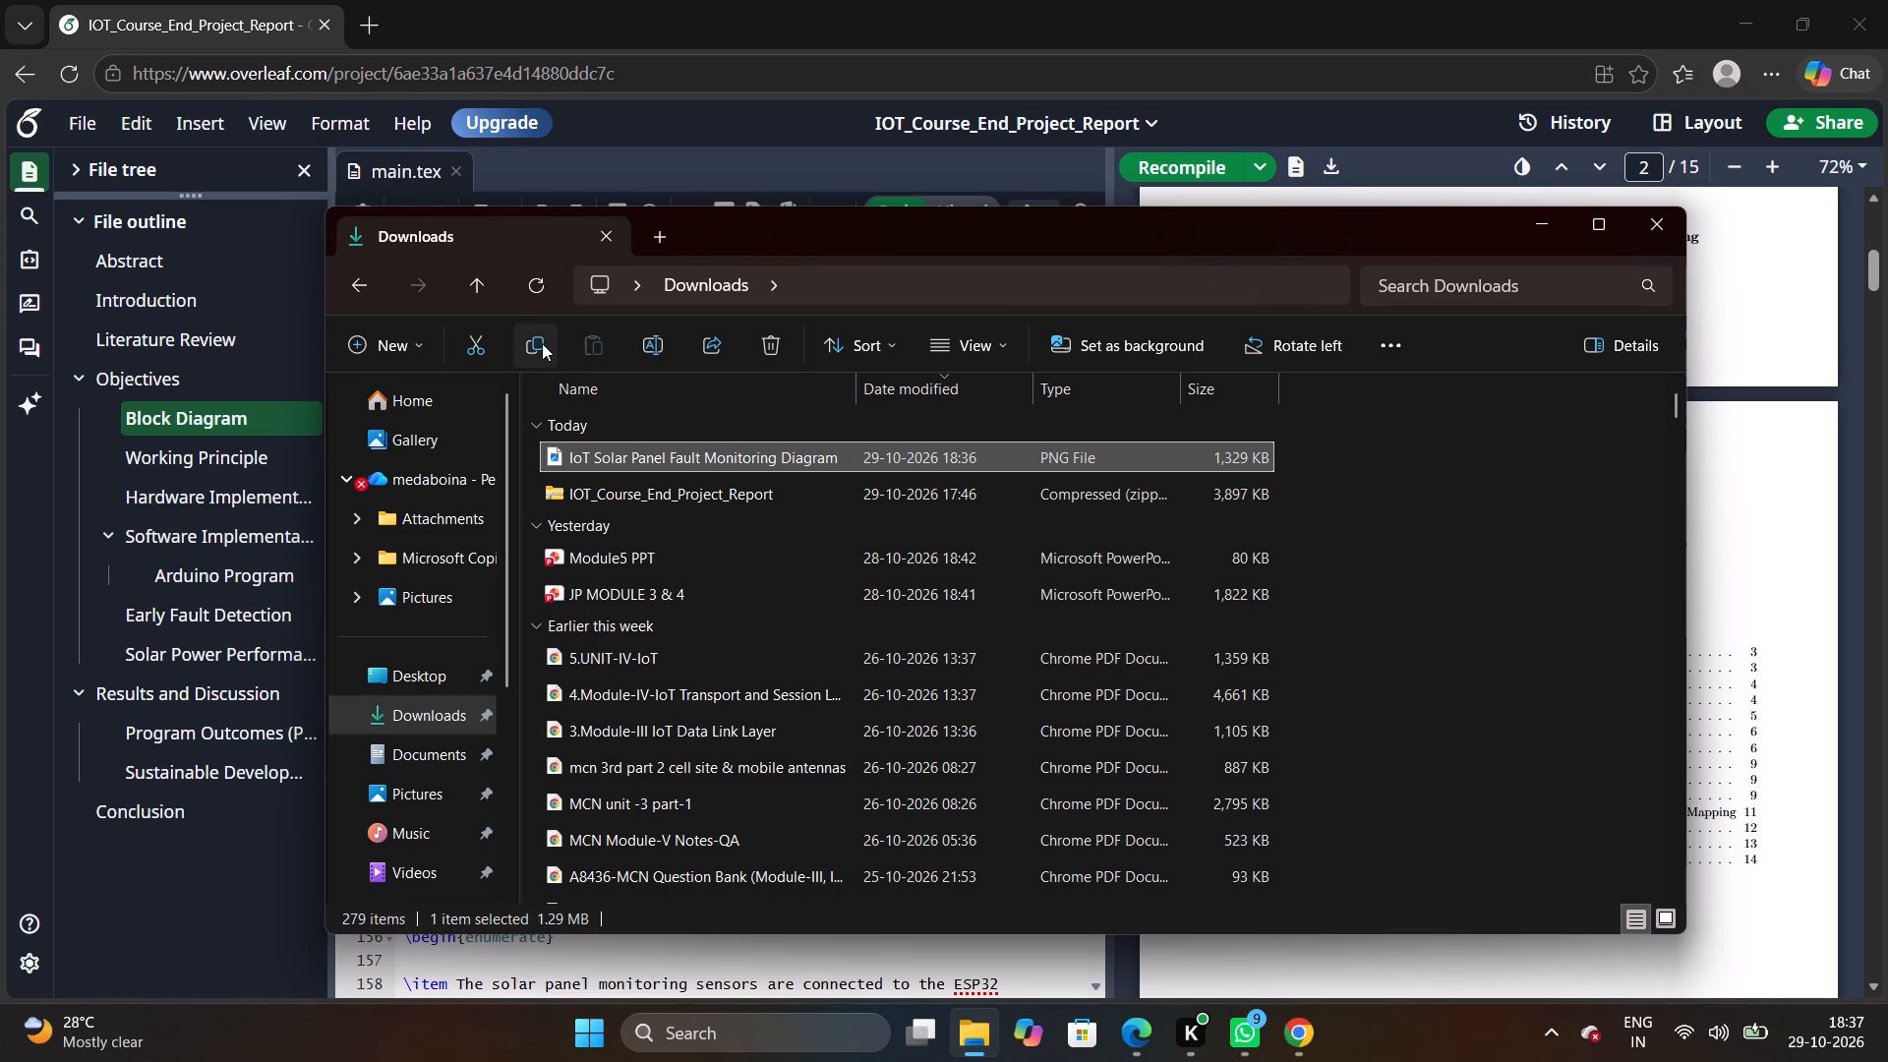
click(542, 343)
click(654, 341)
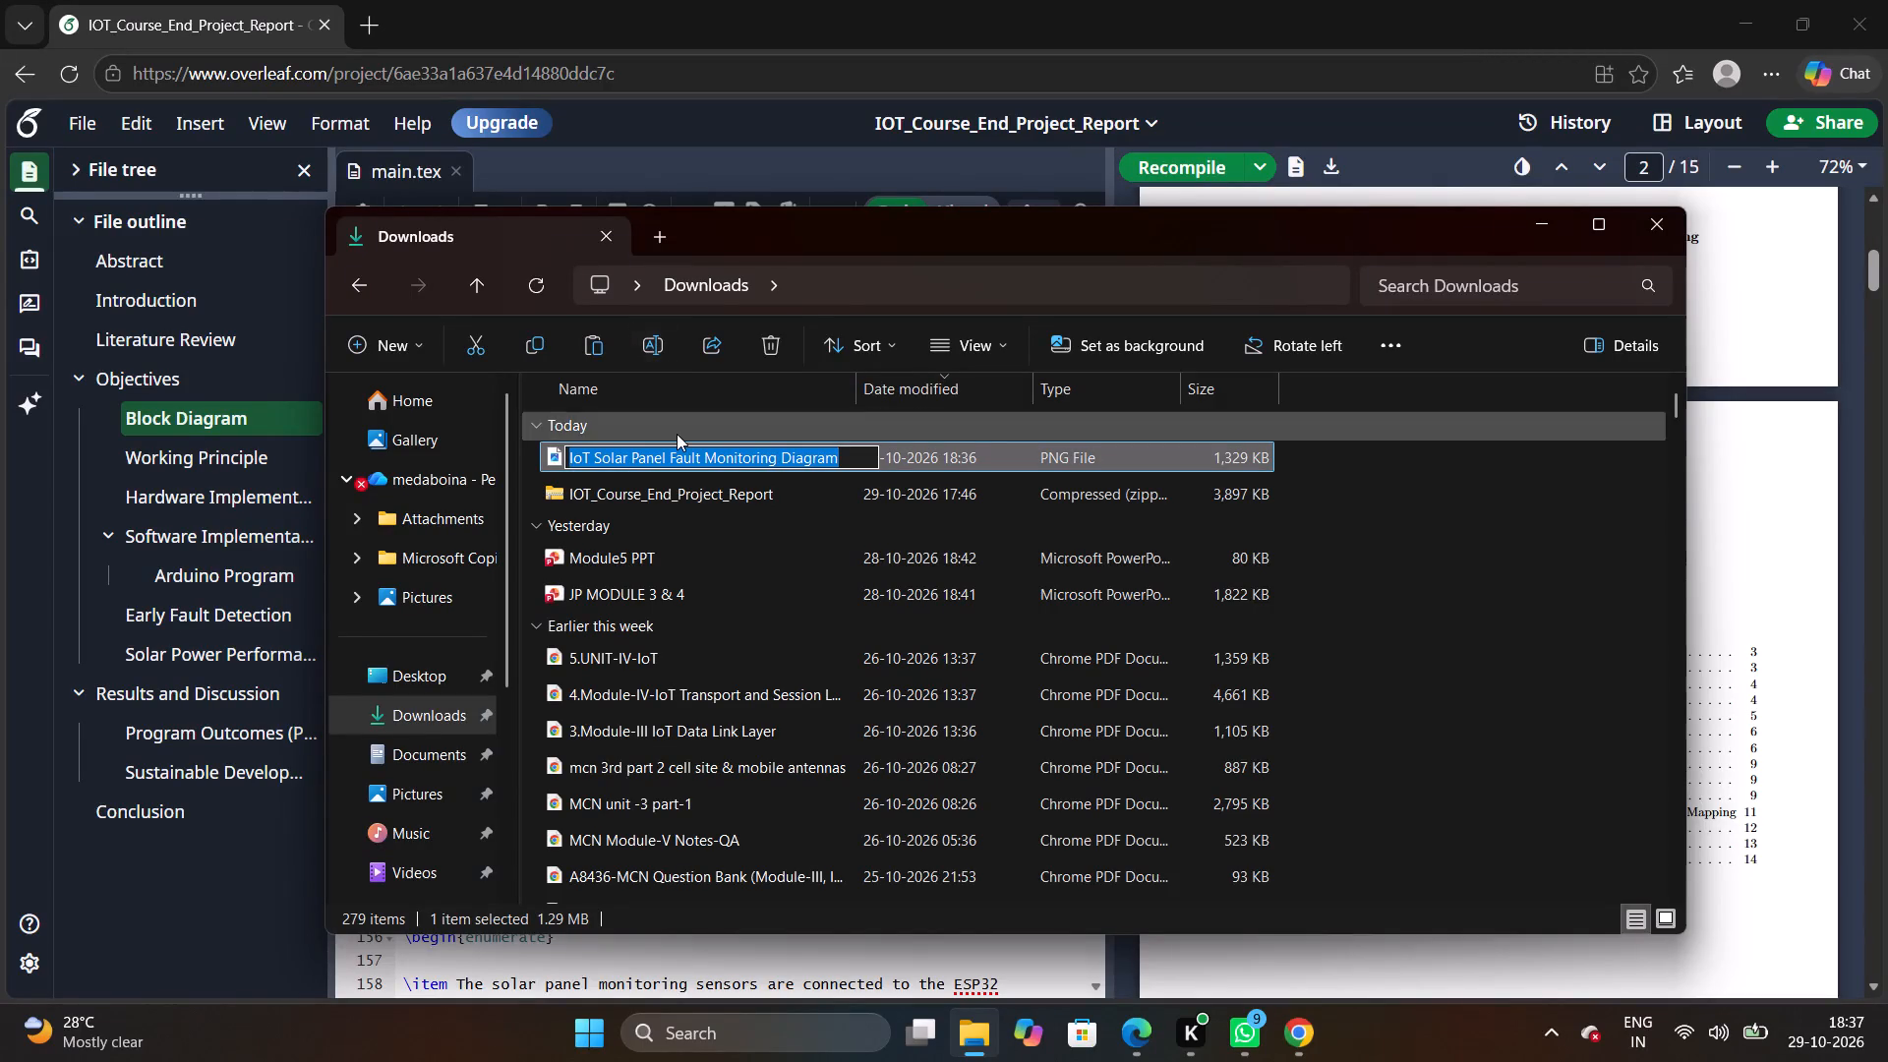
click(846, 461)
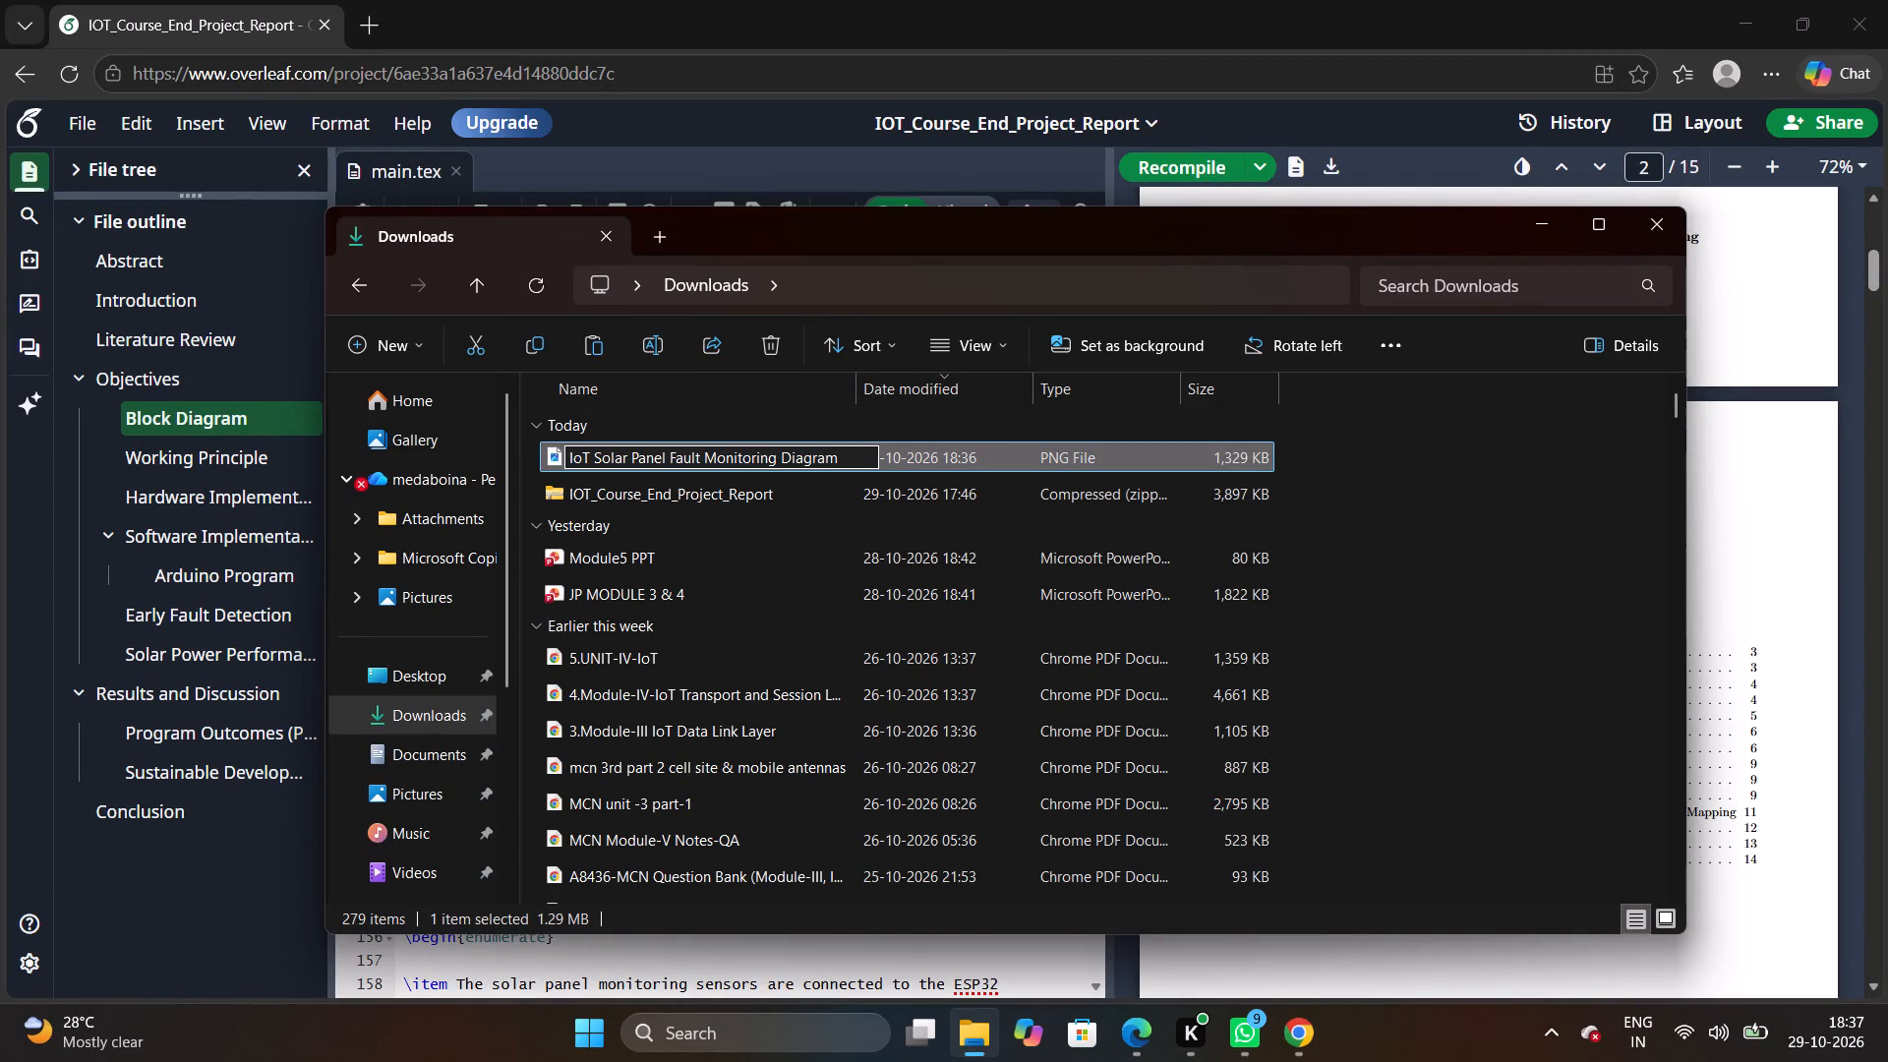
drag(571, 457, 754, 473)
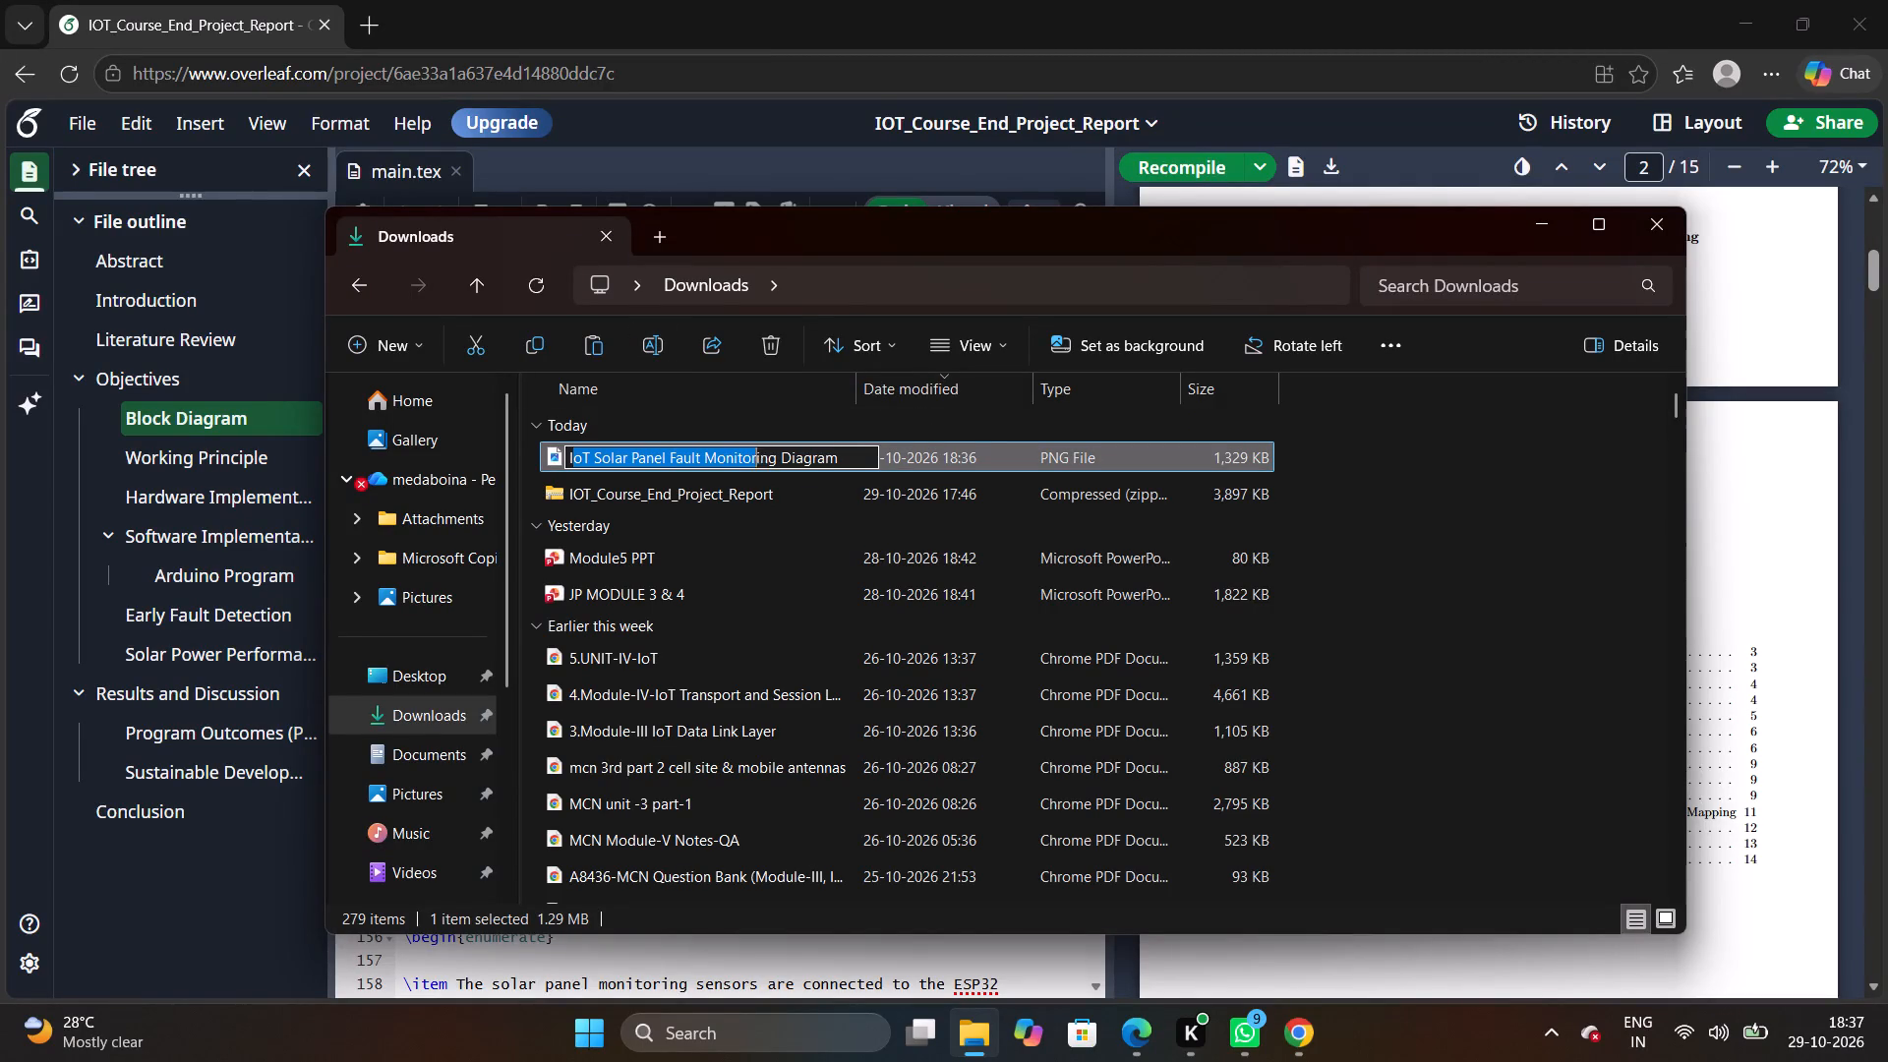
drag(754, 473, 843, 454)
click(843, 454)
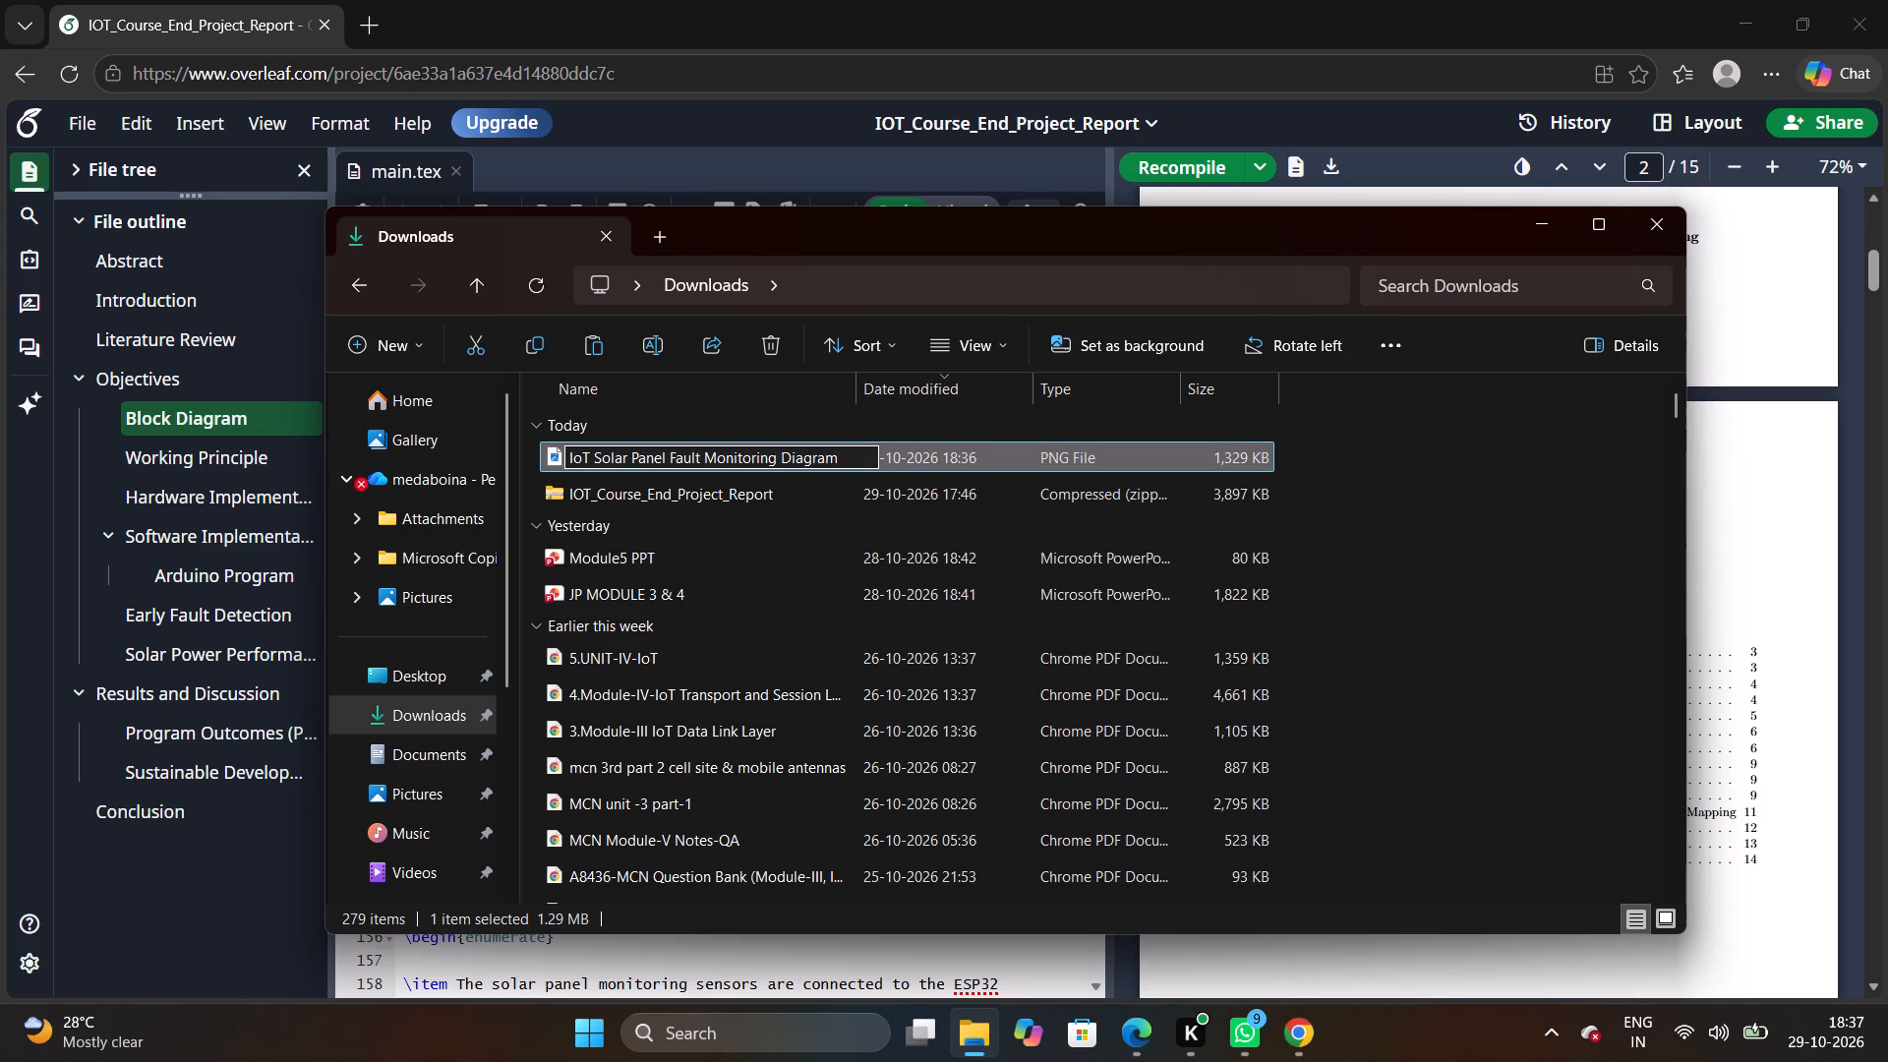
drag(570, 452, 842, 471)
key(ctrl+c)
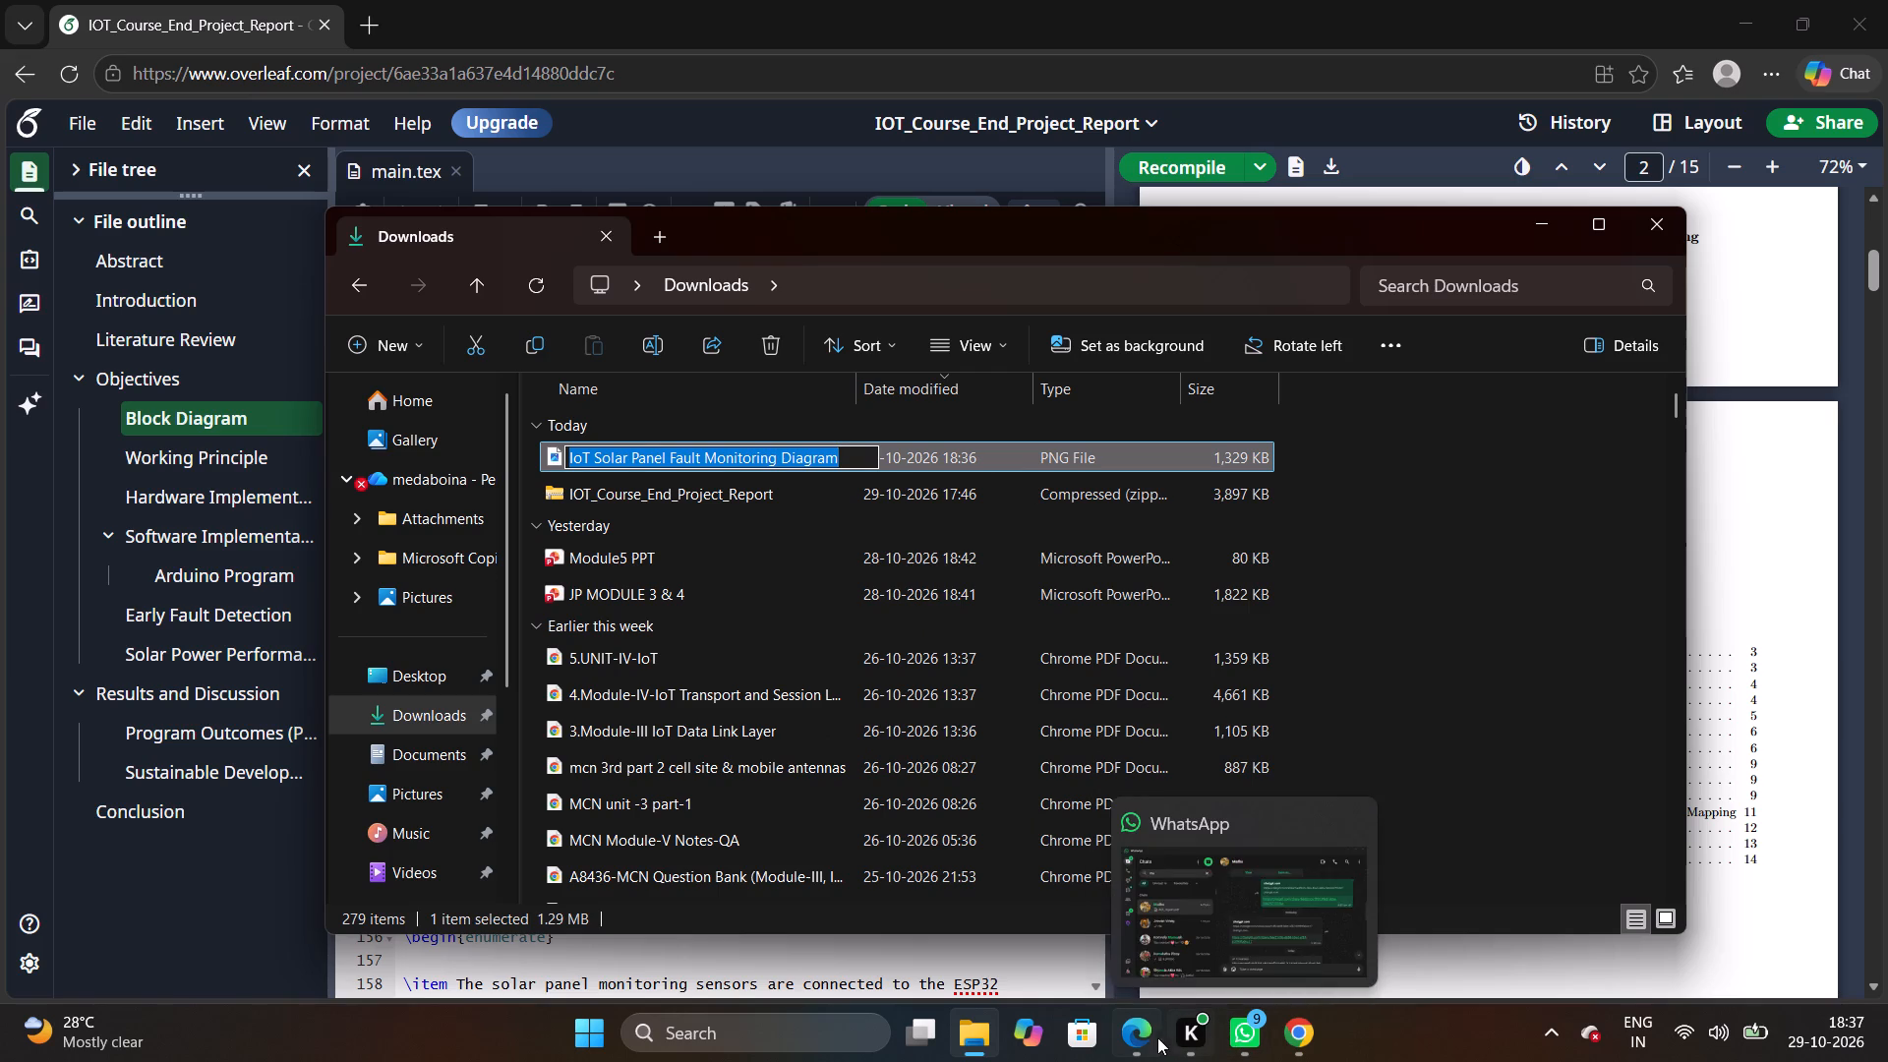
Back in Overleaf, paste IoT Solar Panel Fault Monitoring Diagram before .png in the \includegraphics line and recompile.
click(1110, 958)
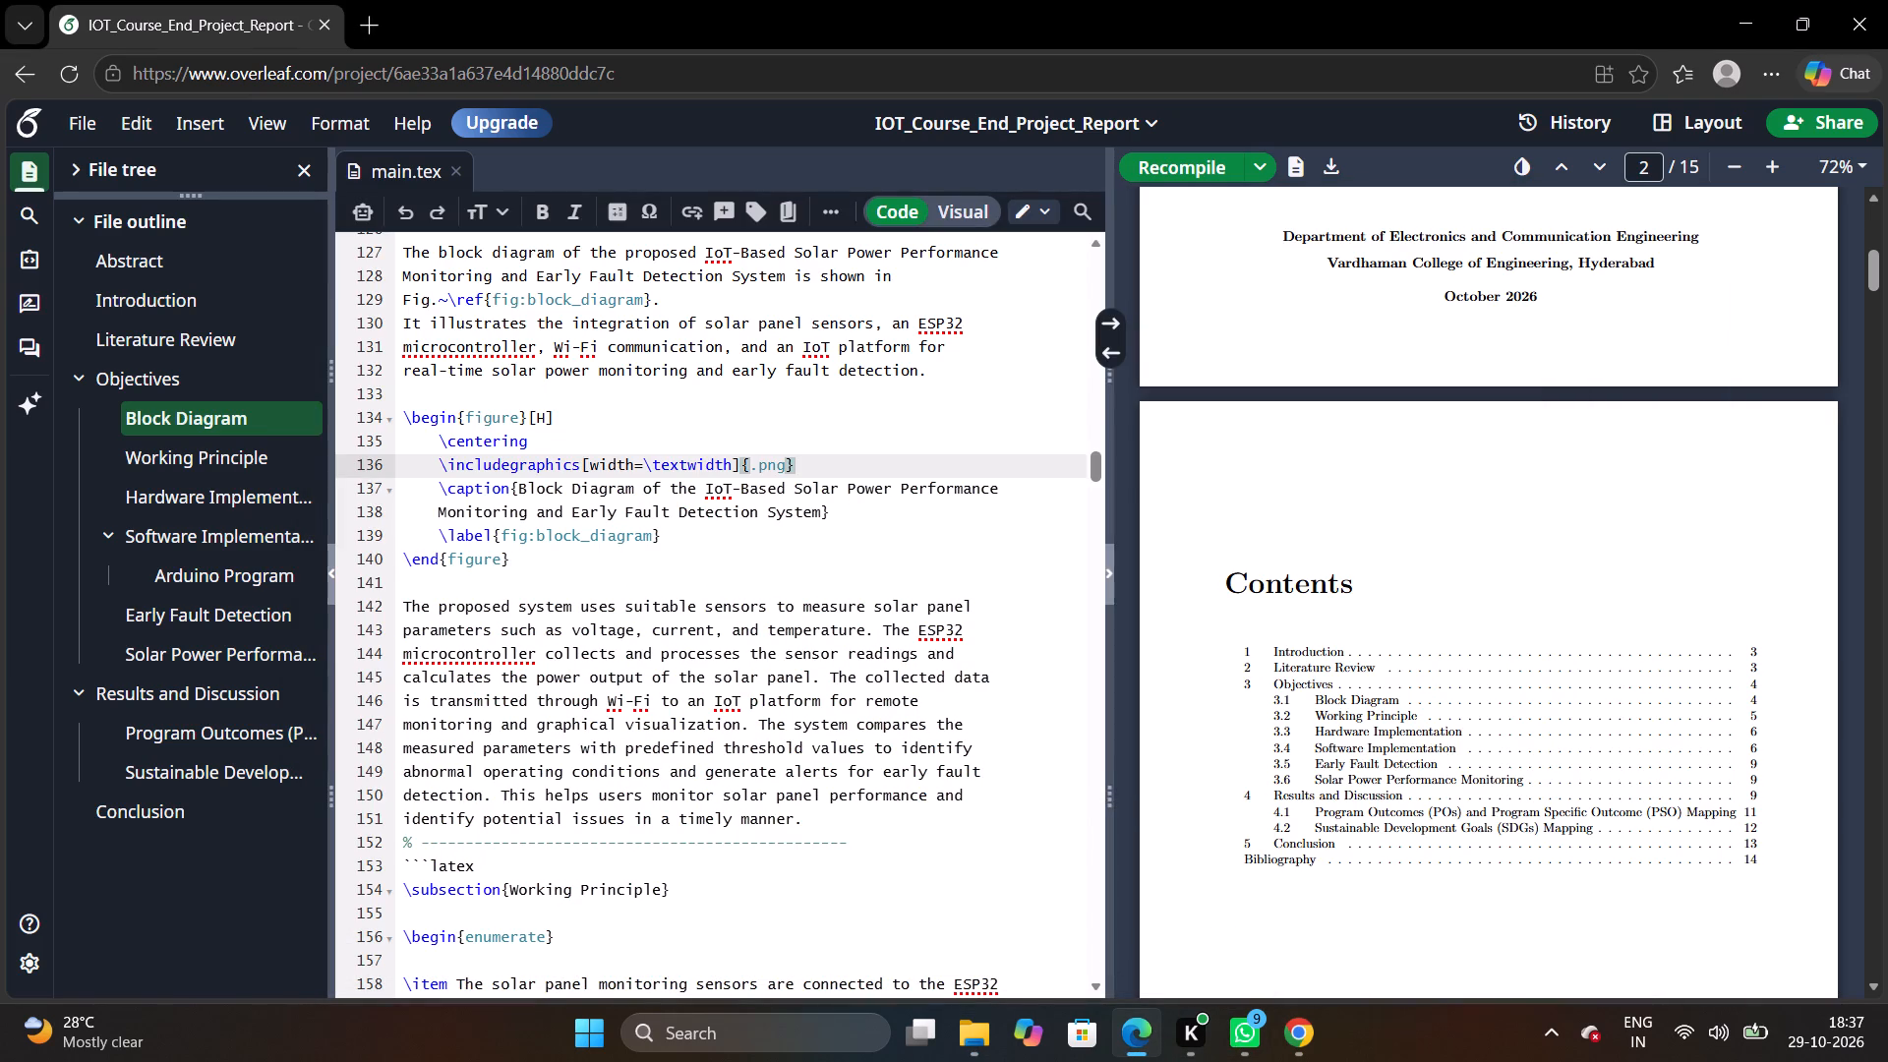
key(ctrl+v)
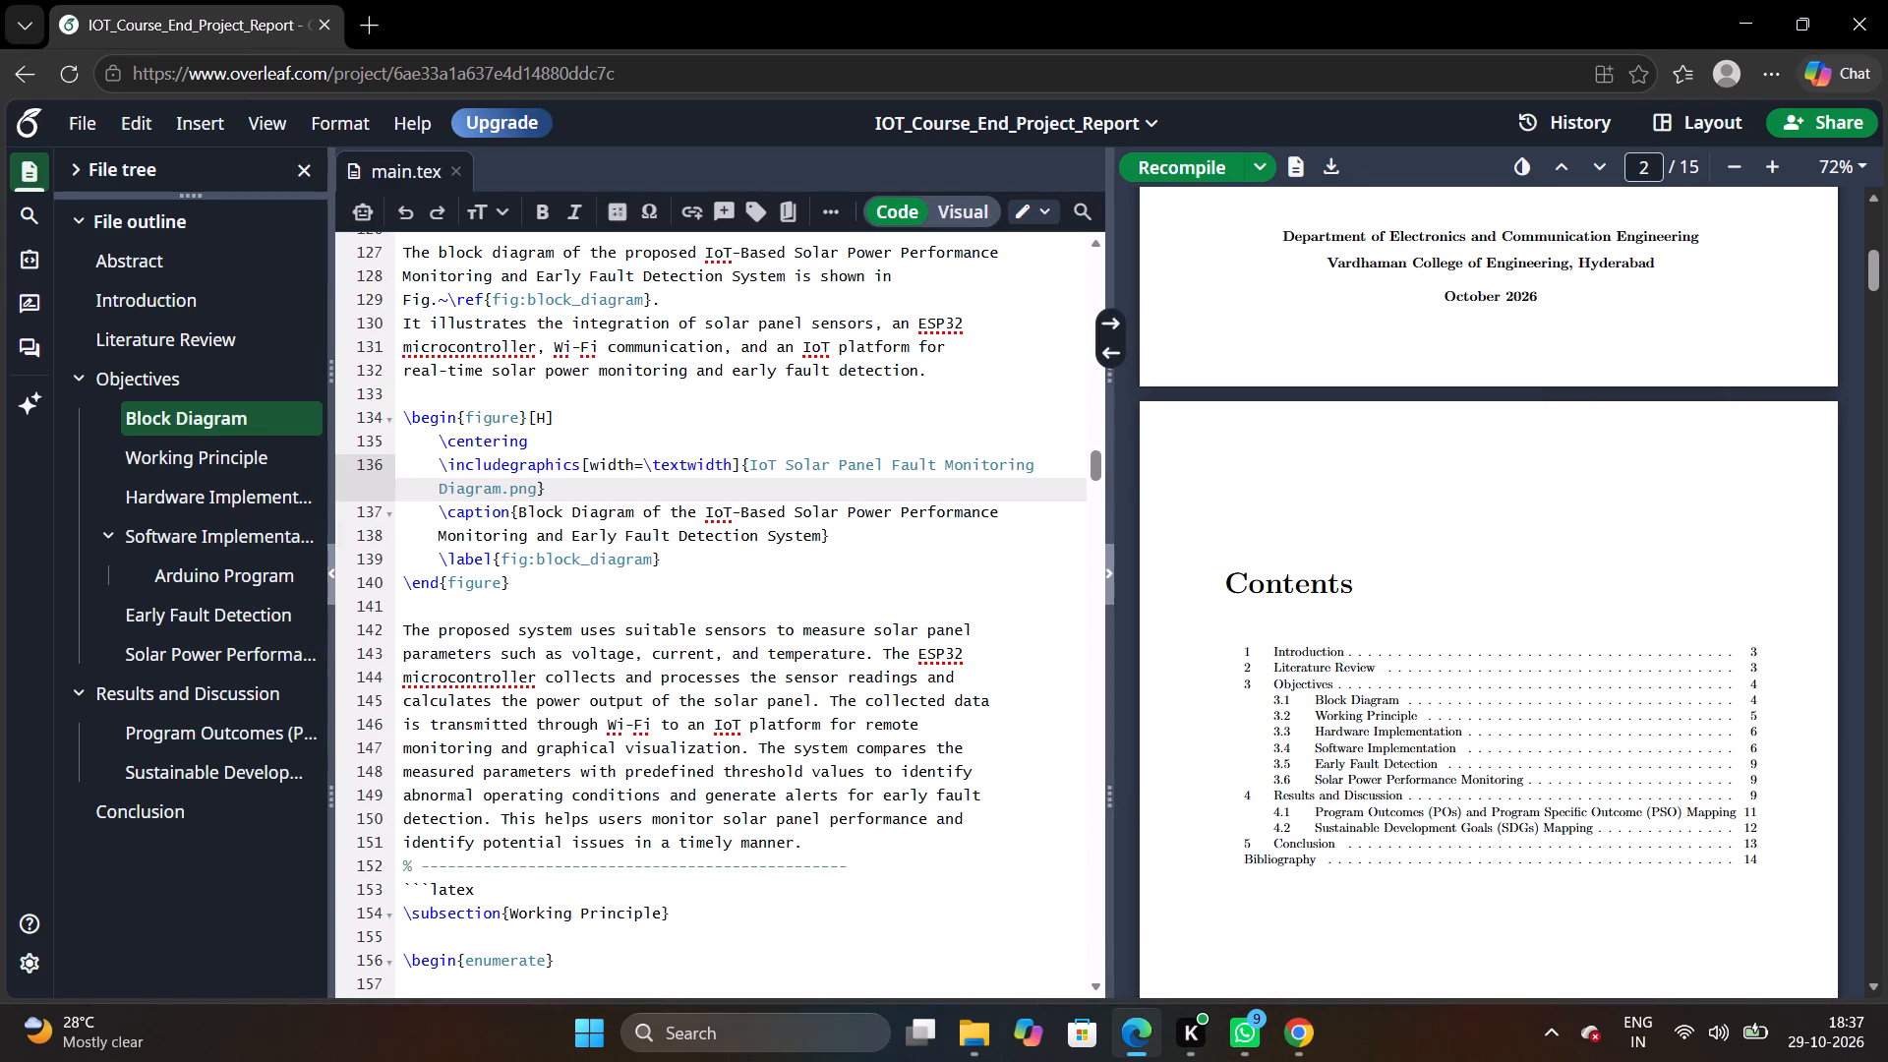
click(1177, 177)
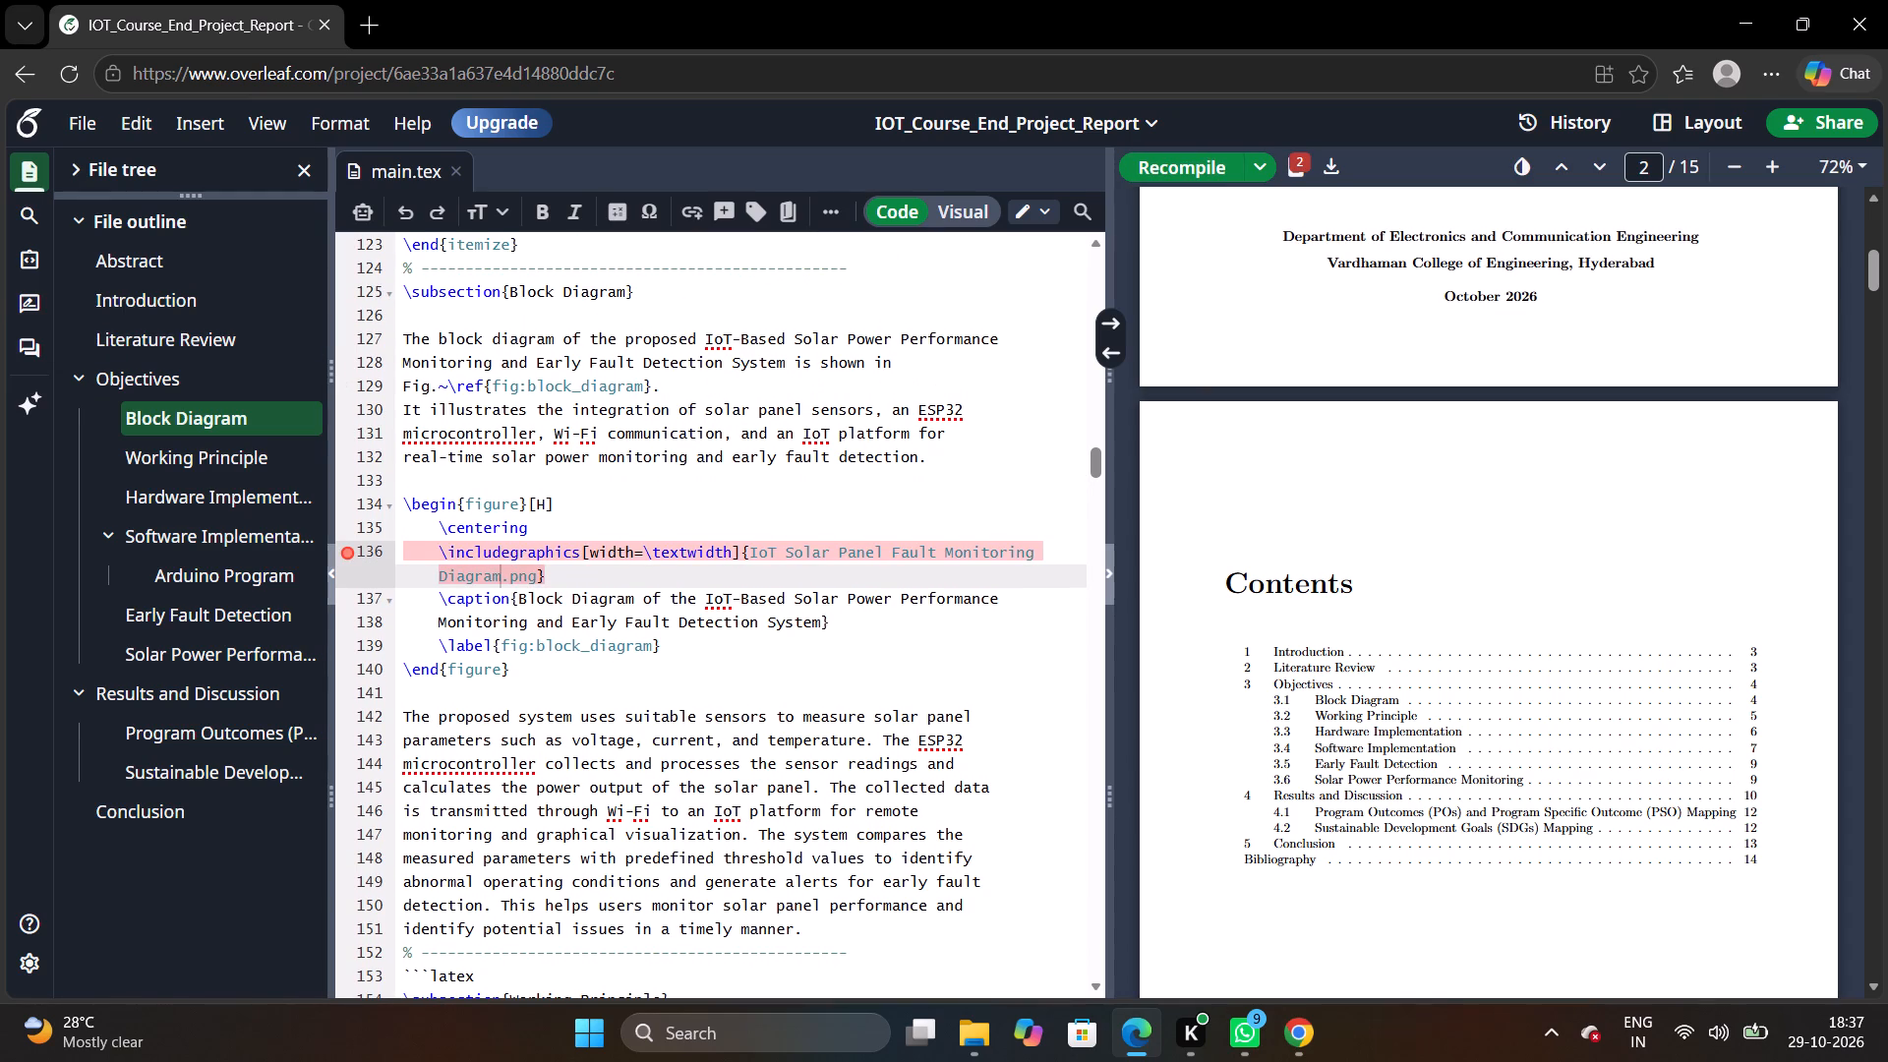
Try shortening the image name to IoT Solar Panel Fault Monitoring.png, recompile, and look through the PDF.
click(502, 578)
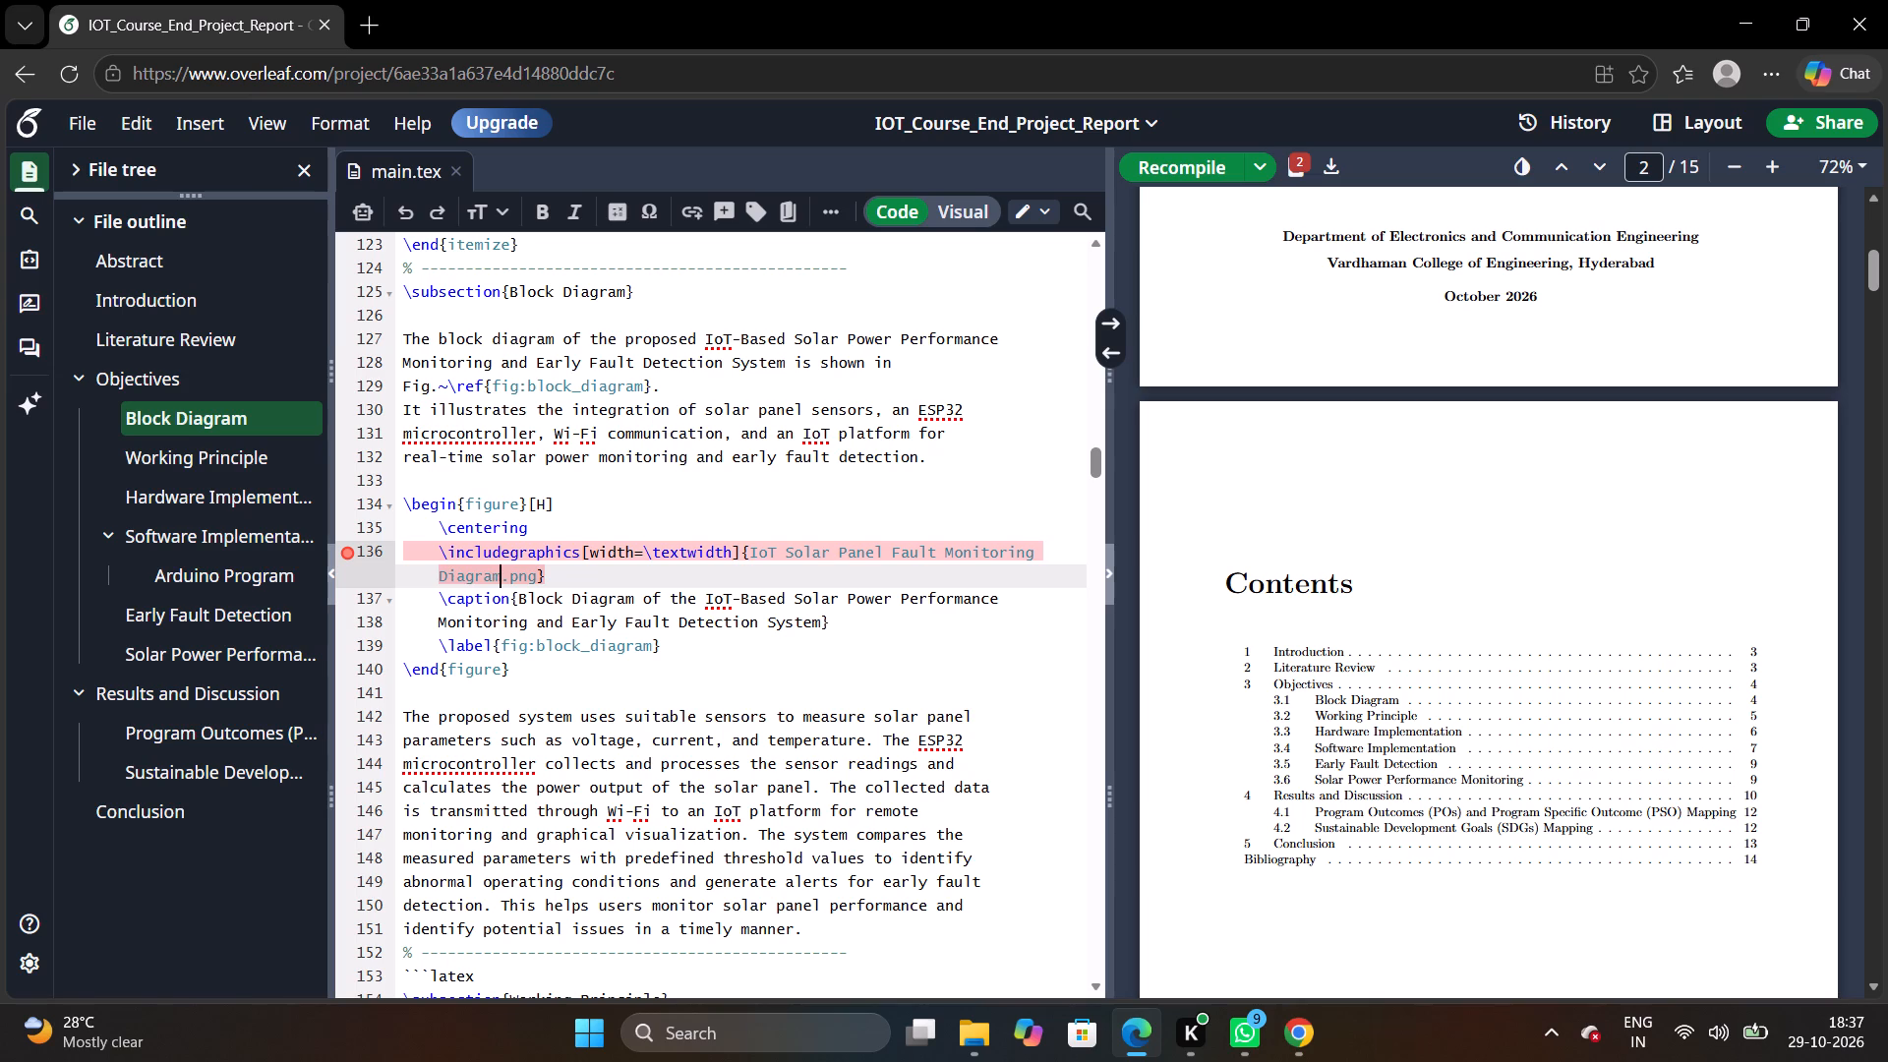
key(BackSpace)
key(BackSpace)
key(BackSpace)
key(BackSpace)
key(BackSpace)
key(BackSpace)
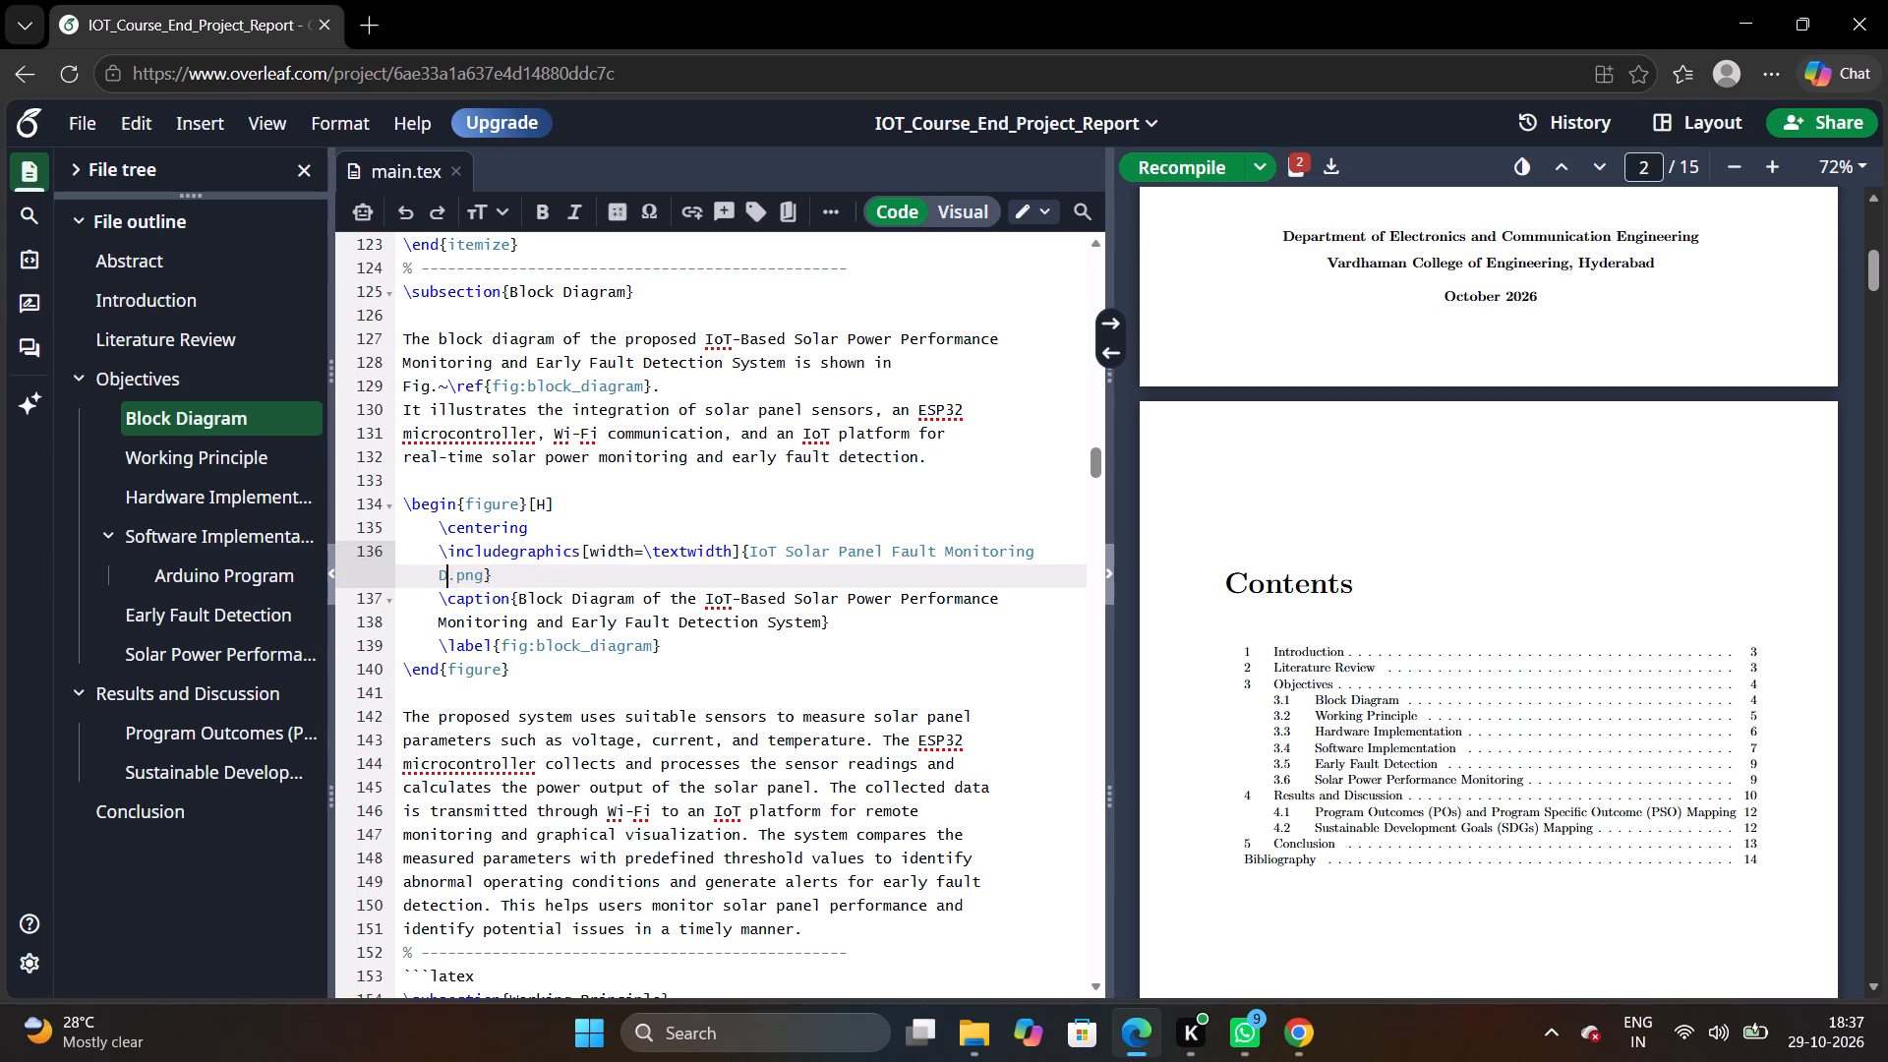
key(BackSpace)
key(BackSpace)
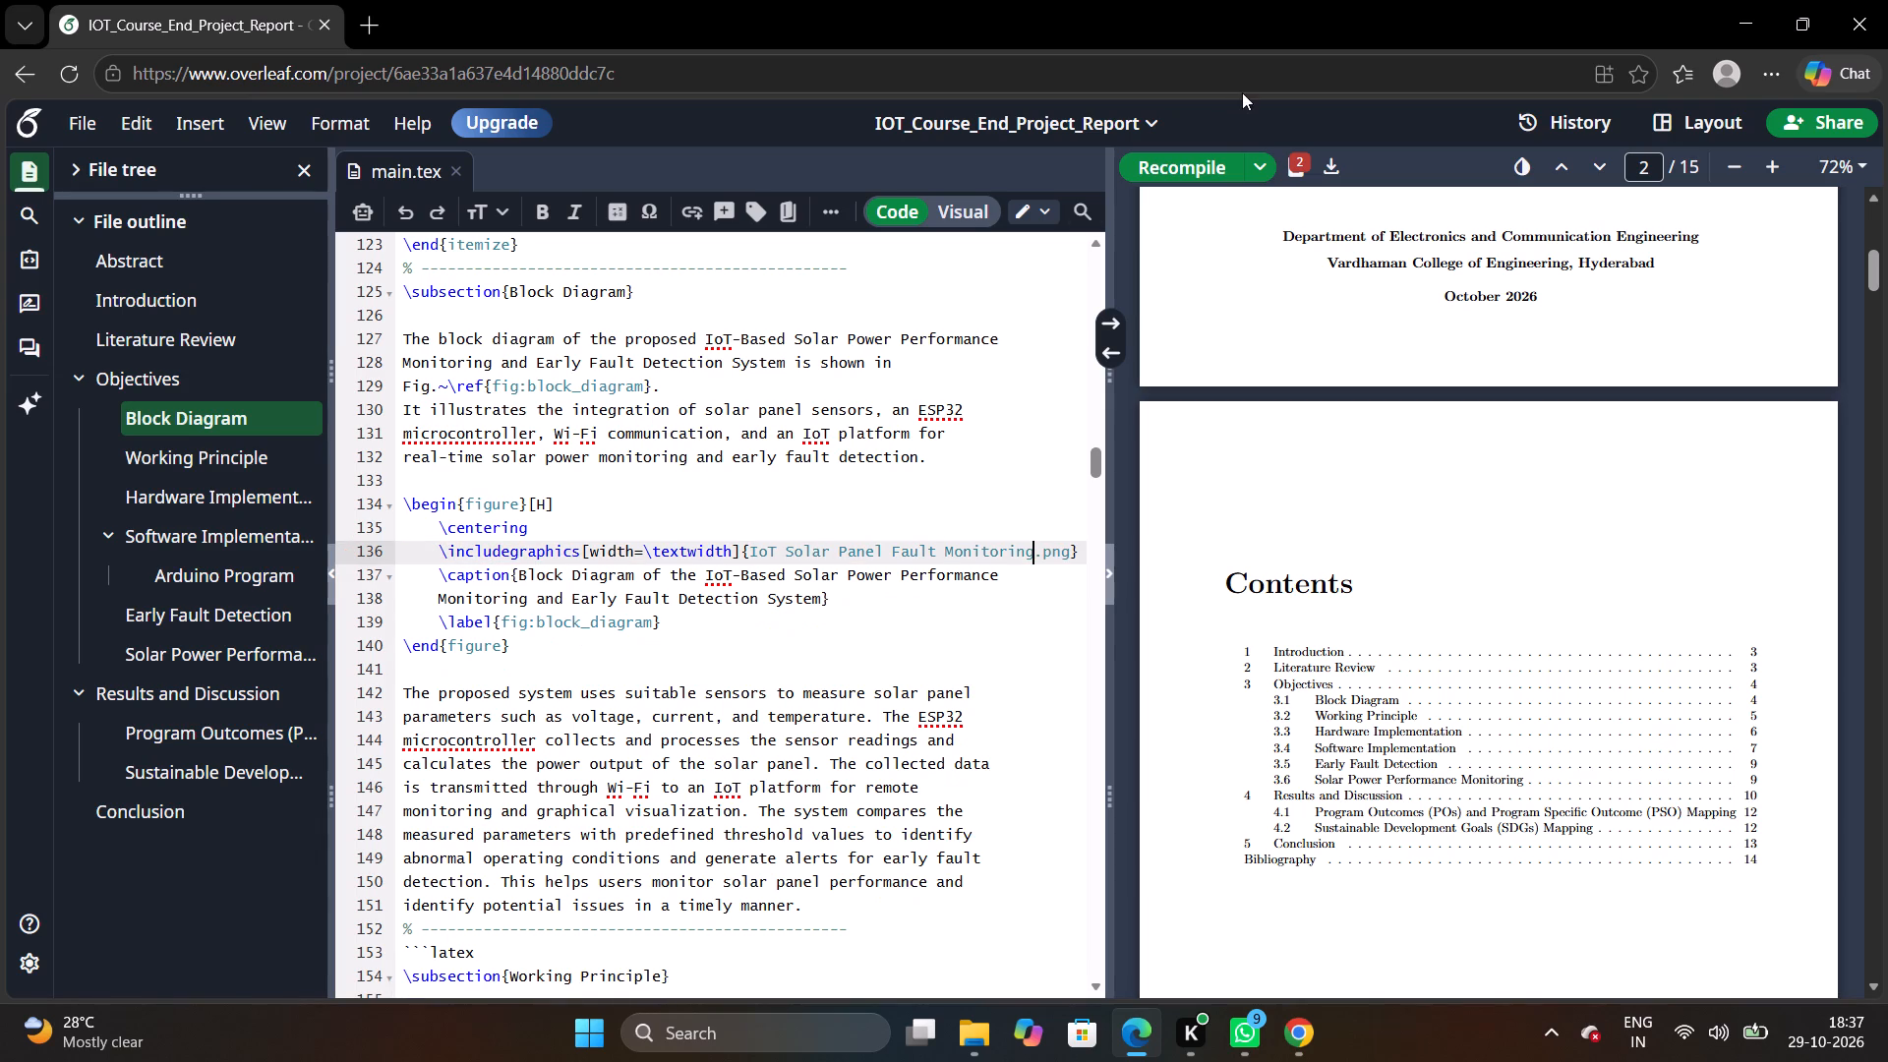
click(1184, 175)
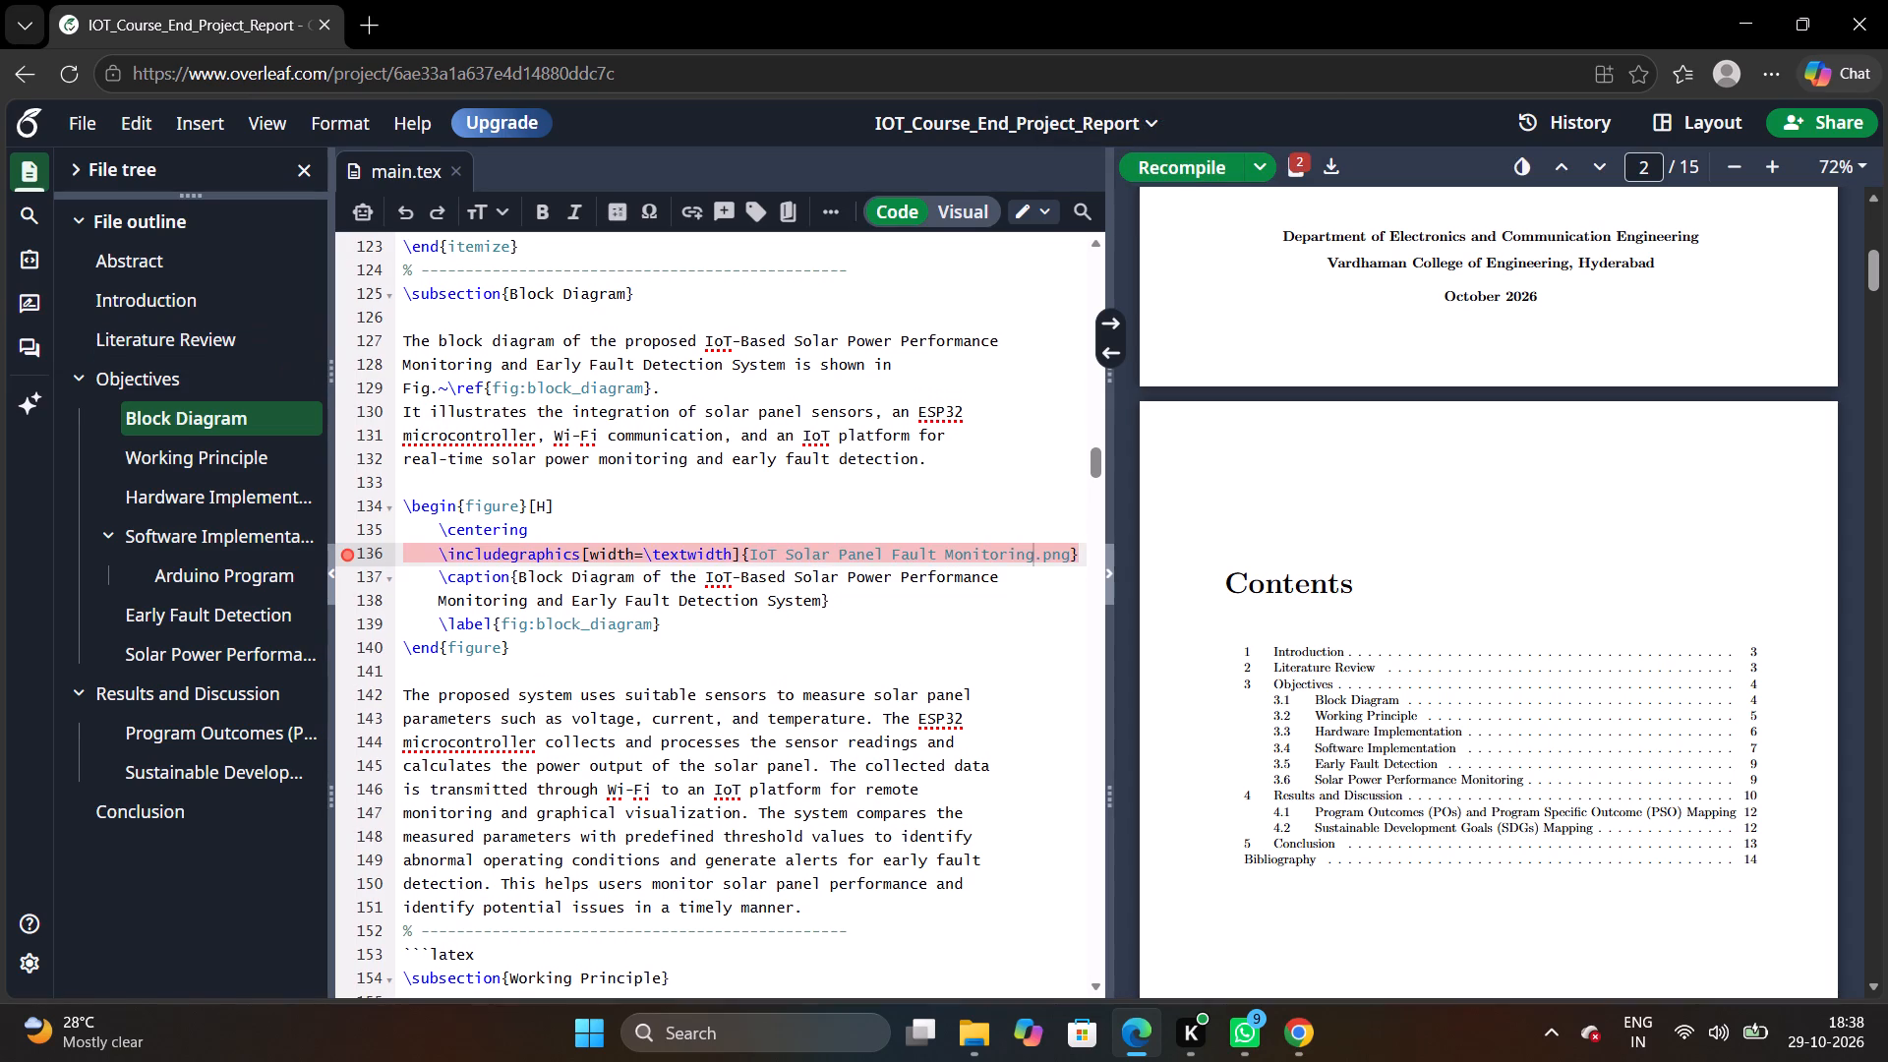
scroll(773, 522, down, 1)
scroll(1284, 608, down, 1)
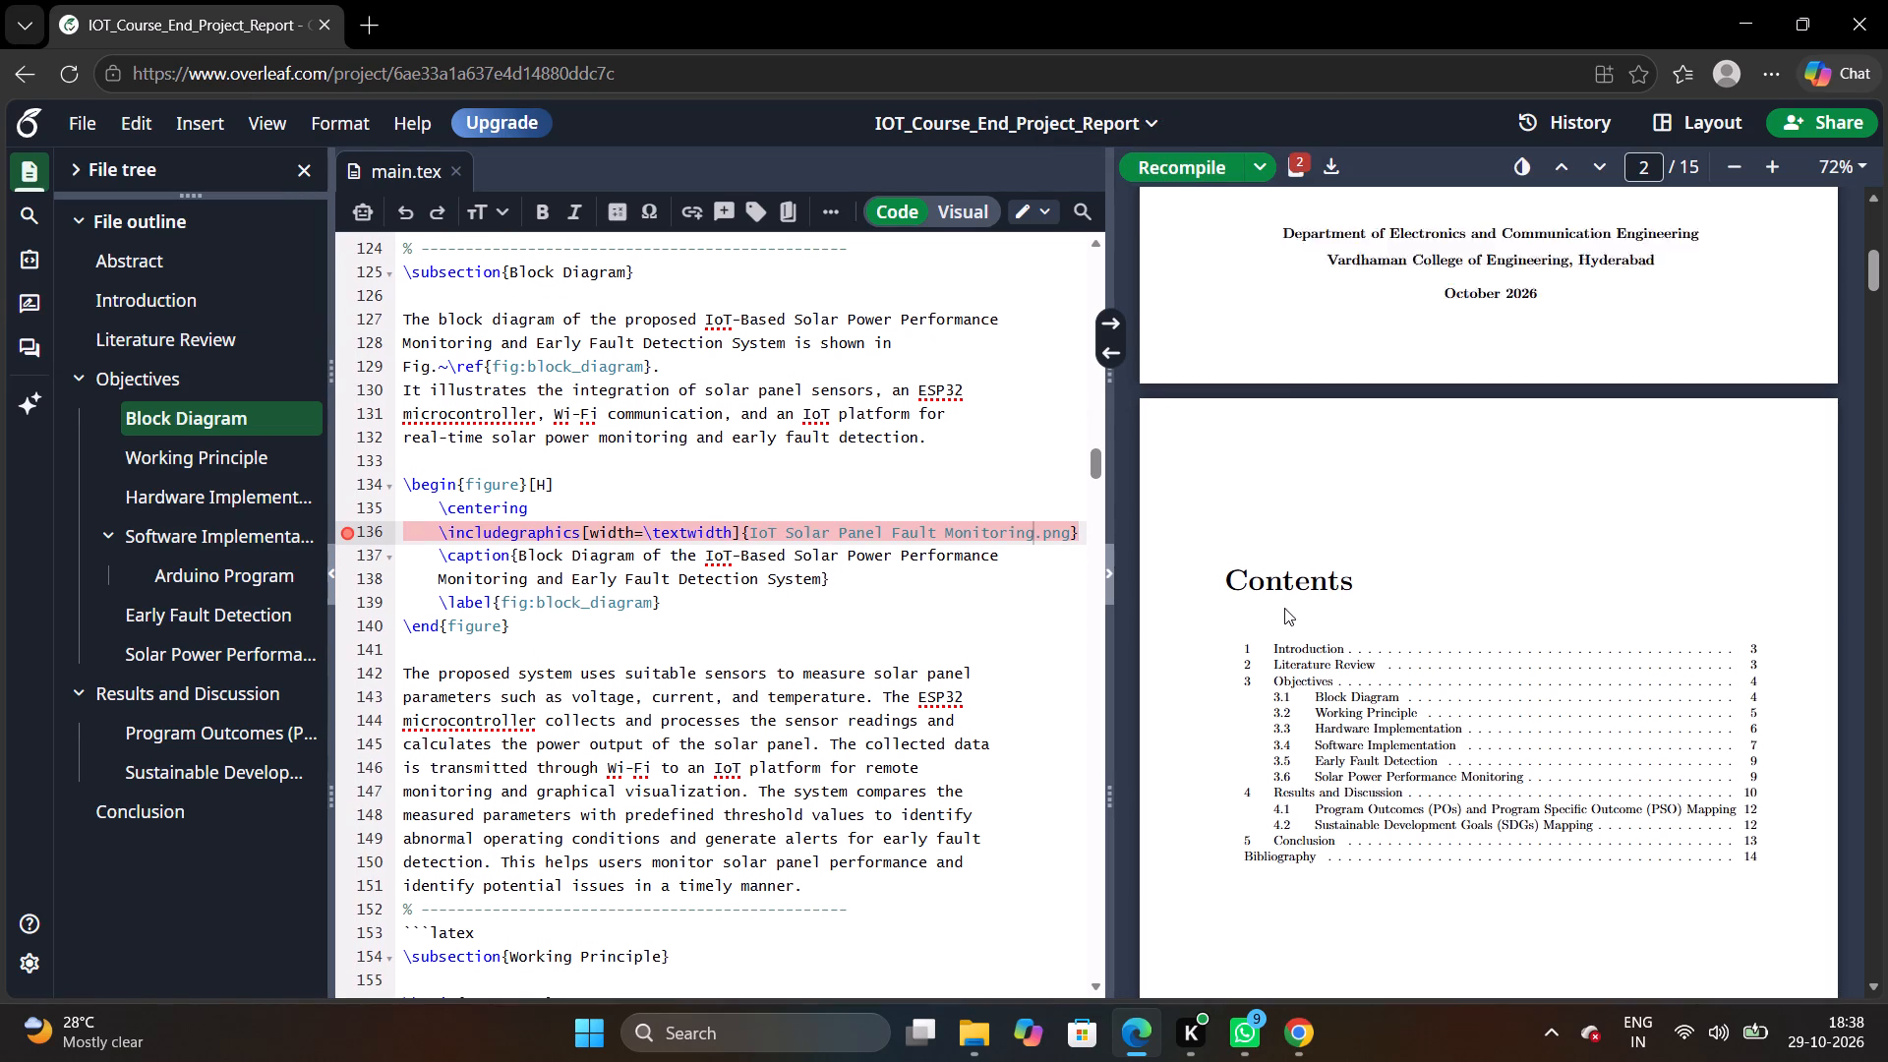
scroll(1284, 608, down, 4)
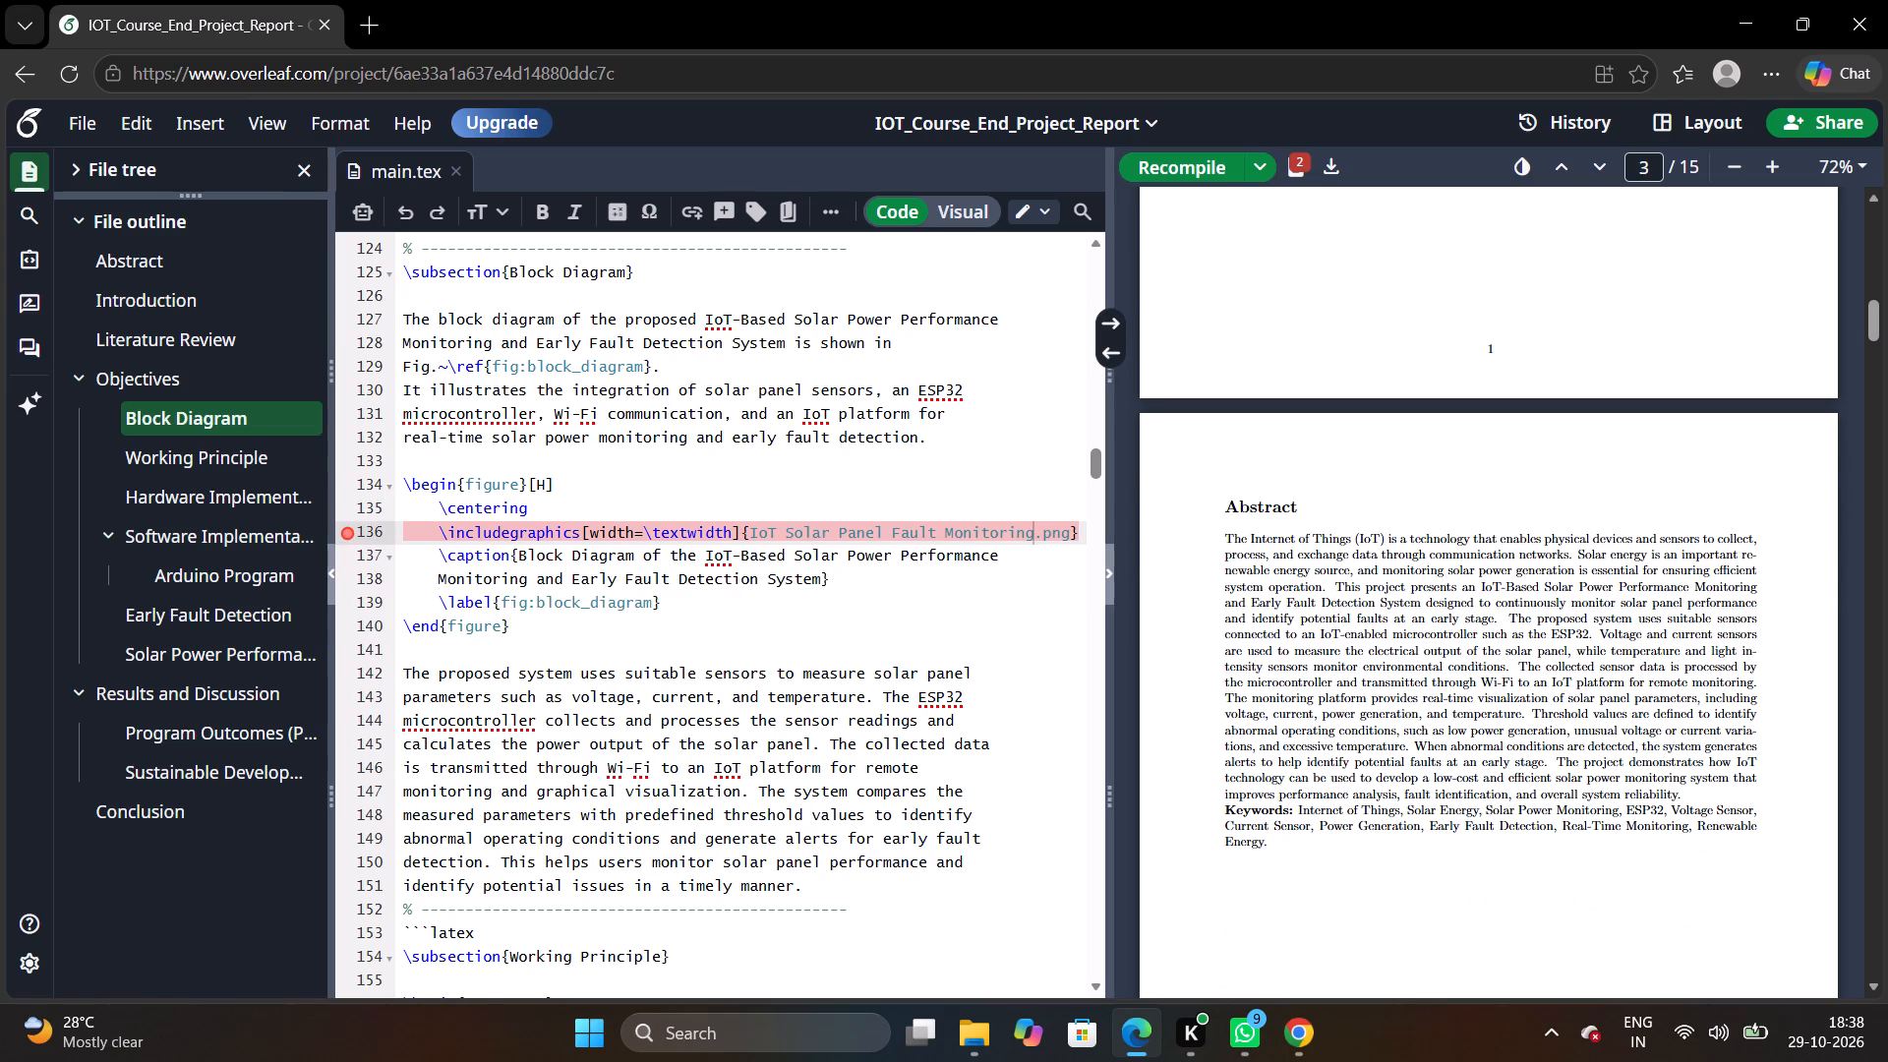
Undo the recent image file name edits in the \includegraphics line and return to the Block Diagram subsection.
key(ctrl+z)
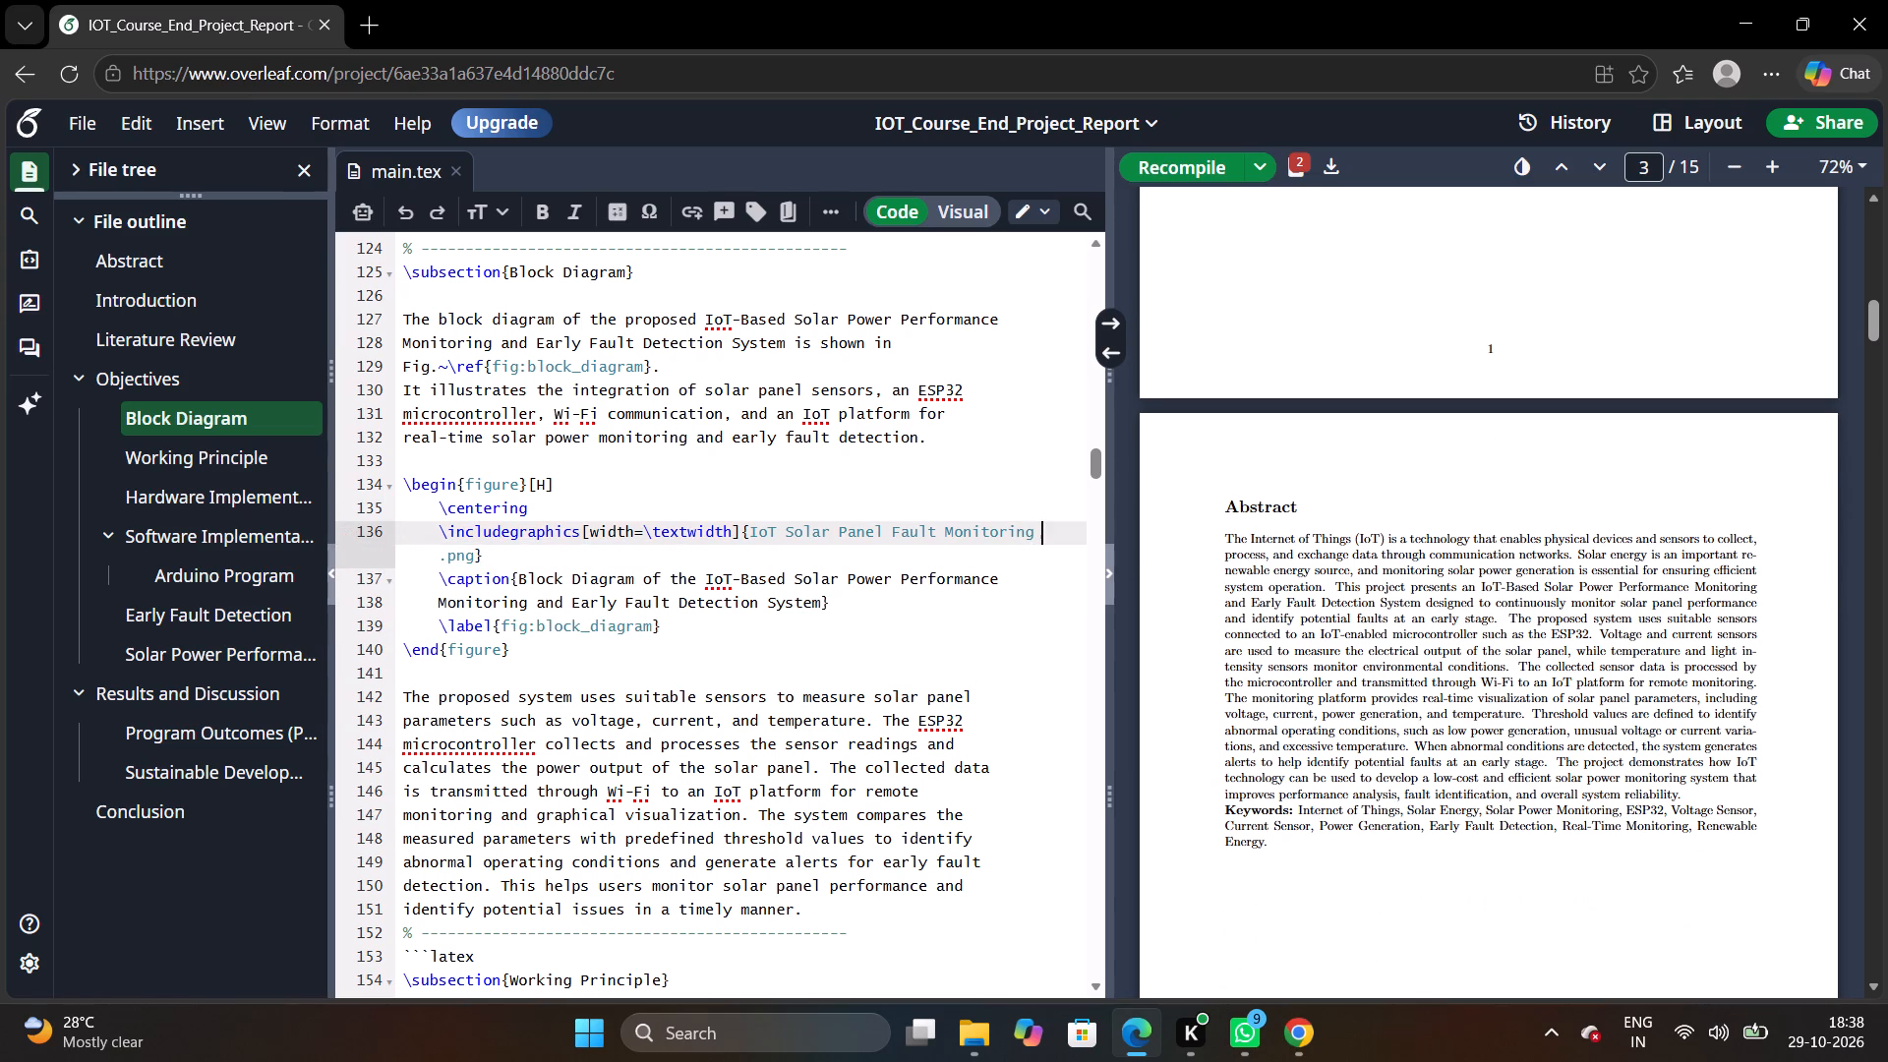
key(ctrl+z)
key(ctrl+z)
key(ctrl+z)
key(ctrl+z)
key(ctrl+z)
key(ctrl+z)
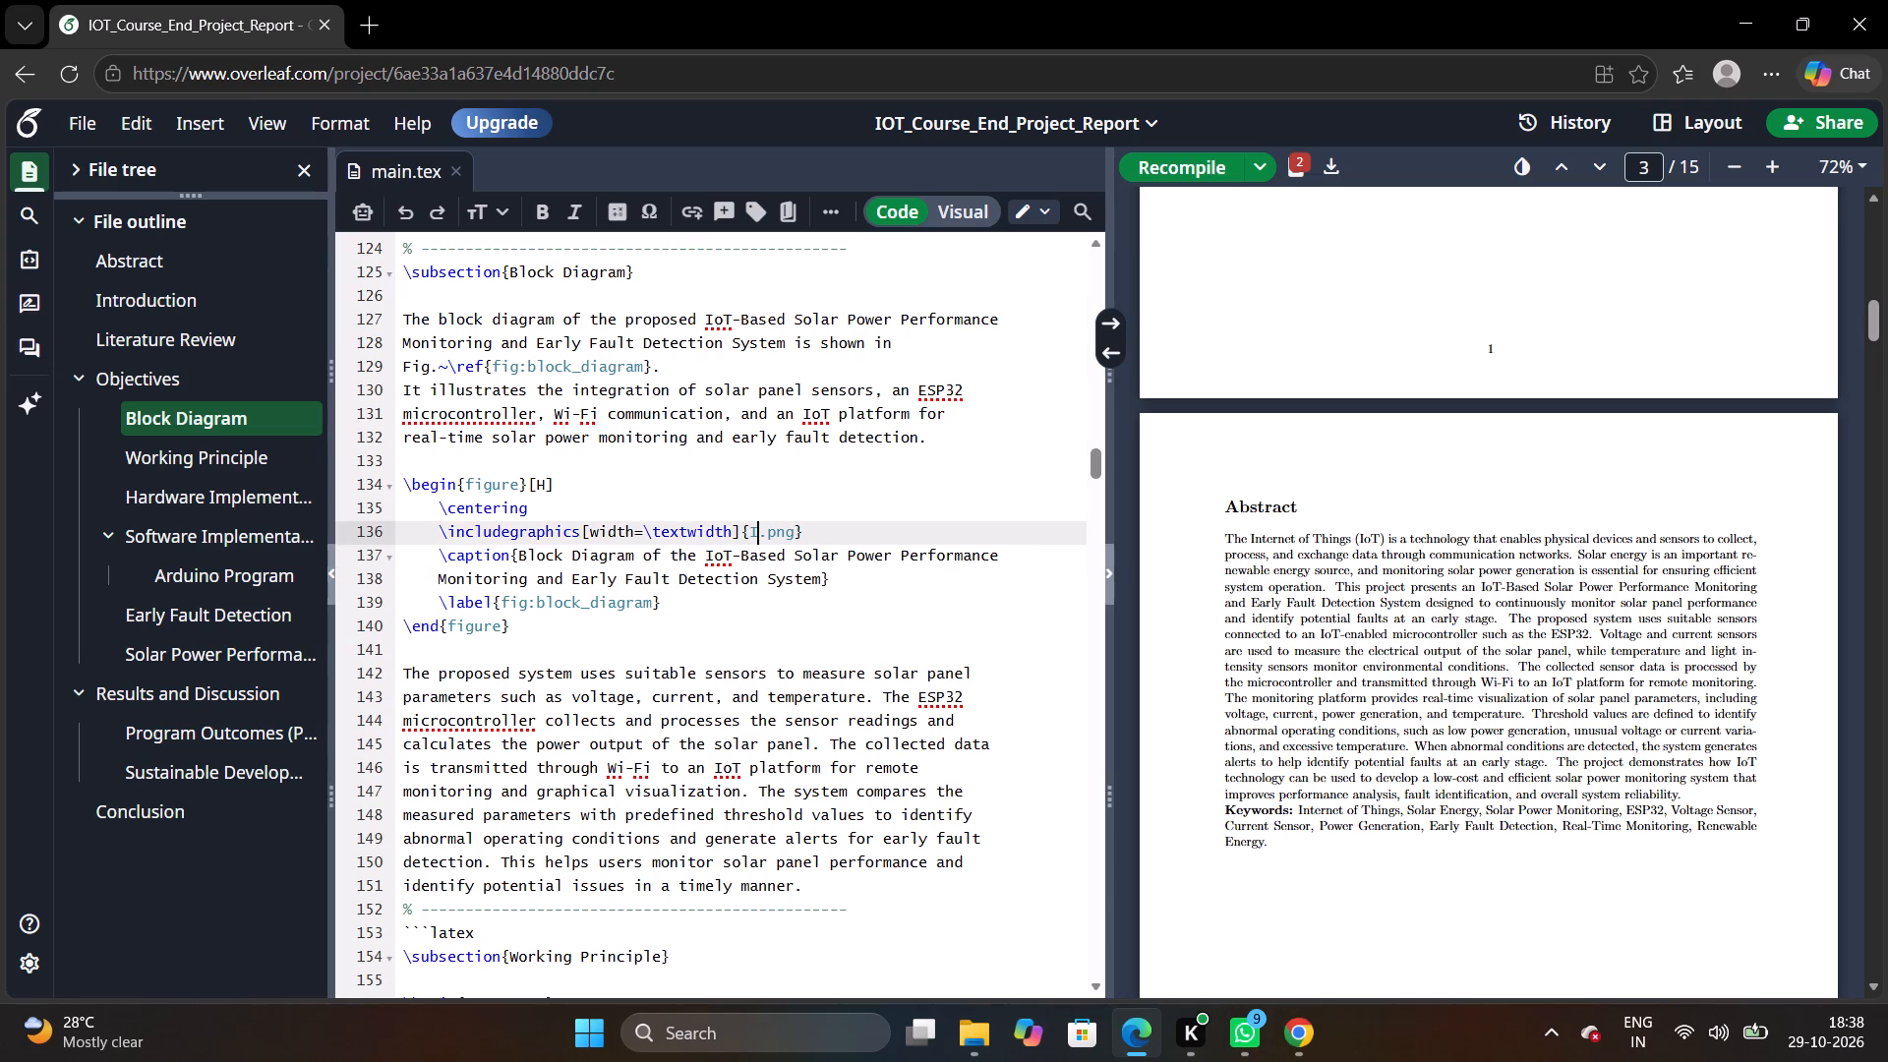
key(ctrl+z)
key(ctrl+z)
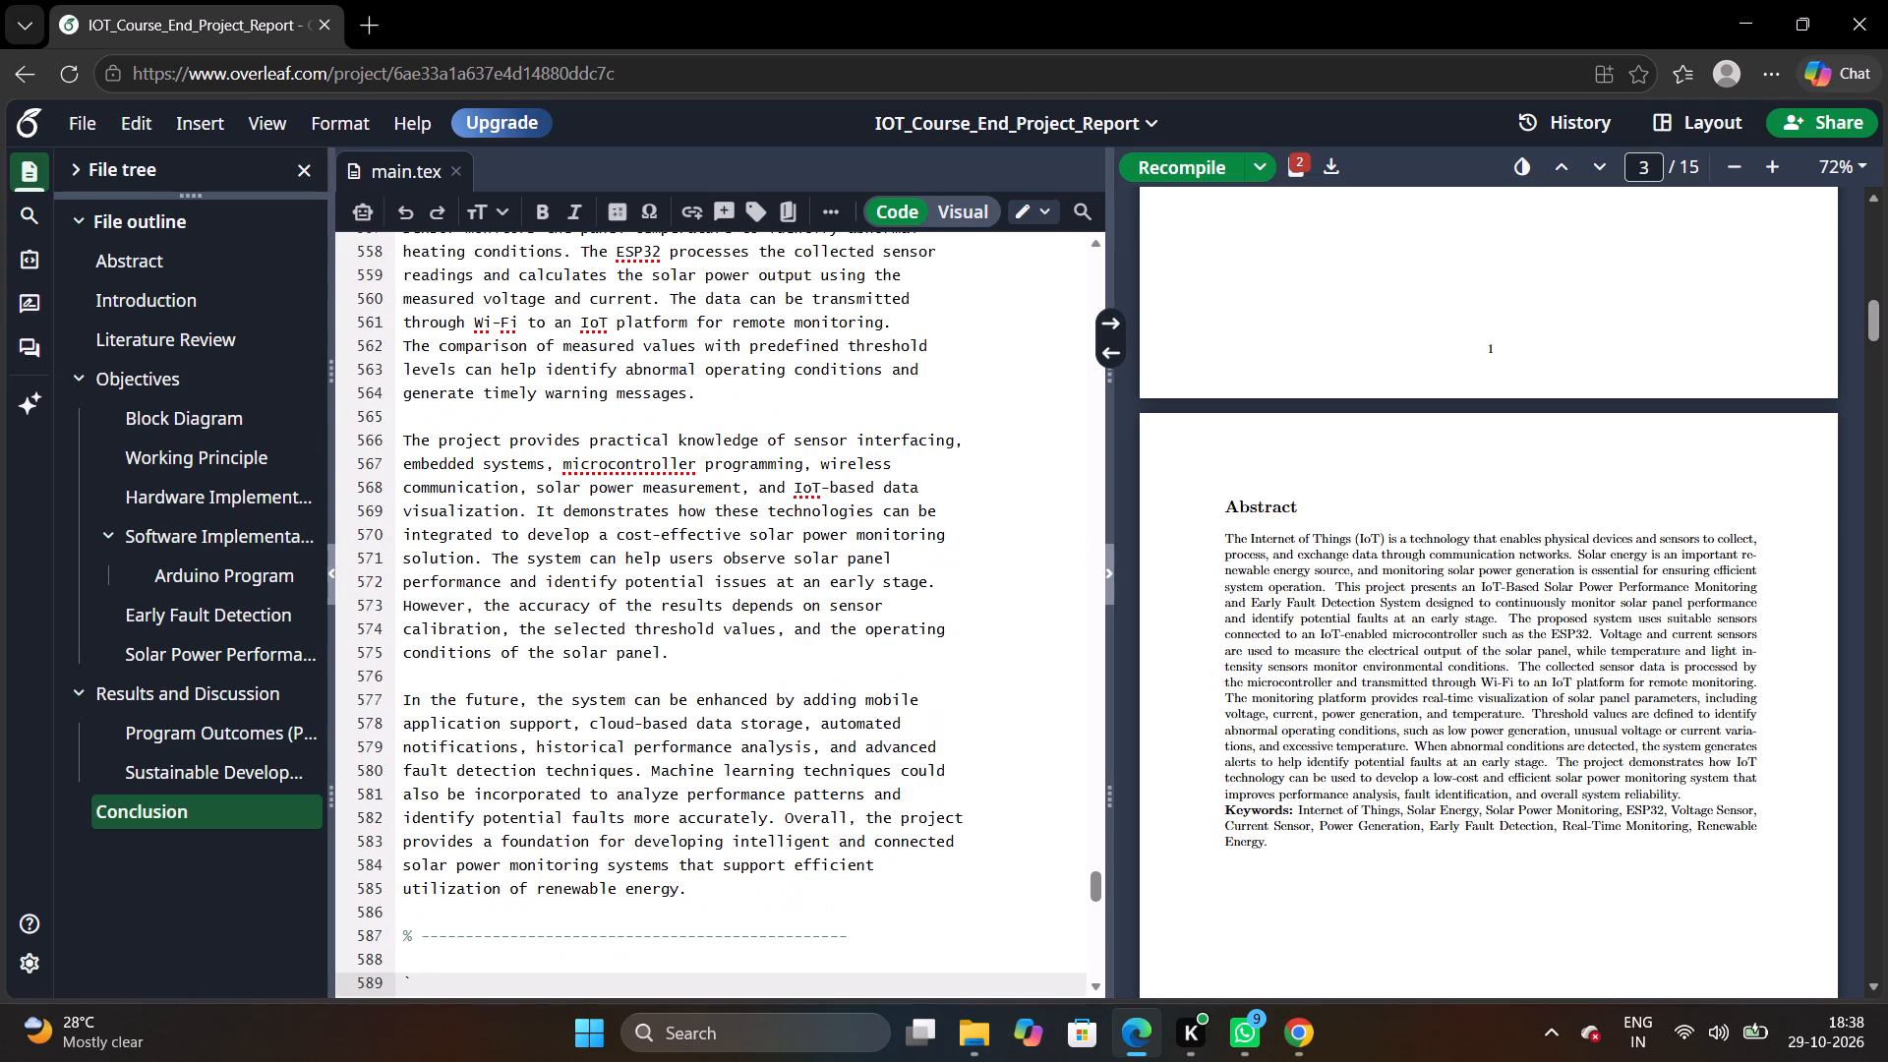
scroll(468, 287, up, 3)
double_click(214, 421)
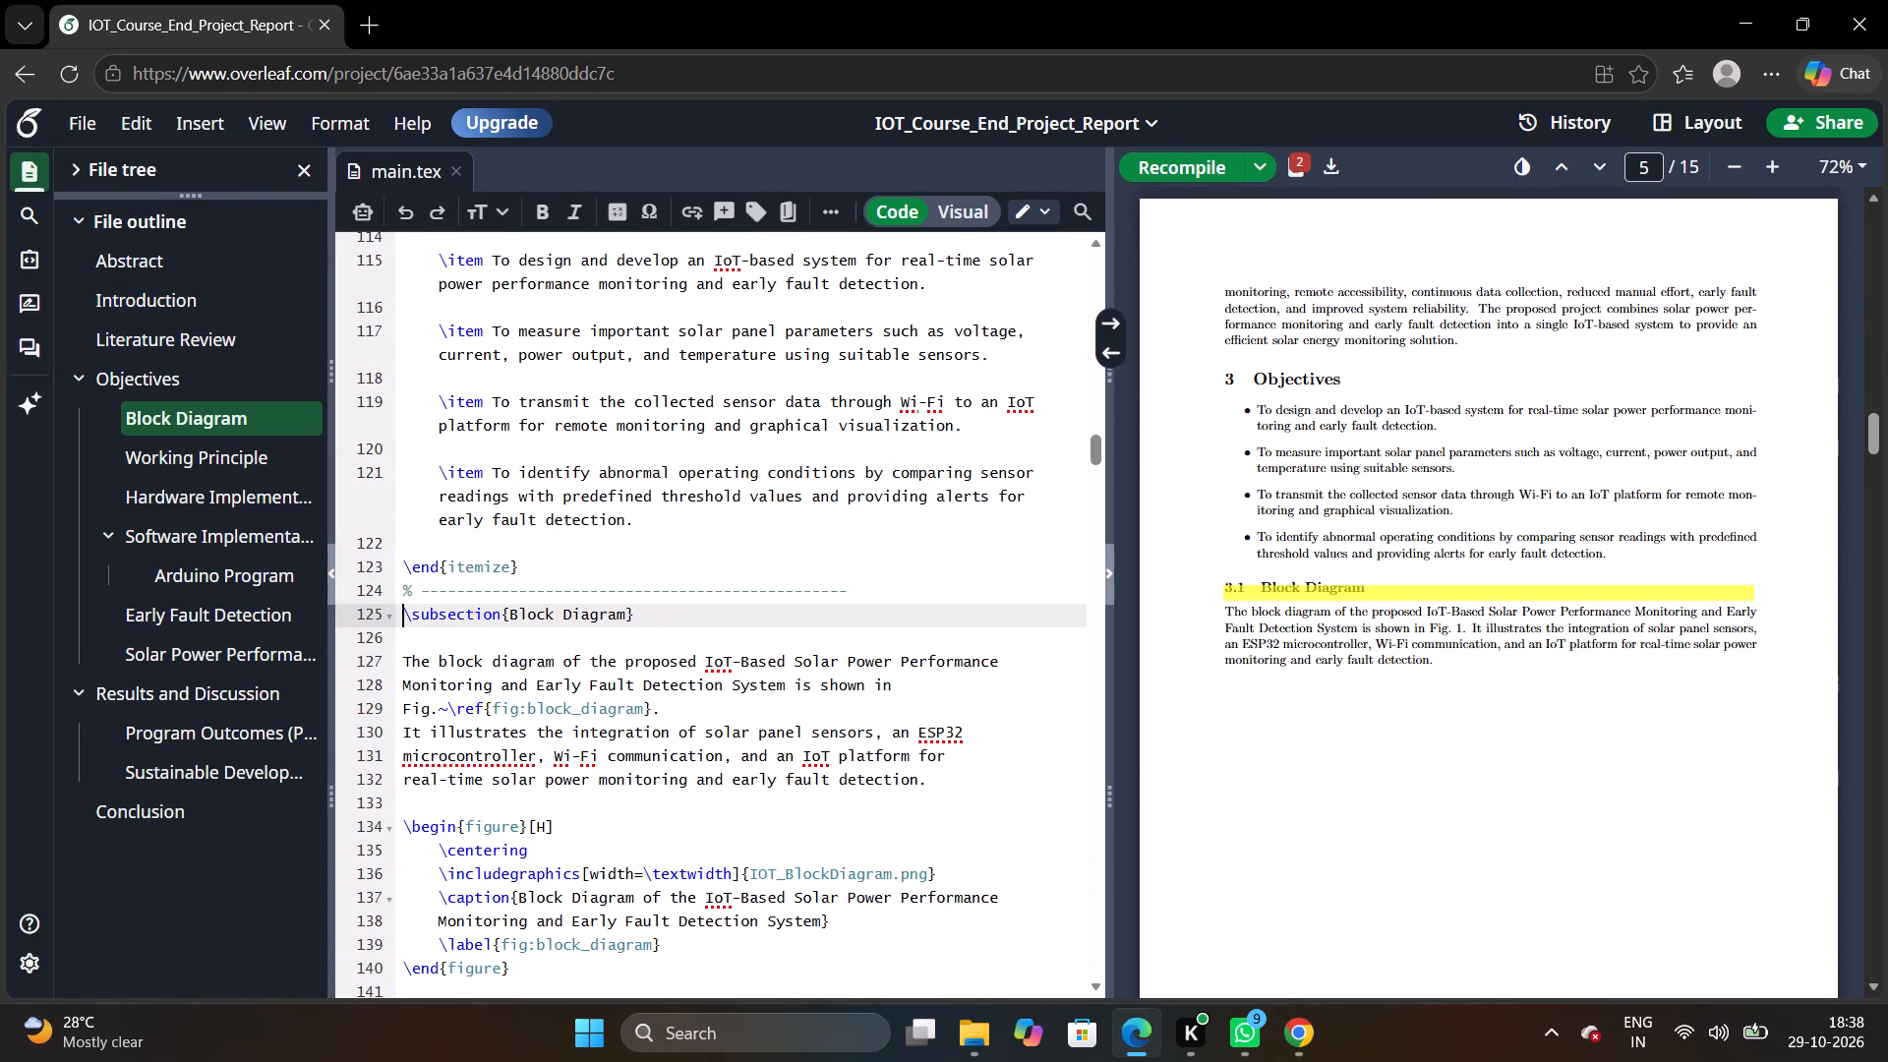
From Figure 1's placeholder in the PDF, go to its \includegraphics line and delete the name IOT_BlockDiagram before .png.
scroll(702, 591, up, 3)
scroll(1397, 593, up, 4)
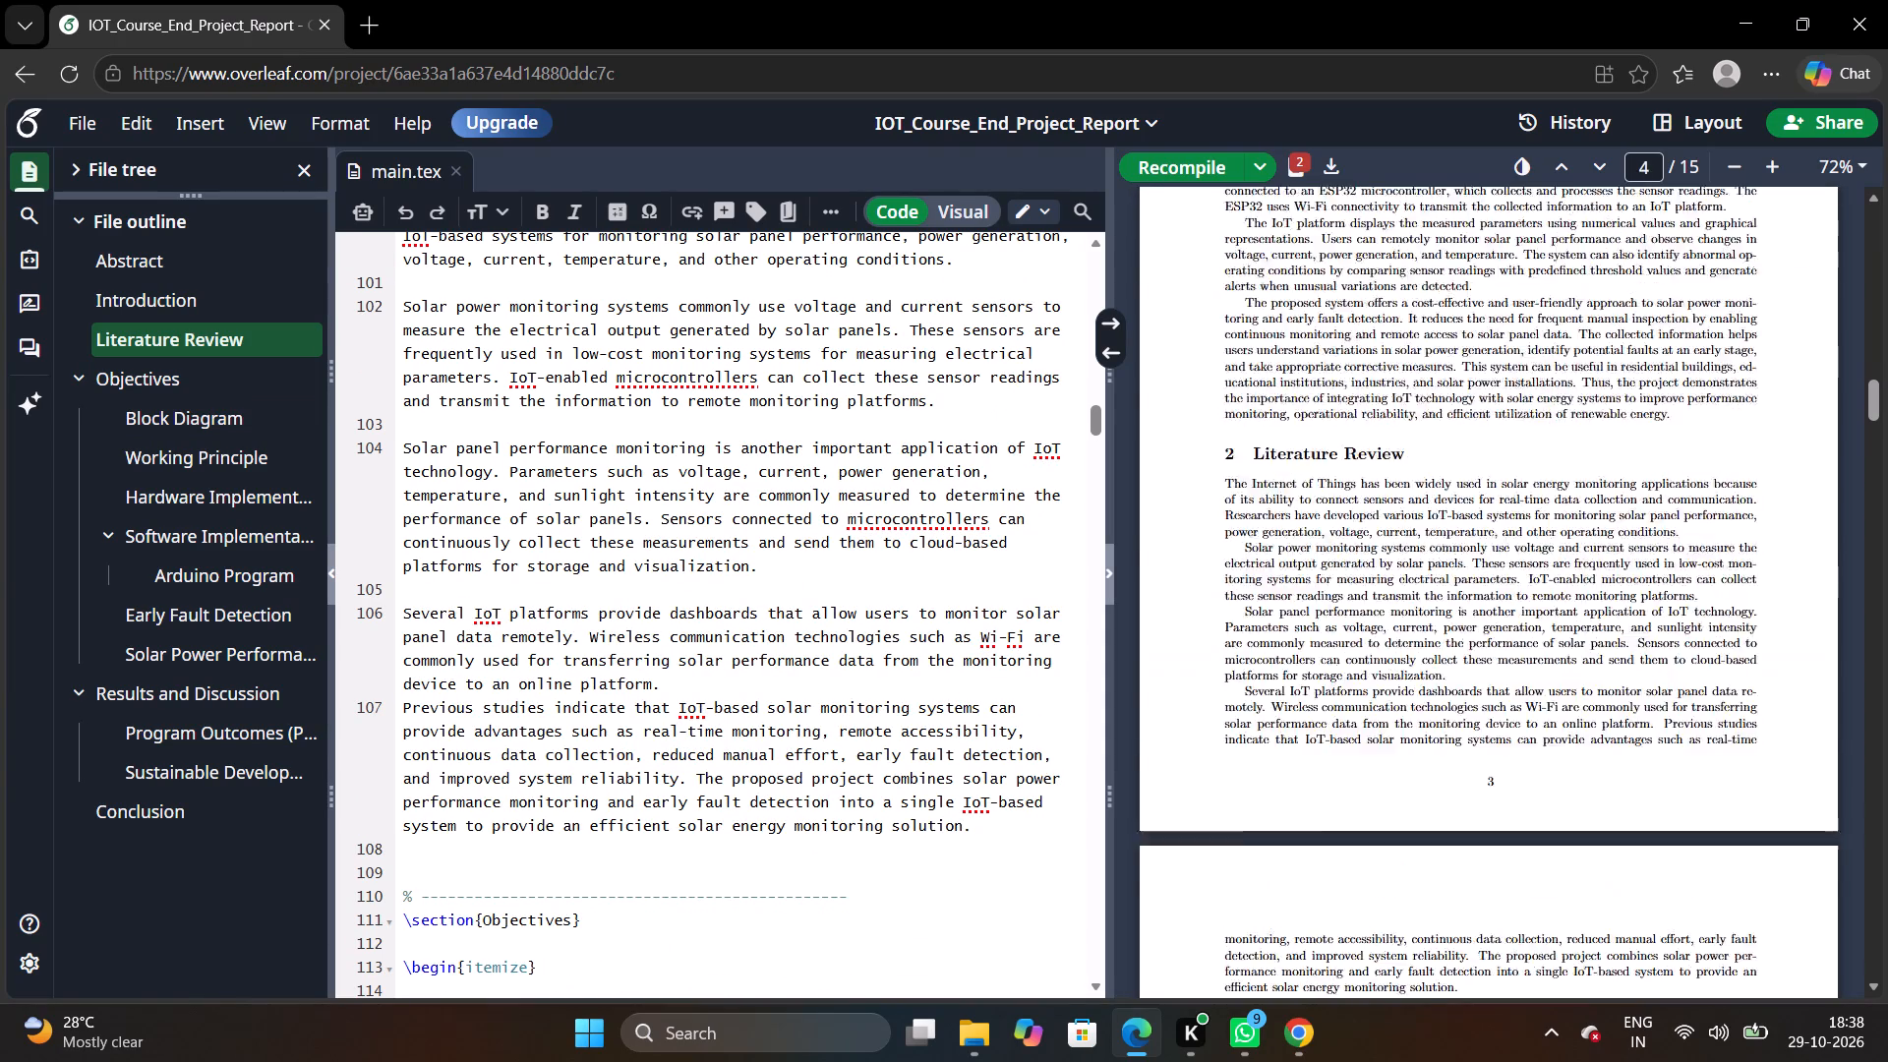
scroll(1397, 593, up, 4)
scroll(1397, 593, down, 6)
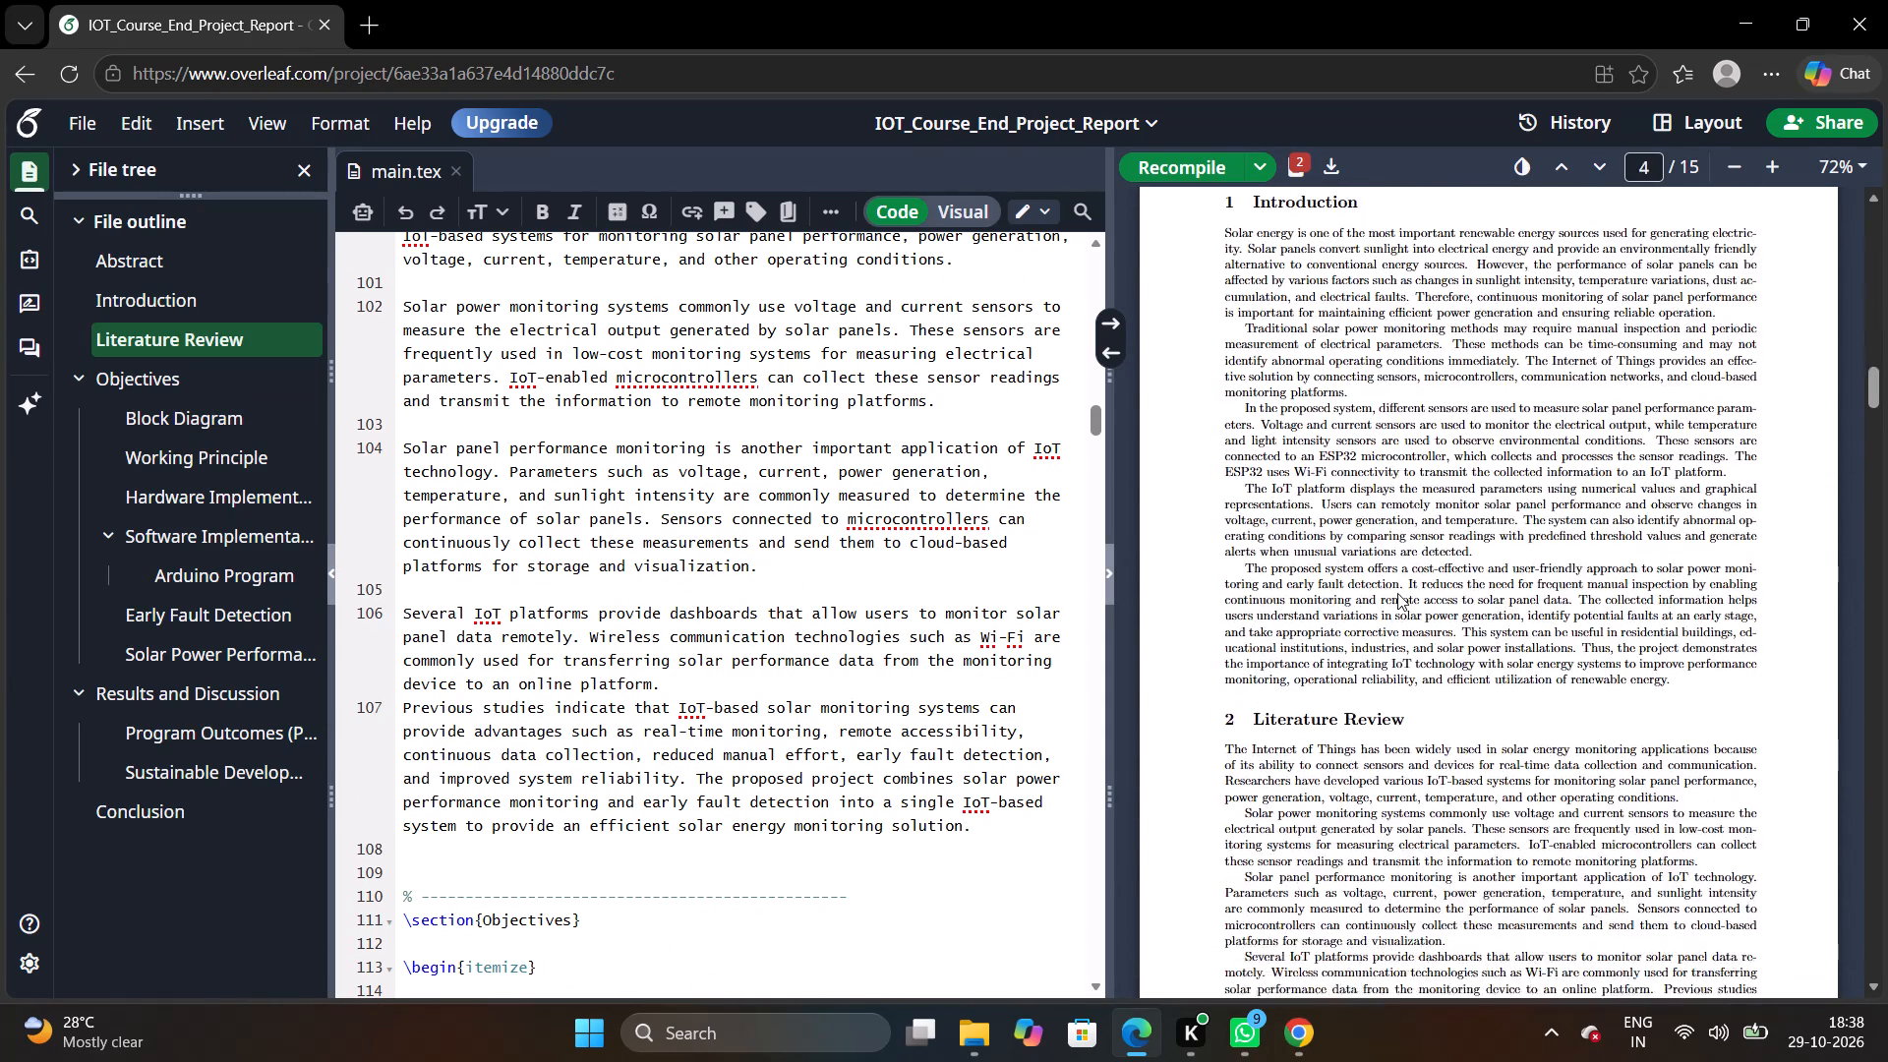
scroll(1397, 593, down, 4)
scroll(1397, 593, up, 1)
double_click(1397, 520)
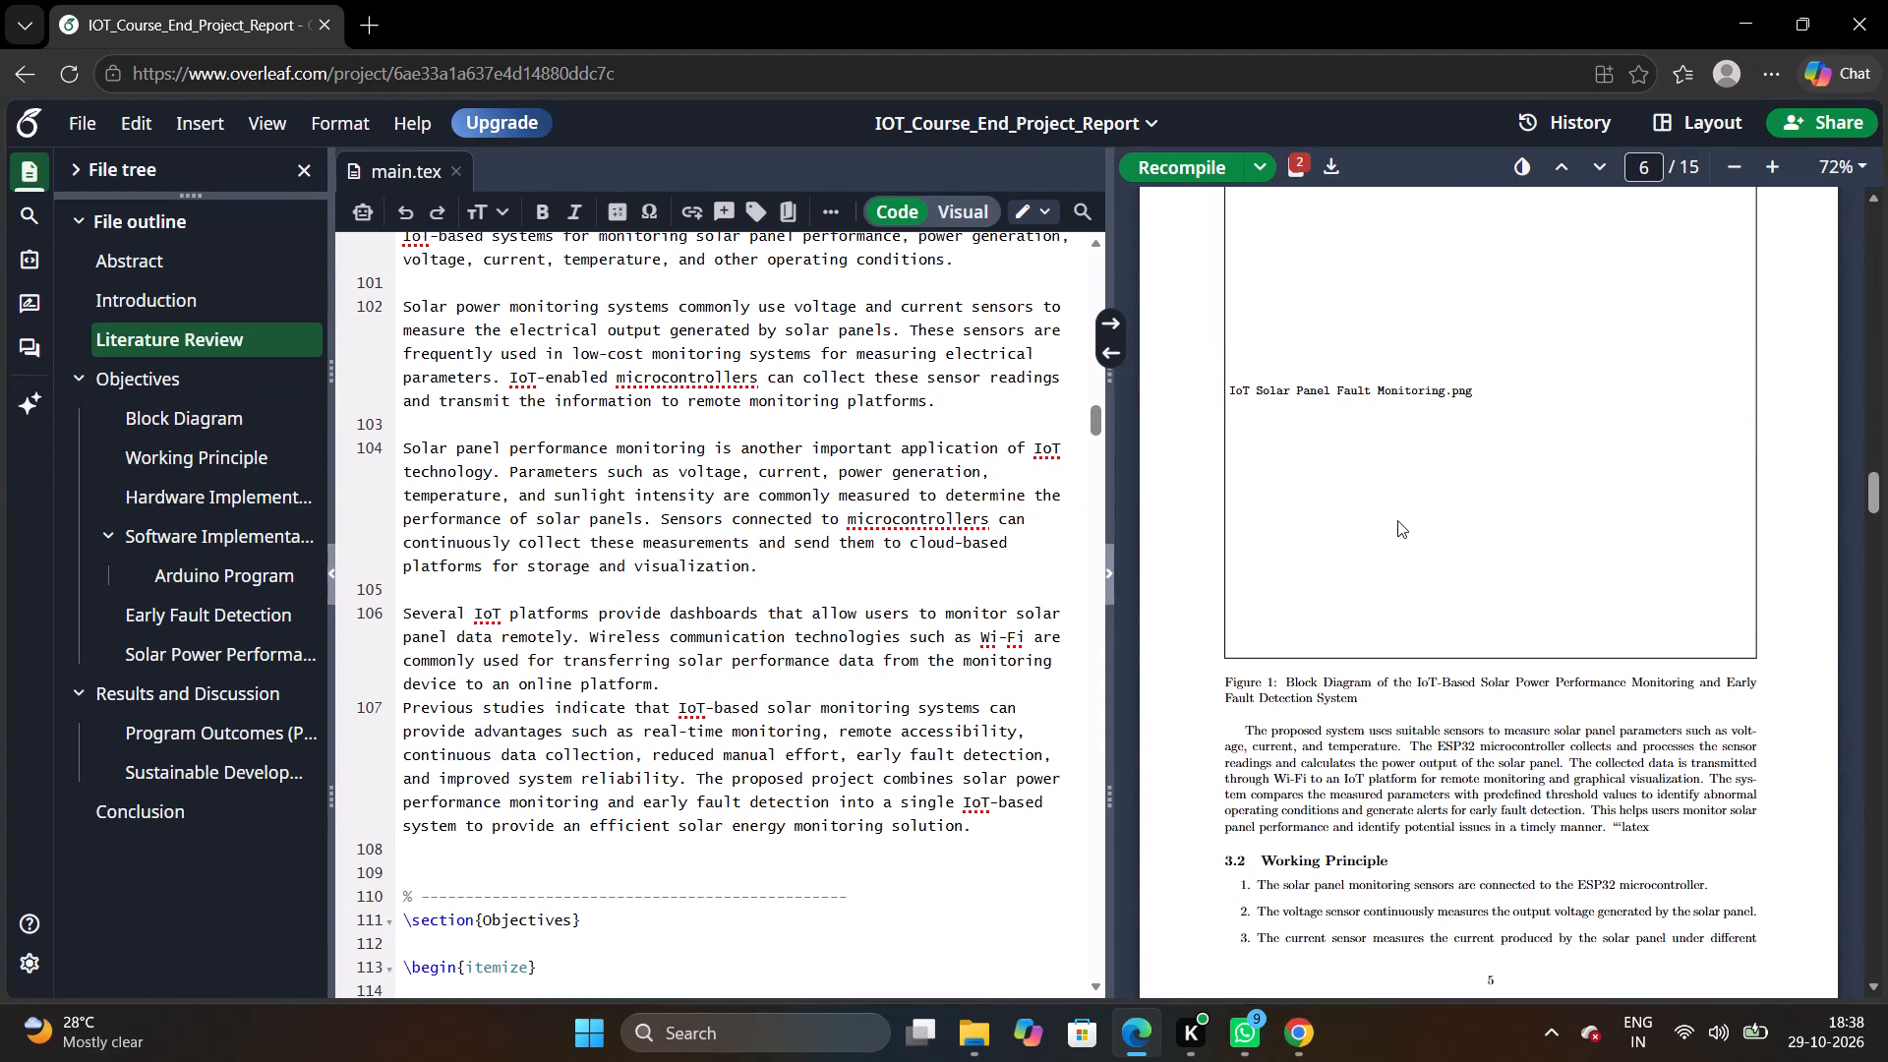
click(1346, 388)
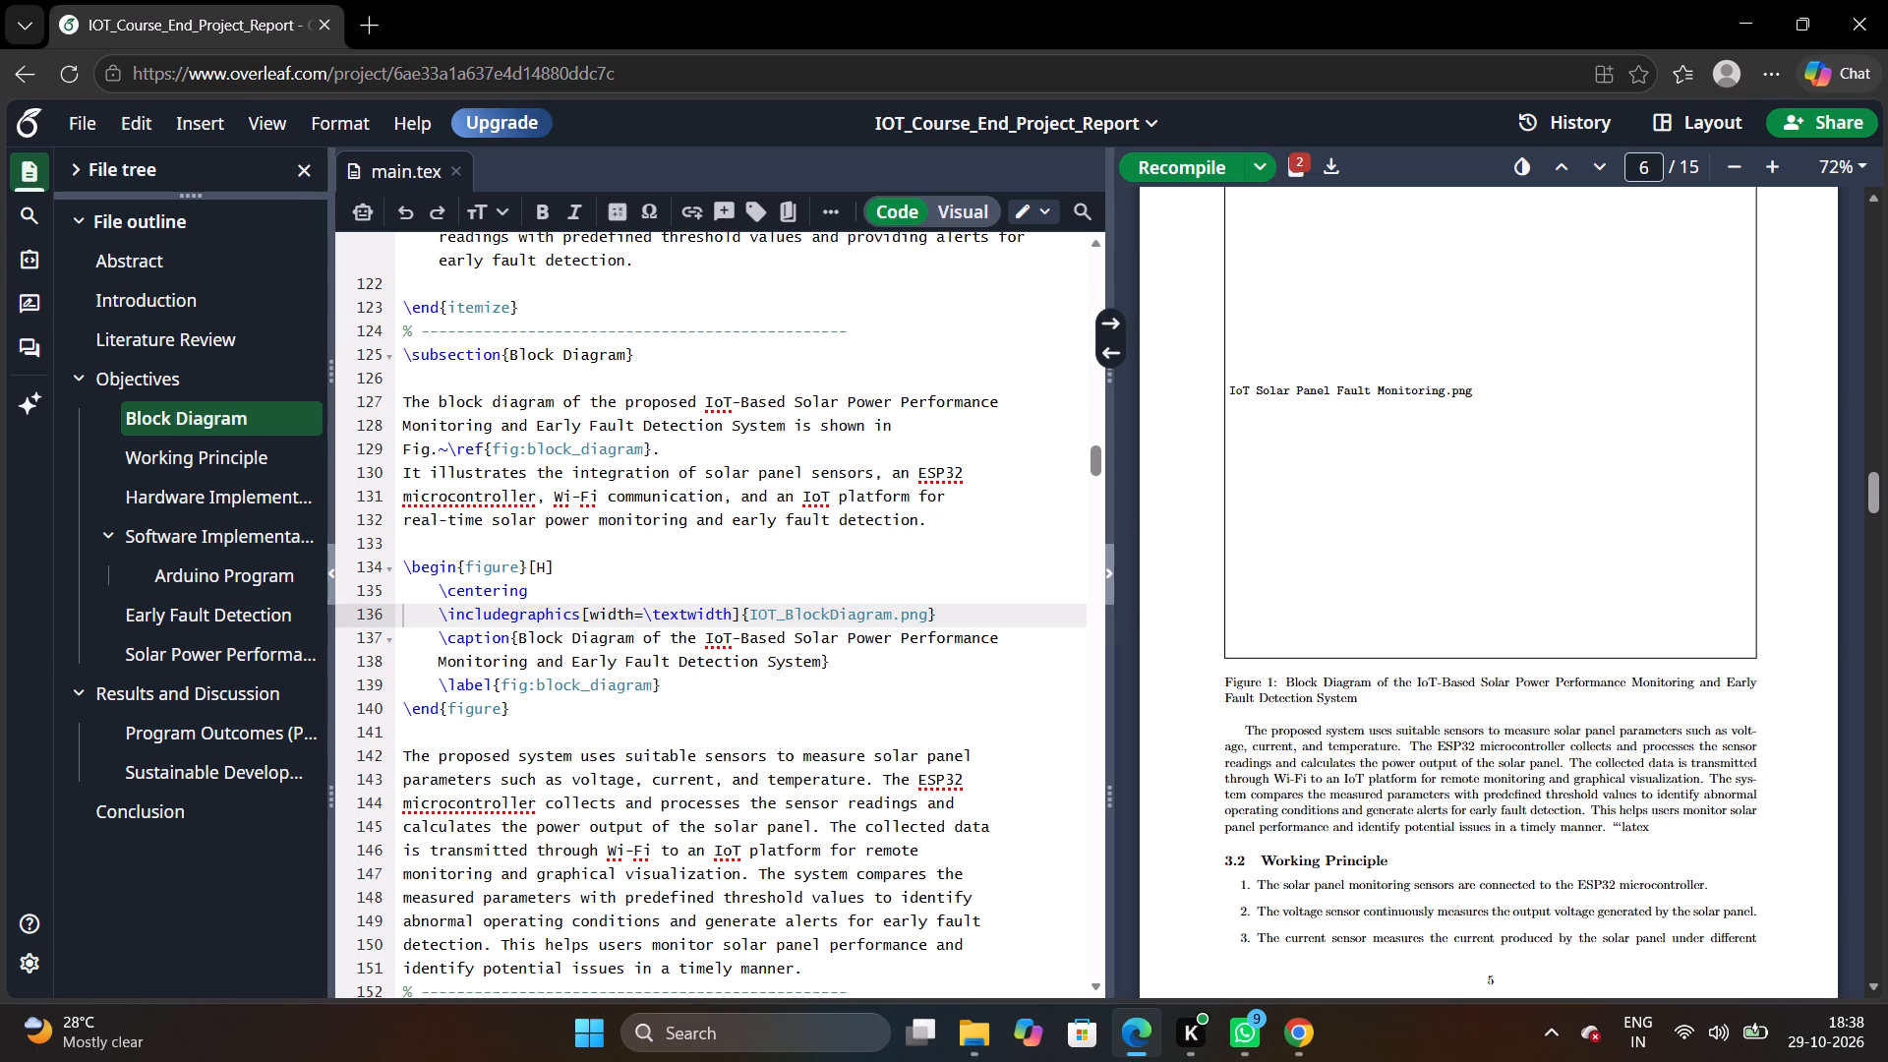
click(892, 616)
key(BackSpace)
key(BackSpace)
key(BackSpace)
key(BackSpace)
key(BackSpace)
key(BackSpace)
key(BackSpace)
key(BackSpace)
key(BackSpace)
key(BackSpace)
key(BackSpace)
key(BackSpace)
key(BackSpace)
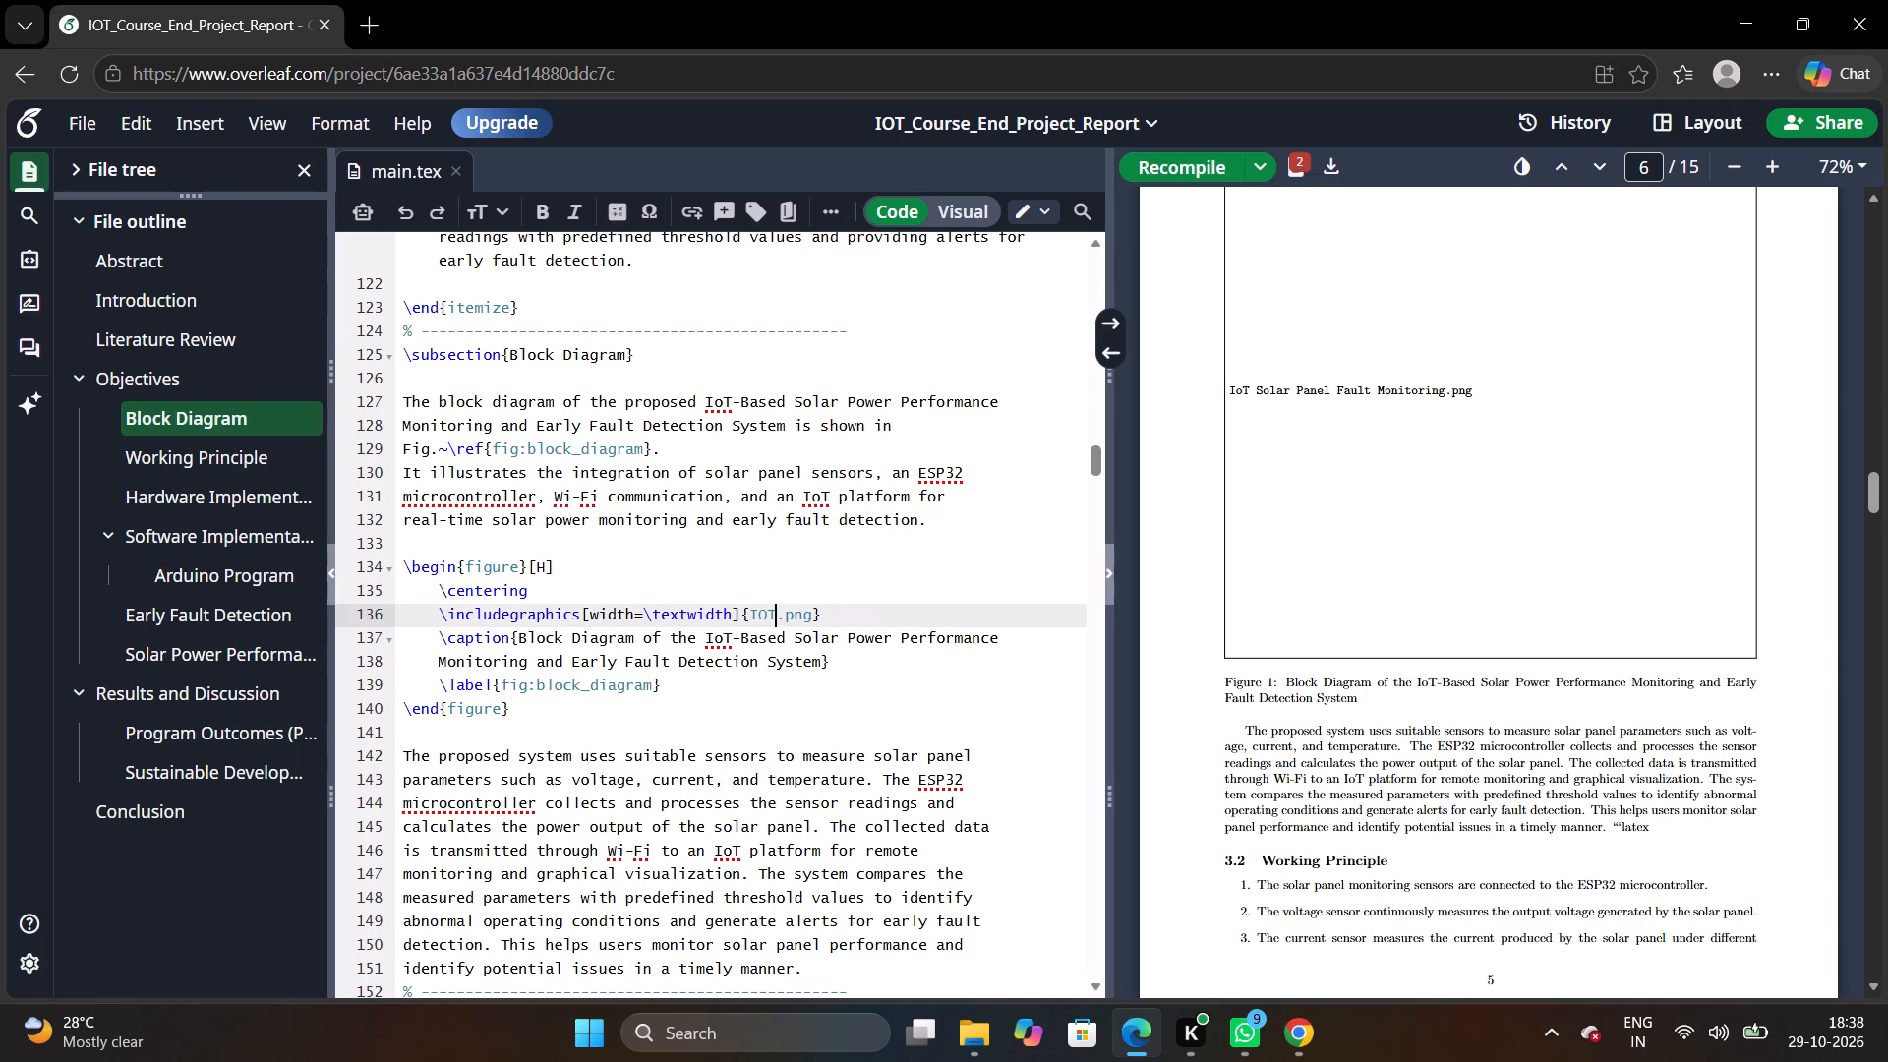
key(BackSpace)
key(BackSpace)
key(BackSpace)
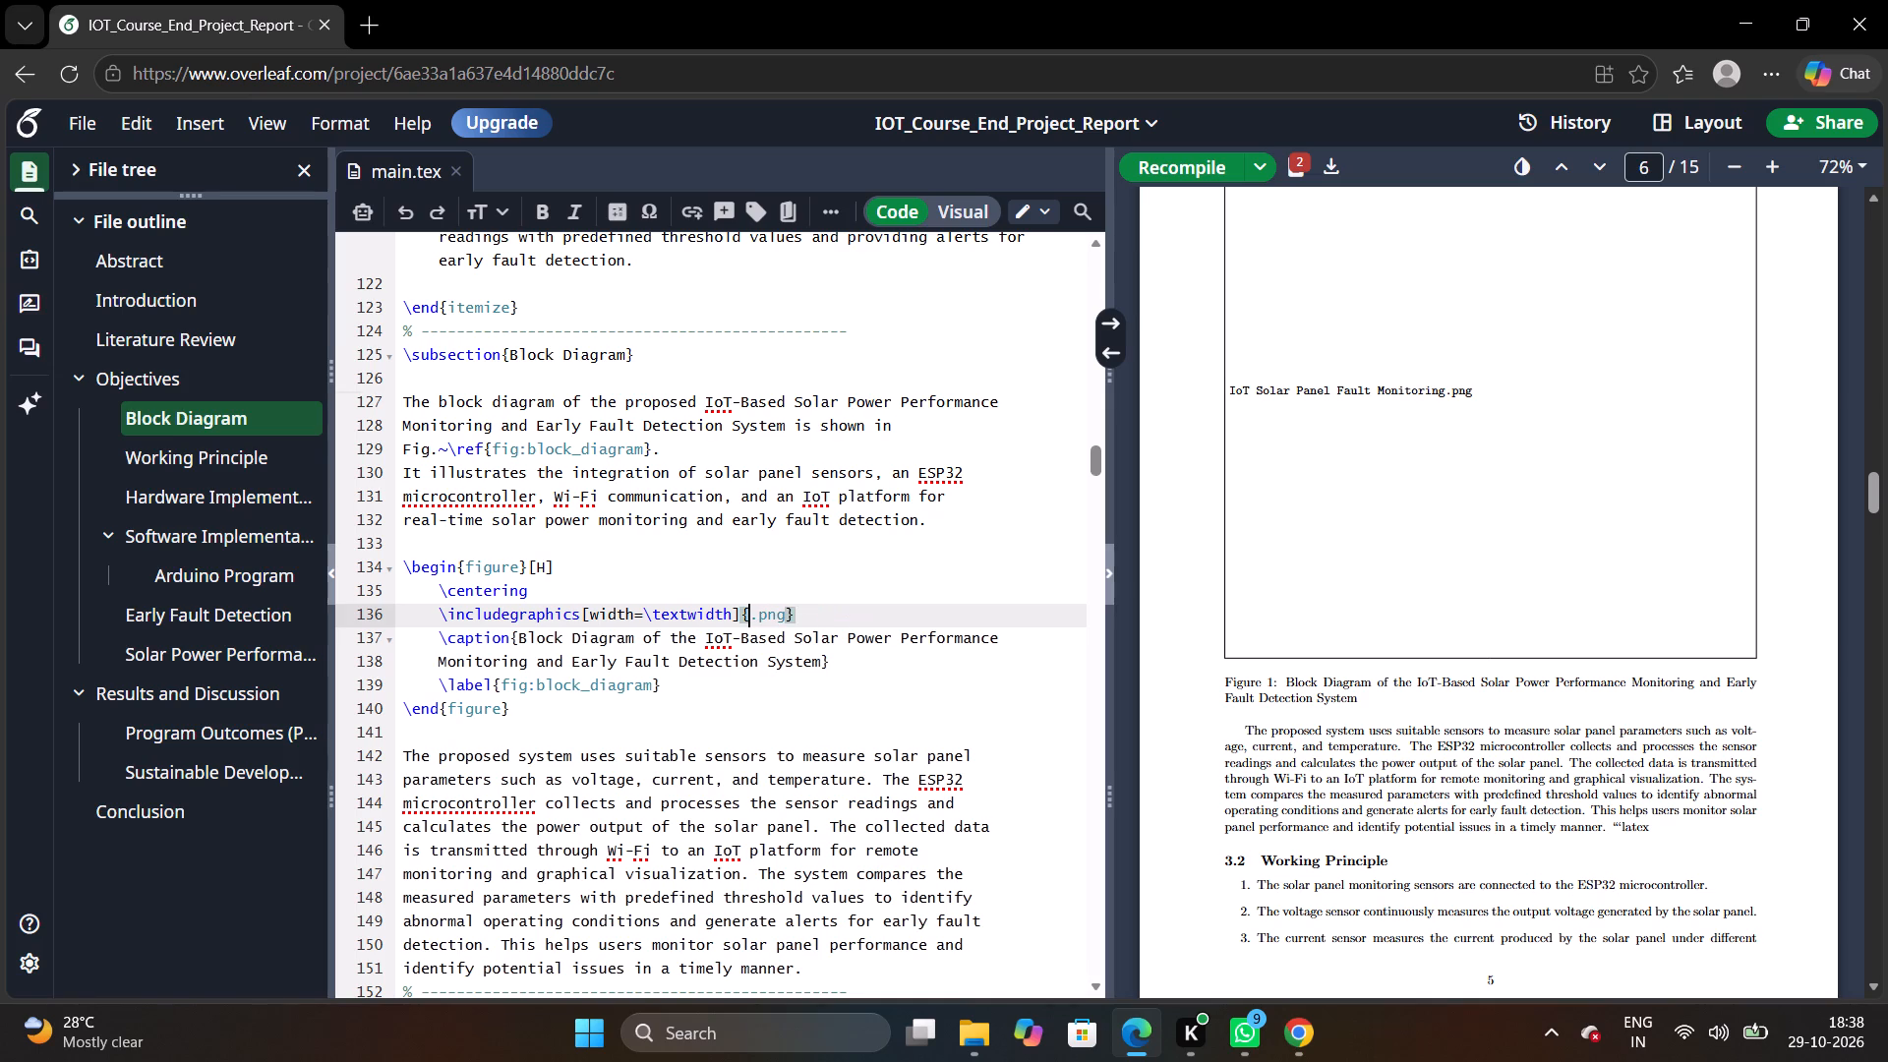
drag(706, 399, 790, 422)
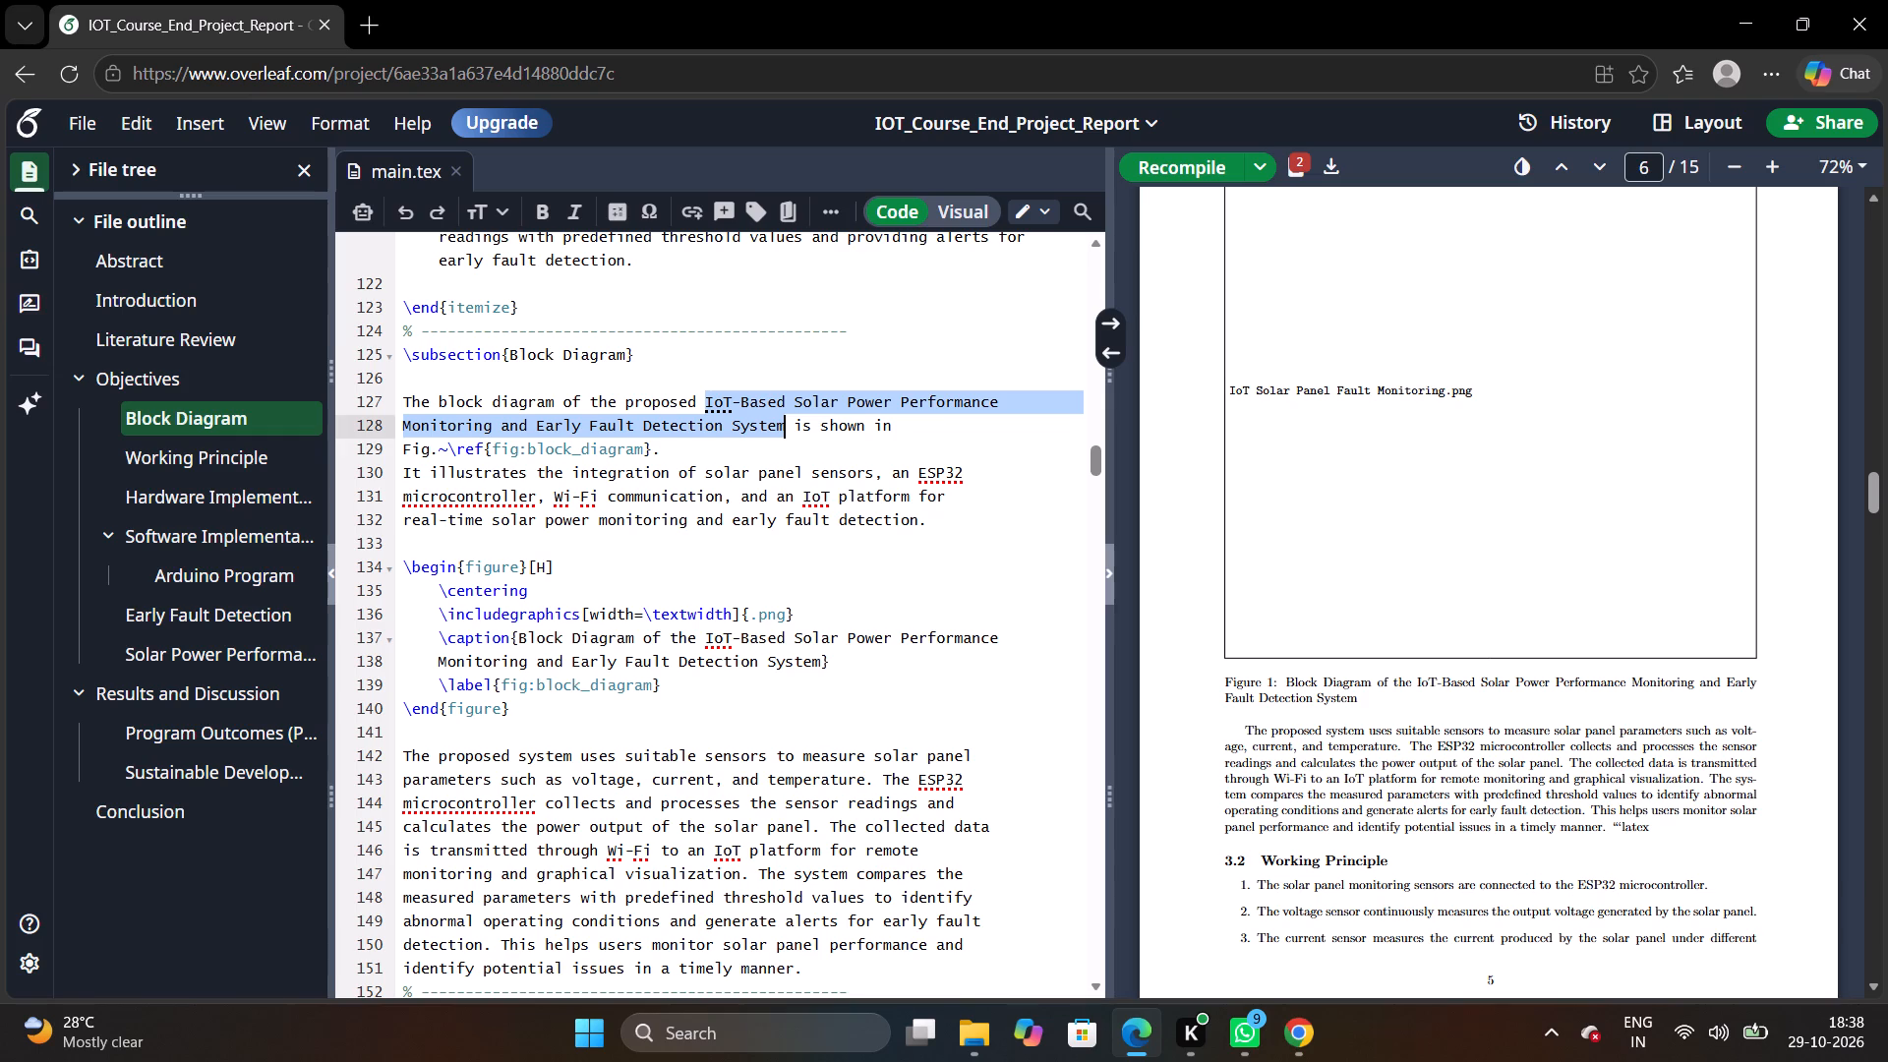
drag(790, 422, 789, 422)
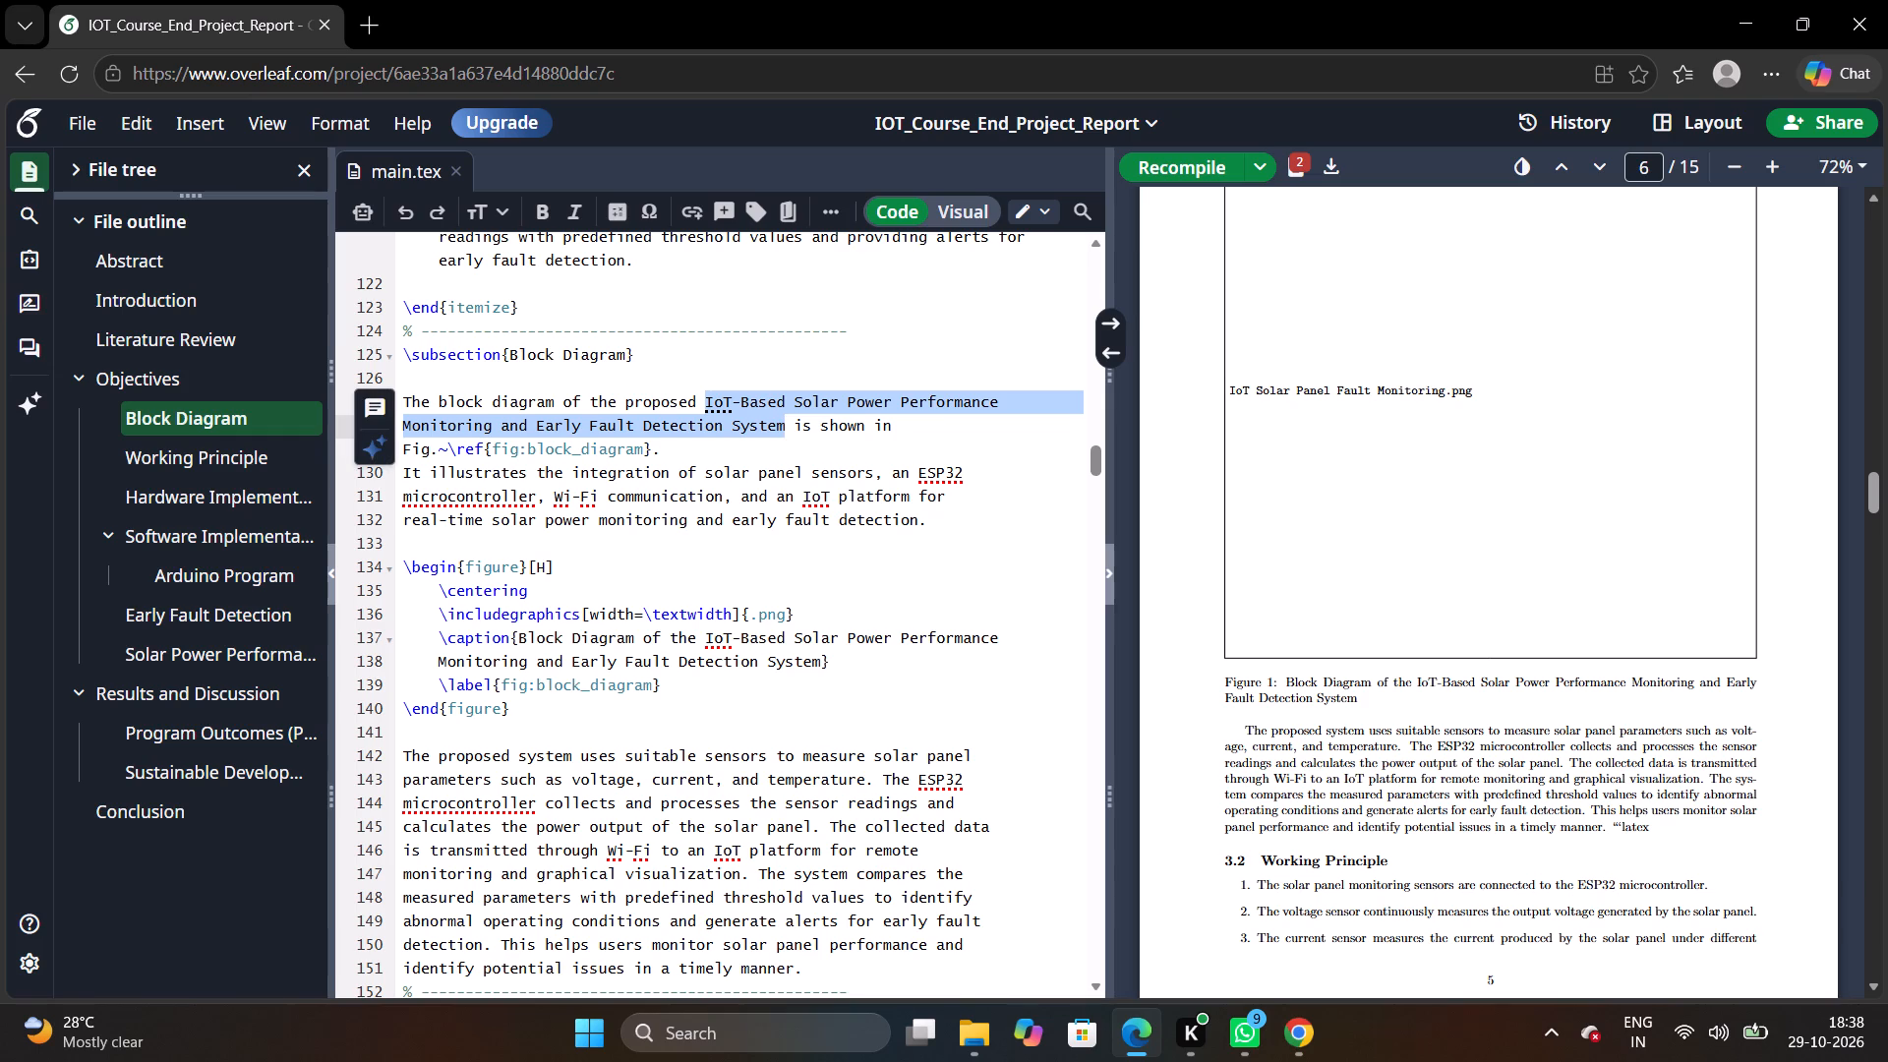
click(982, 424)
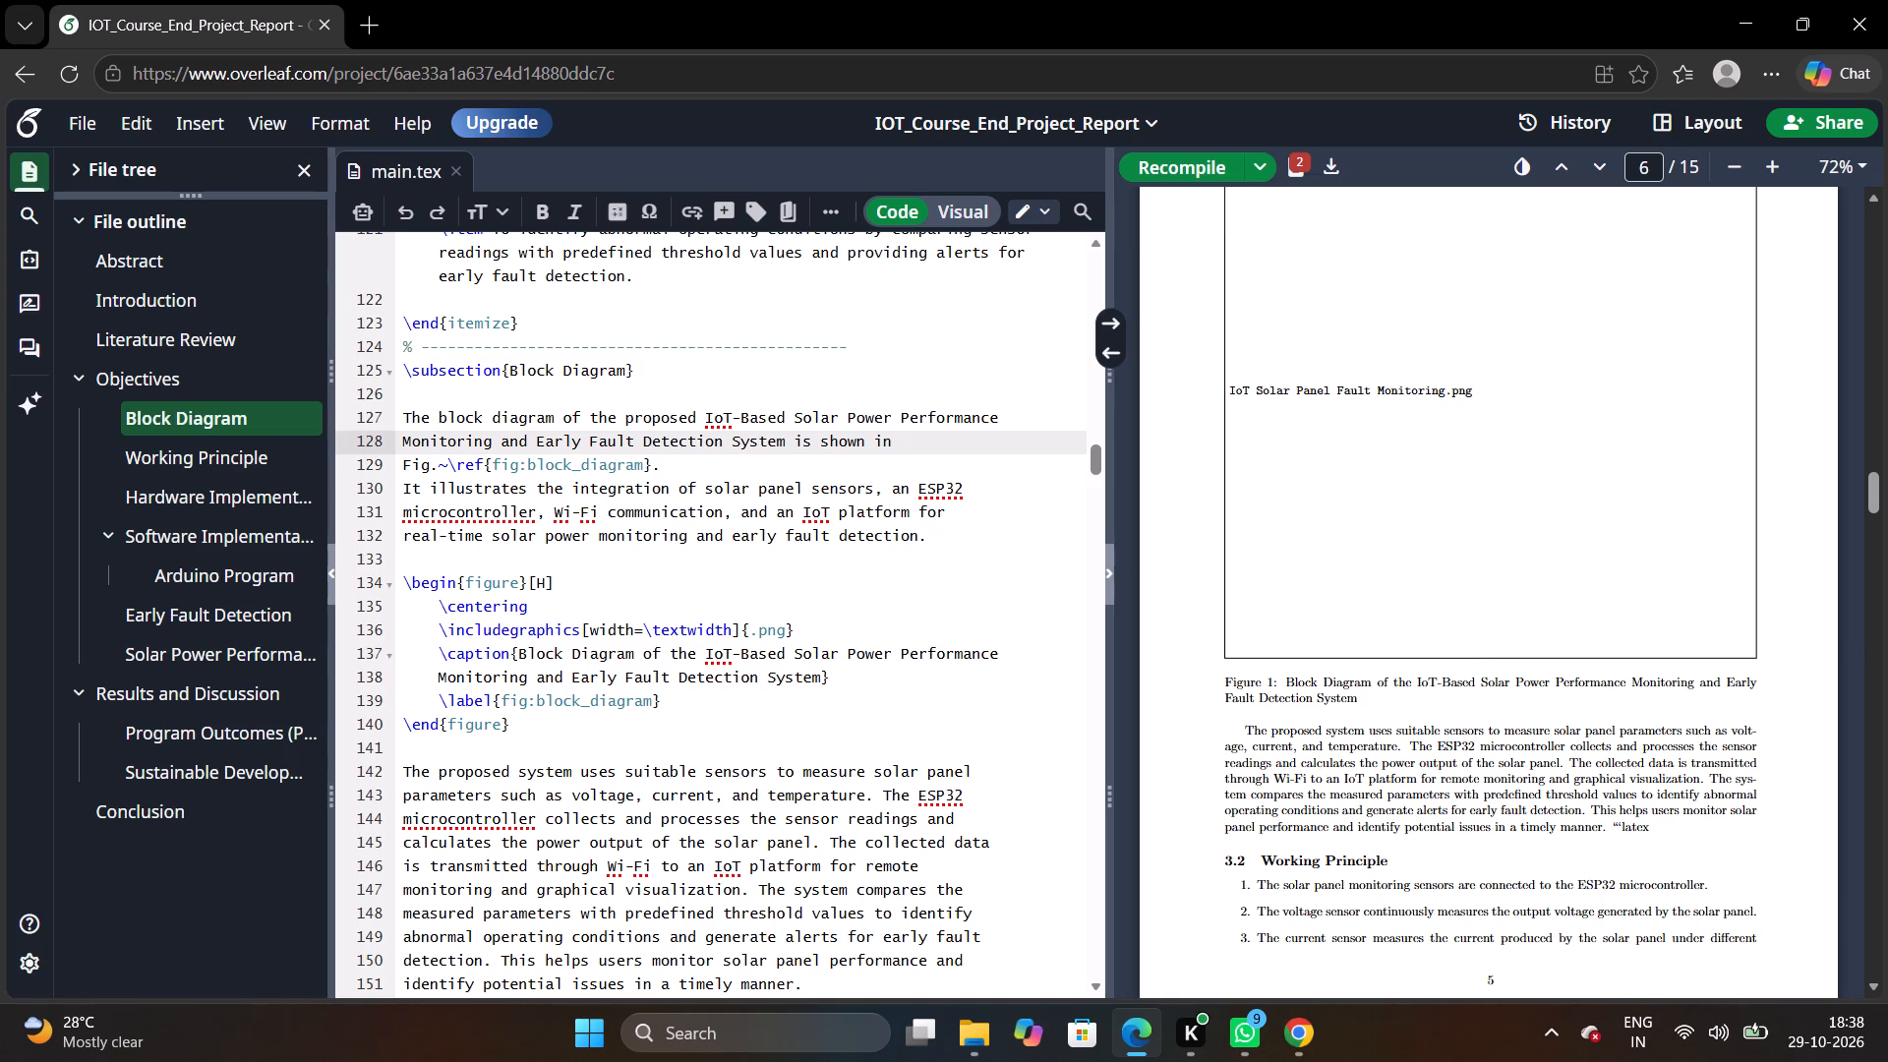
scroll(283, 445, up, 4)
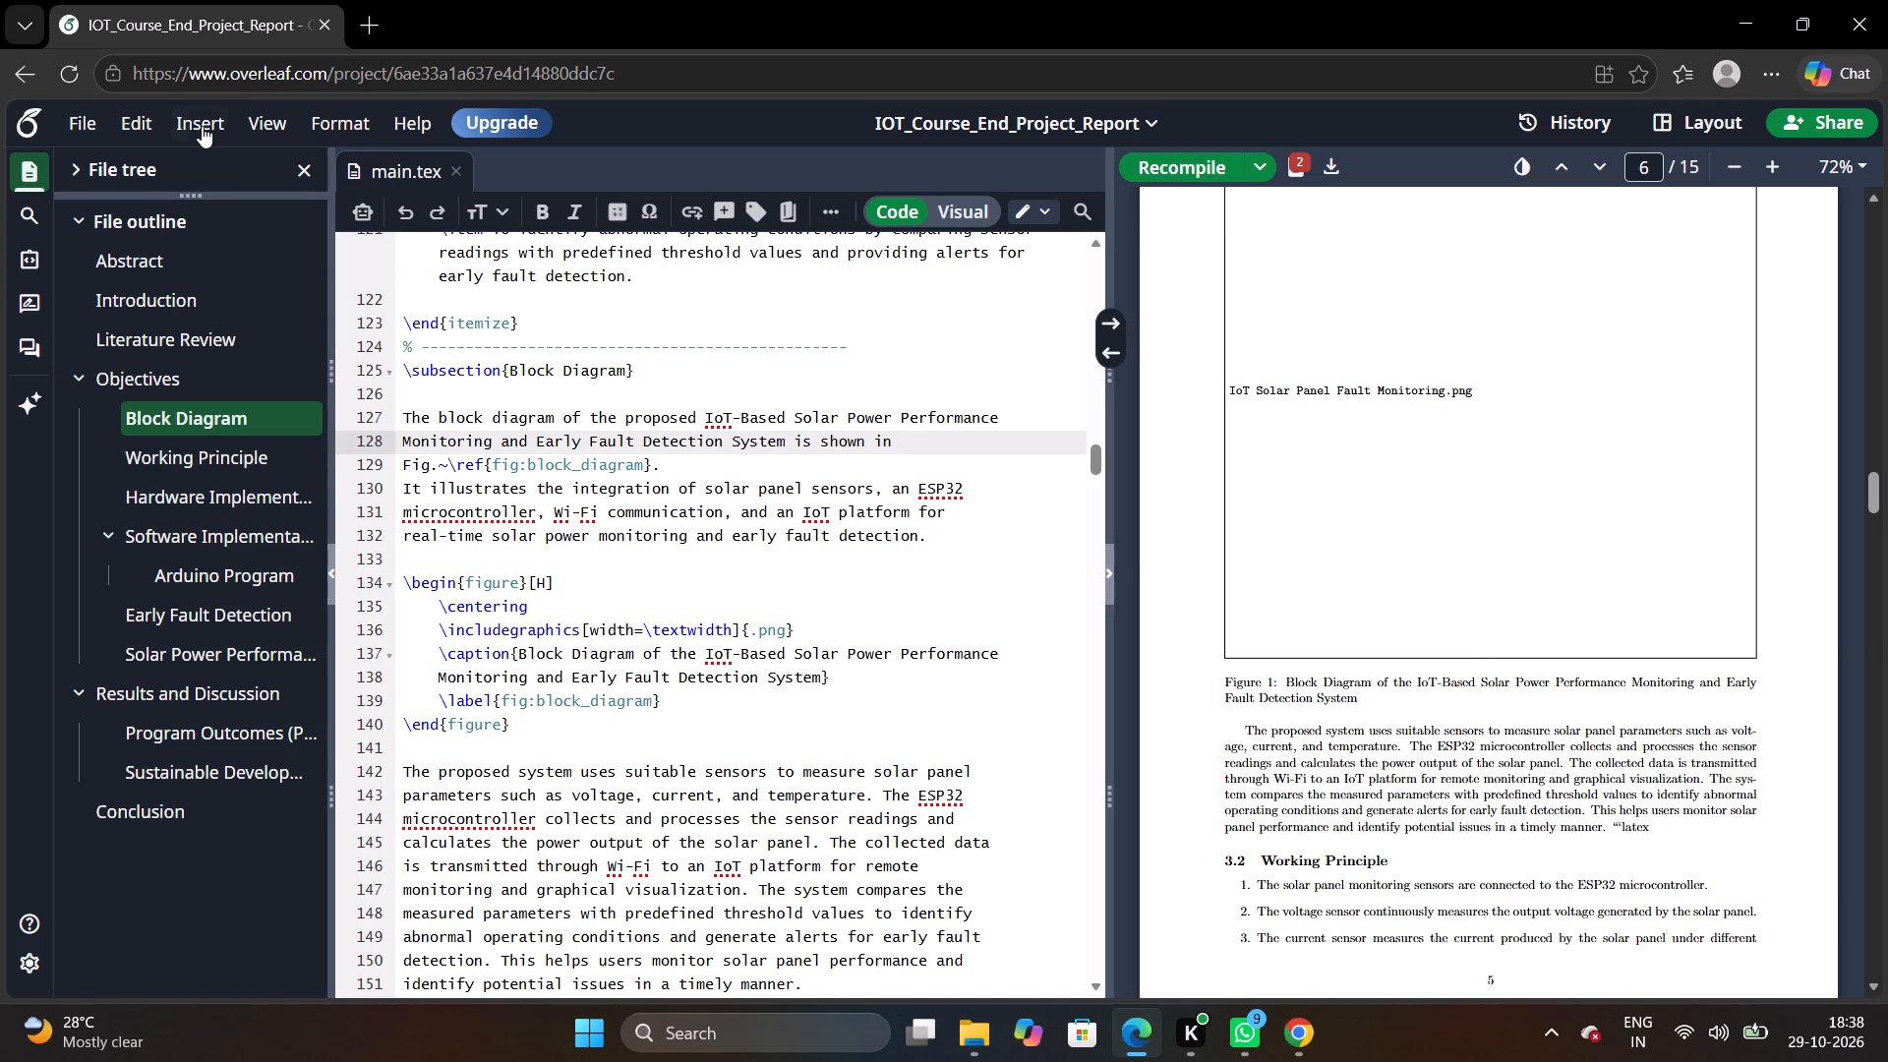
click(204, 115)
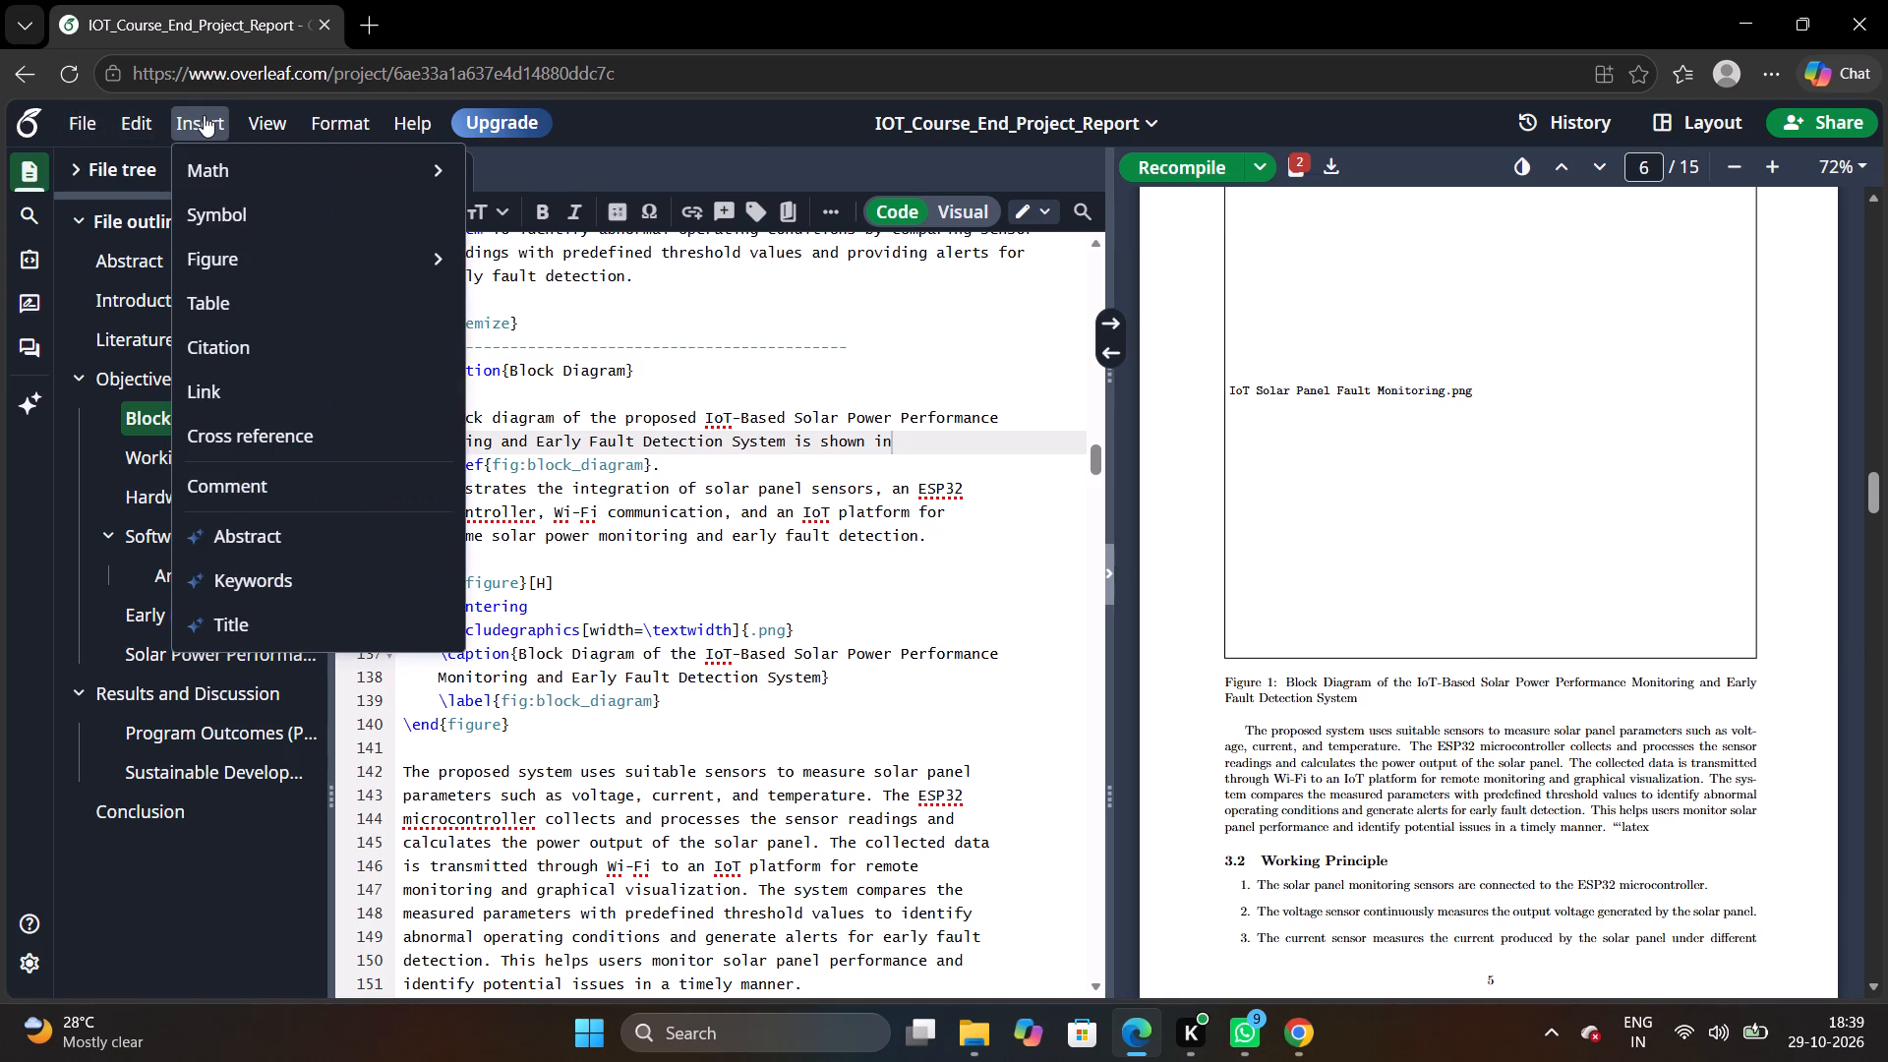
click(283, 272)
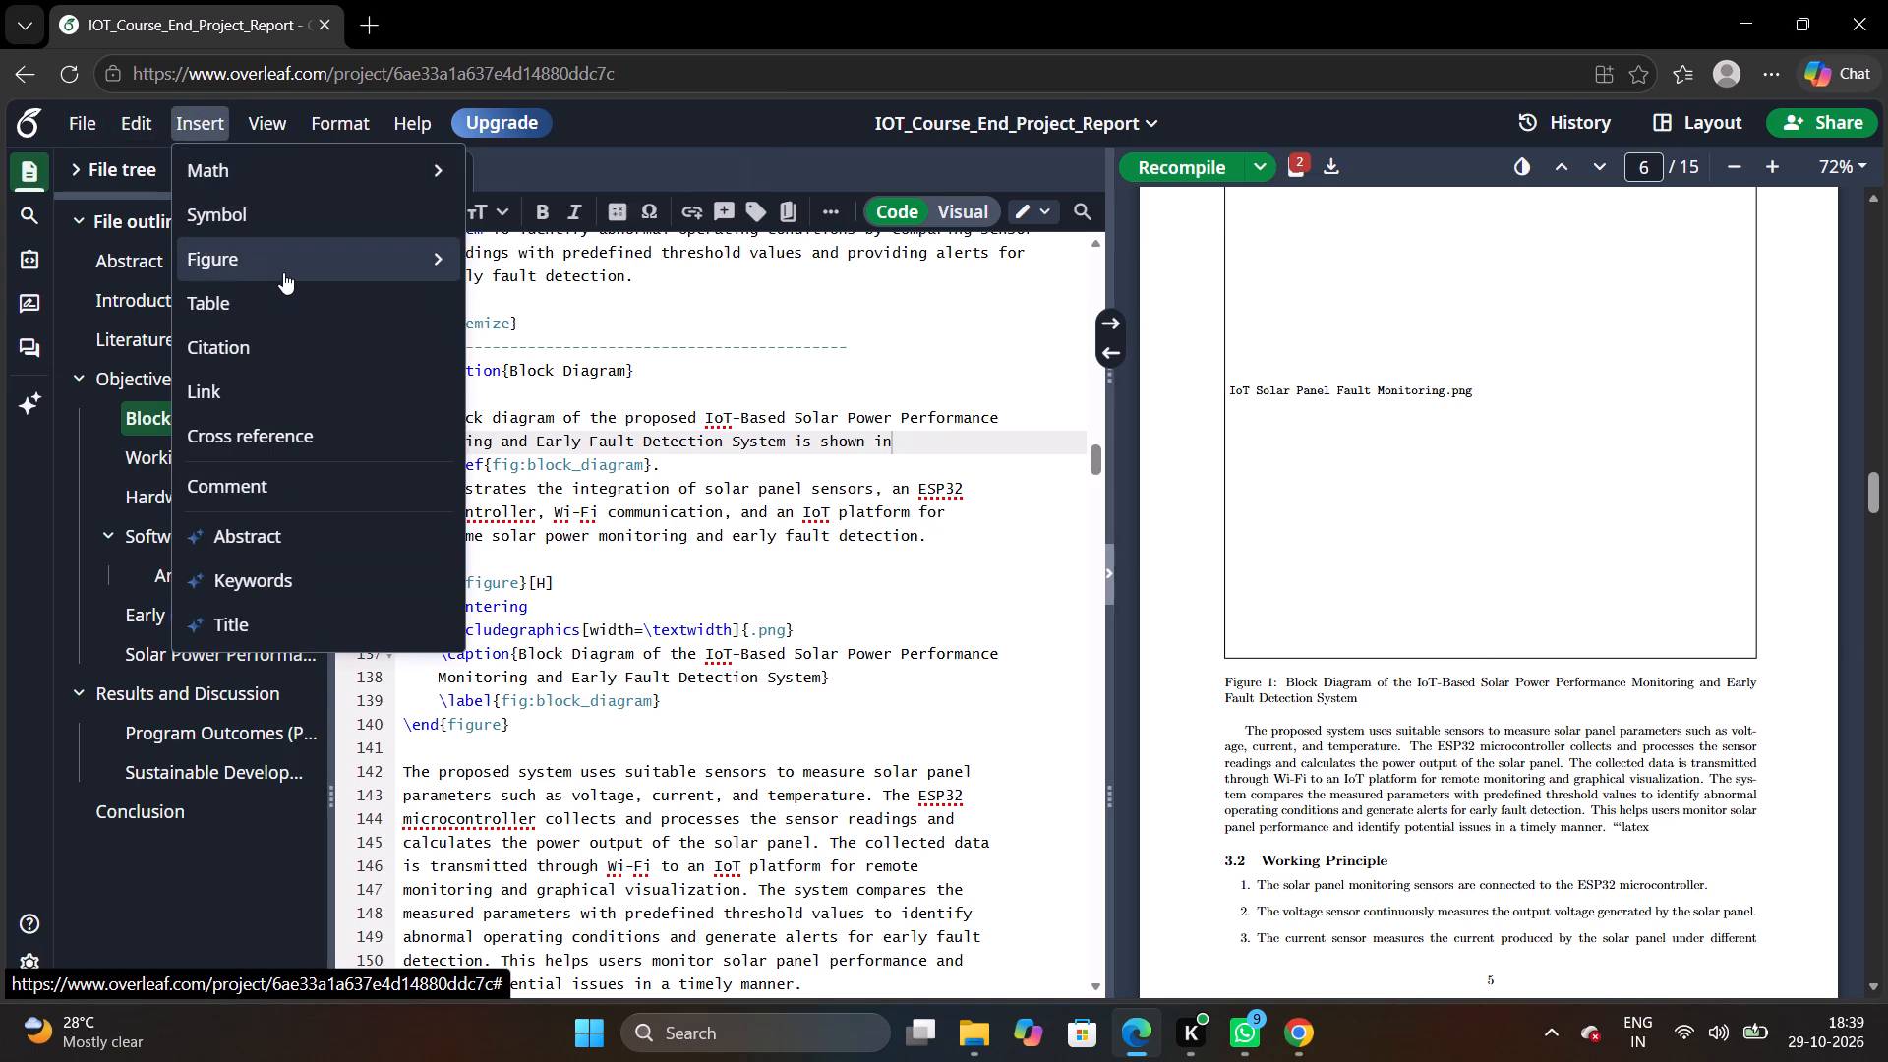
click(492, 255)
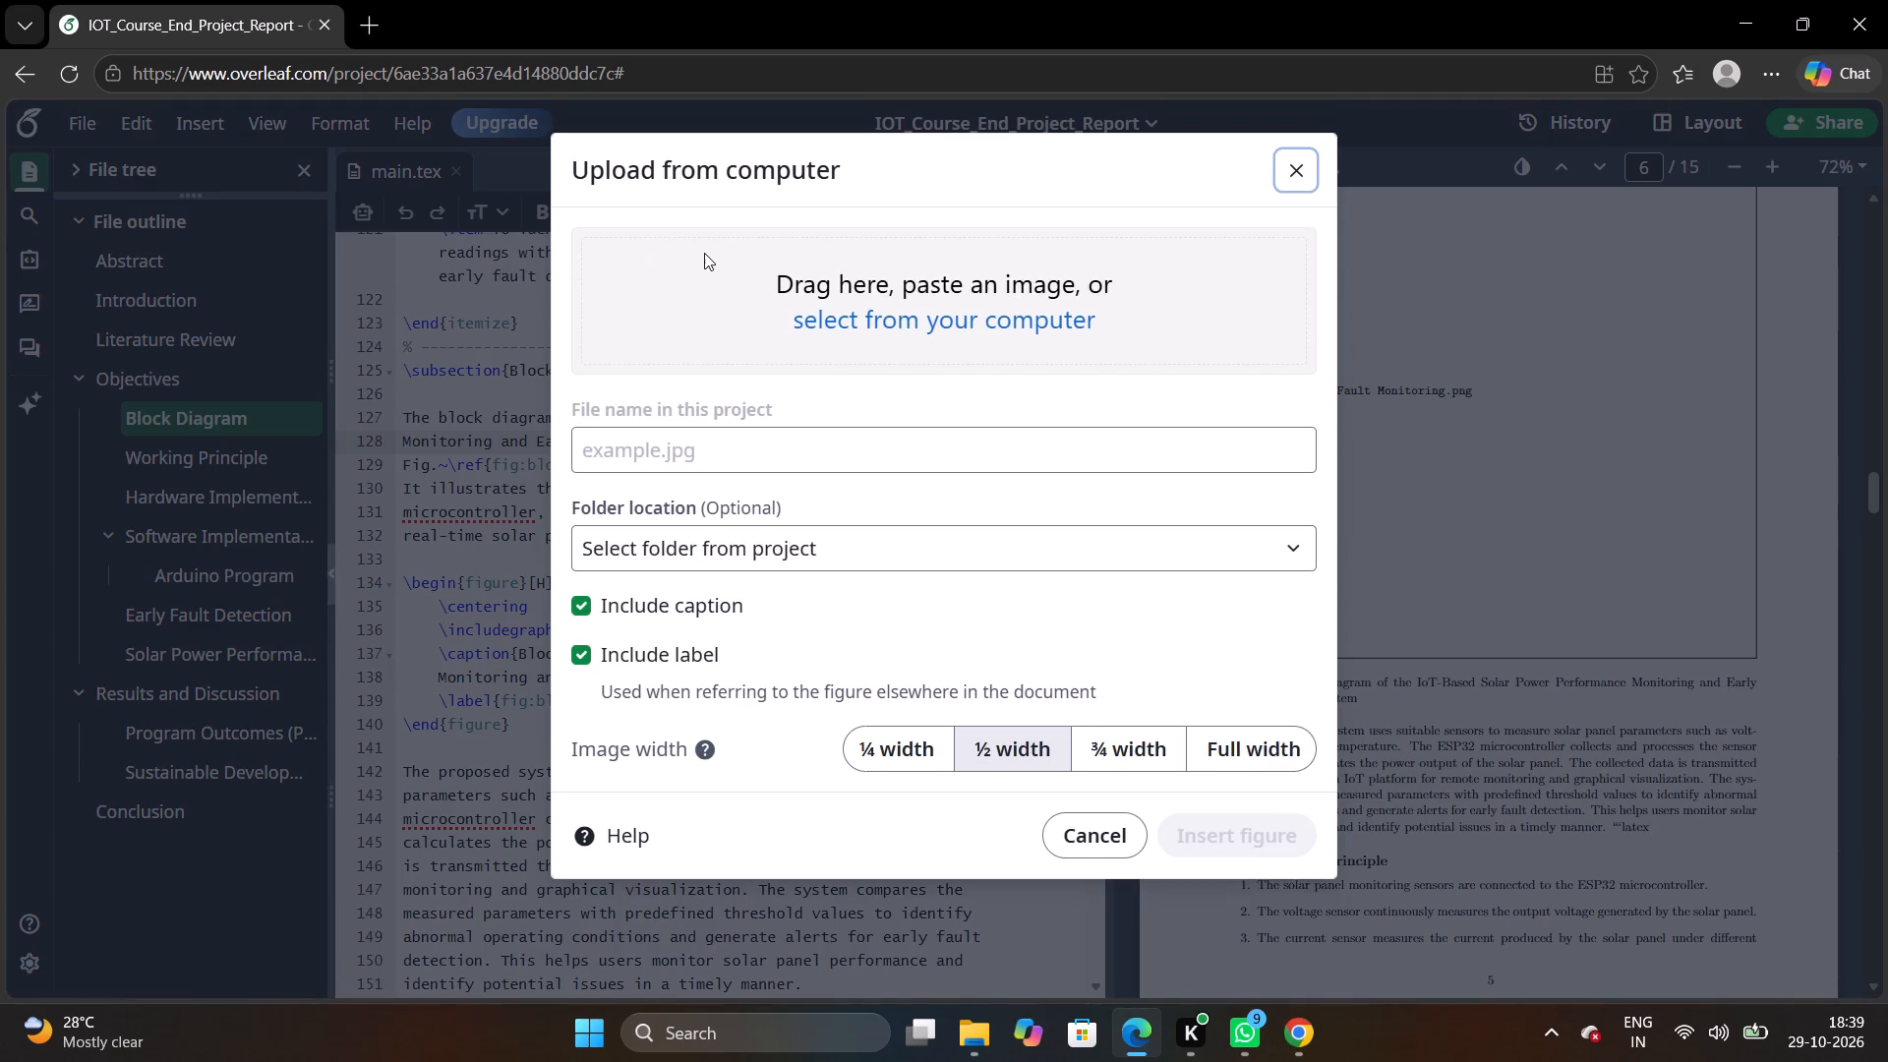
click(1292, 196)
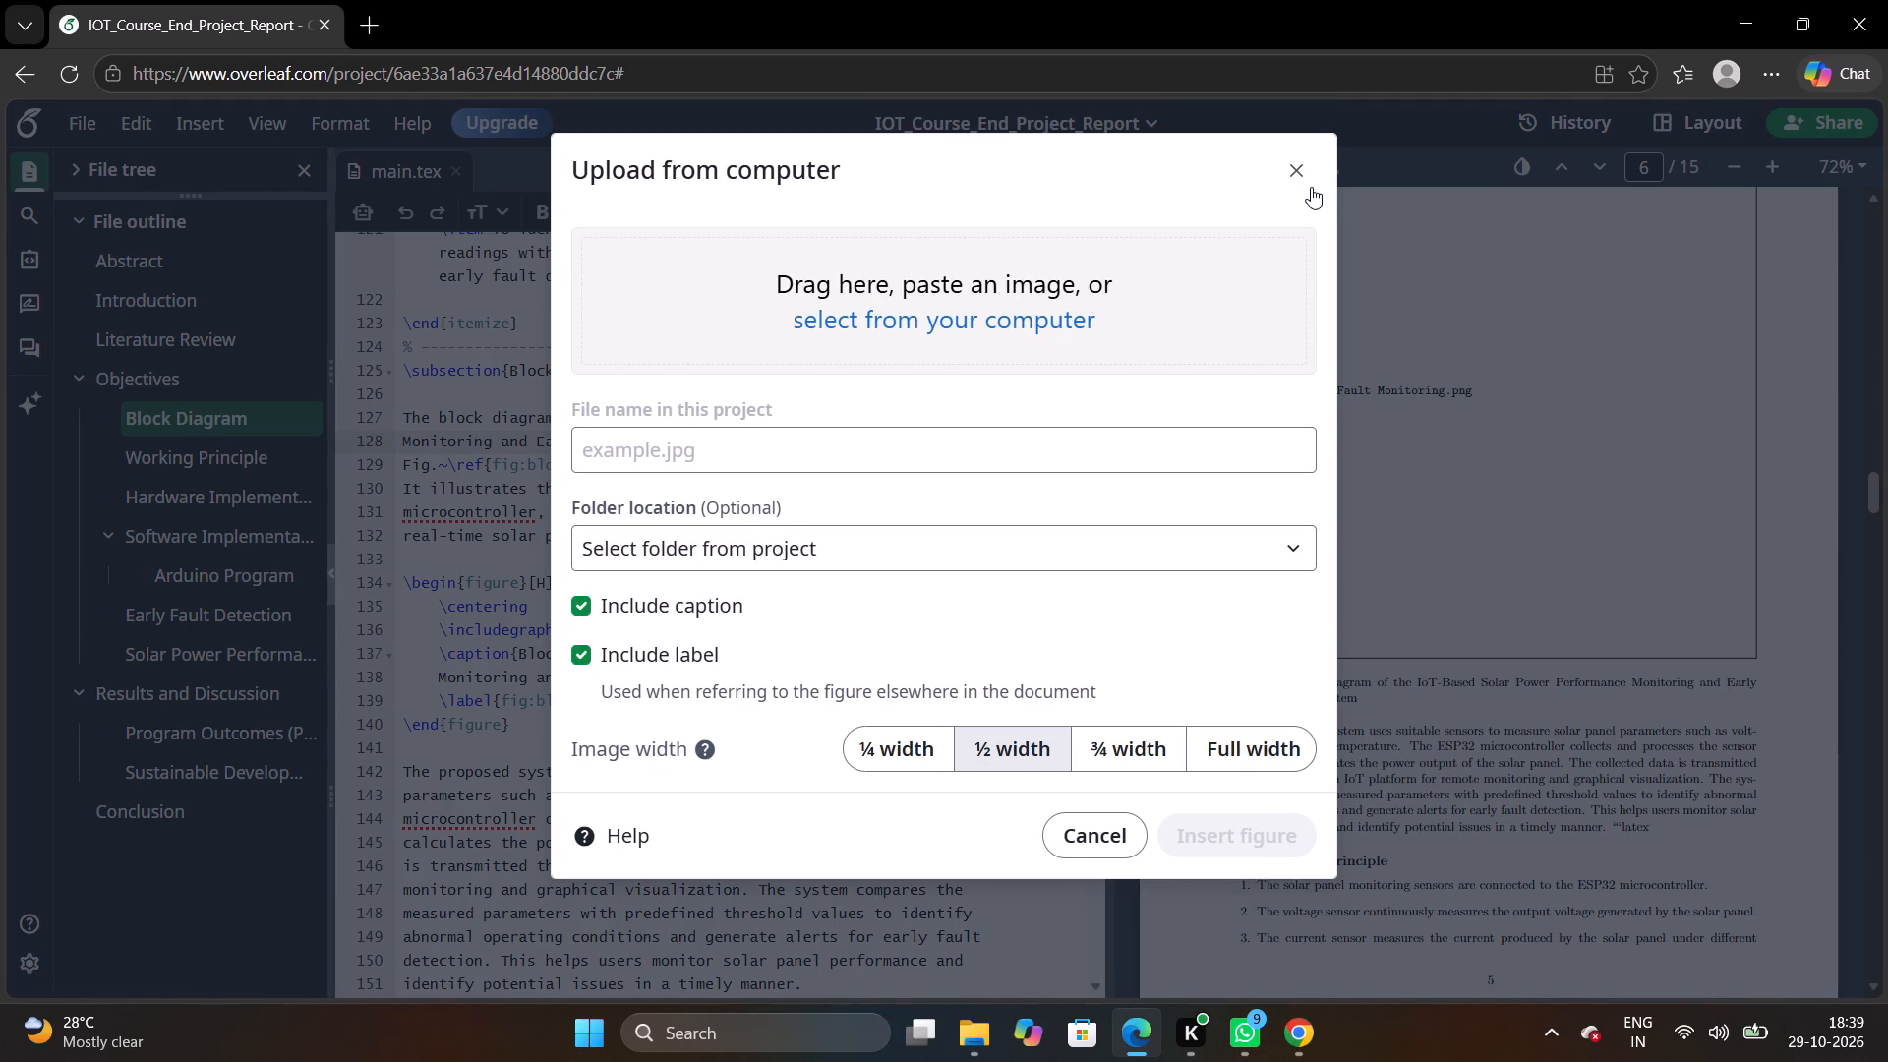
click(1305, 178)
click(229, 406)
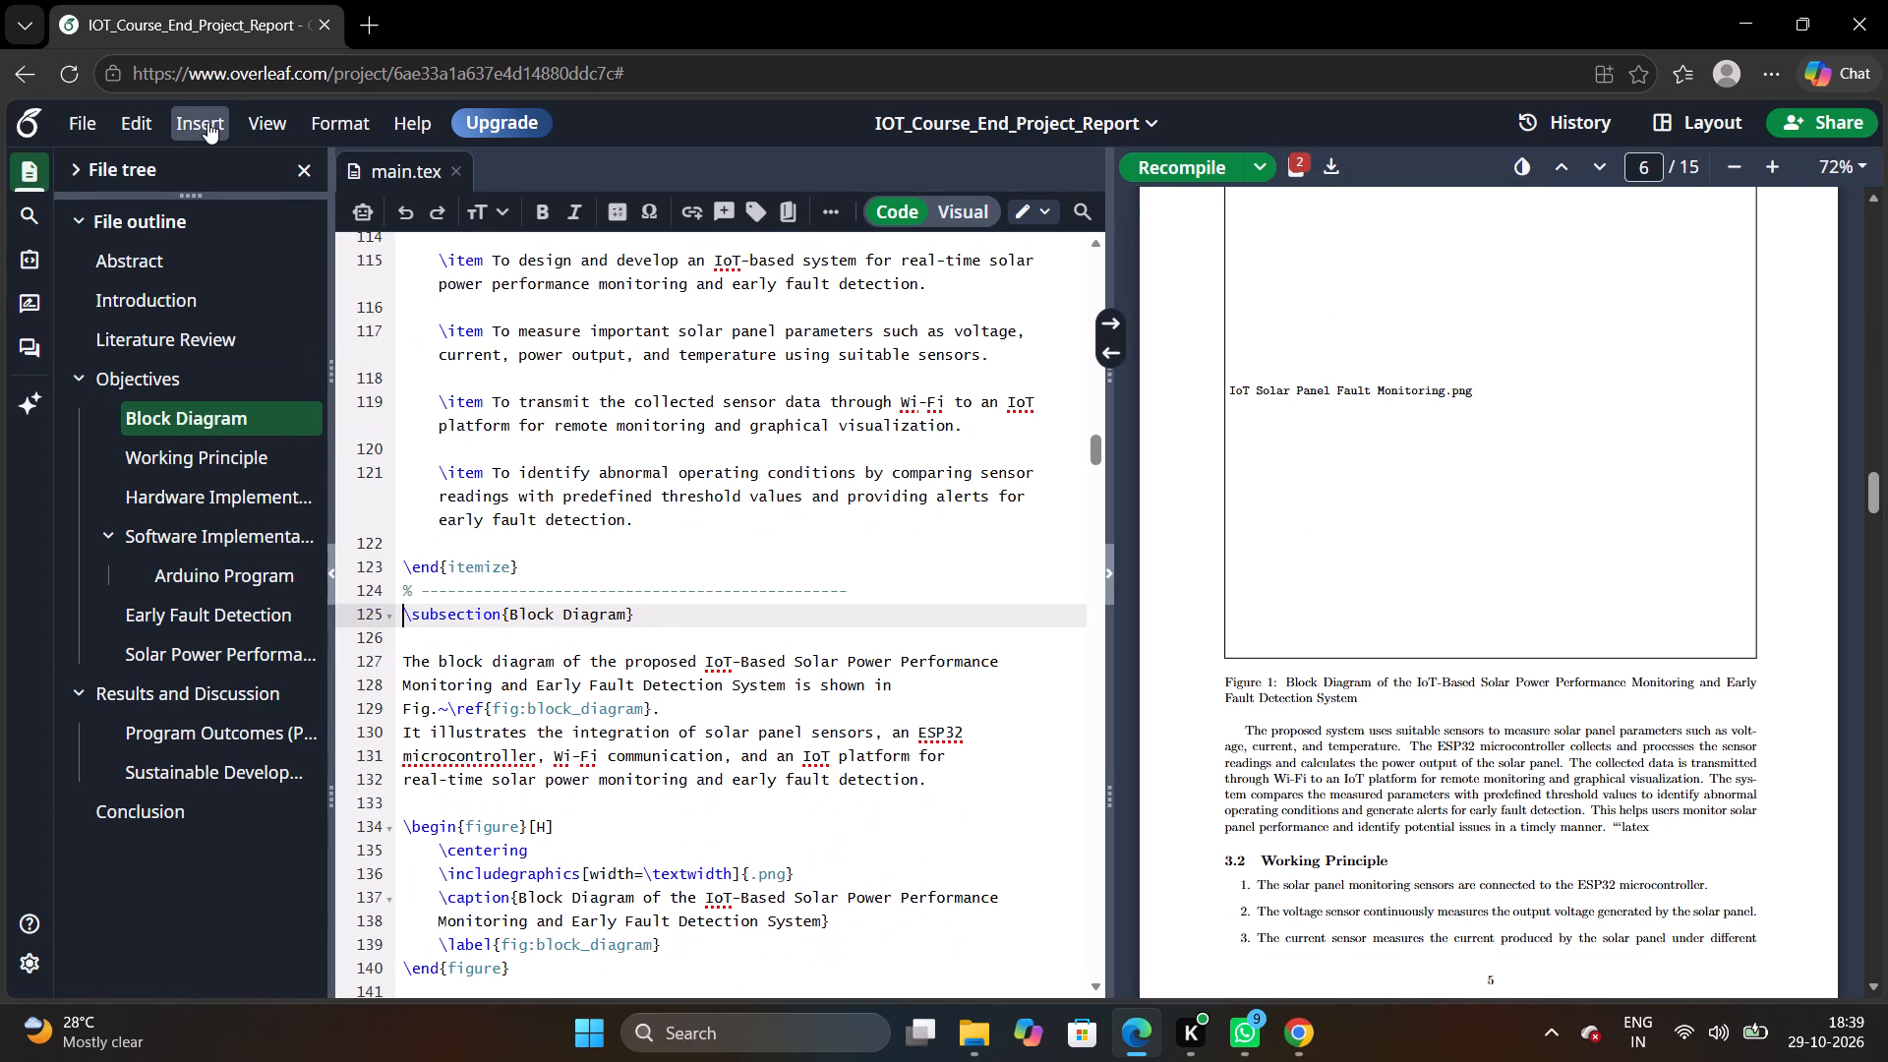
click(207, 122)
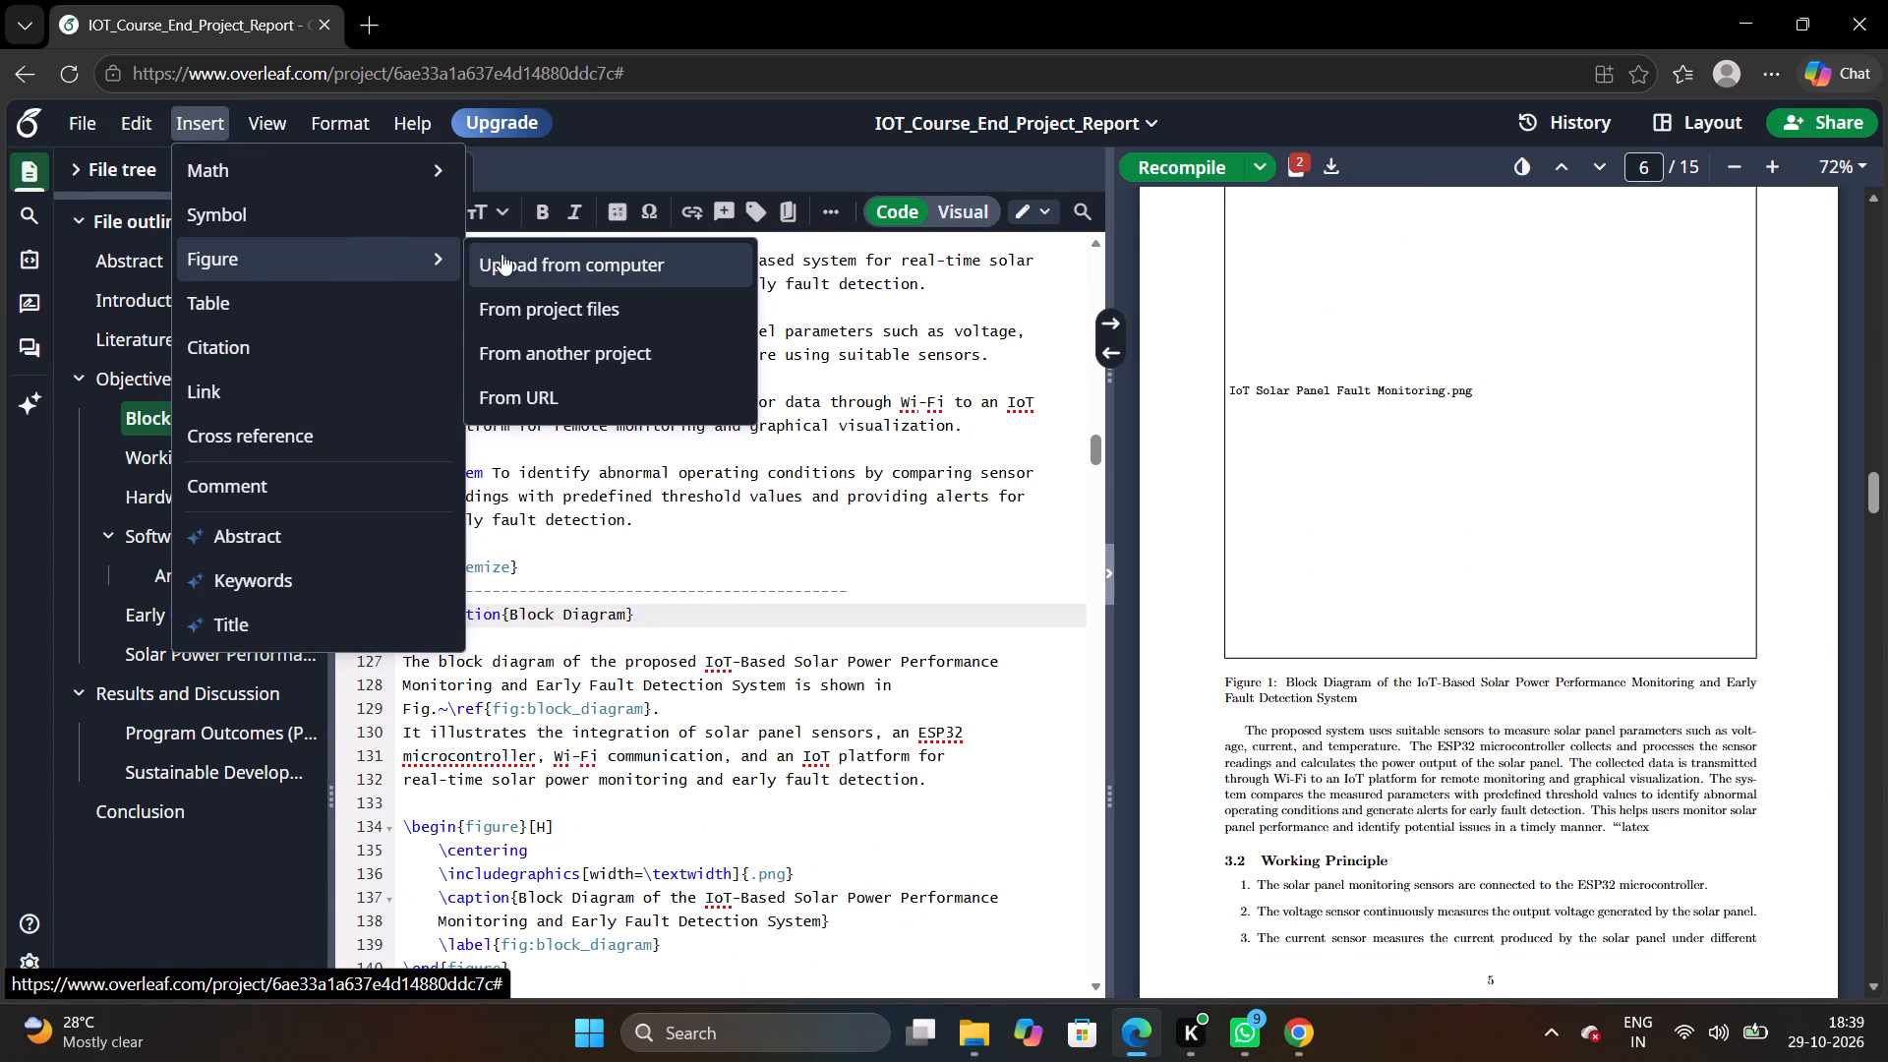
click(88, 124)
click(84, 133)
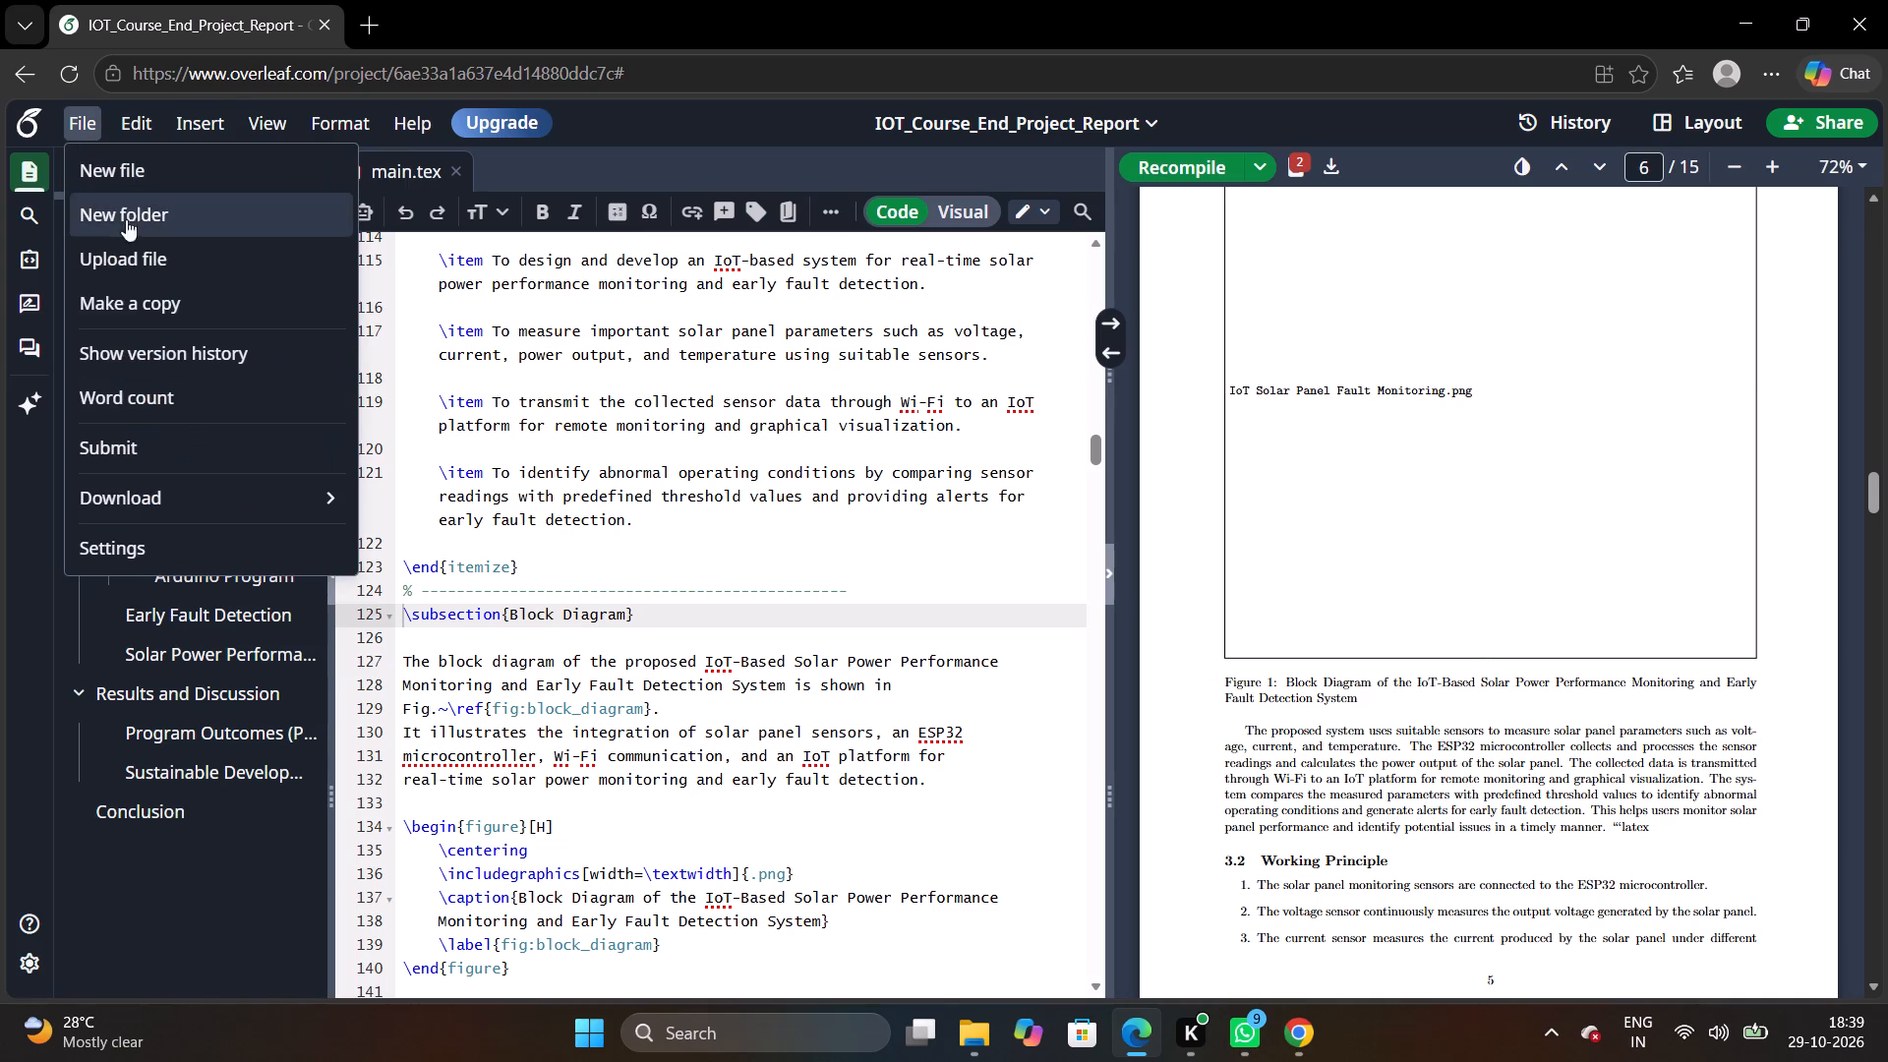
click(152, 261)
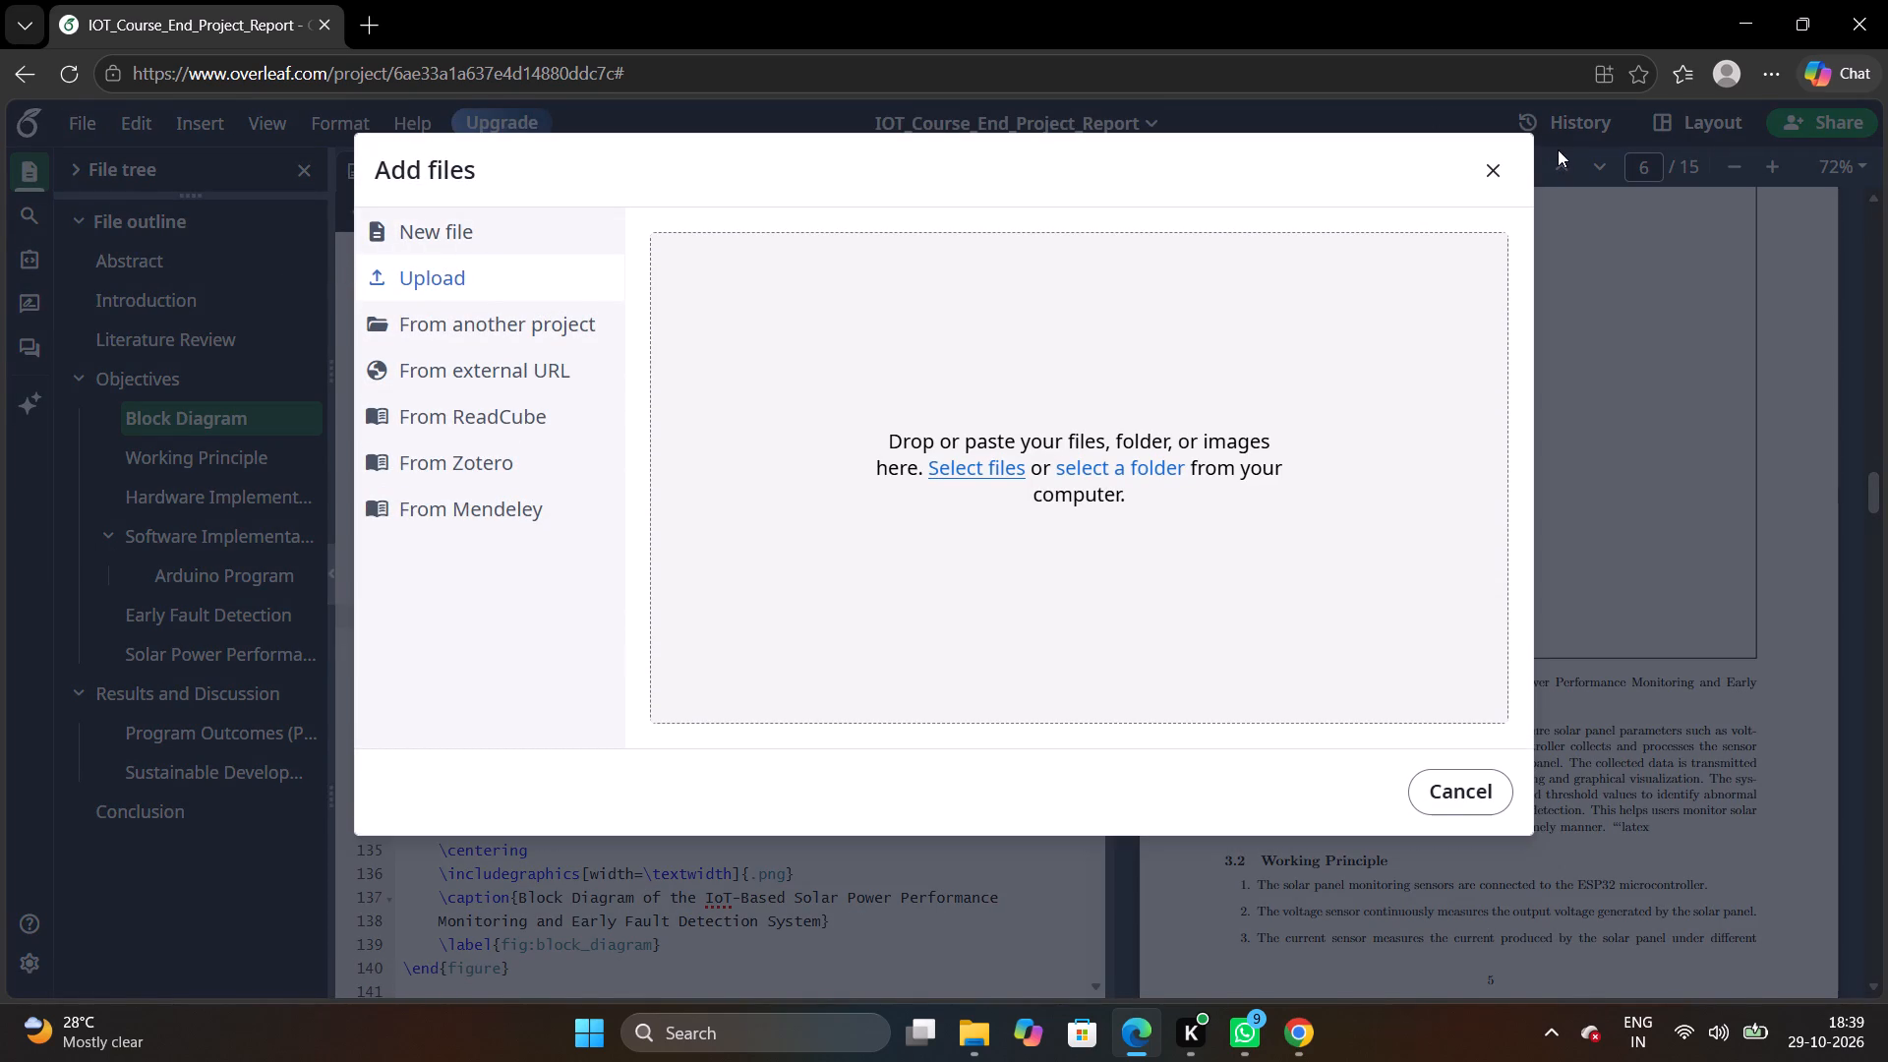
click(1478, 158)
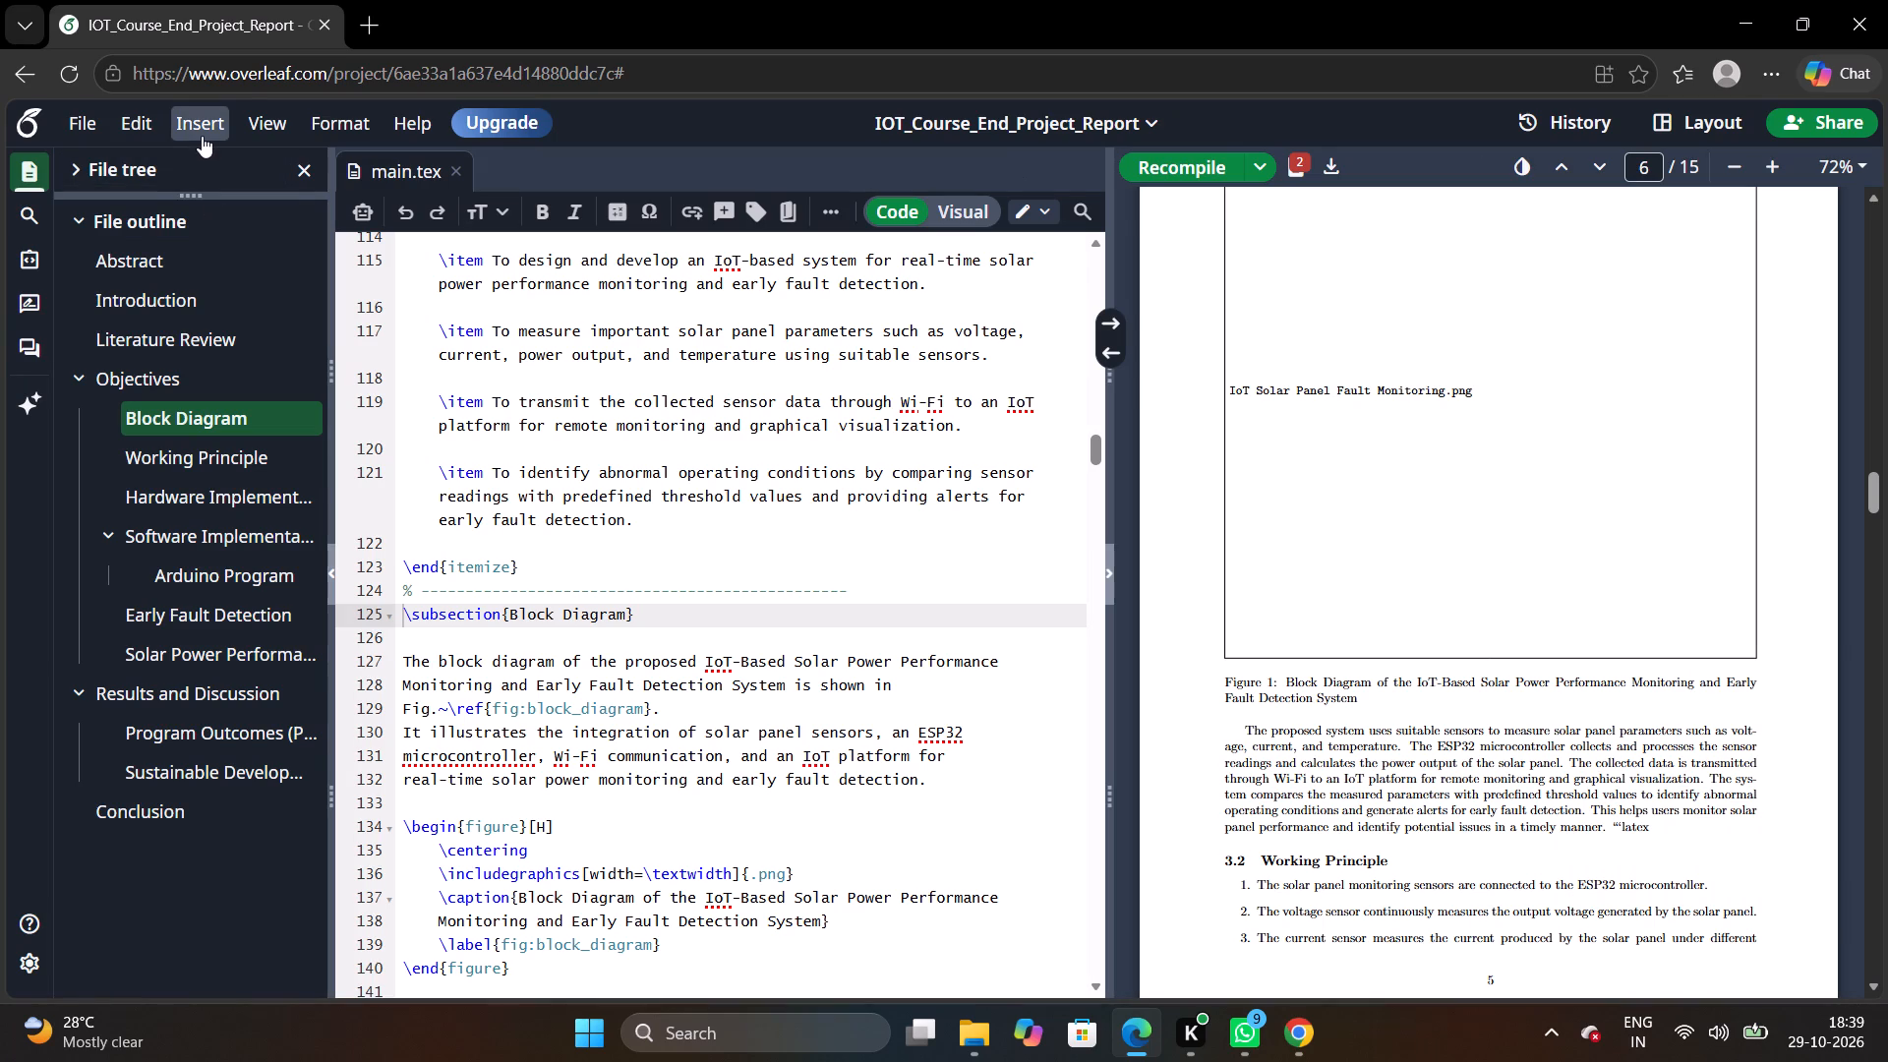
Insert IoT Solar Panel Fault Monitoring Diagram.png from Downloads as a half-width figure with caption and label at the Block Diagram subsection.
click(192, 131)
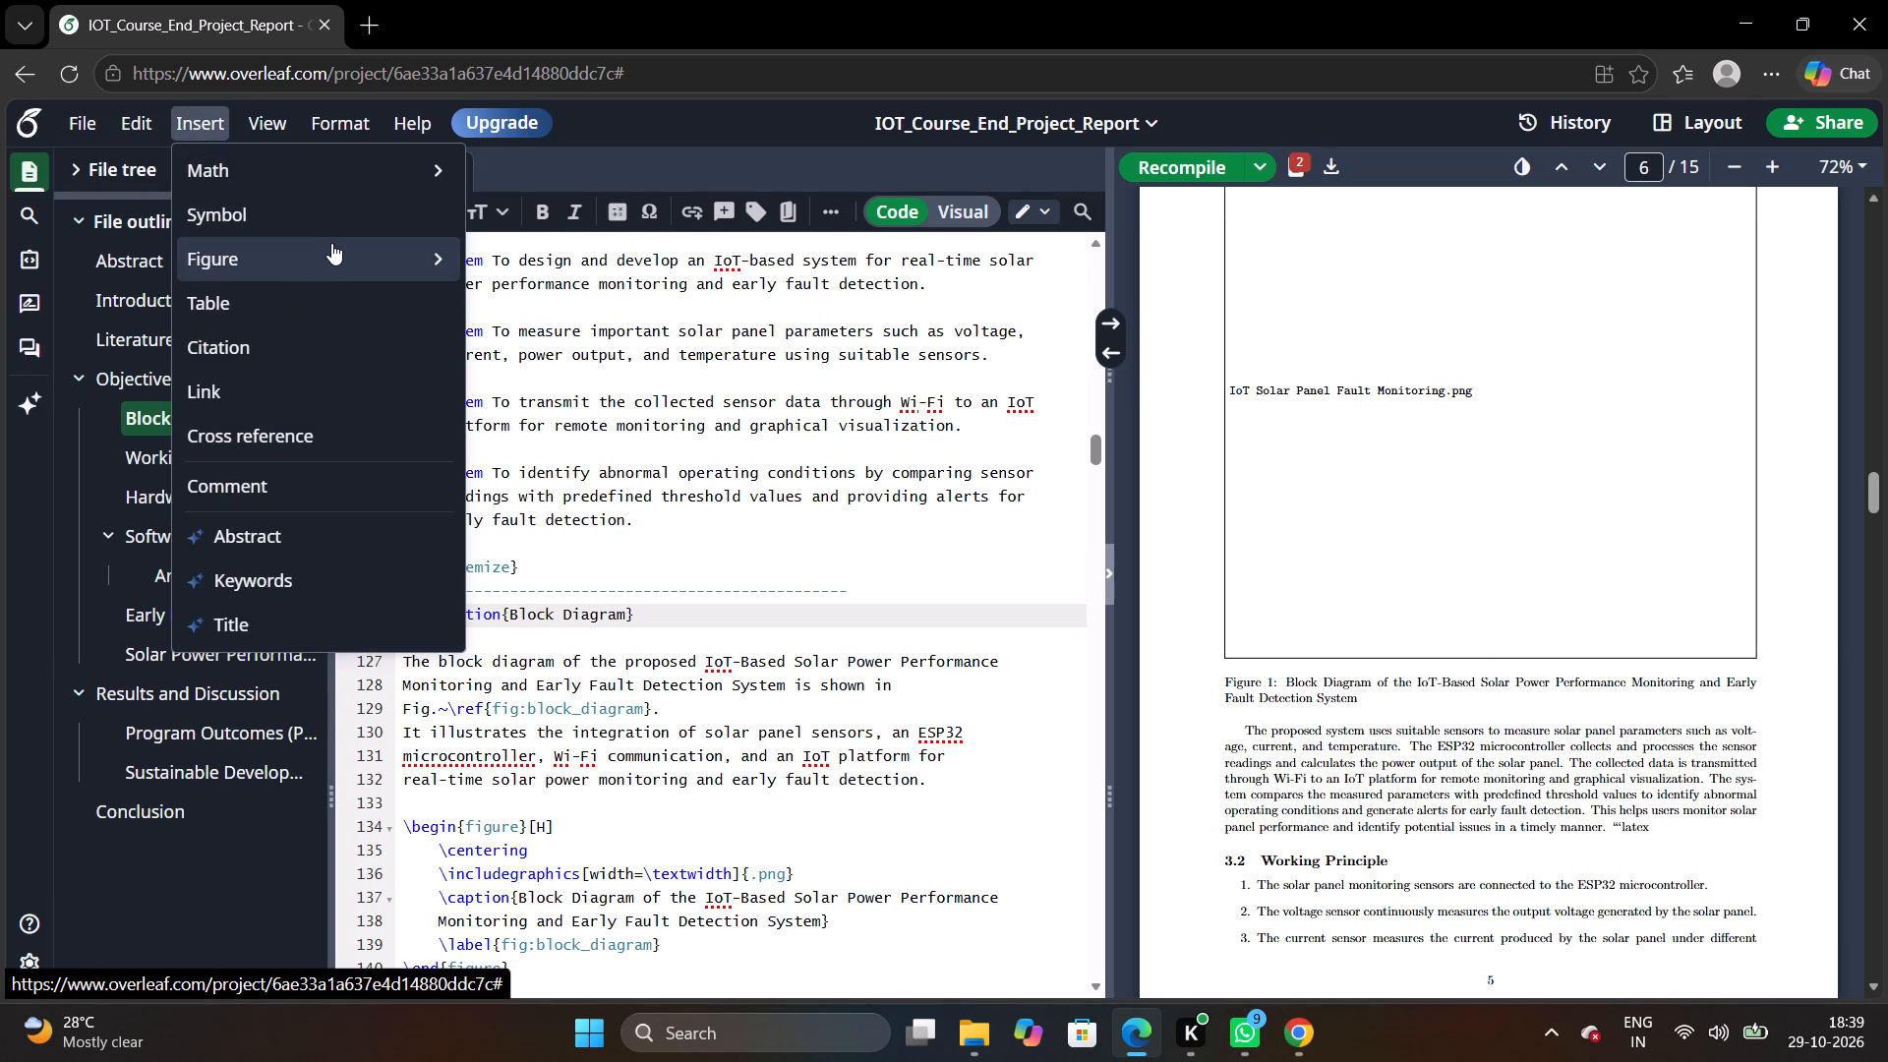
click(504, 264)
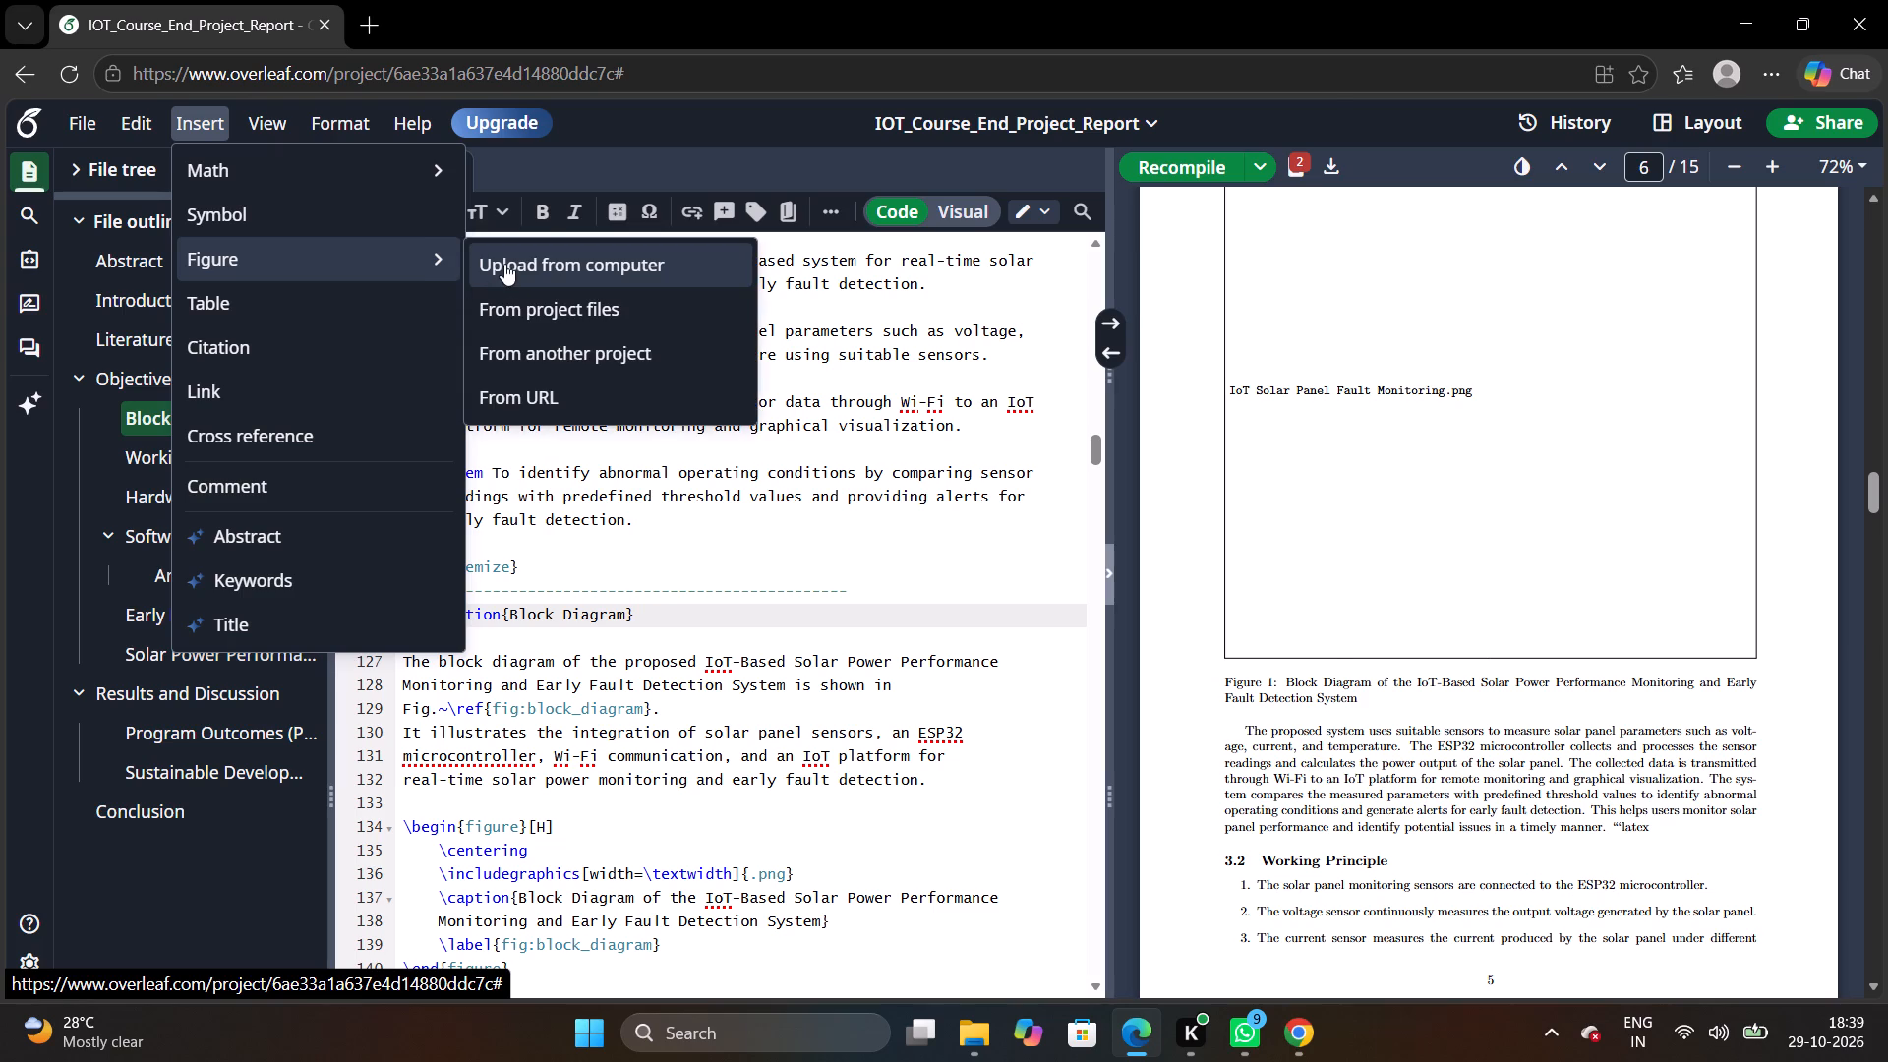
click(983, 328)
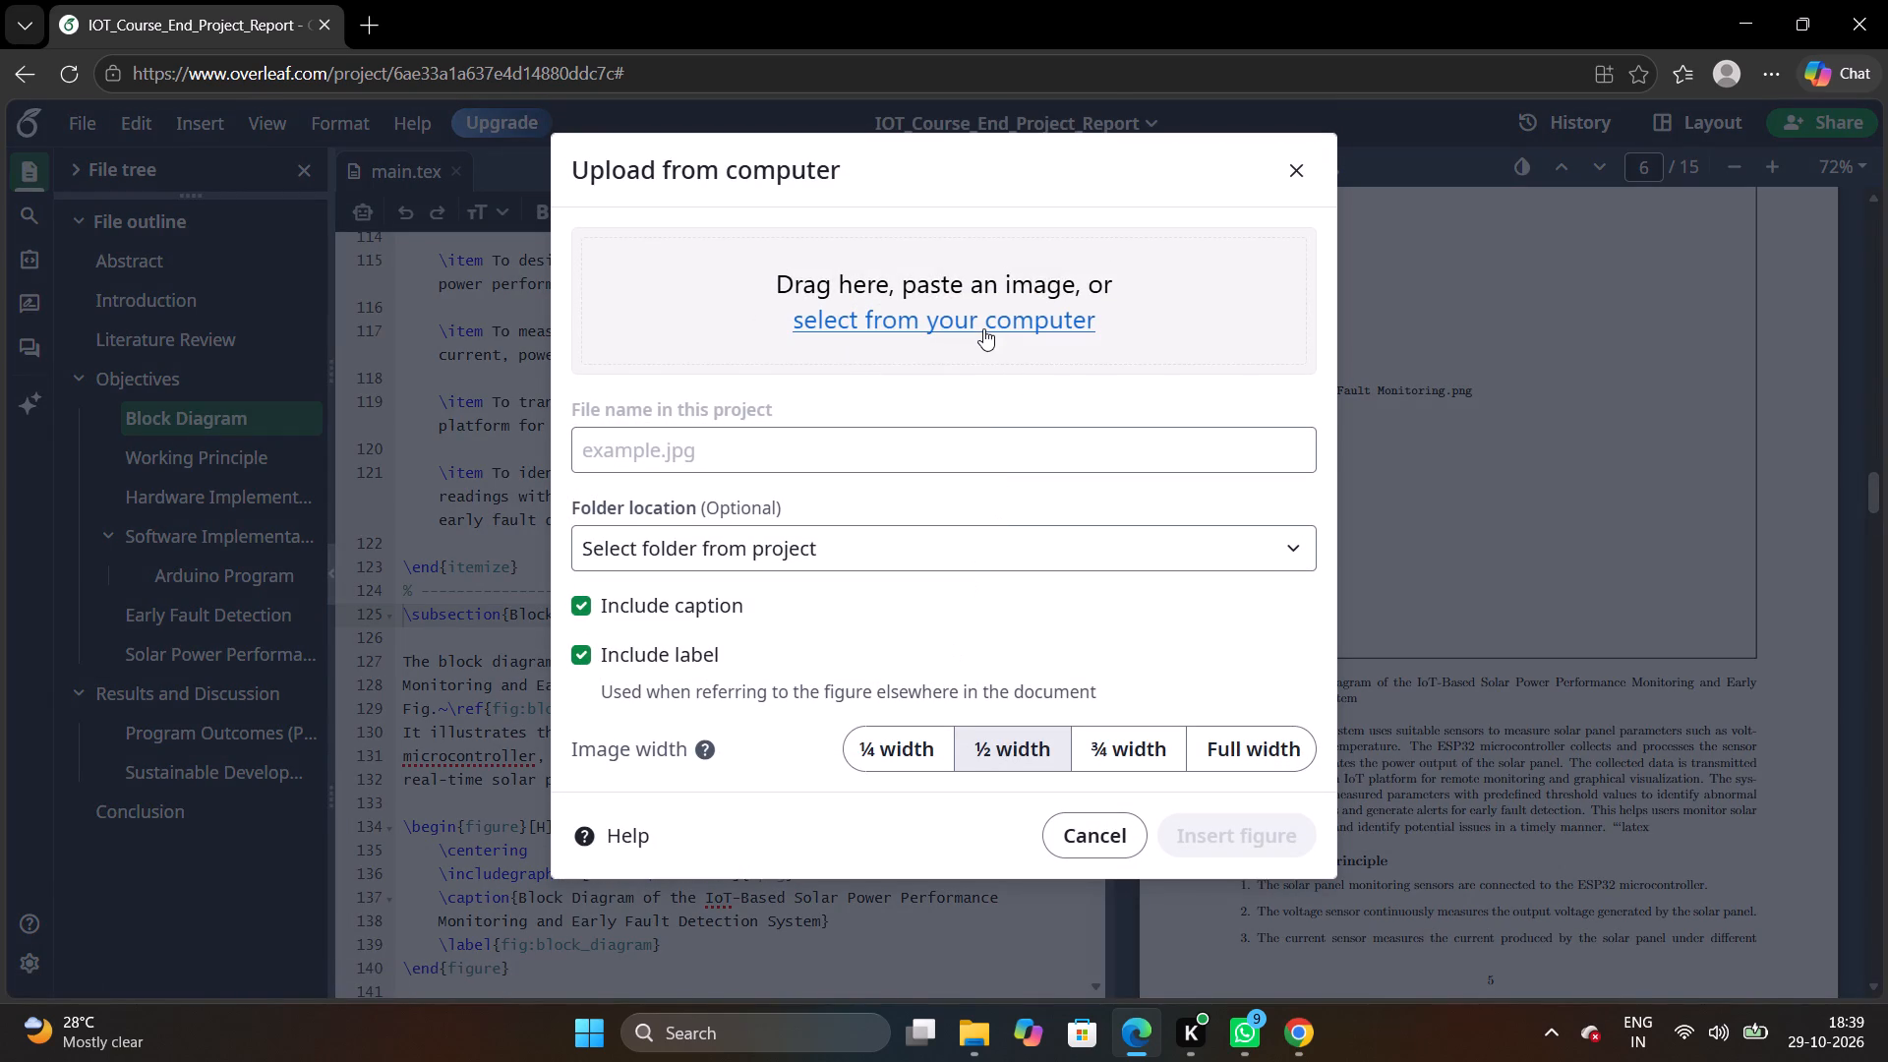
click(523, 213)
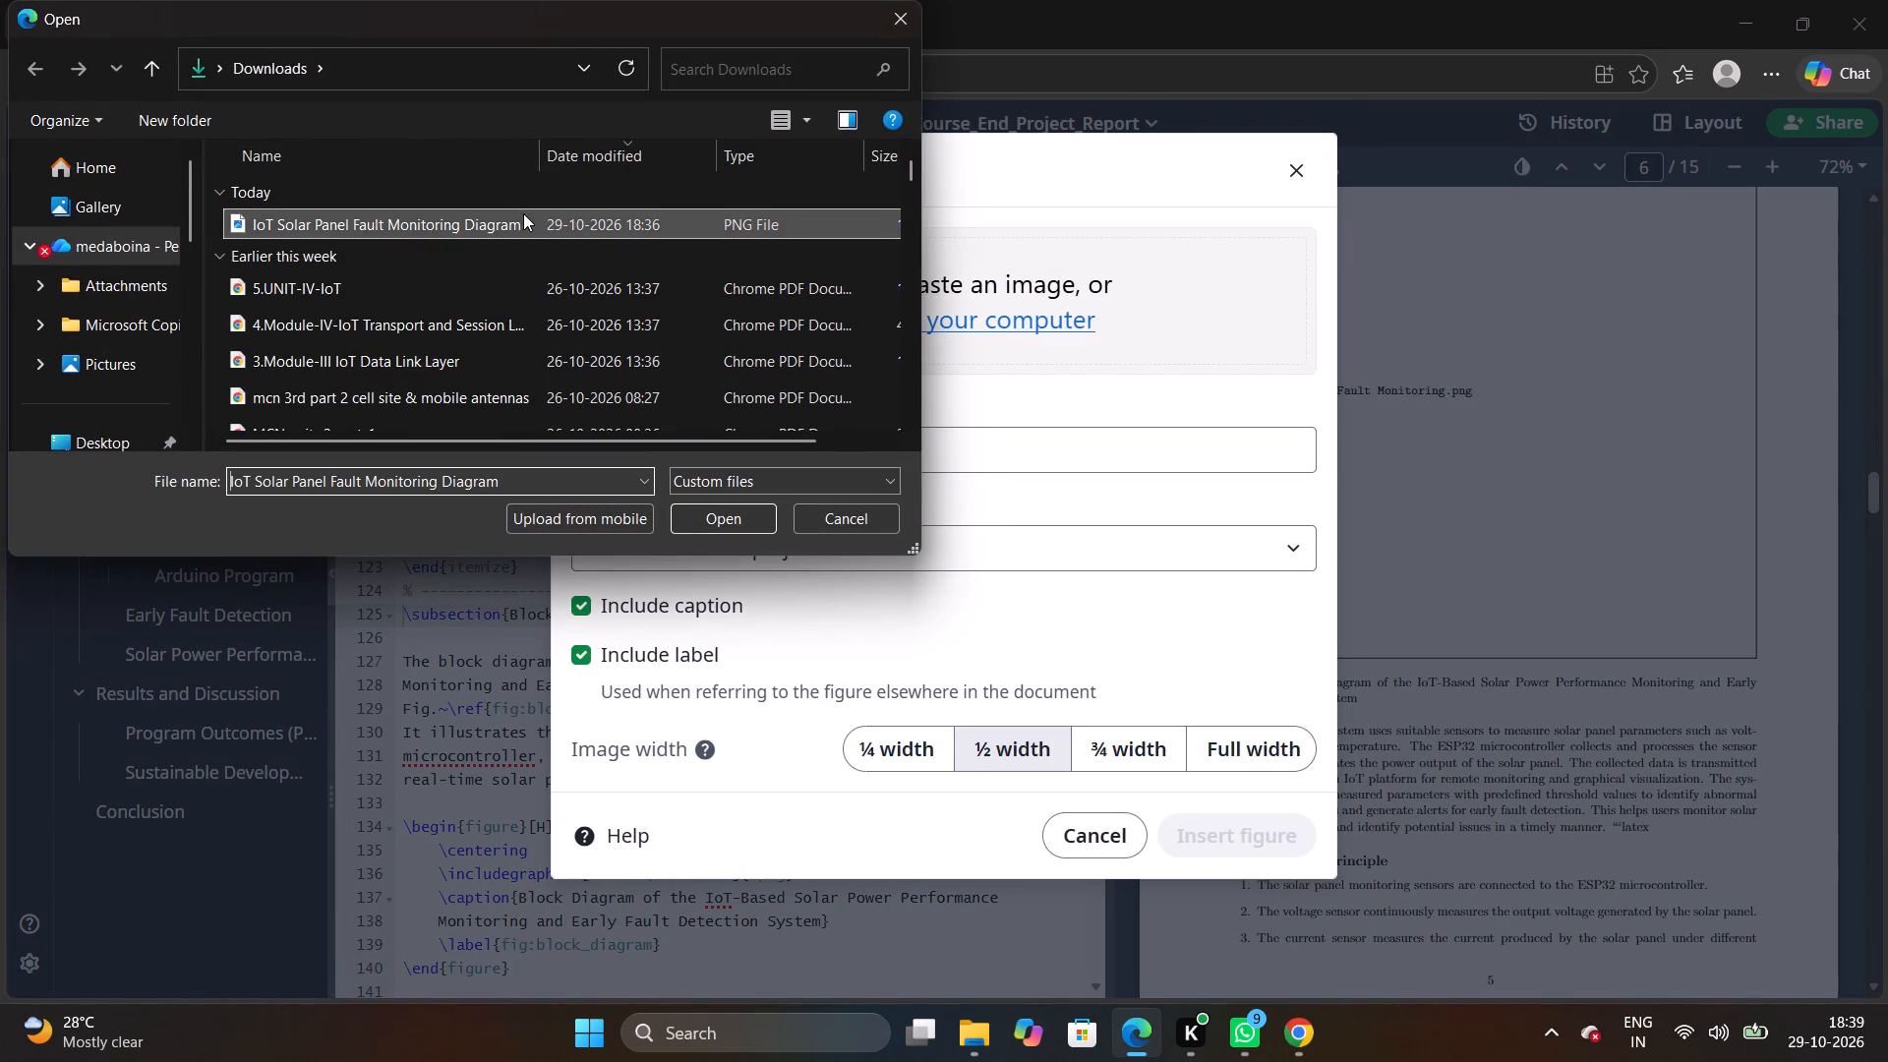
click(752, 521)
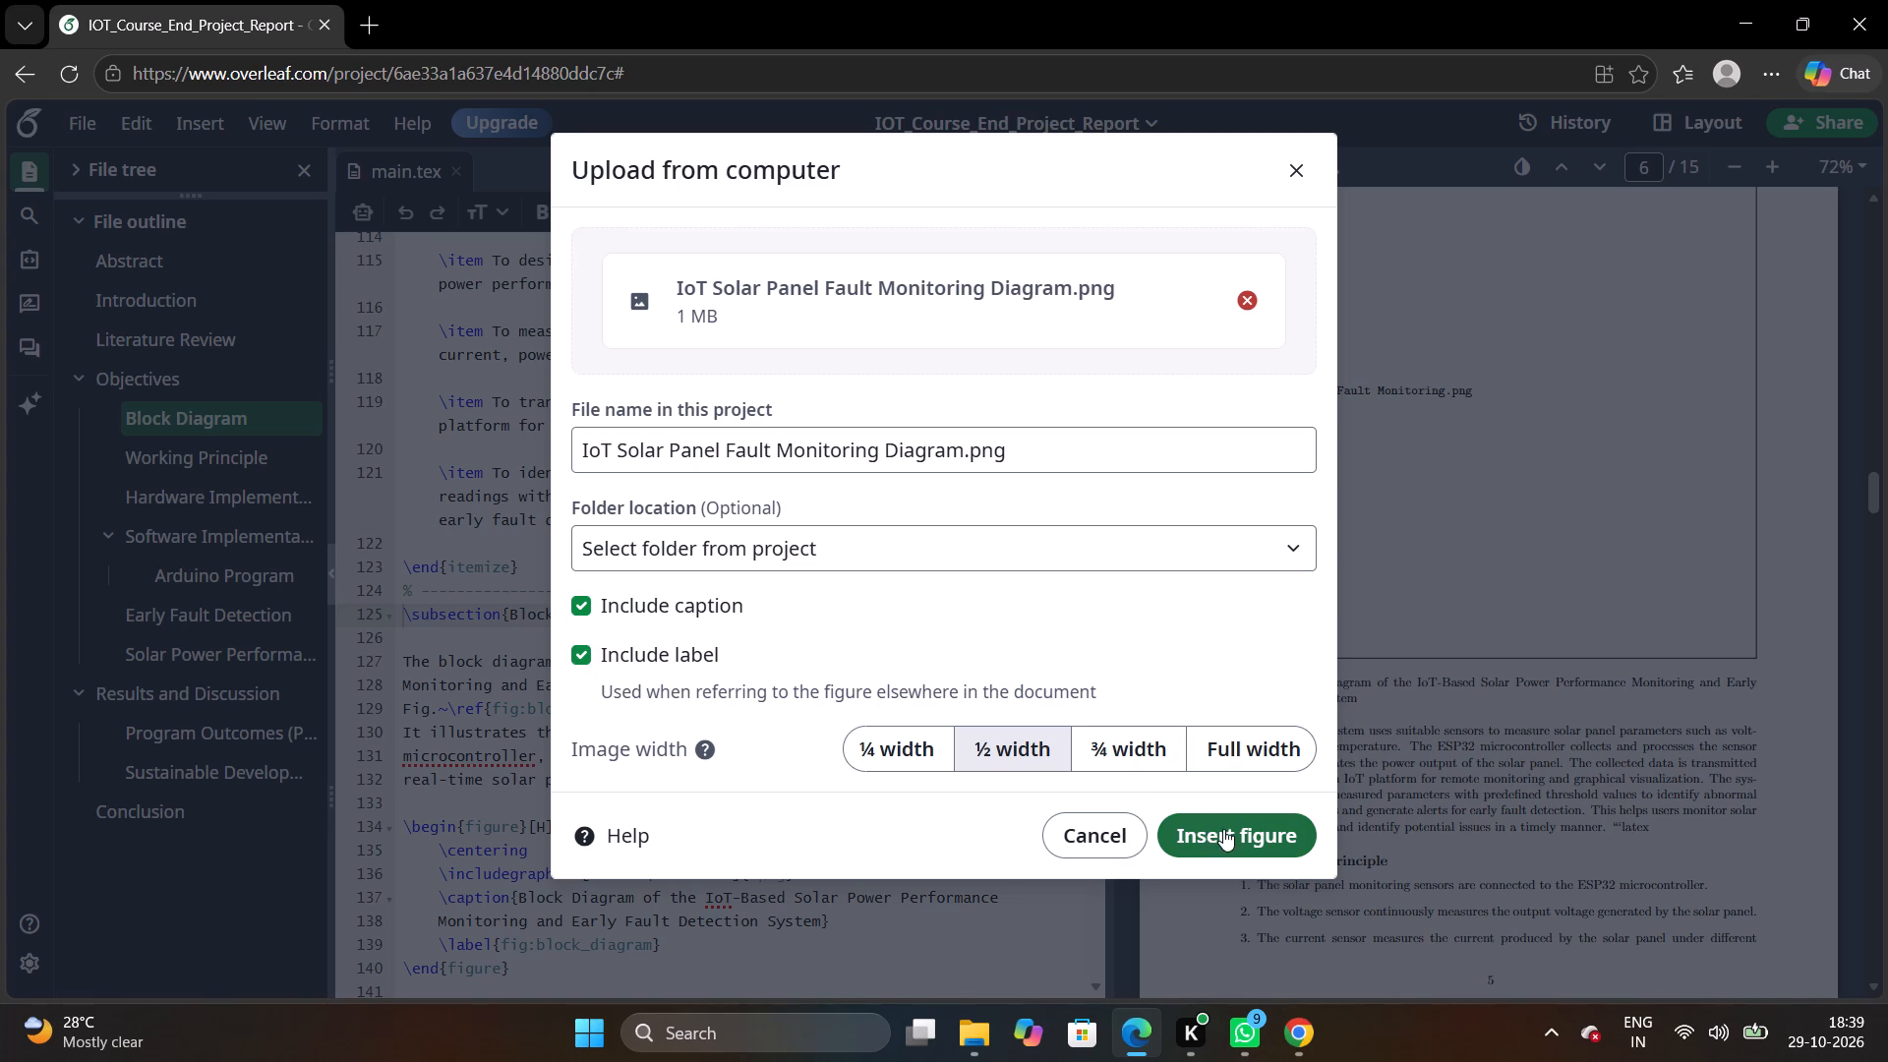
click(1223, 829)
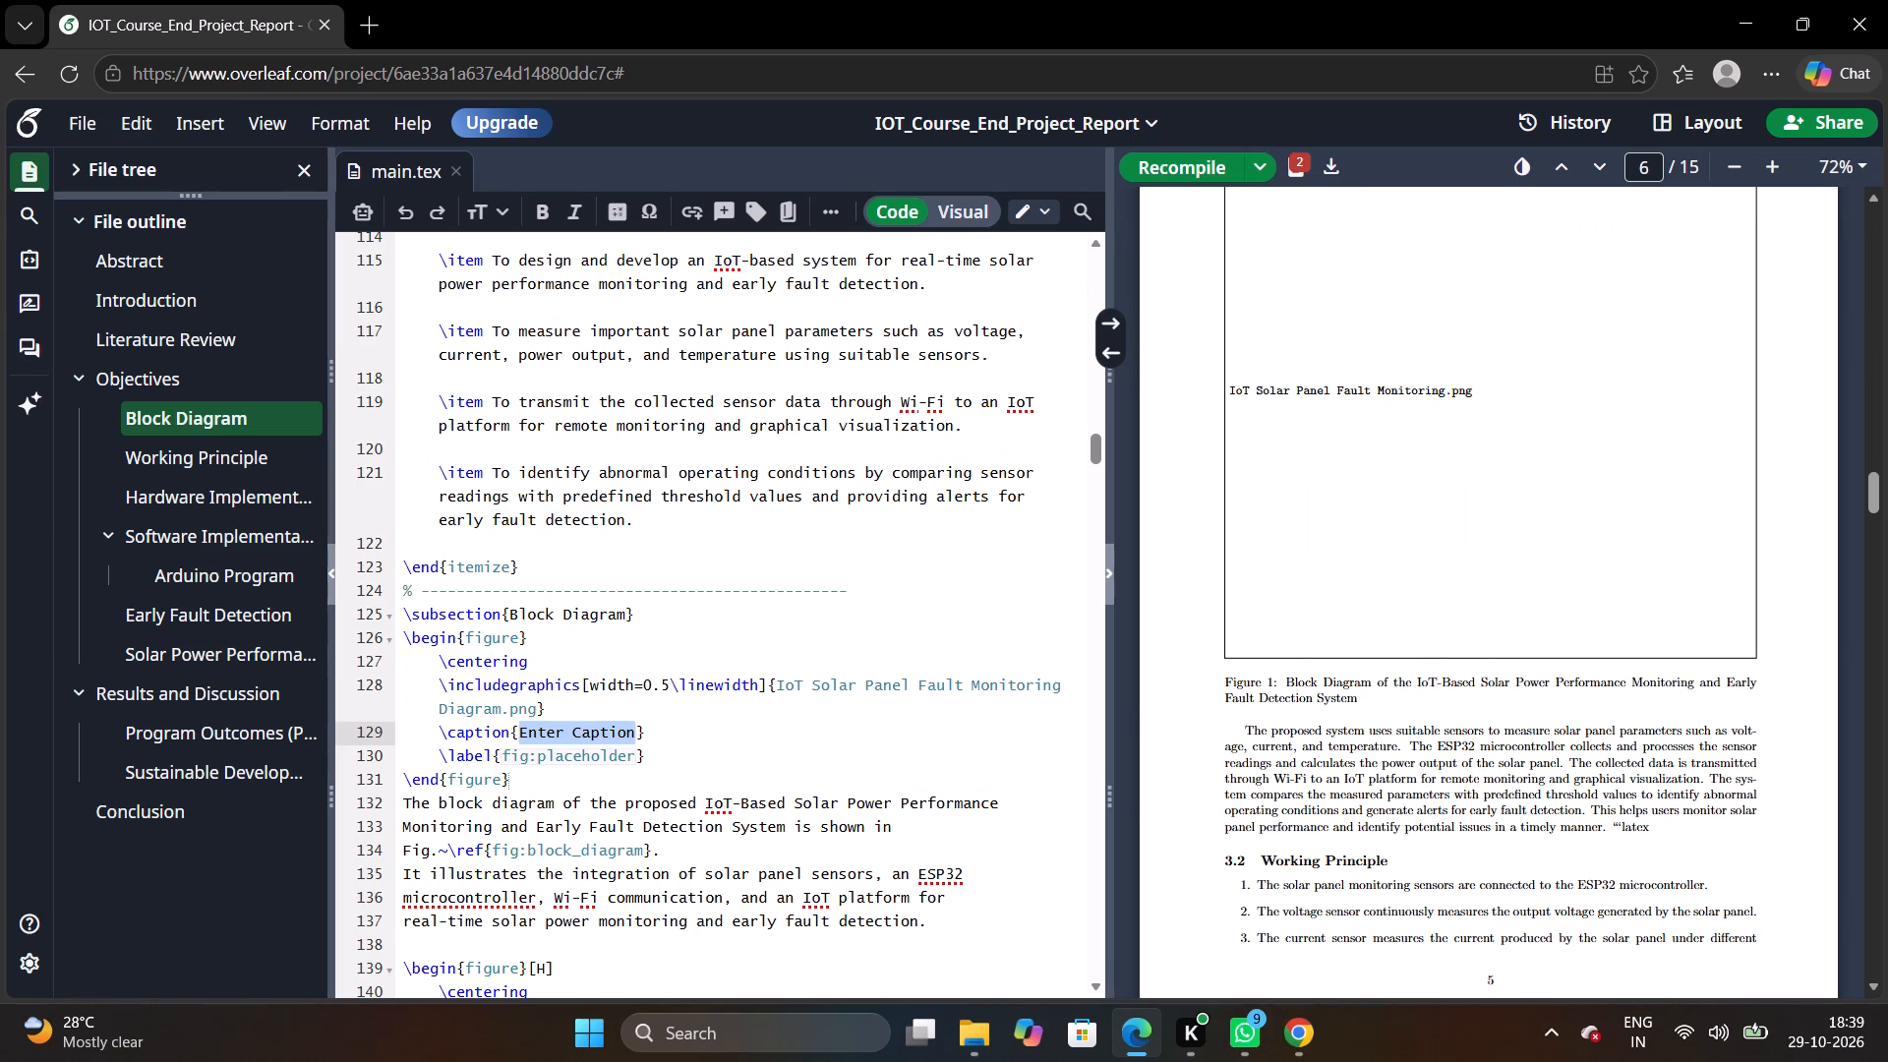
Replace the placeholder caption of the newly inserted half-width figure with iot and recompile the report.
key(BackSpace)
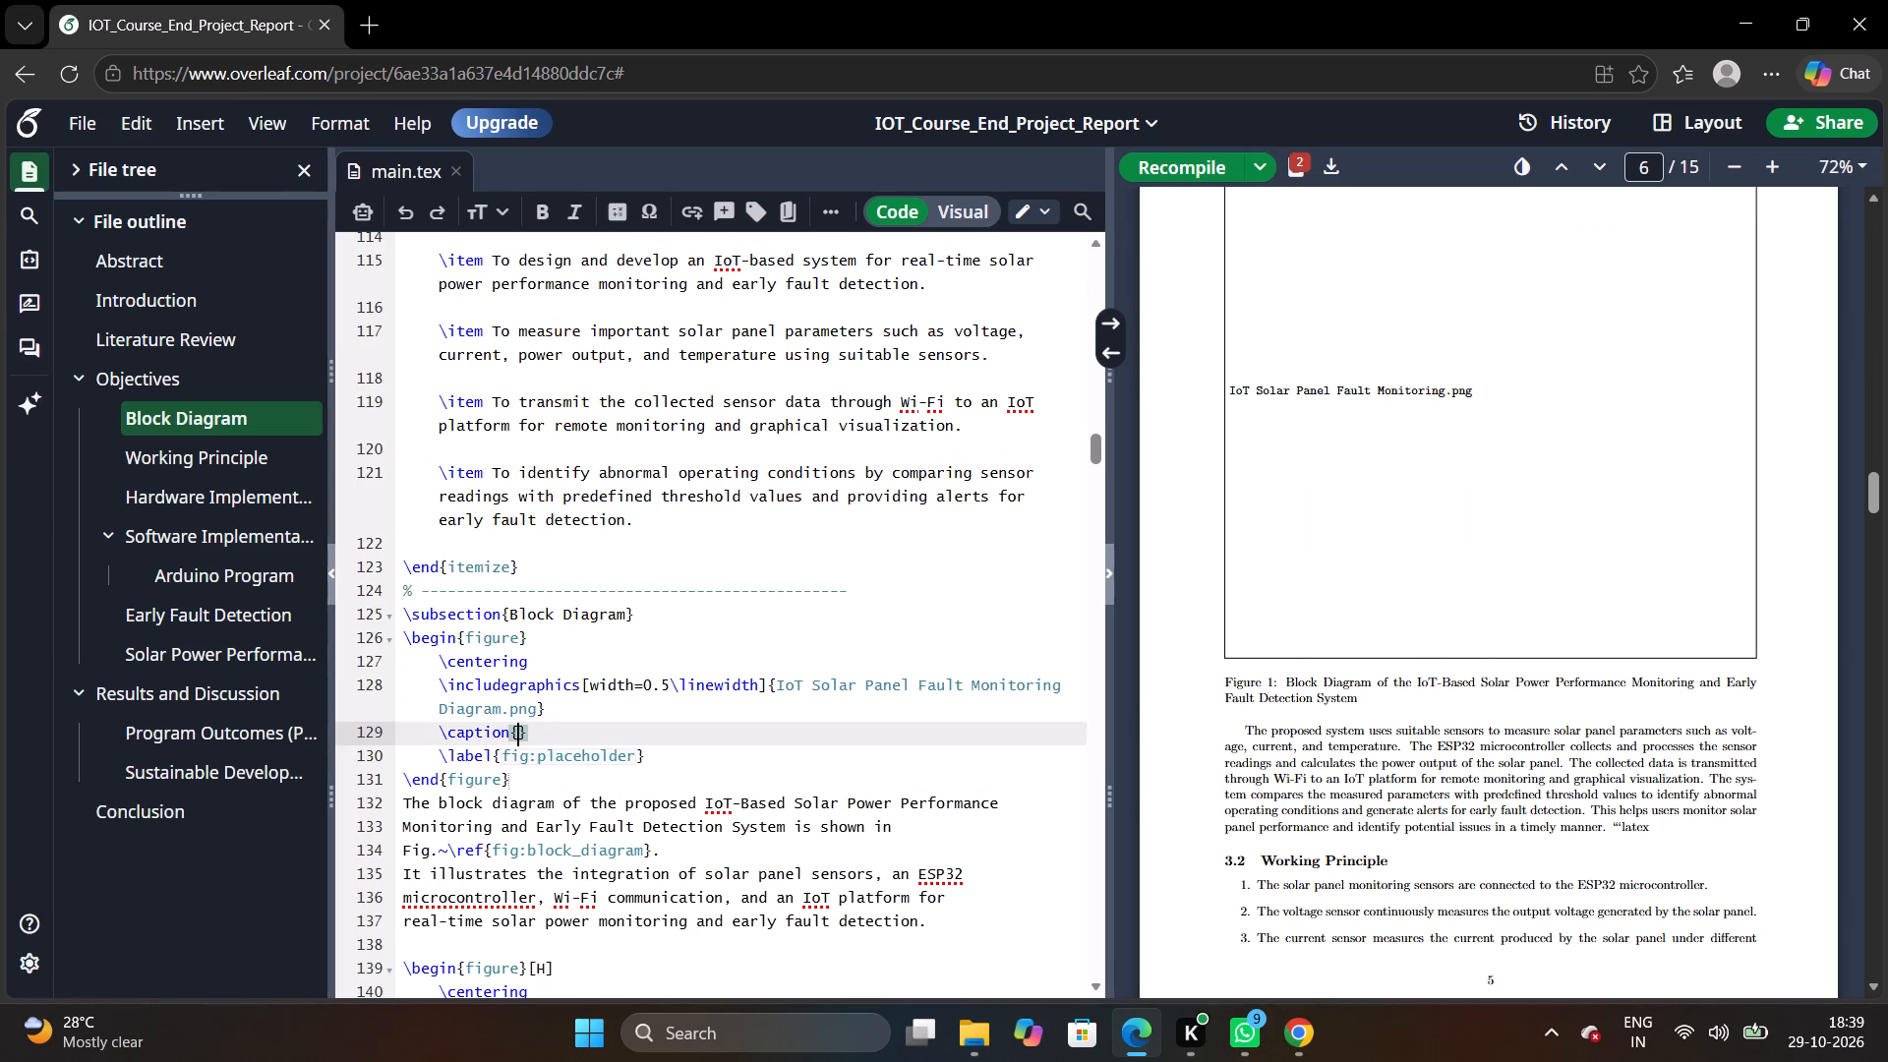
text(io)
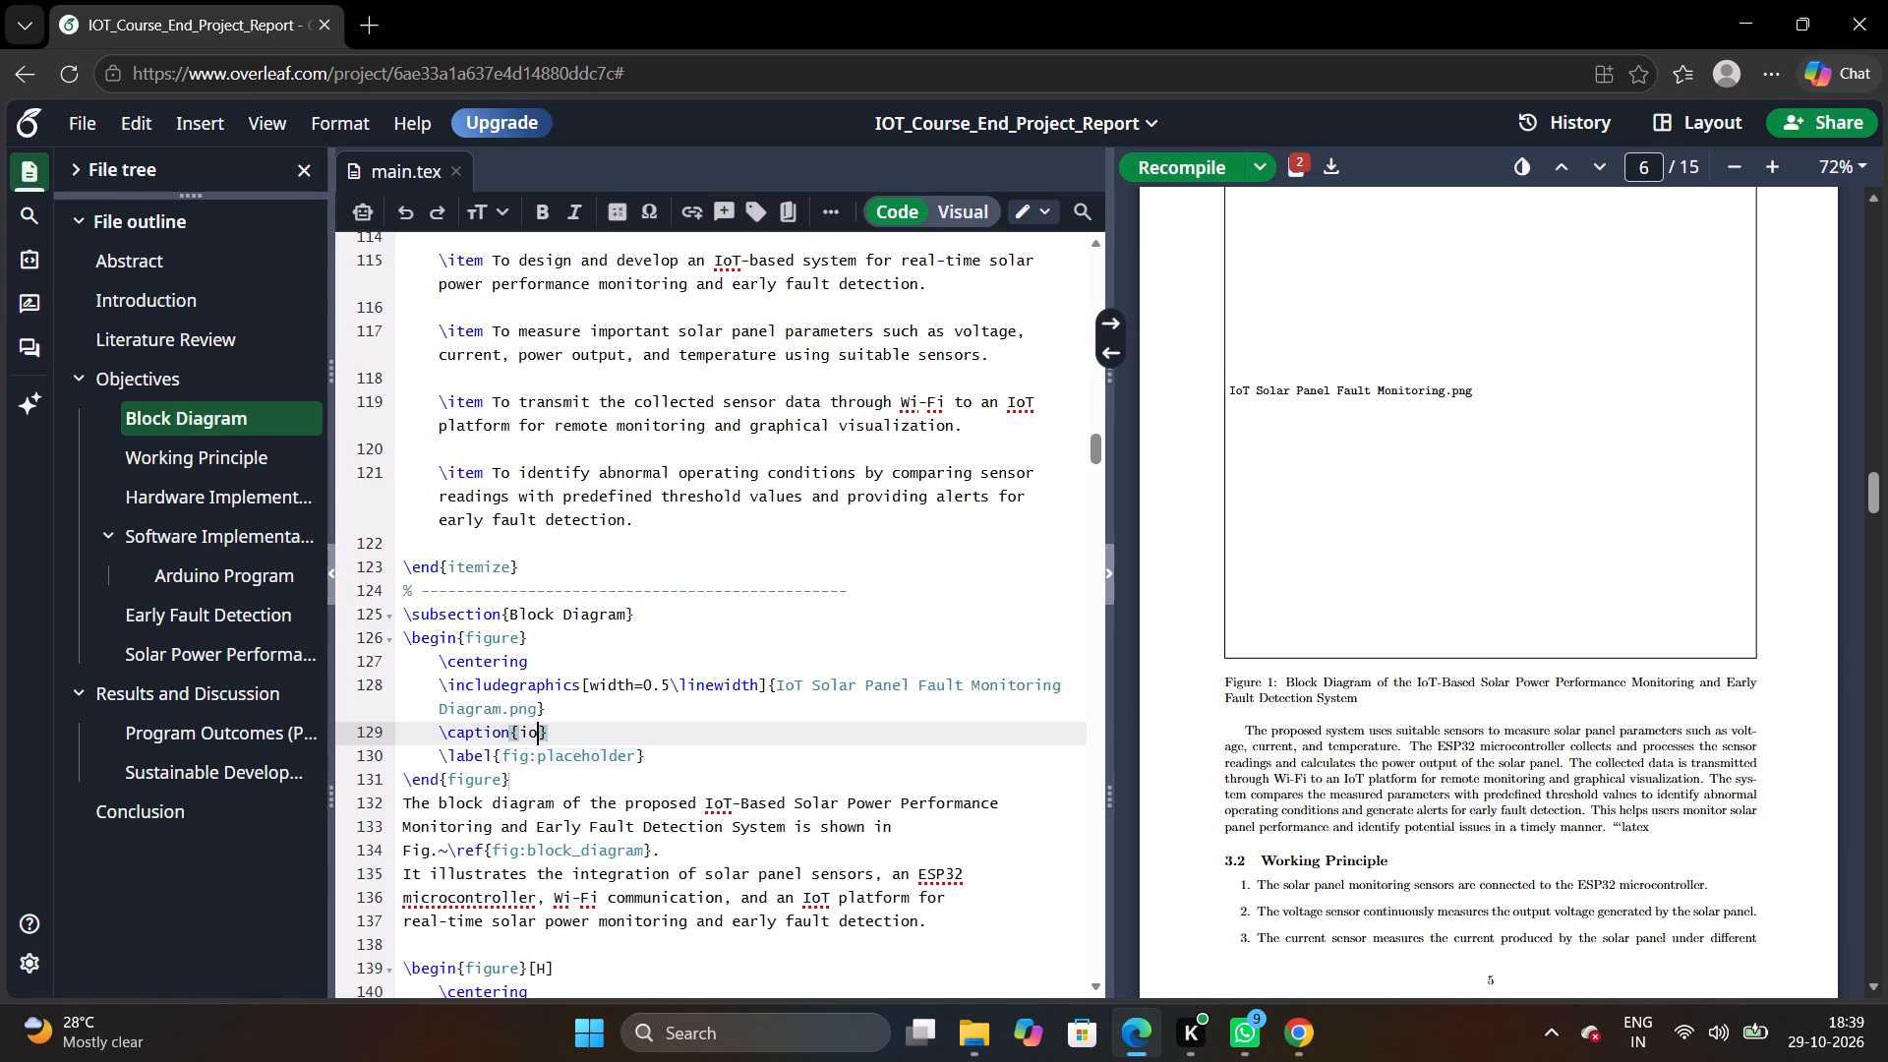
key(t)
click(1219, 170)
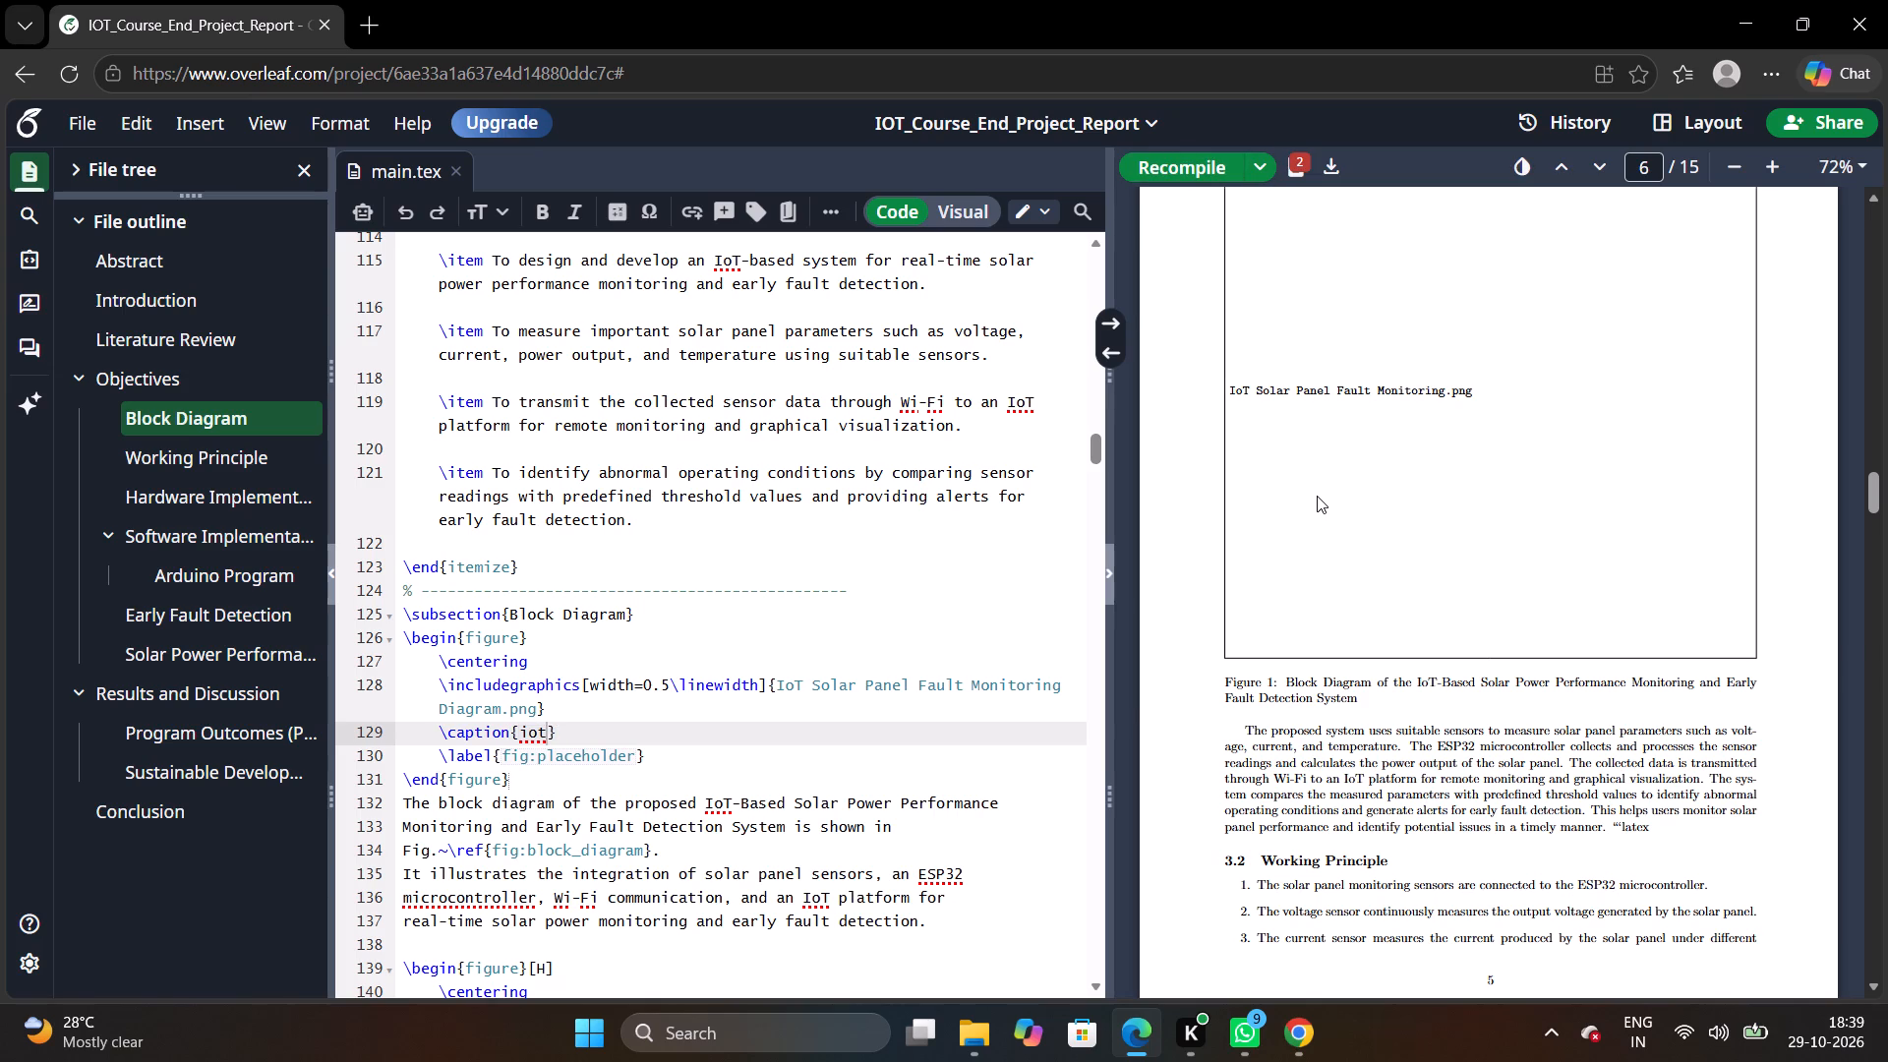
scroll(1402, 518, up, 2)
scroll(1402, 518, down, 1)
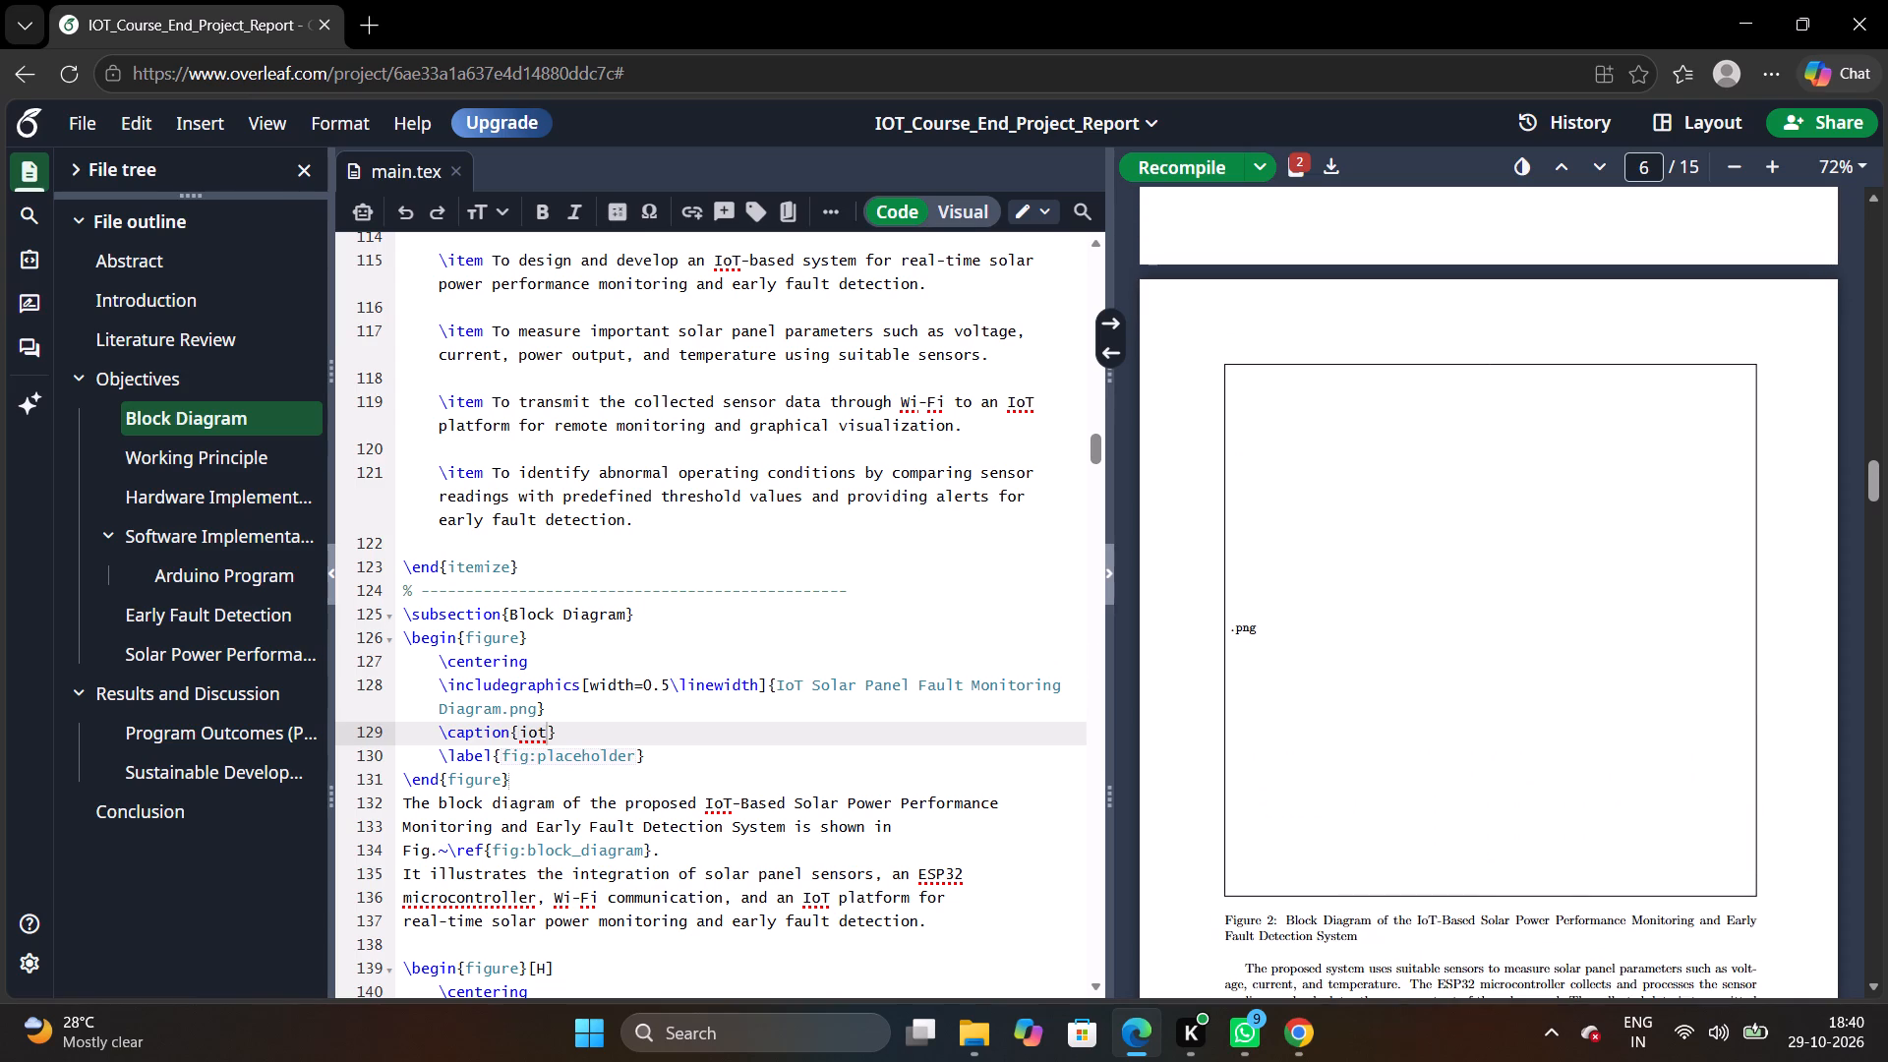
Clear the caption text of the newly inserted half-width figure, leaving its \caption braces empty.
click(543, 735)
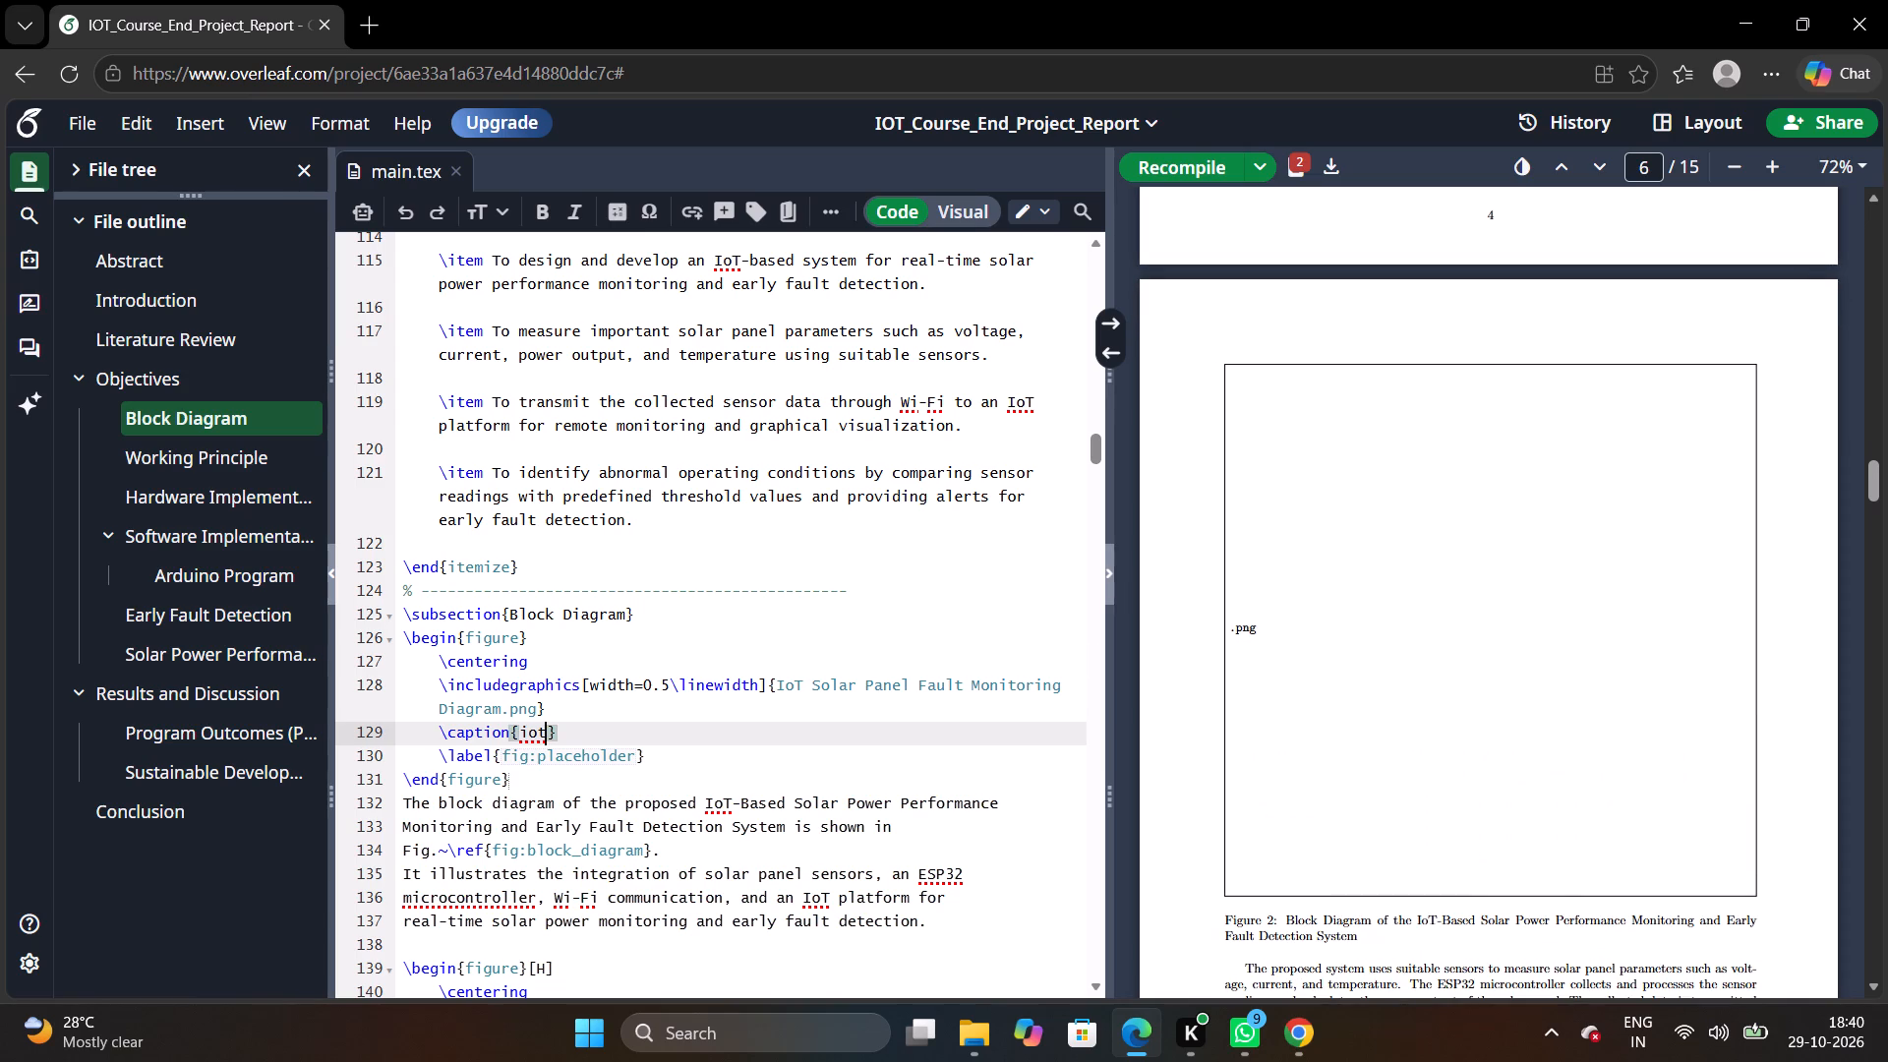
key(BackSpace)
key(BackSpace)
key(BackSpace)
From Figure 2's .png placeholder, set its \includegraphics file name to IoT Solar Panel Fault Monitoring Diagram.png and recompile.
scroll(579, 662, up, 1)
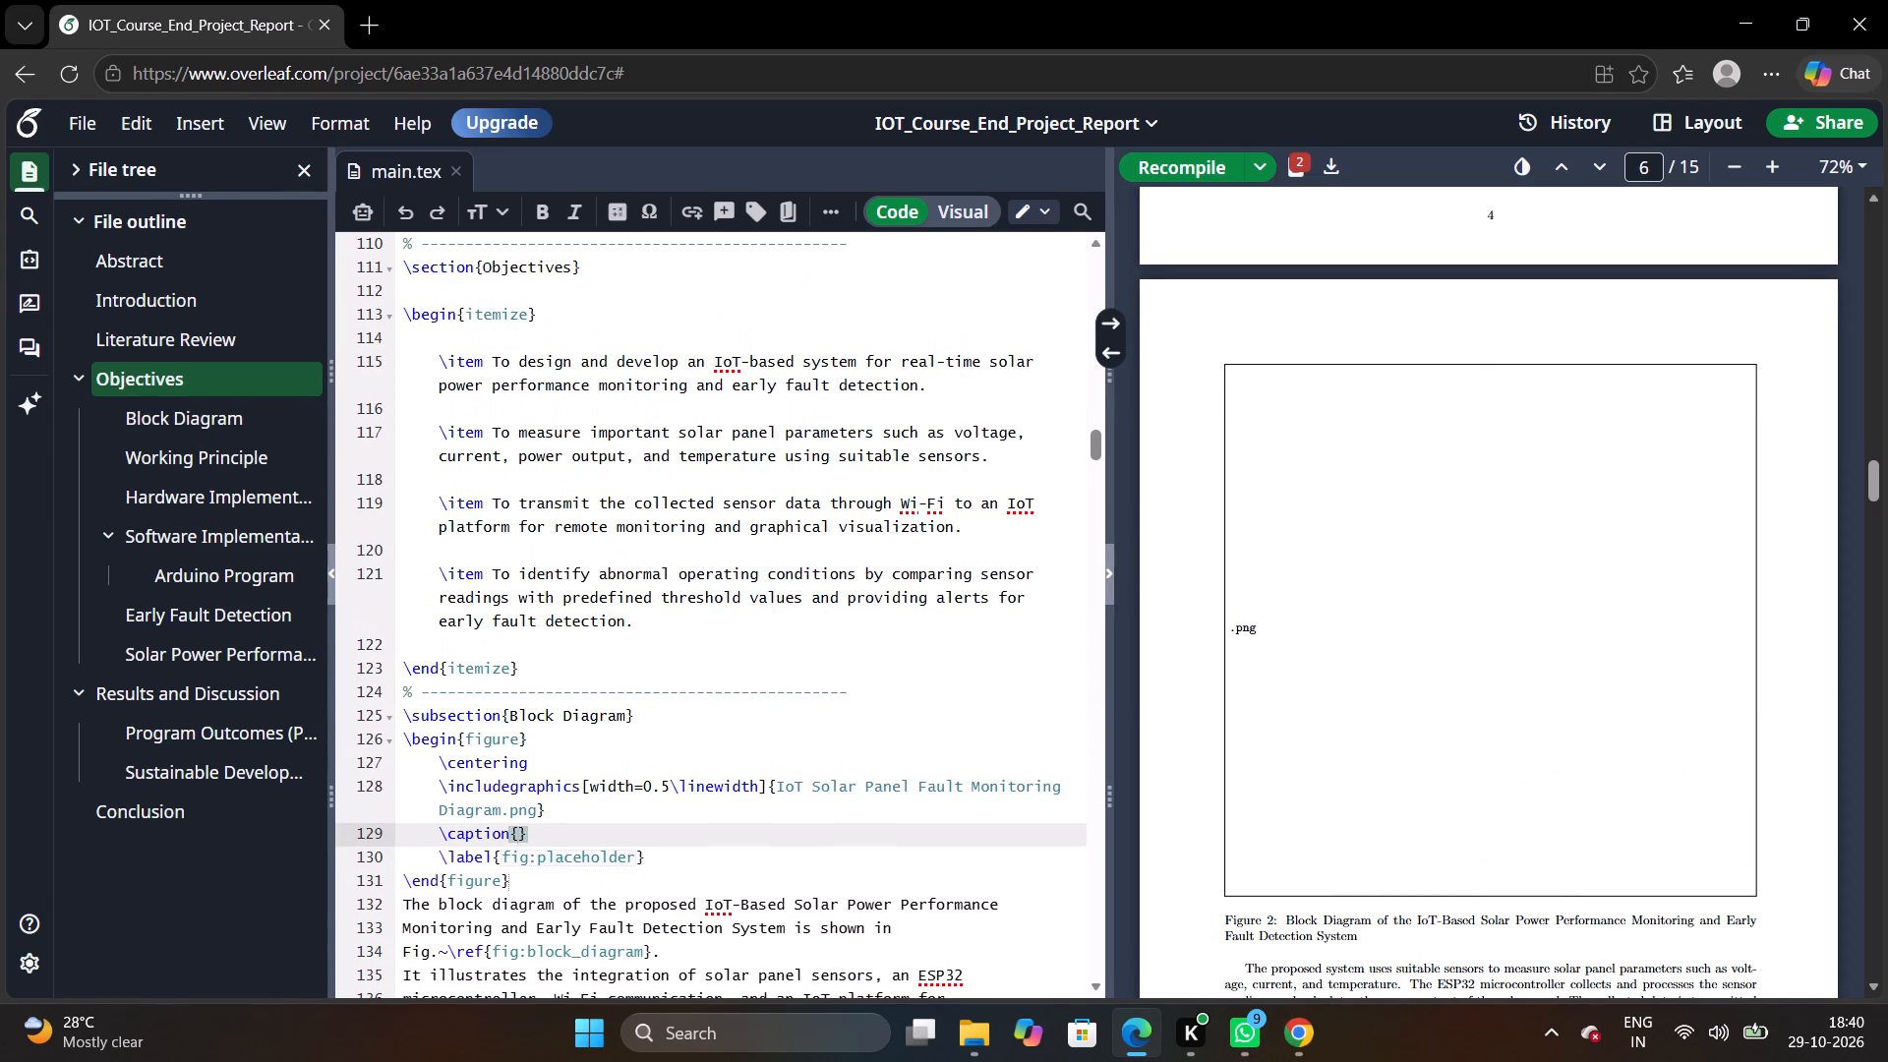
scroll(681, 551, down, 1)
scroll(745, 358, up, 2)
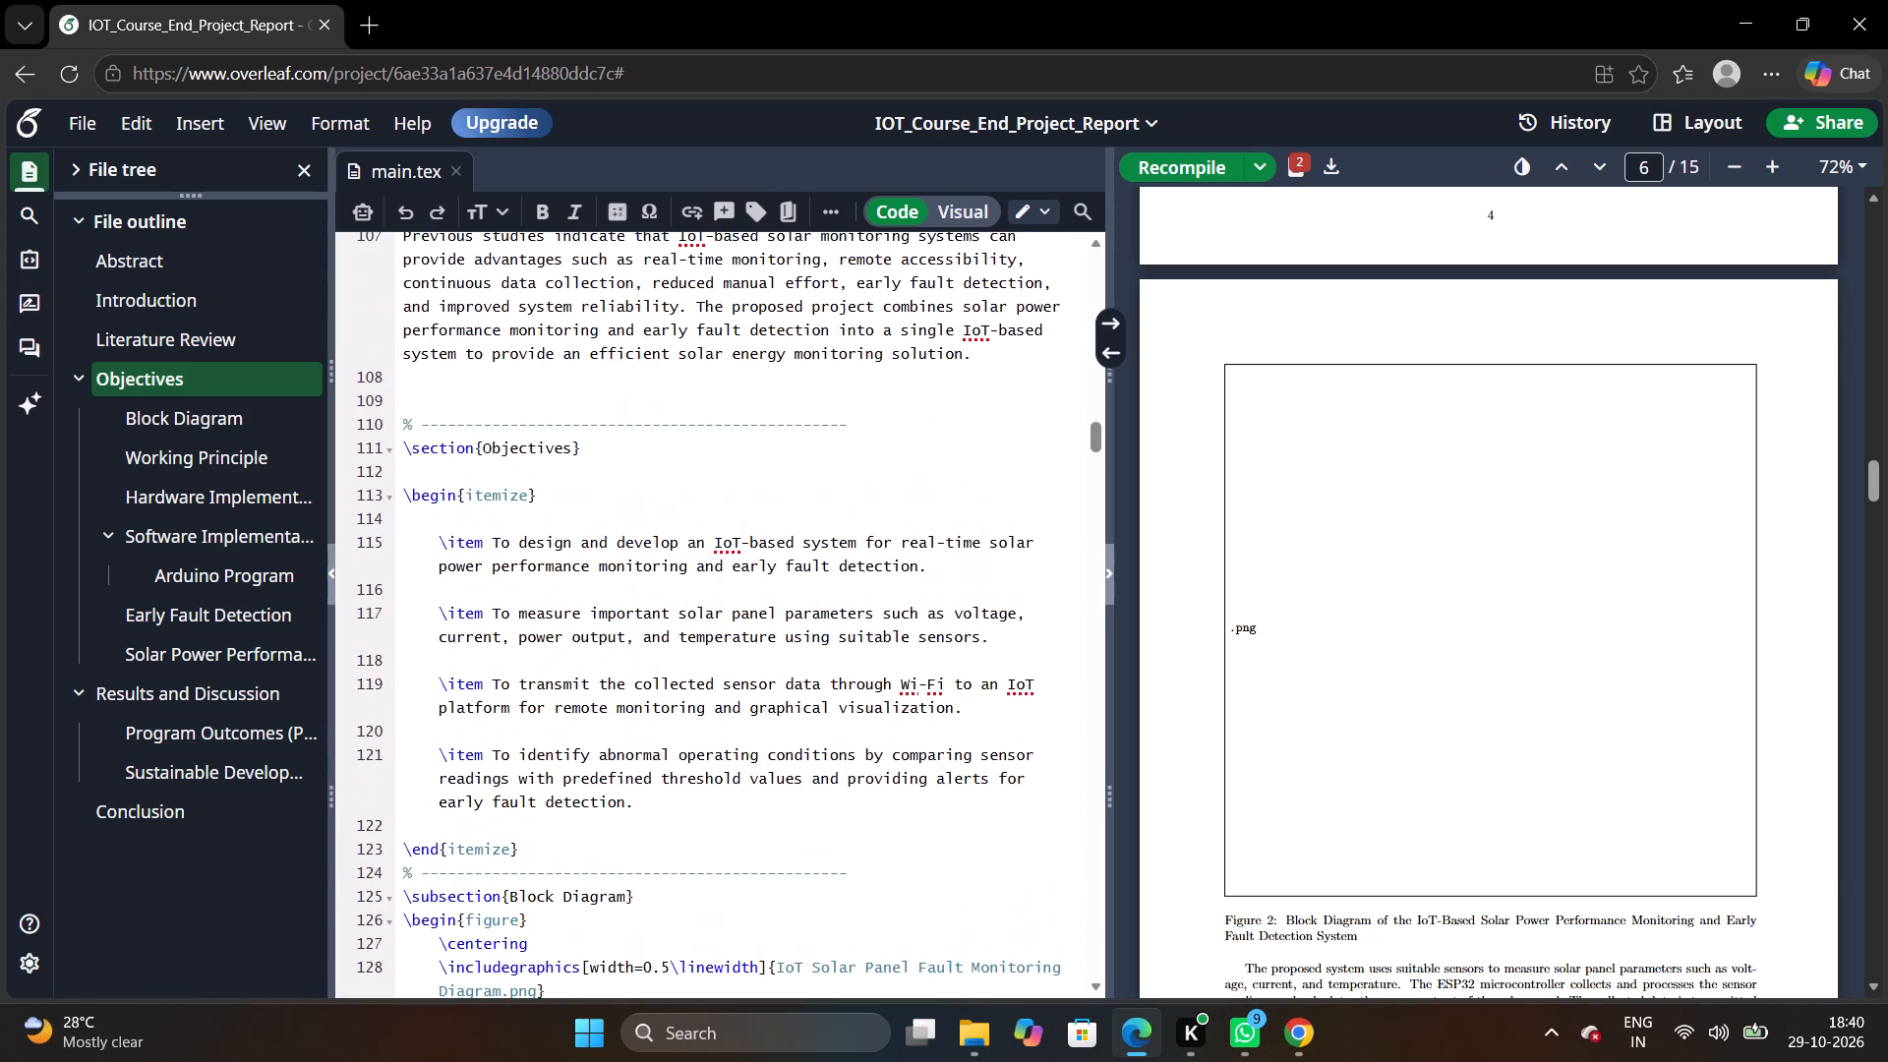
scroll(745, 358, up, 1)
scroll(865, 388, down, 1)
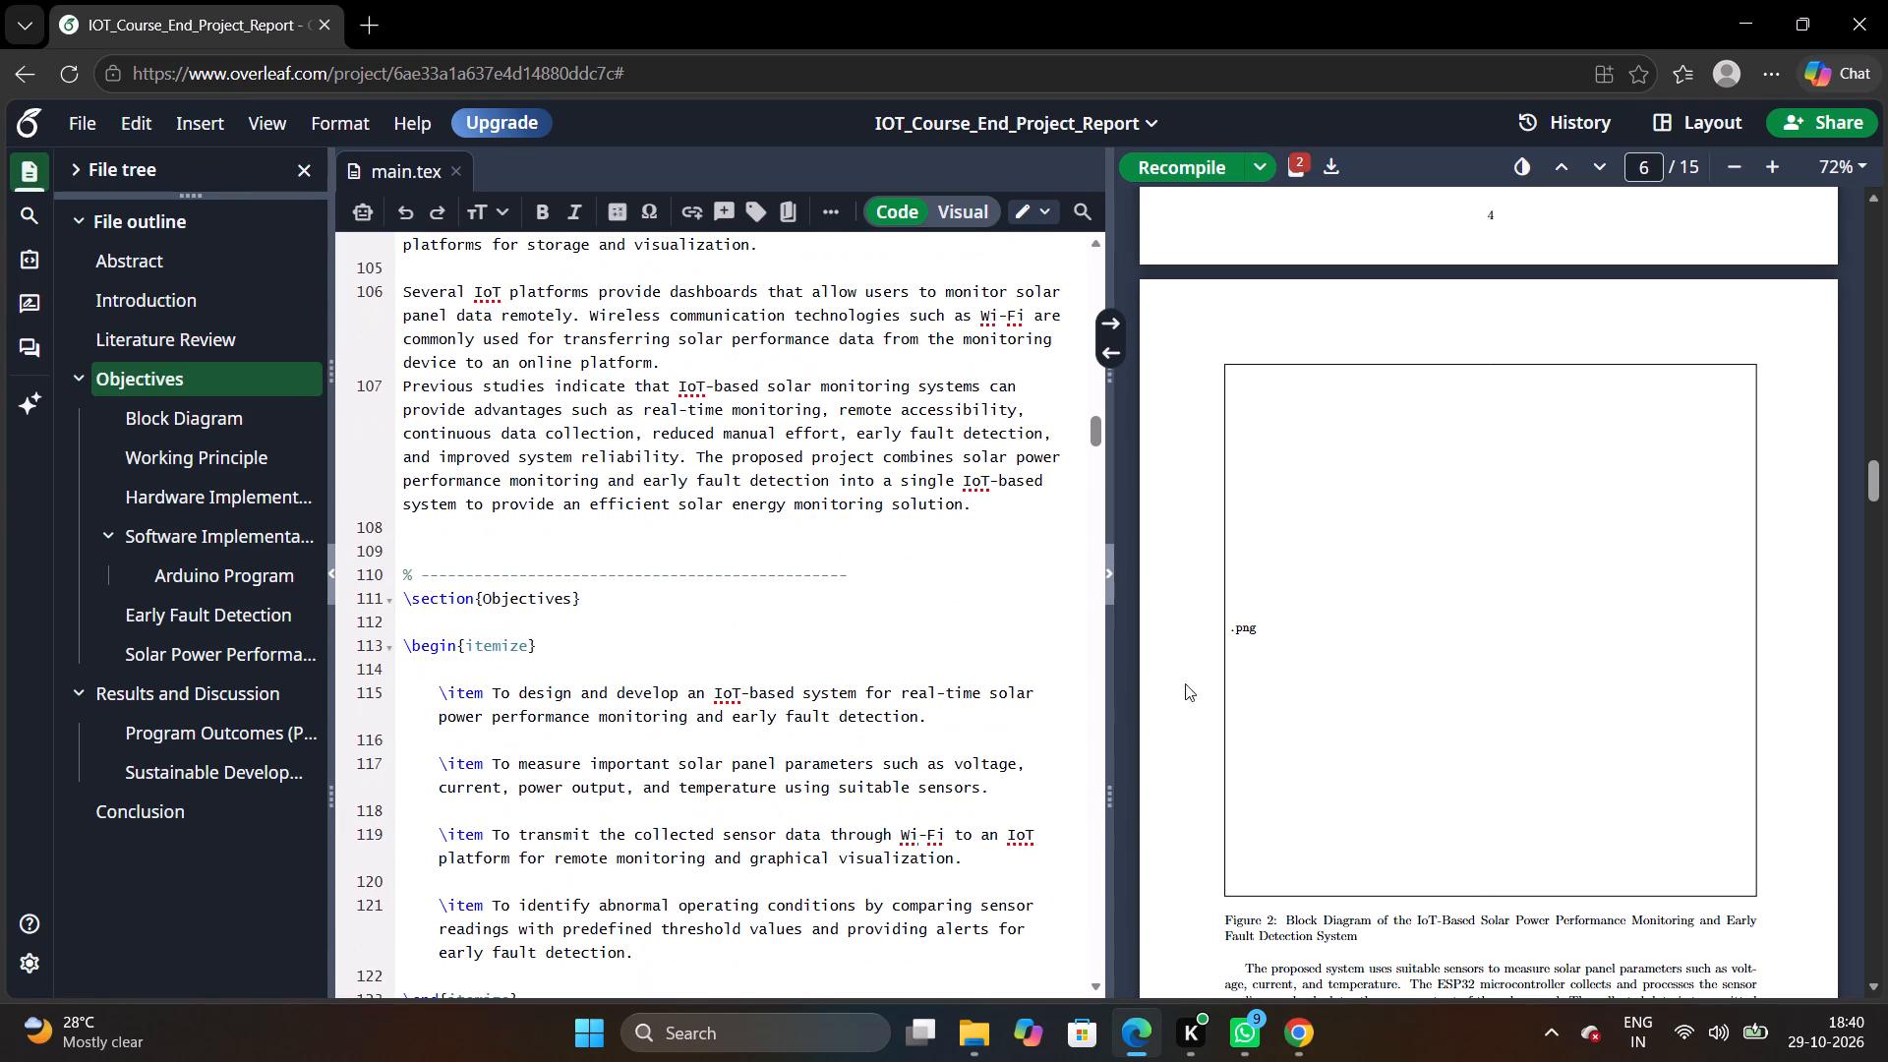
double_click(1248, 627)
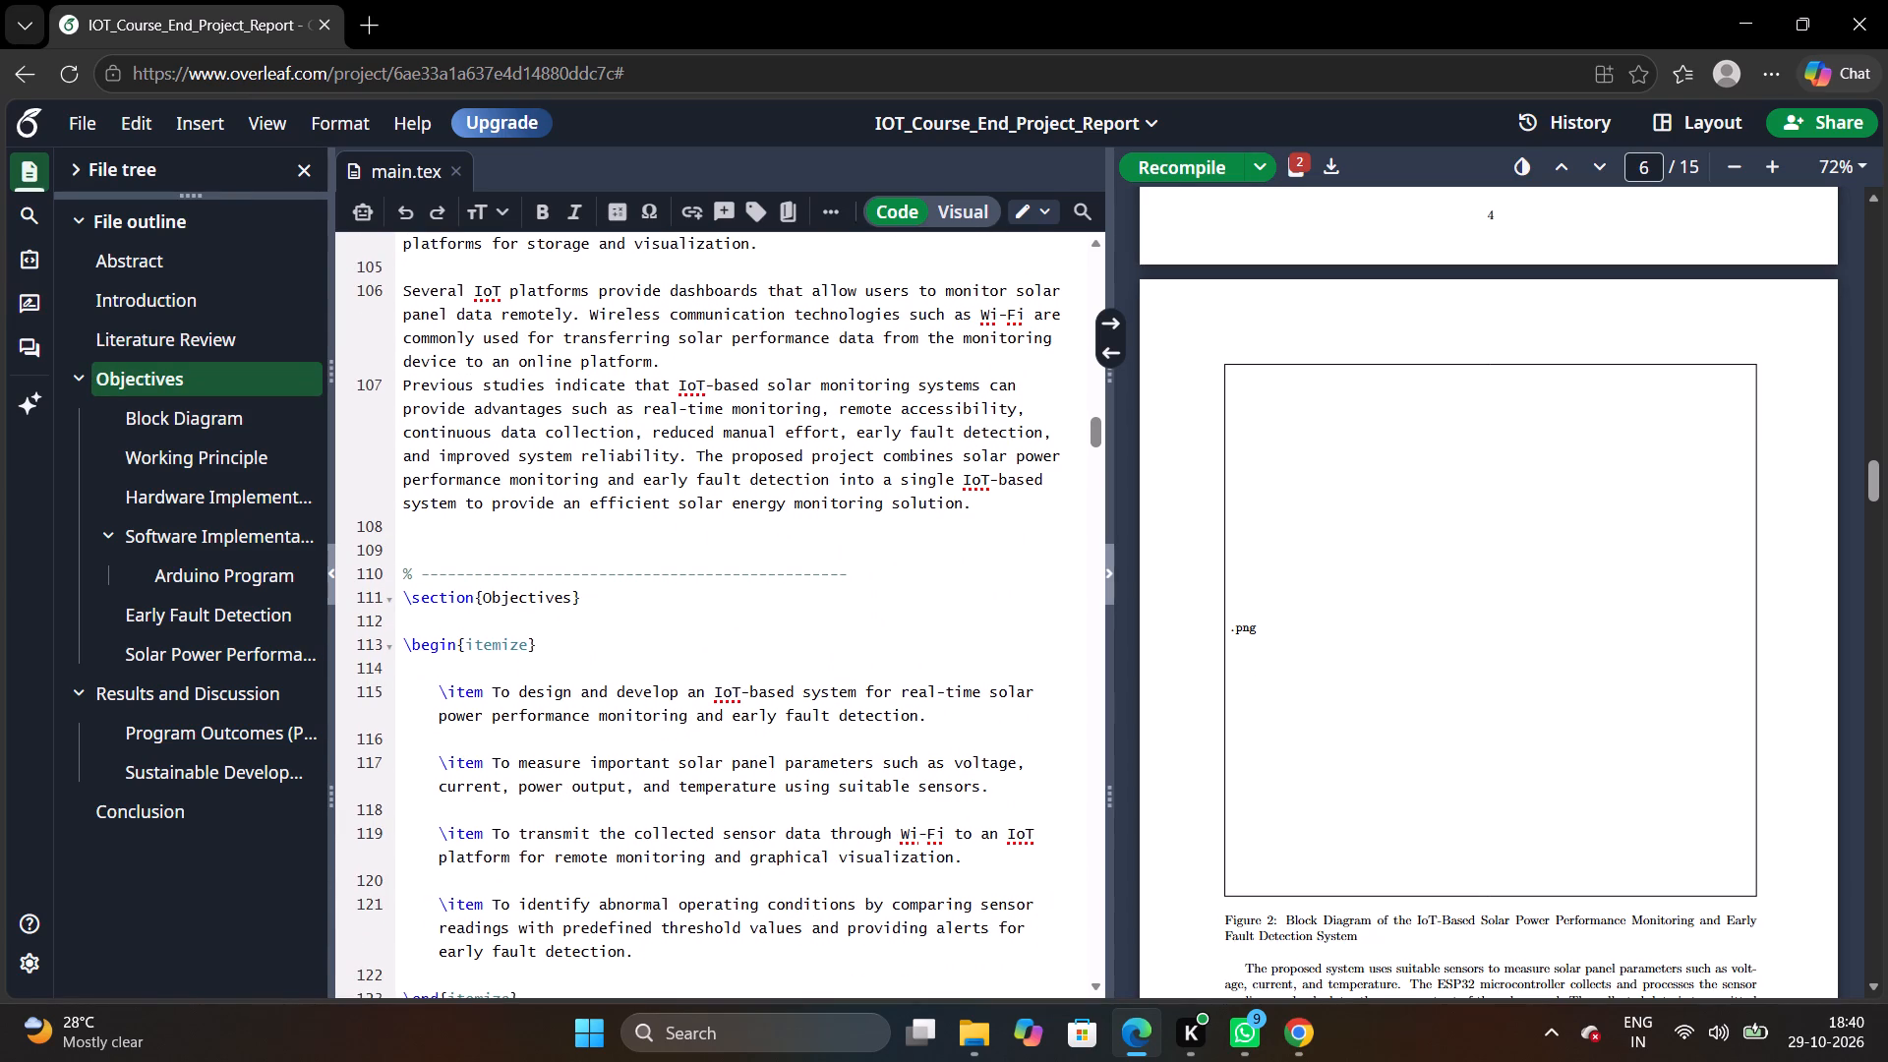
click(1248, 627)
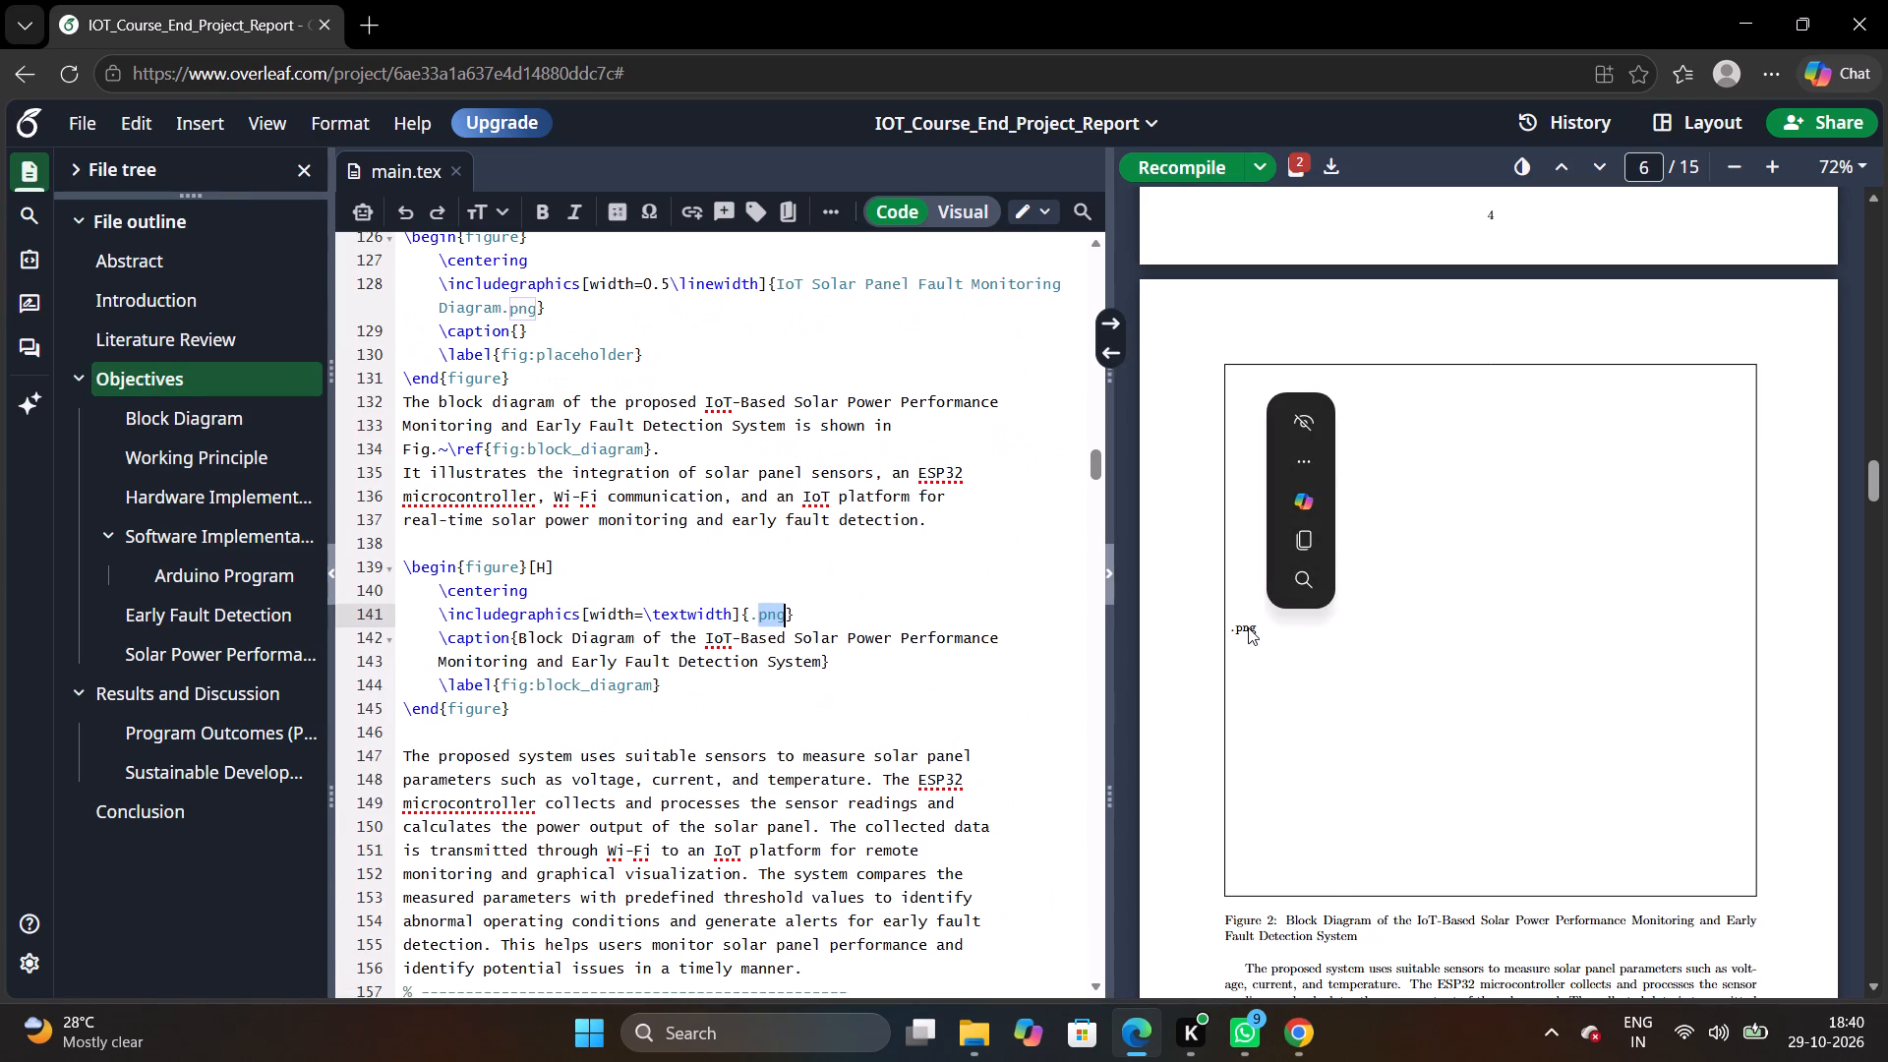
click(751, 613)
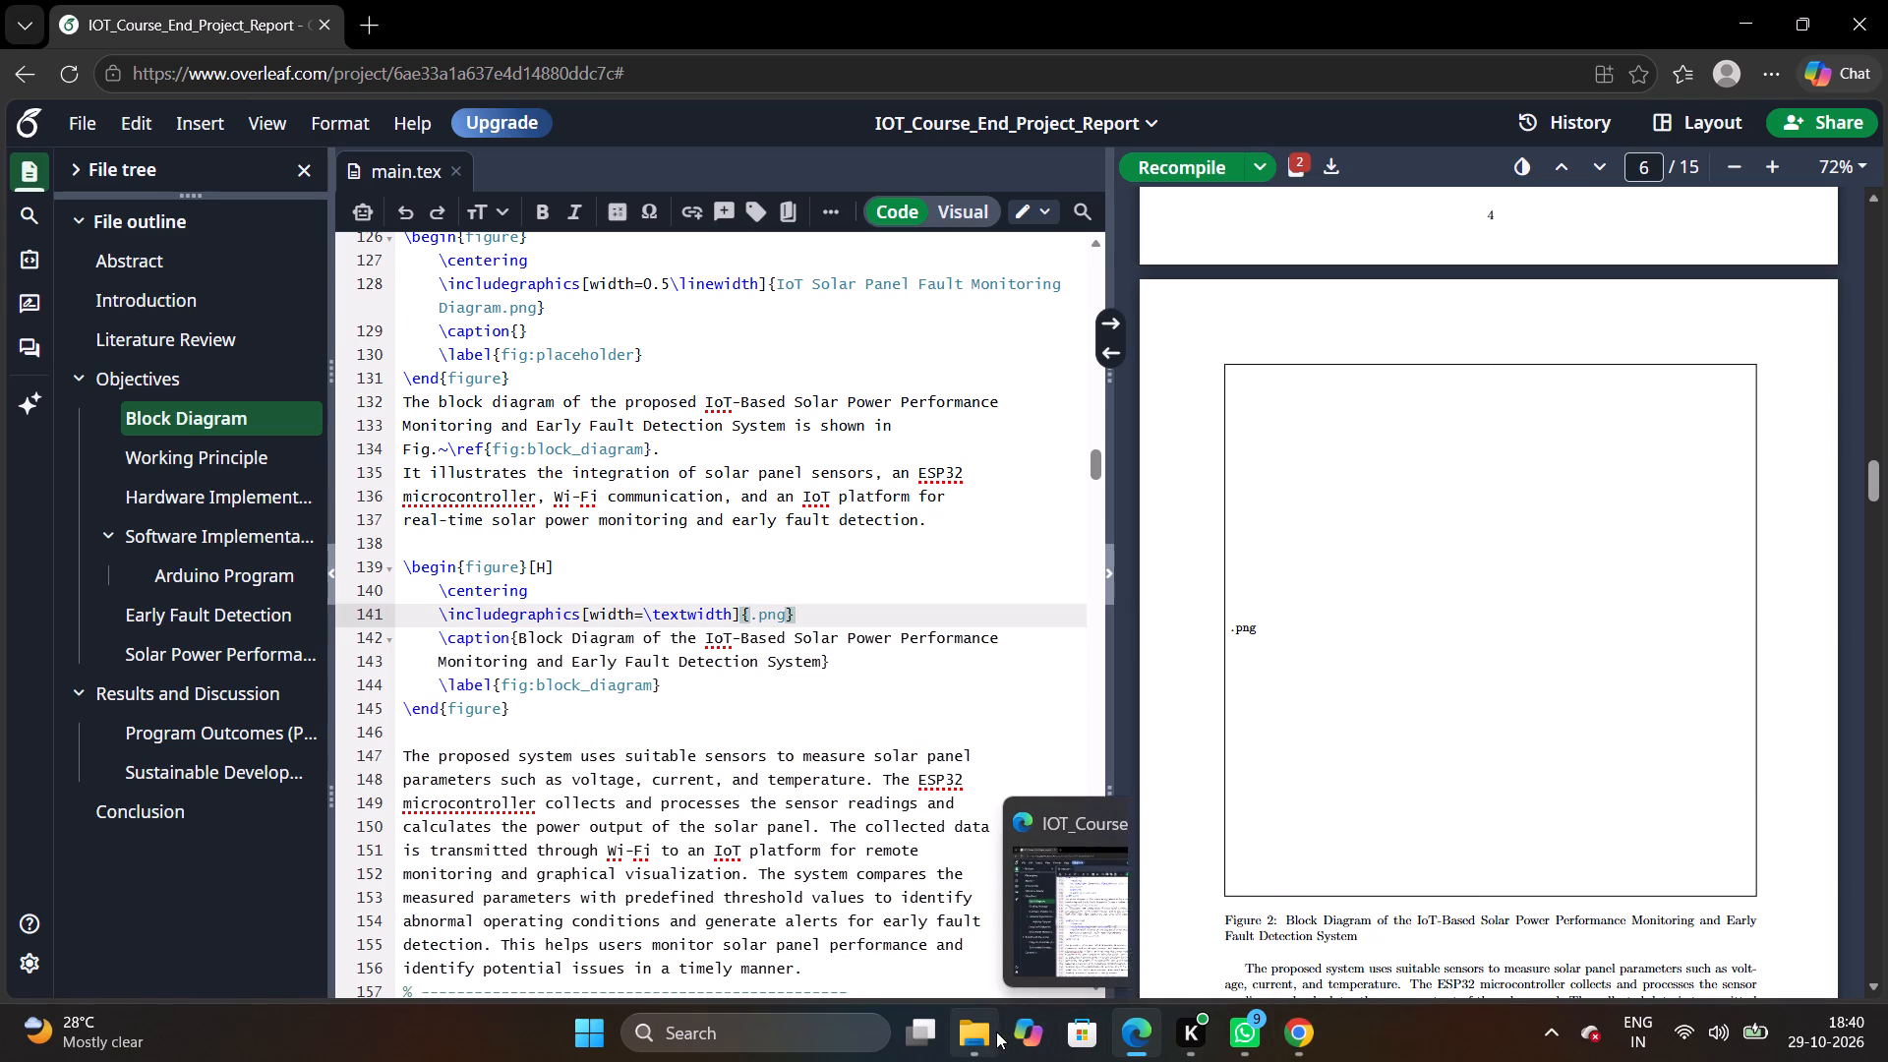
click(974, 949)
click(791, 450)
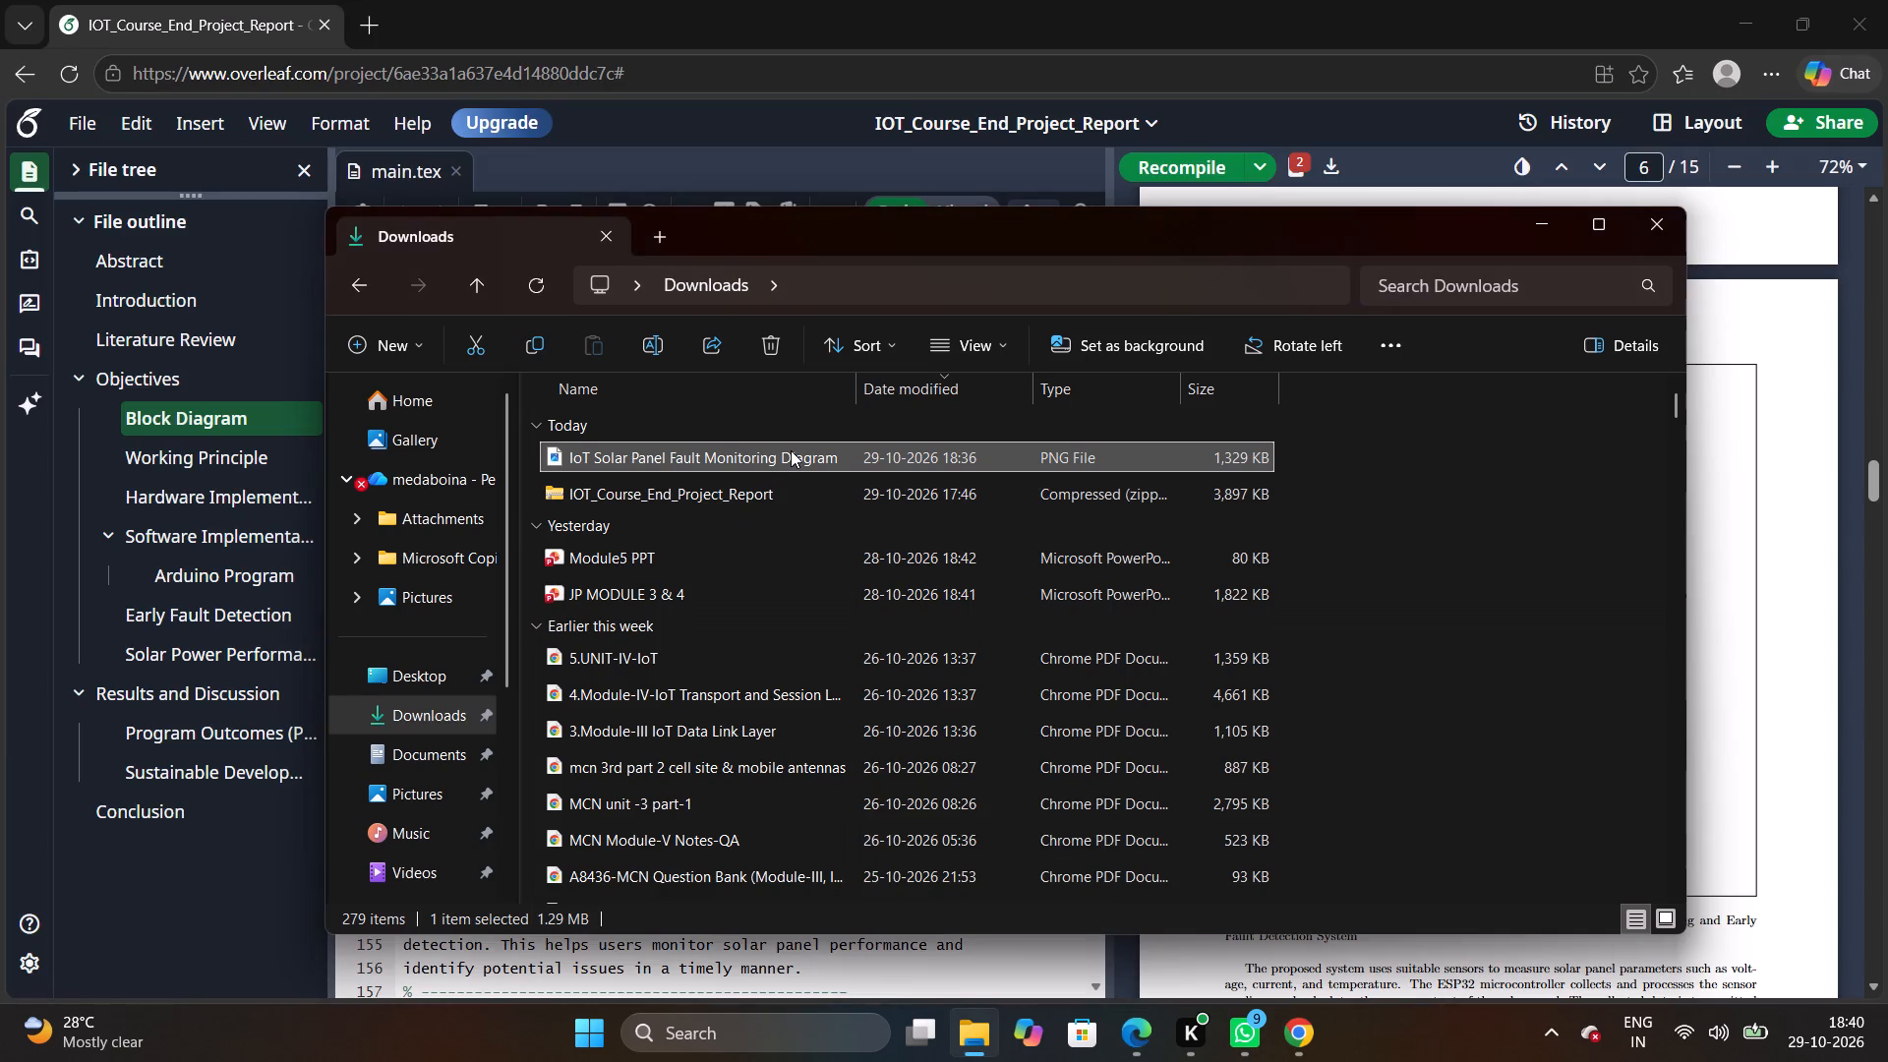
Copy the full name of the IoT Solar Panel Fault Monitoring Diagram PNG file in Downloads for Figure 2's image reference.
click(822, 455)
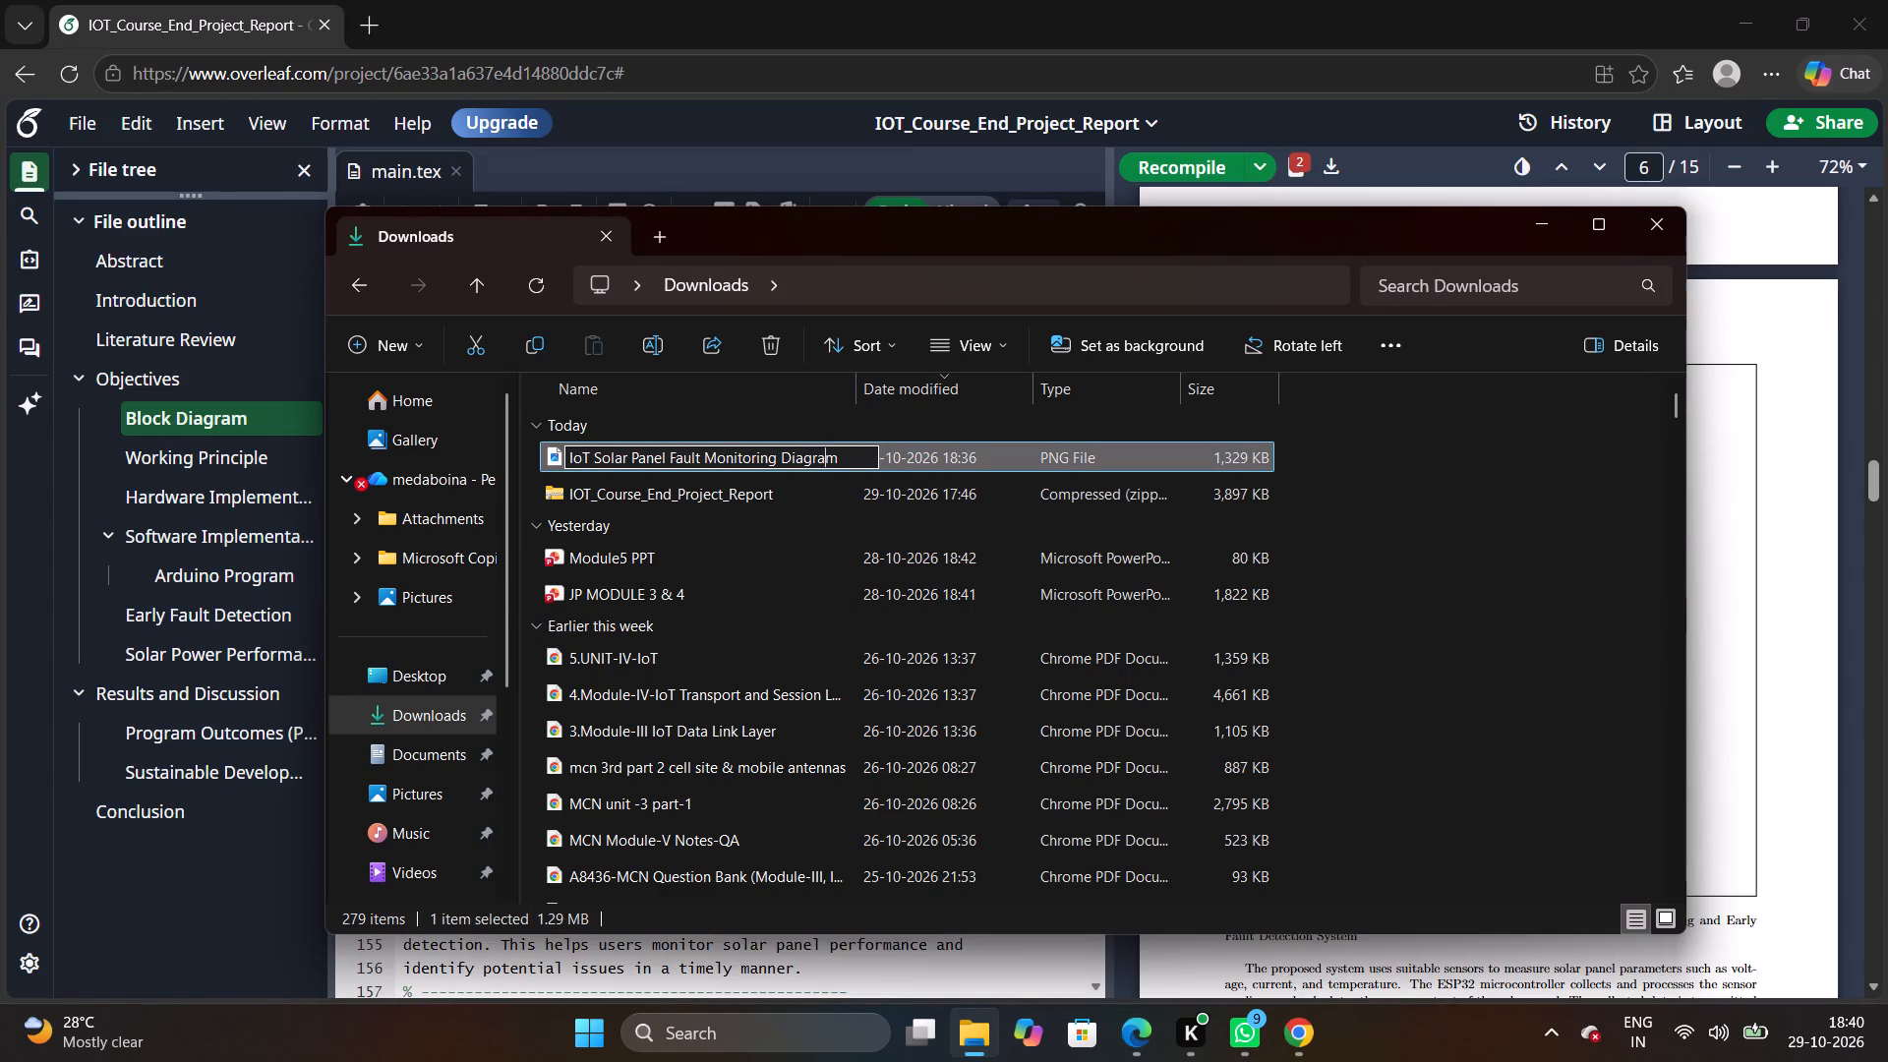
drag(569, 456, 847, 477)
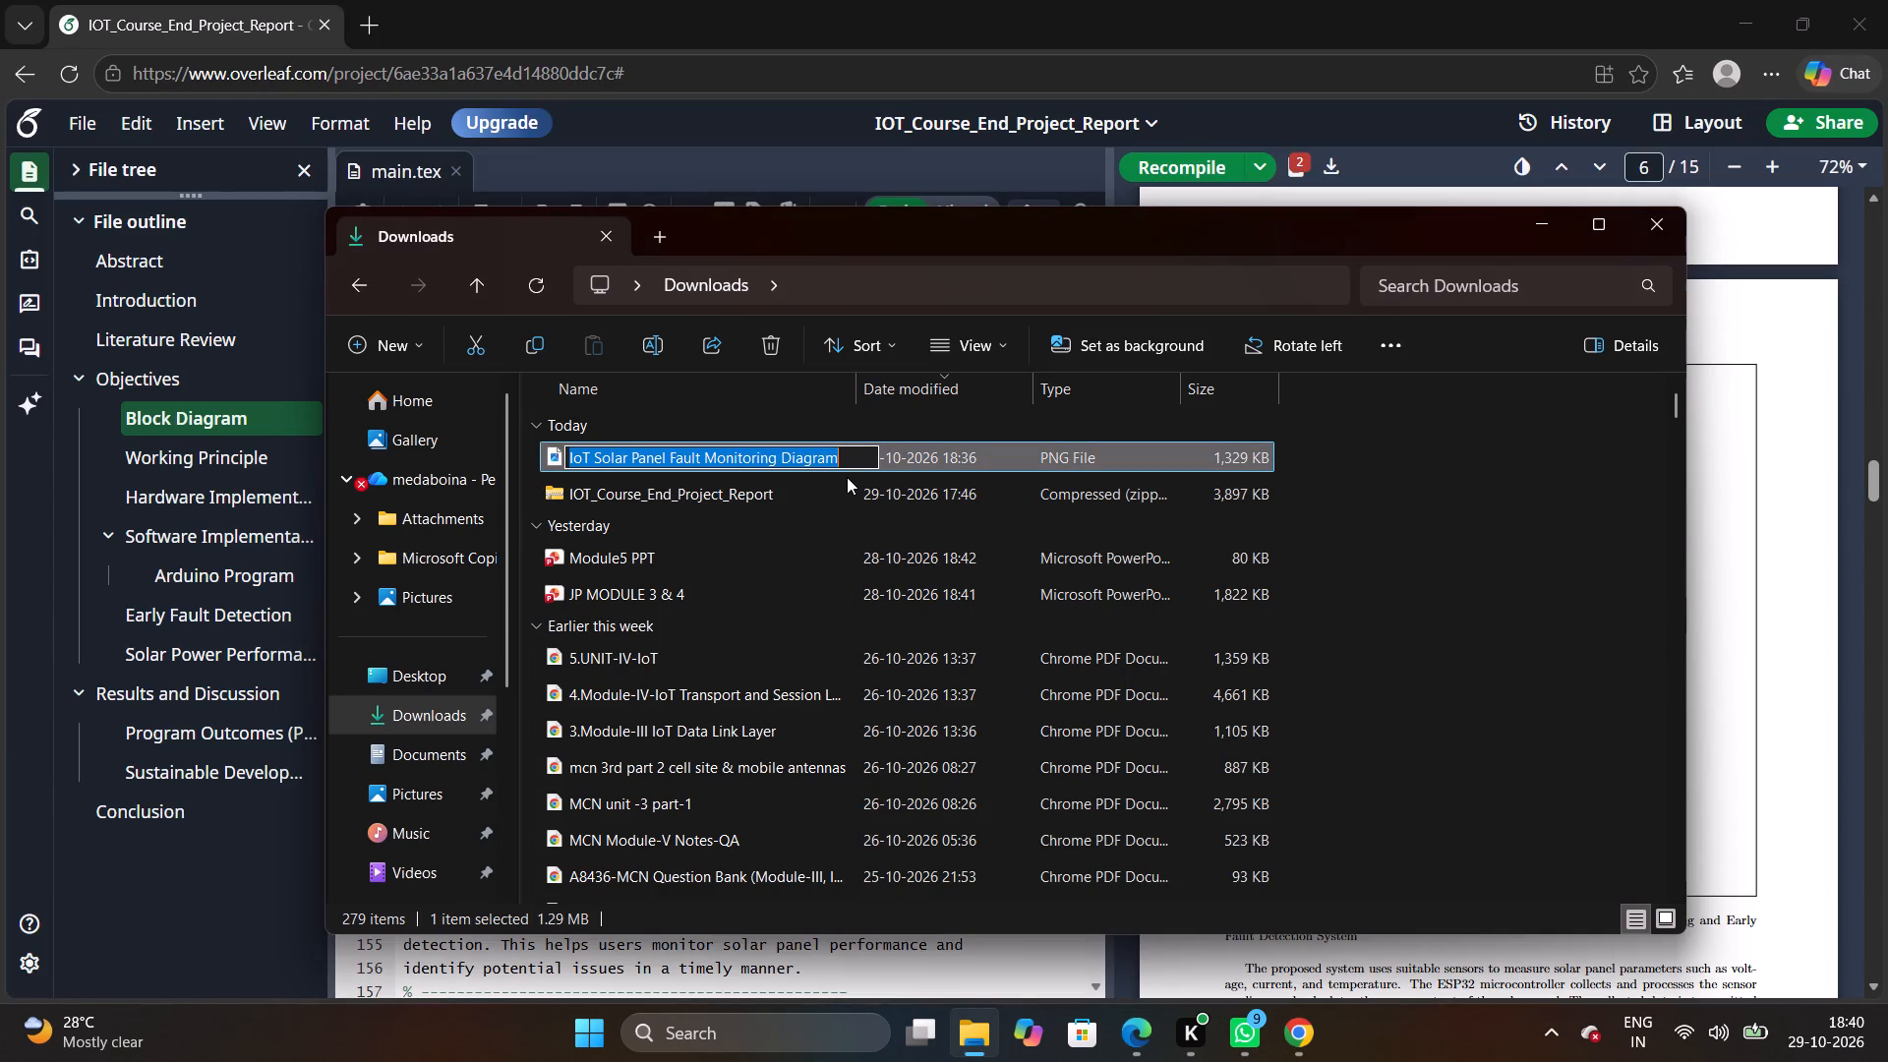
key(ctrl+c)
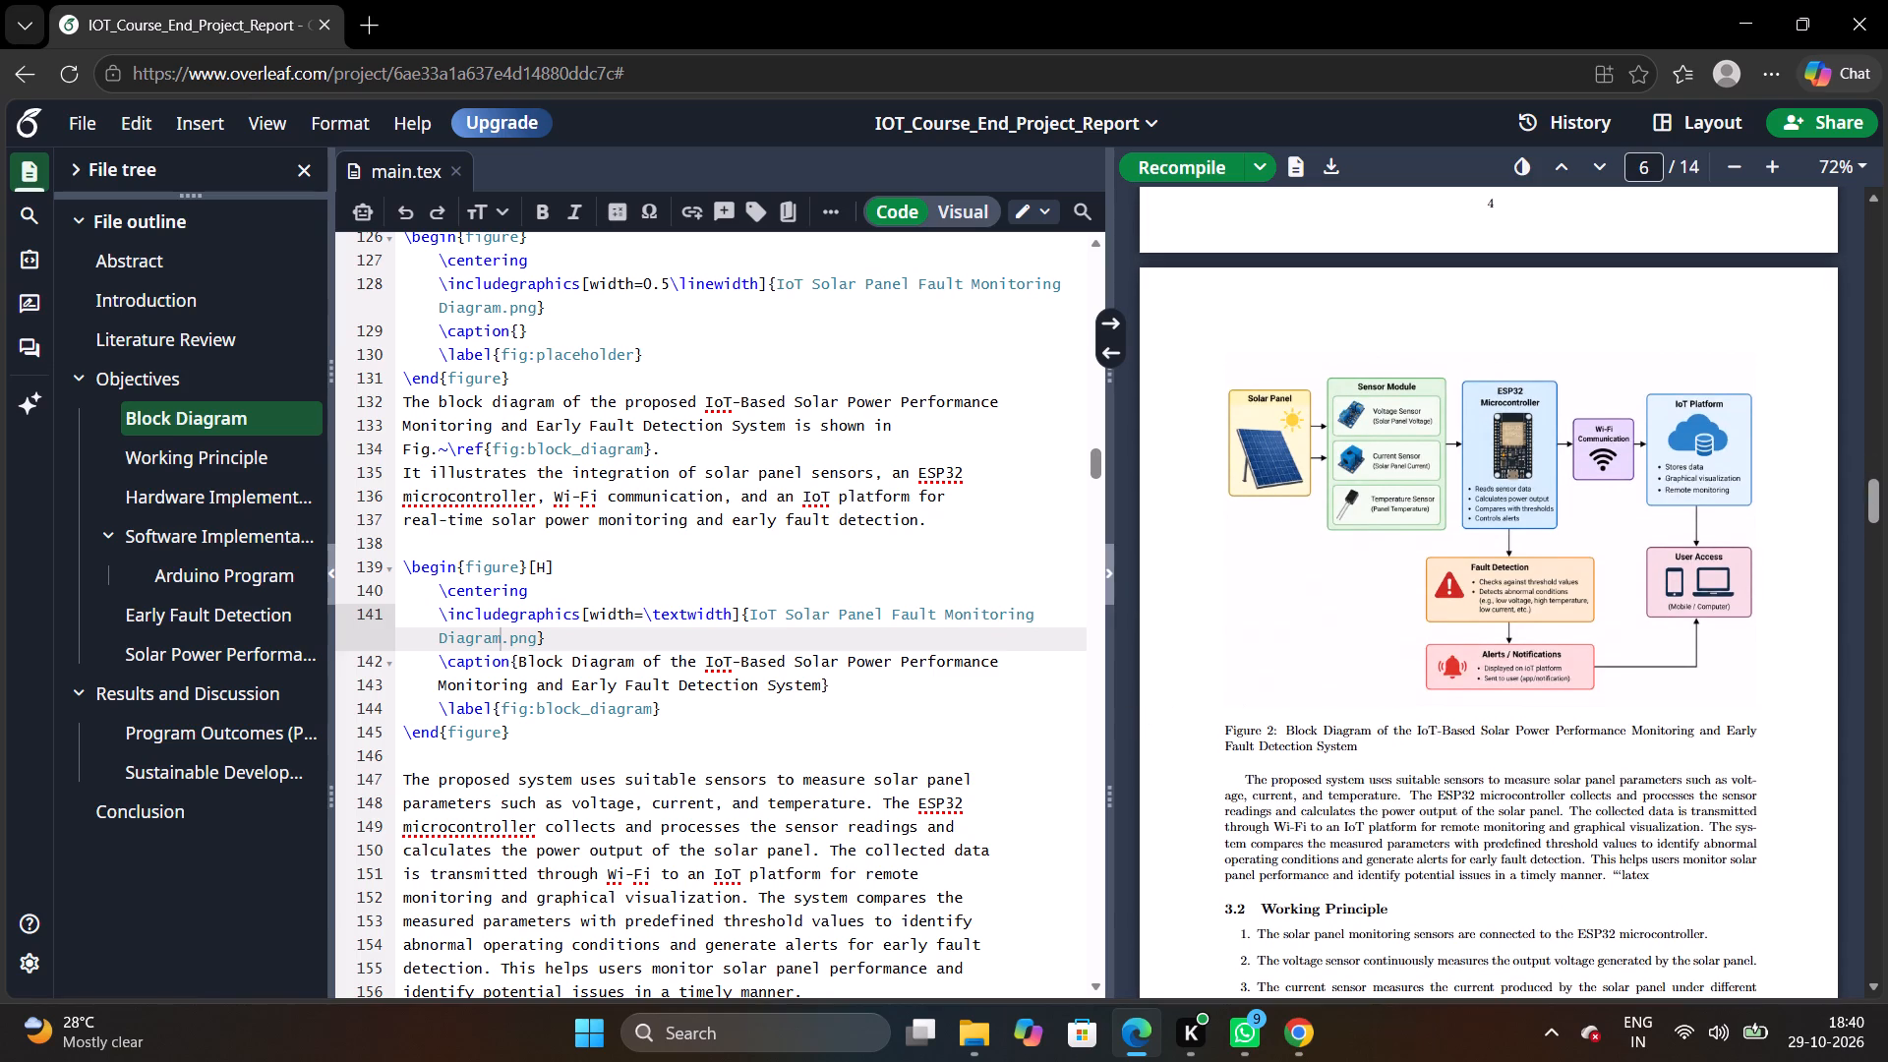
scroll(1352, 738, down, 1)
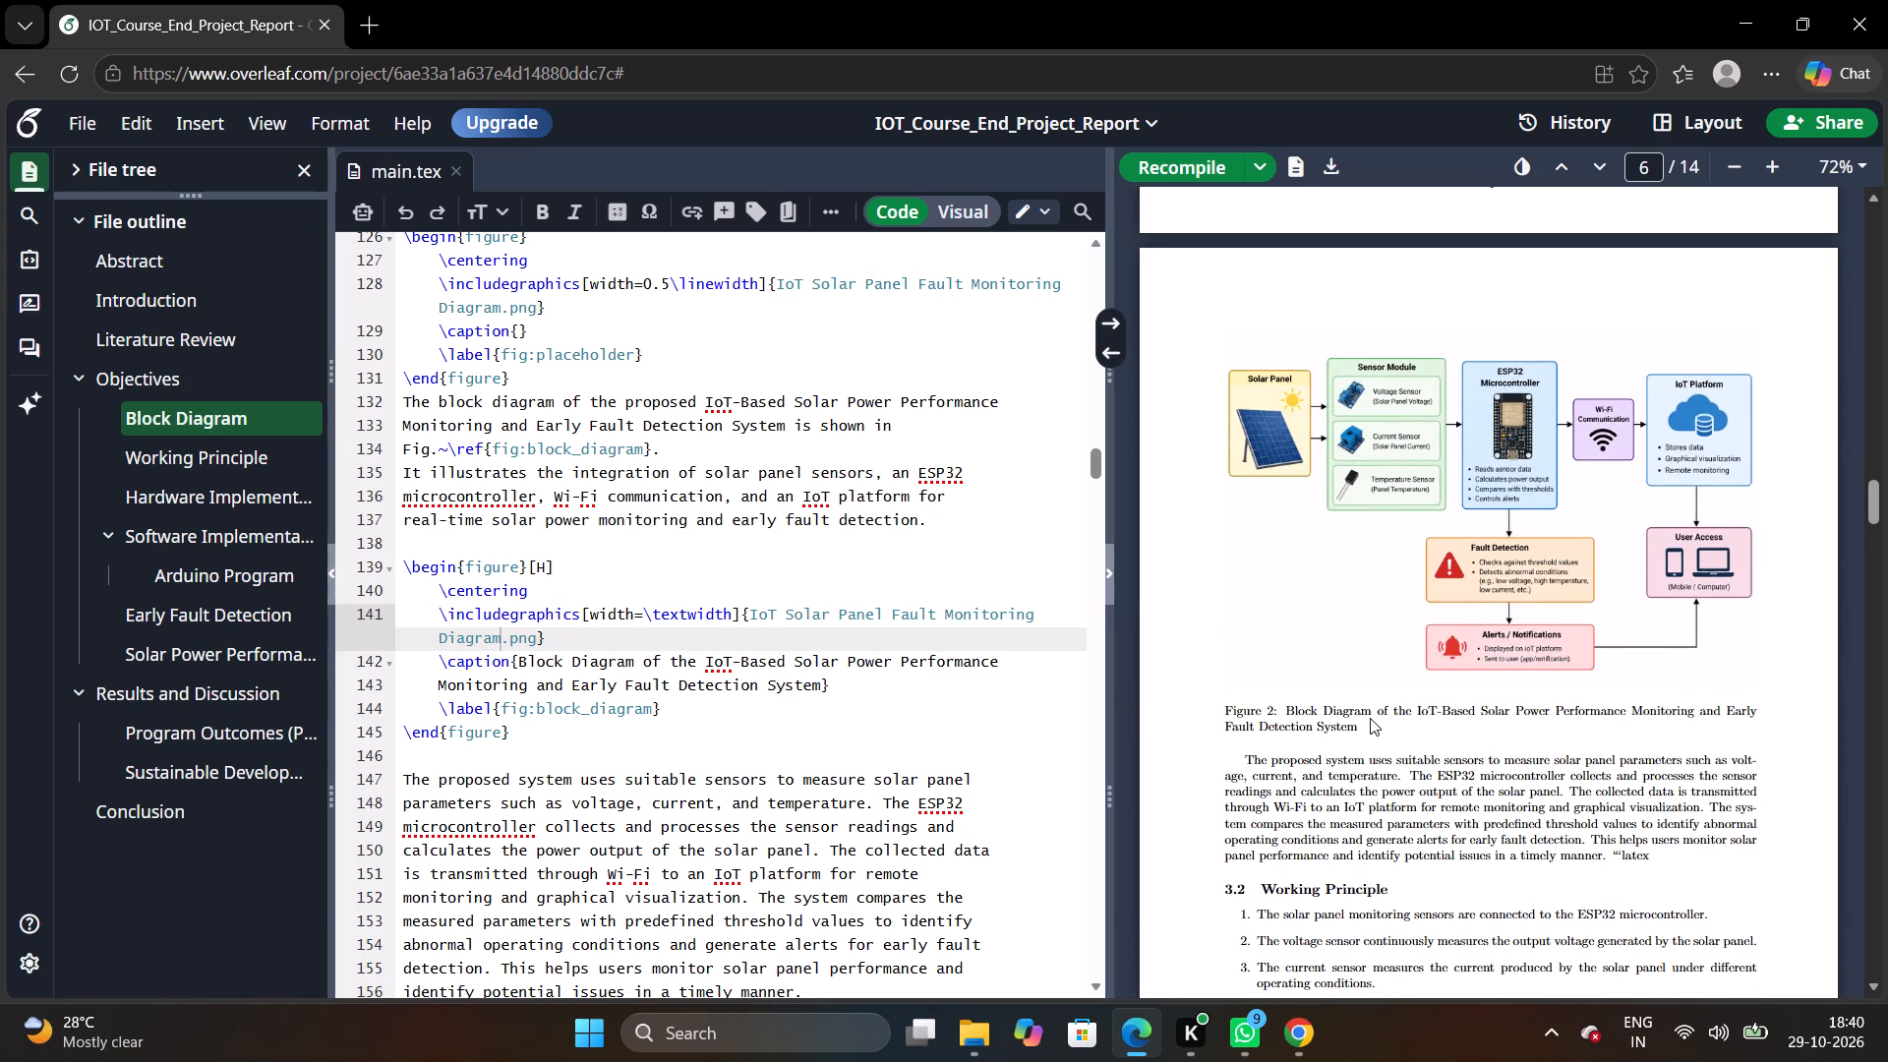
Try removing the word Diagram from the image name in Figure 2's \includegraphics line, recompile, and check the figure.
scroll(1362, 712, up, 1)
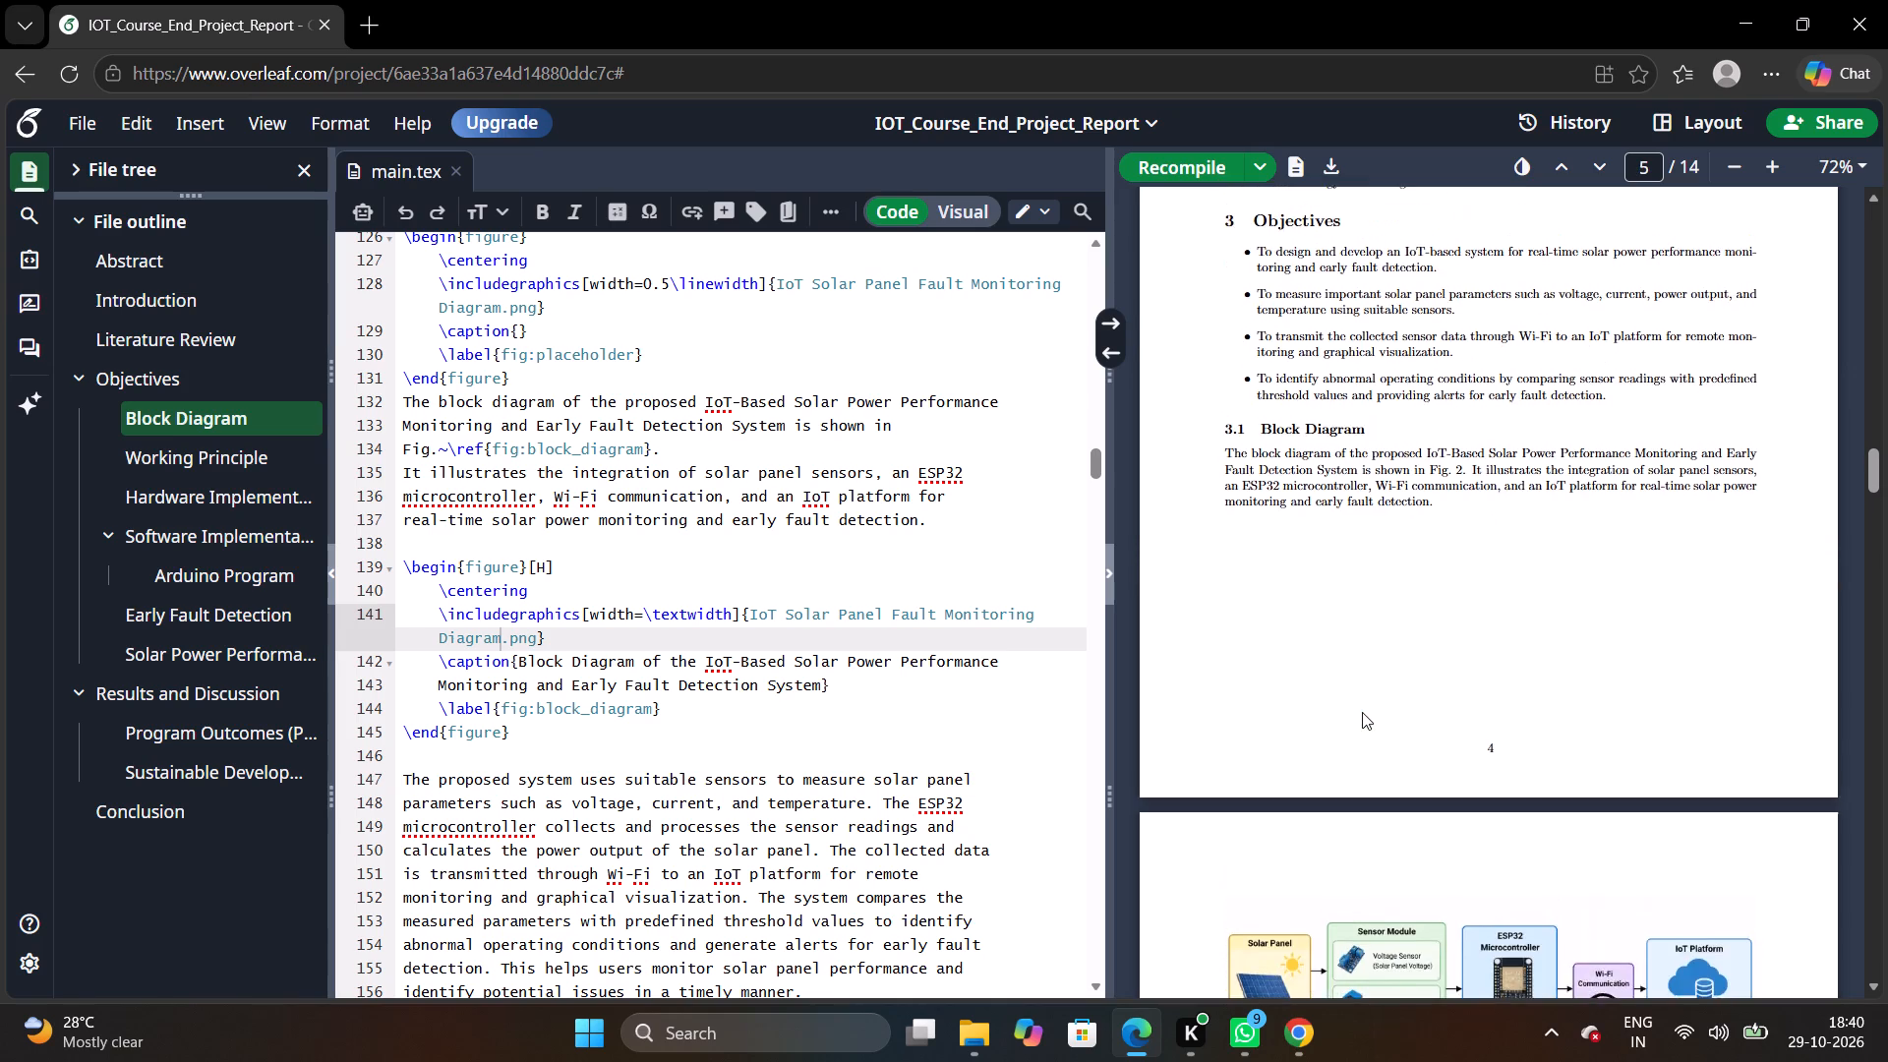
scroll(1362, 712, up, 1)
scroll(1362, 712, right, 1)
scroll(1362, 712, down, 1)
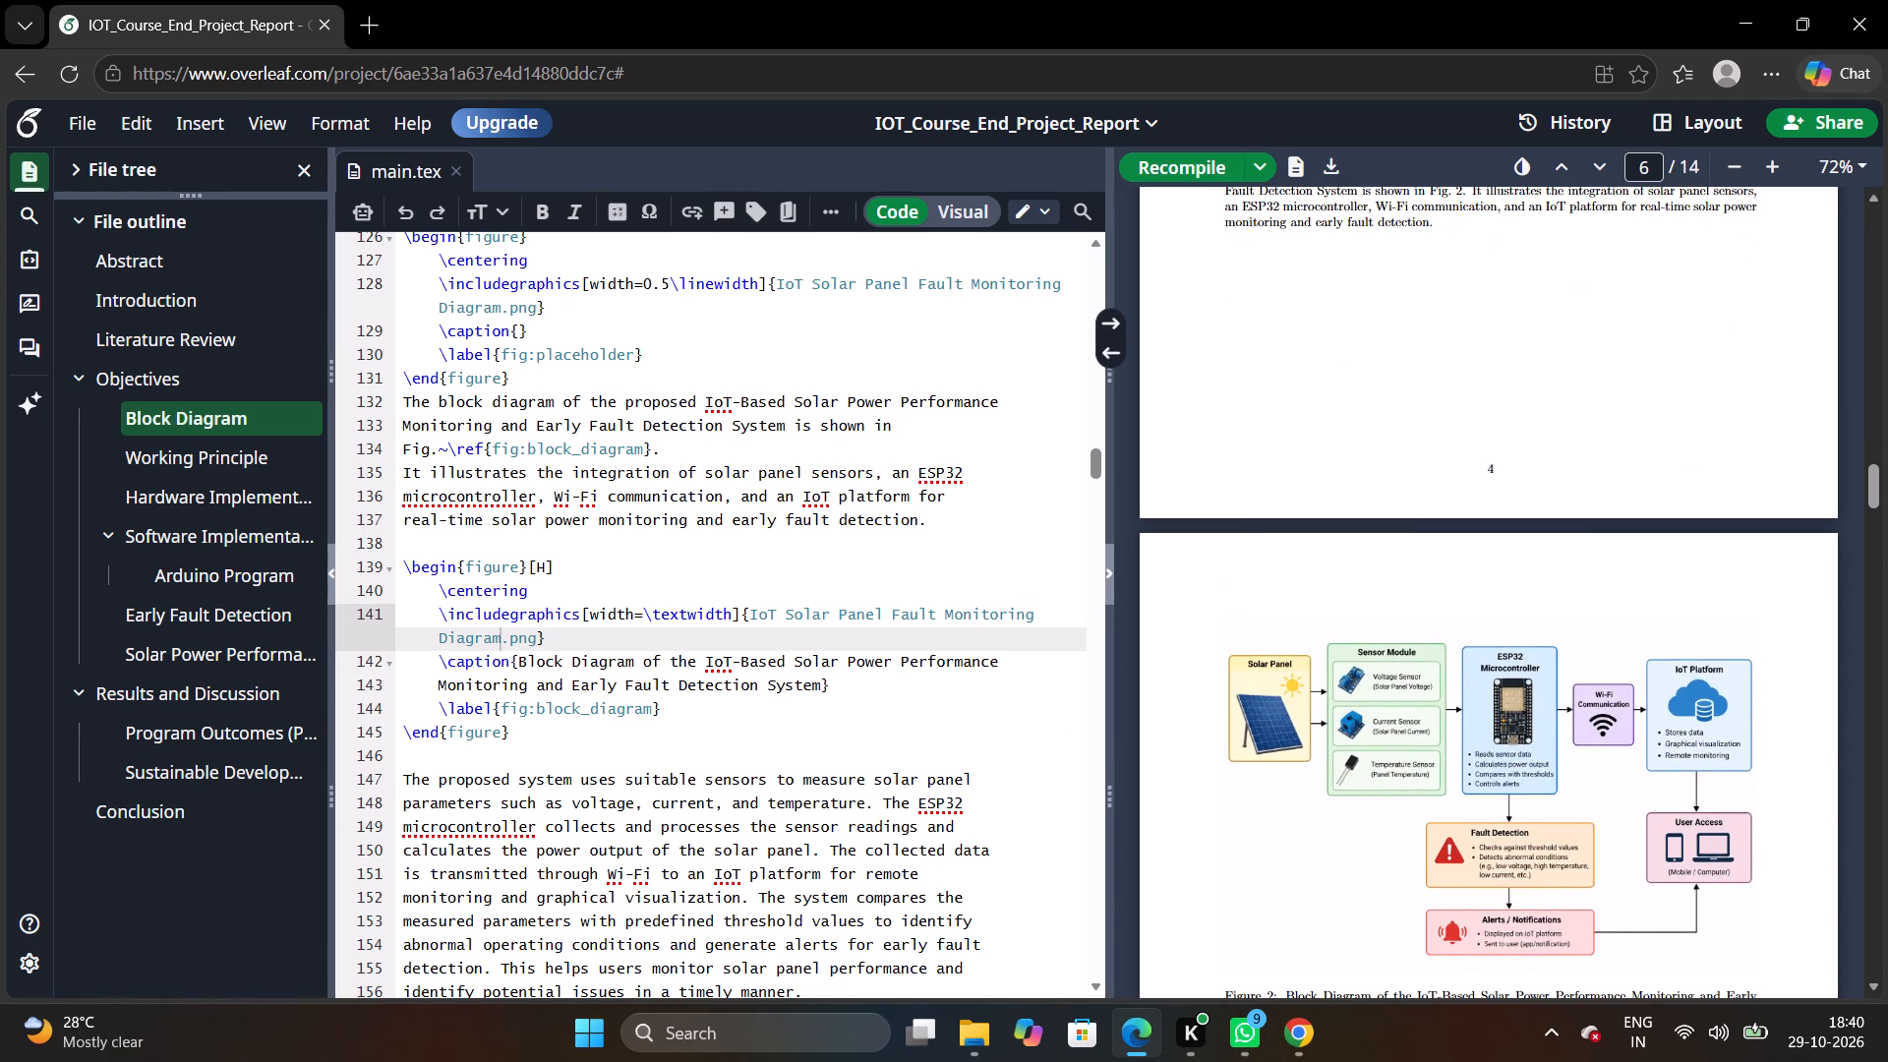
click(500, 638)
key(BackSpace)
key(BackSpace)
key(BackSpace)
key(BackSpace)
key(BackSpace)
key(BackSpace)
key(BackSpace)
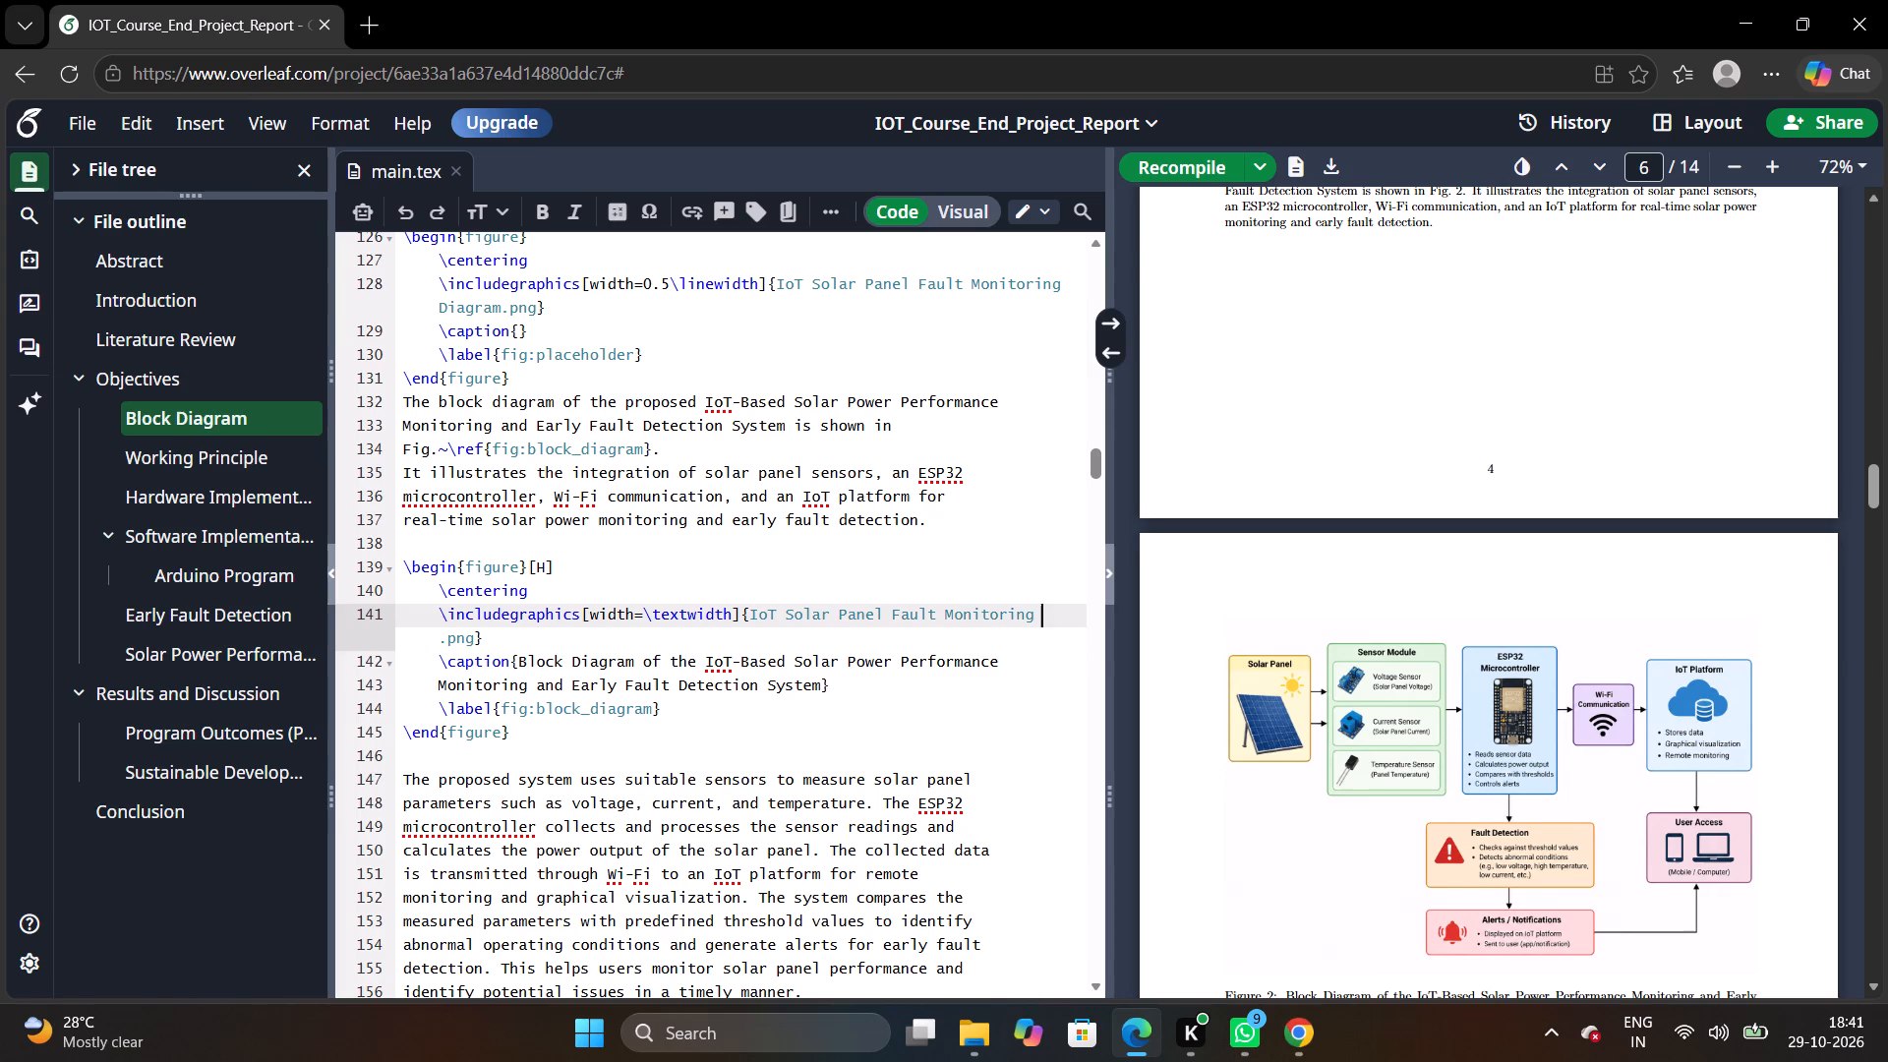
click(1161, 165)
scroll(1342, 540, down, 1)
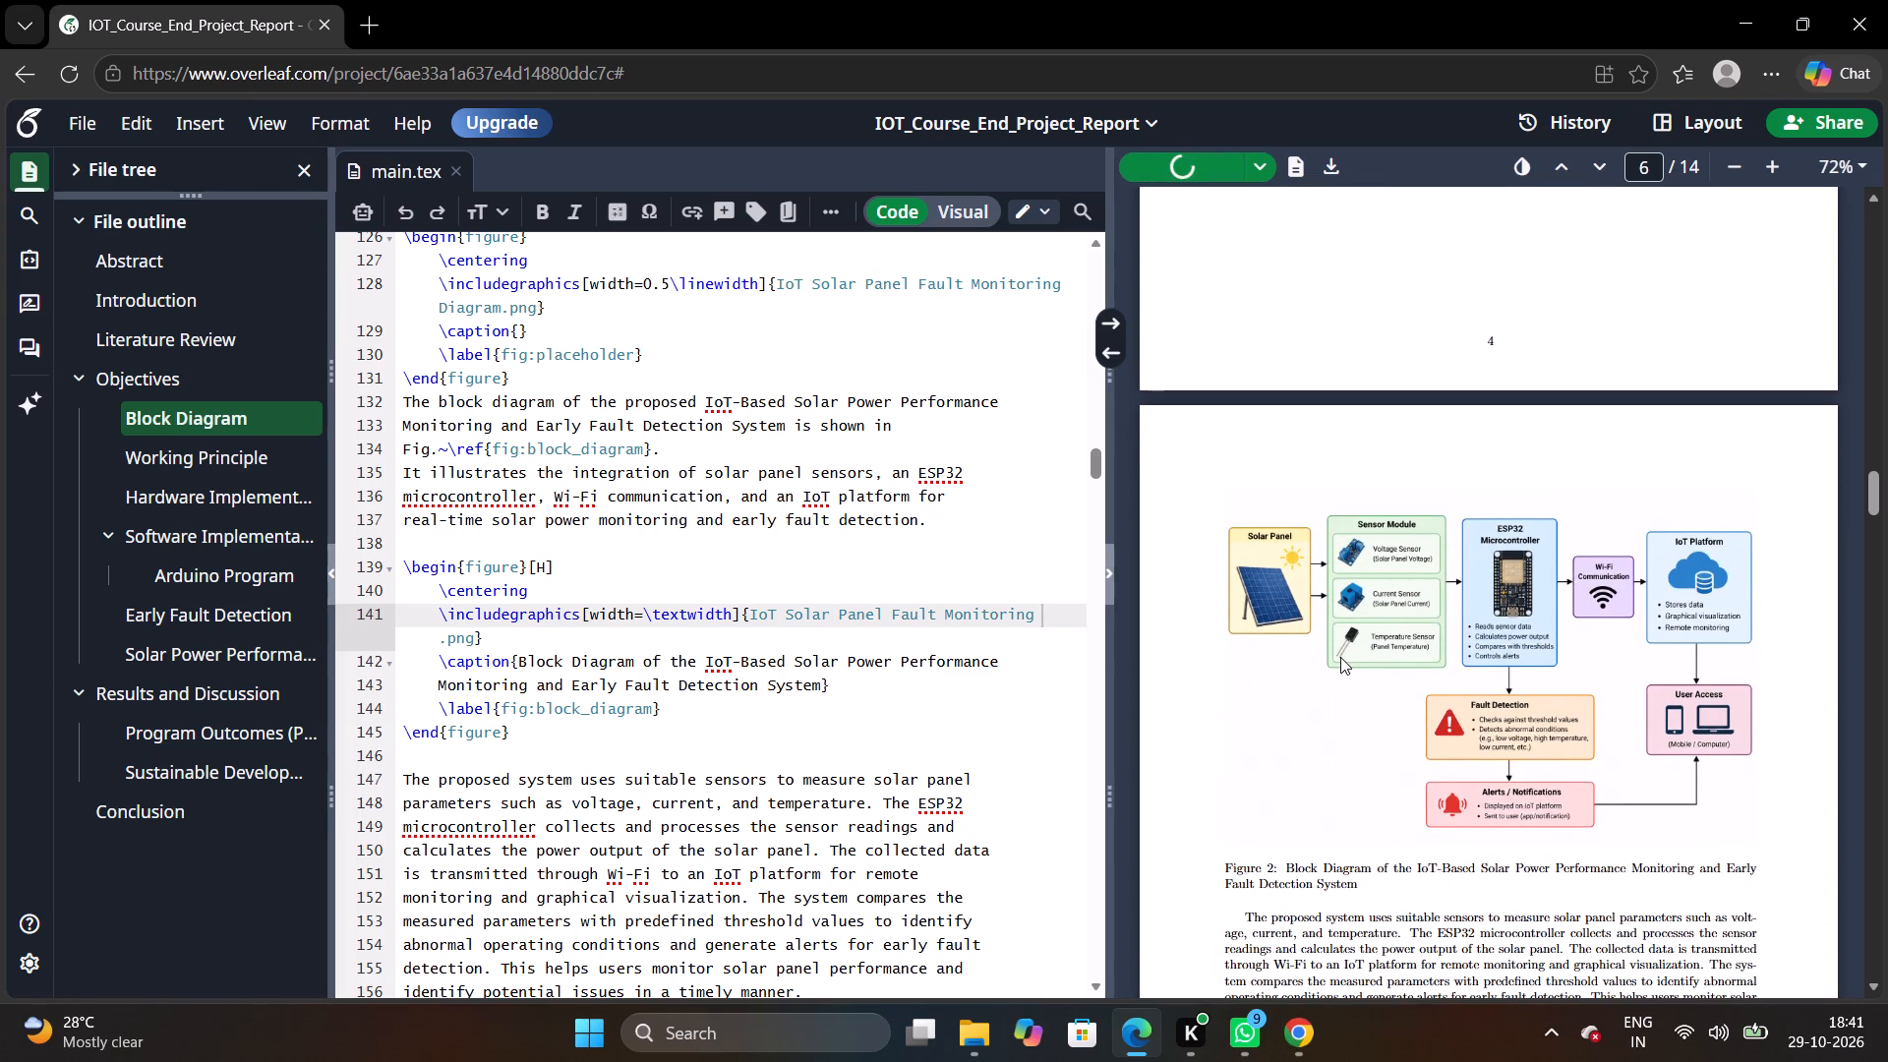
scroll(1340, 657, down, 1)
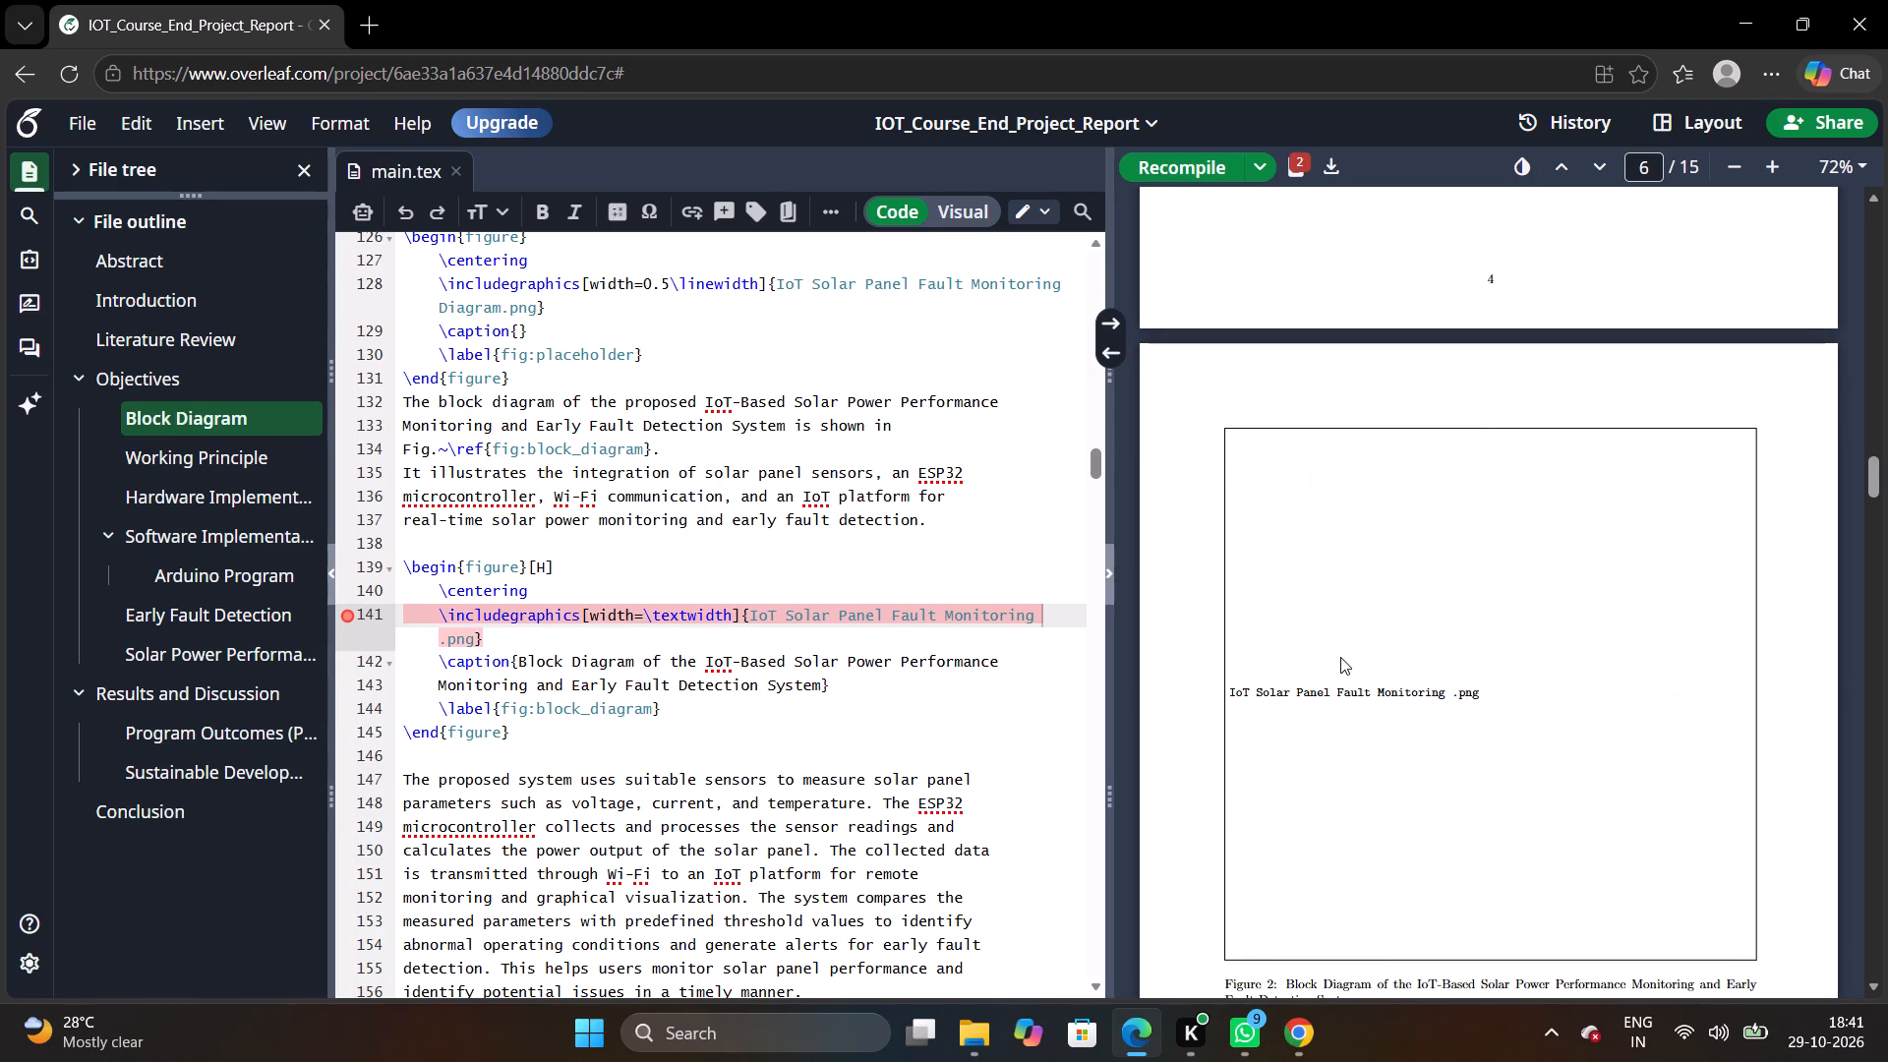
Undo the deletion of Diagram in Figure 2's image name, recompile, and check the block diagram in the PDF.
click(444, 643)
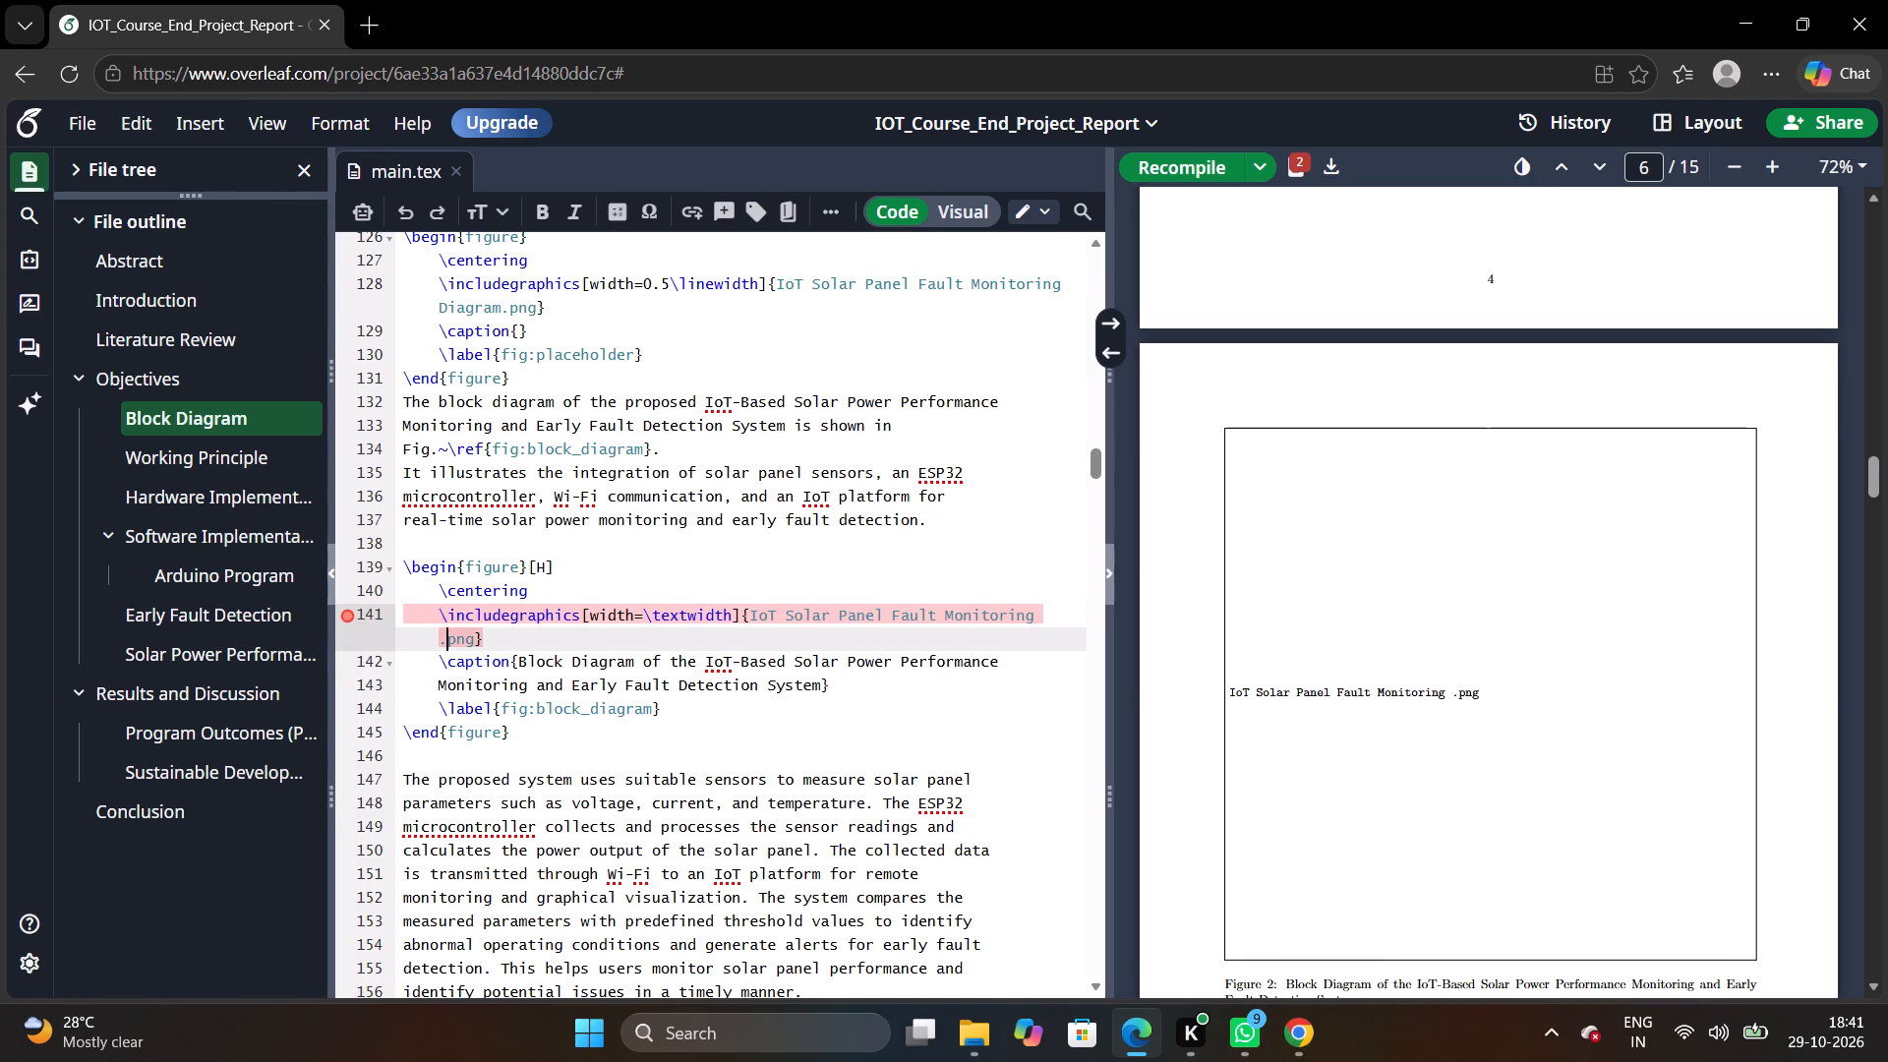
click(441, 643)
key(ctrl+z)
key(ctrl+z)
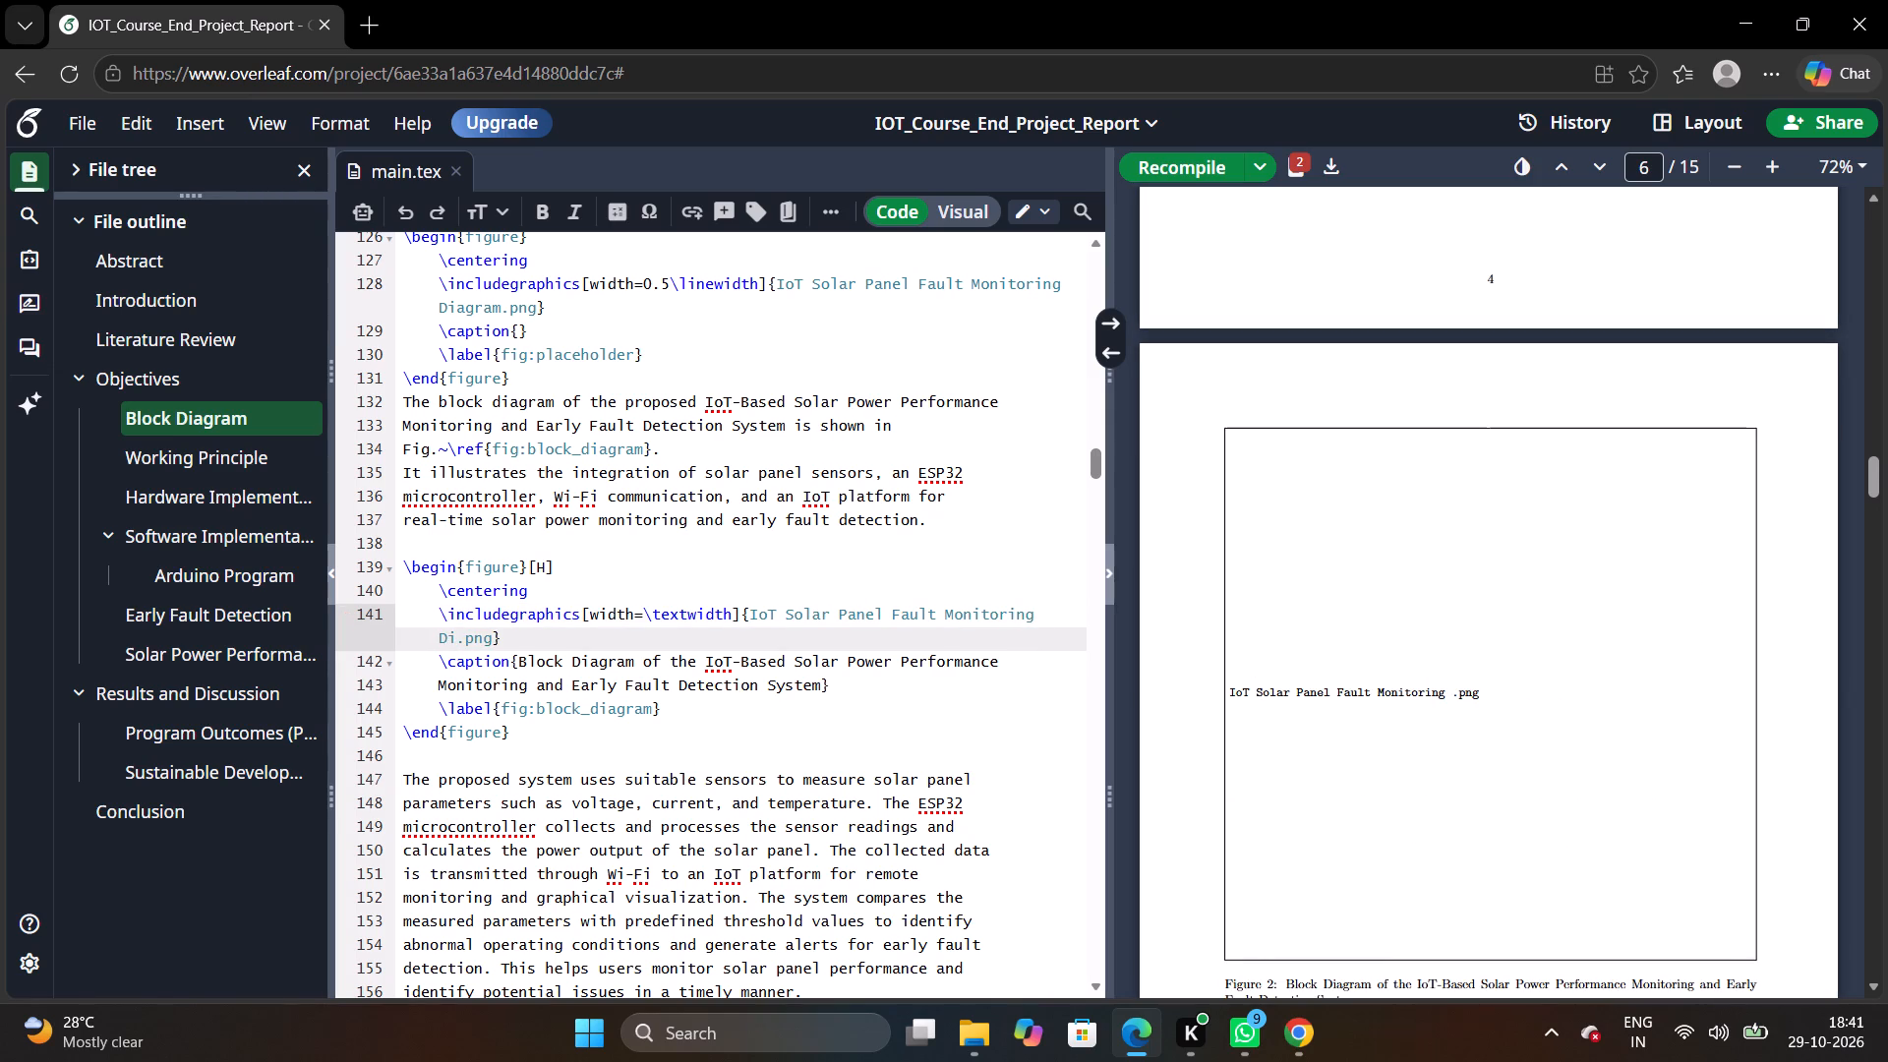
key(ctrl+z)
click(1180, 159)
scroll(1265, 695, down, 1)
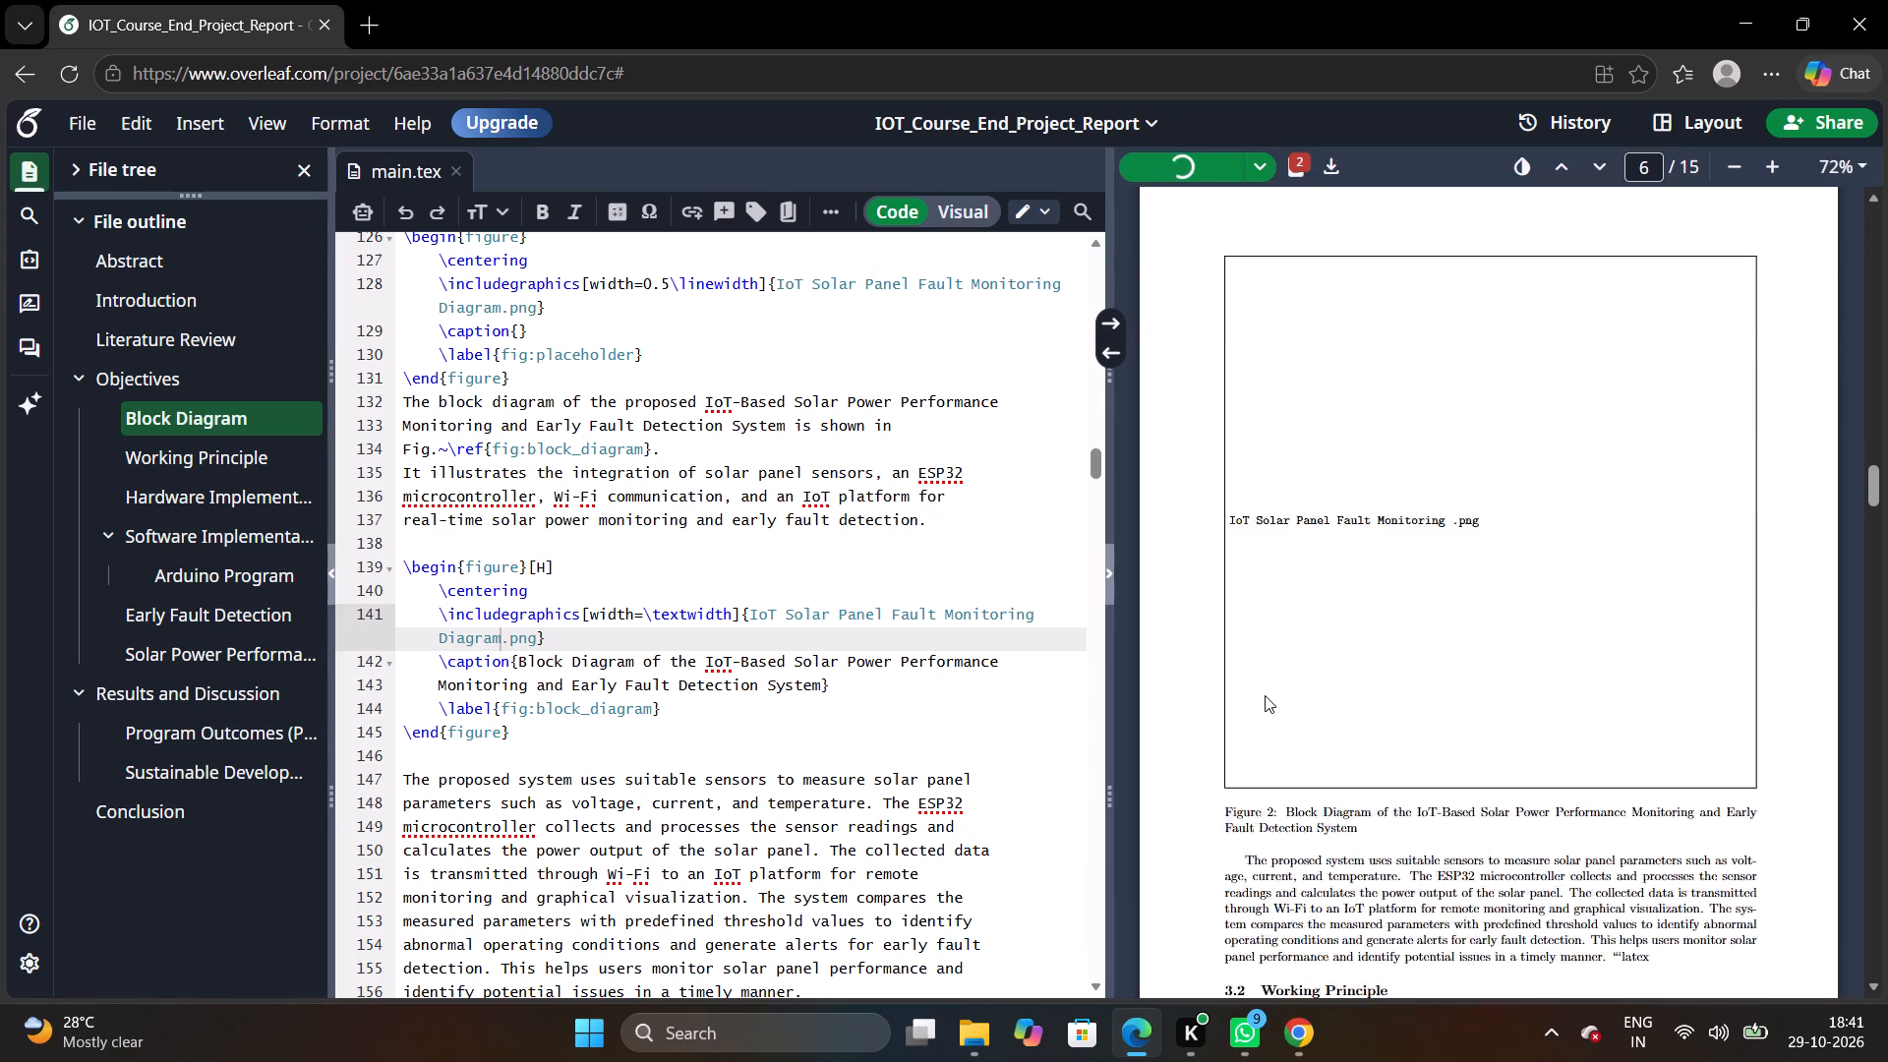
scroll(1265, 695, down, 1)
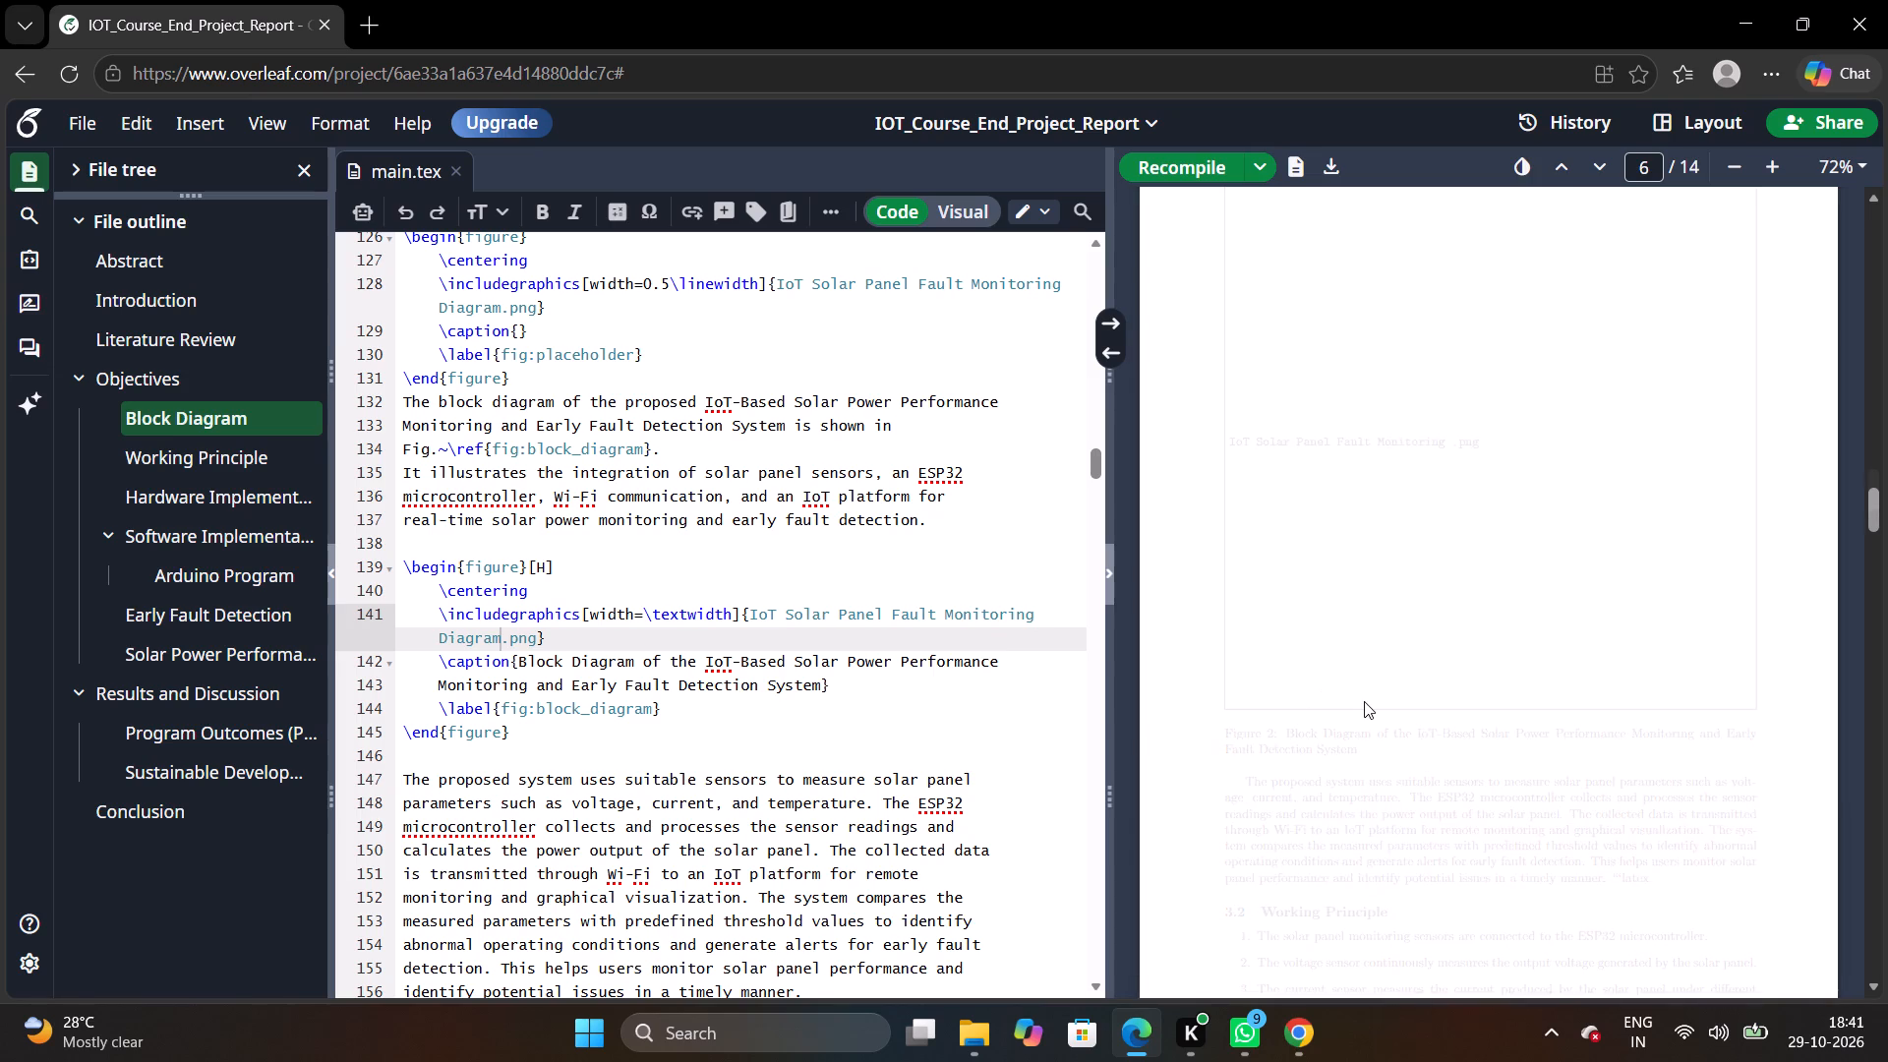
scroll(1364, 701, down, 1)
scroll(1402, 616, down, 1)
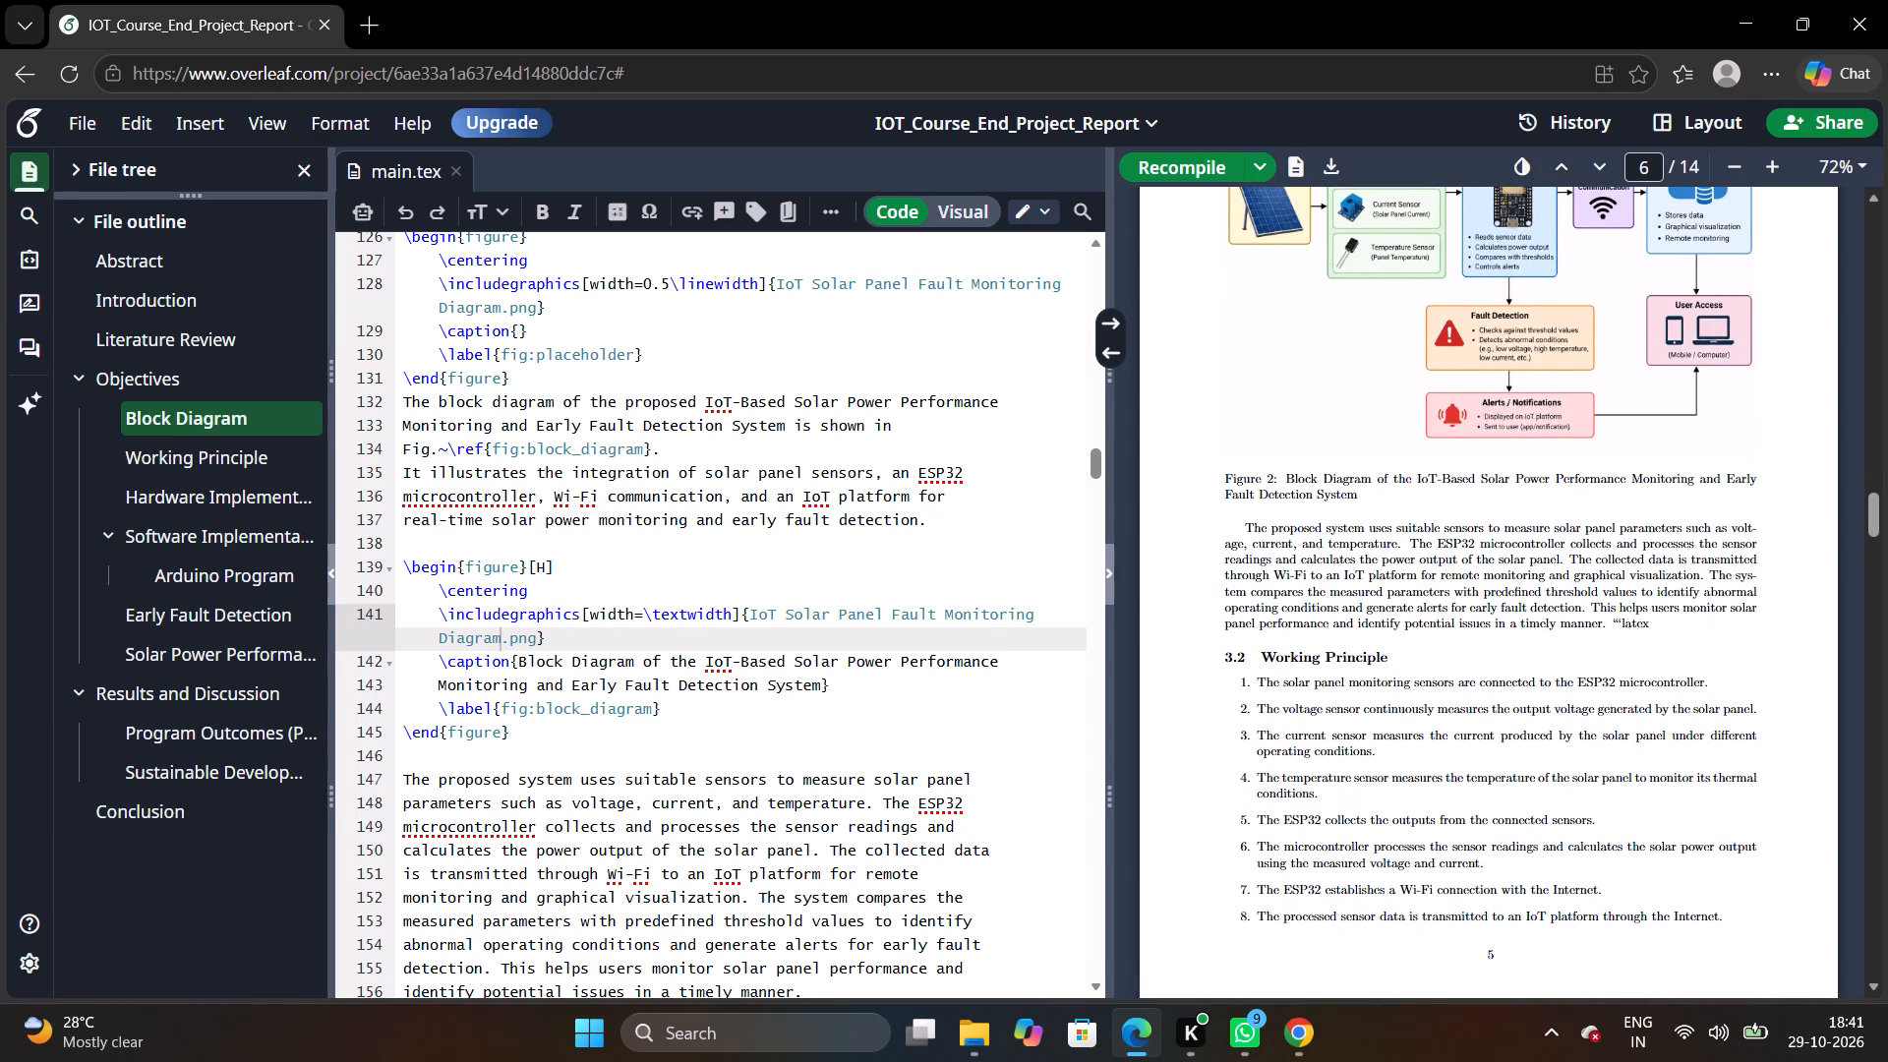
Delete the stray ```latex line above the Working Principle subsection and recompile the report.
scroll(1280, 614, down, 1)
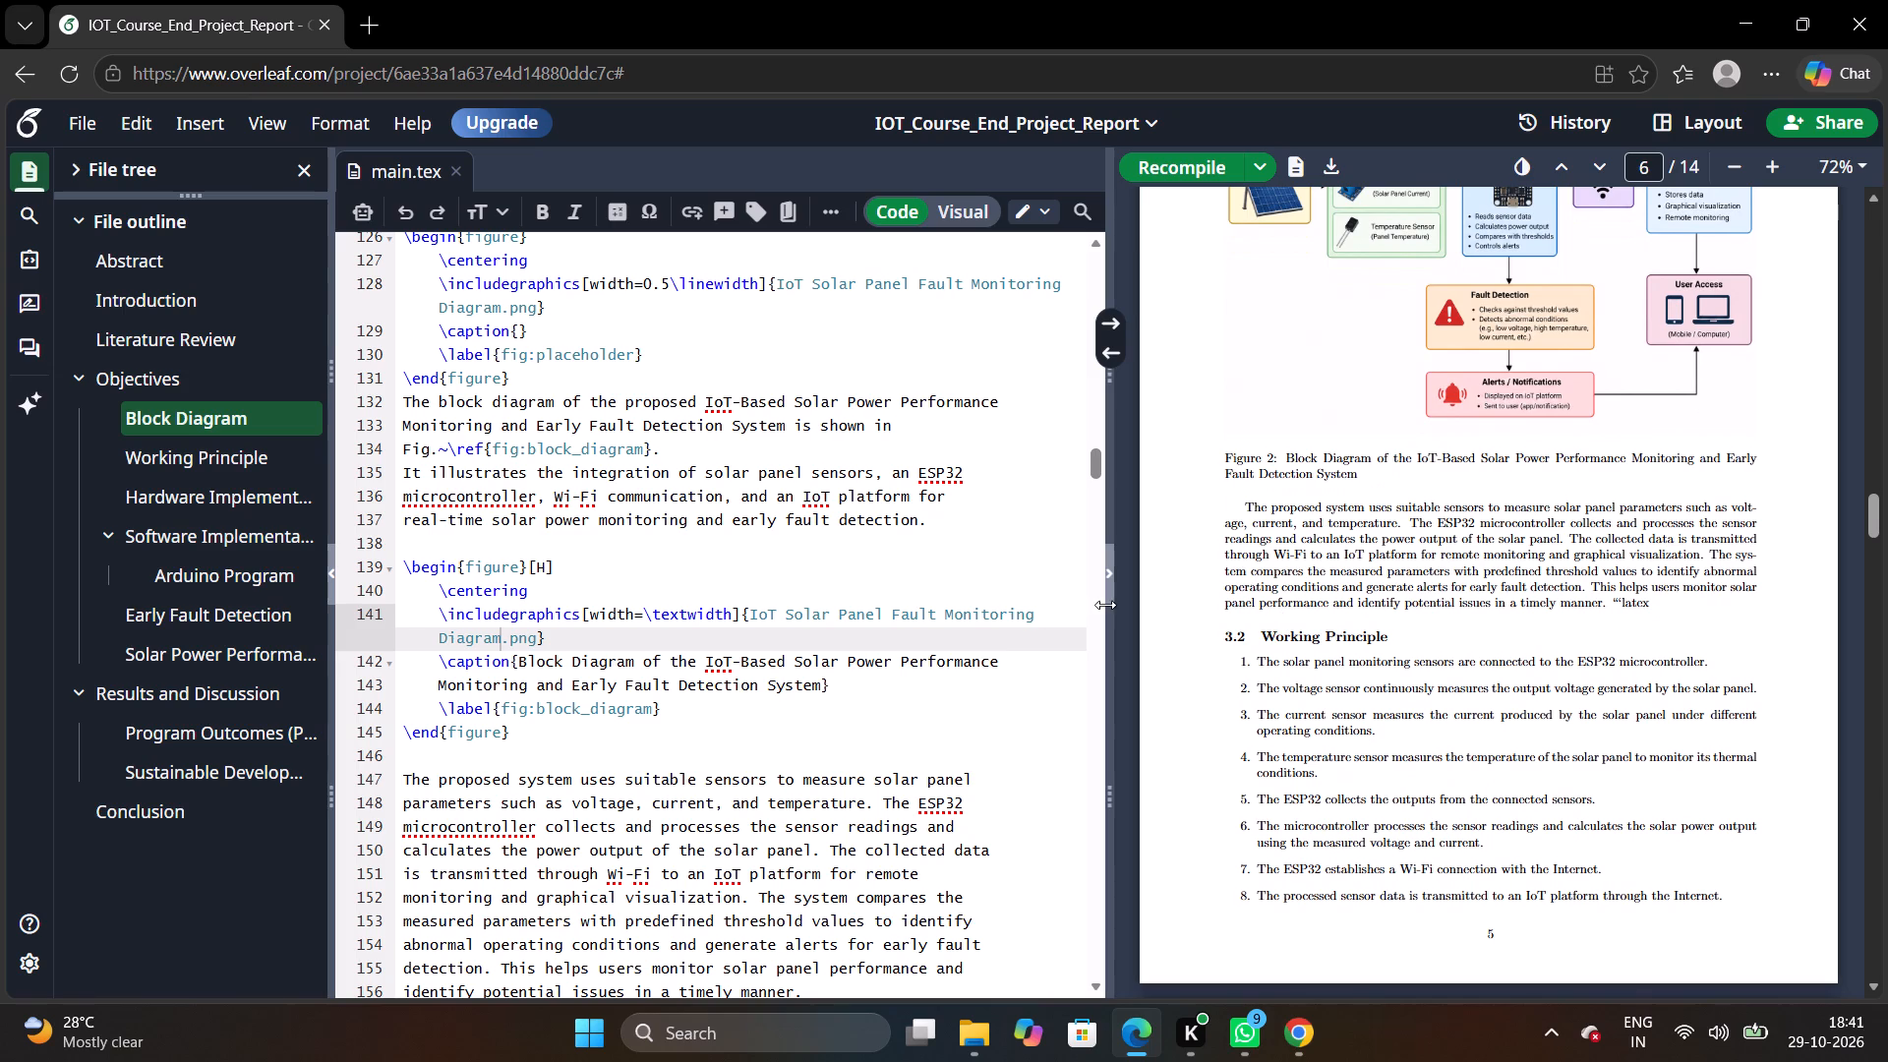
scroll(982, 695, down, 1)
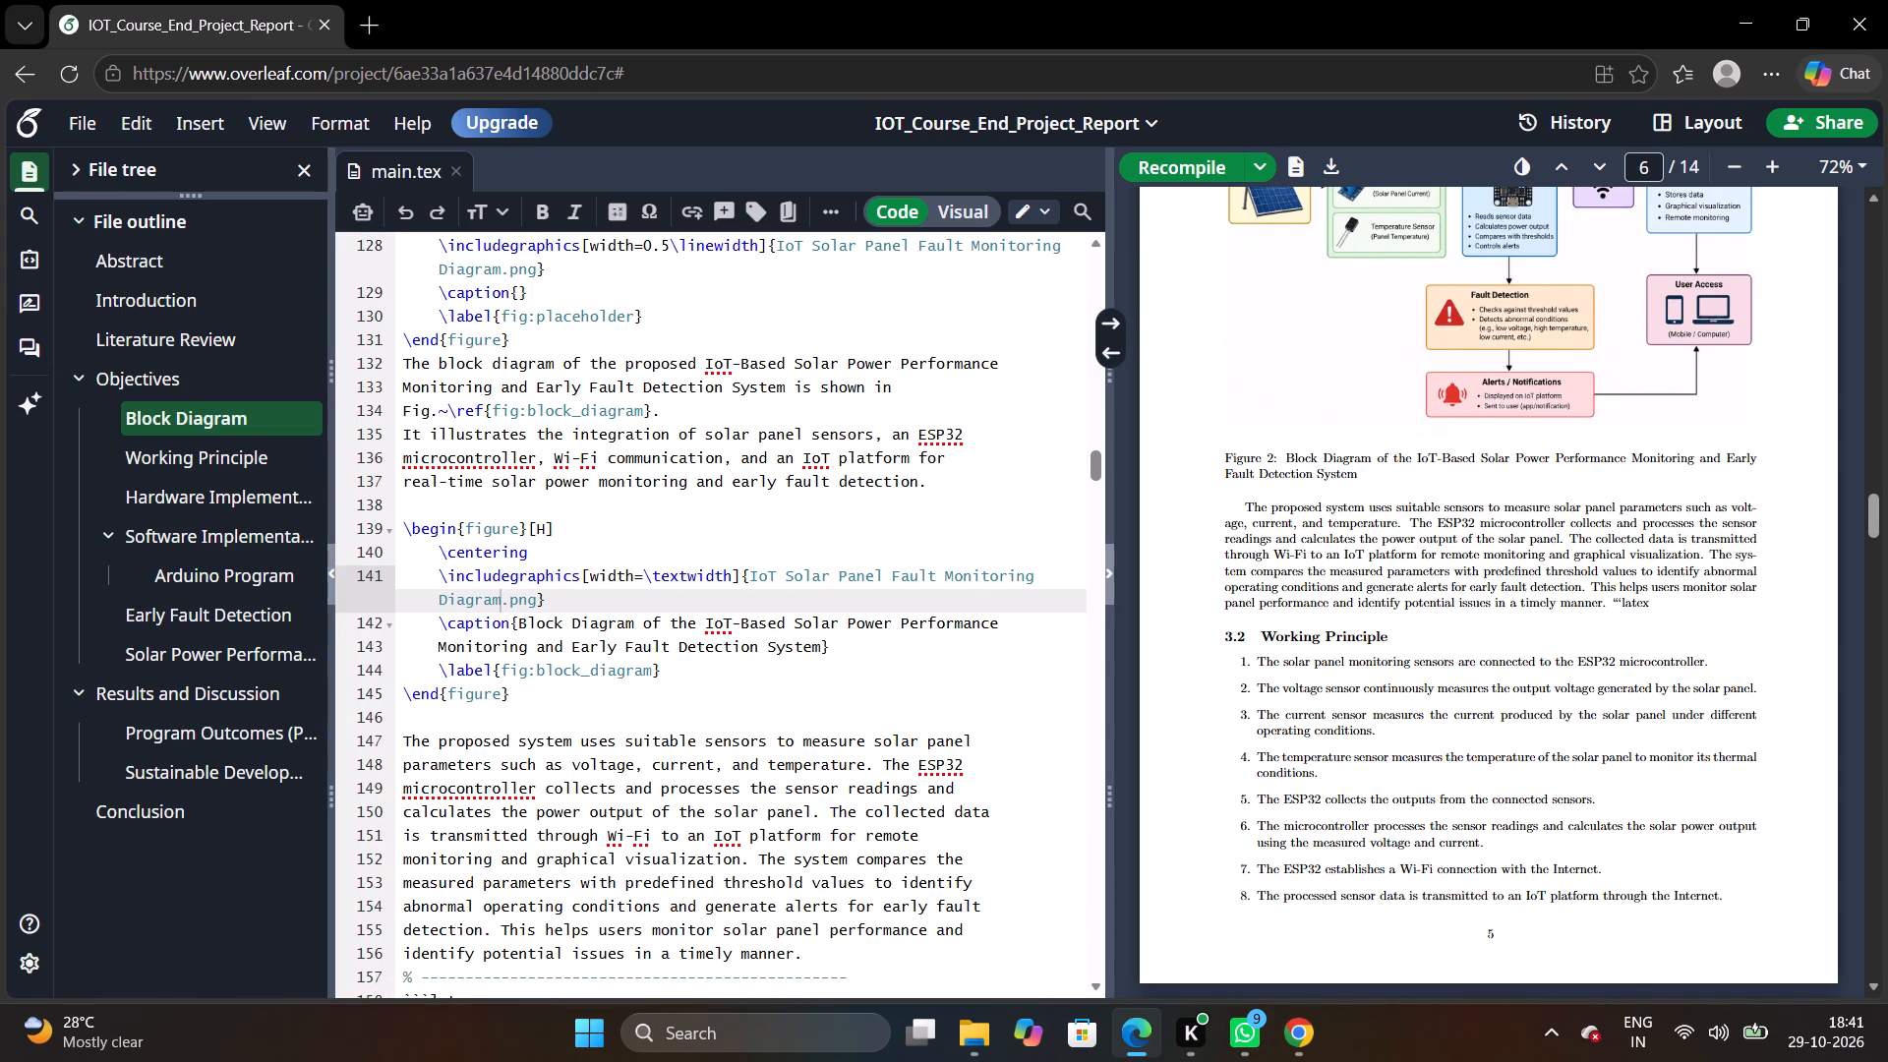
double_click(1640, 603)
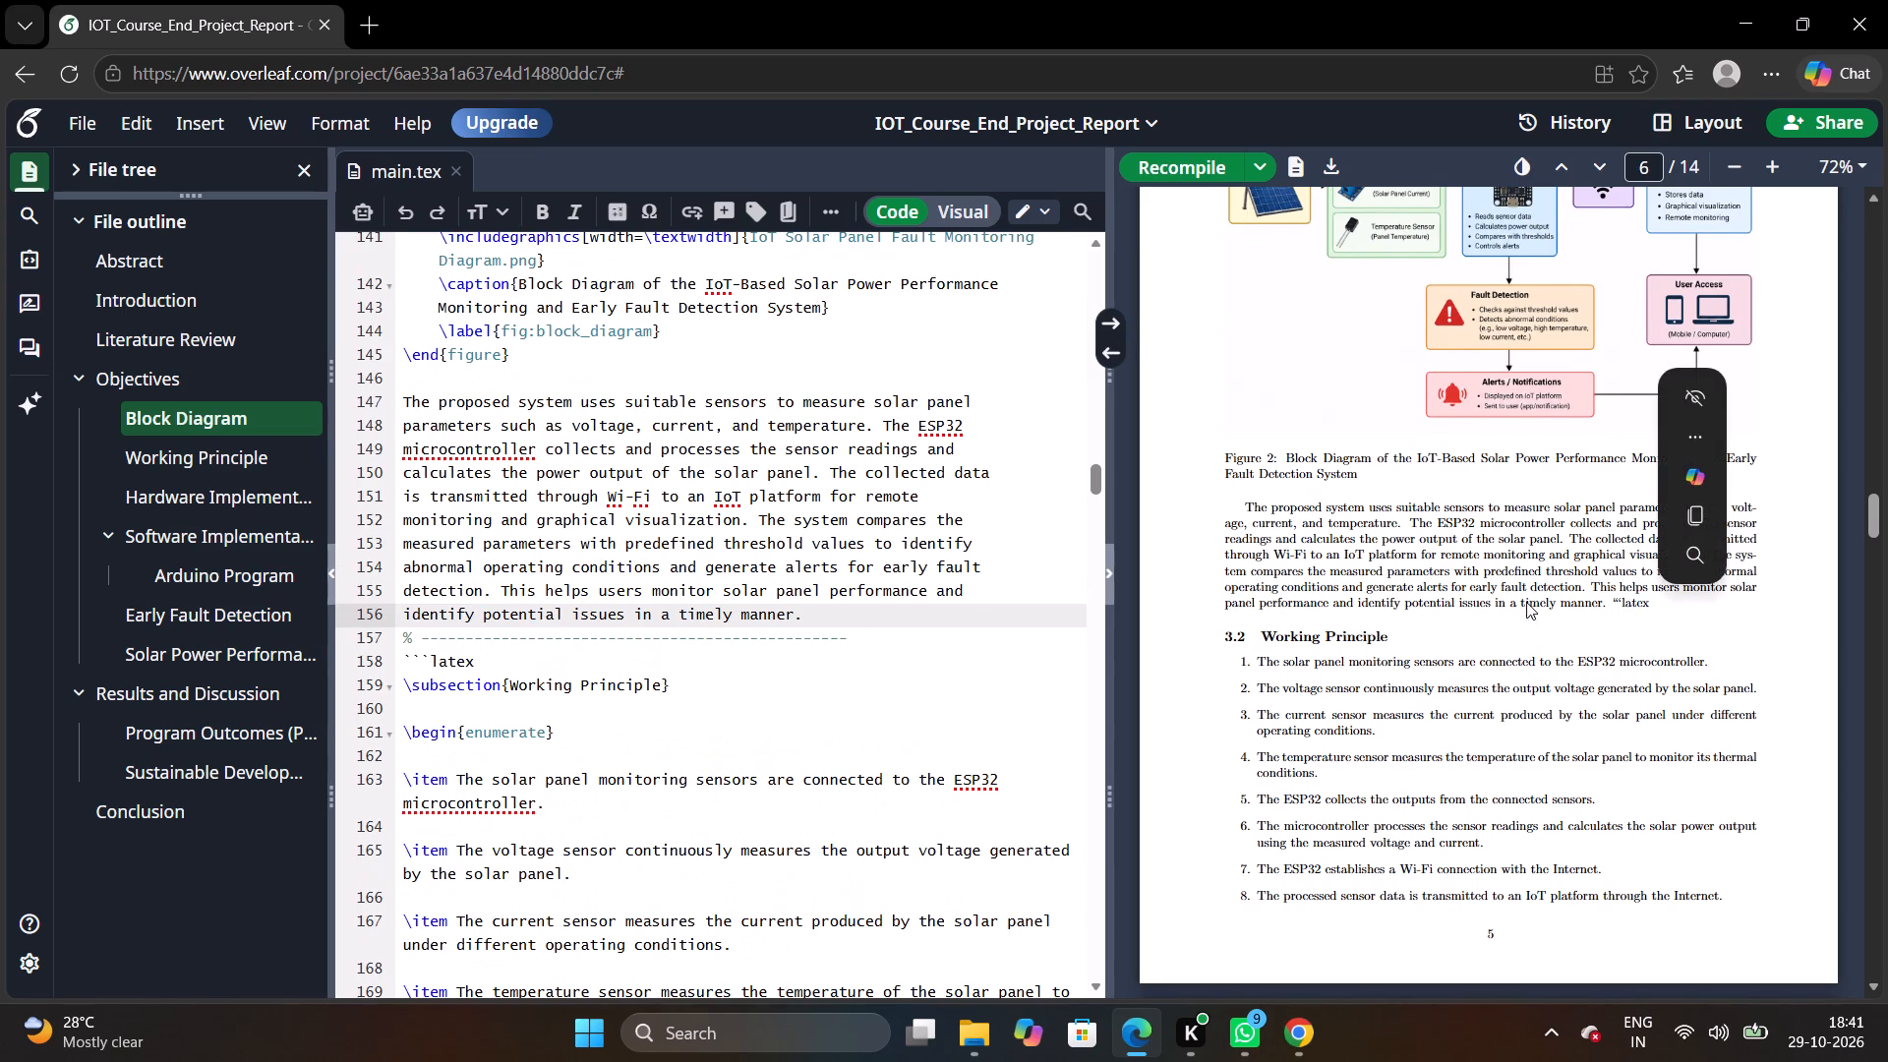
click(521, 676)
click(497, 654)
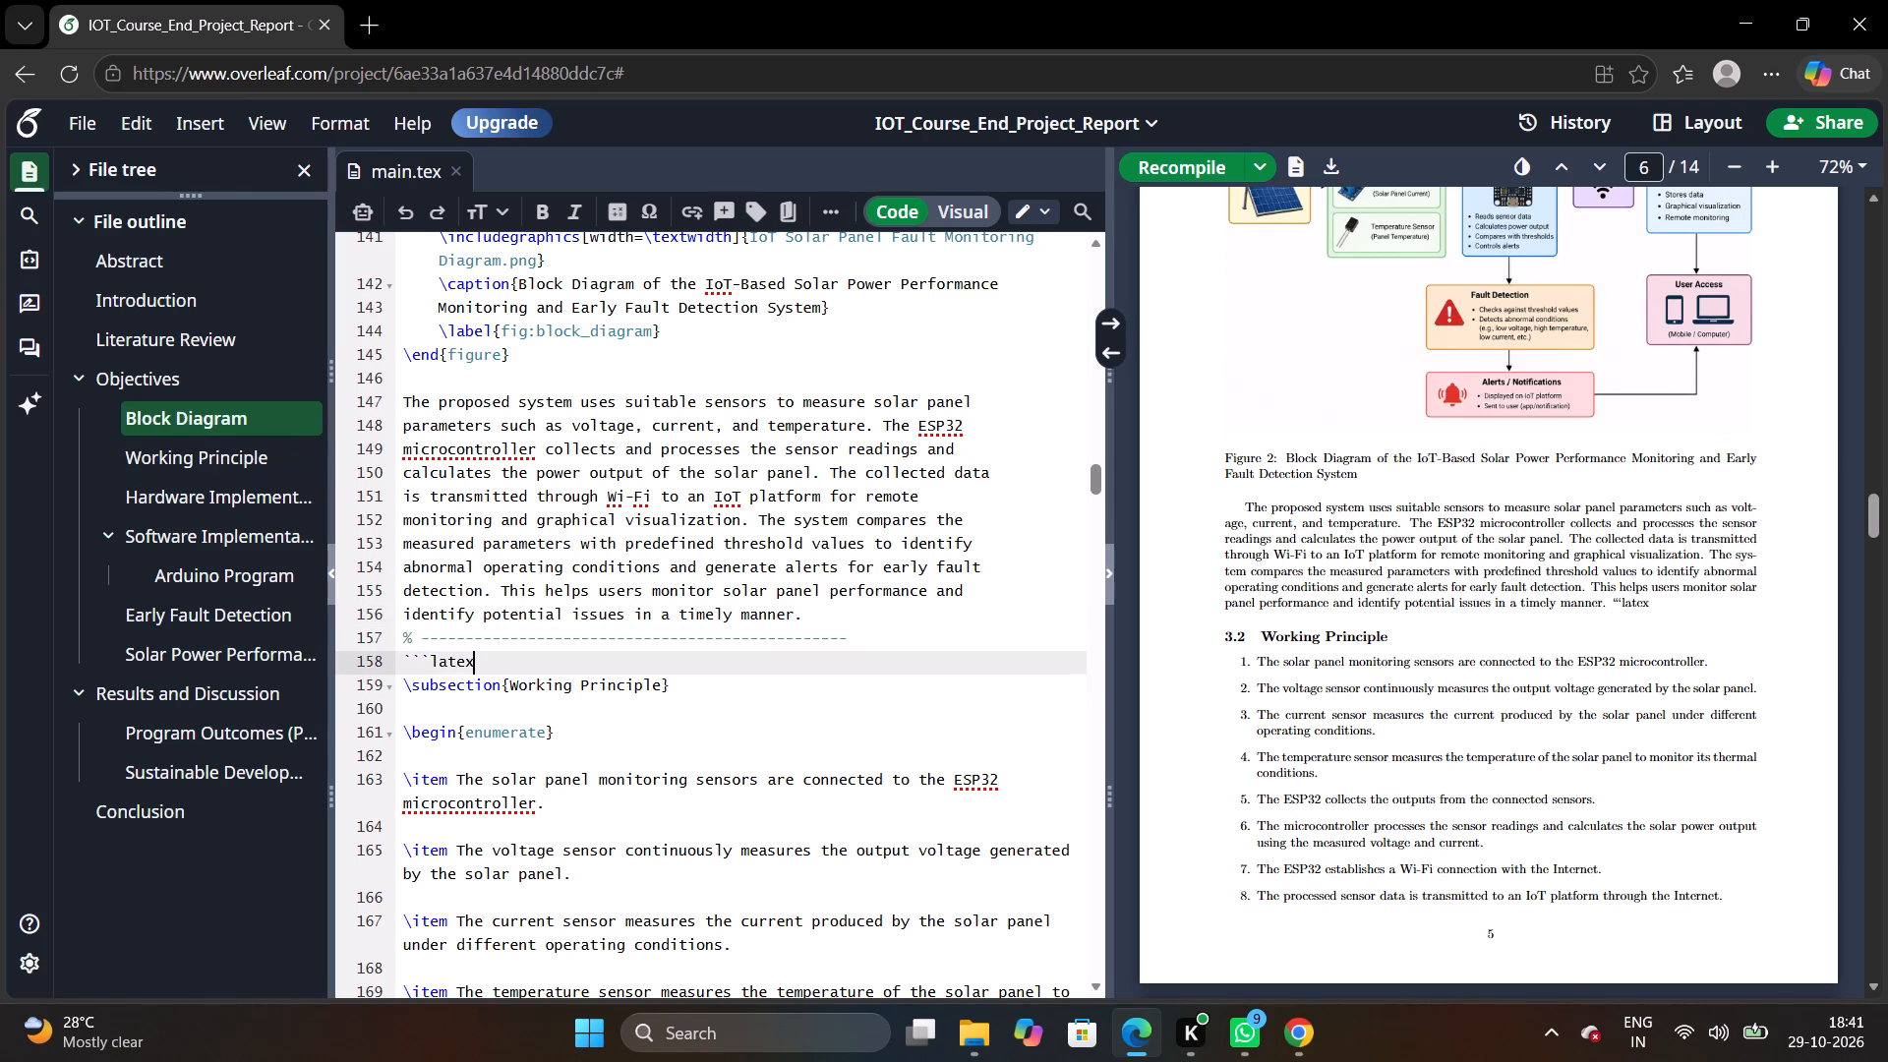
key(BackSpace)
key(BackSpace)
key(BackSpace)
key(BackSpace)
key(BackSpace)
key(BackSpace)
key(BackSpace)
key(BackSpace)
scroll(586, 429, up, 1)
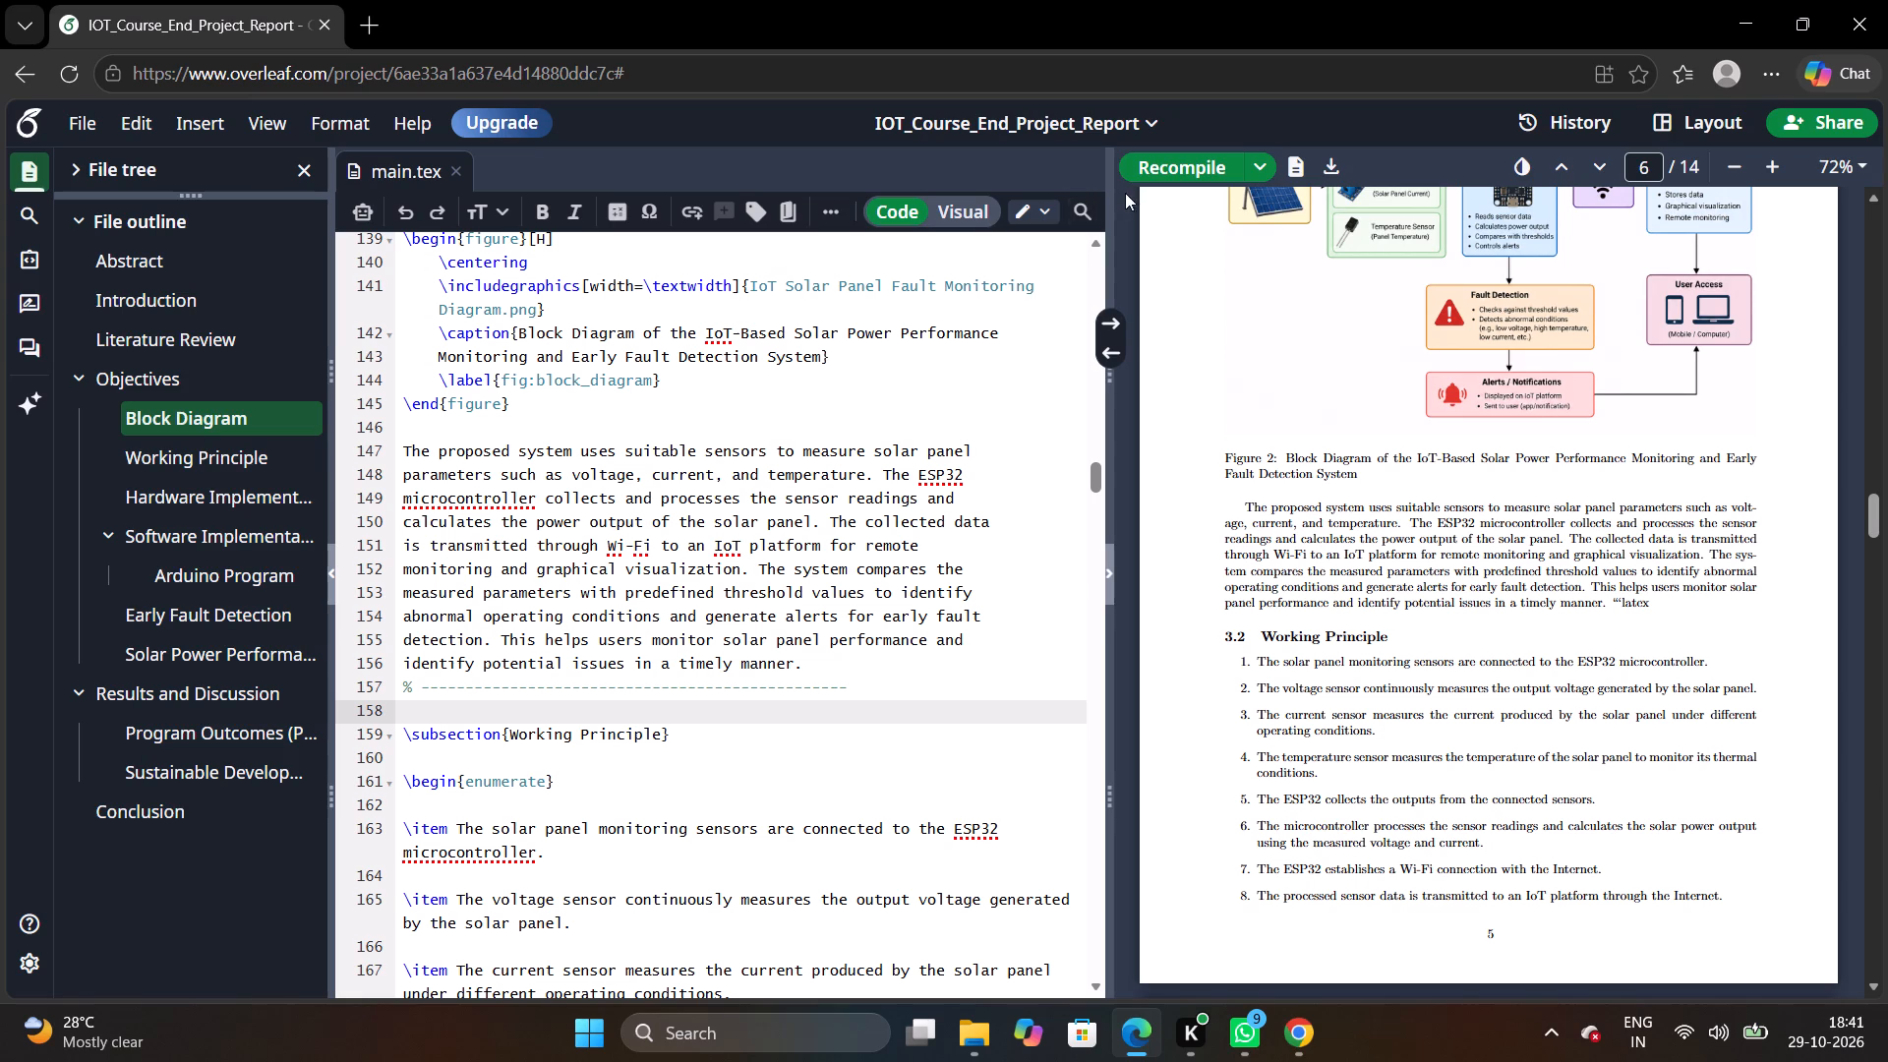
click(1175, 171)
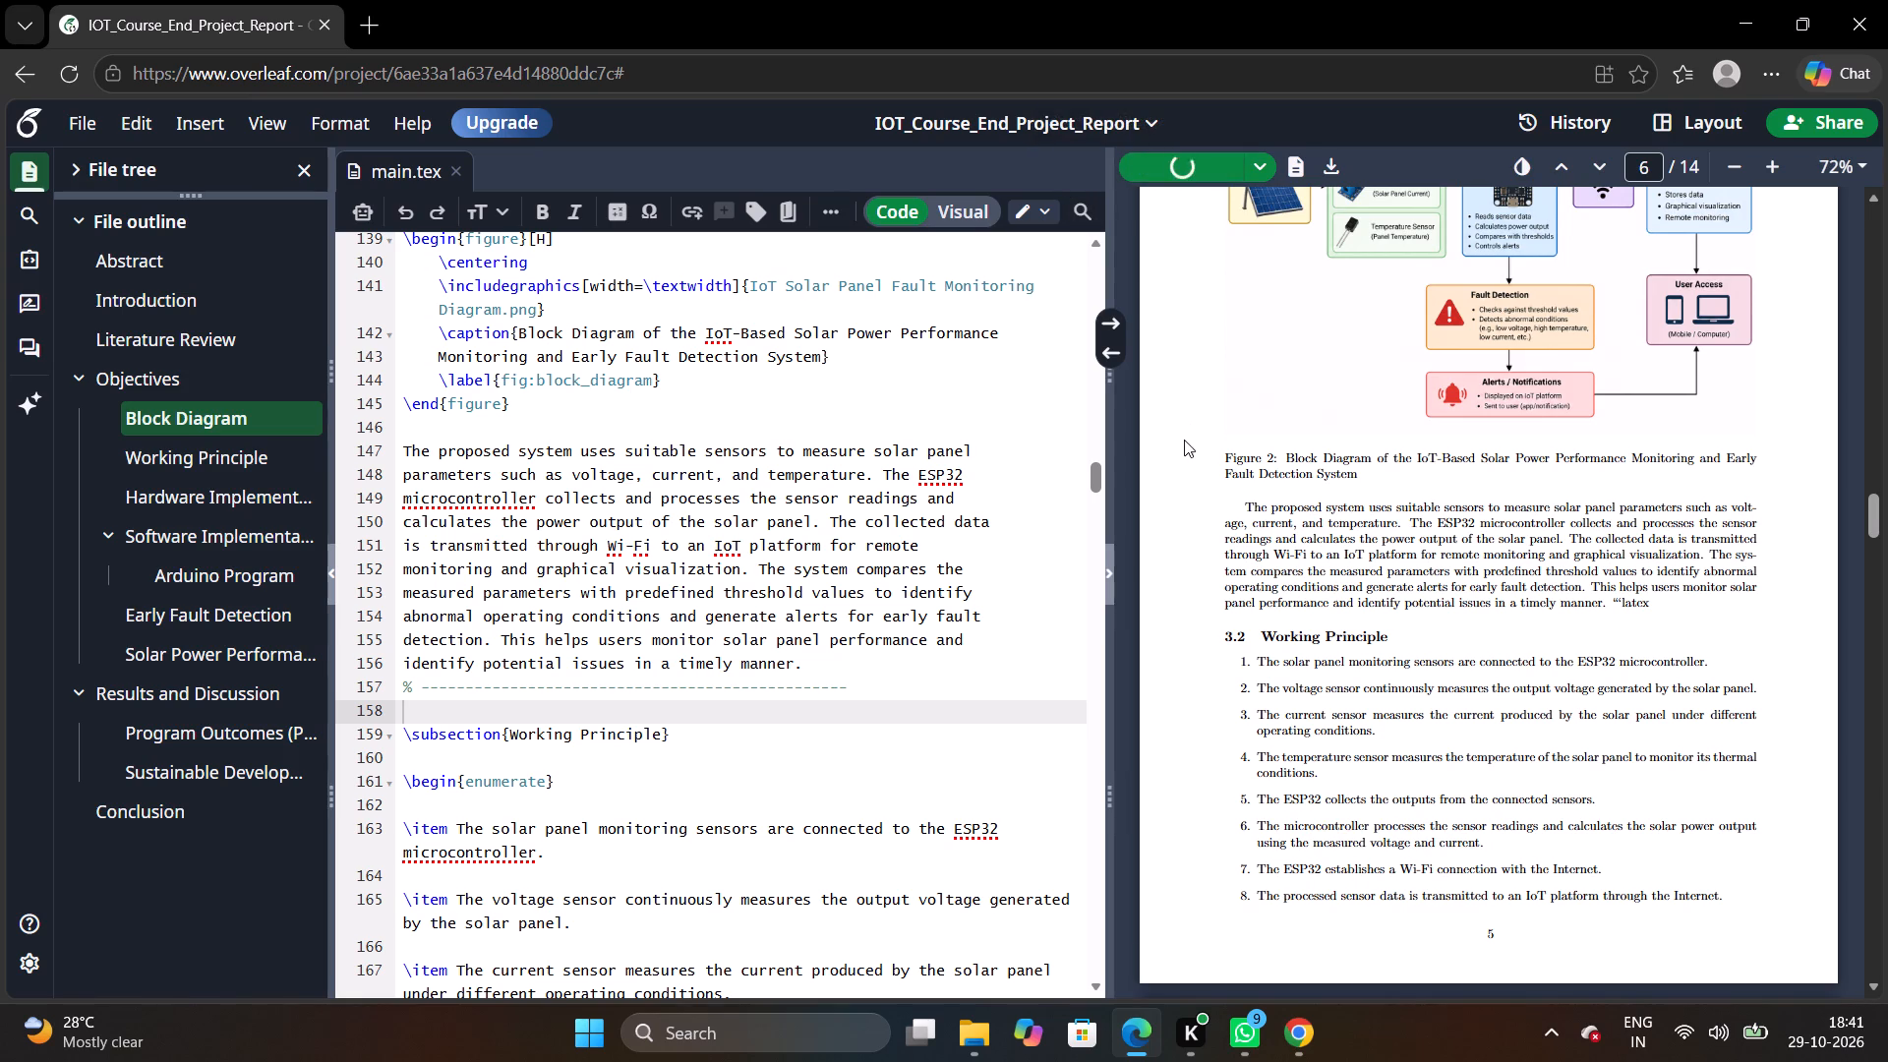
scroll(843, 468, down, 1)
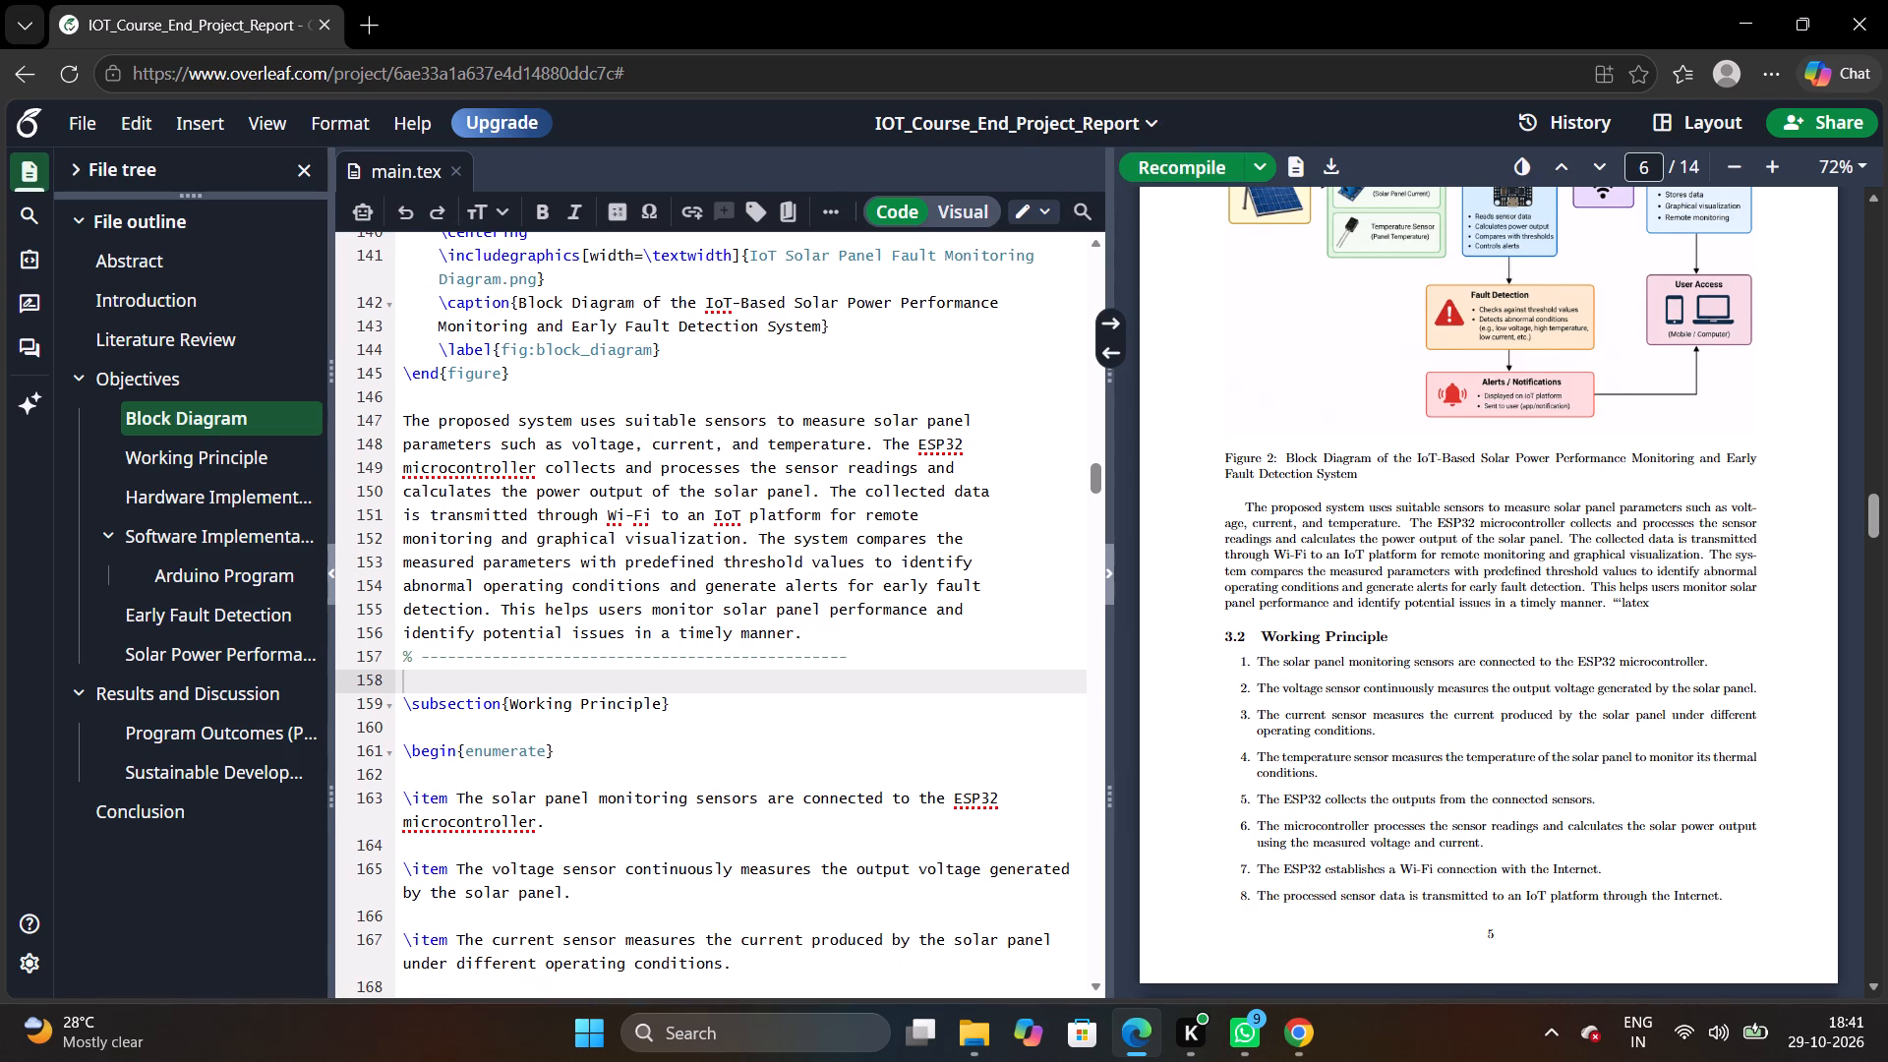
Review the compiled PDF from the Working Principle section through the hardware setup, sensor readings and performance graph figures in Results and Discussion.
scroll(1325, 522, down, 2)
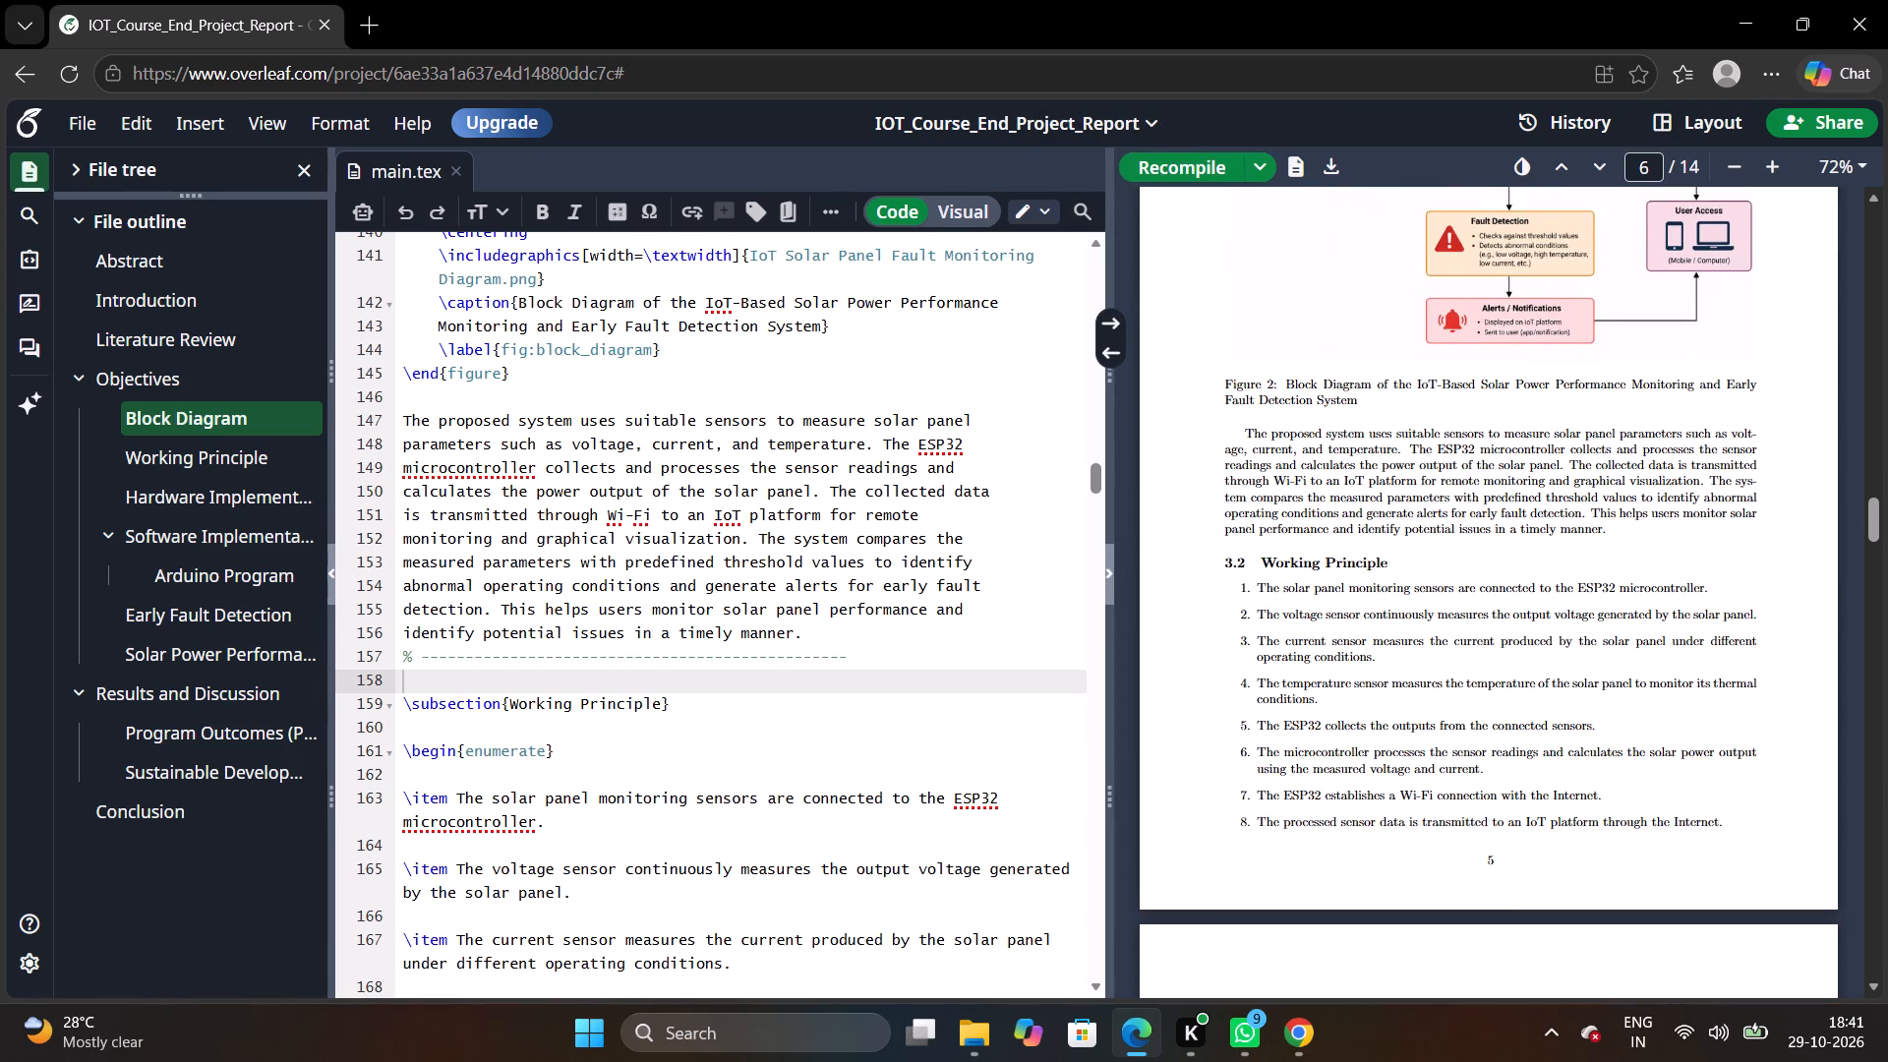
scroll(1326, 582, down, 2)
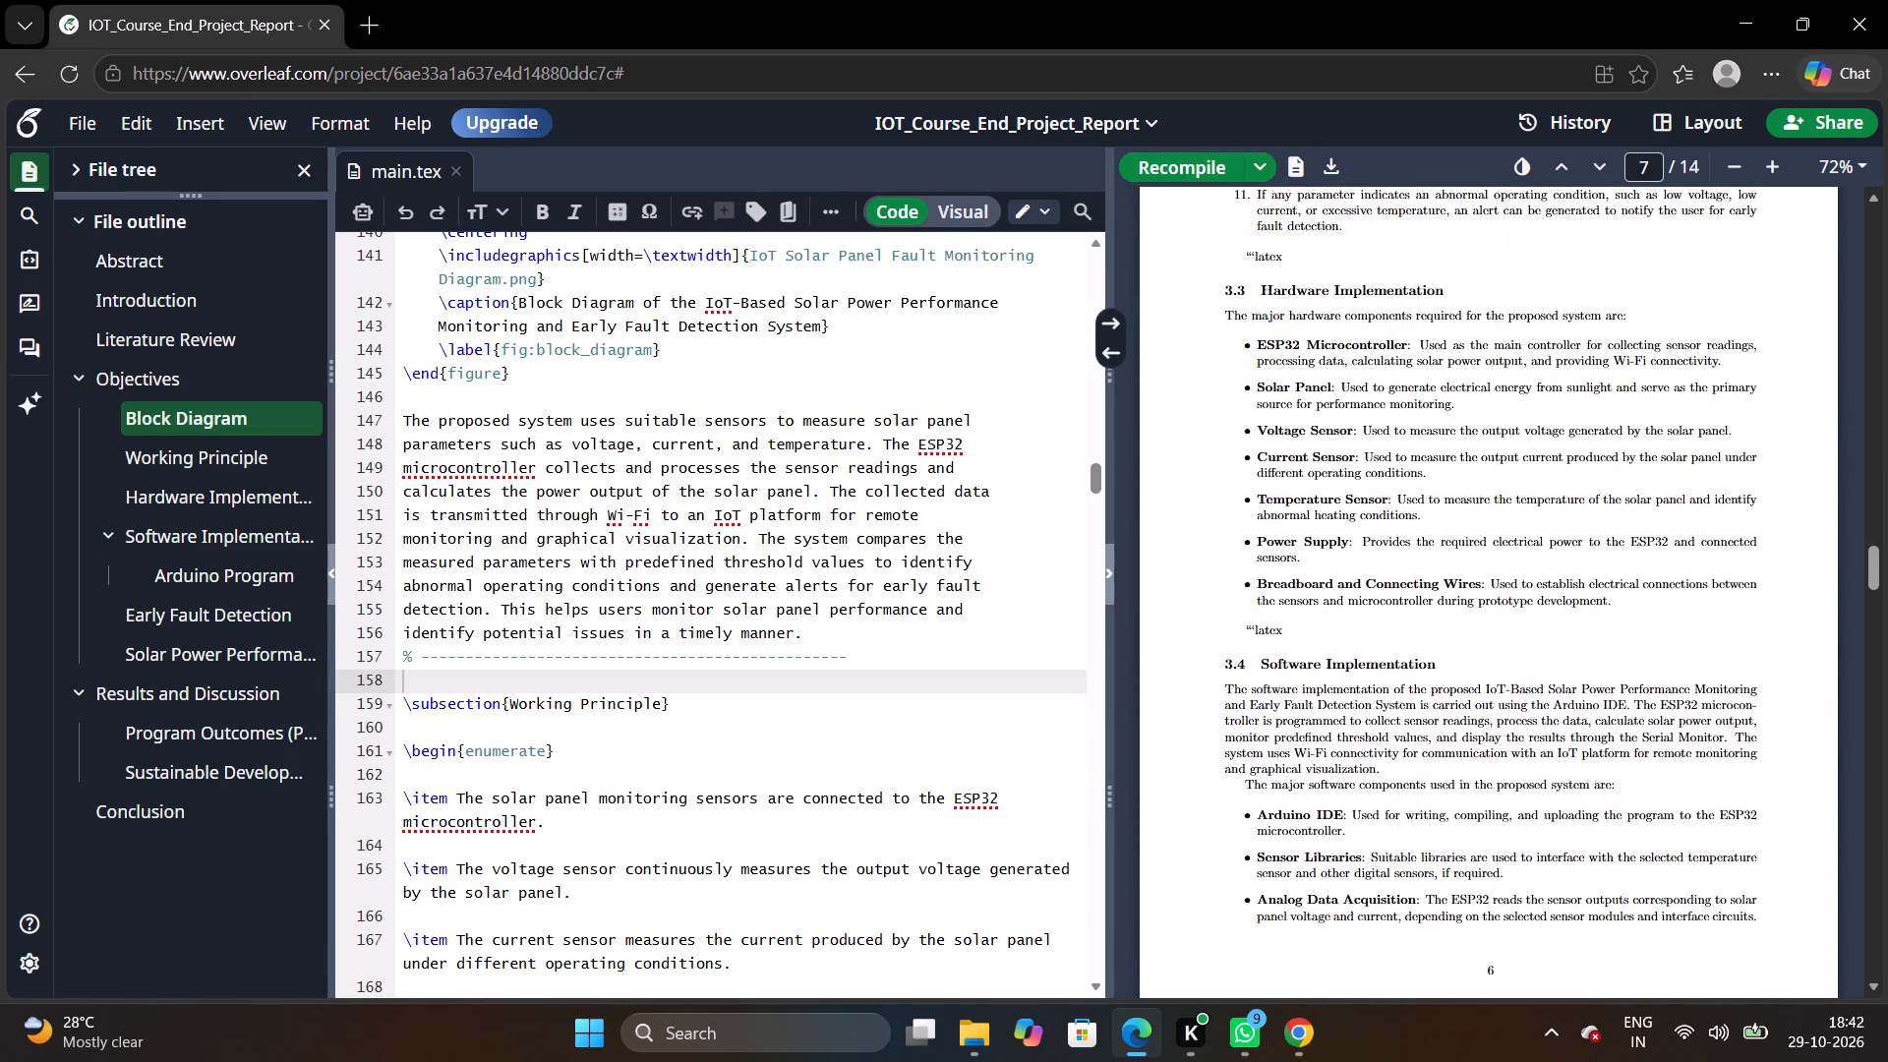
scroll(1326, 582, down, 4)
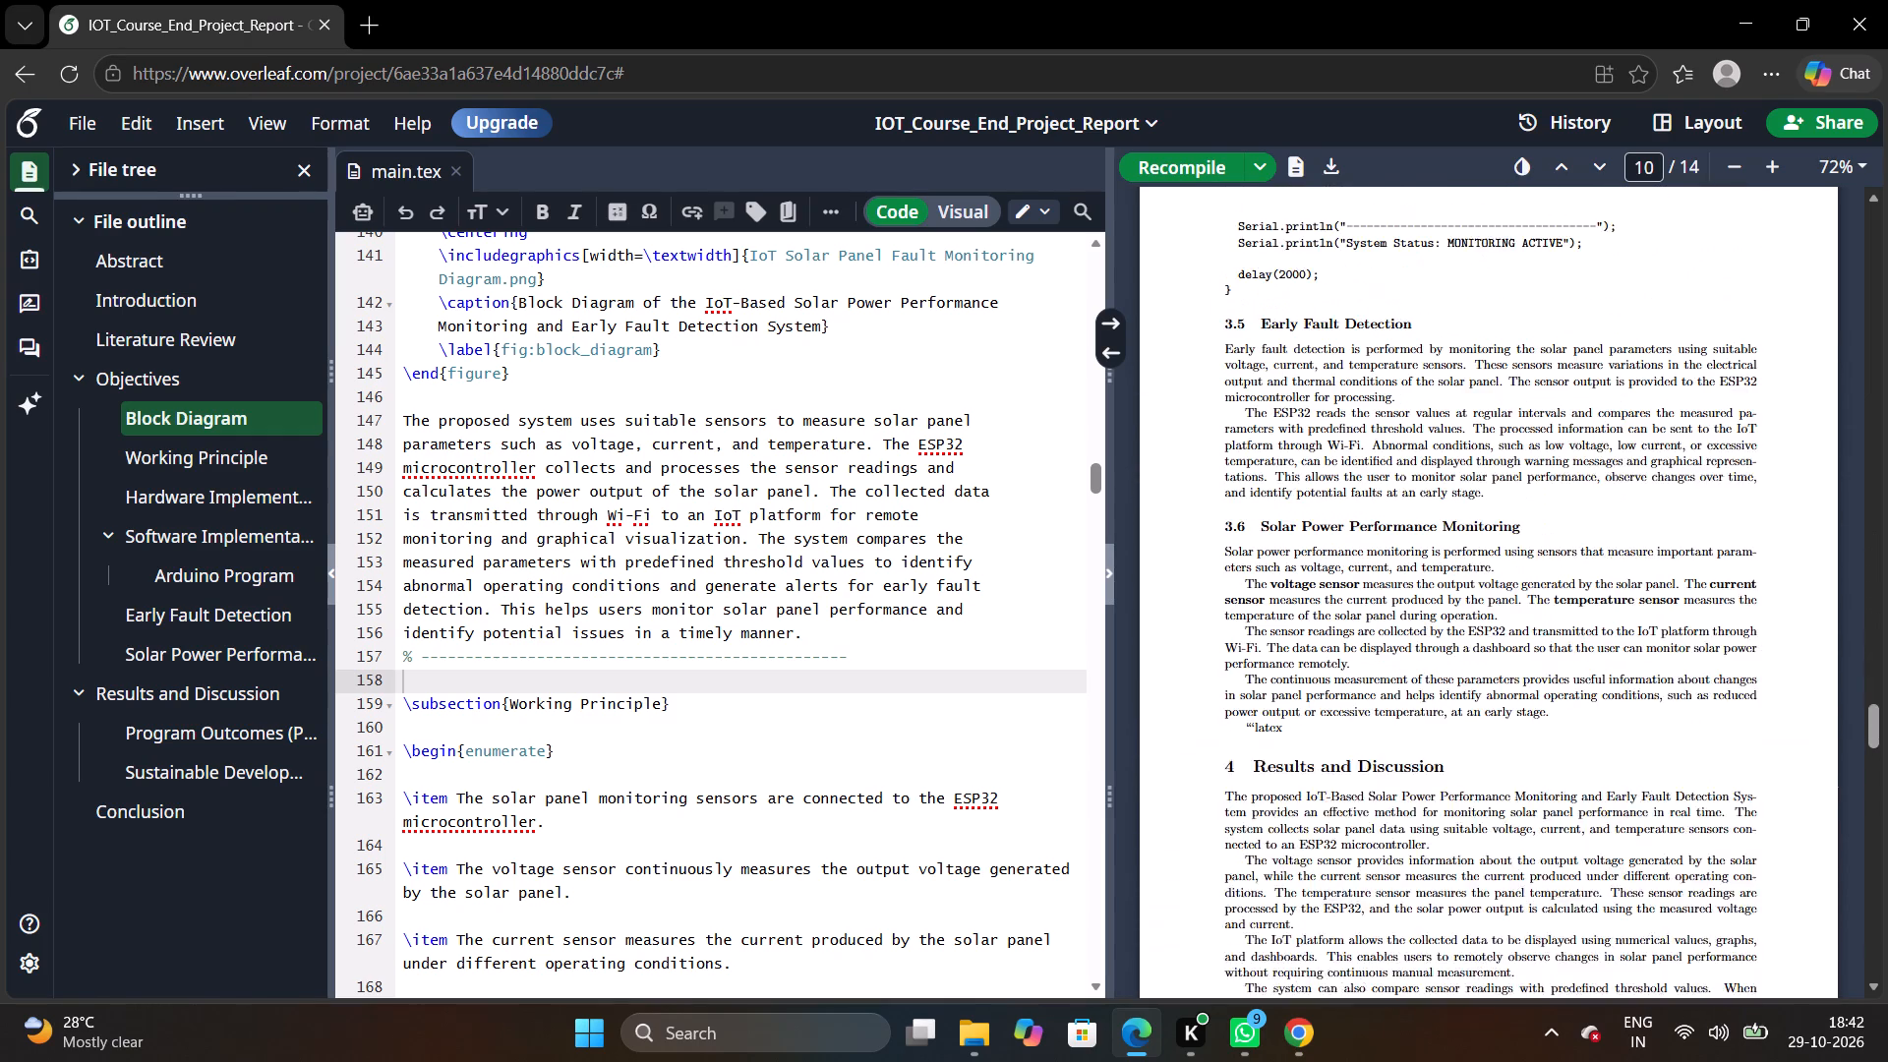
scroll(1326, 582, down, 4)
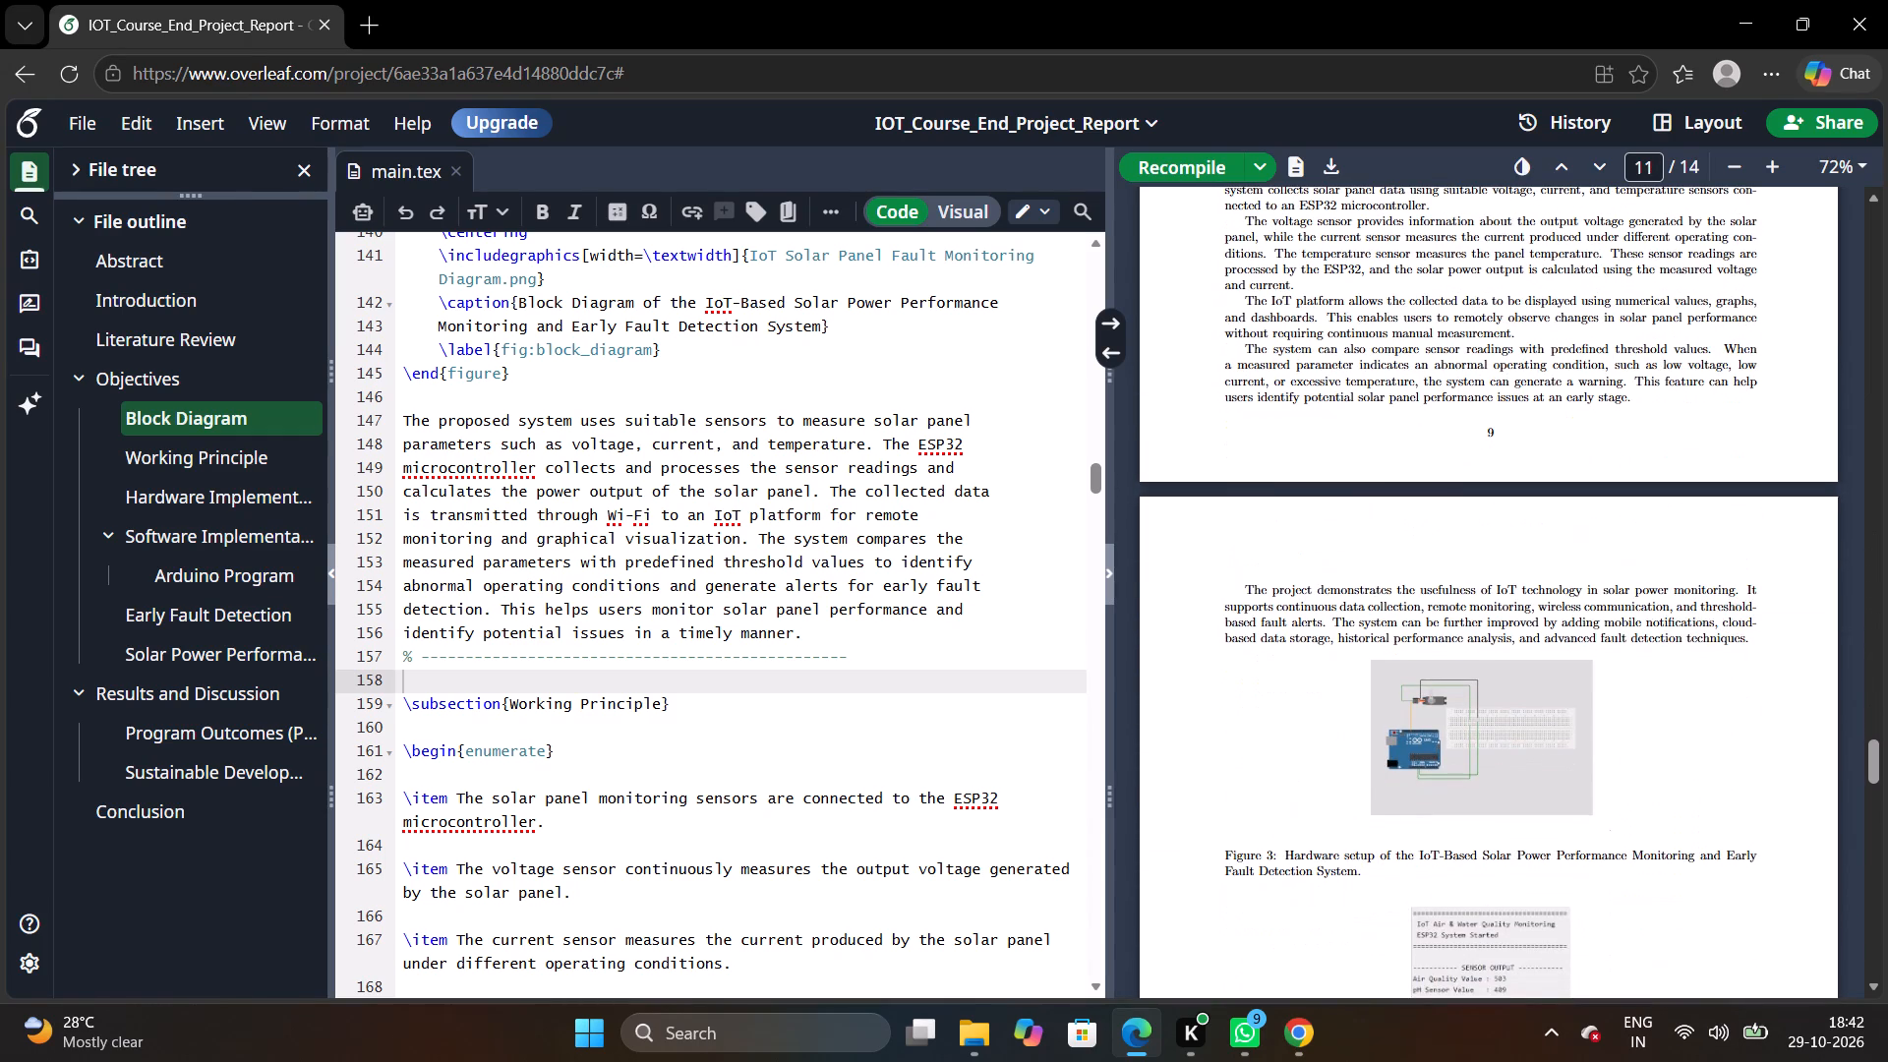
scroll(1377, 626, down, 1)
scroll(1377, 626, up, 2)
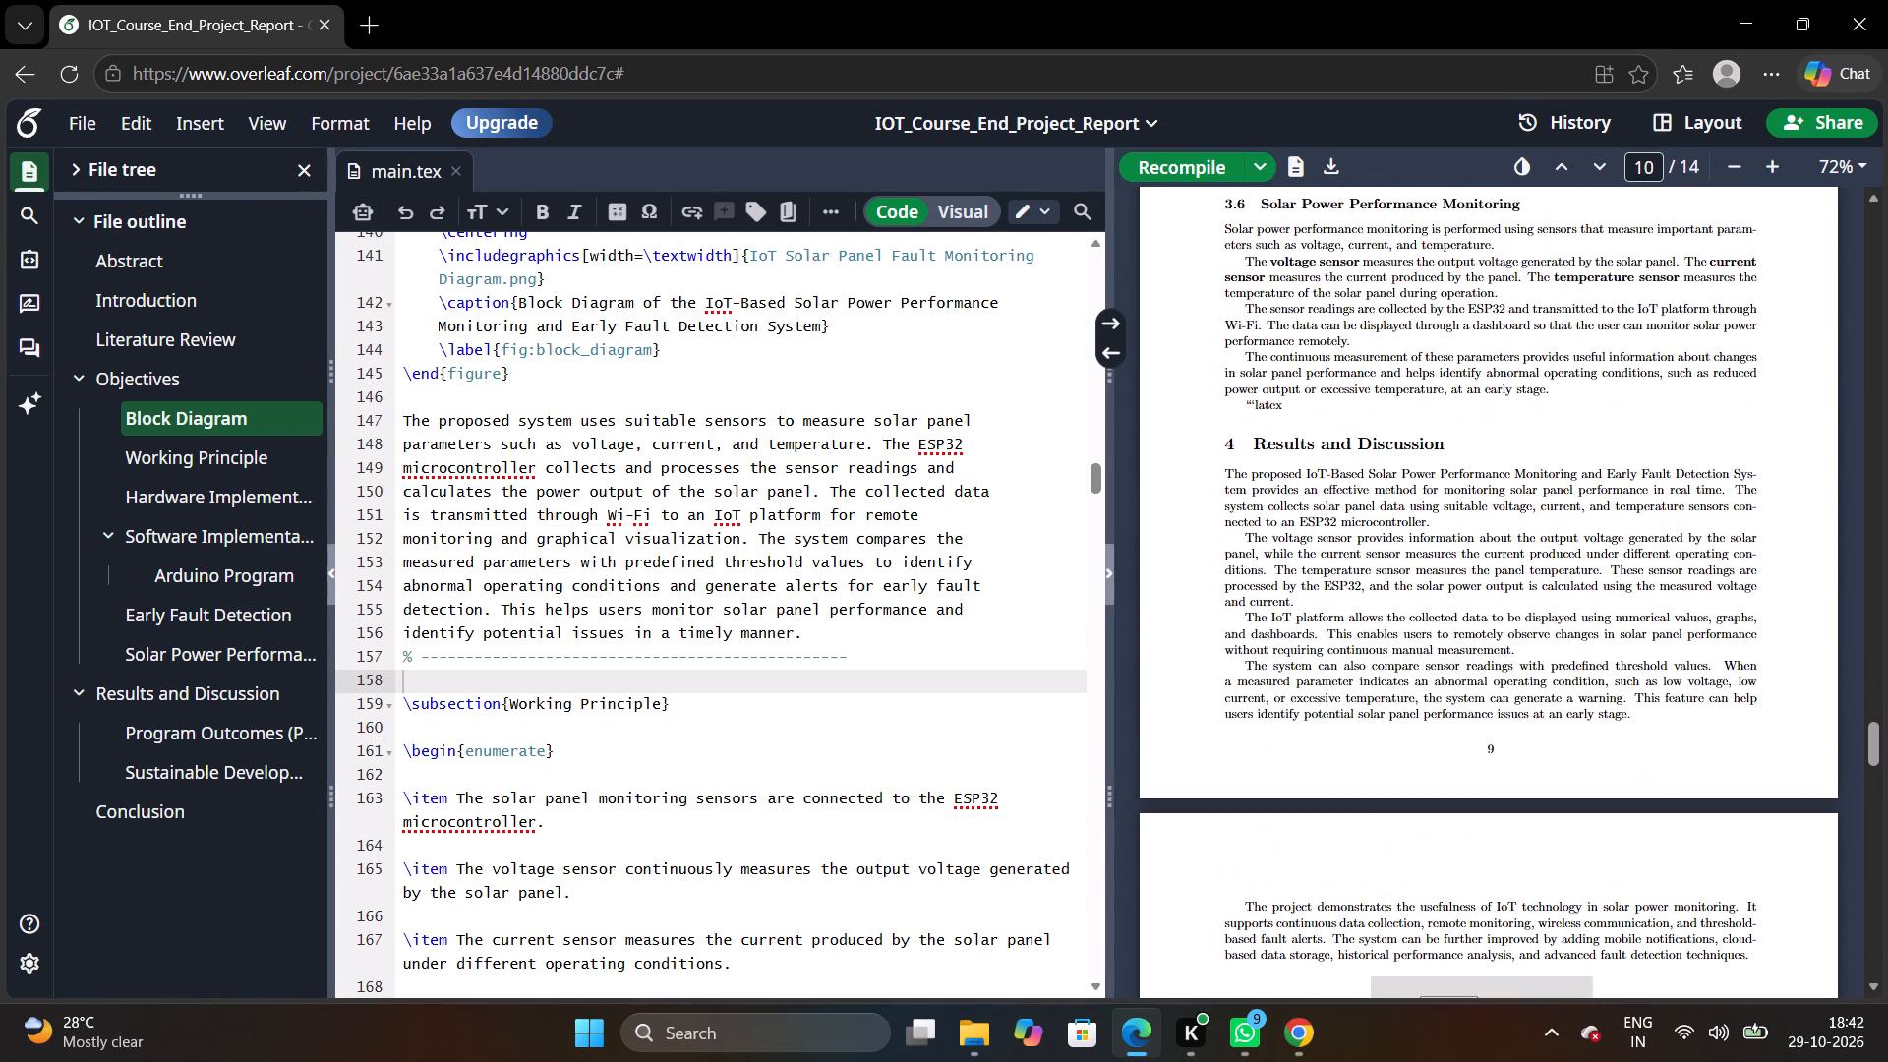
scroll(1377, 626, down, 3)
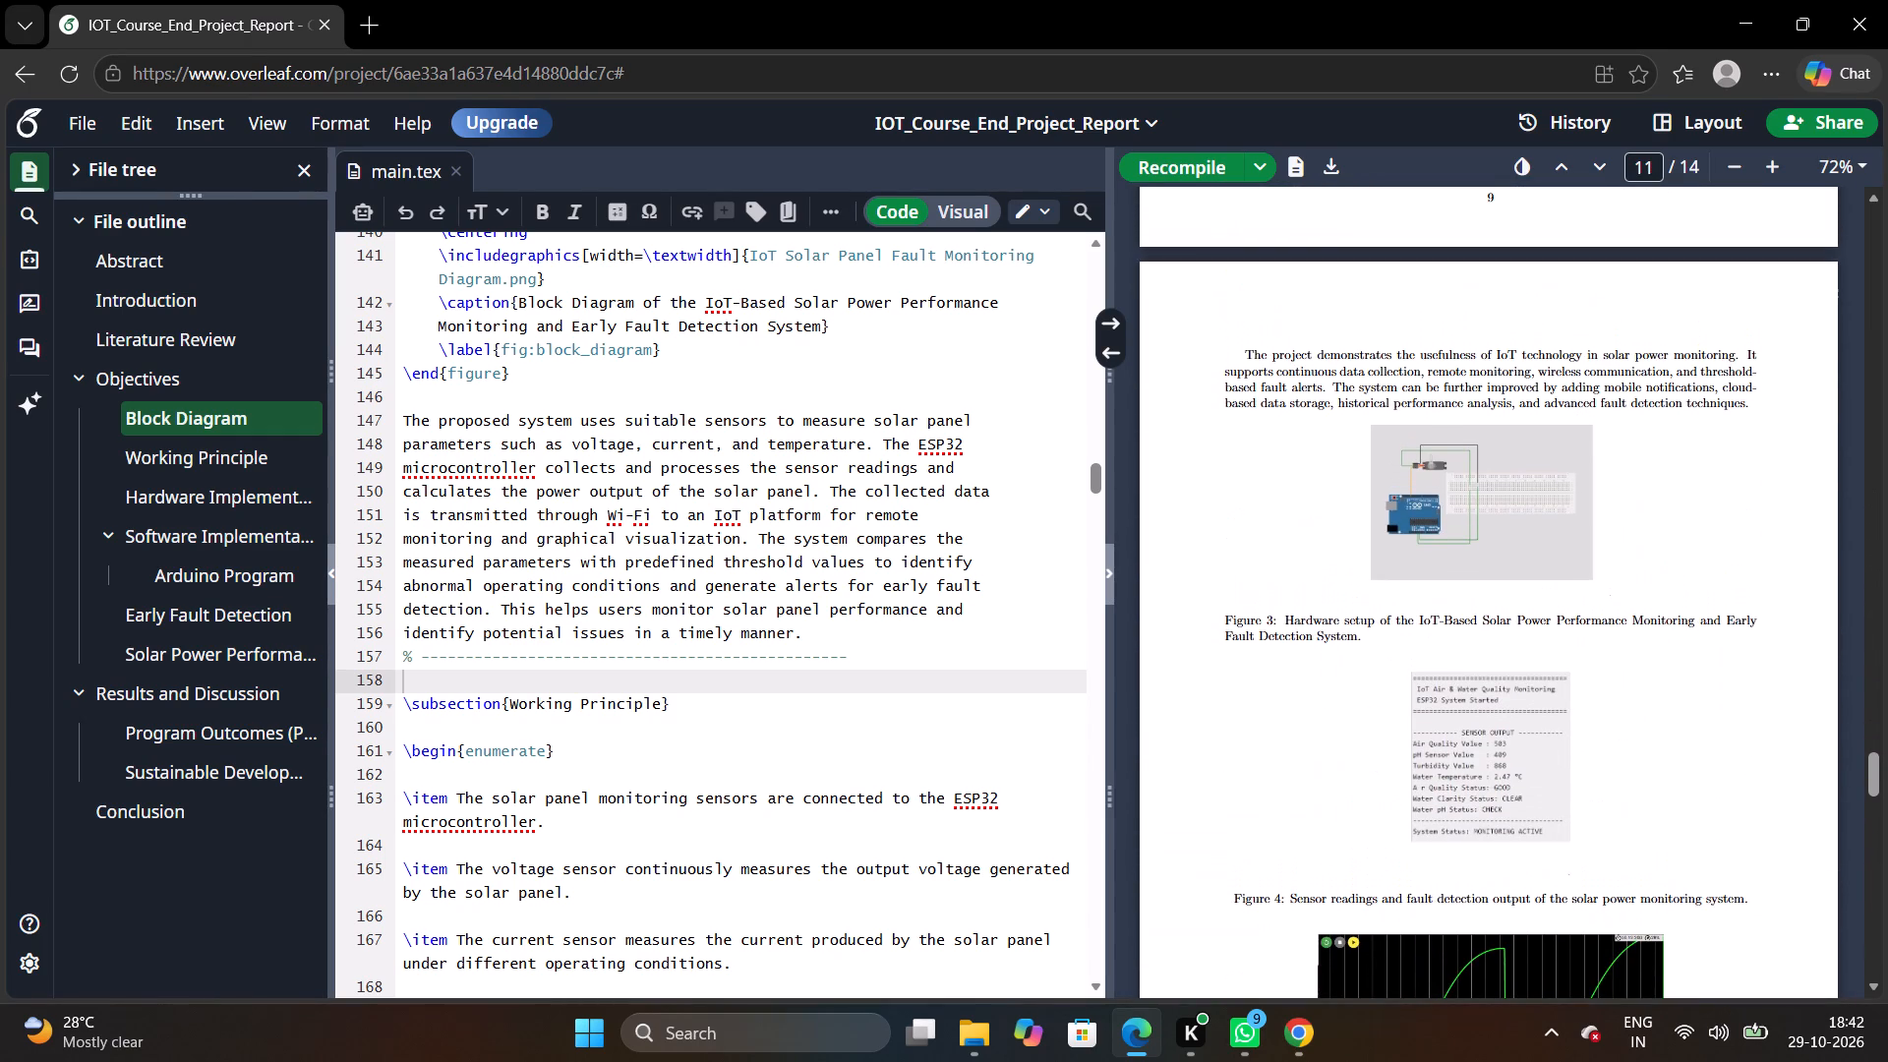
scroll(1377, 626, down, 2)
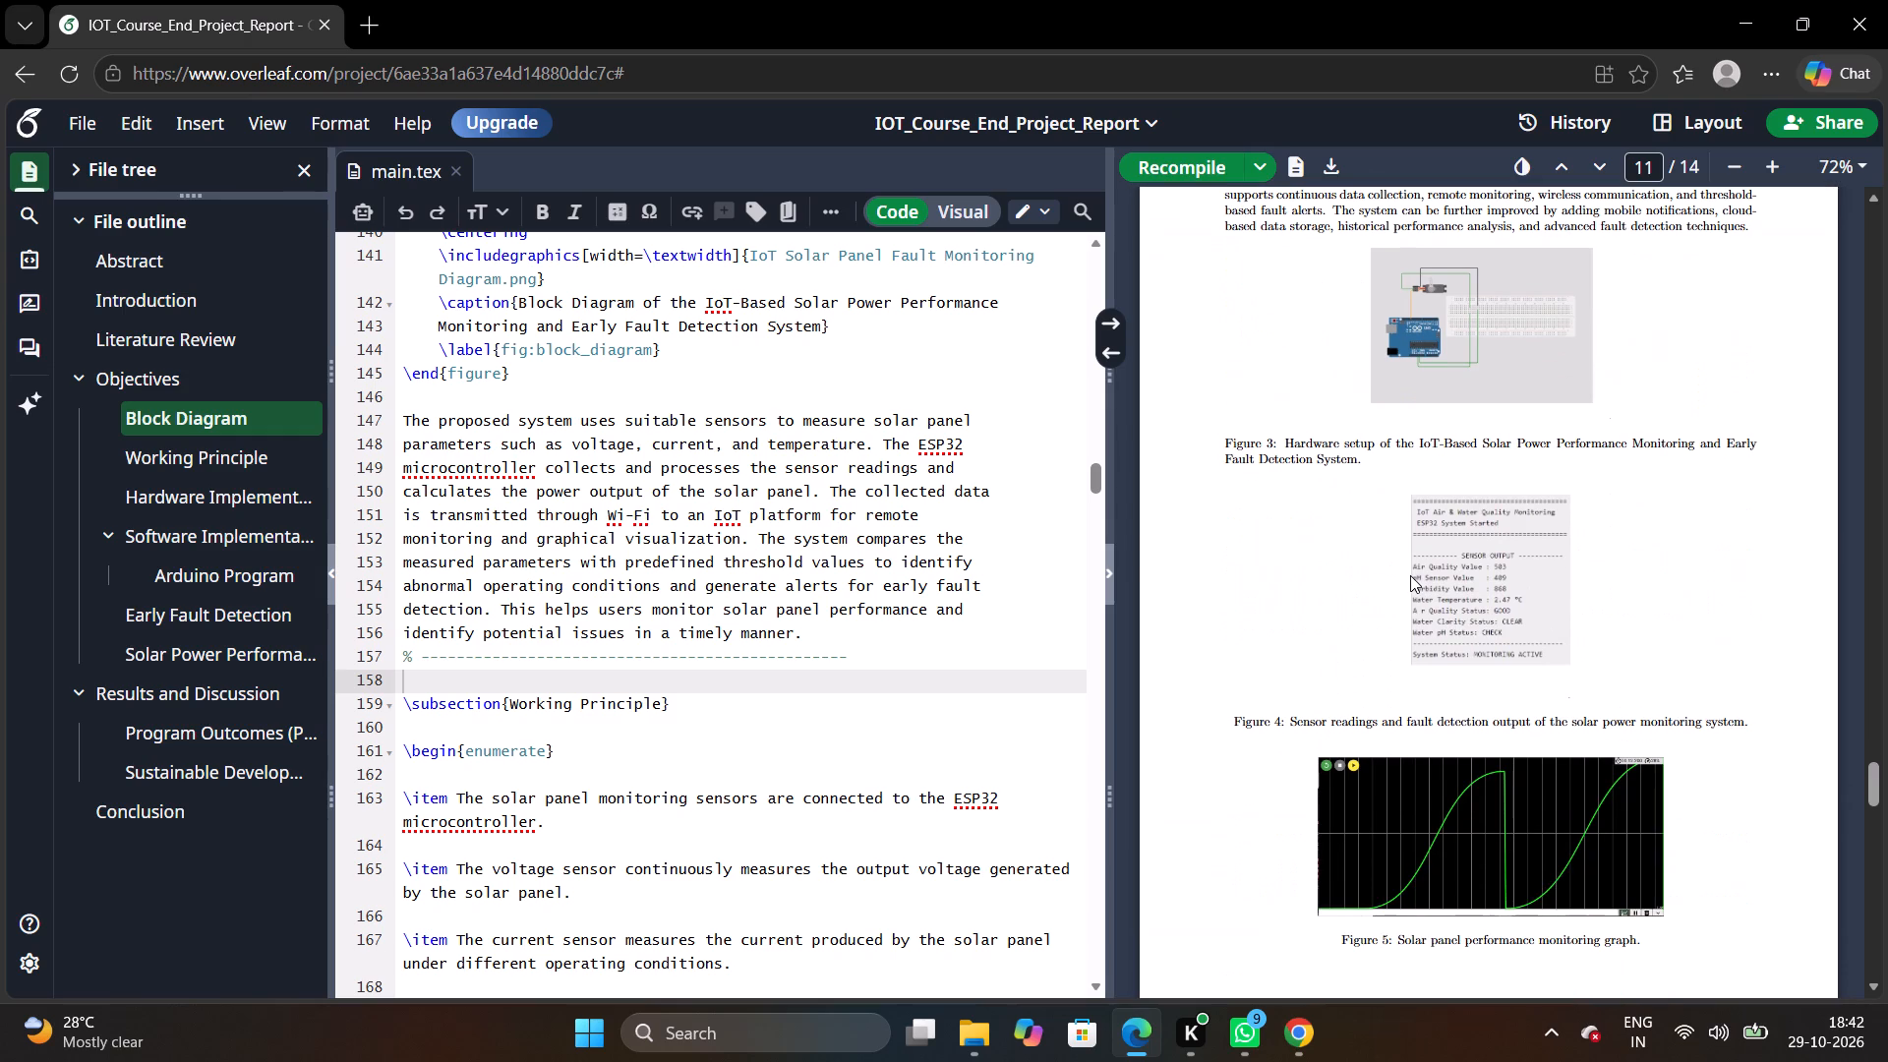
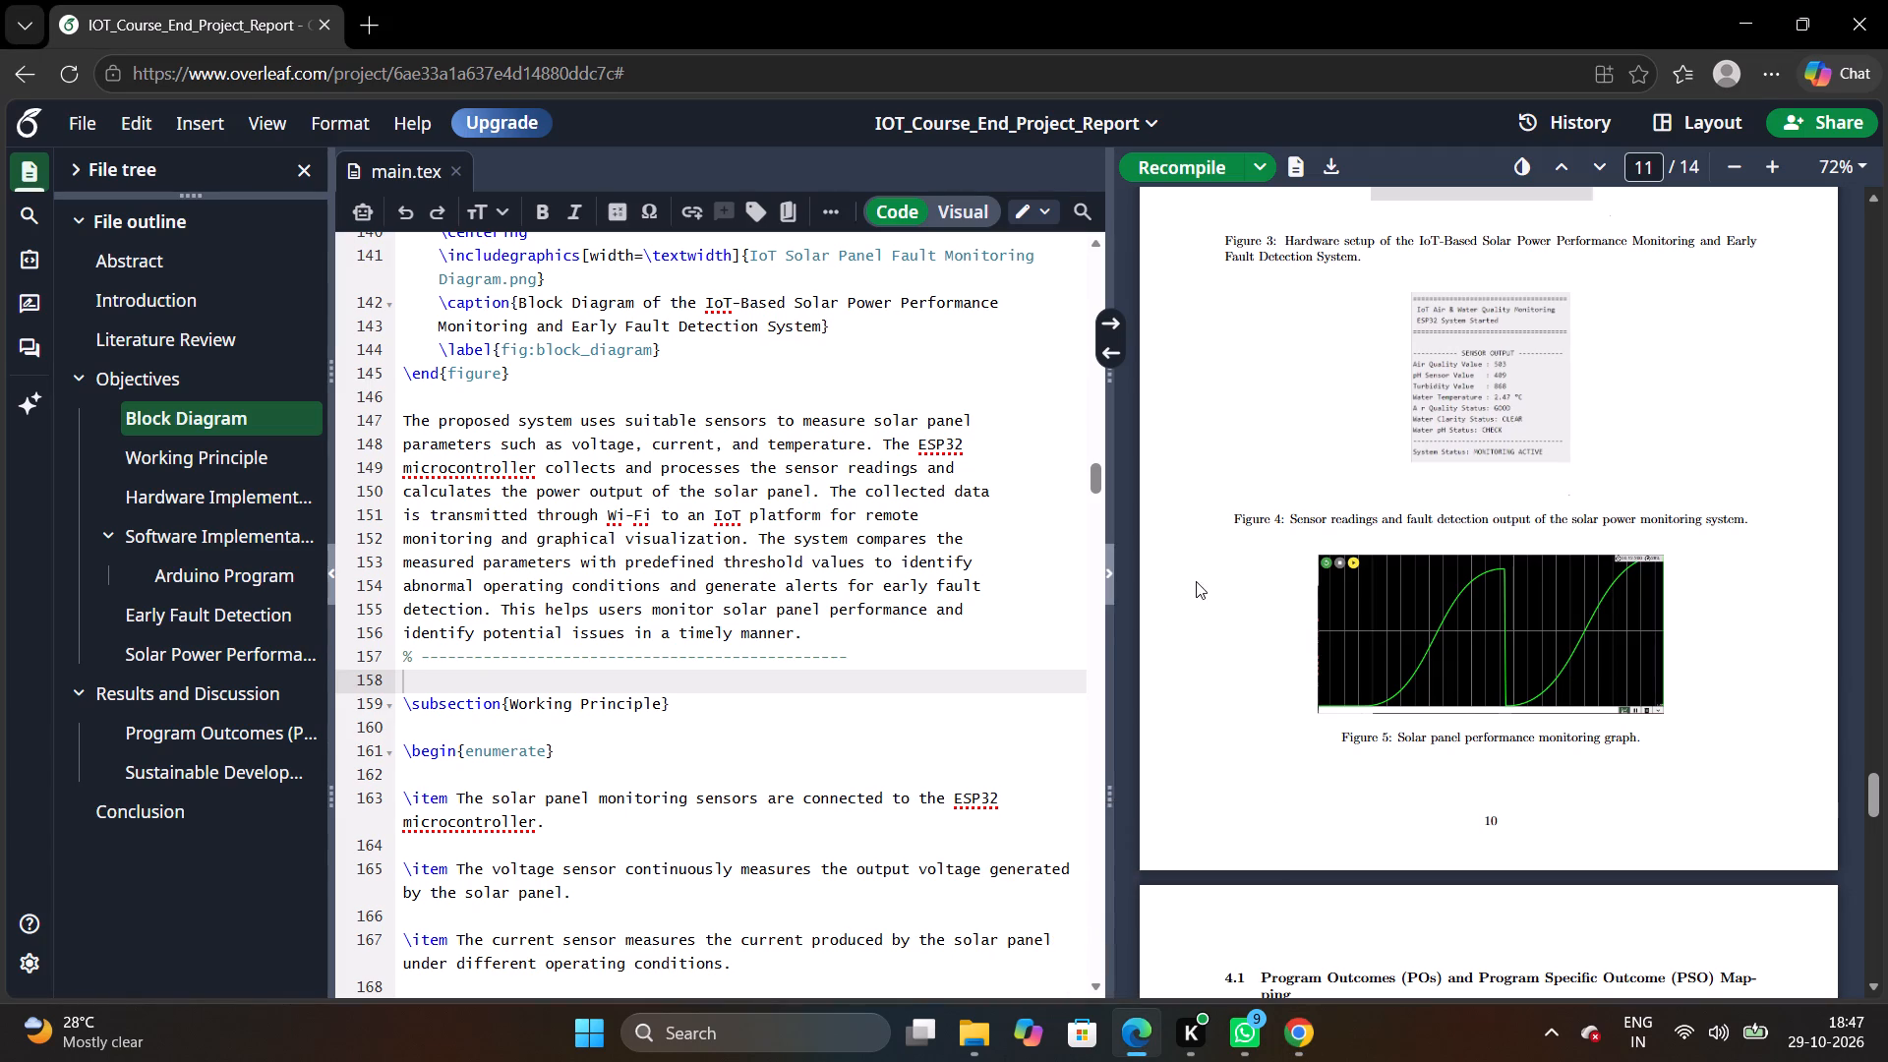
click(1411, 441)
drag(1411, 441, 1266, 260)
double_click(1266, 260)
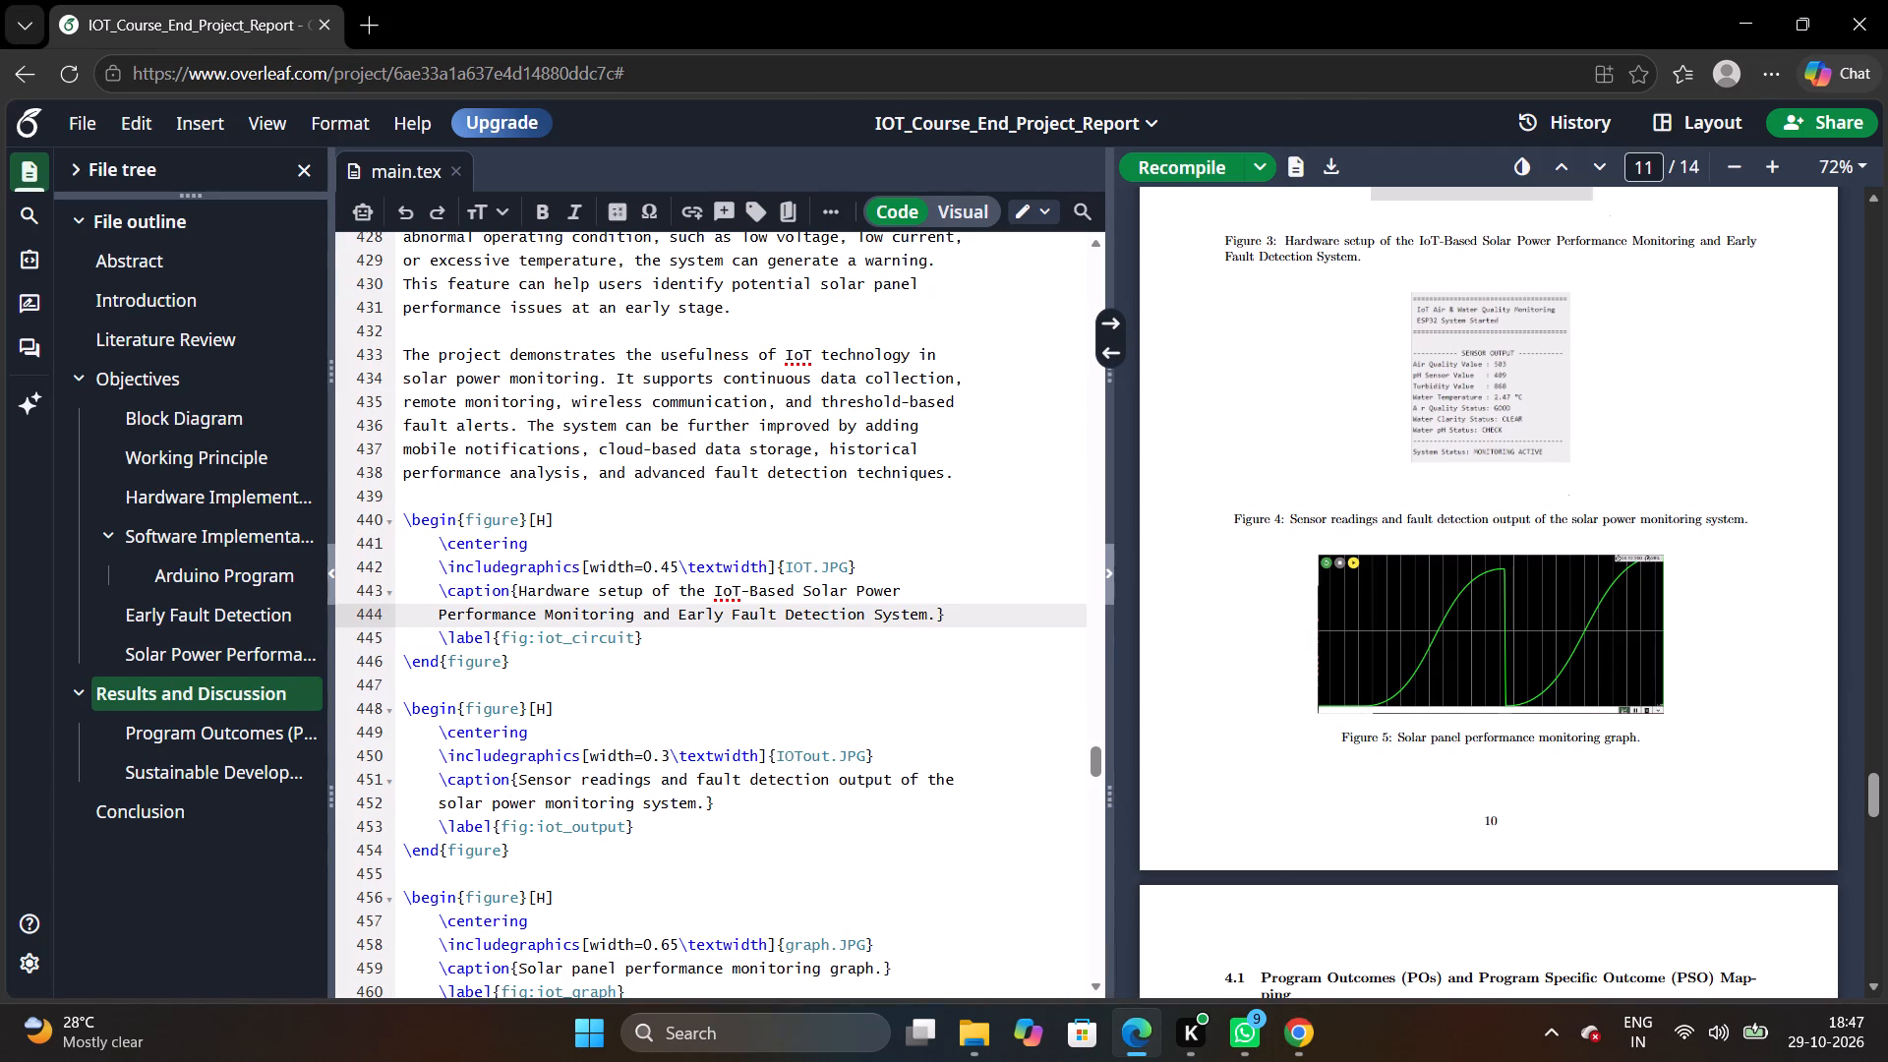
click(815, 570)
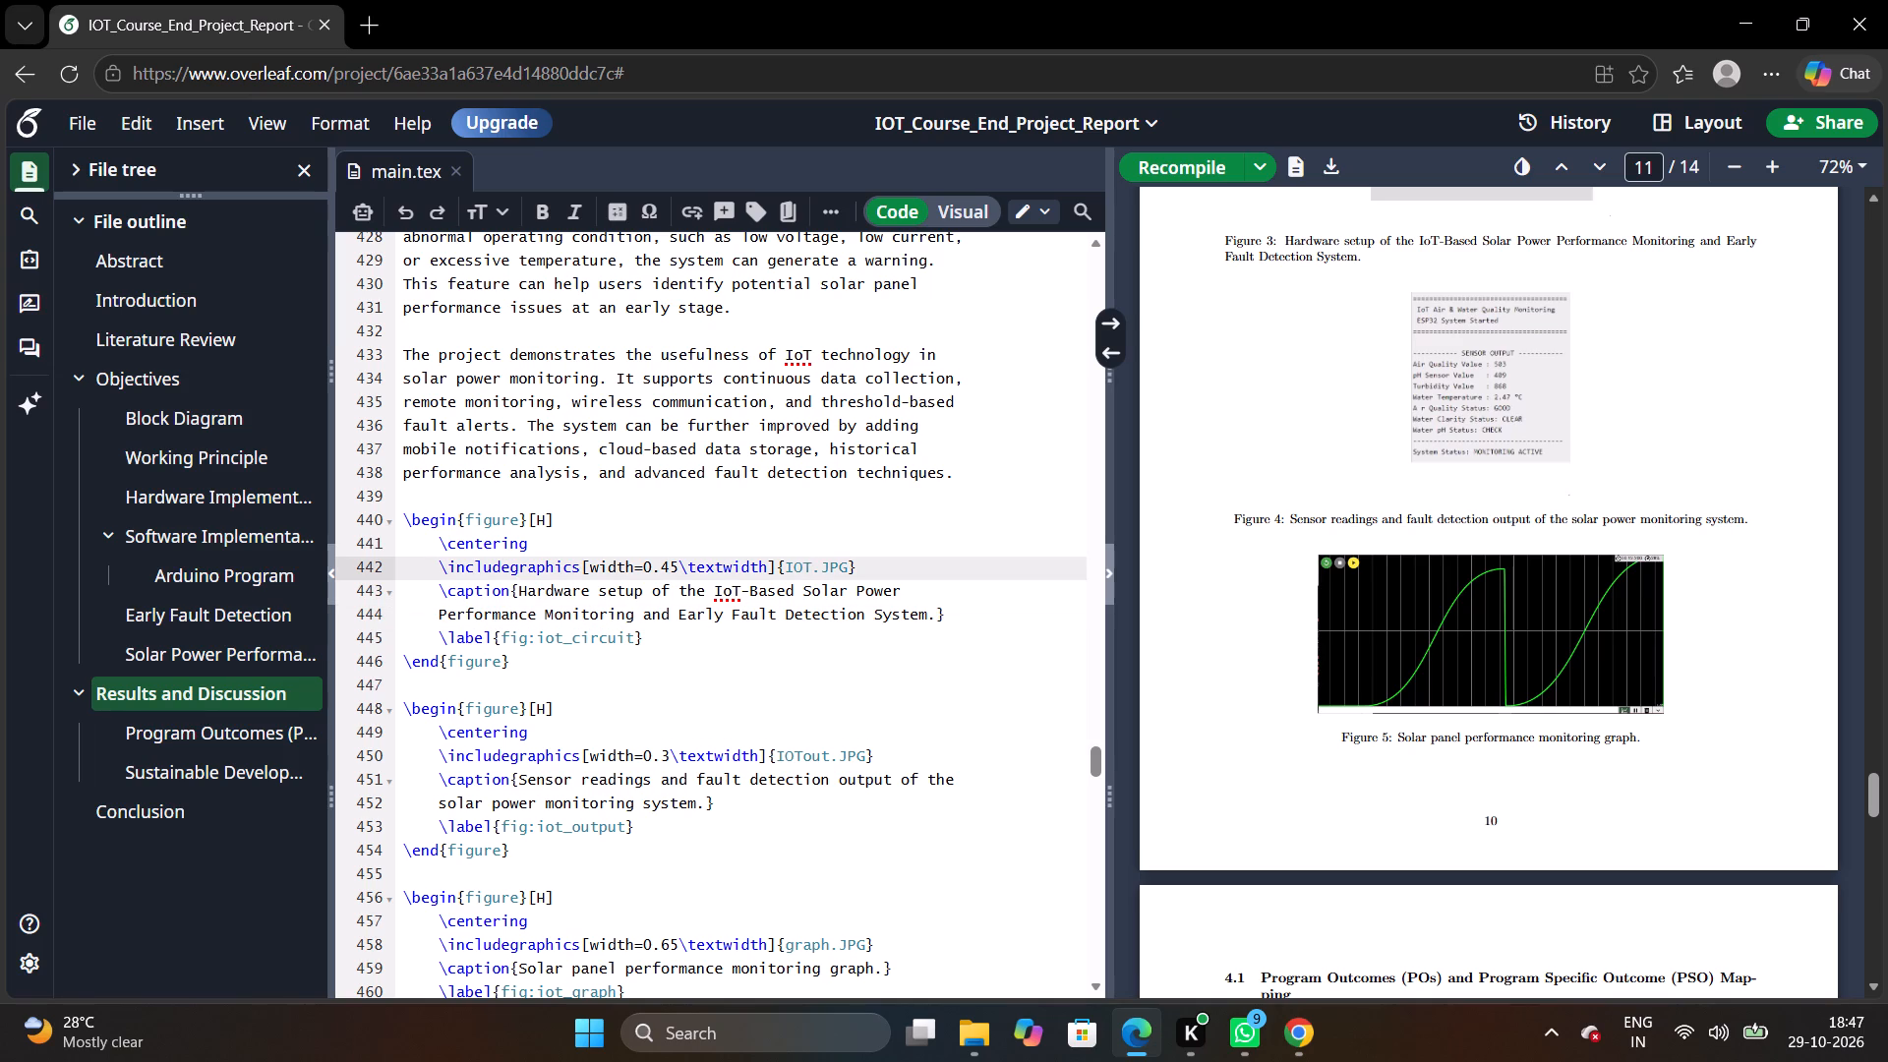
key(BackSpace)
key(BackSpace)
key(BackSpace)
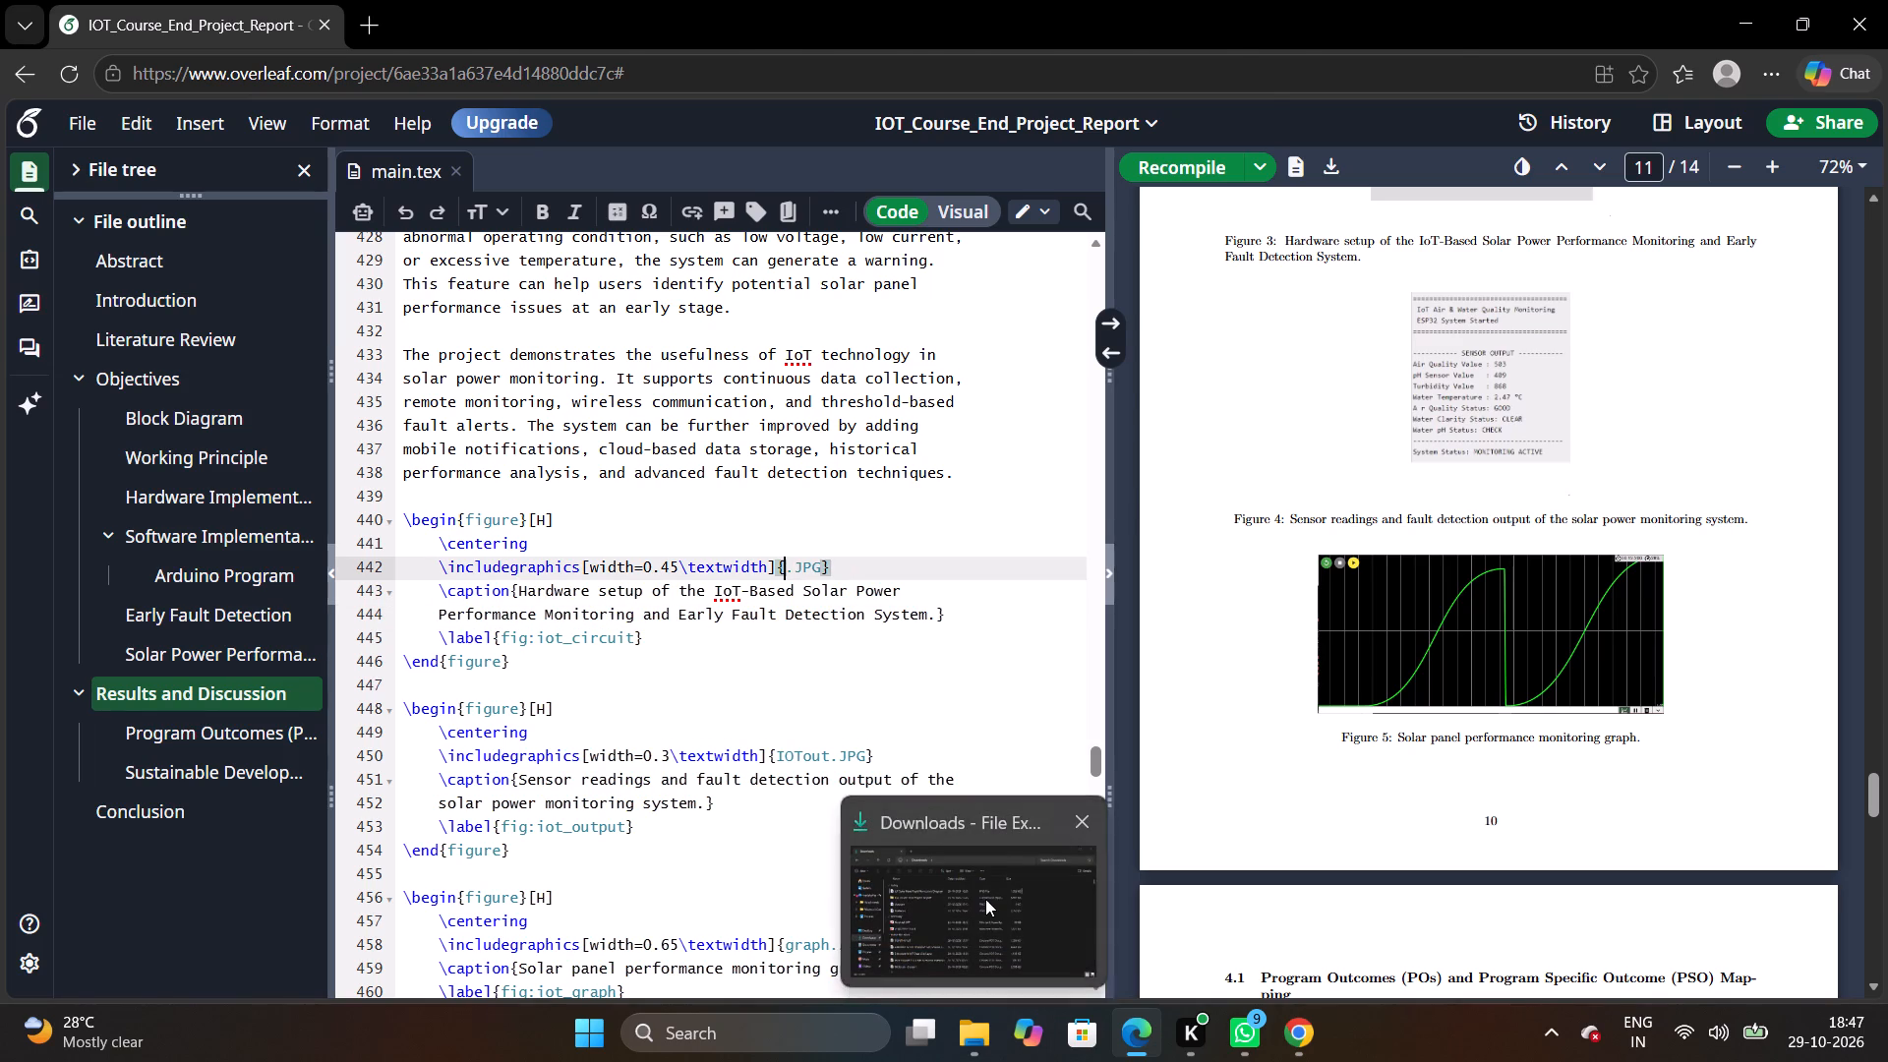
Switch to the Downloads folder and view the saved hardware image.
click(985, 899)
scroll(762, 538, up, 2)
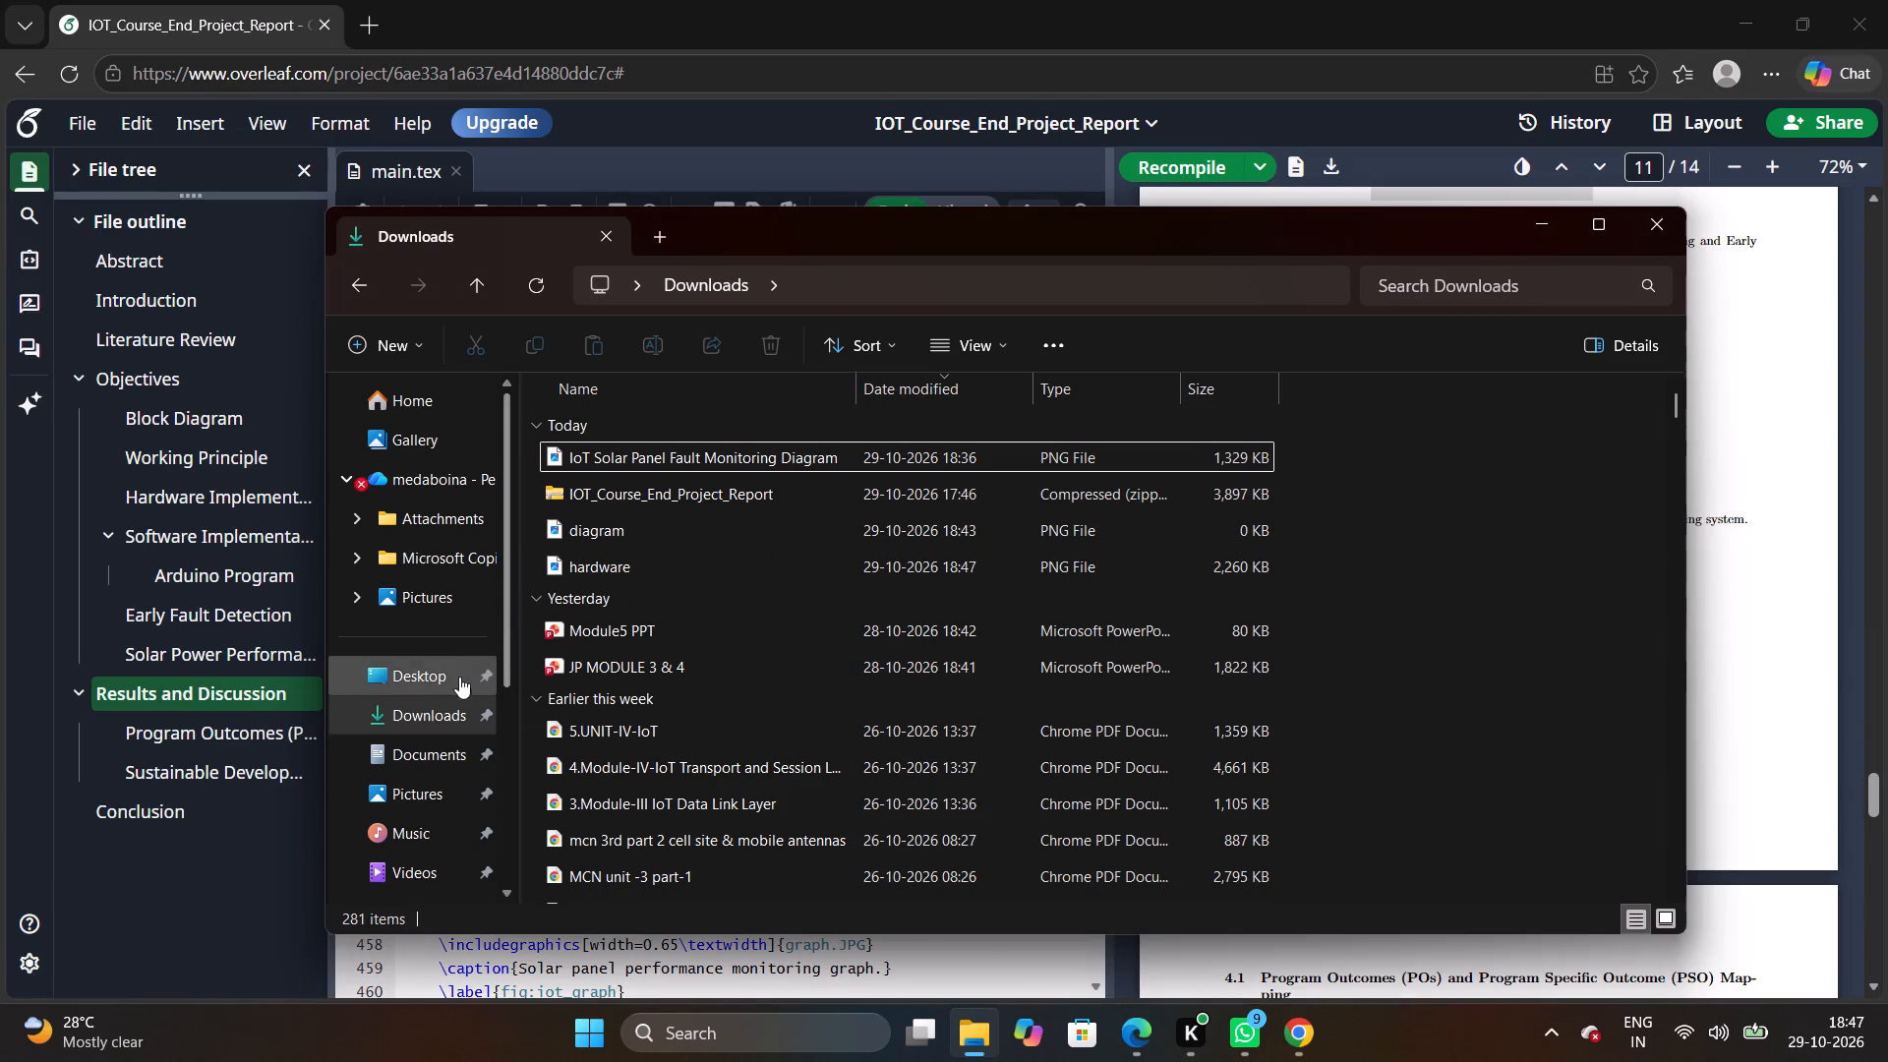
double_click(449, 700)
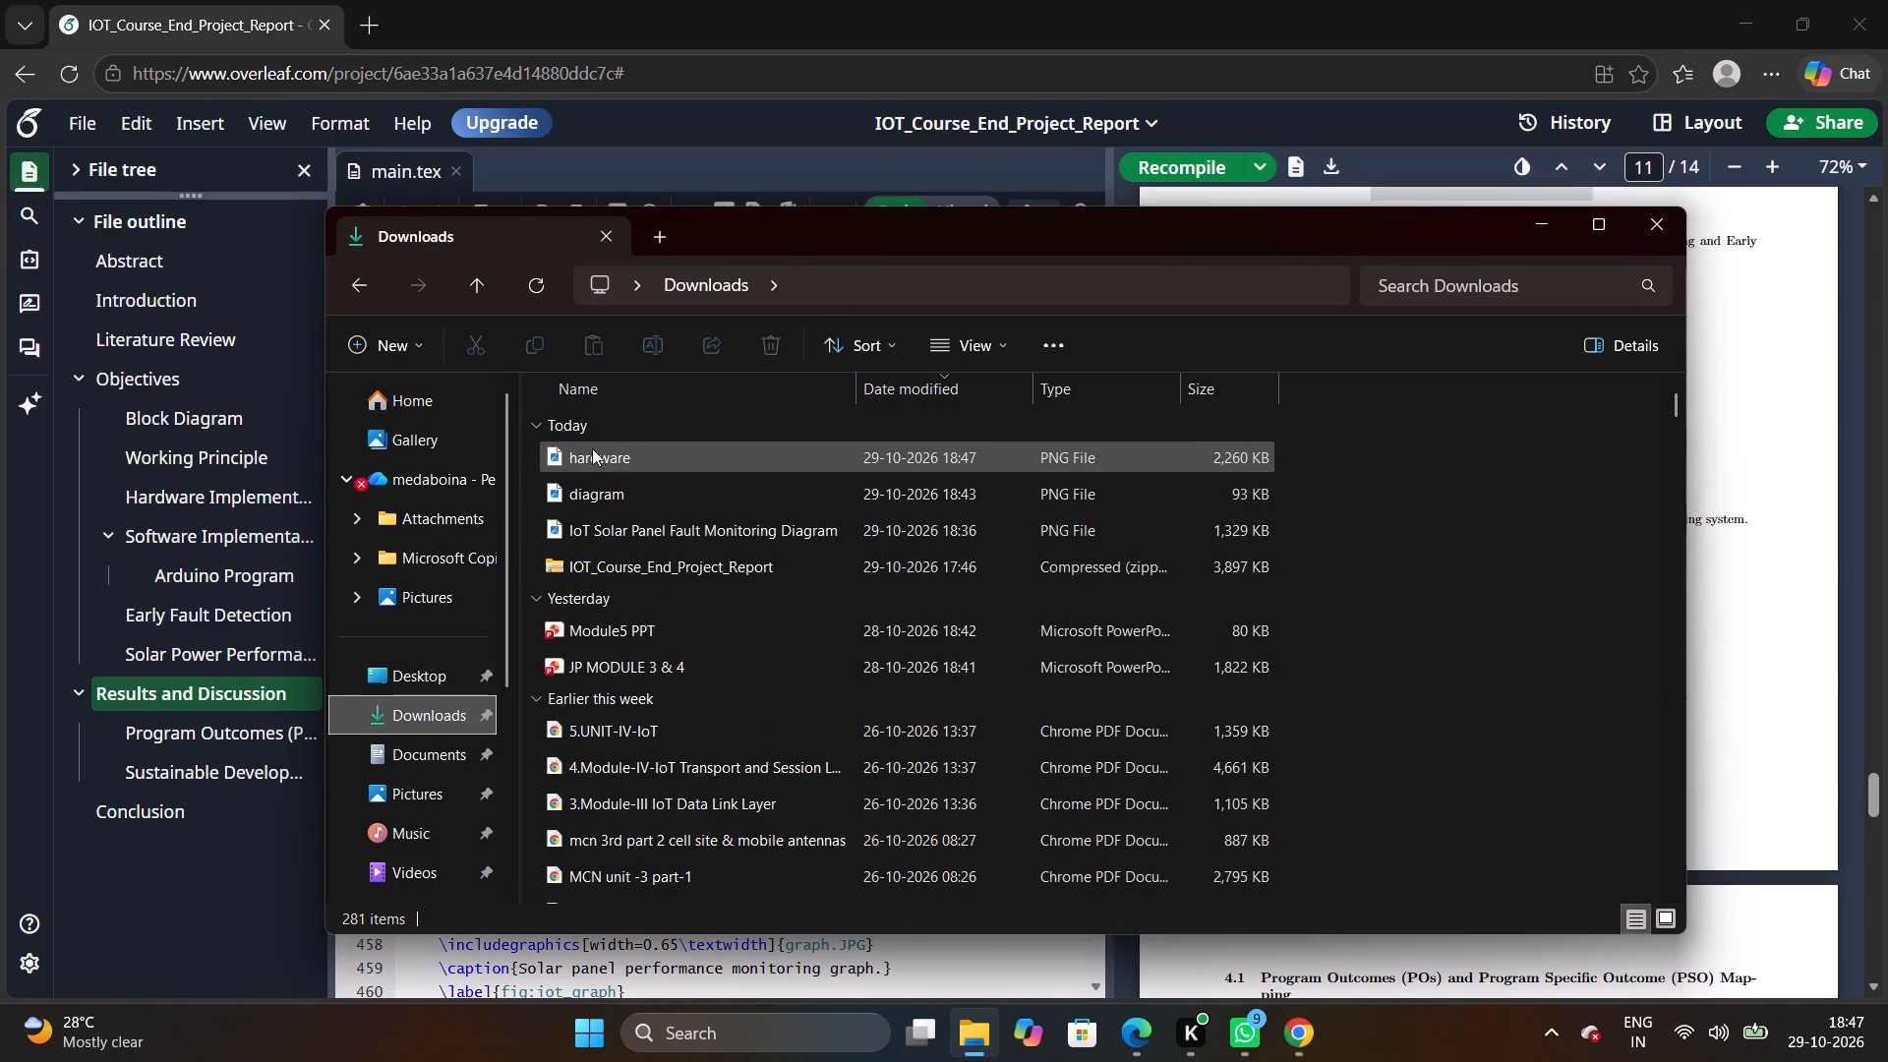
double_click(607, 446)
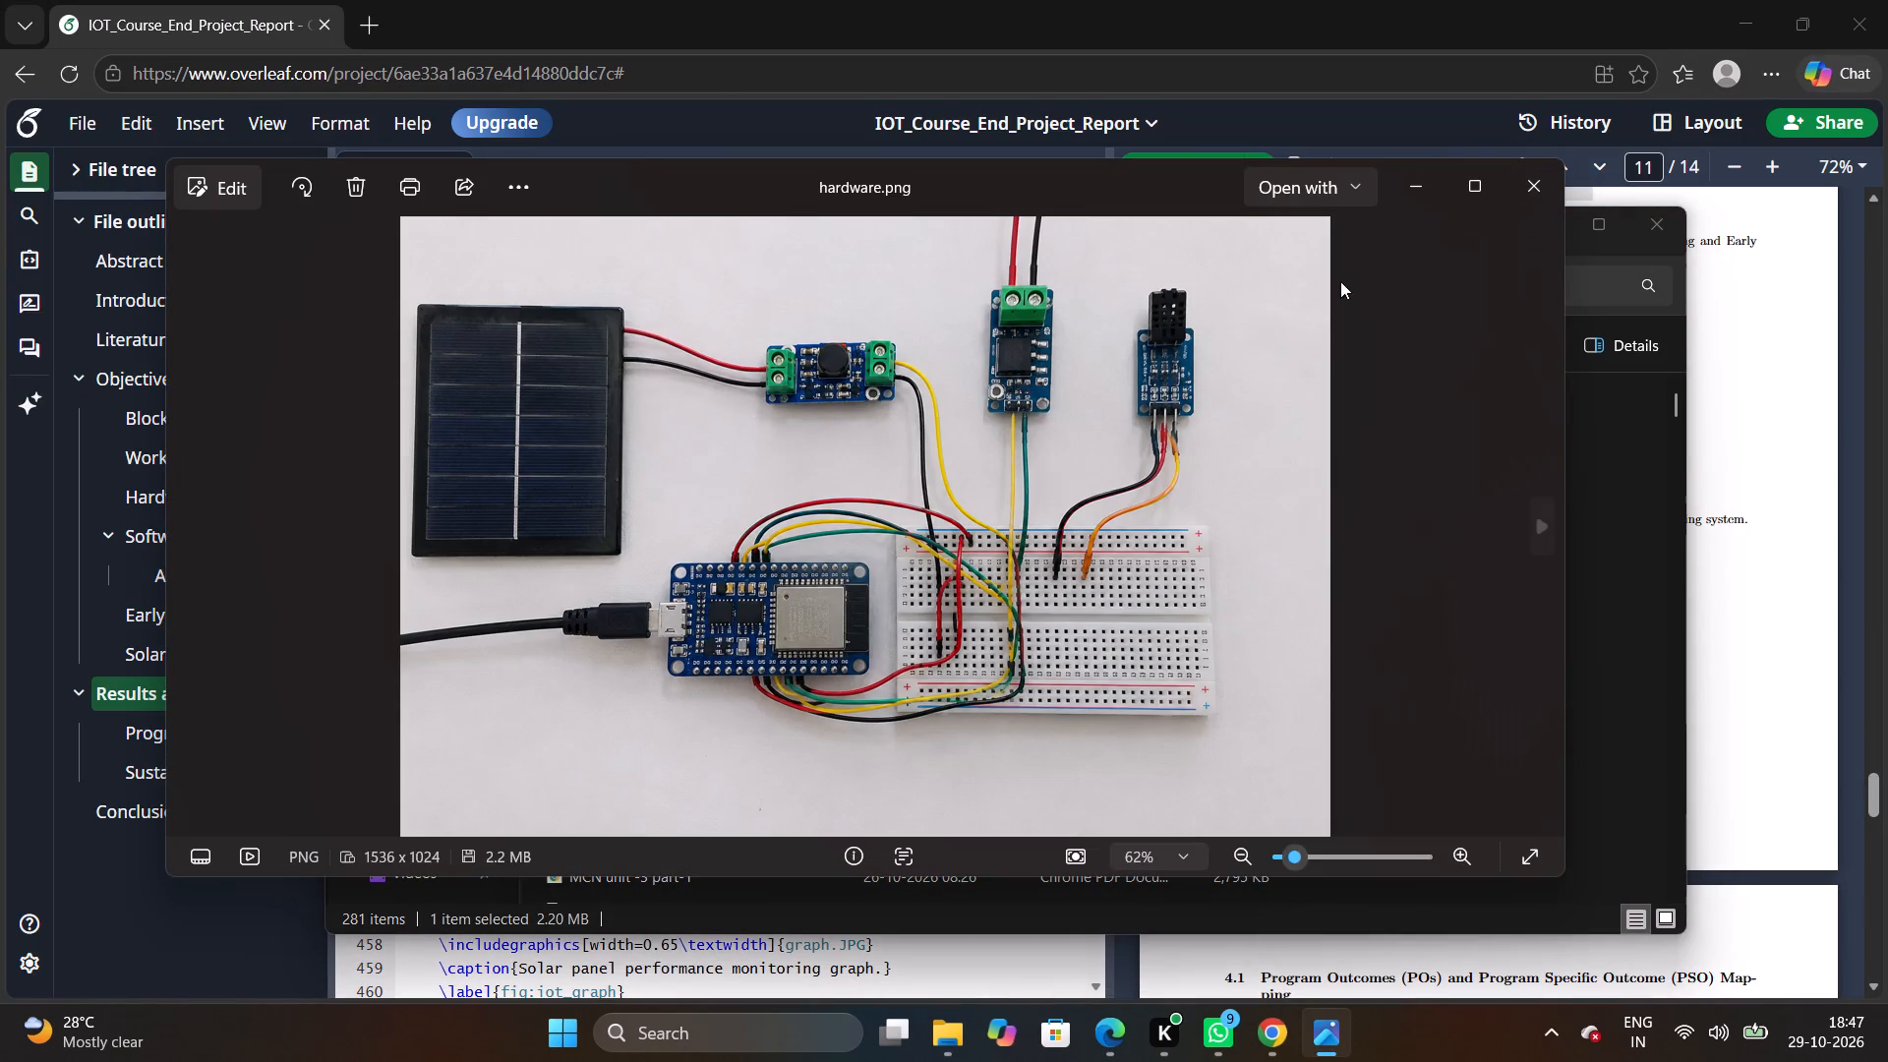
click(1537, 212)
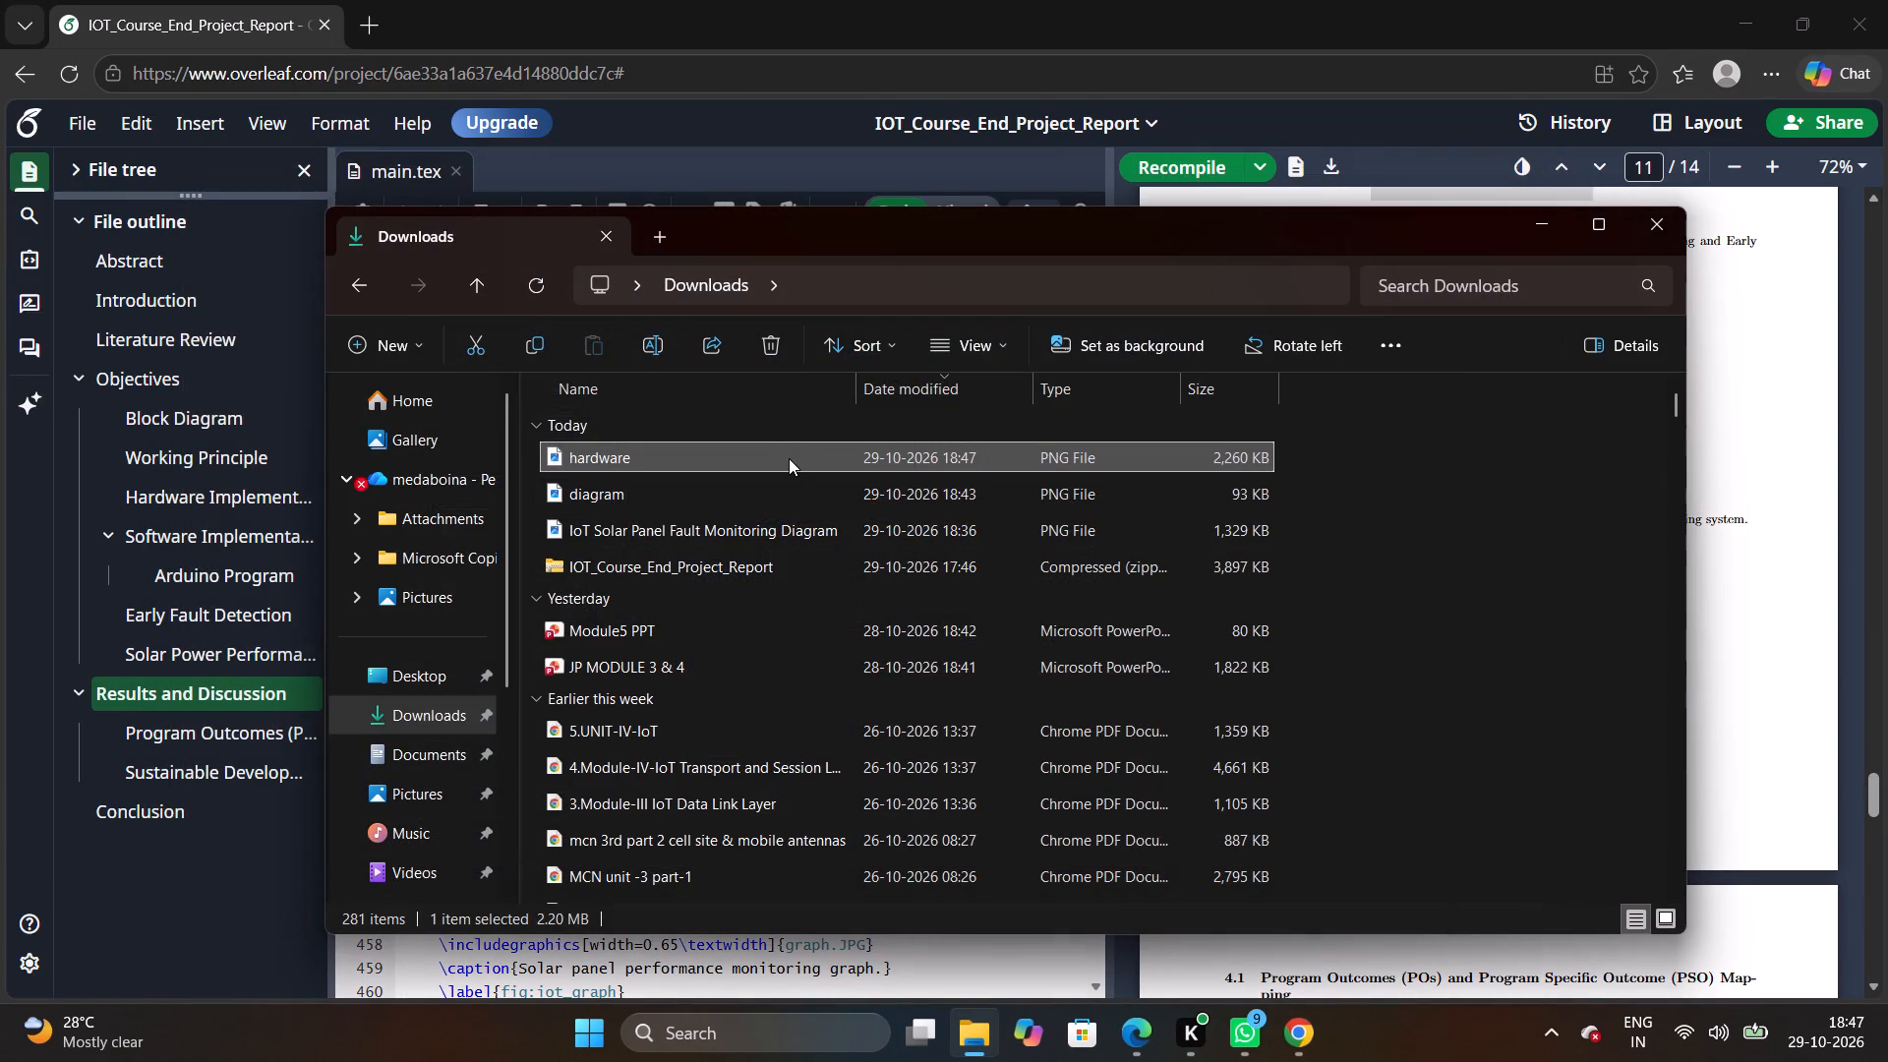
Copy the file name hardware from Downloads, paste it before .JPG in the hardware setup figure's includegraphics line in Overleaf, and recompile.
click(789, 458)
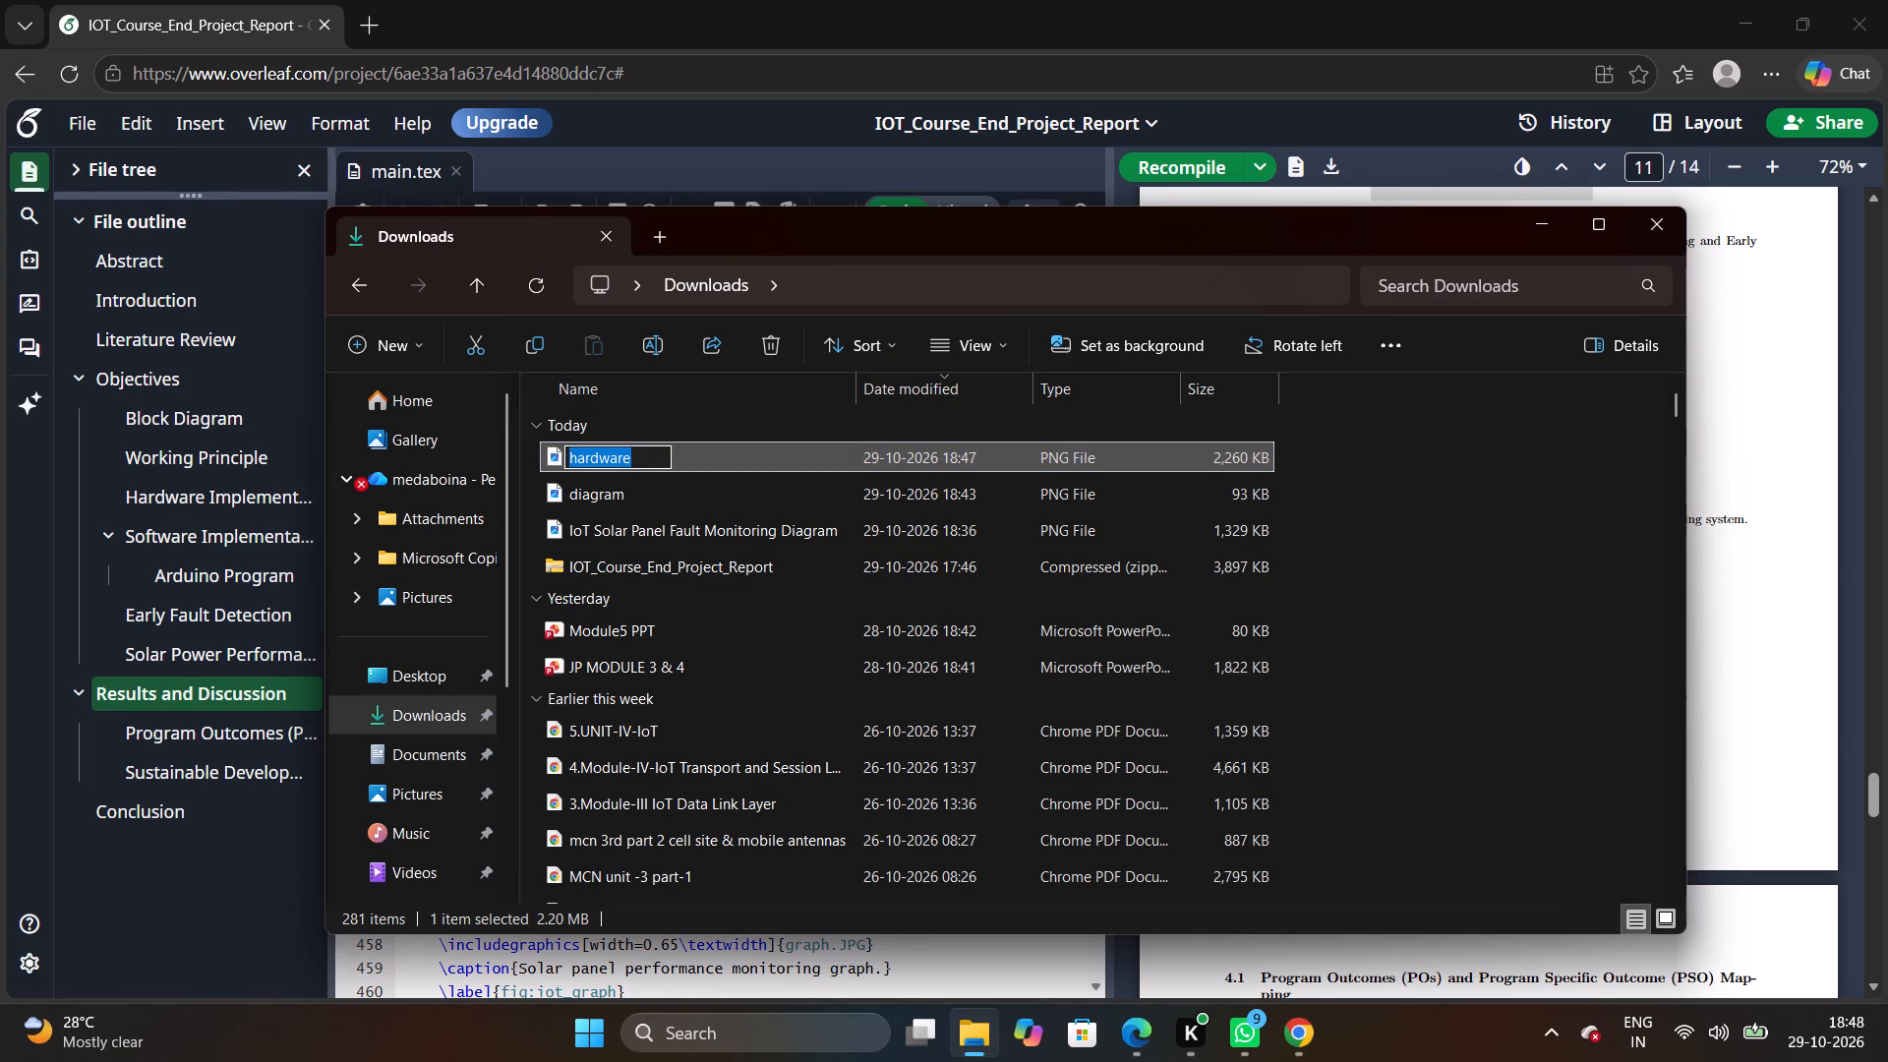
click(643, 456)
click(643, 456)
drag(643, 456, 610, 463)
key(ctrl+c)
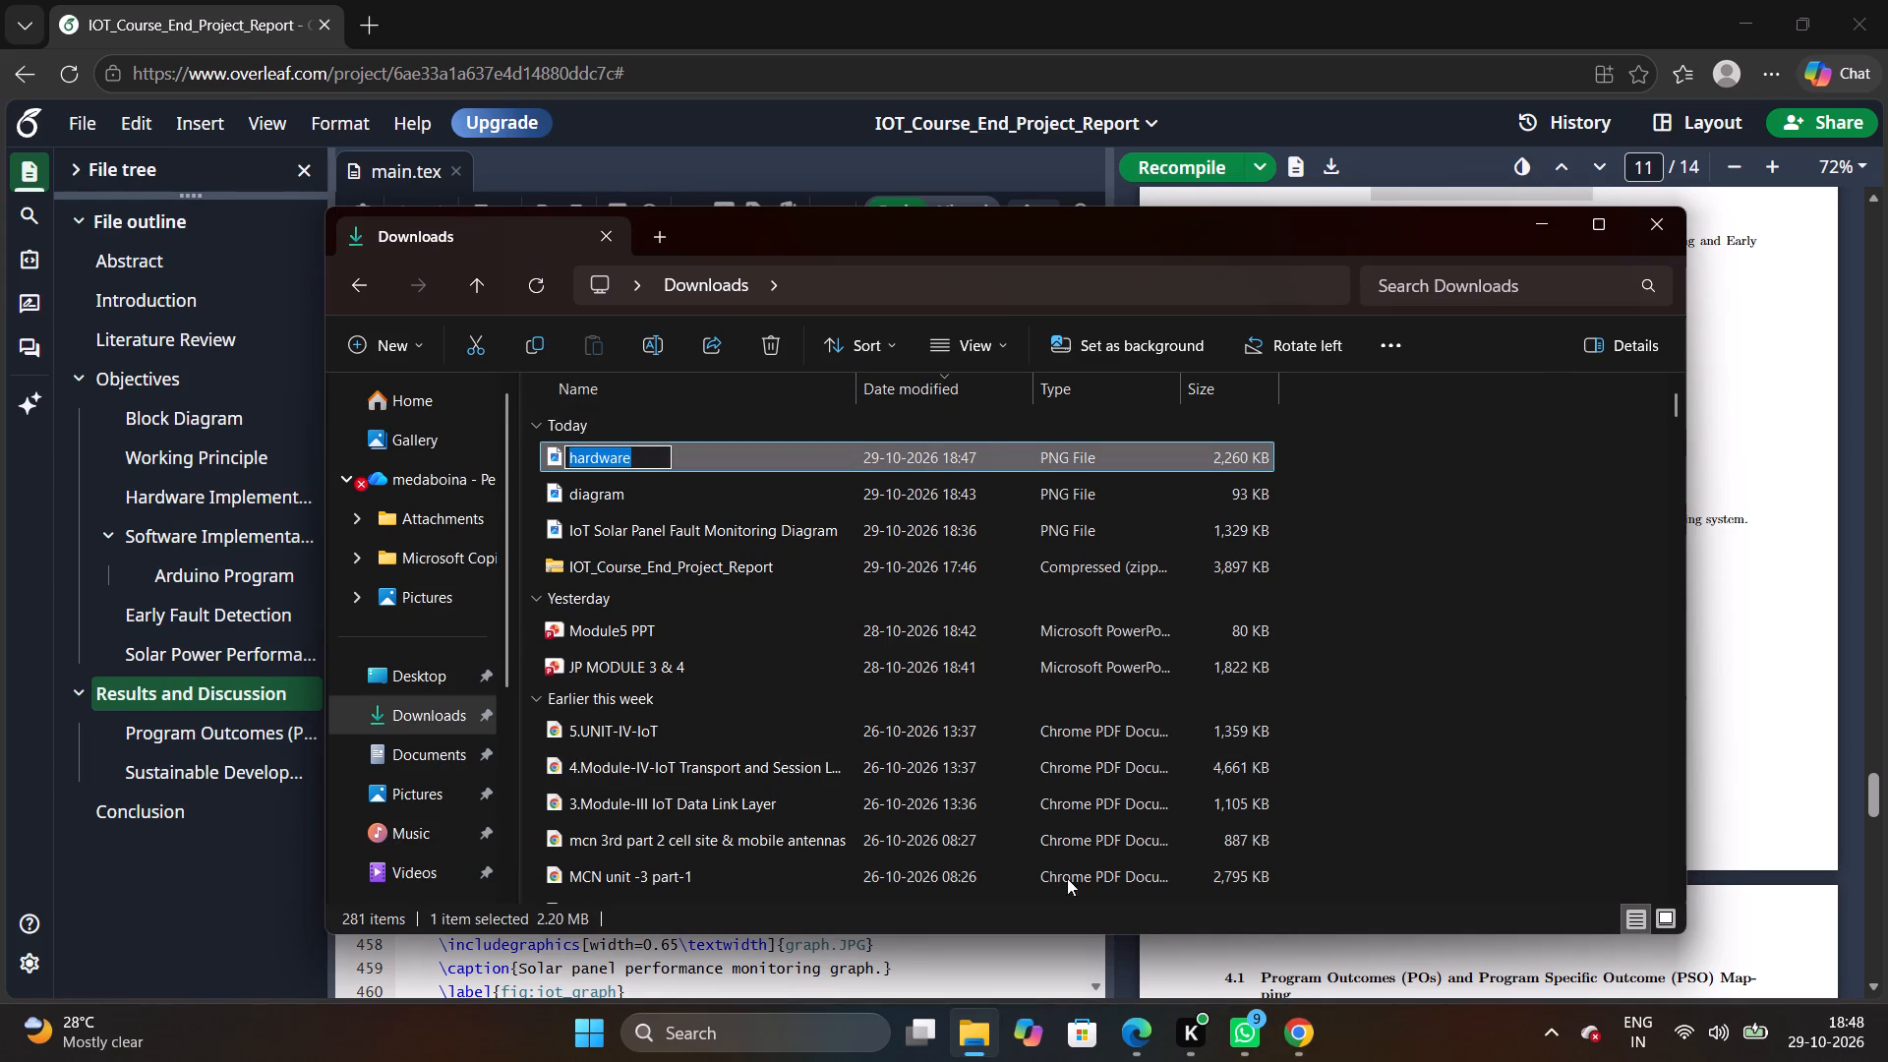
click(1141, 924)
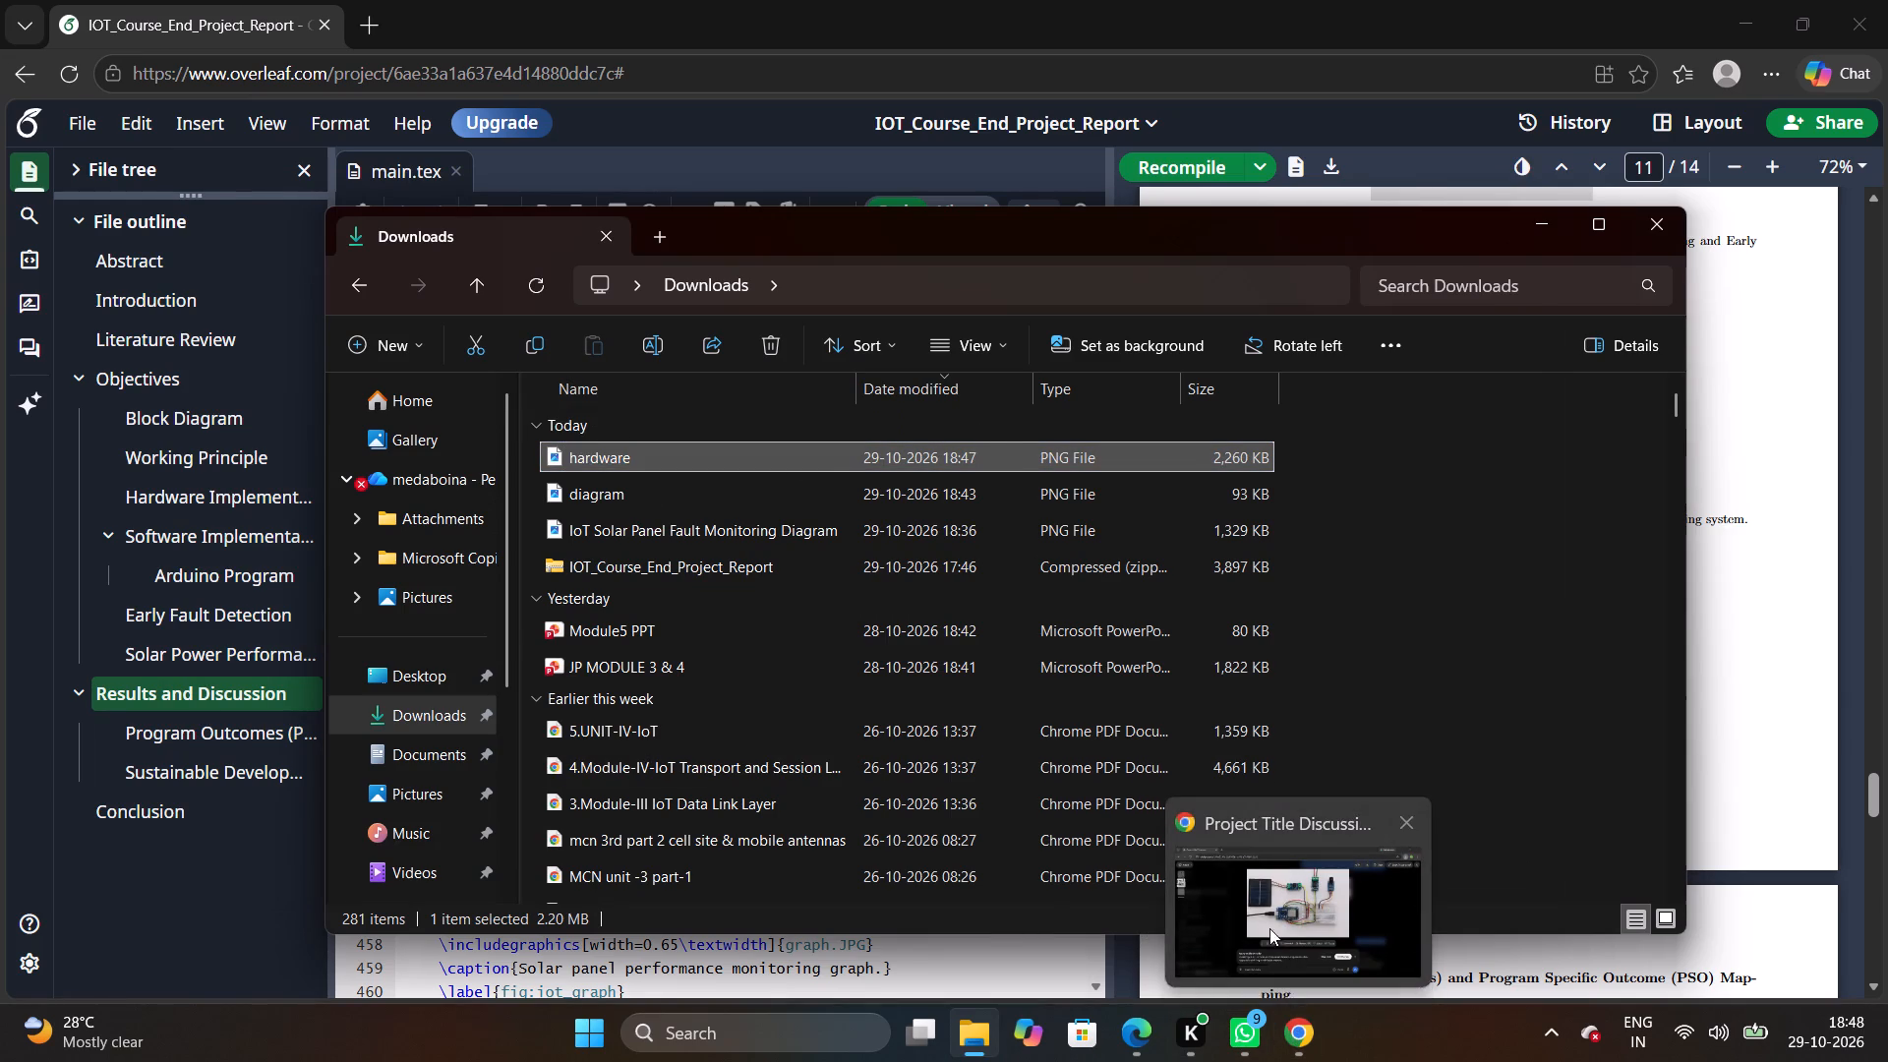
click(1110, 966)
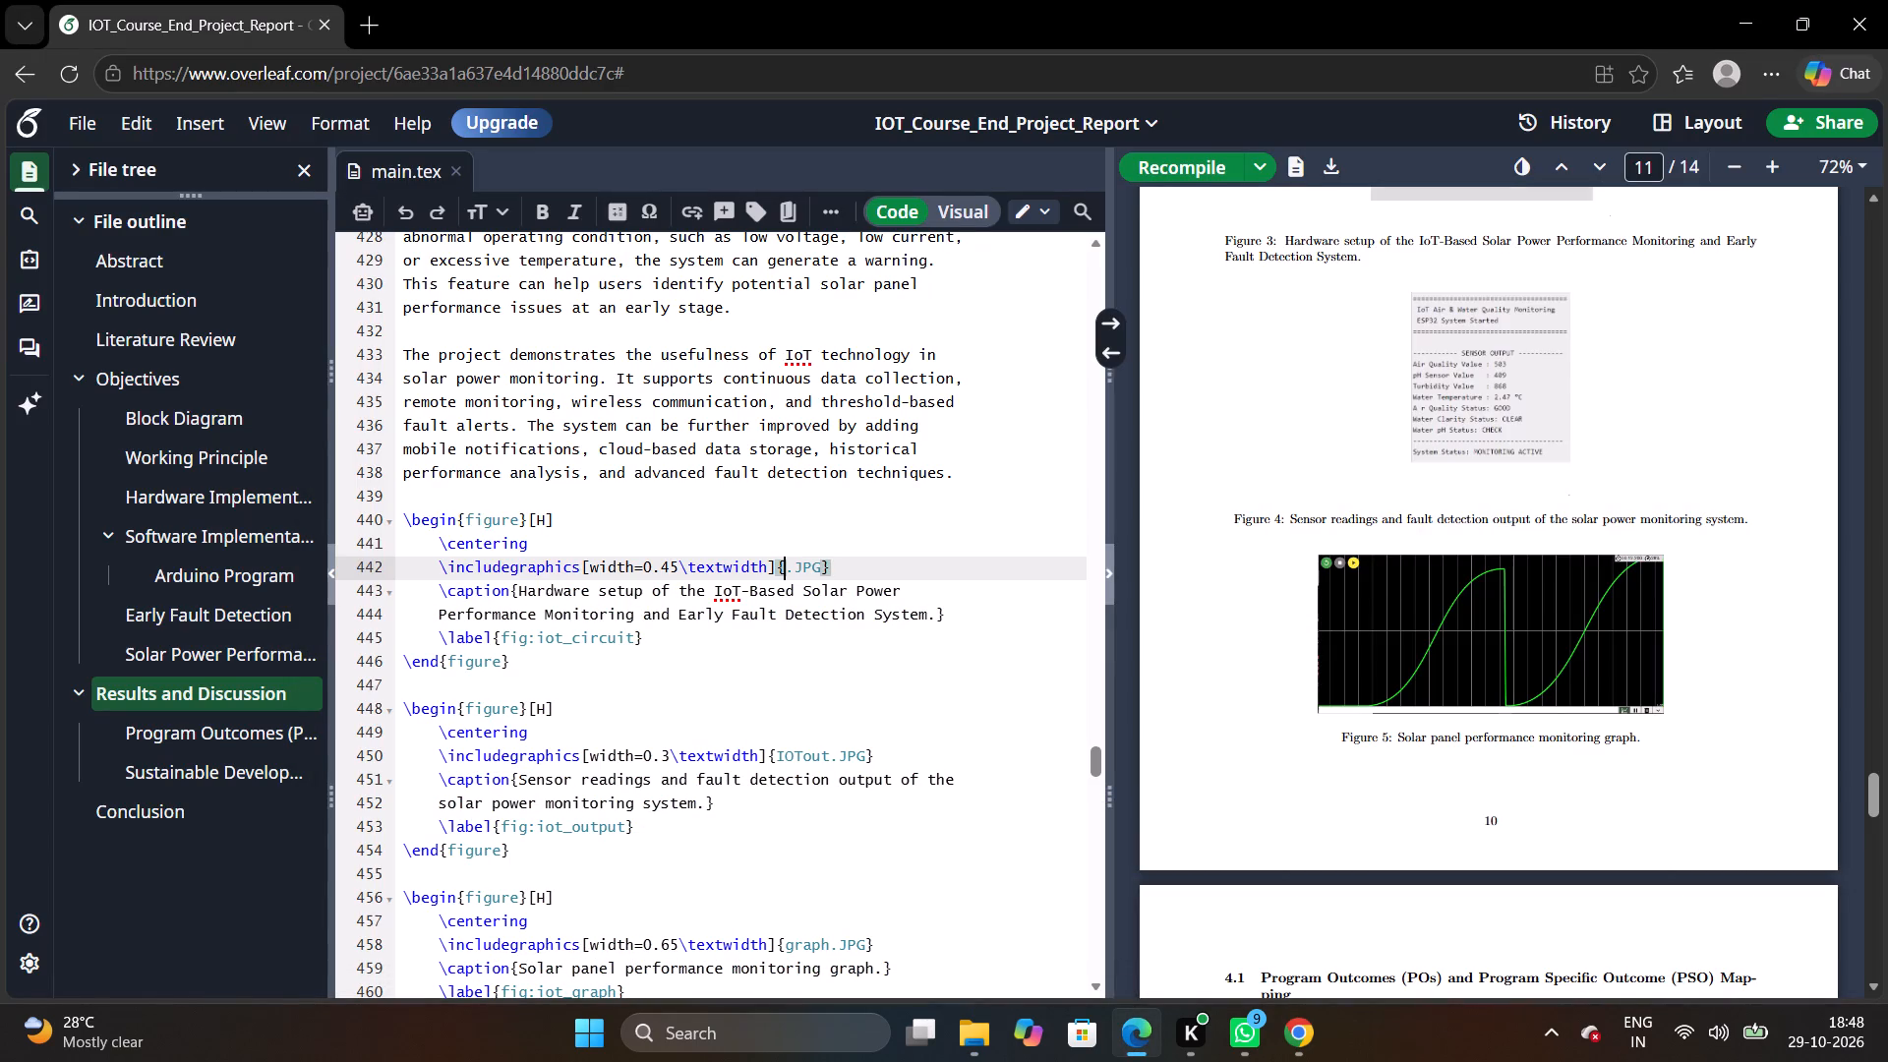
key(ctrl+v)
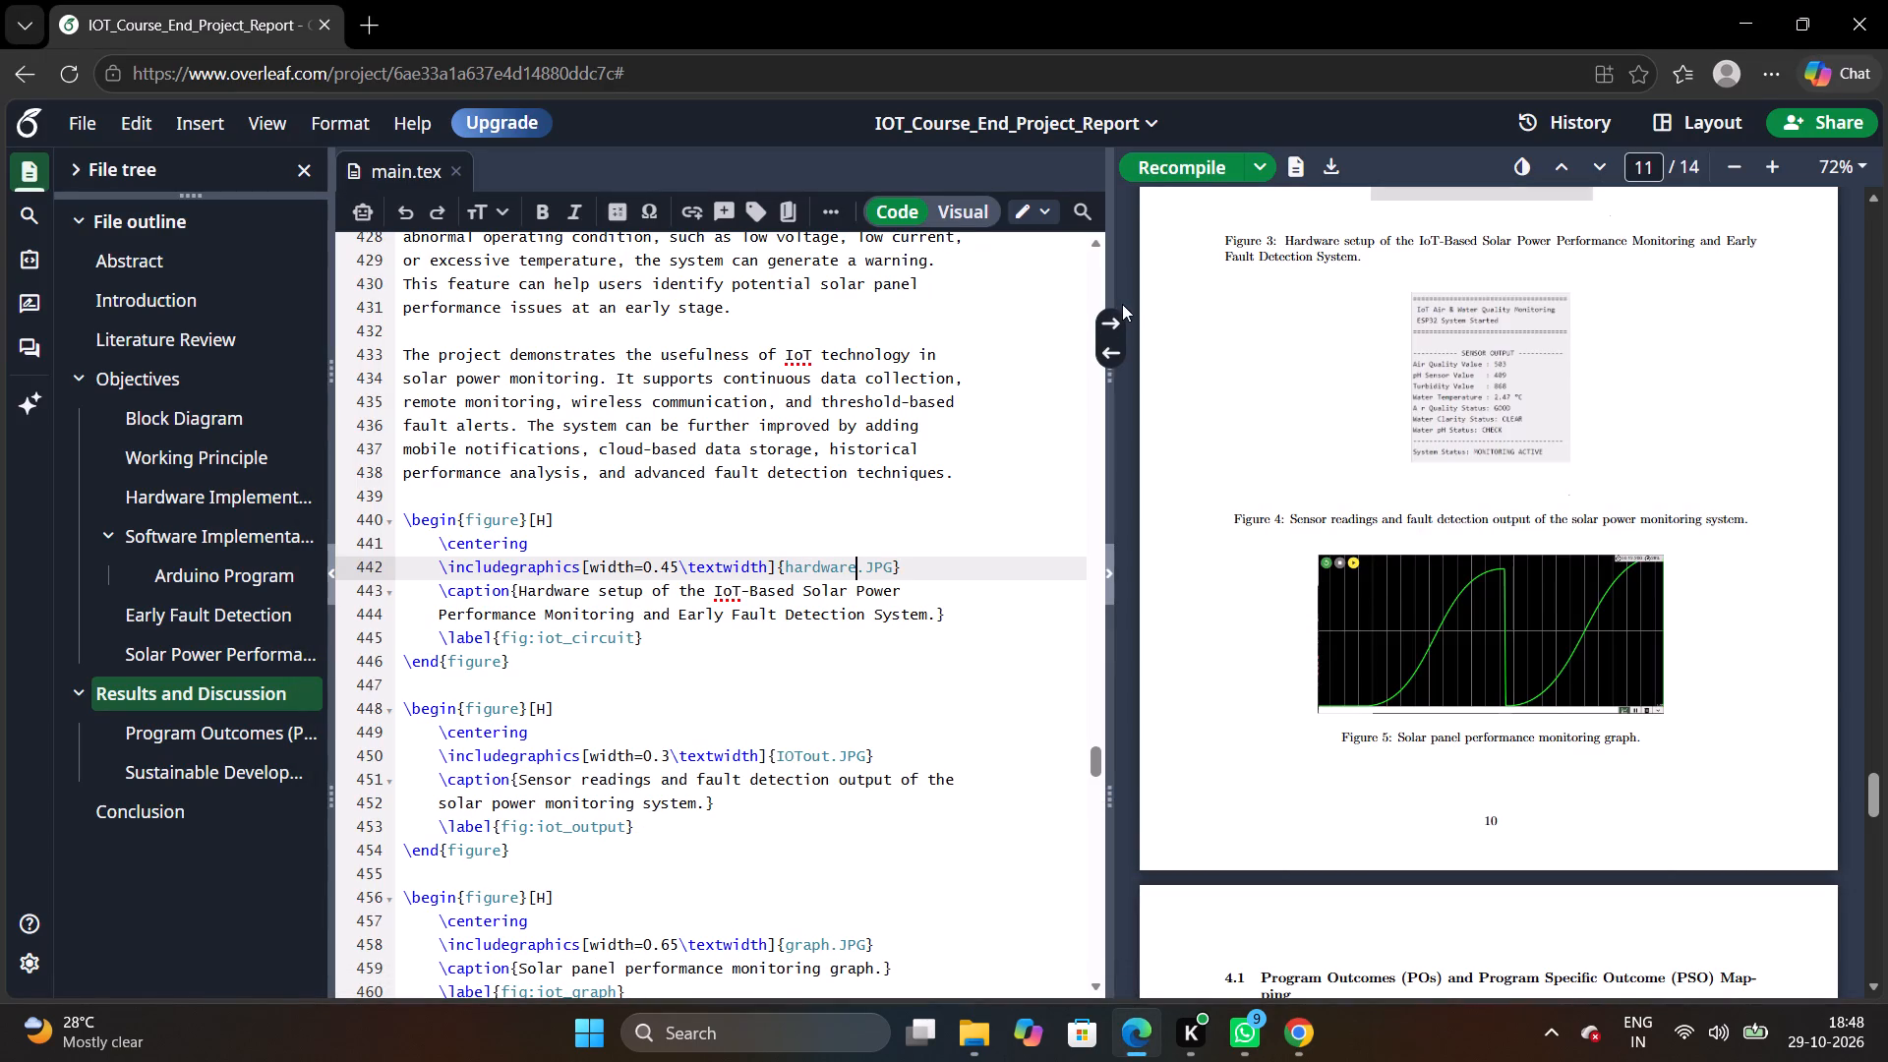
click(1161, 176)
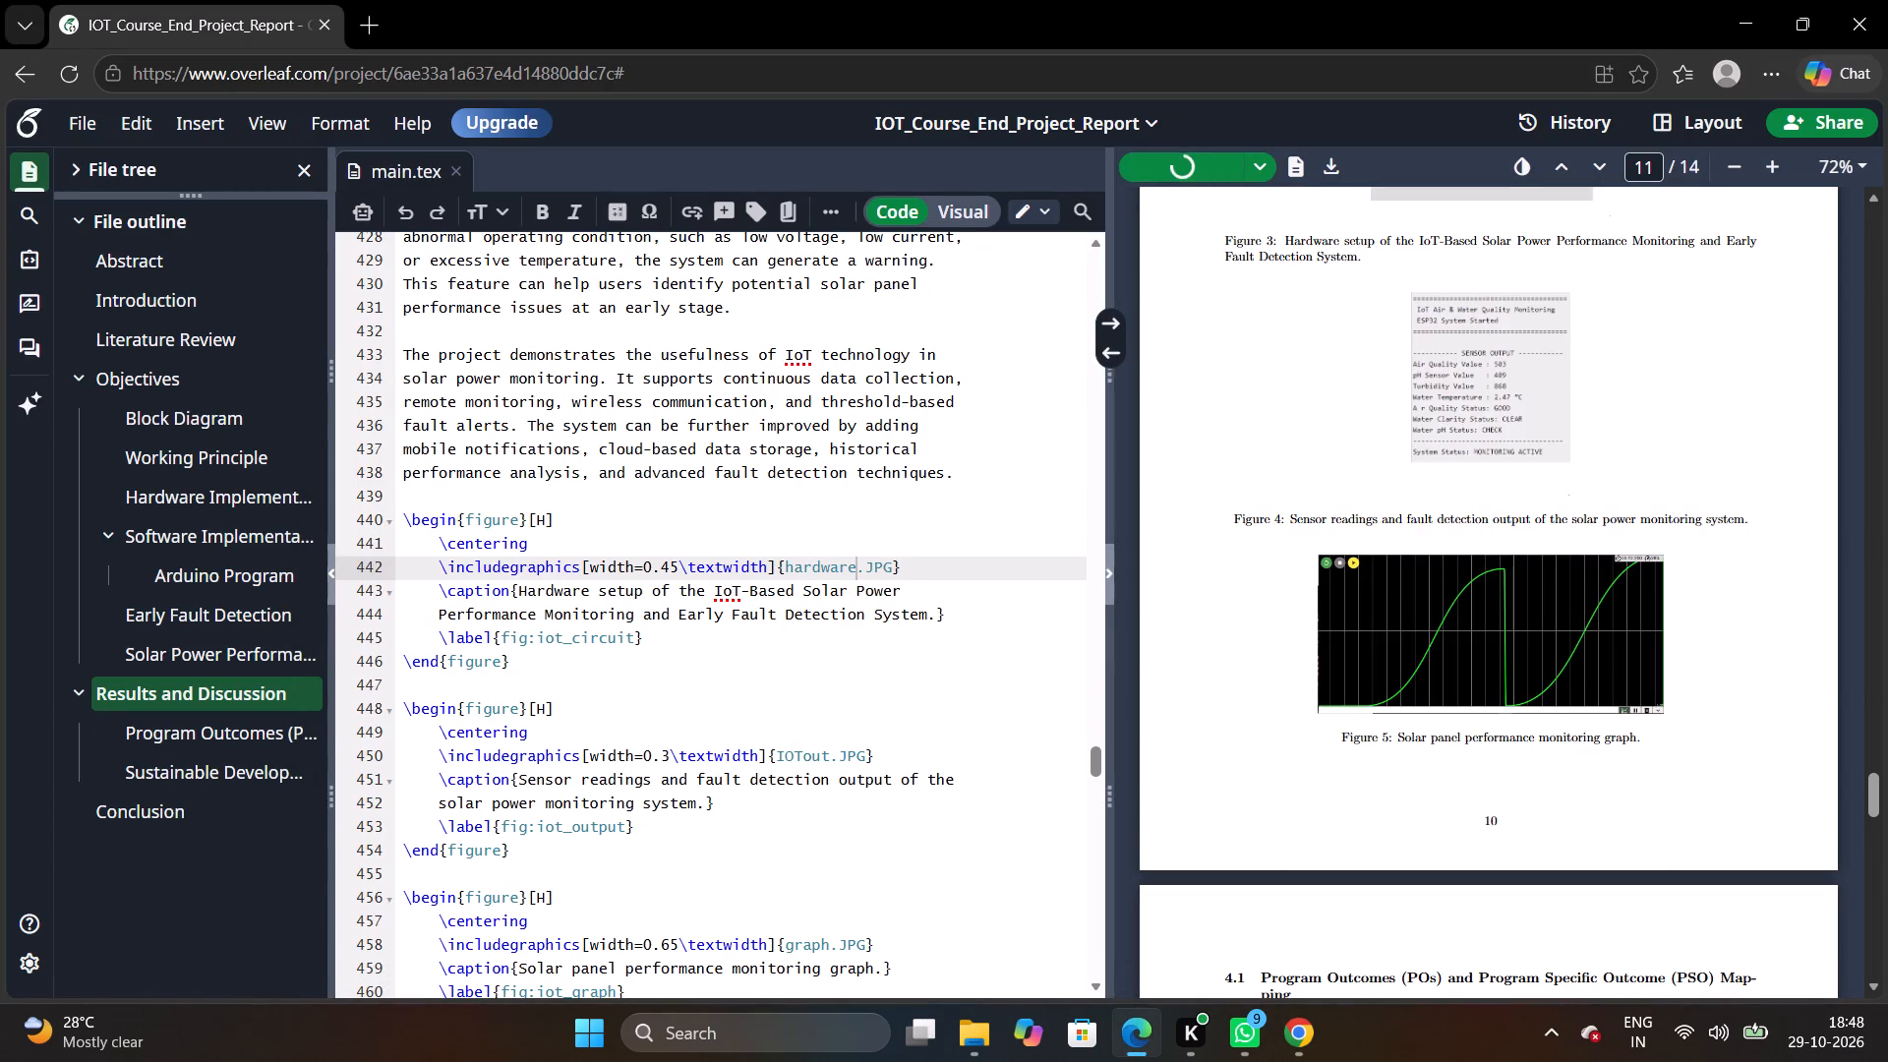
Insert a figure by uploading hardware.png from Downloads, at half width with caption and label included.
click(213, 134)
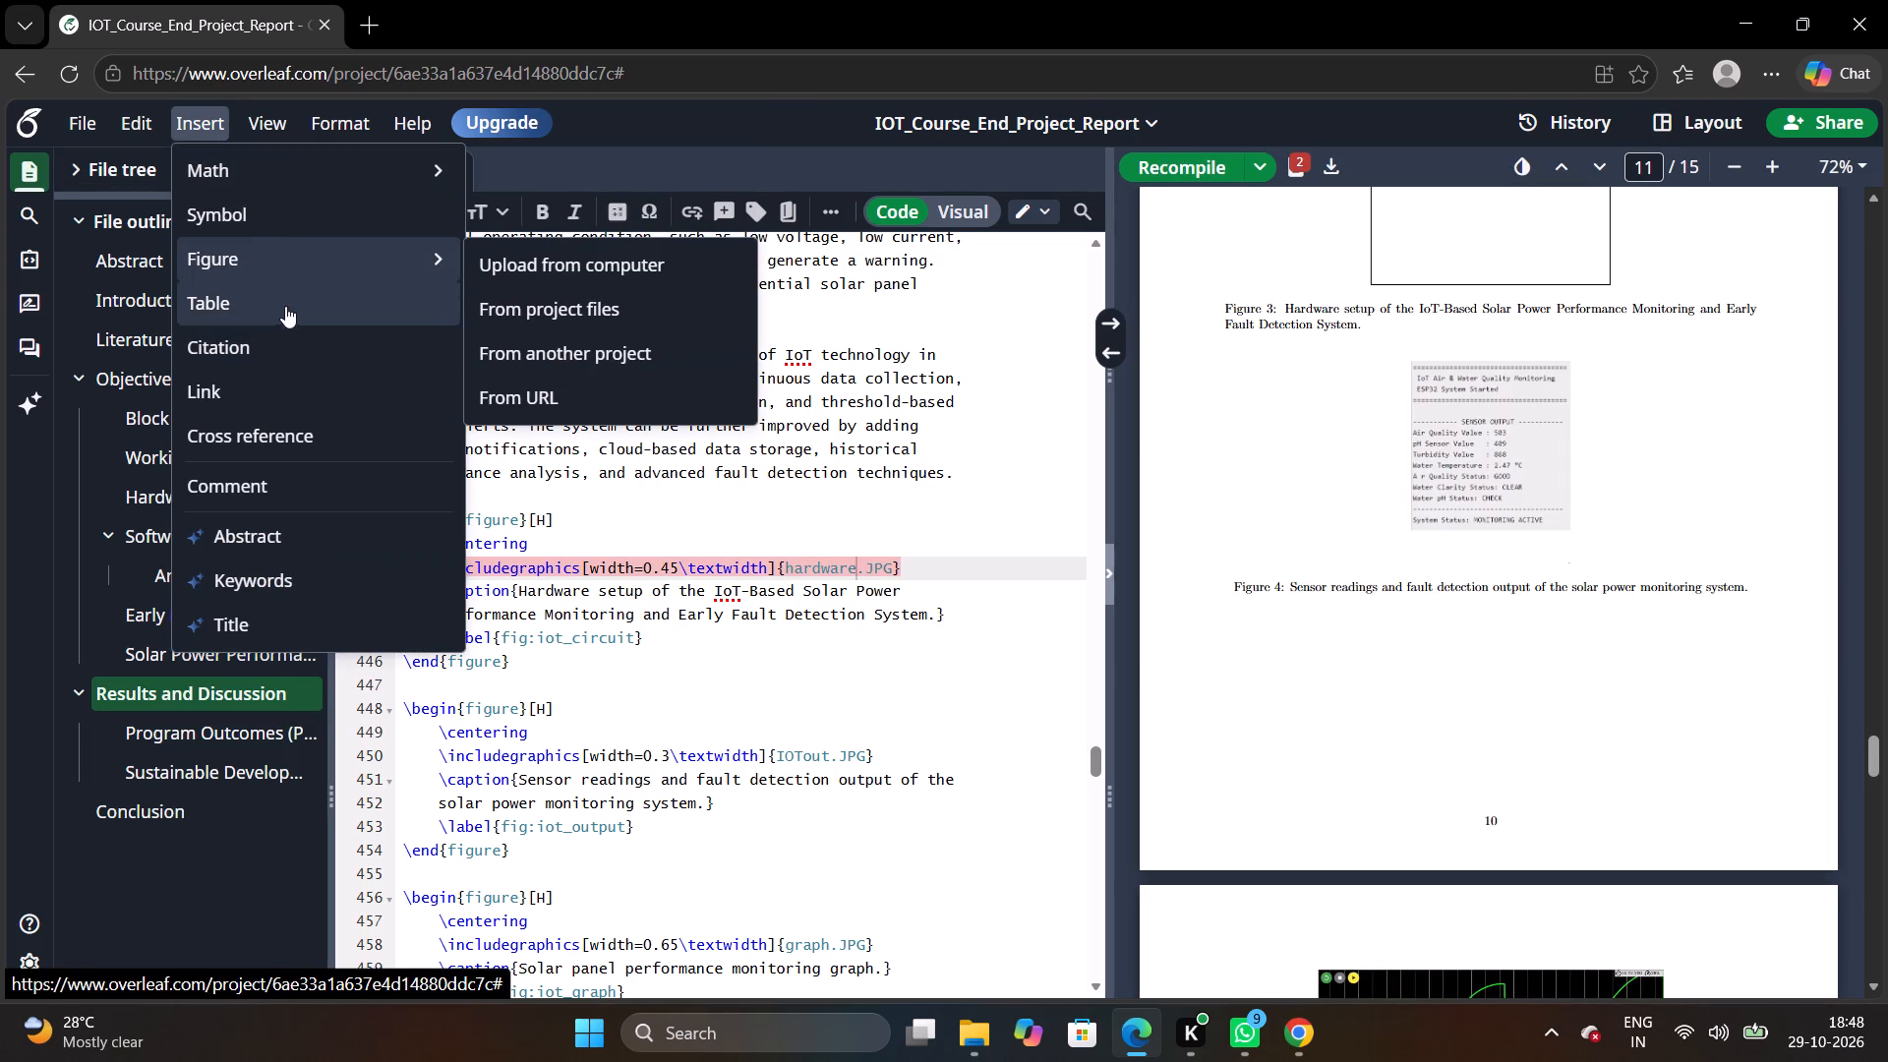
drag(335, 264, 491, 253)
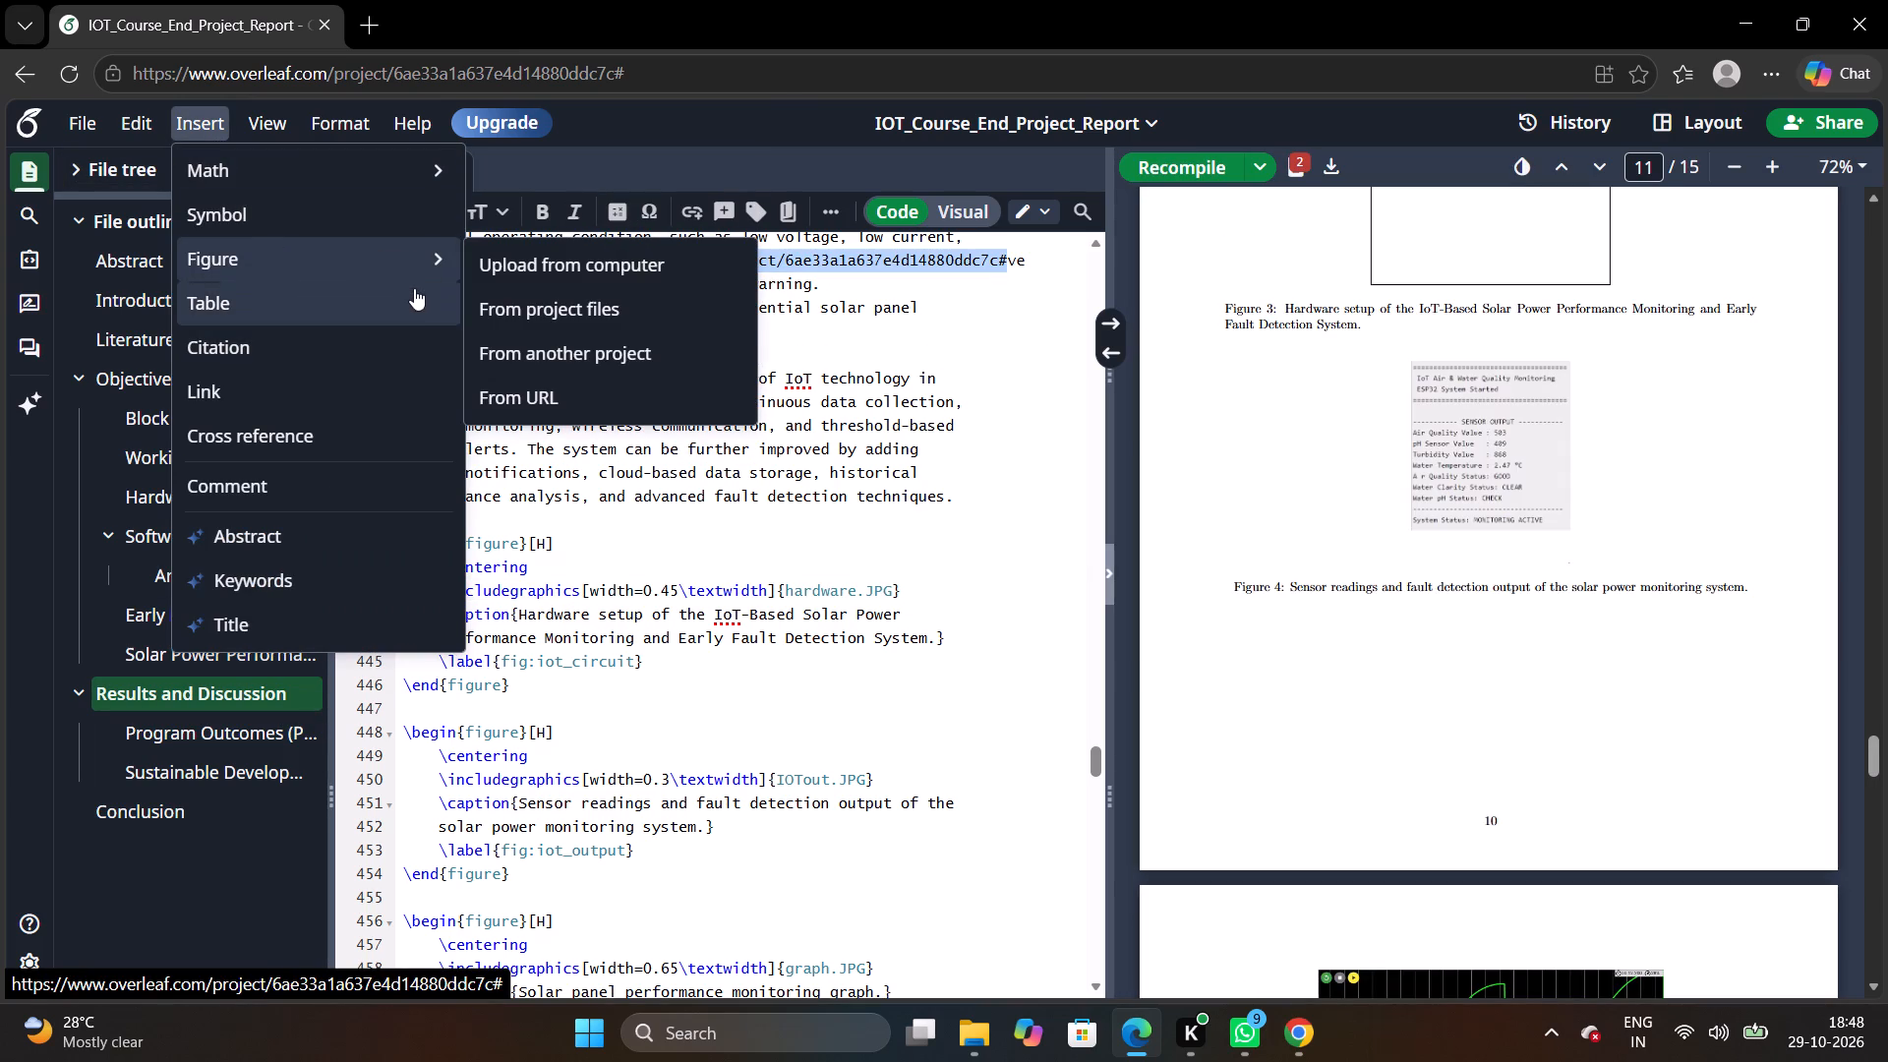
click(481, 263)
click(852, 291)
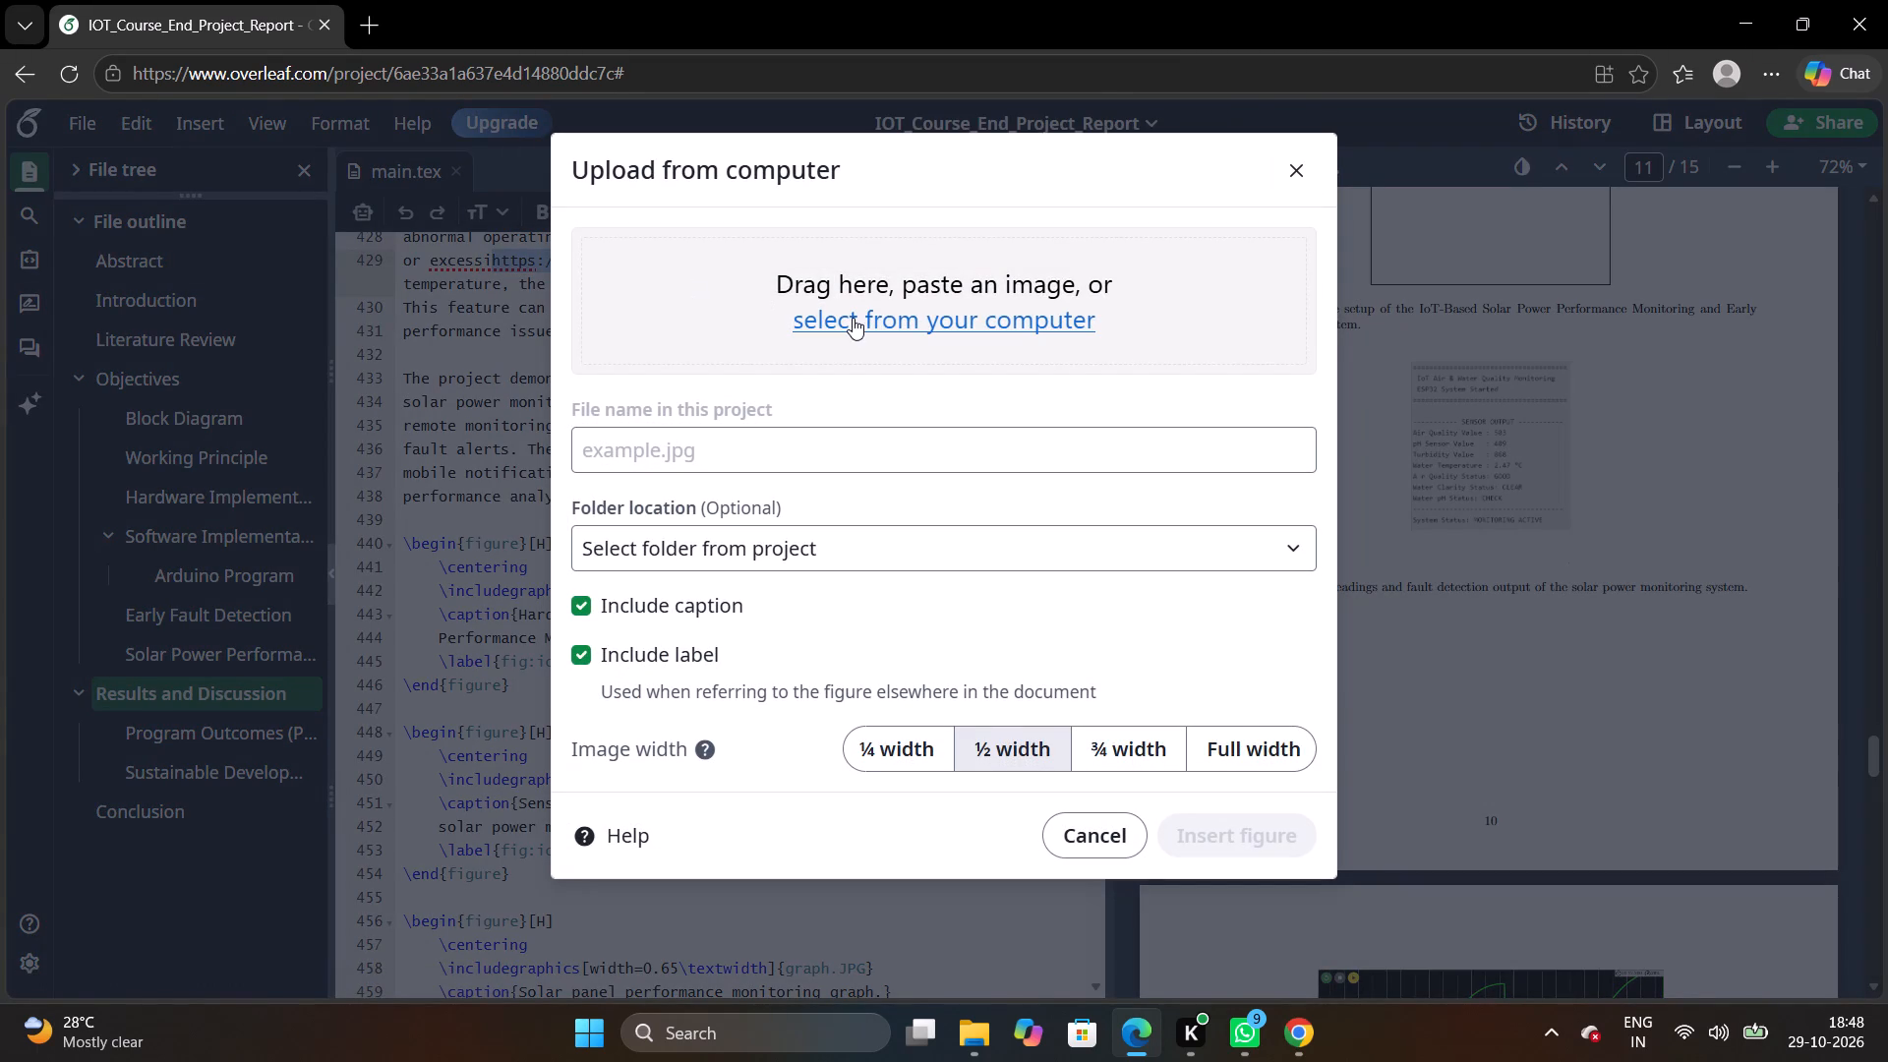
click(853, 318)
click(421, 211)
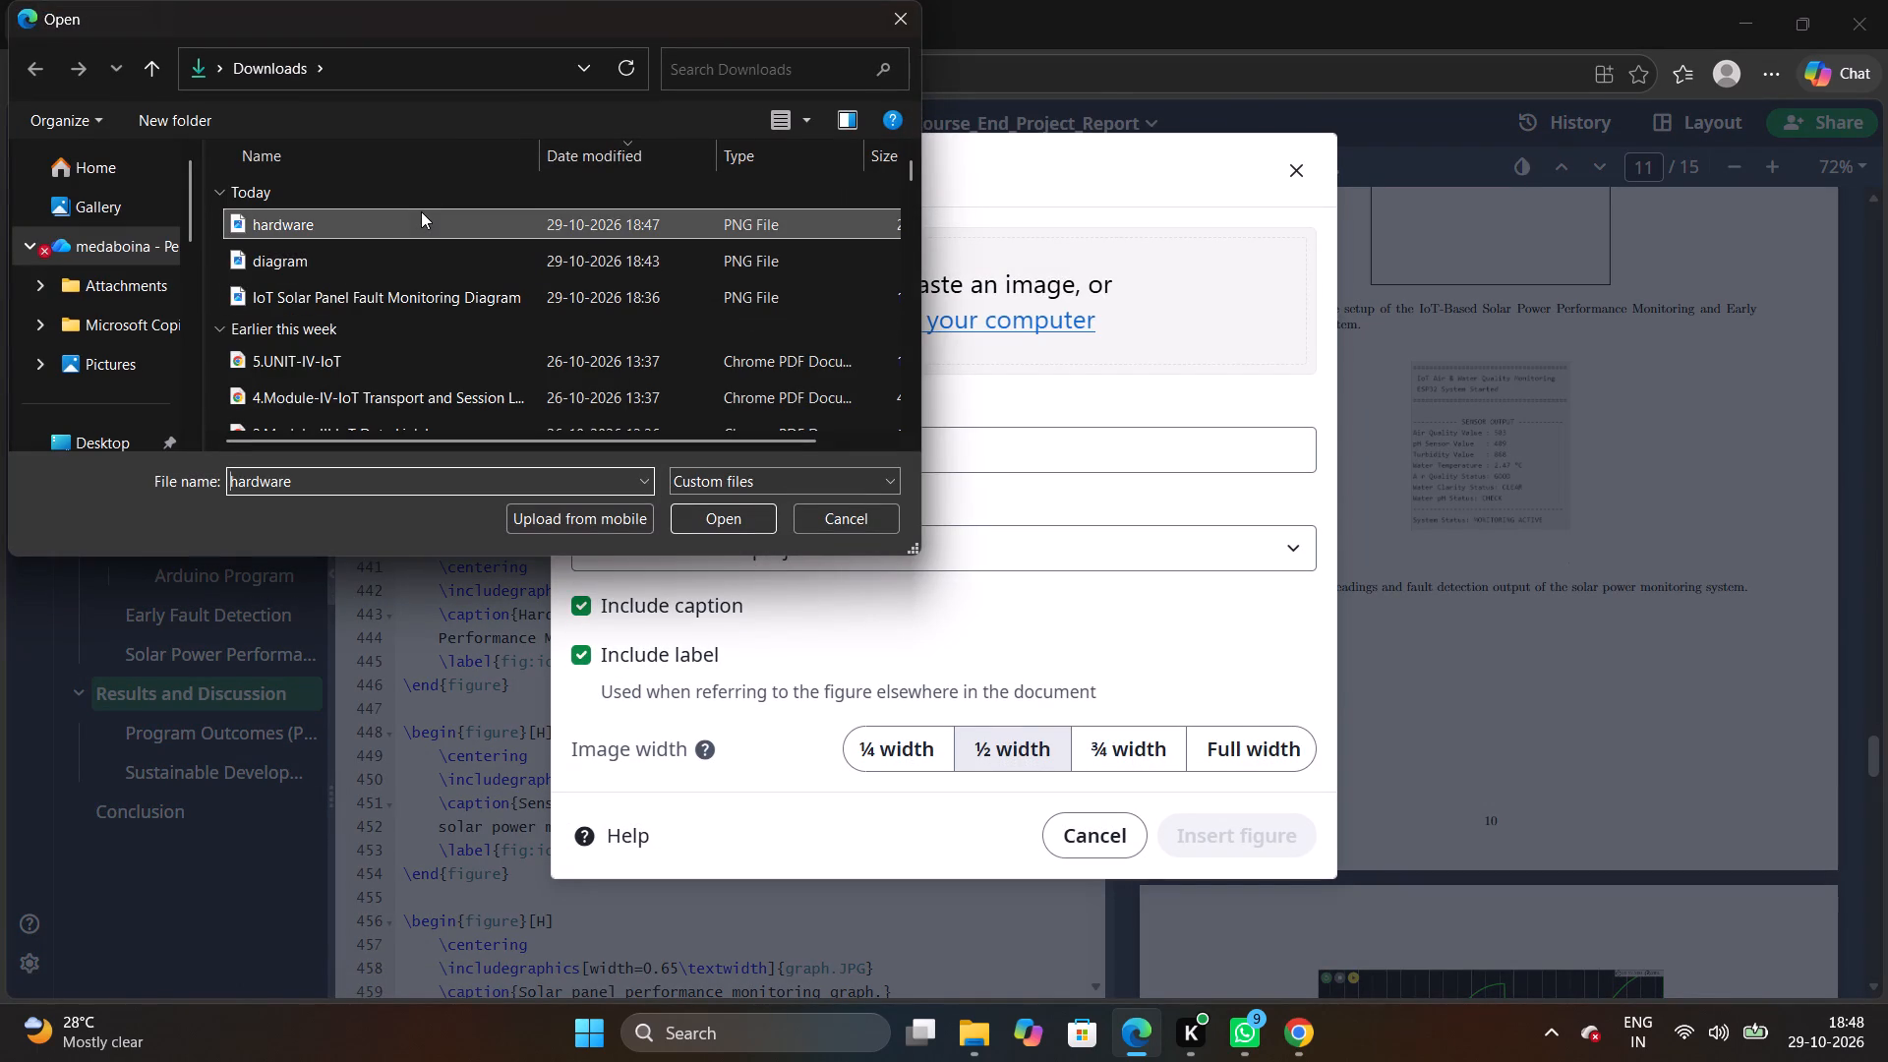
click(742, 507)
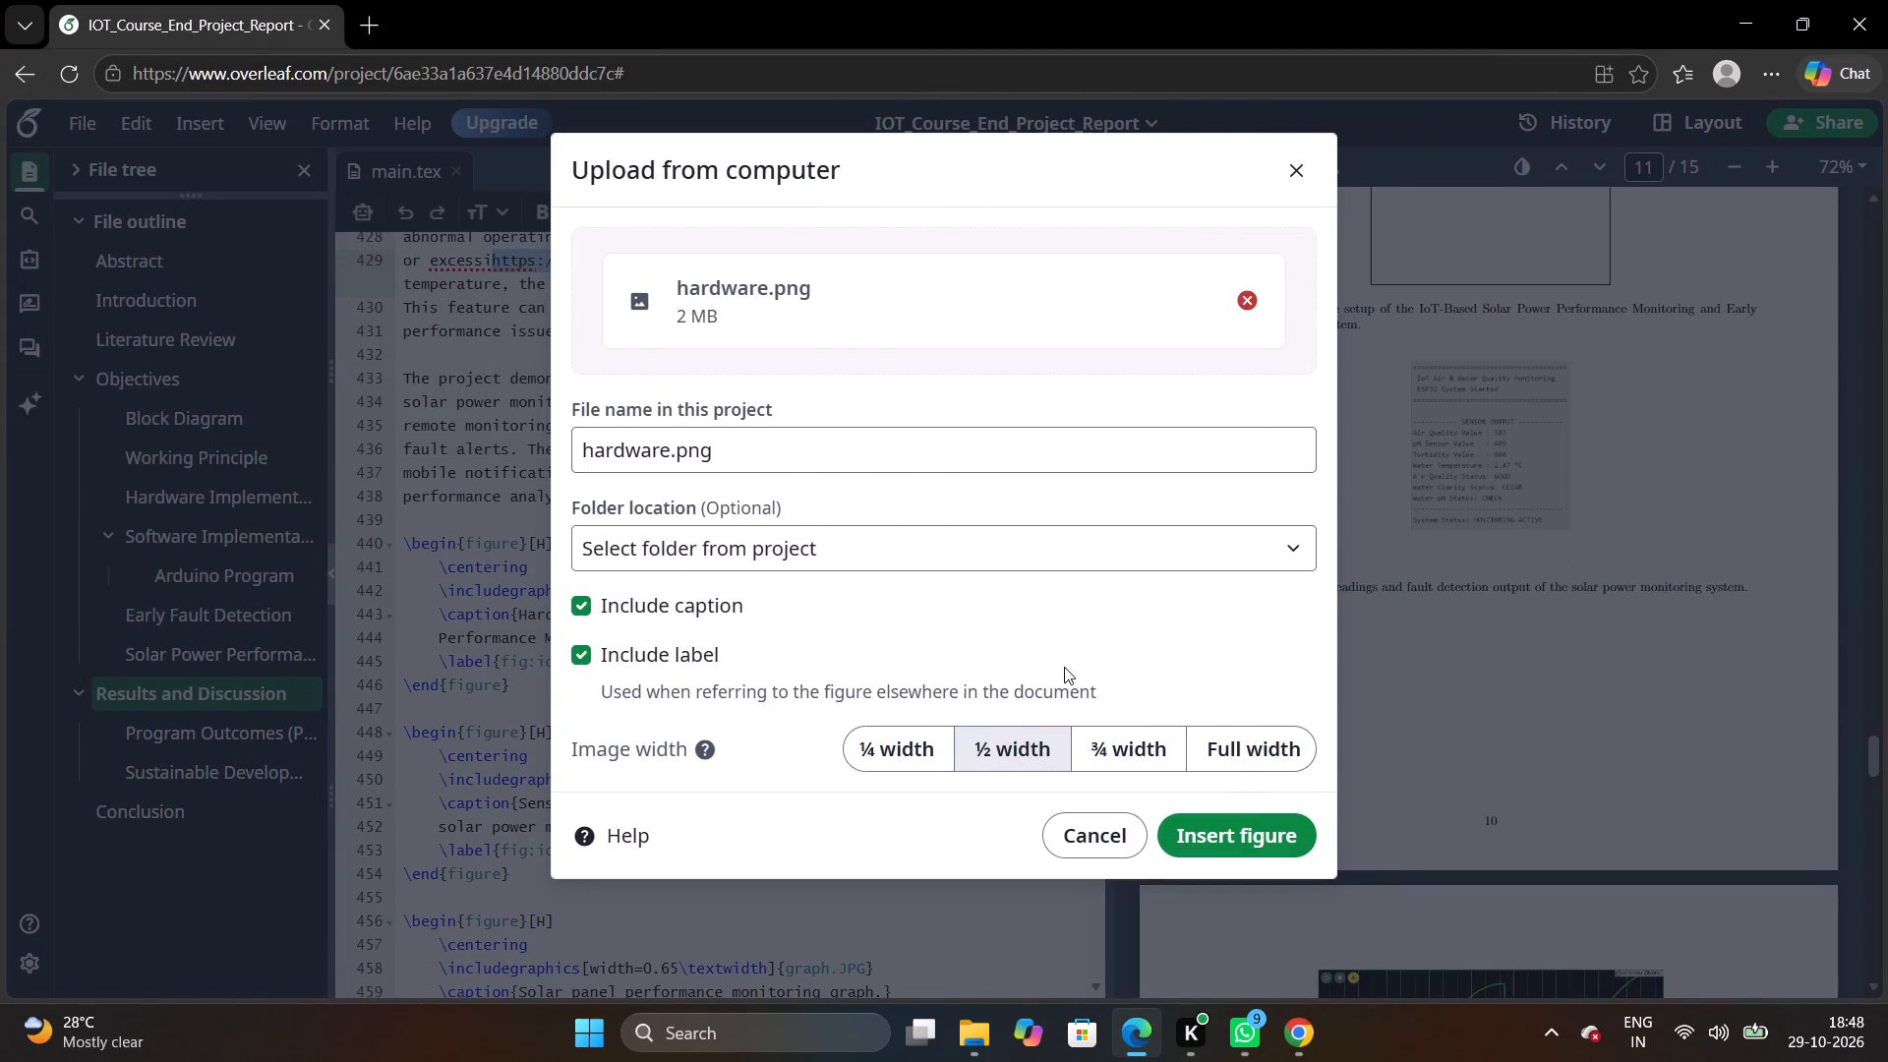
click(1246, 831)
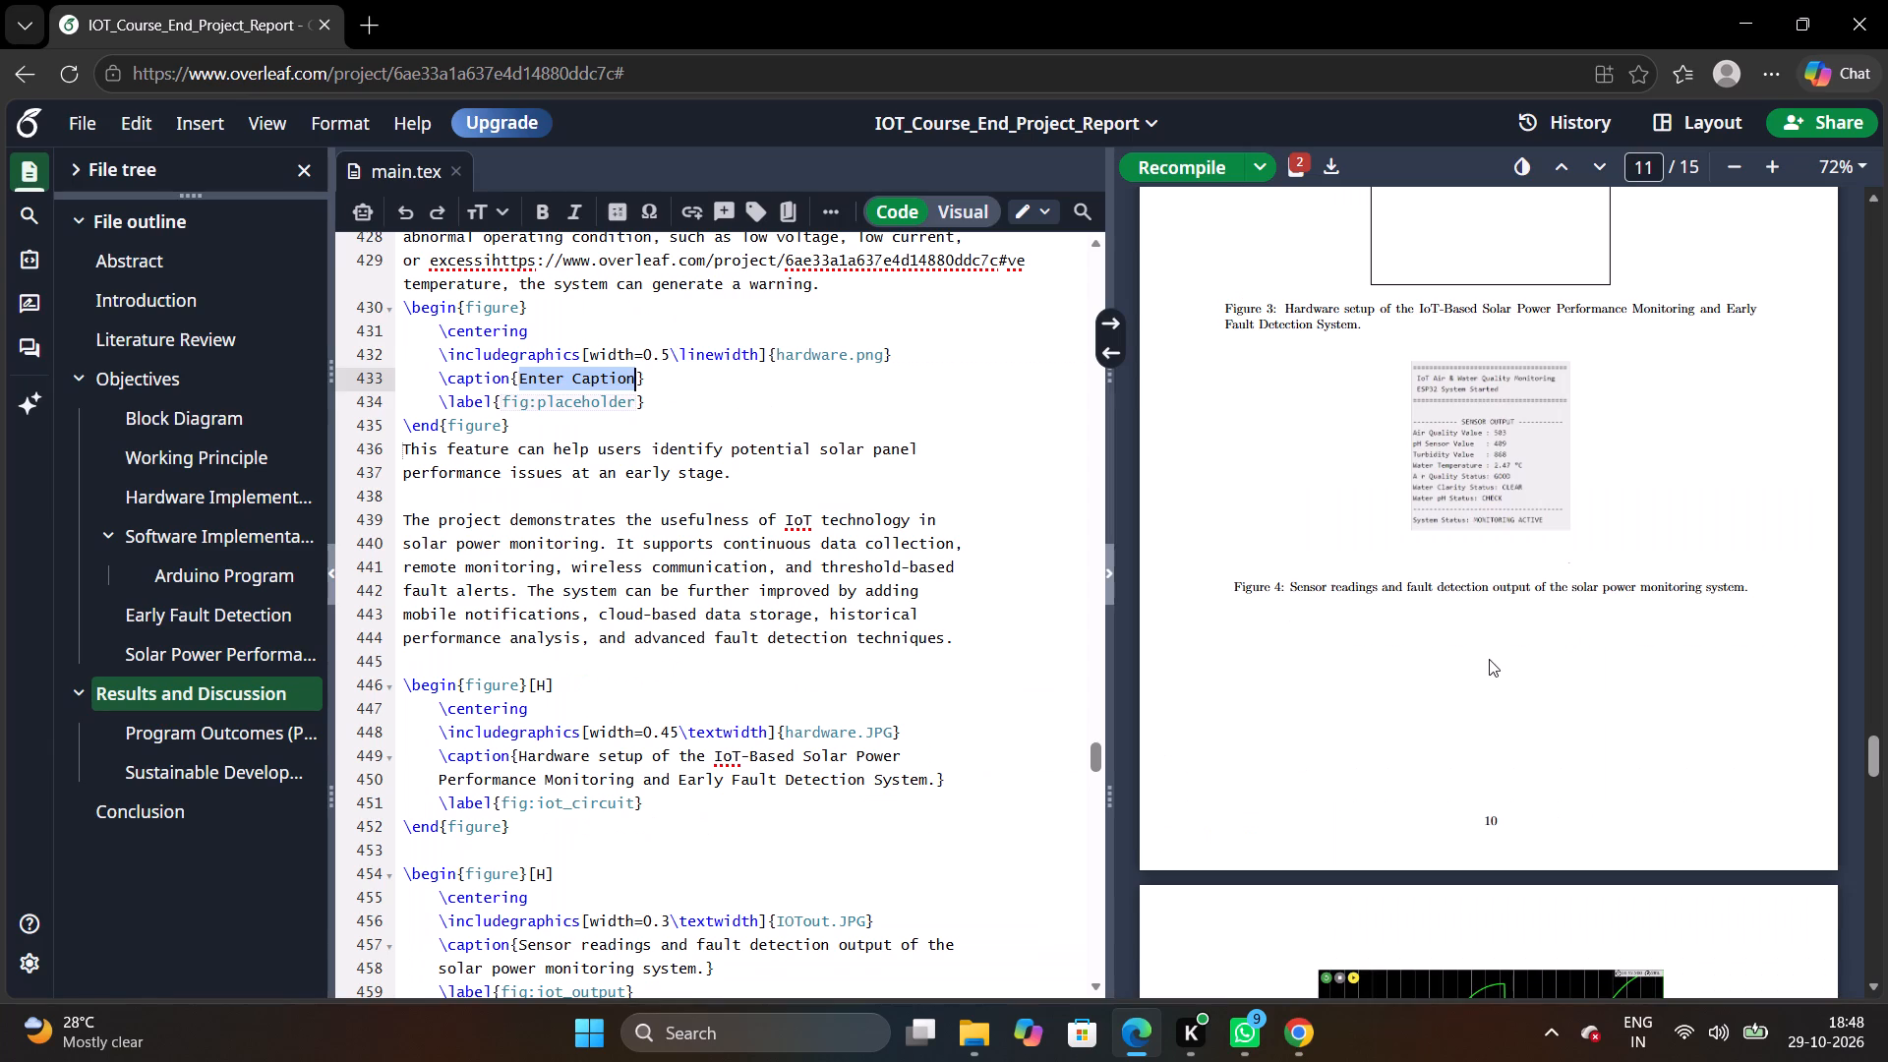
Replace the inserted figure's placeholder caption with "hardware".
scroll(1489, 659, up, 2)
scroll(1489, 659, down, 1)
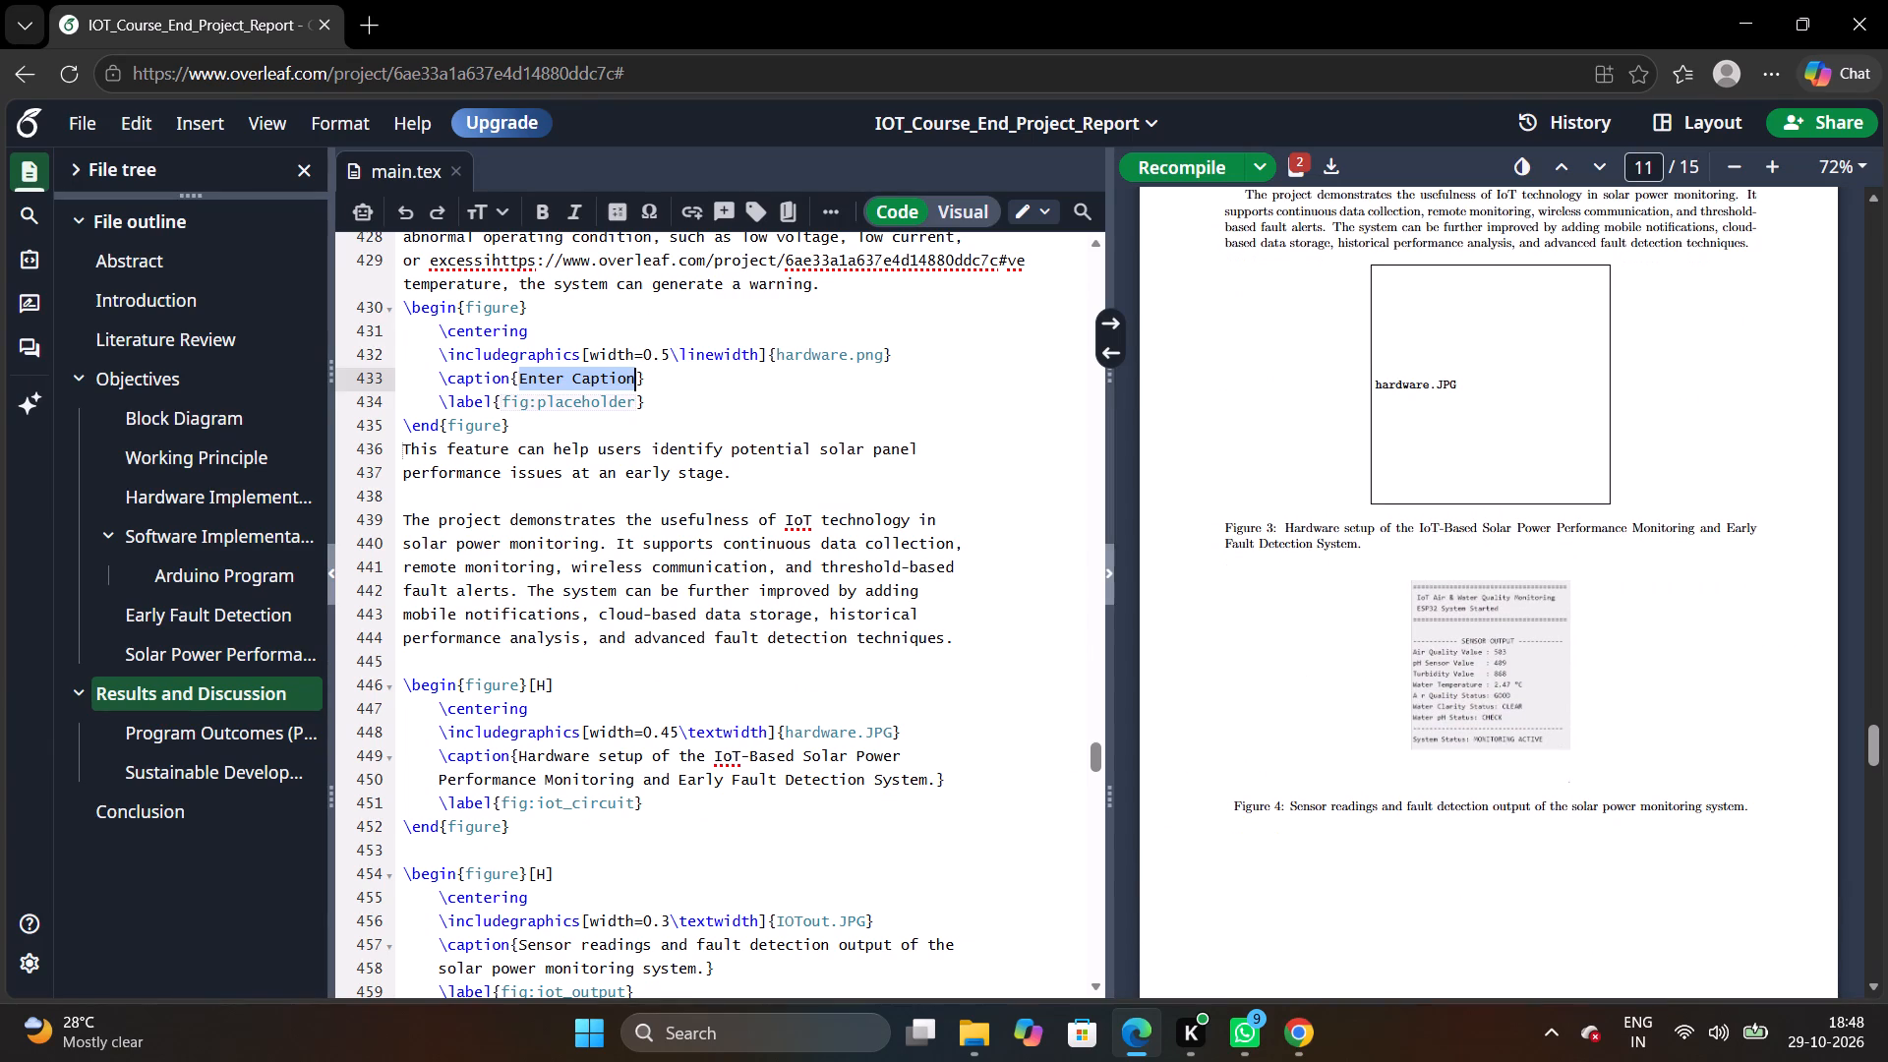
key(BackSpace)
text(hard)
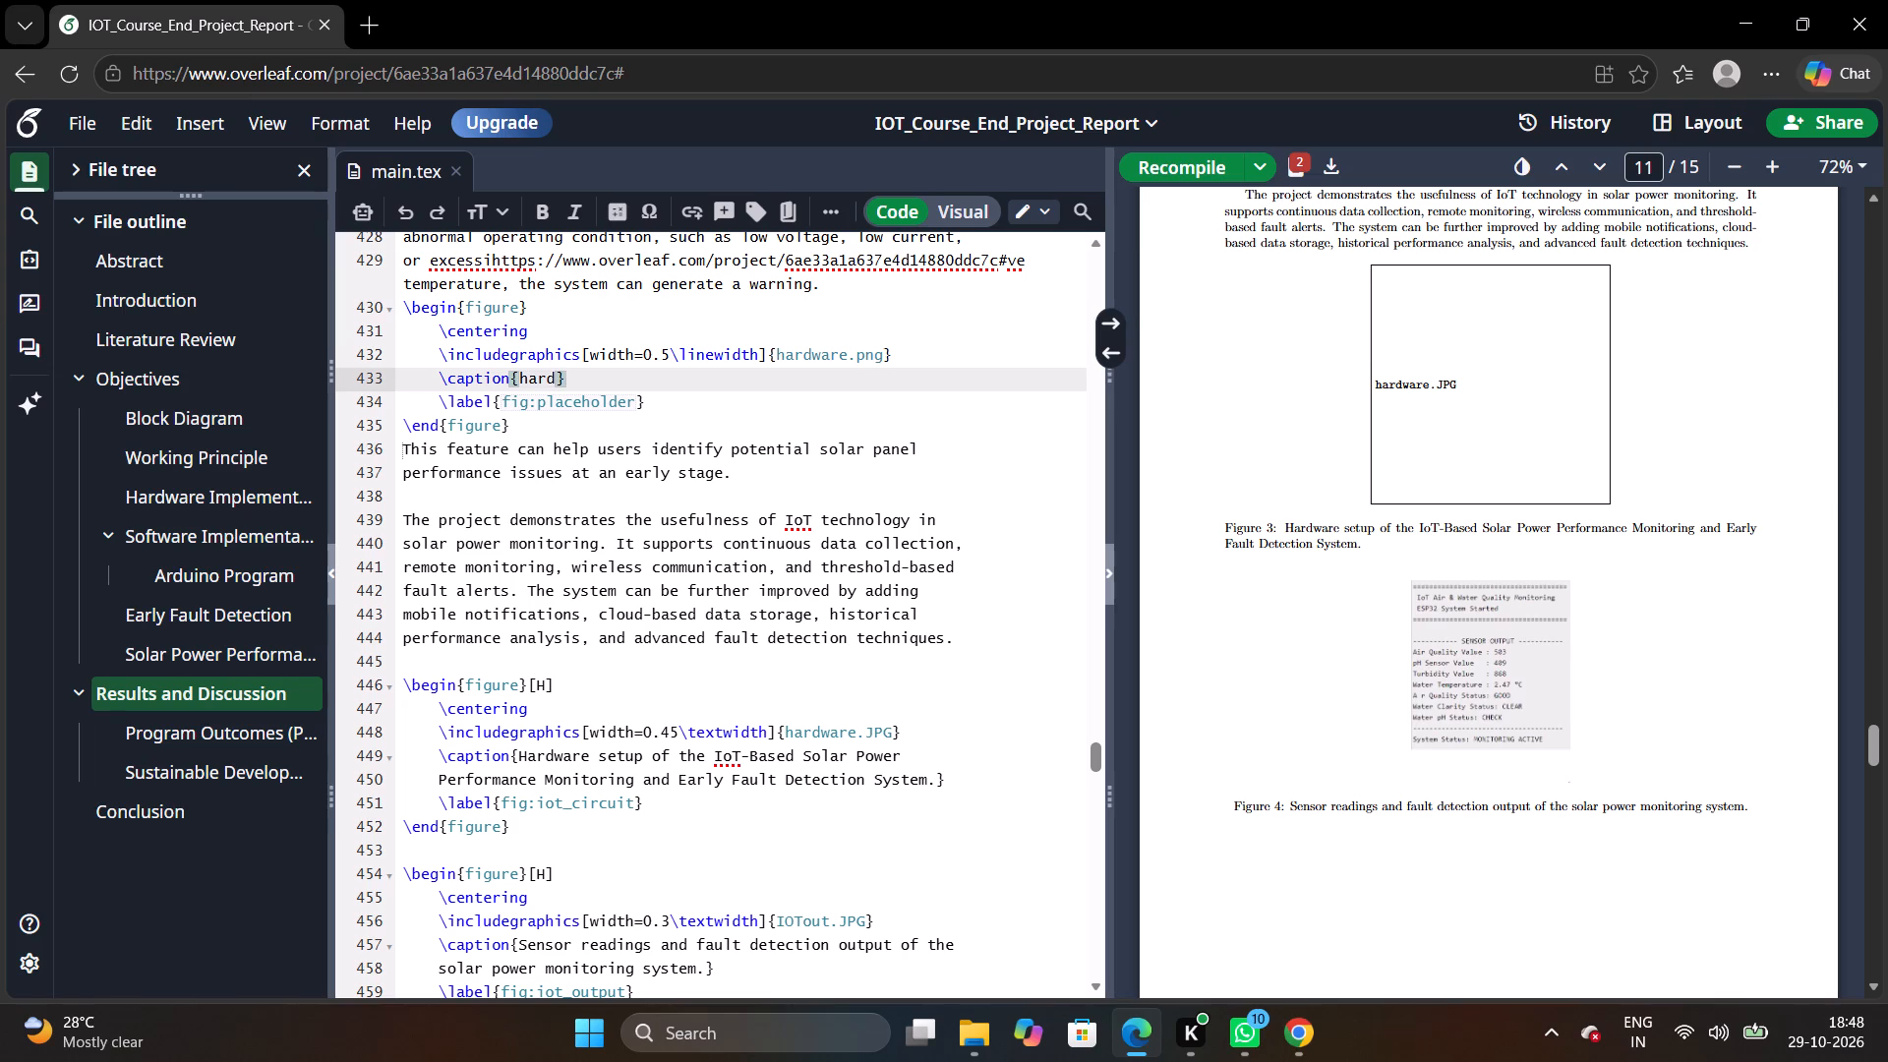
text(ware)
Recompile the report and check the hardware figure pages in the PDF preview.
drag(1175, 148, 1174, 168)
click(1174, 168)
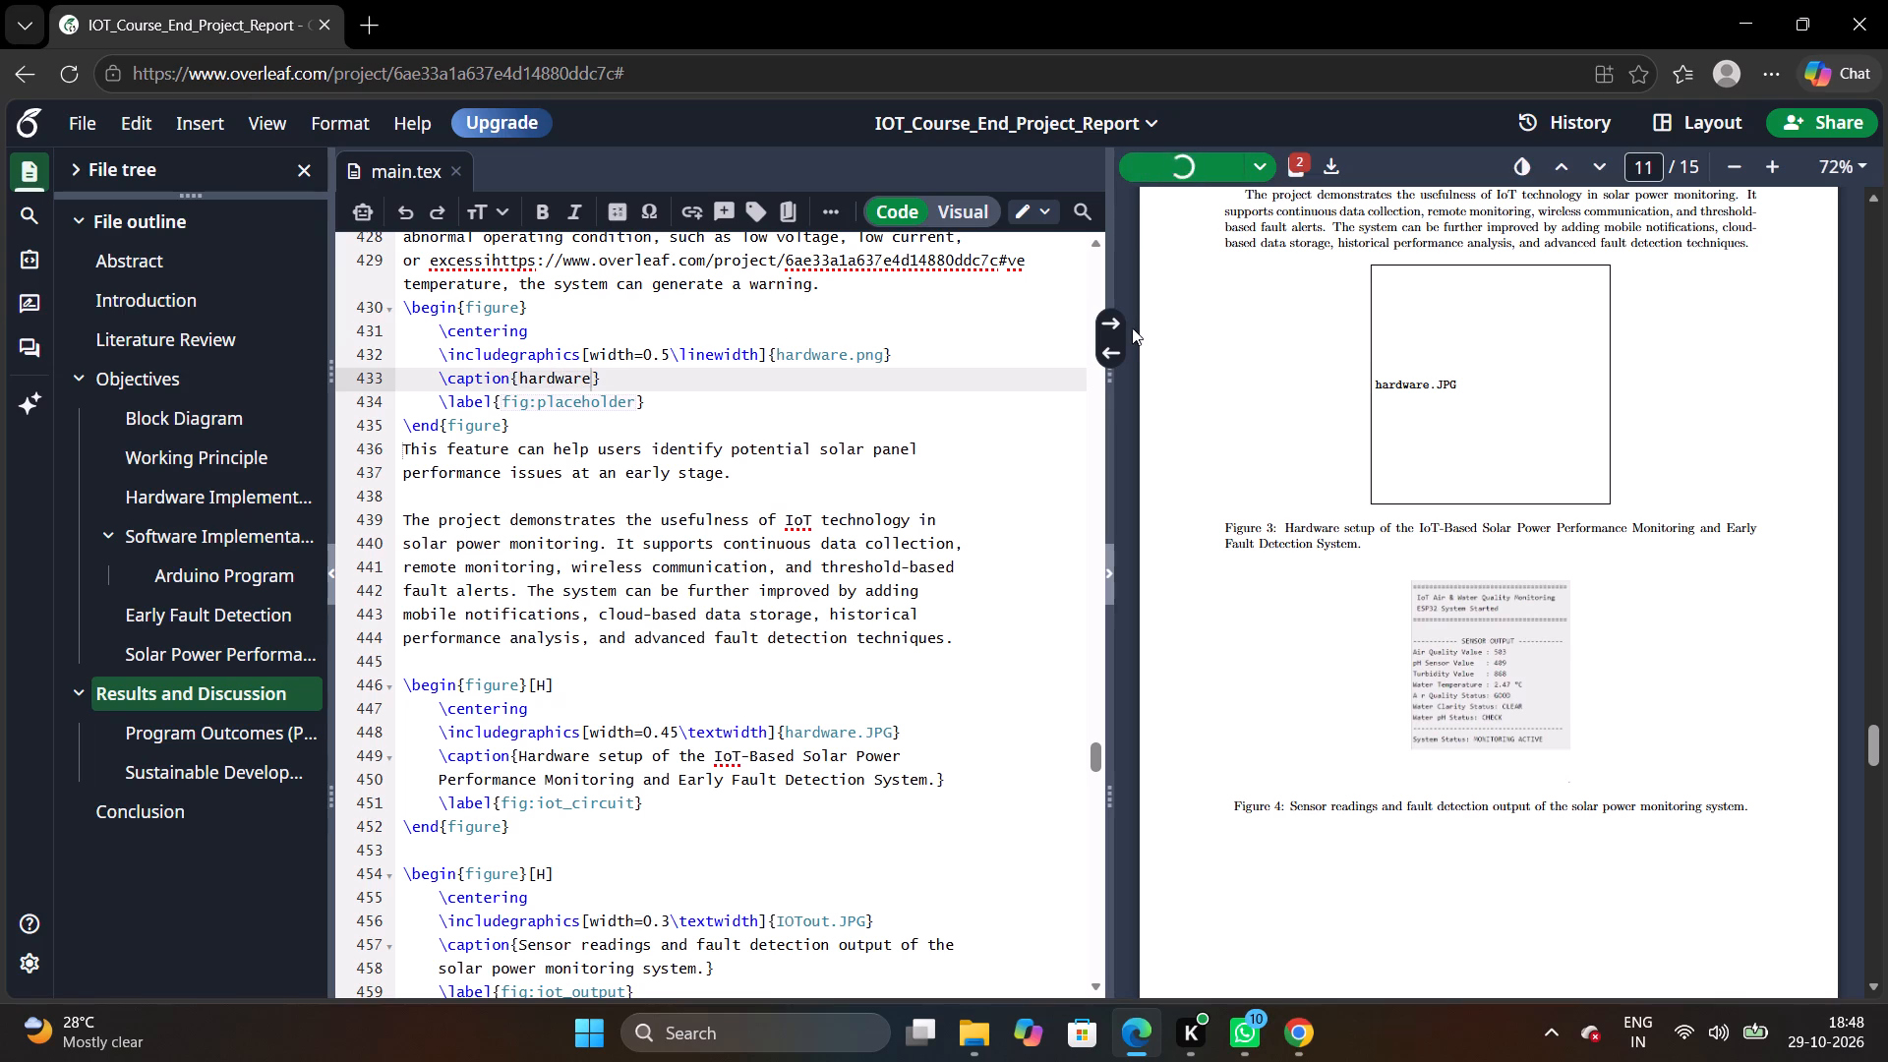
scroll(1183, 463, down, 1)
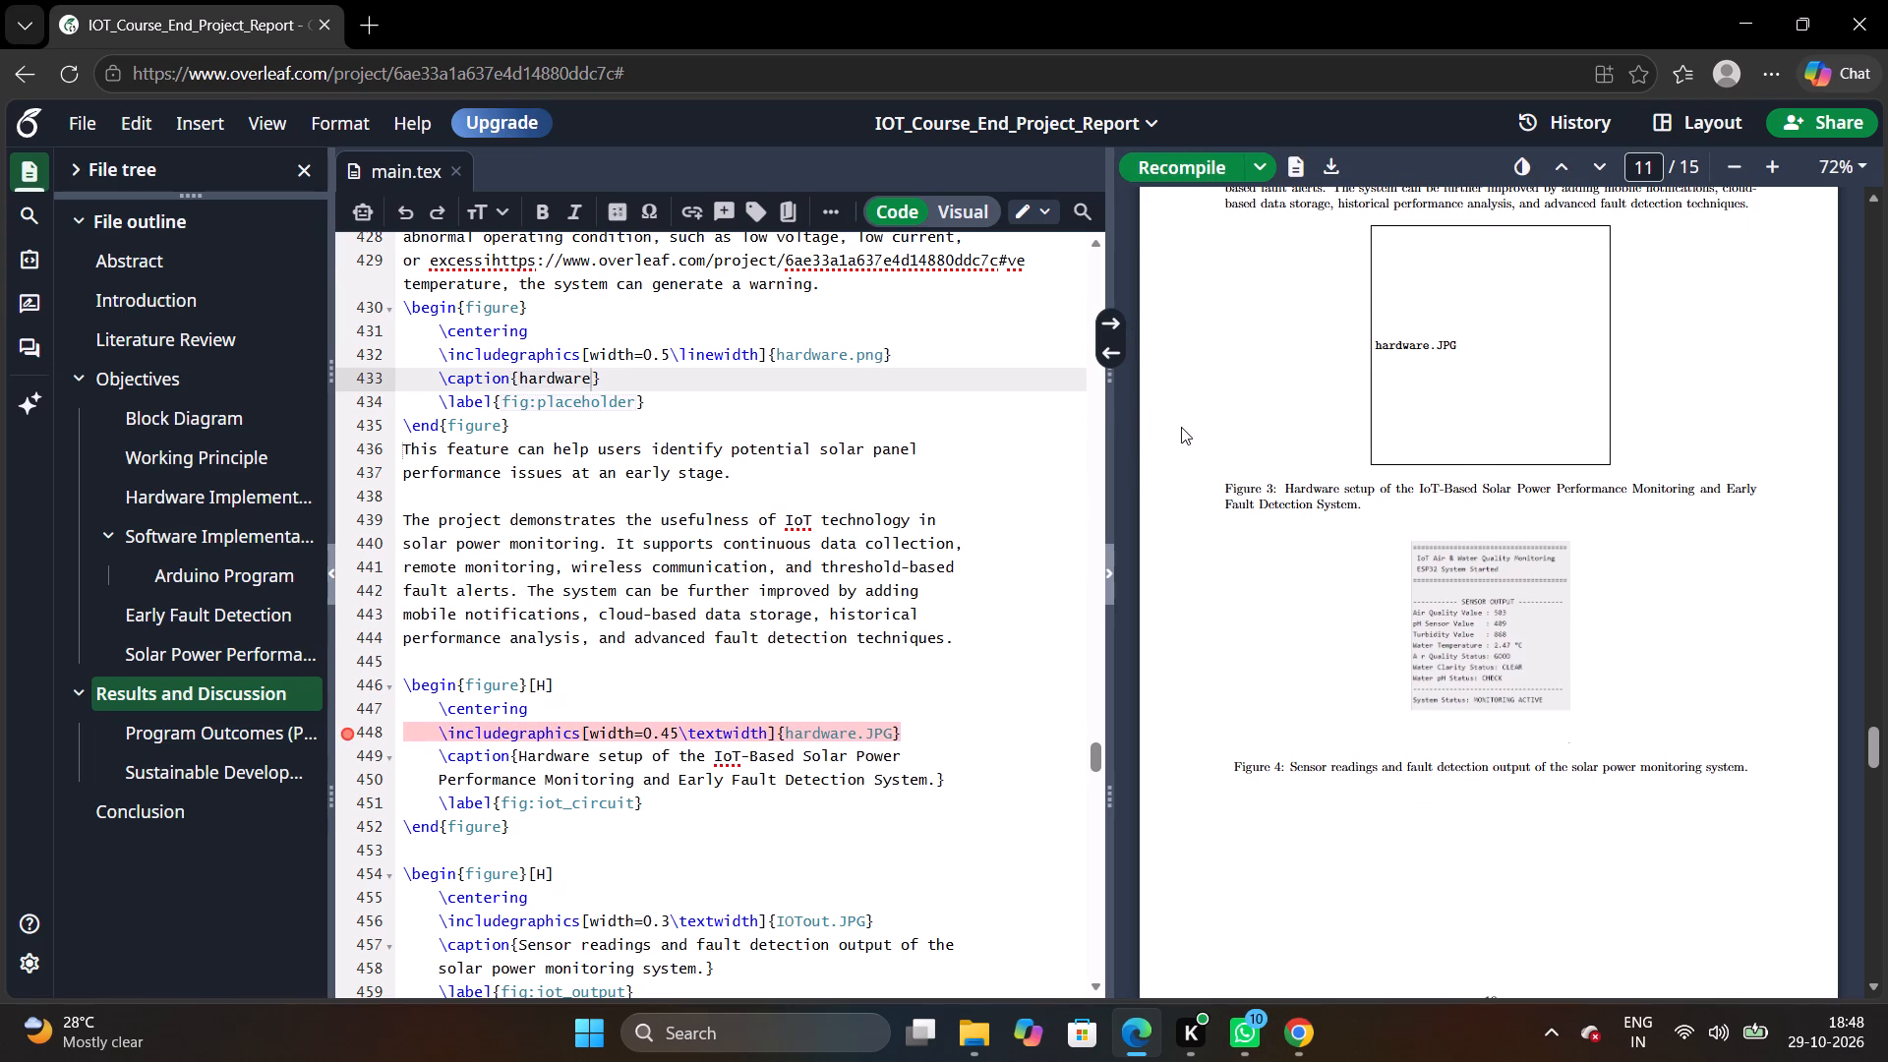
scroll(1396, 449, down, 1)
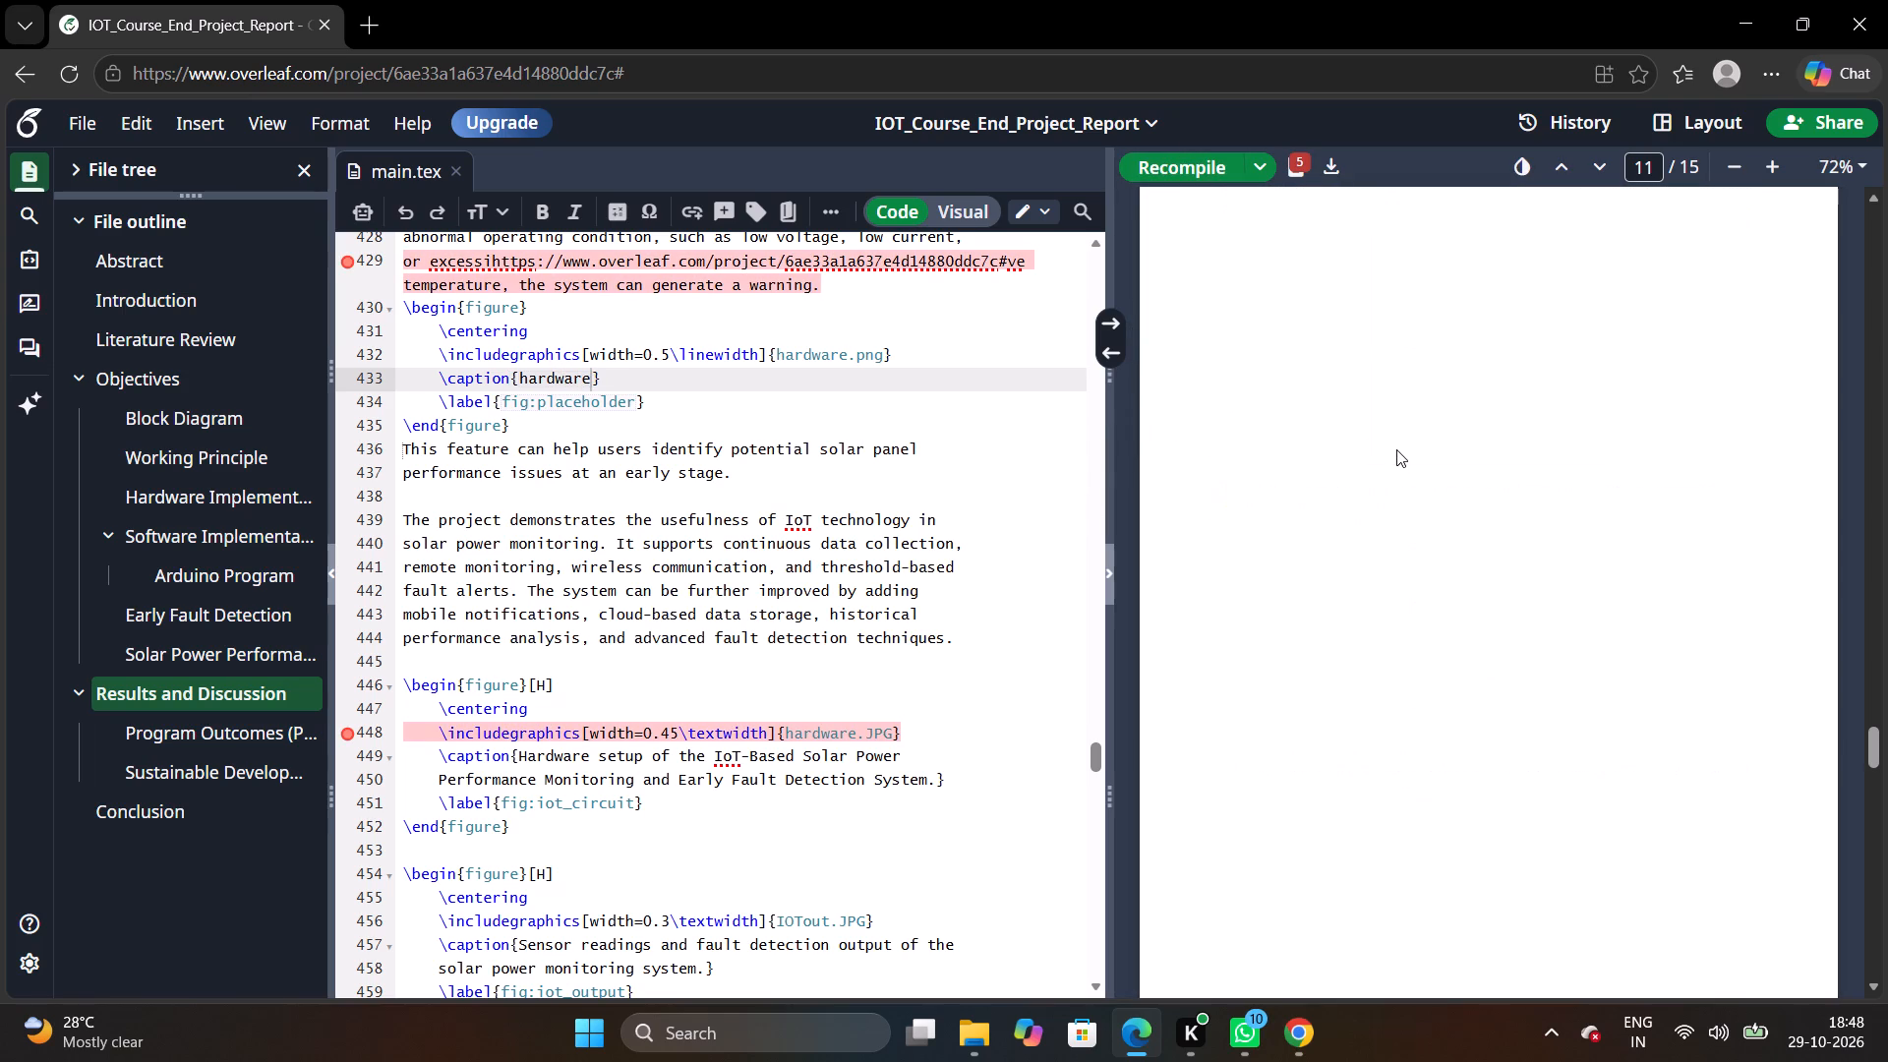
Examine the two hardware figures and the neighbouring pages in the PDF preview against the hardware.JPG source line.
scroll(1396, 449, down, 1)
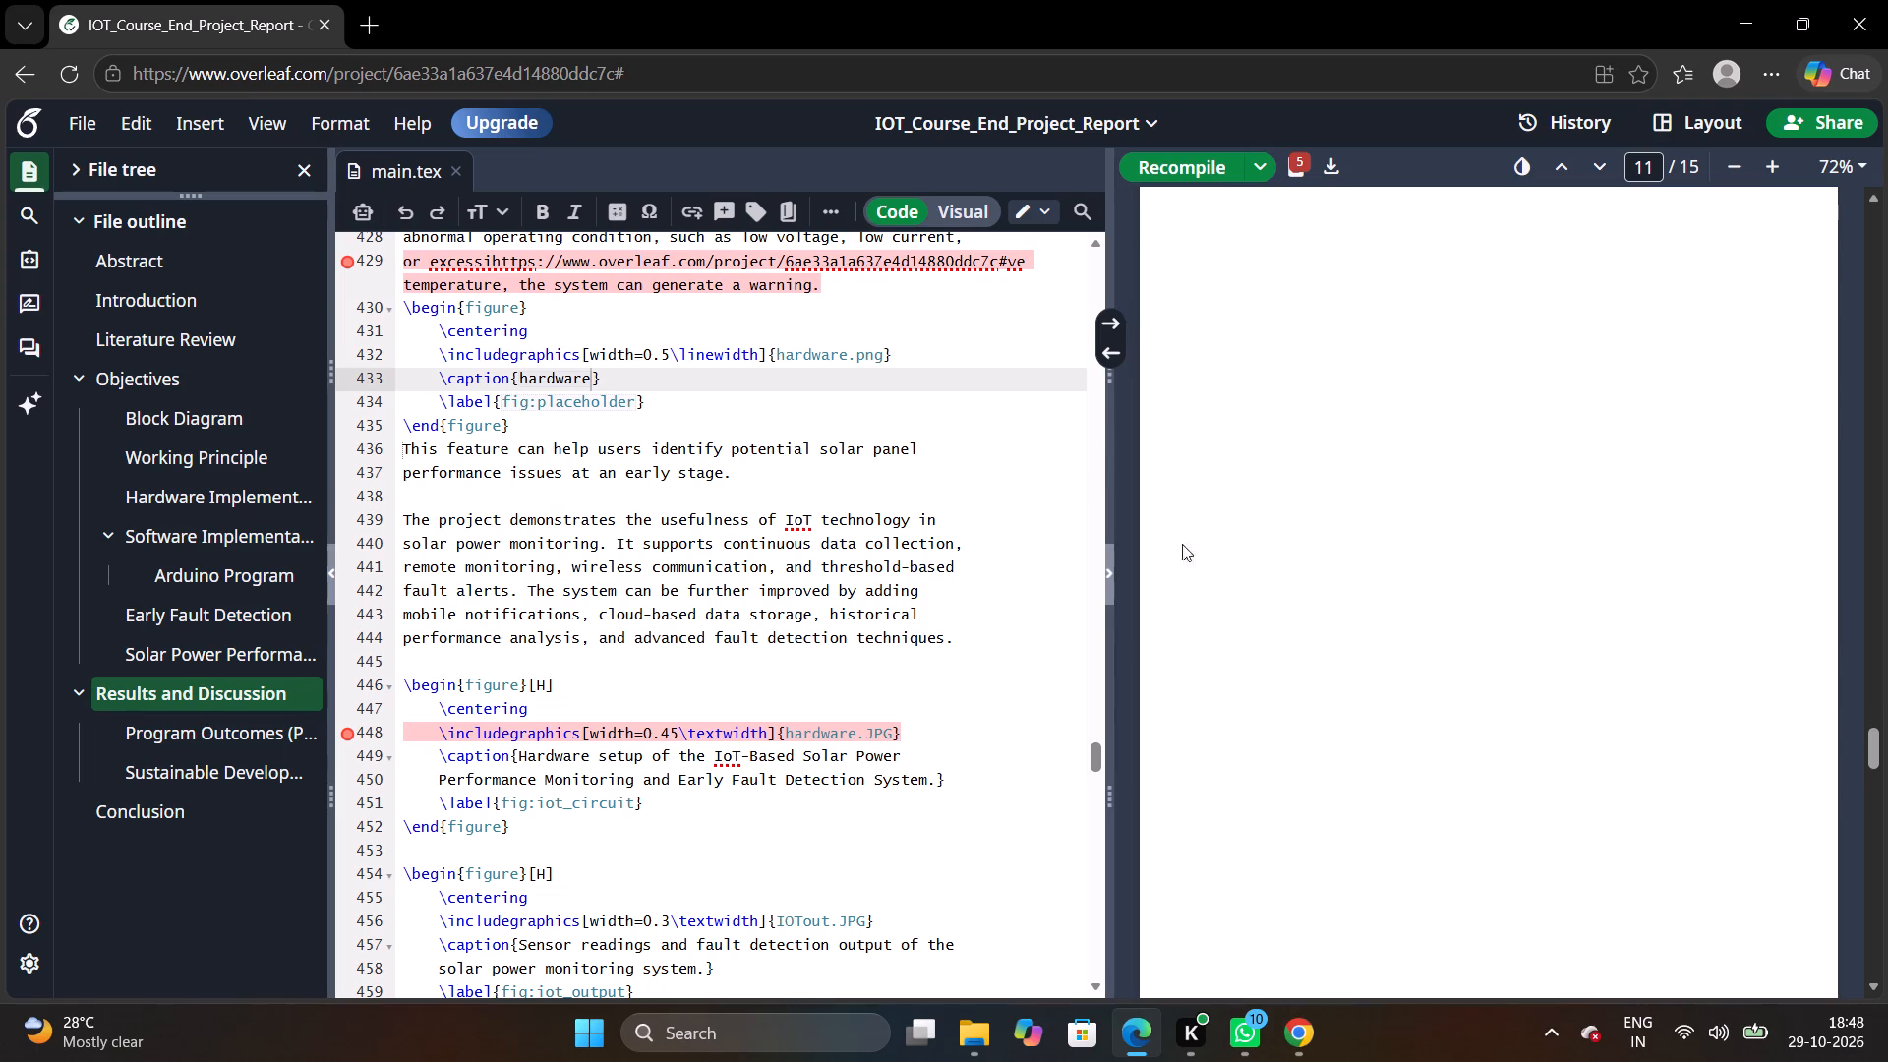
scroll(1298, 520, down, 1)
scroll(1298, 520, up, 2)
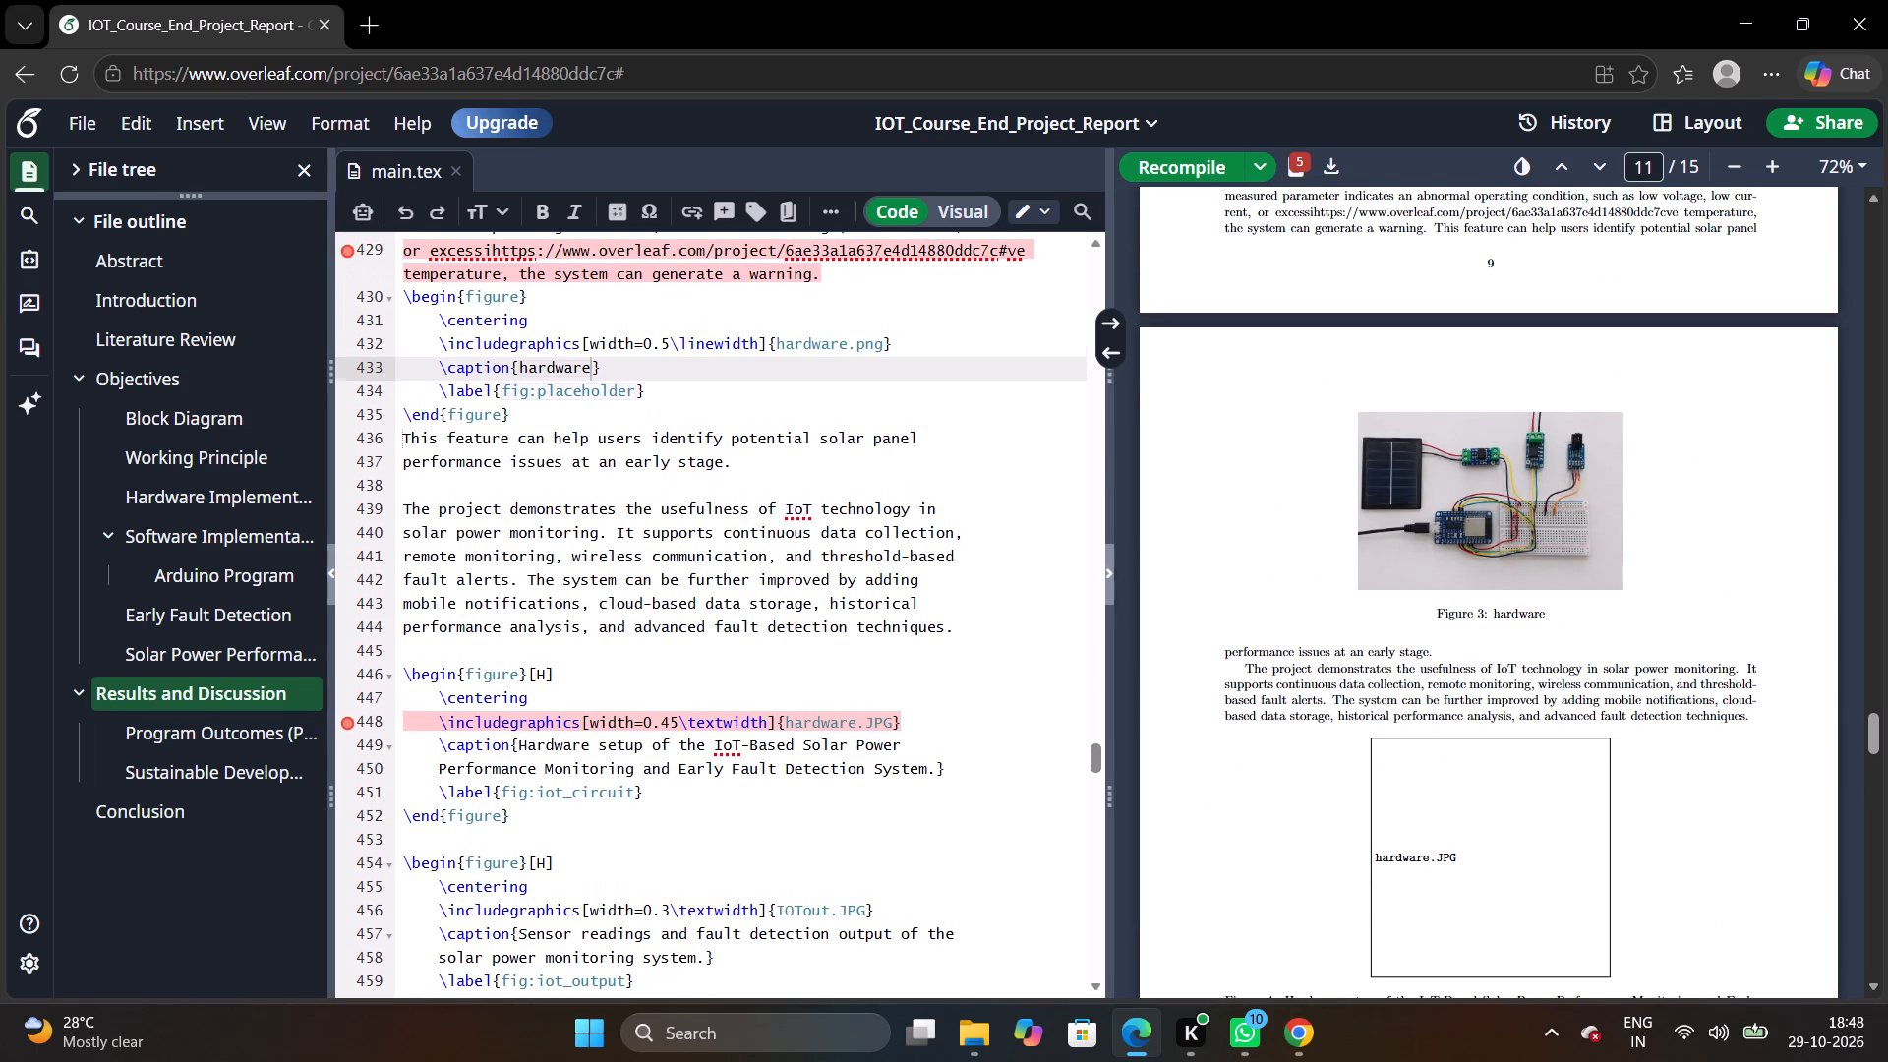
scroll(1399, 634, down, 1)
scroll(1399, 634, up, 1)
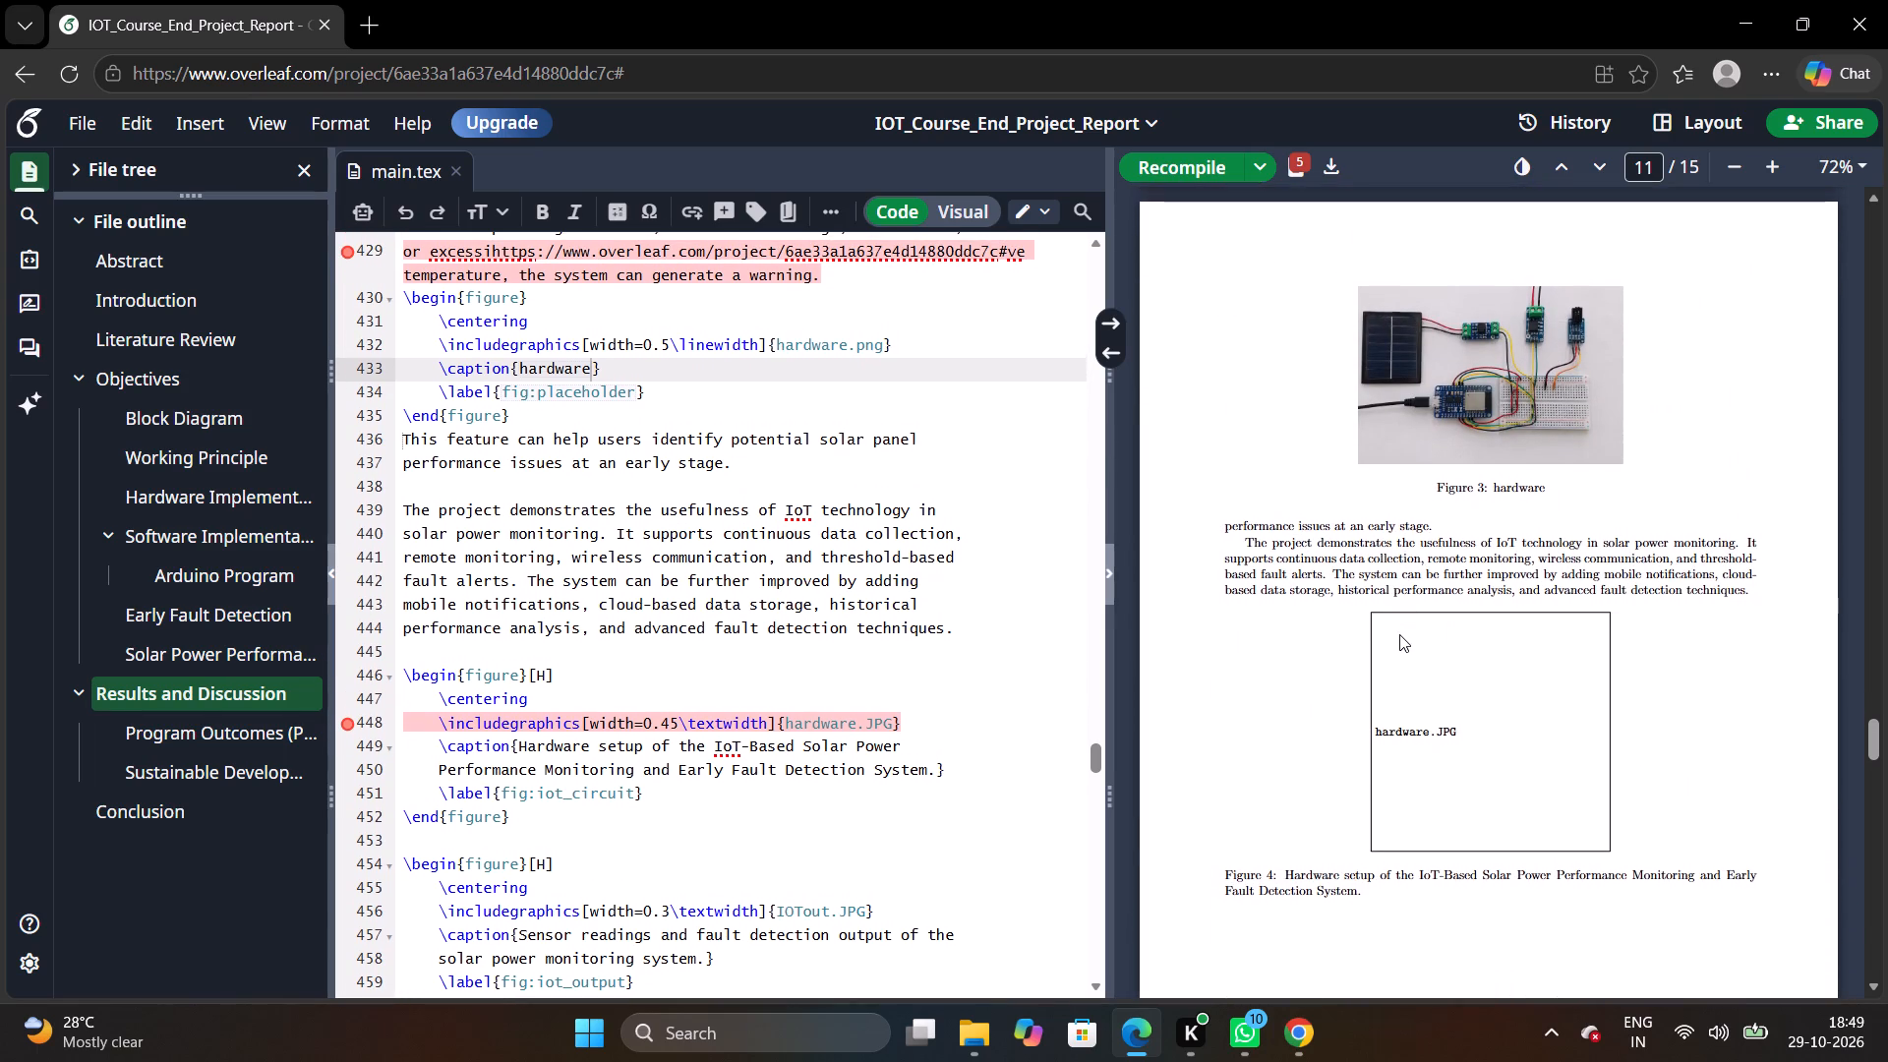
scroll(1399, 634, up, 4)
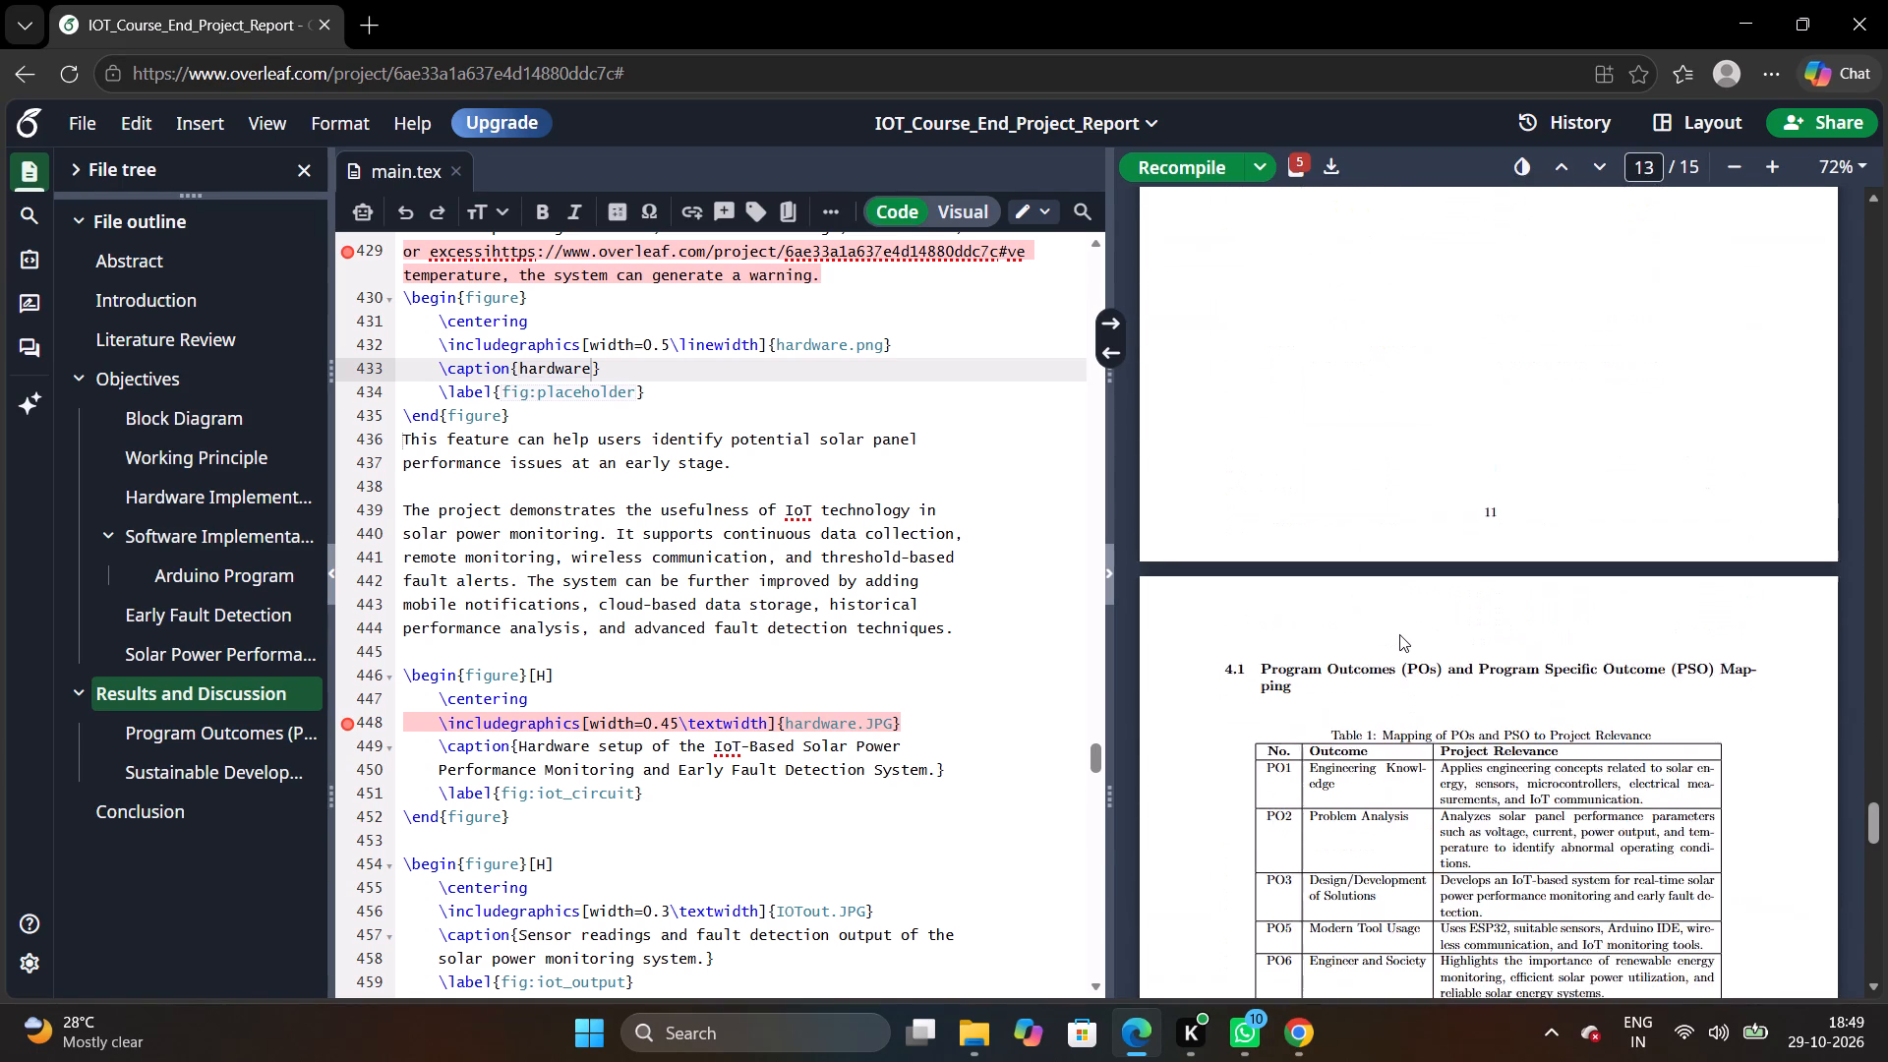
scroll(1399, 634, up, 3)
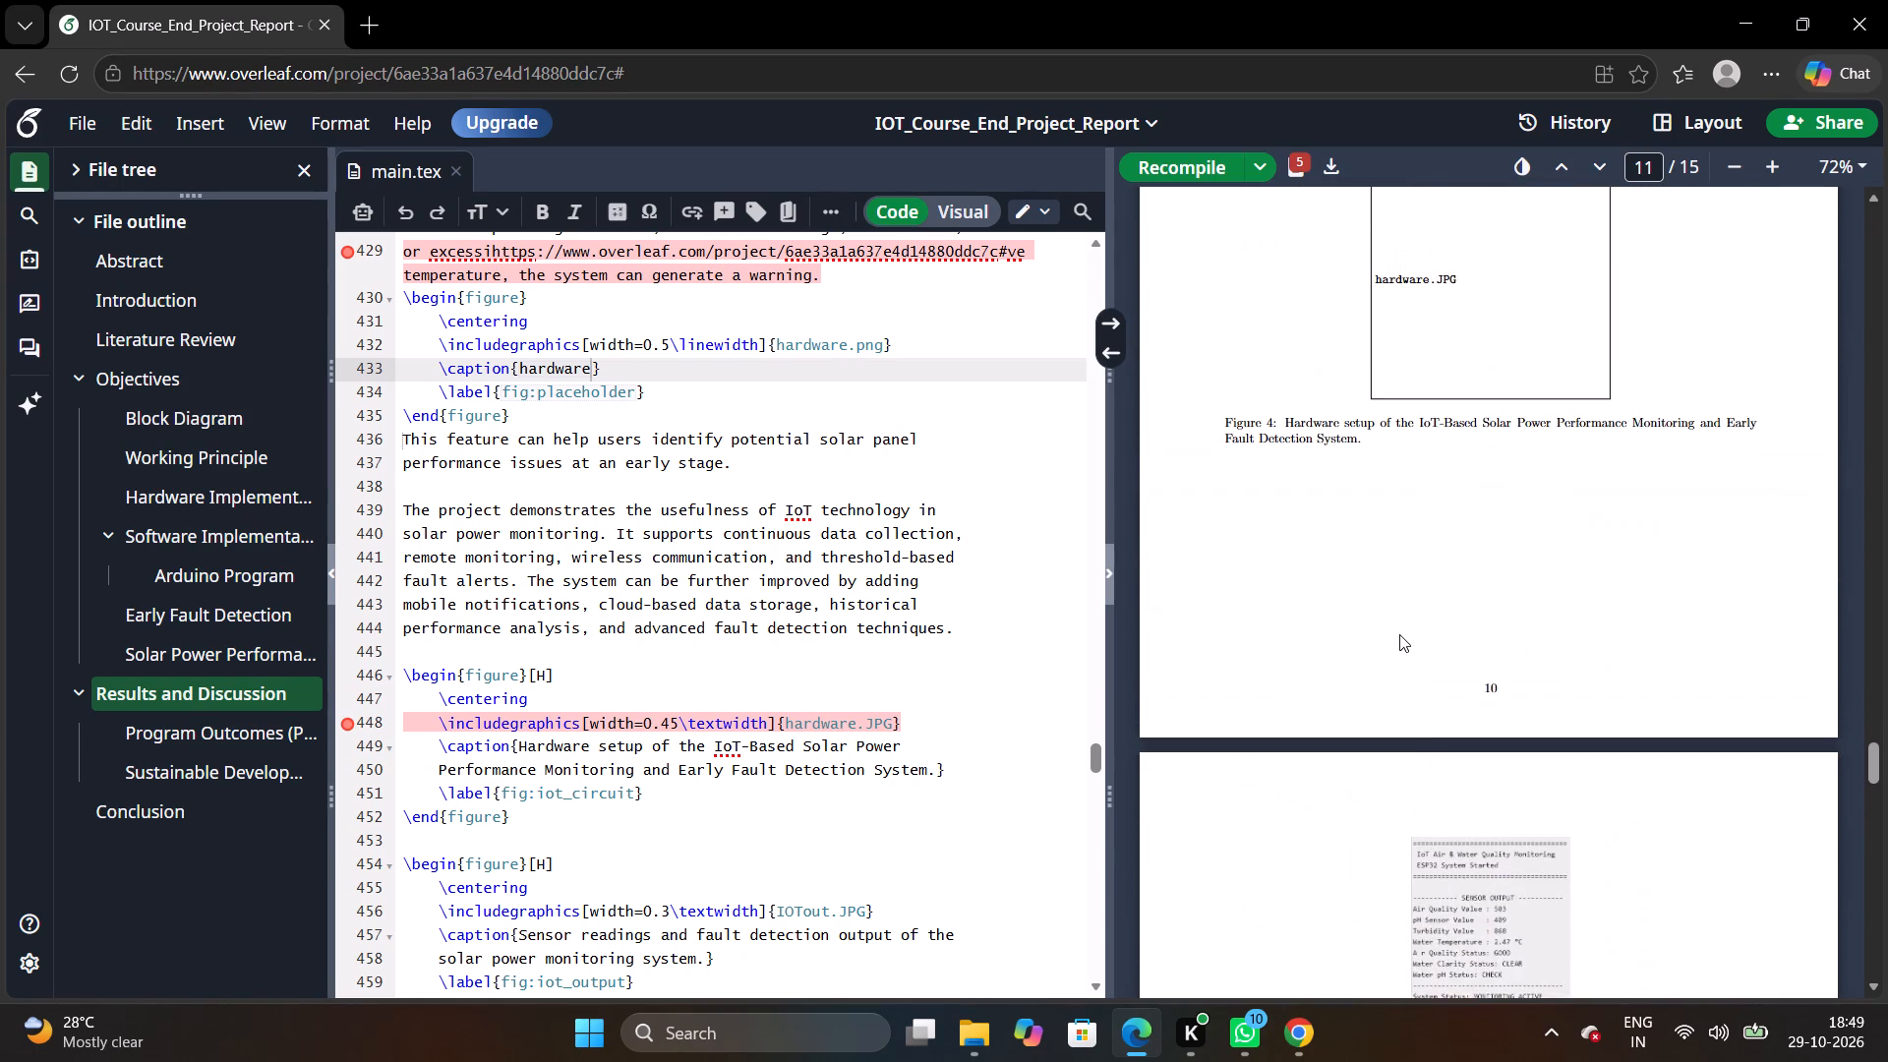
scroll(1399, 634, down, 2)
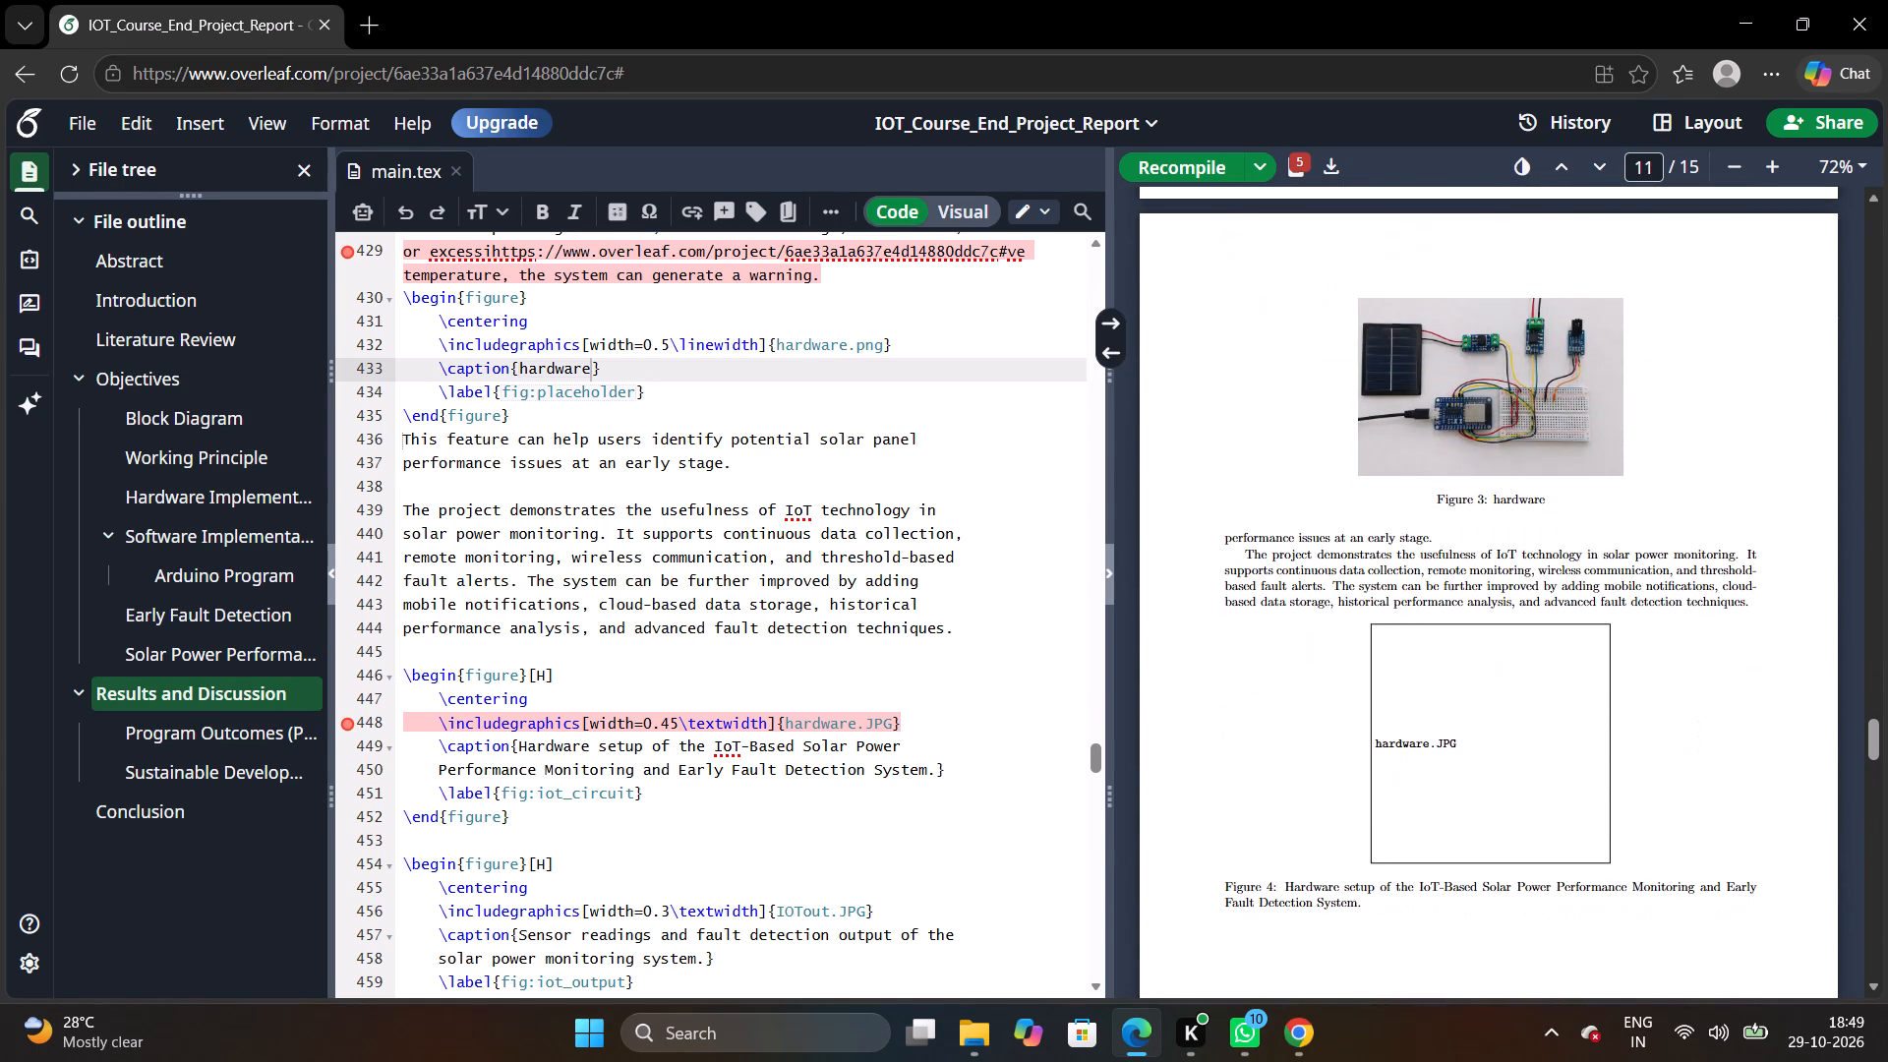
scroll(1433, 615, down, 1)
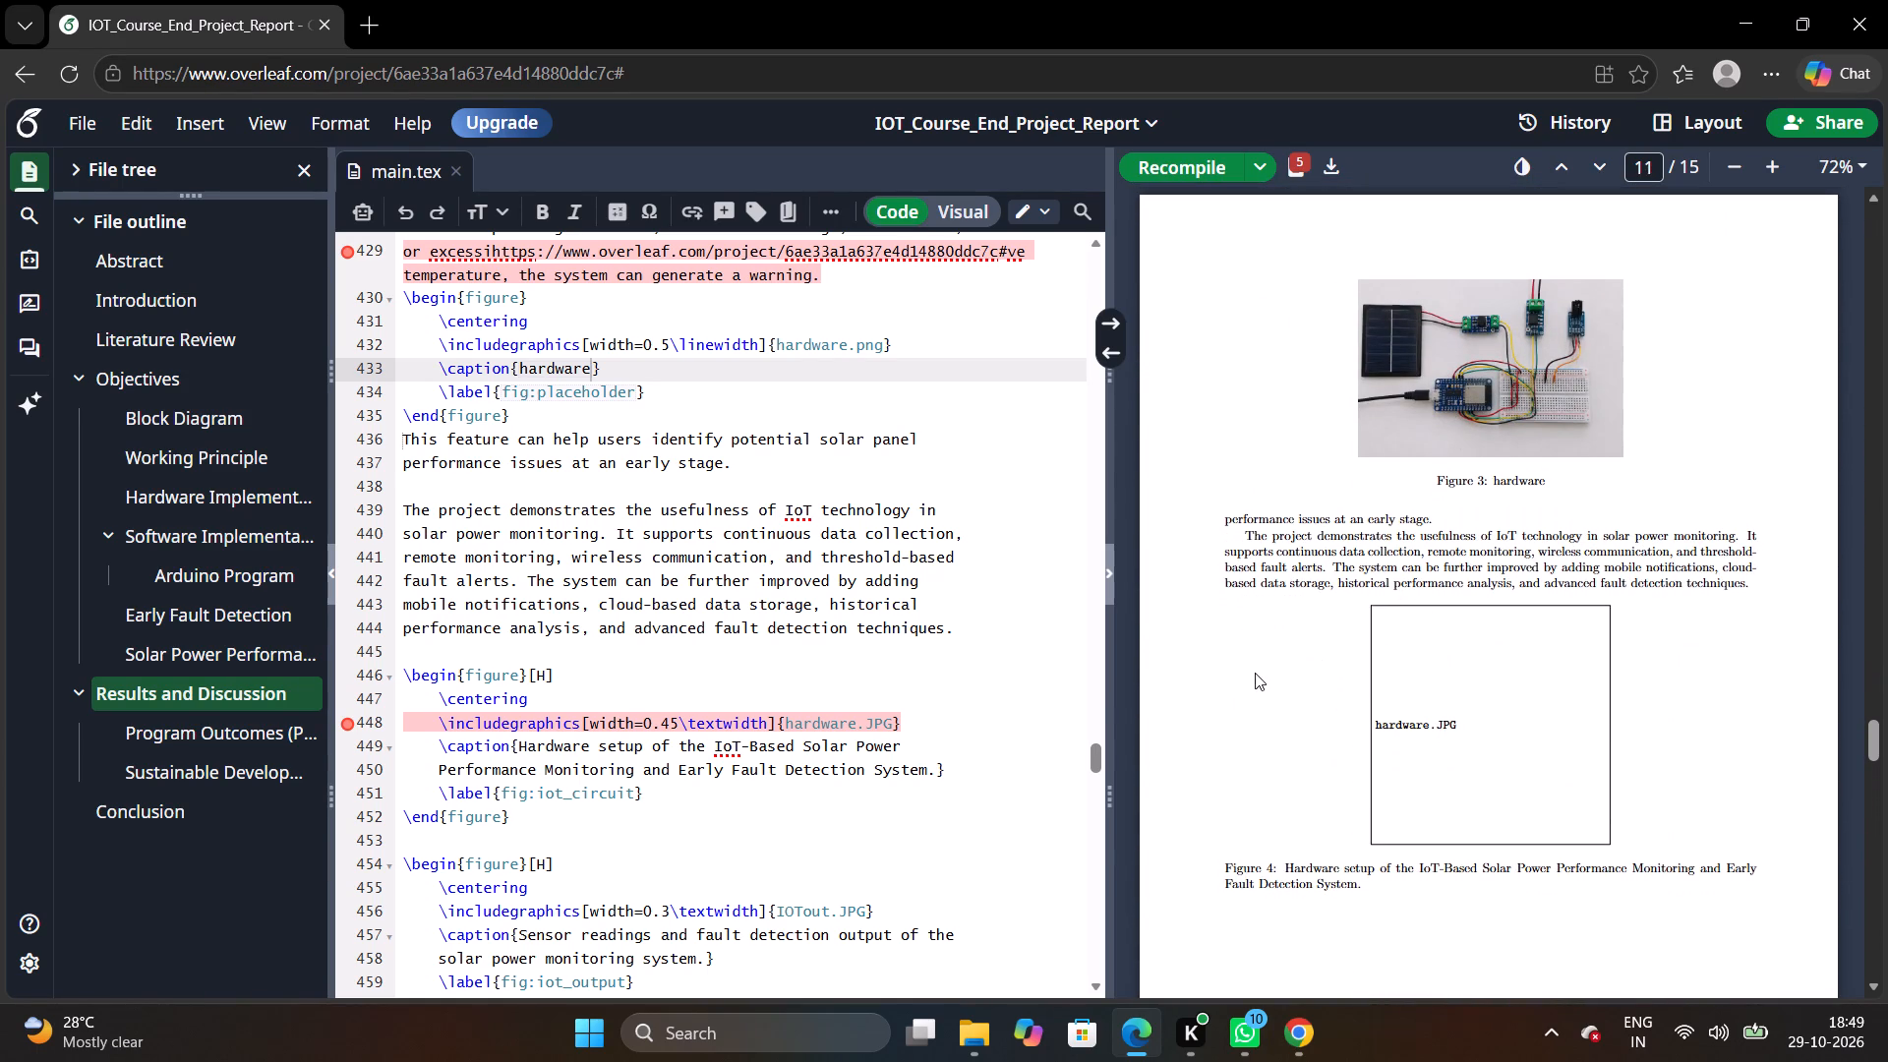
click(856, 731)
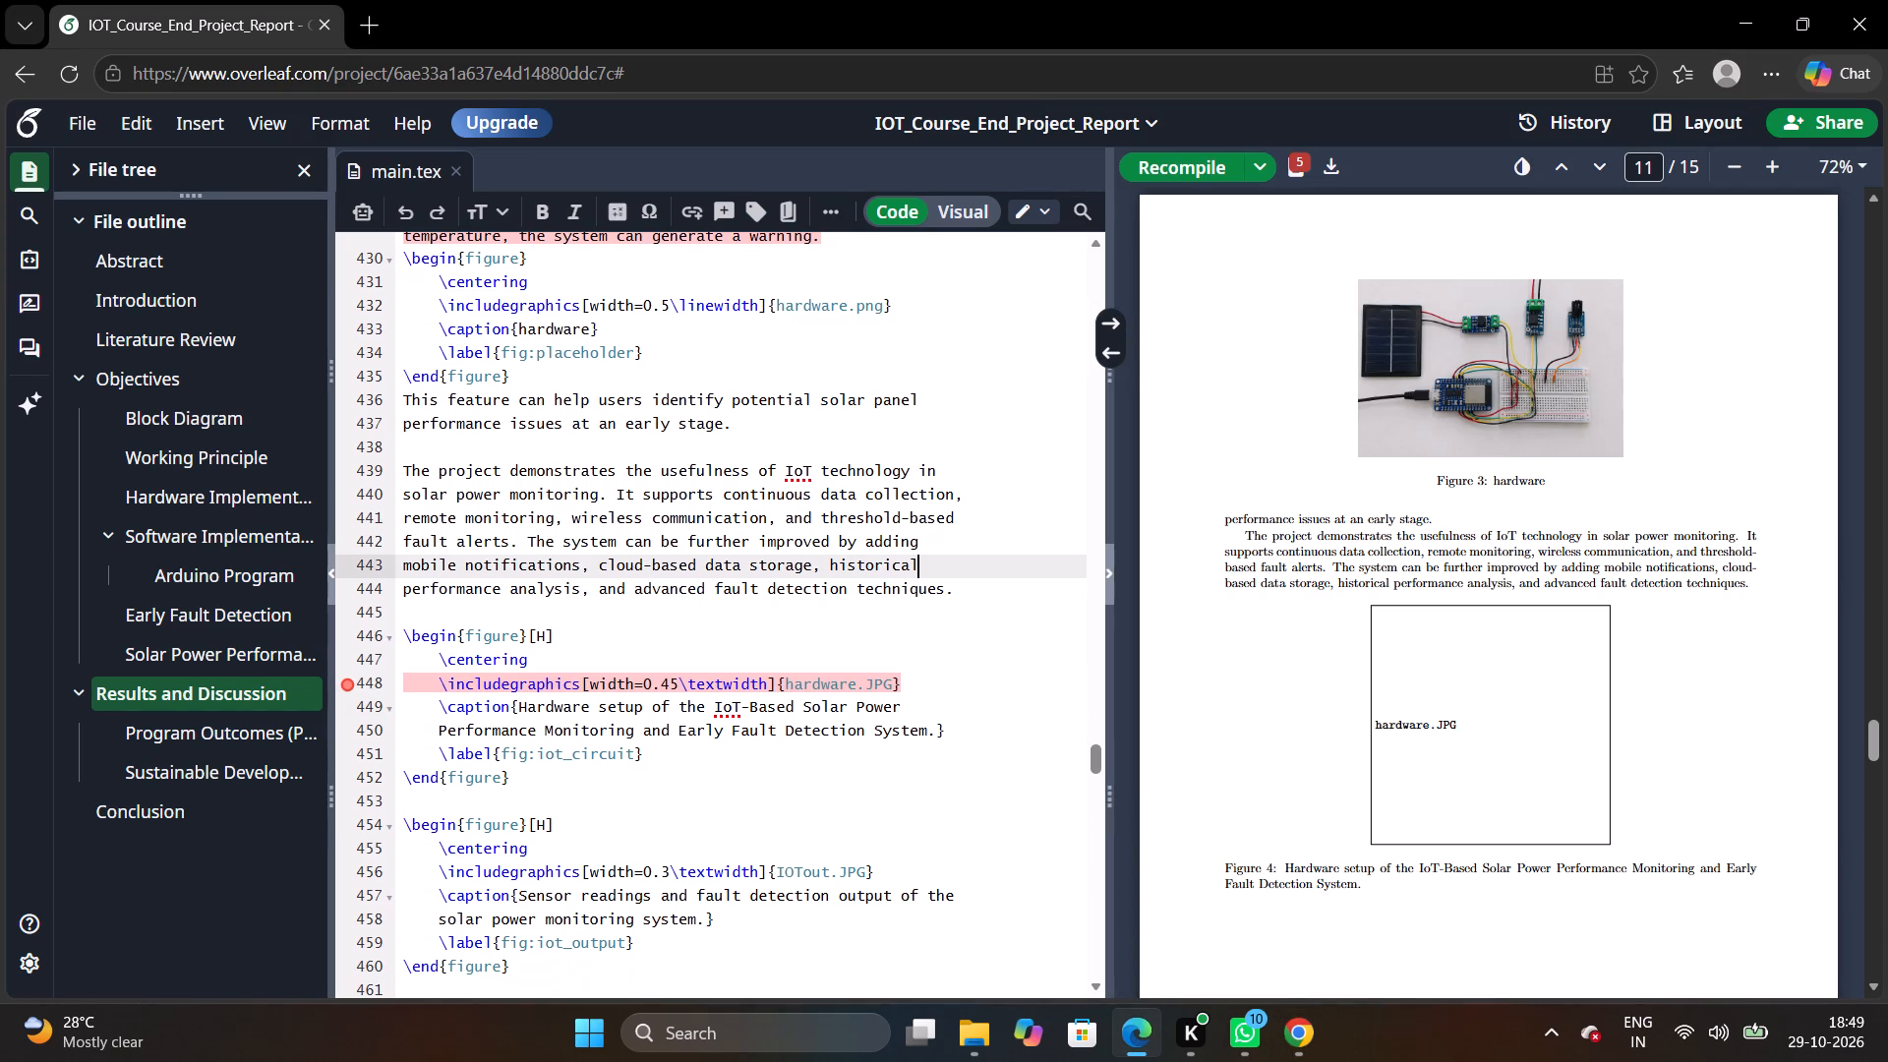
double_click(1195, 174)
scroll(936, 519, down, 1)
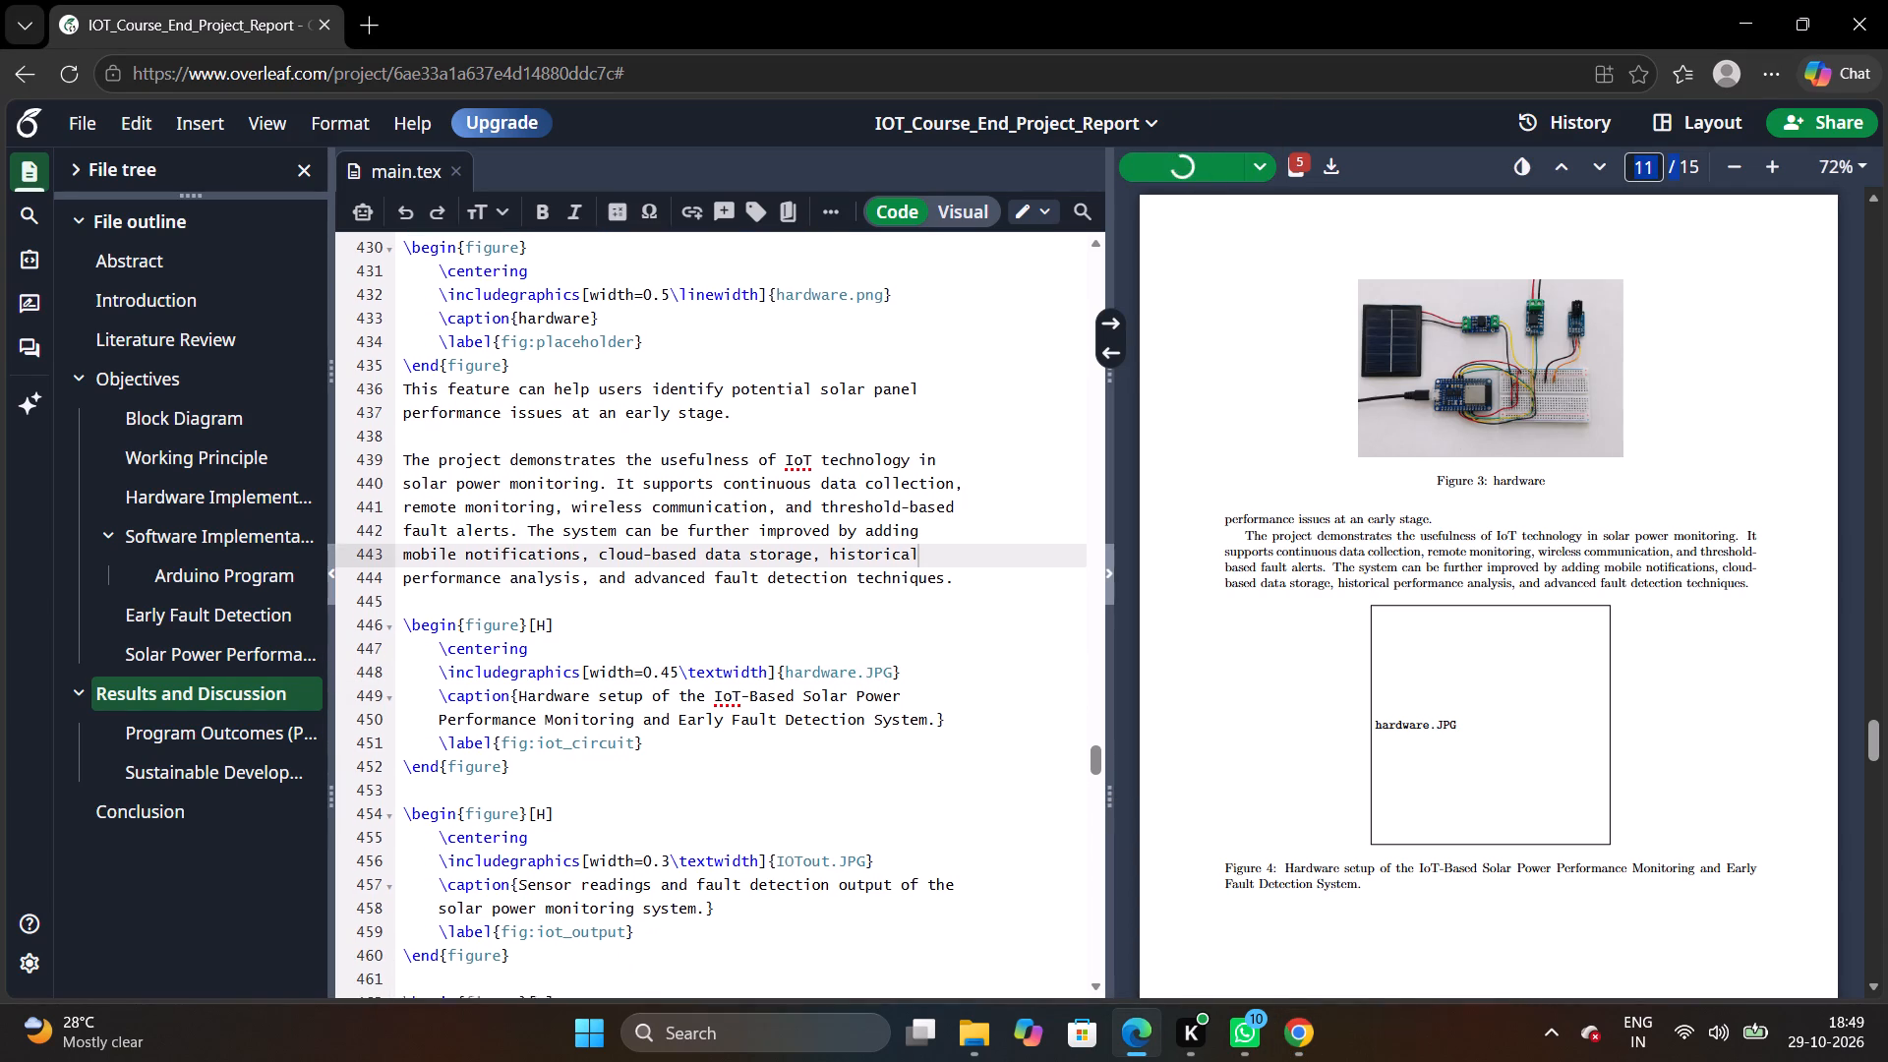
scroll(936, 519, down, 1)
scroll(902, 593, down, 1)
click(876, 688)
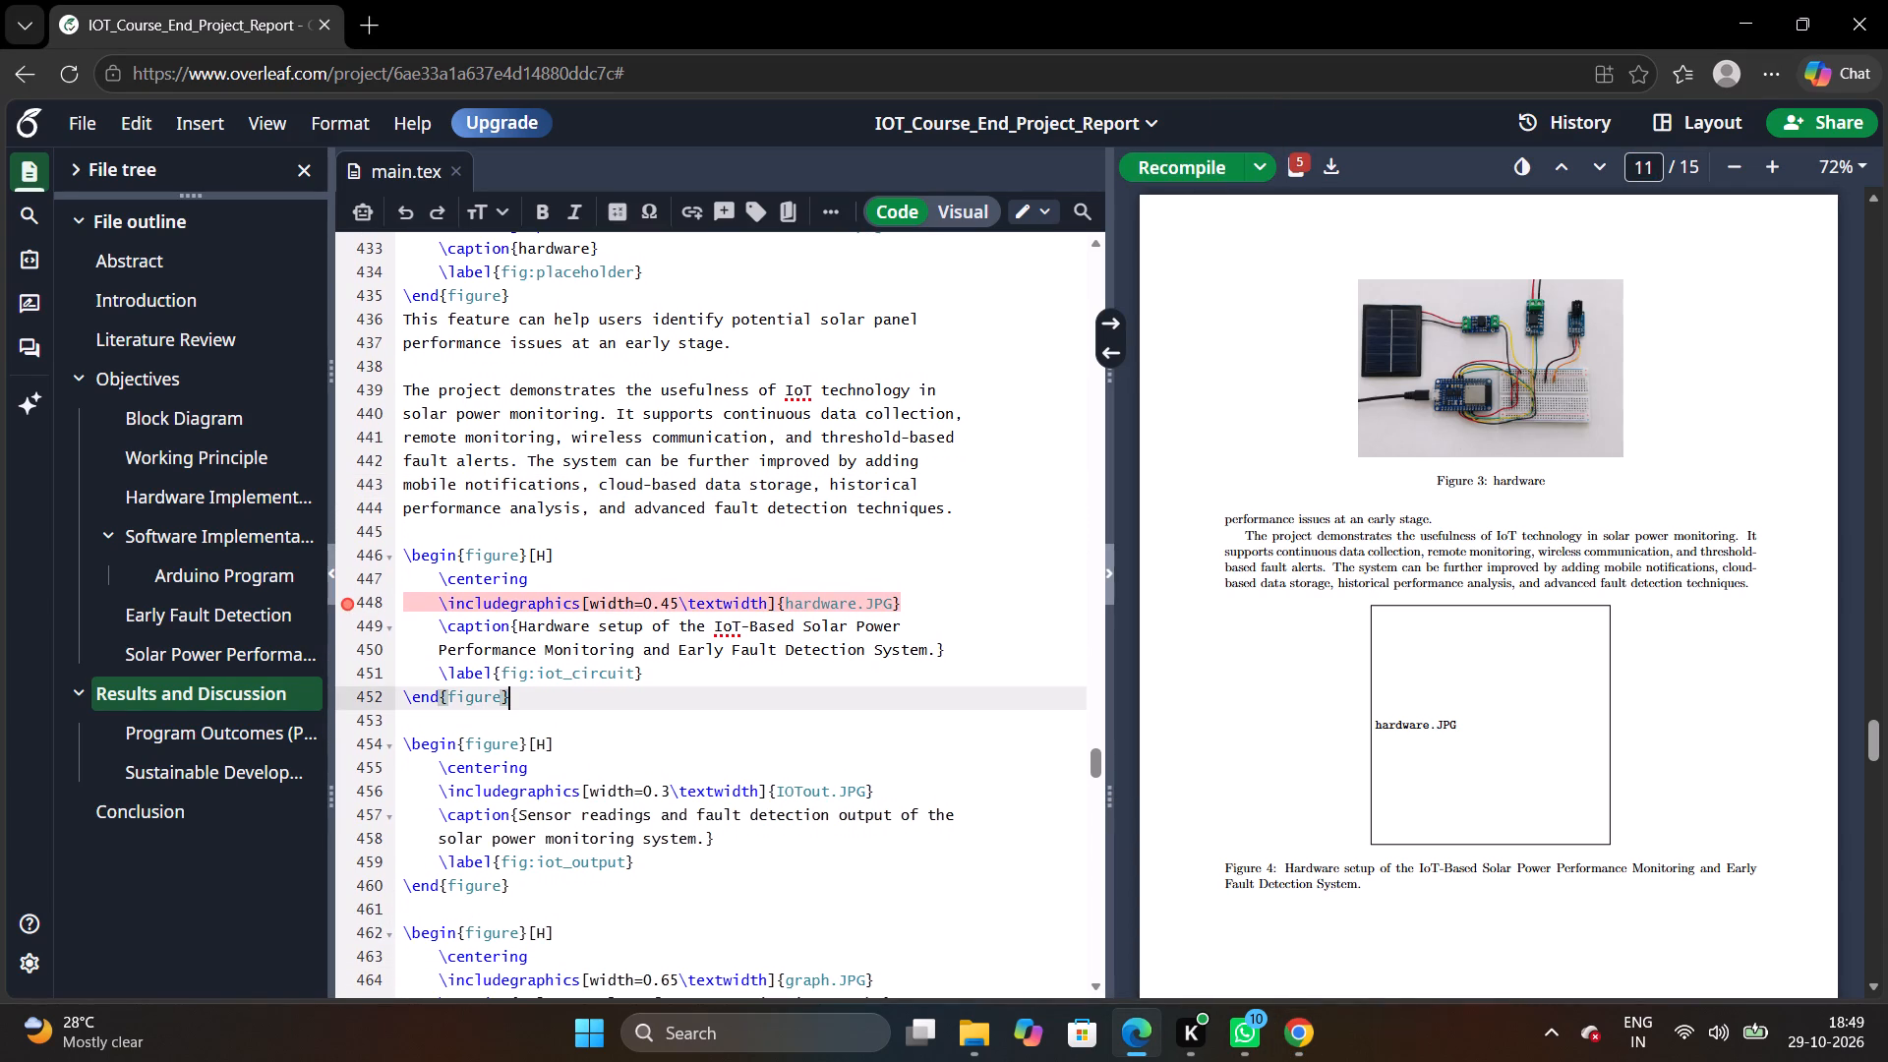
scroll(855, 716, down, 2)
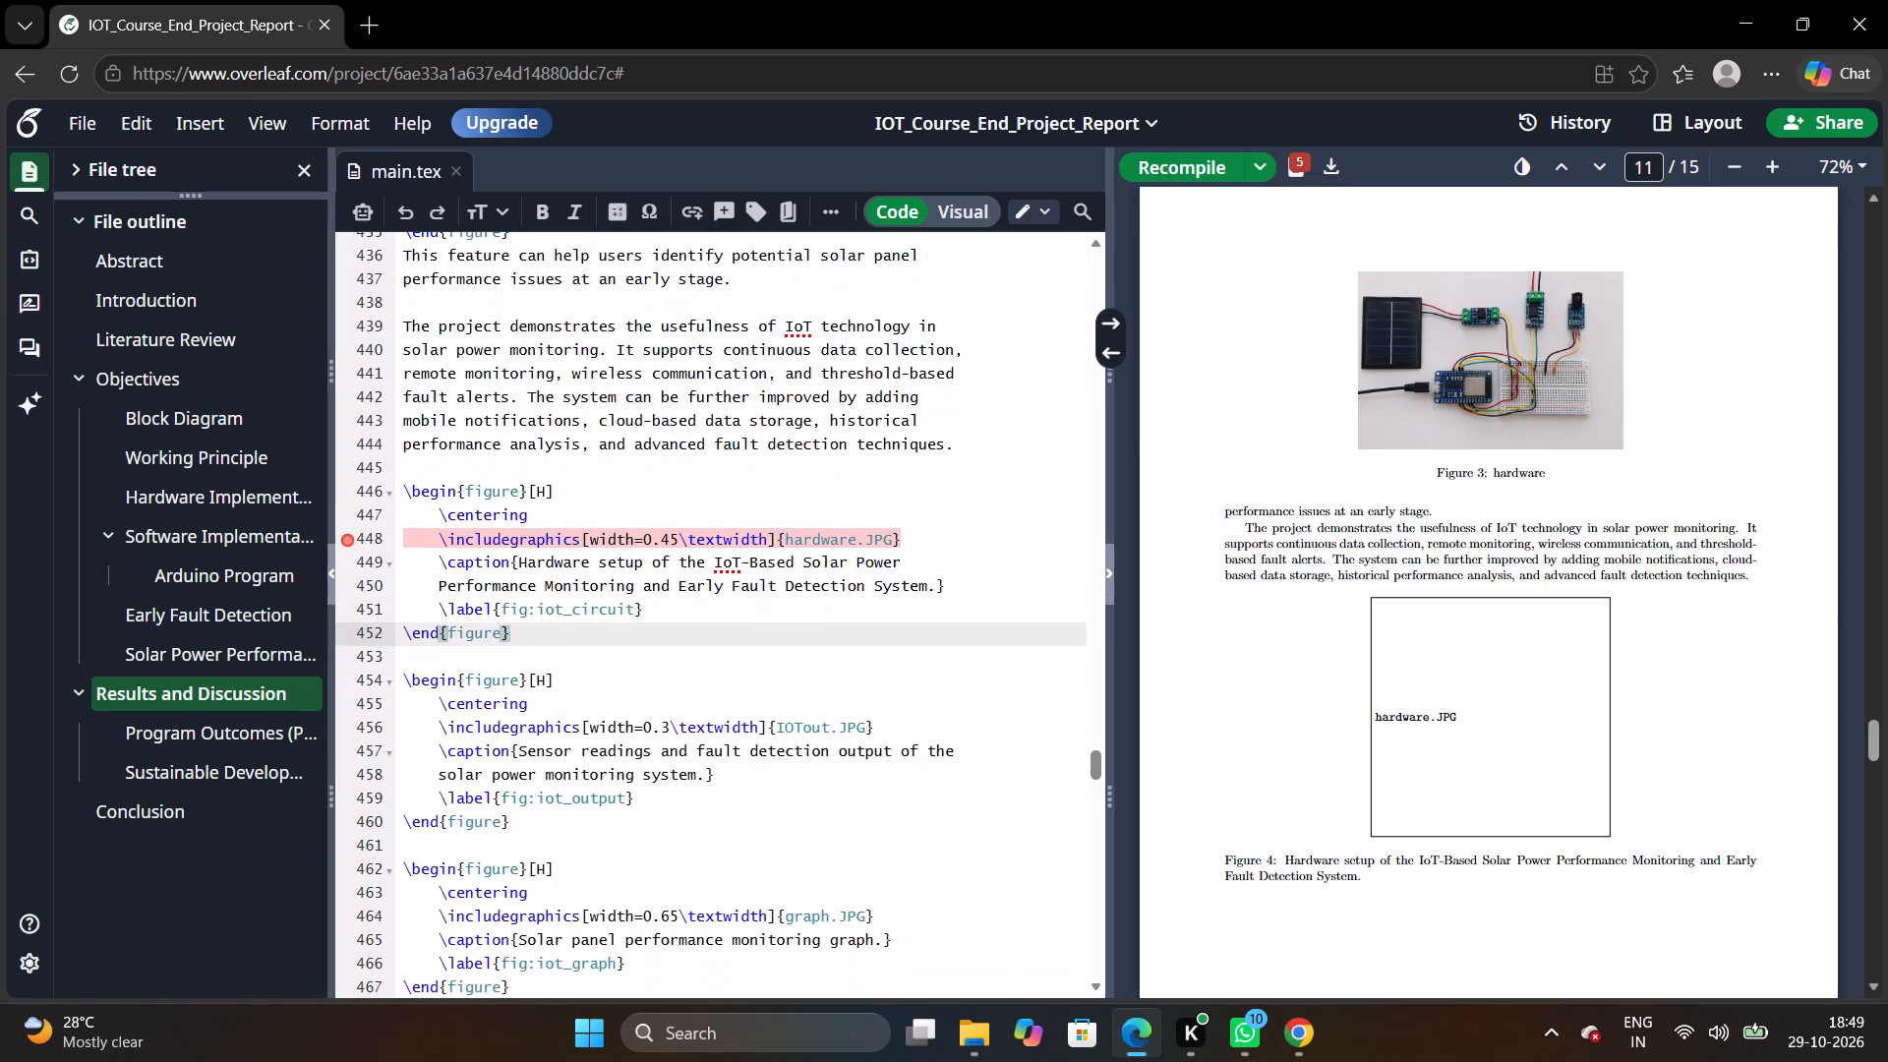
scroll(899, 704, down, 1)
Replace the image file in the hardware setup figure's includegraphics line with the project file hardware.png.
triple_click(1416, 719)
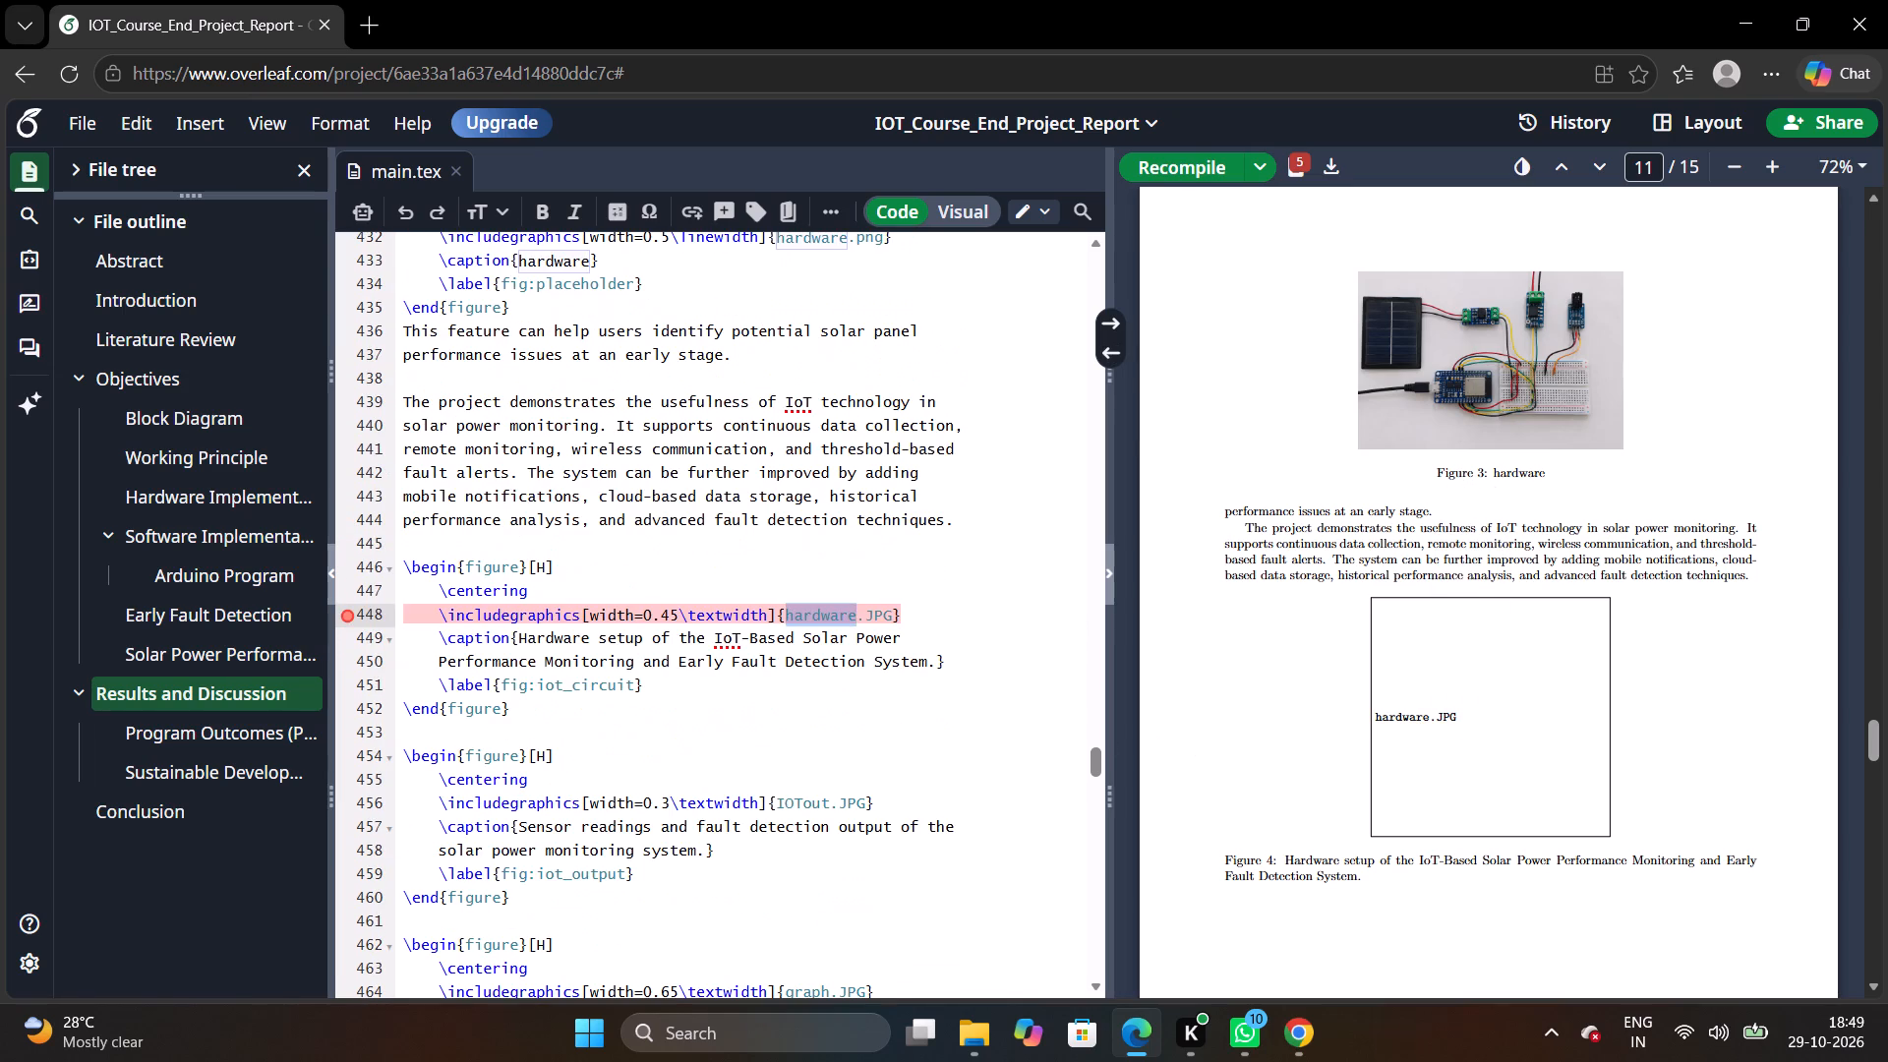
click(856, 627)
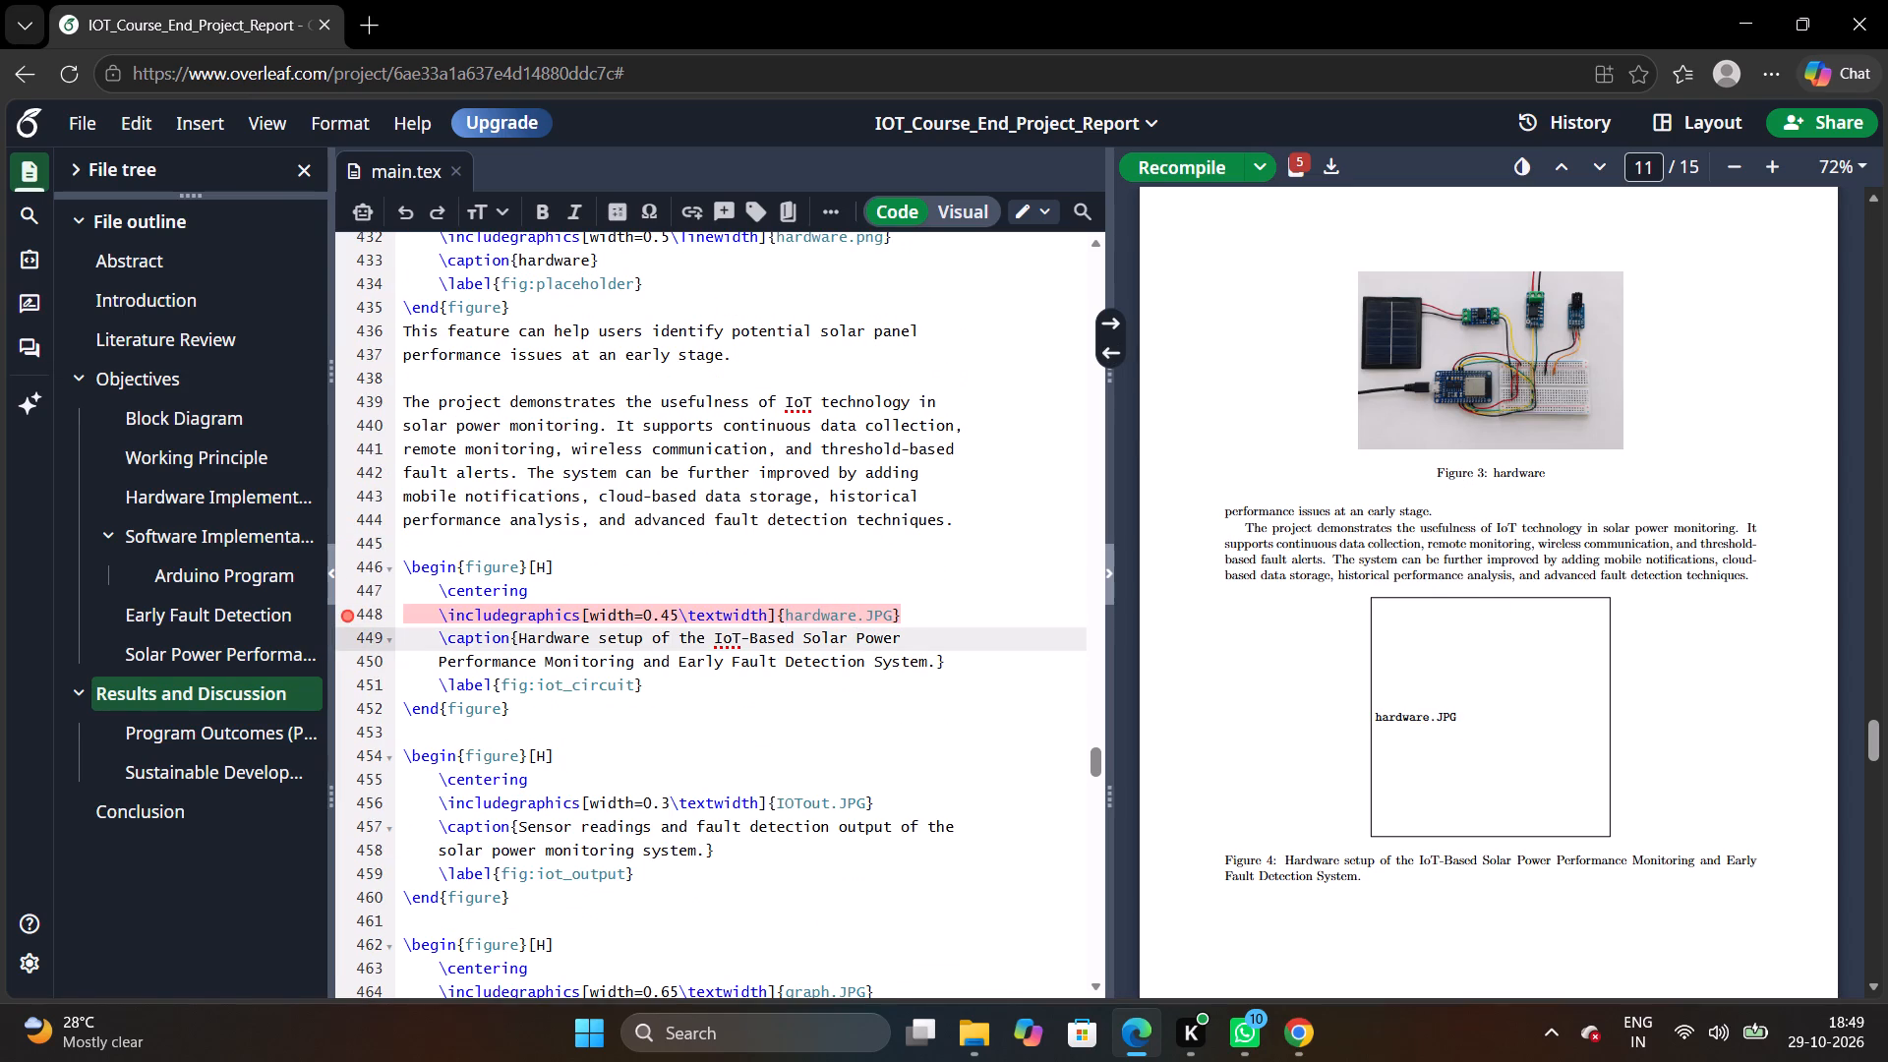
click(858, 615)
key(BackSpace)
key(BackSpace)
key(BackSpace)
key(BackSpace)
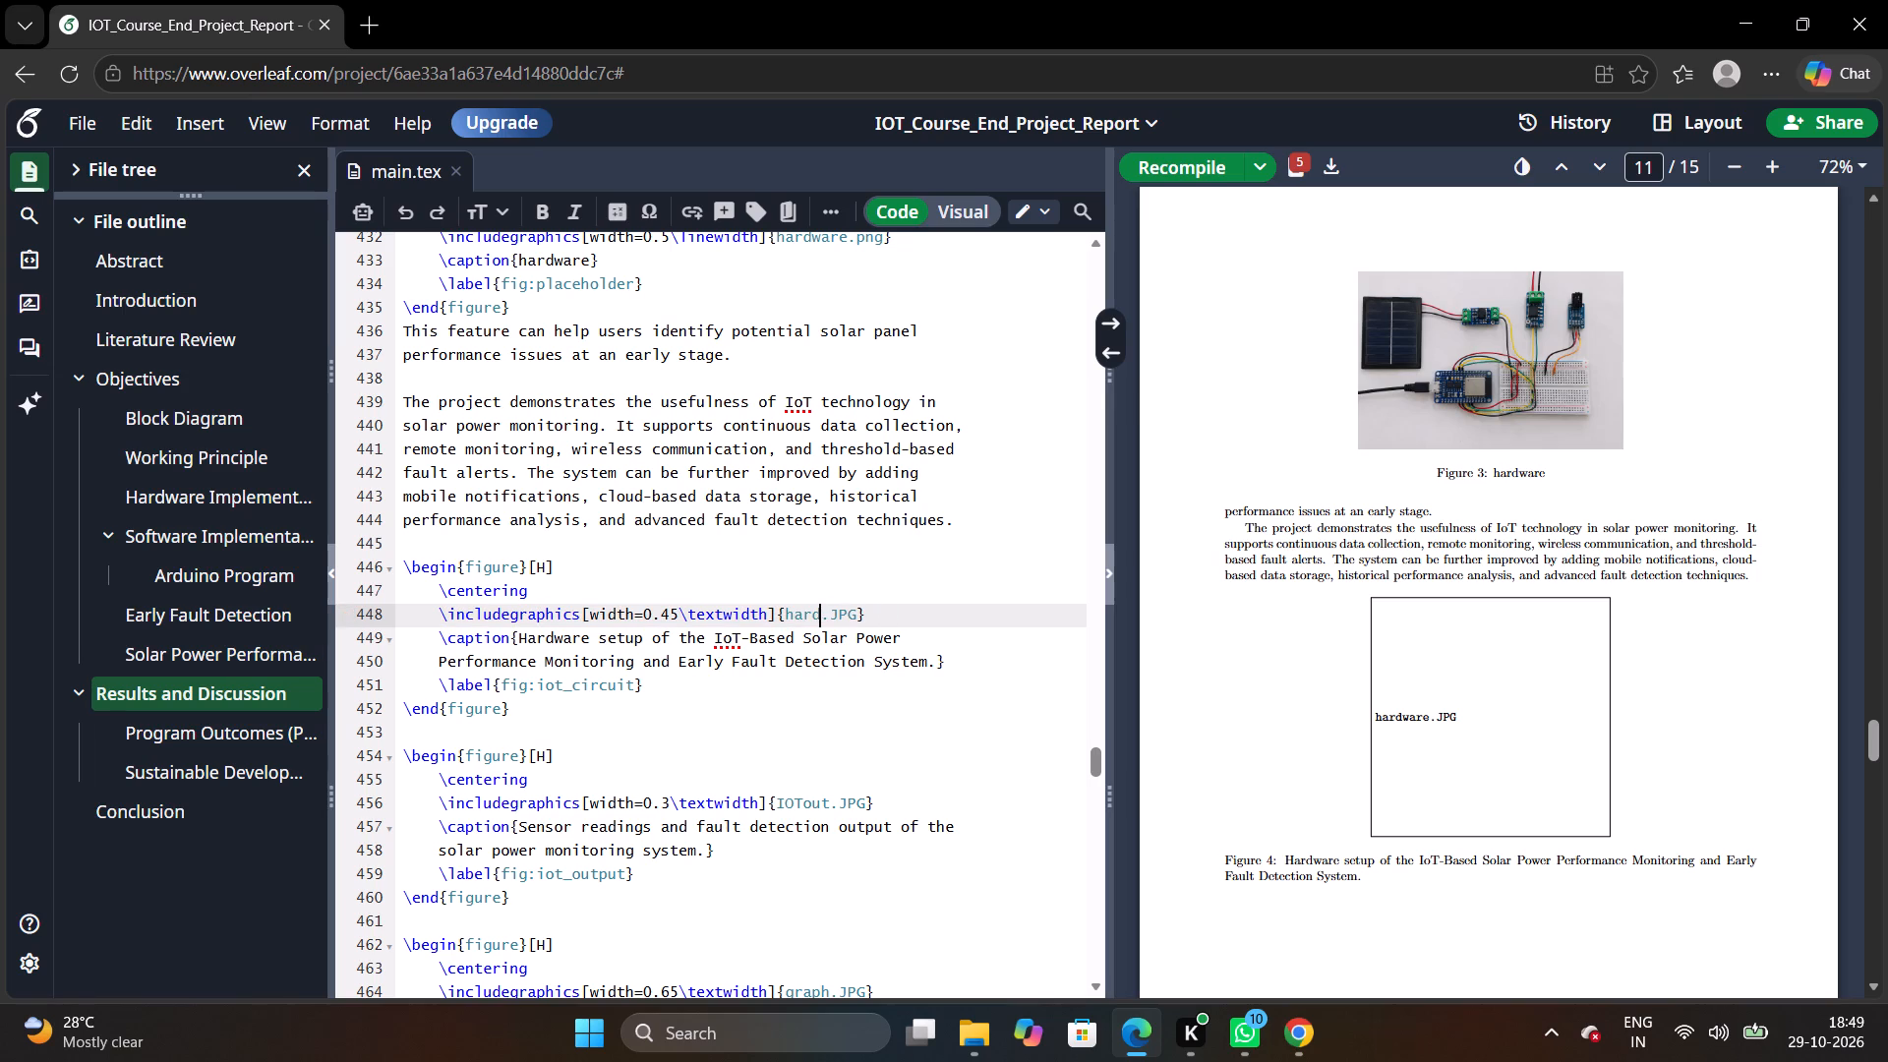
key(BackSpace)
key(BackSpace)
key(BackSpace)
key(BackSpace)
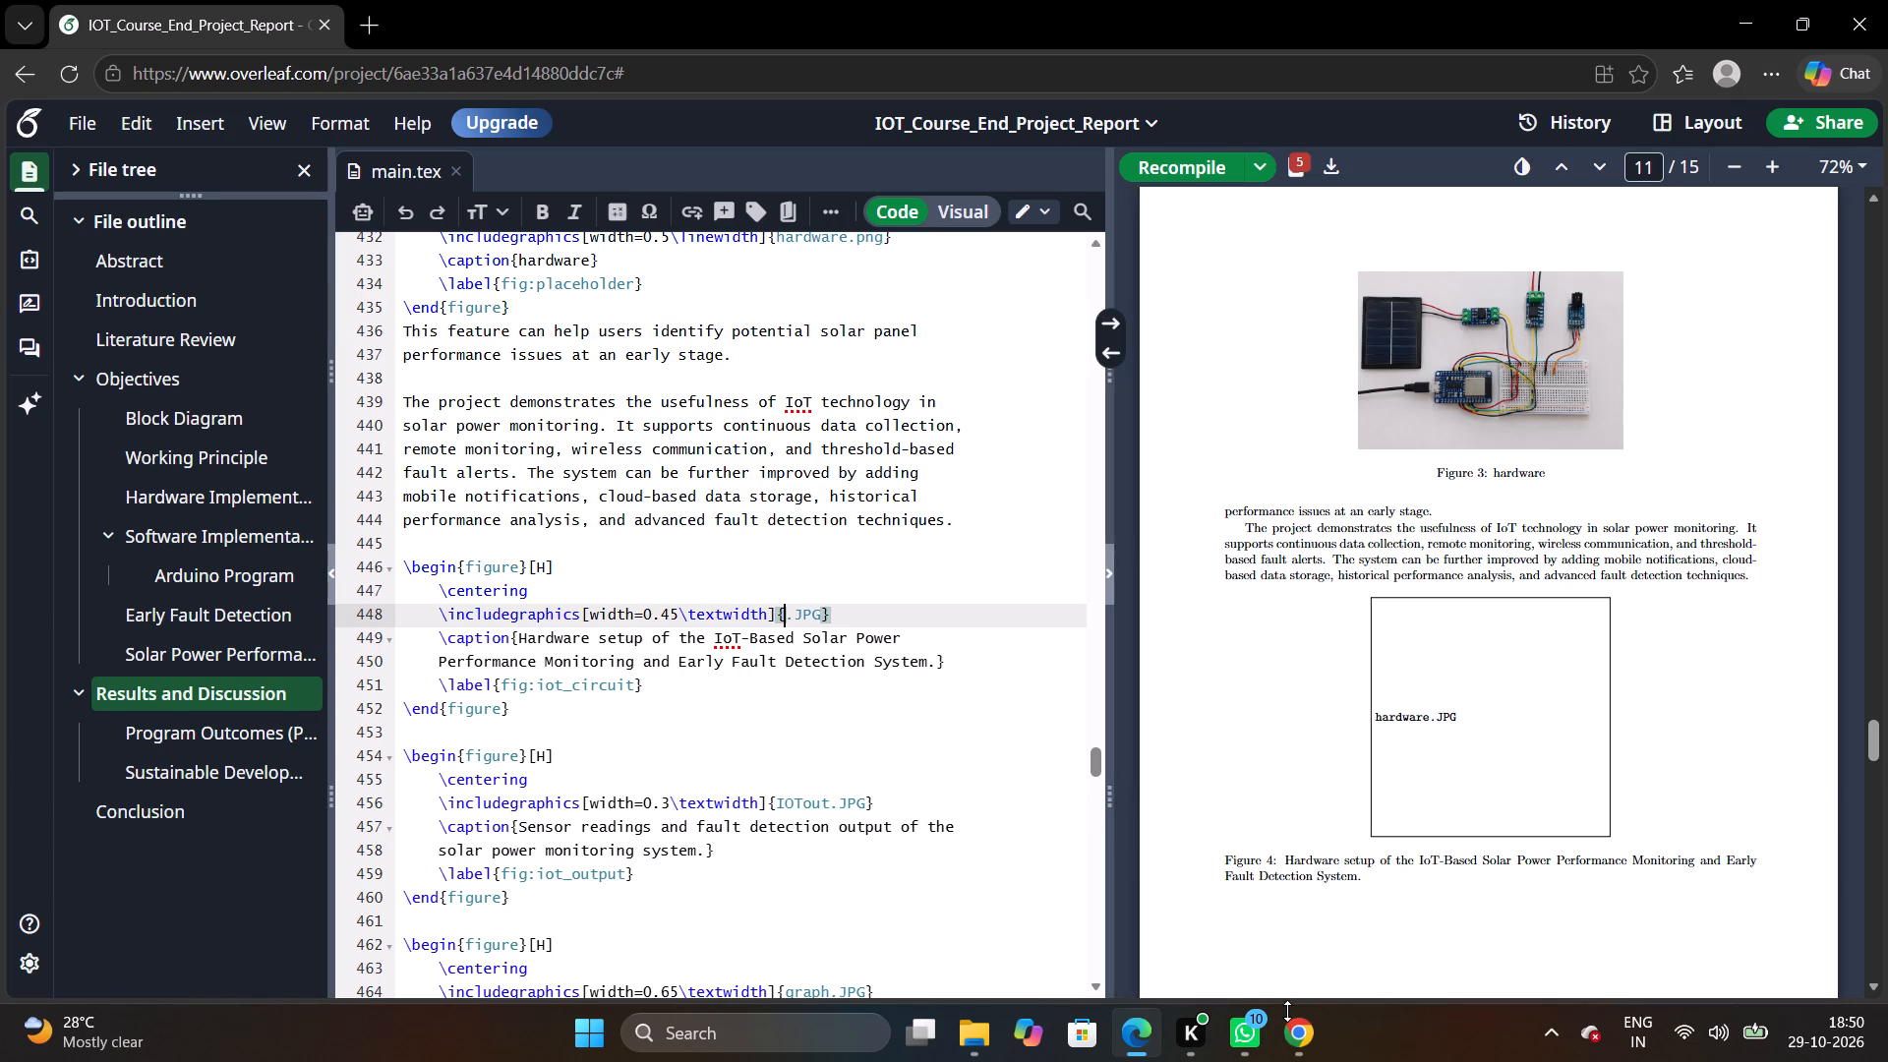
text(har)
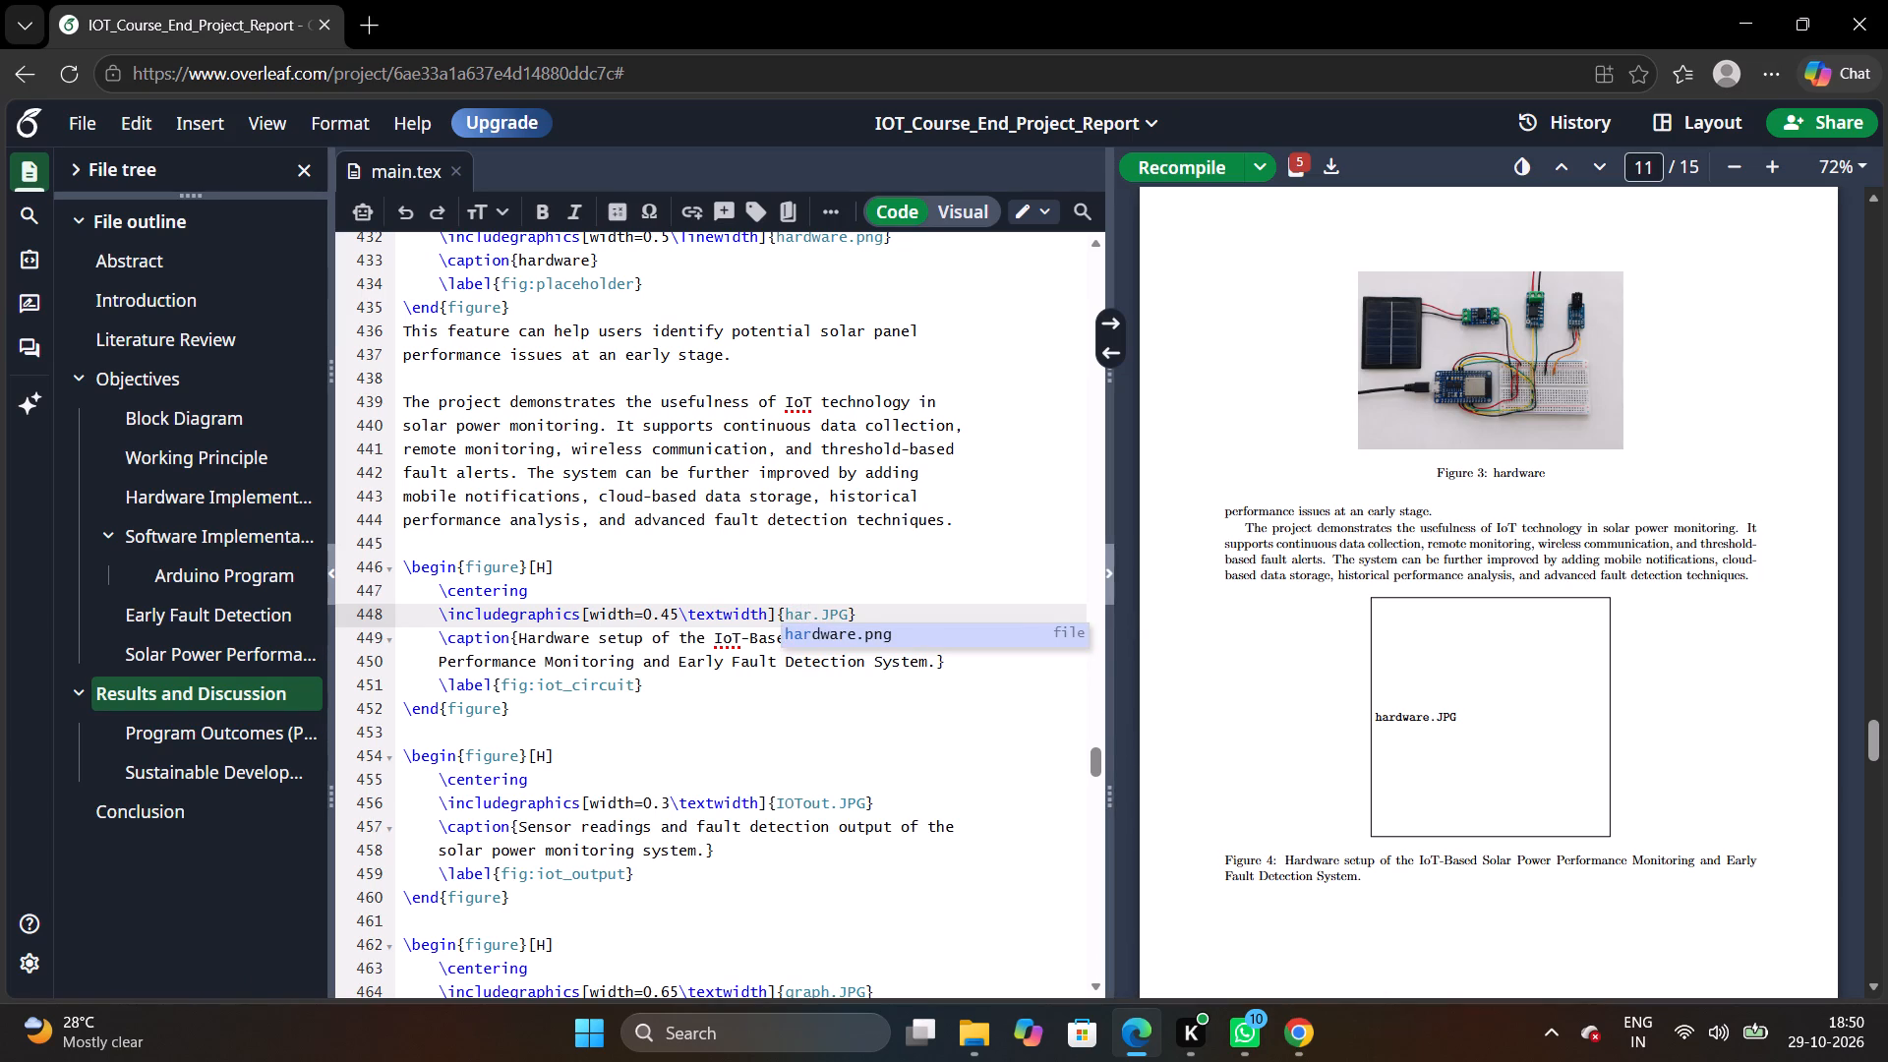
text(ware)
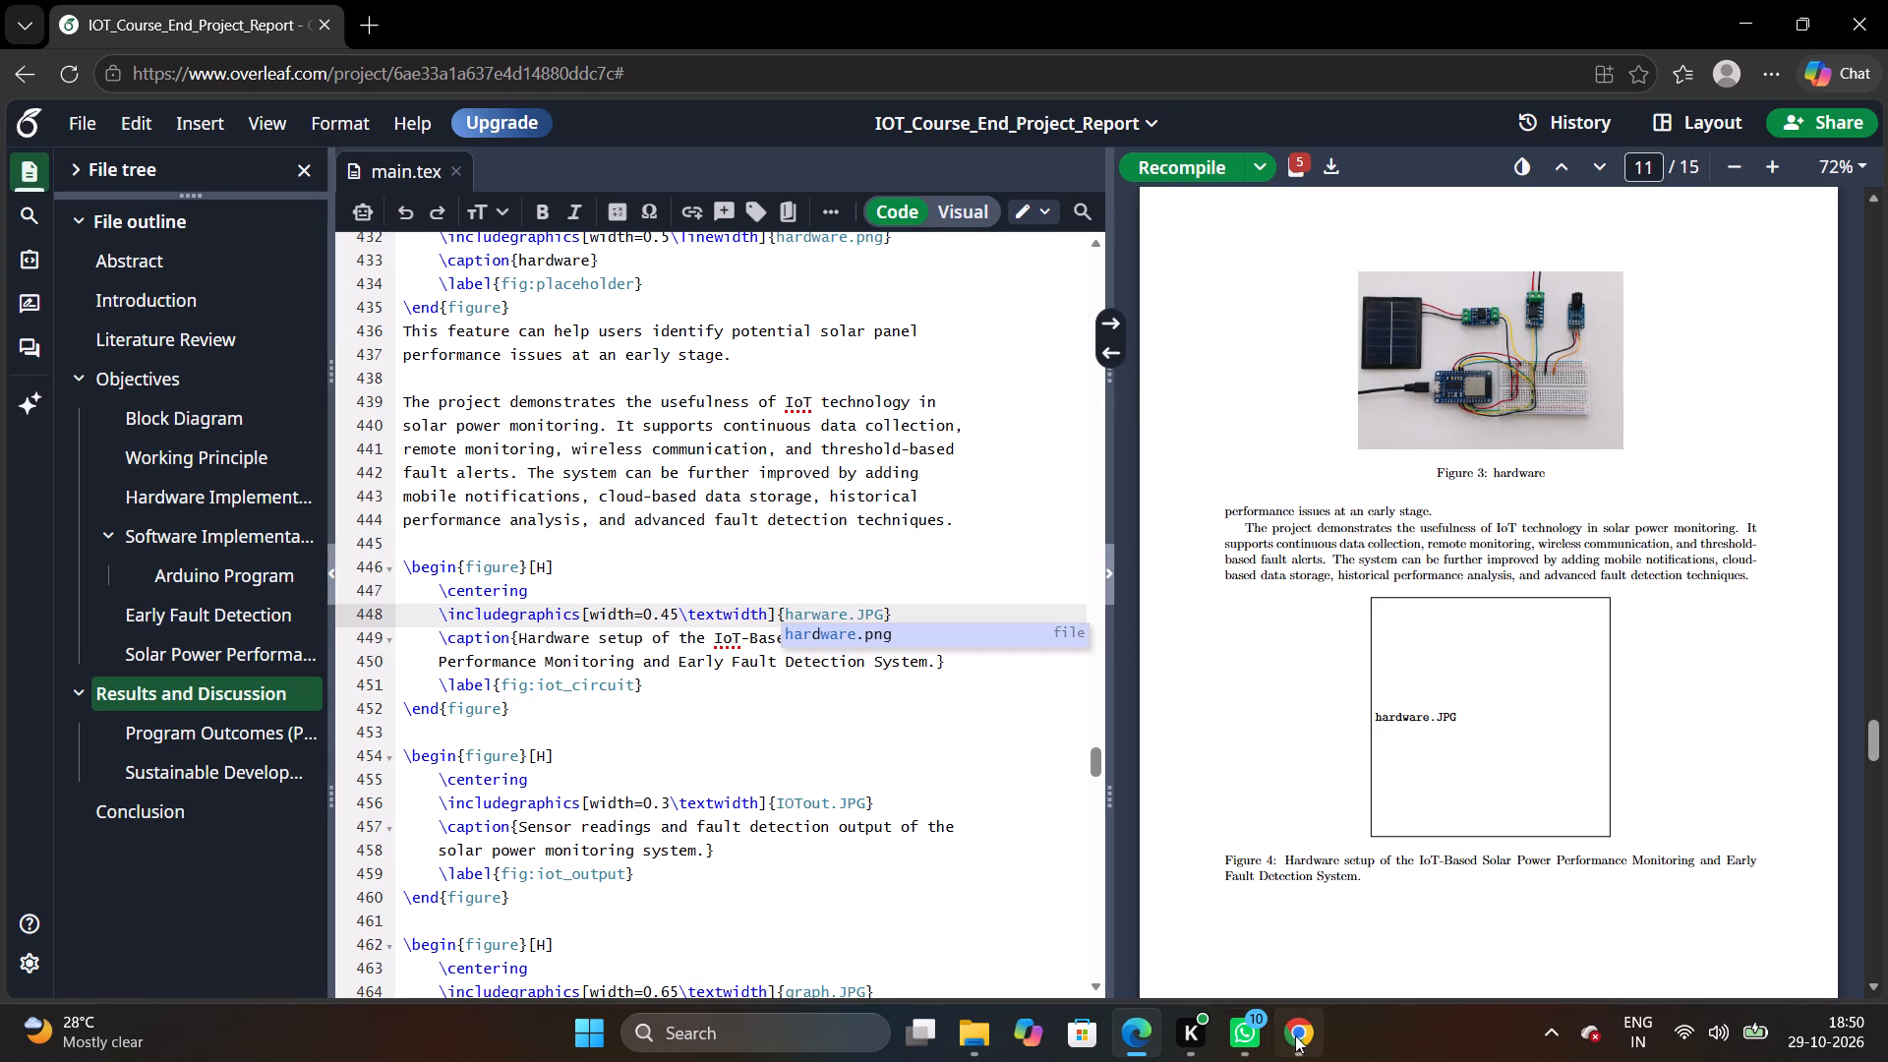
click(817, 642)
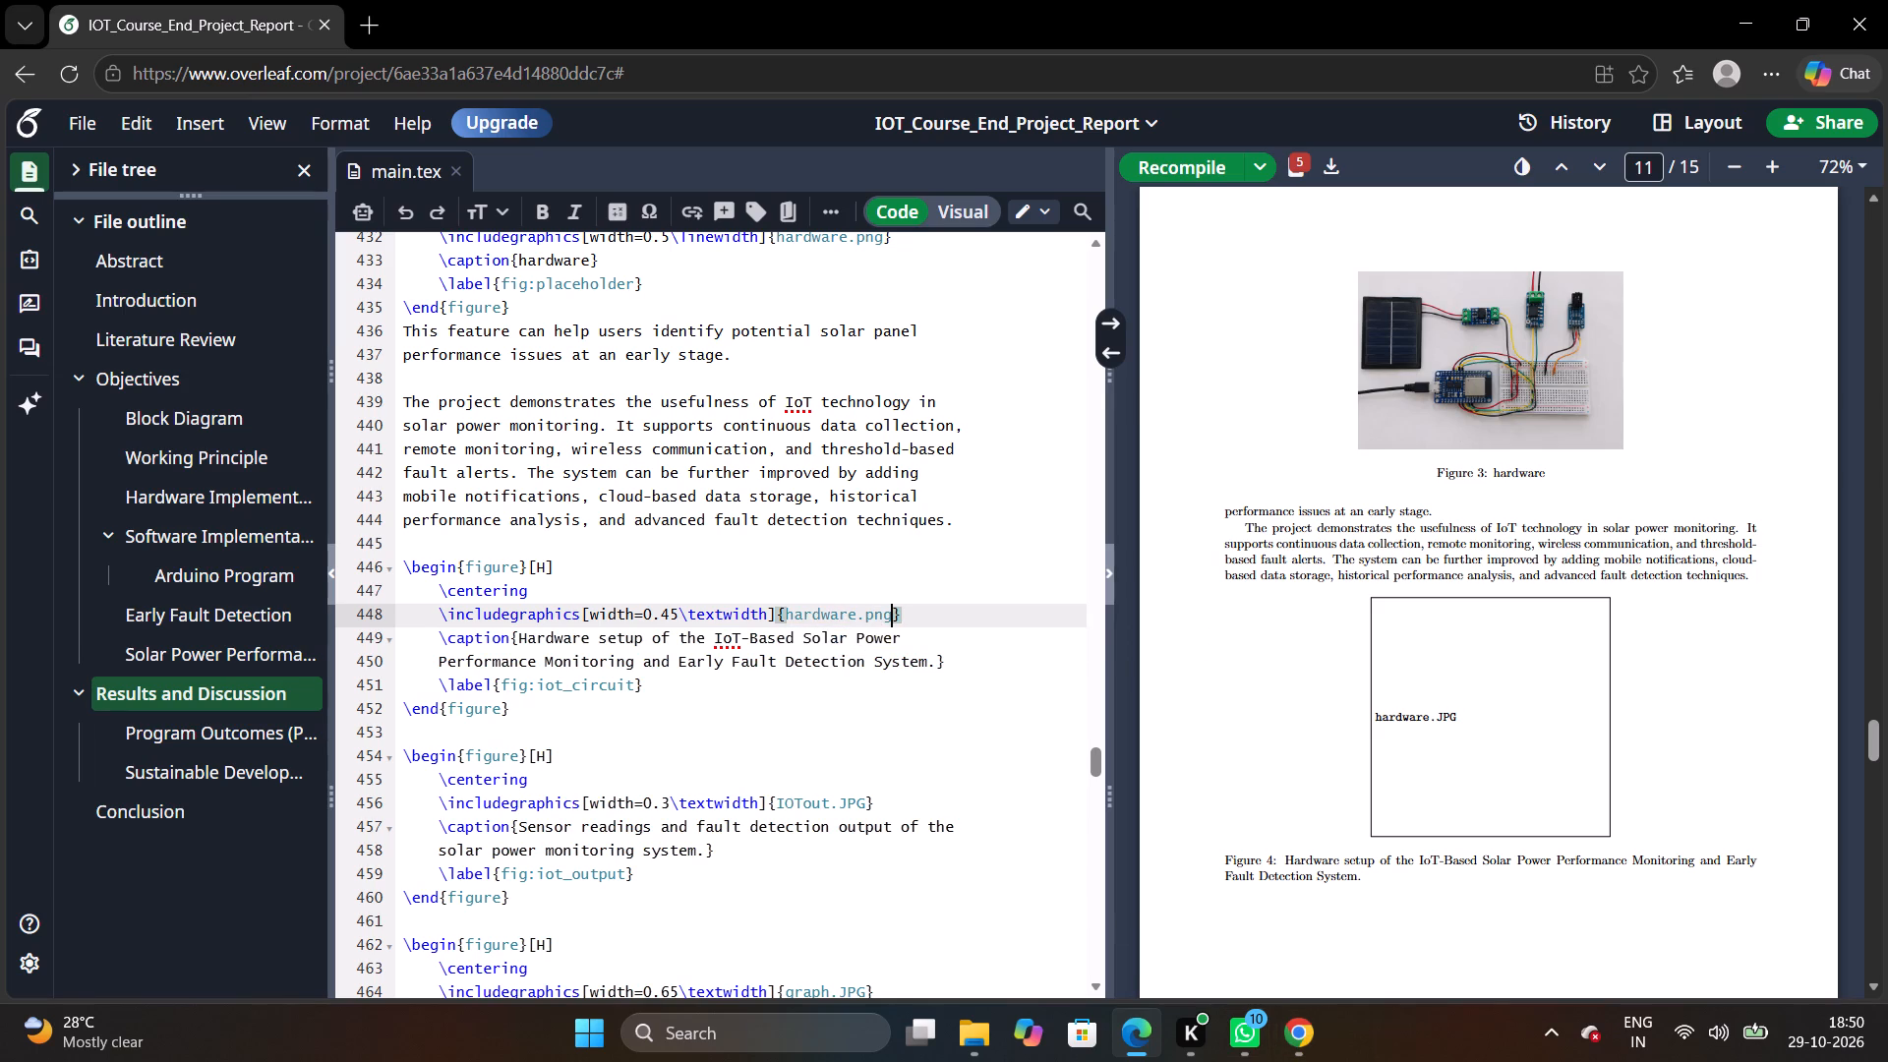
Recompile the report with the updated hardware setup figure.
click(1187, 170)
scroll(845, 742, down, 1)
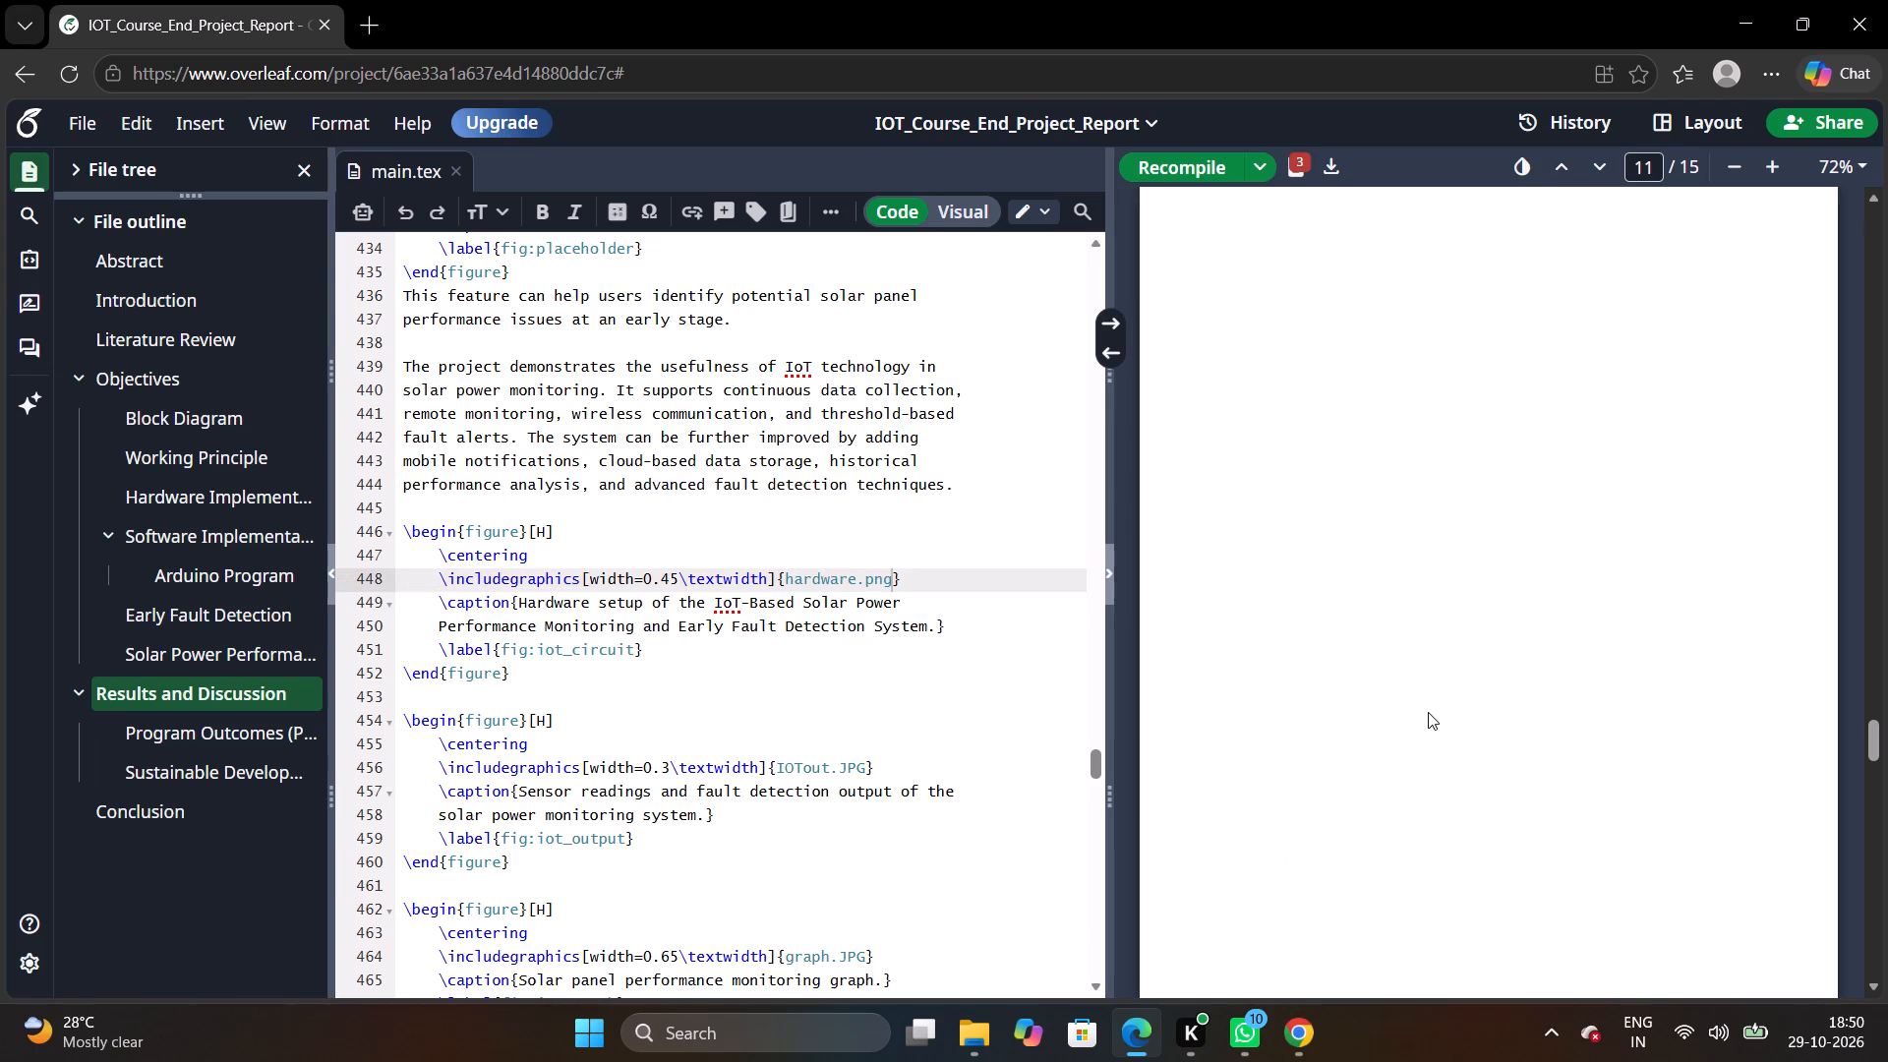
Examine the hardware setup figure in the PDF preview and trace it to its source code.
double_click(1428, 712)
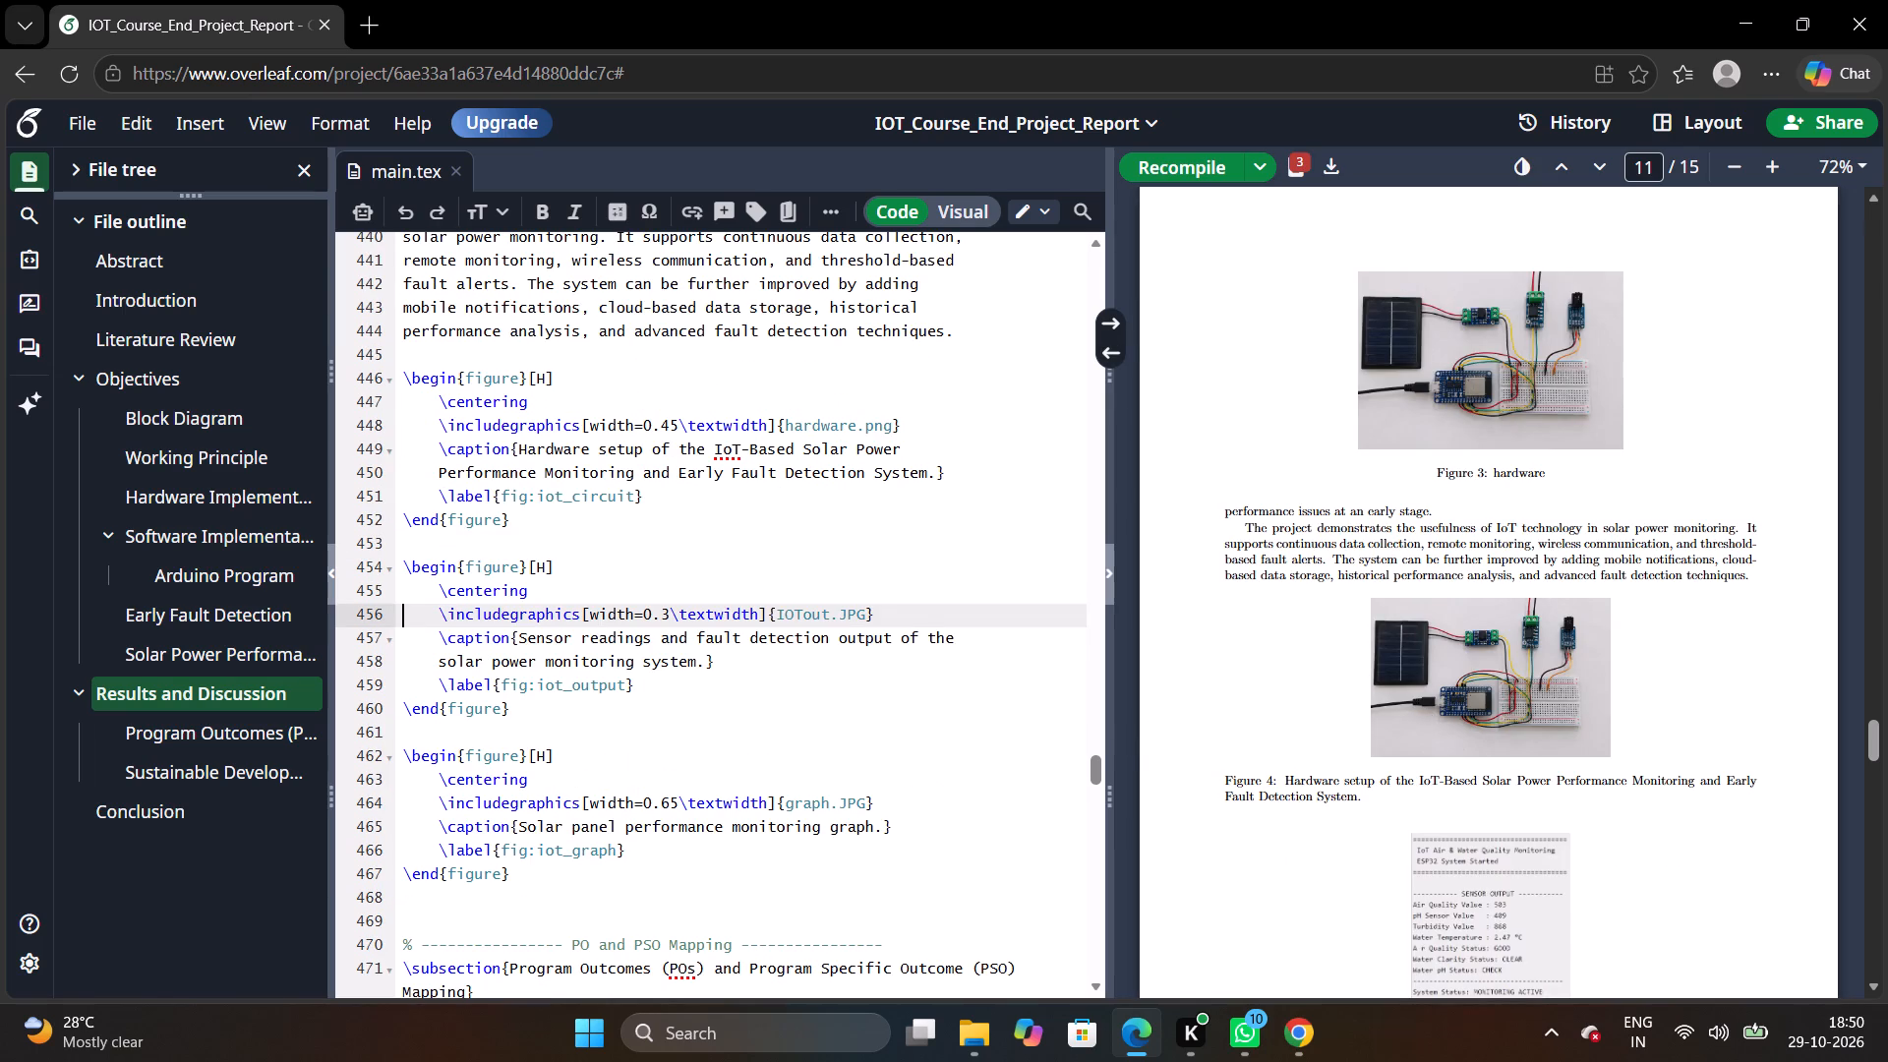
triple_click(1553, 681)
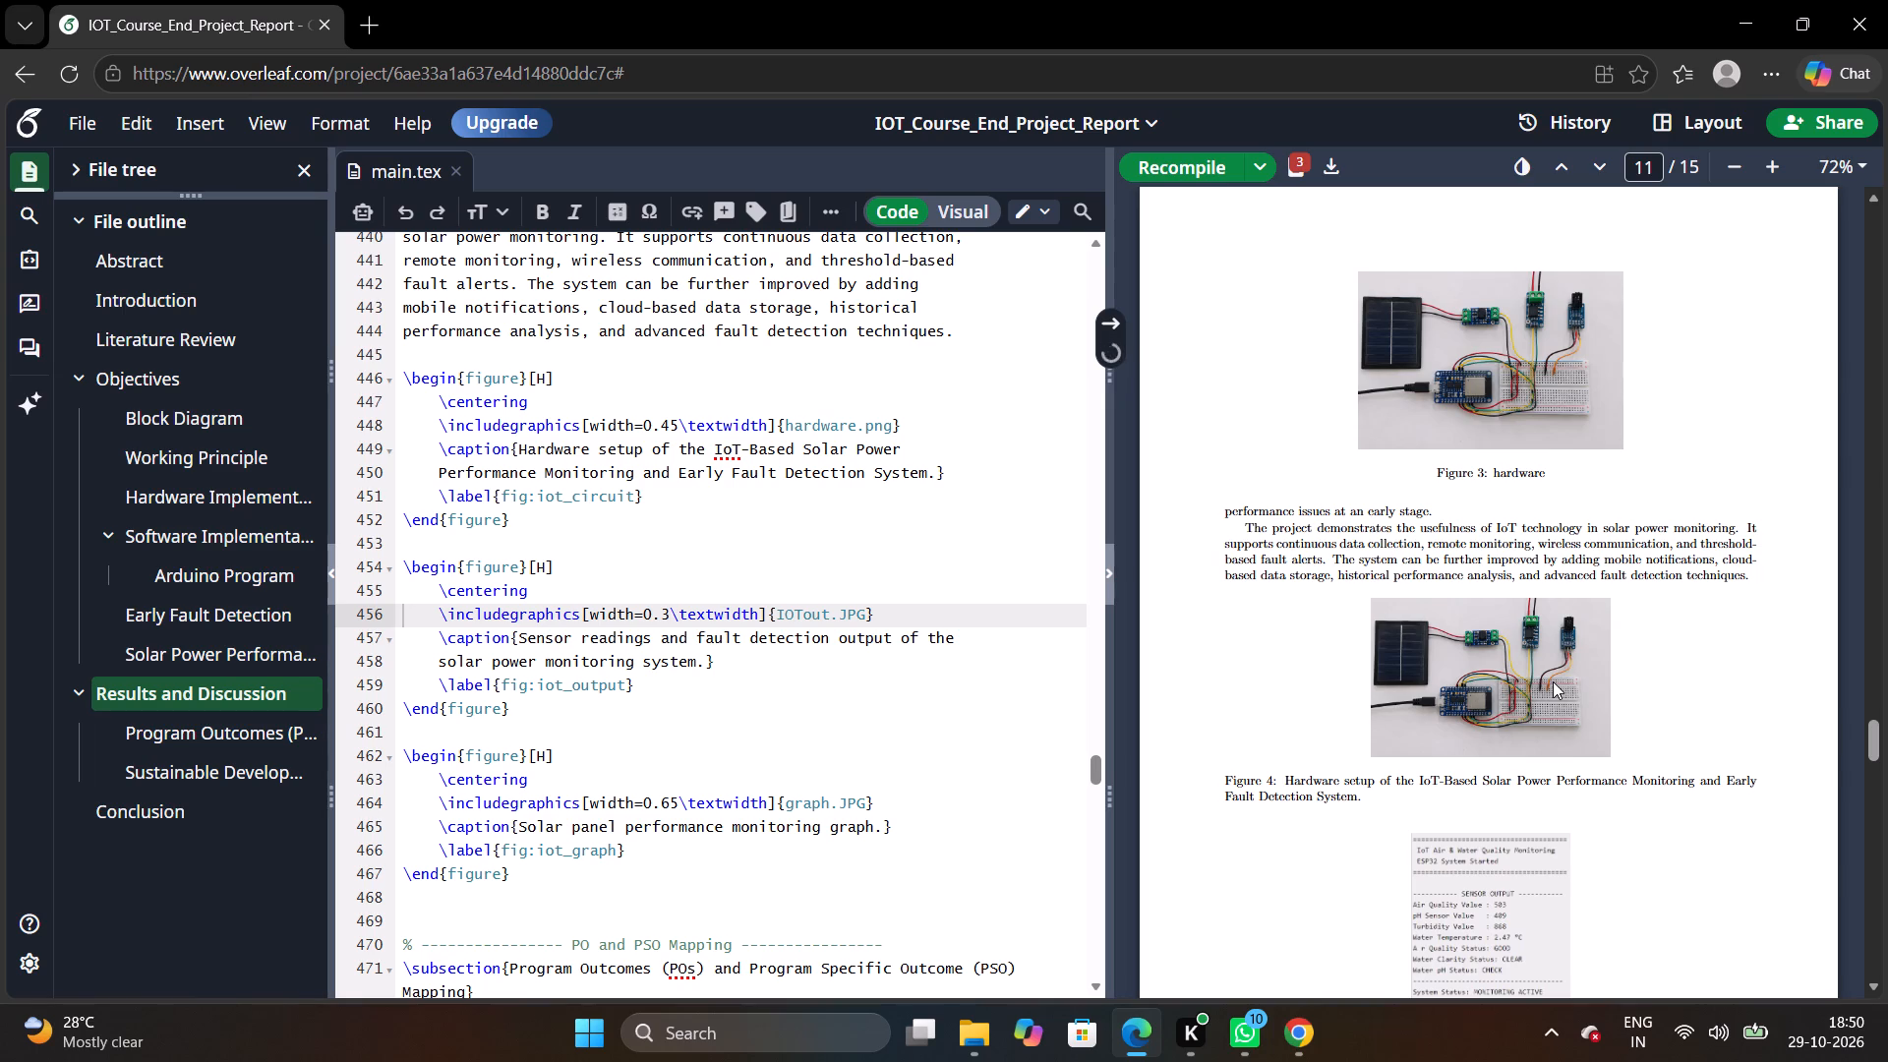
triple_click(1457, 677)
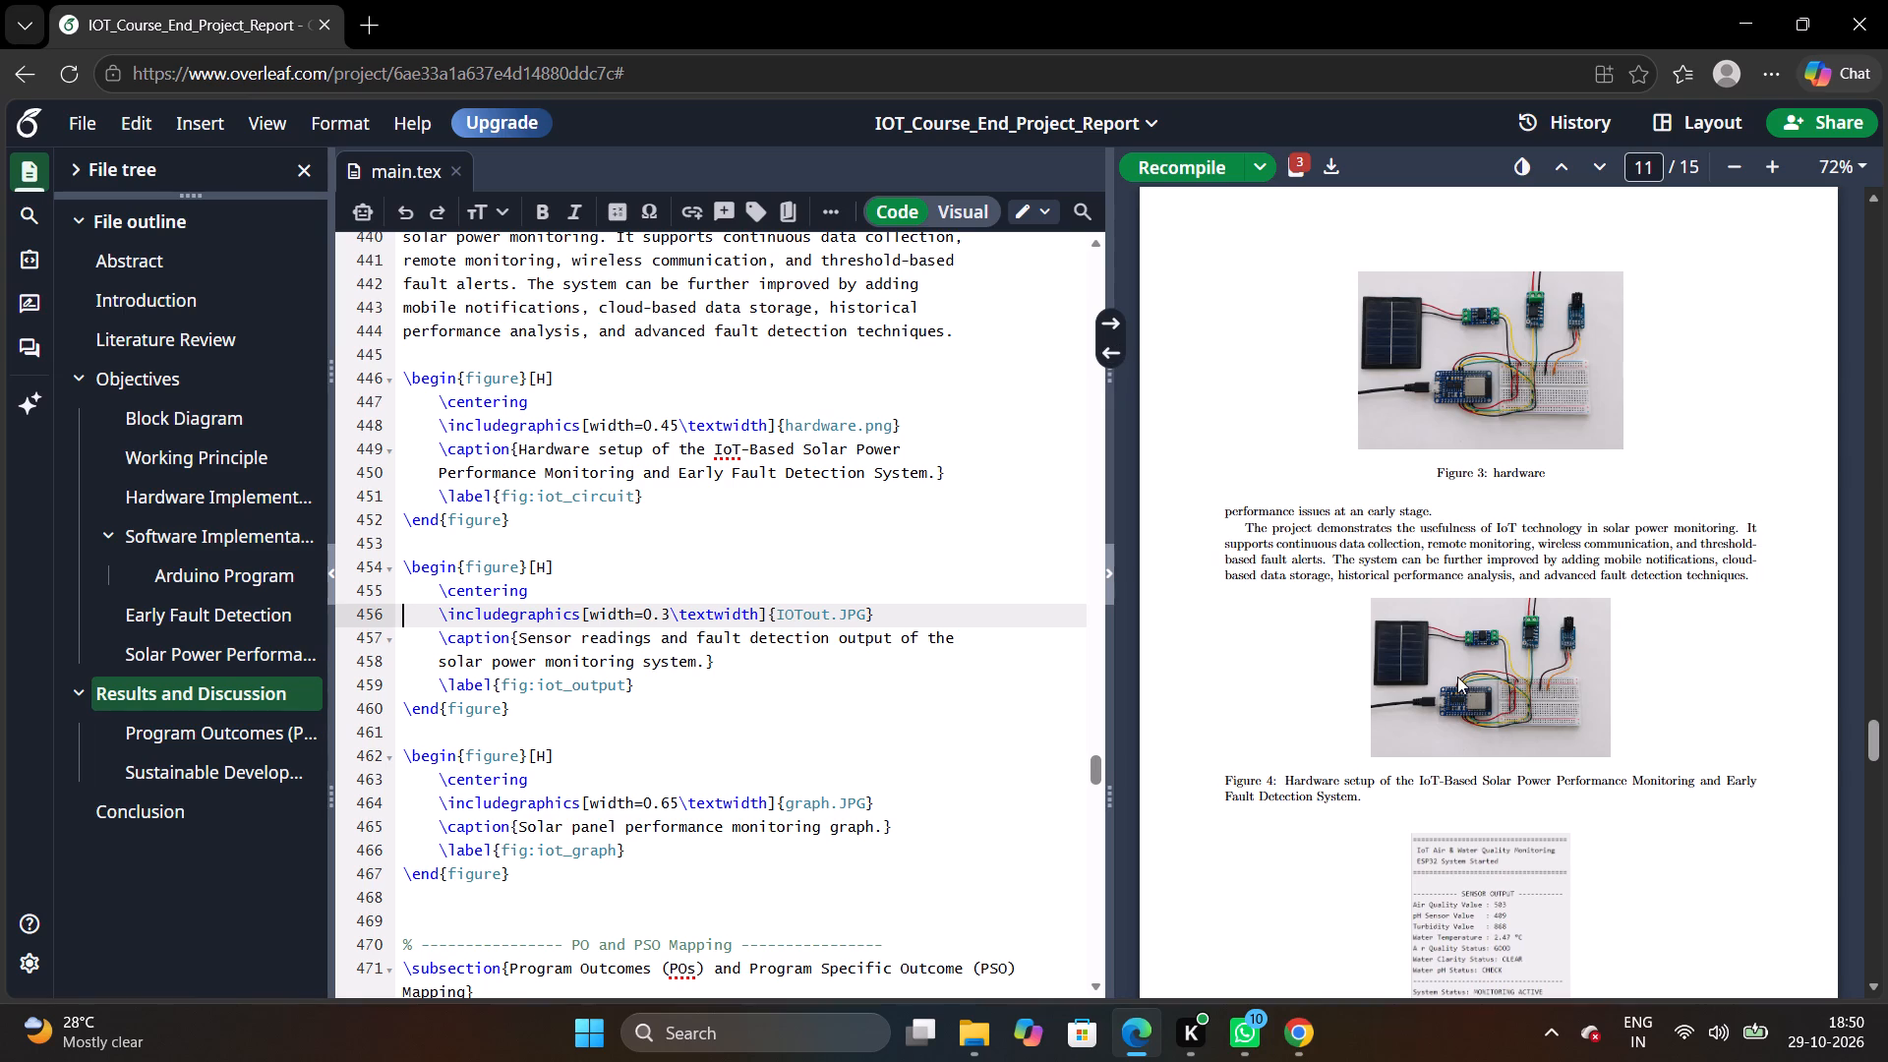
double_click(1457, 677)
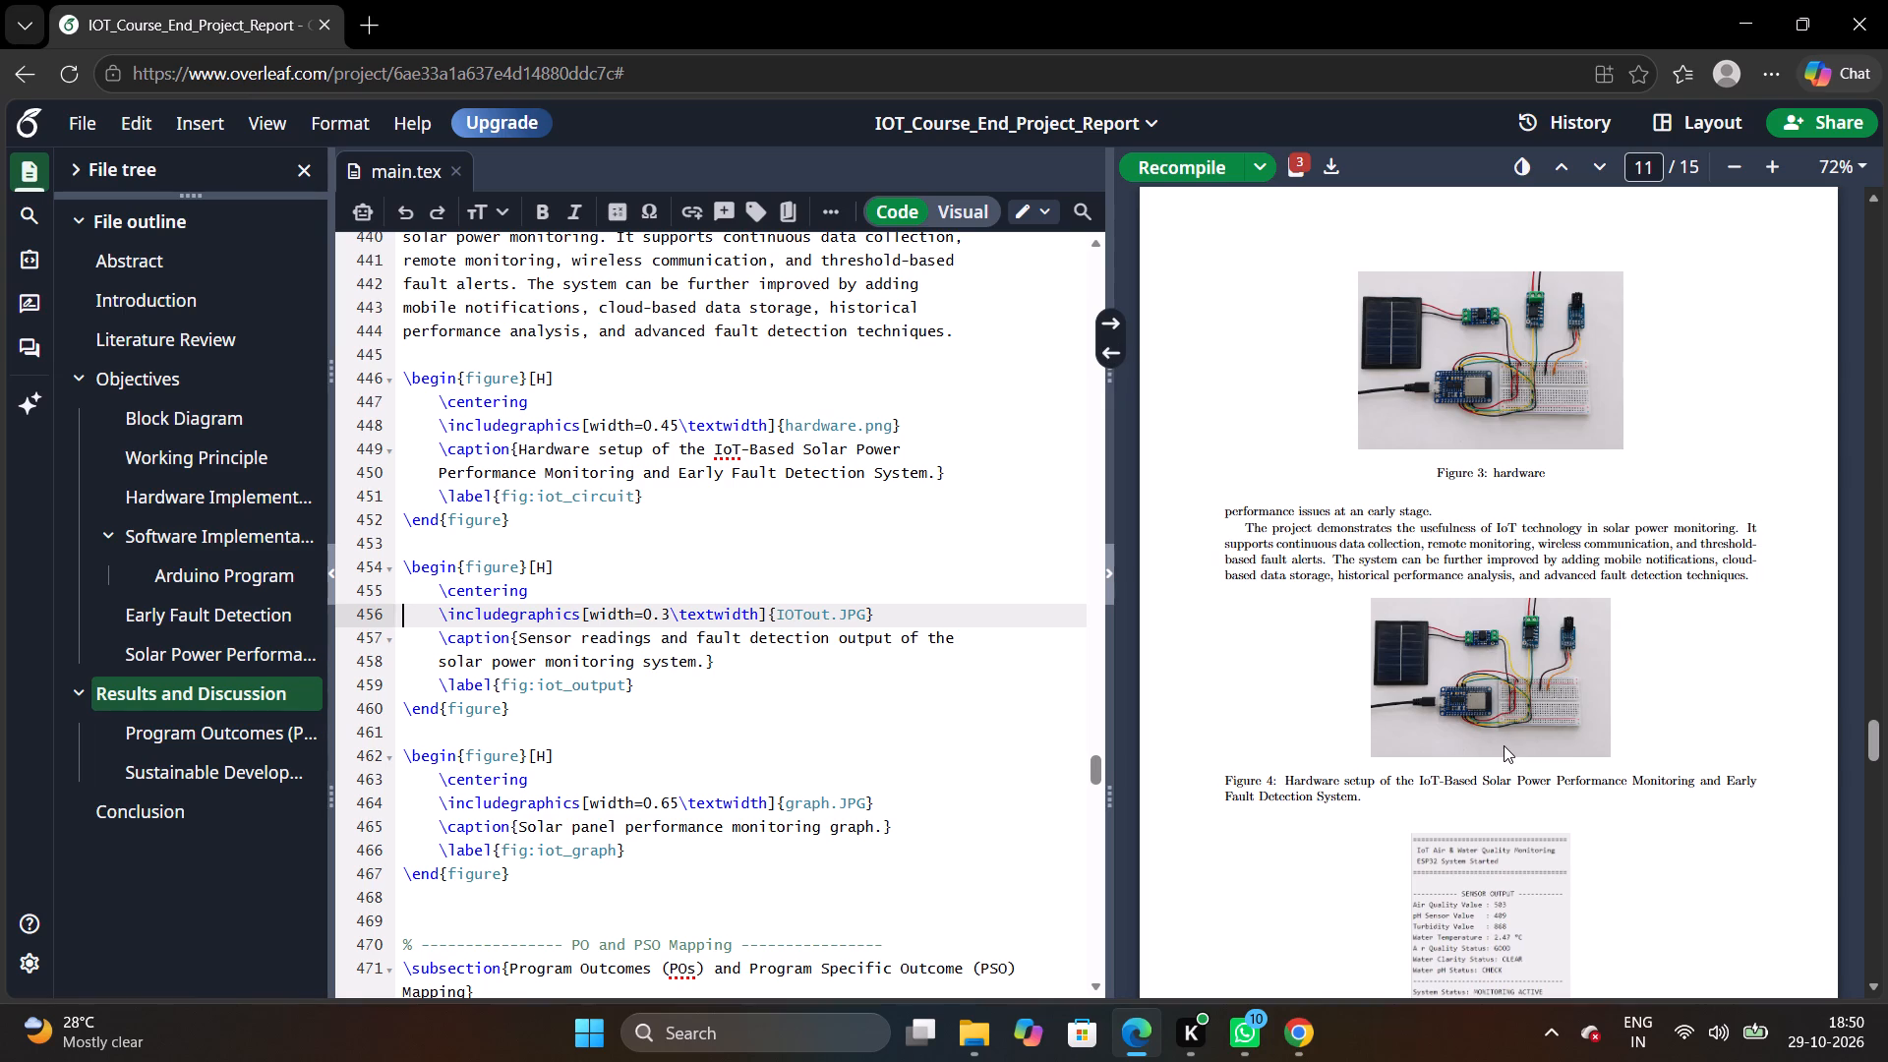
triple_click(1504, 745)
double_click(1504, 745)
triple_click(1419, 709)
click(1419, 709)
scroll(787, 750, up, 3)
scroll(787, 750, down, 1)
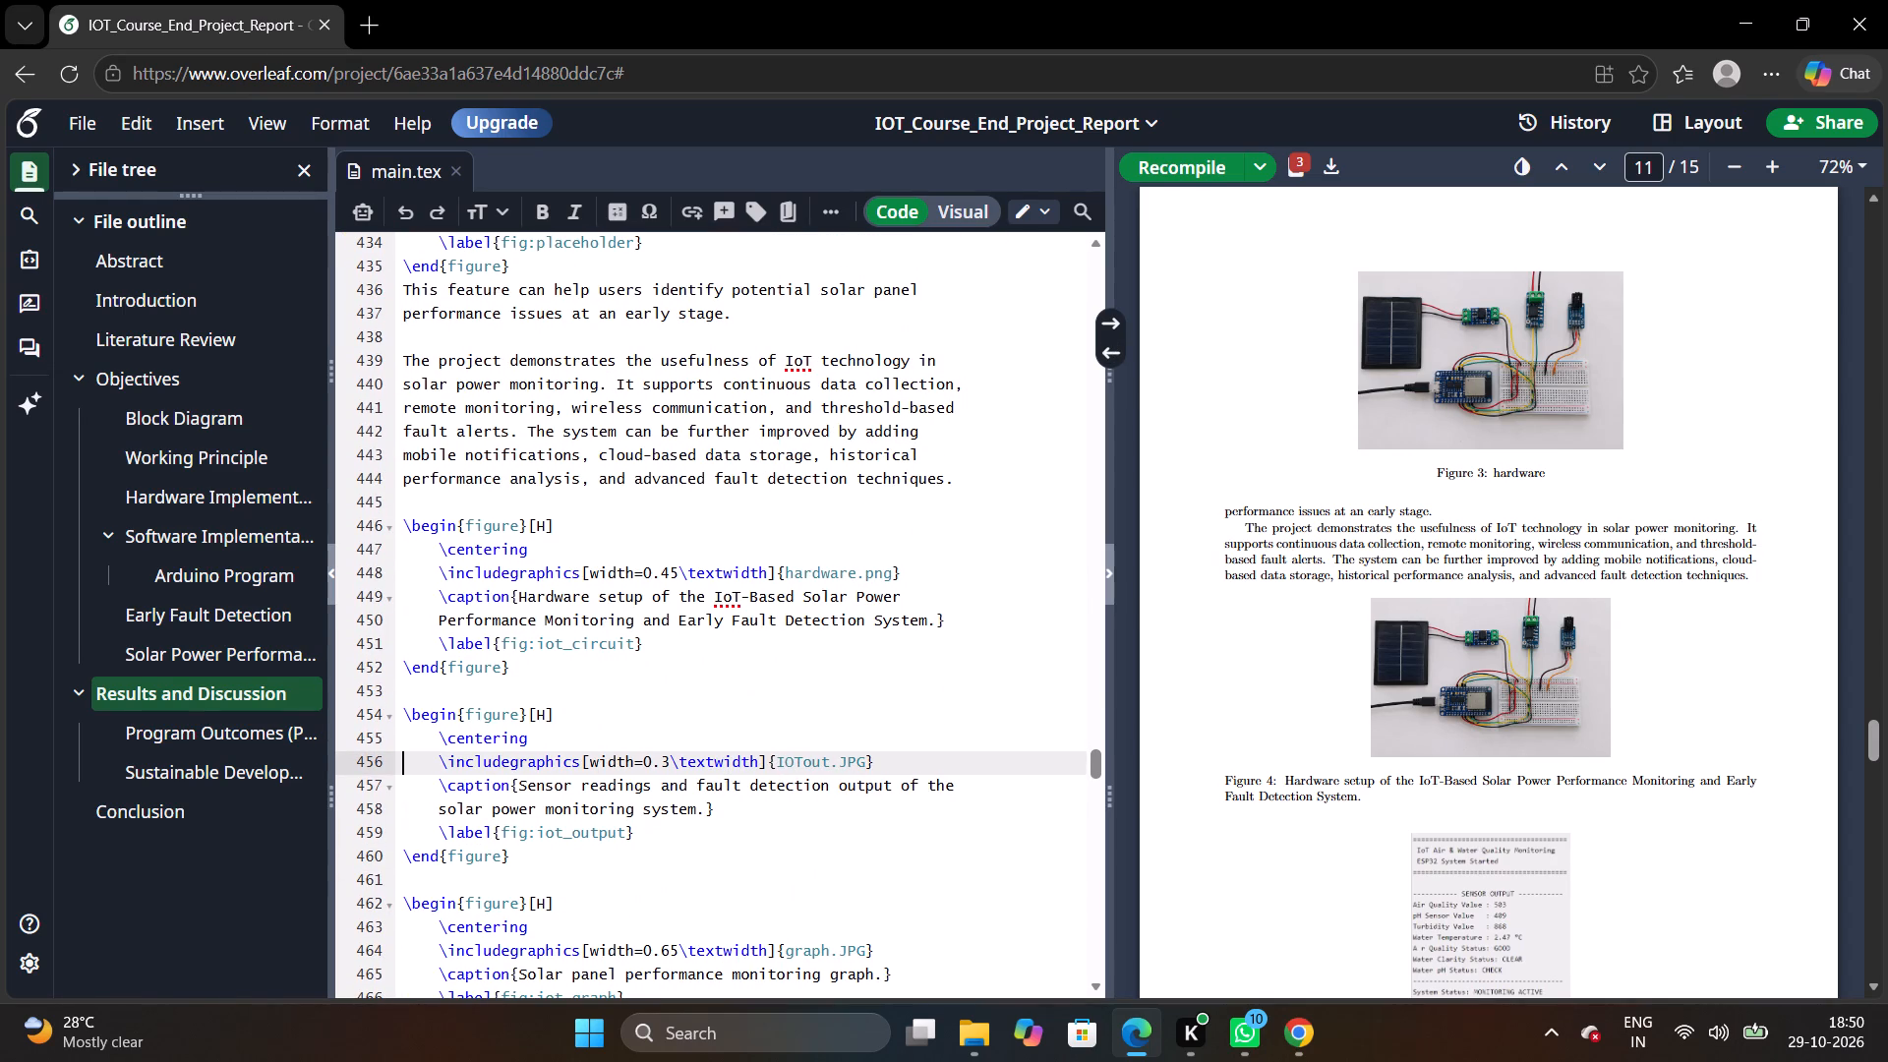
Undo the recent edits to the hardware setup figure's image file name, back to hardware.JPG, and to the preceding figure's caption.
click(790, 710)
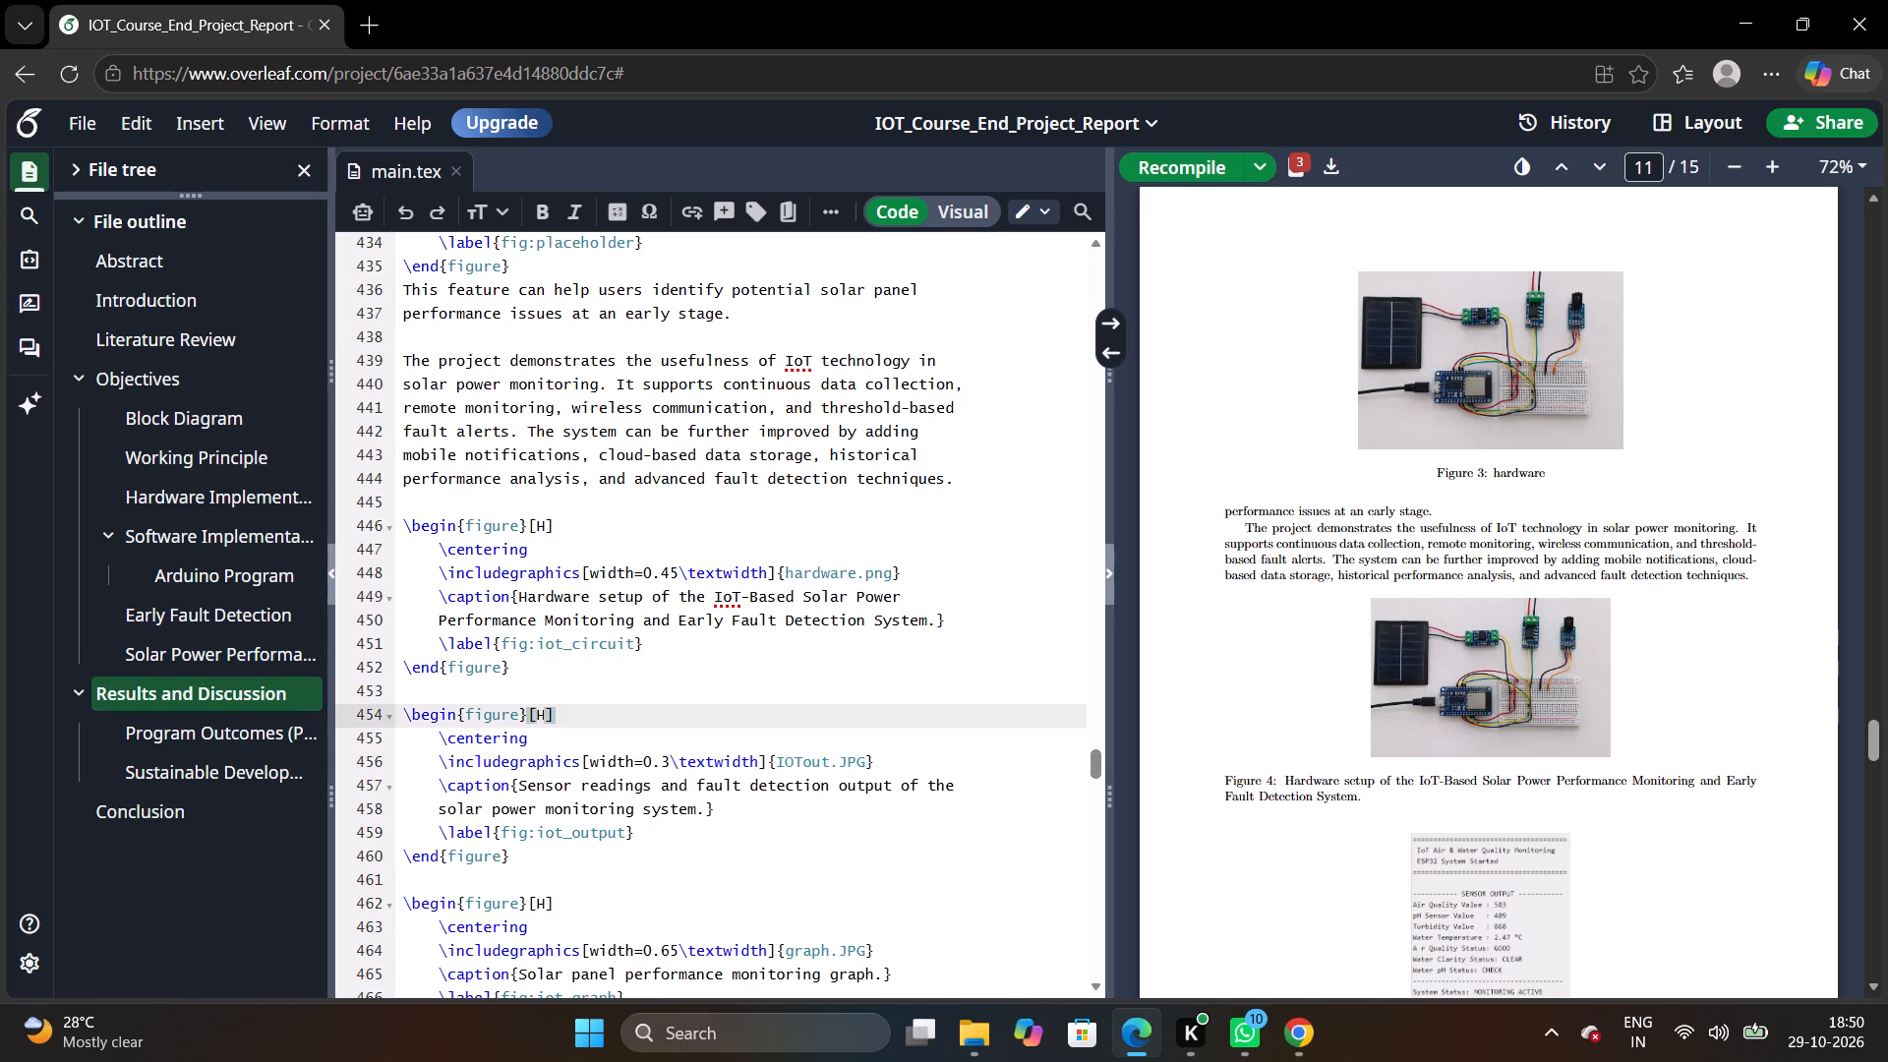
key(ctrl+z)
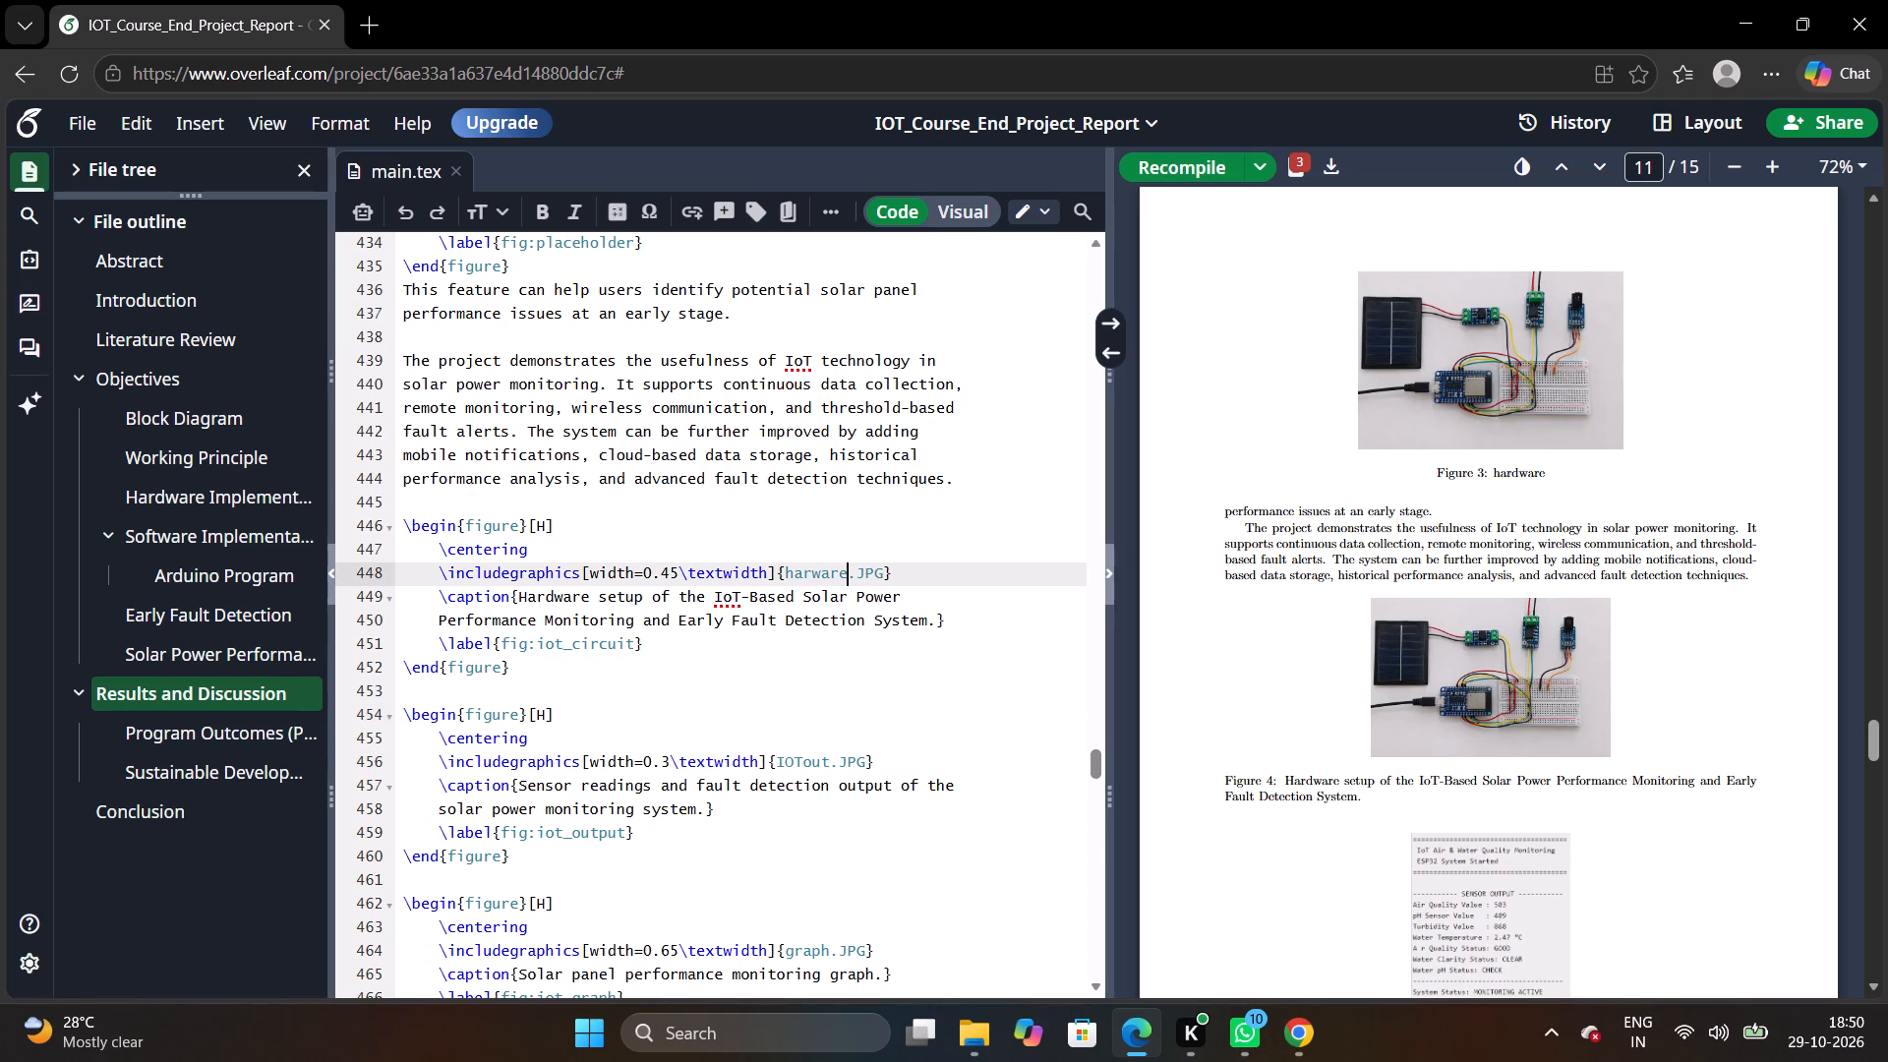
key(ctrl+z)
key(ctrl+z)
key(ctrl+z)
key(ctrl+z)
key(ctrl+z)
key(z)
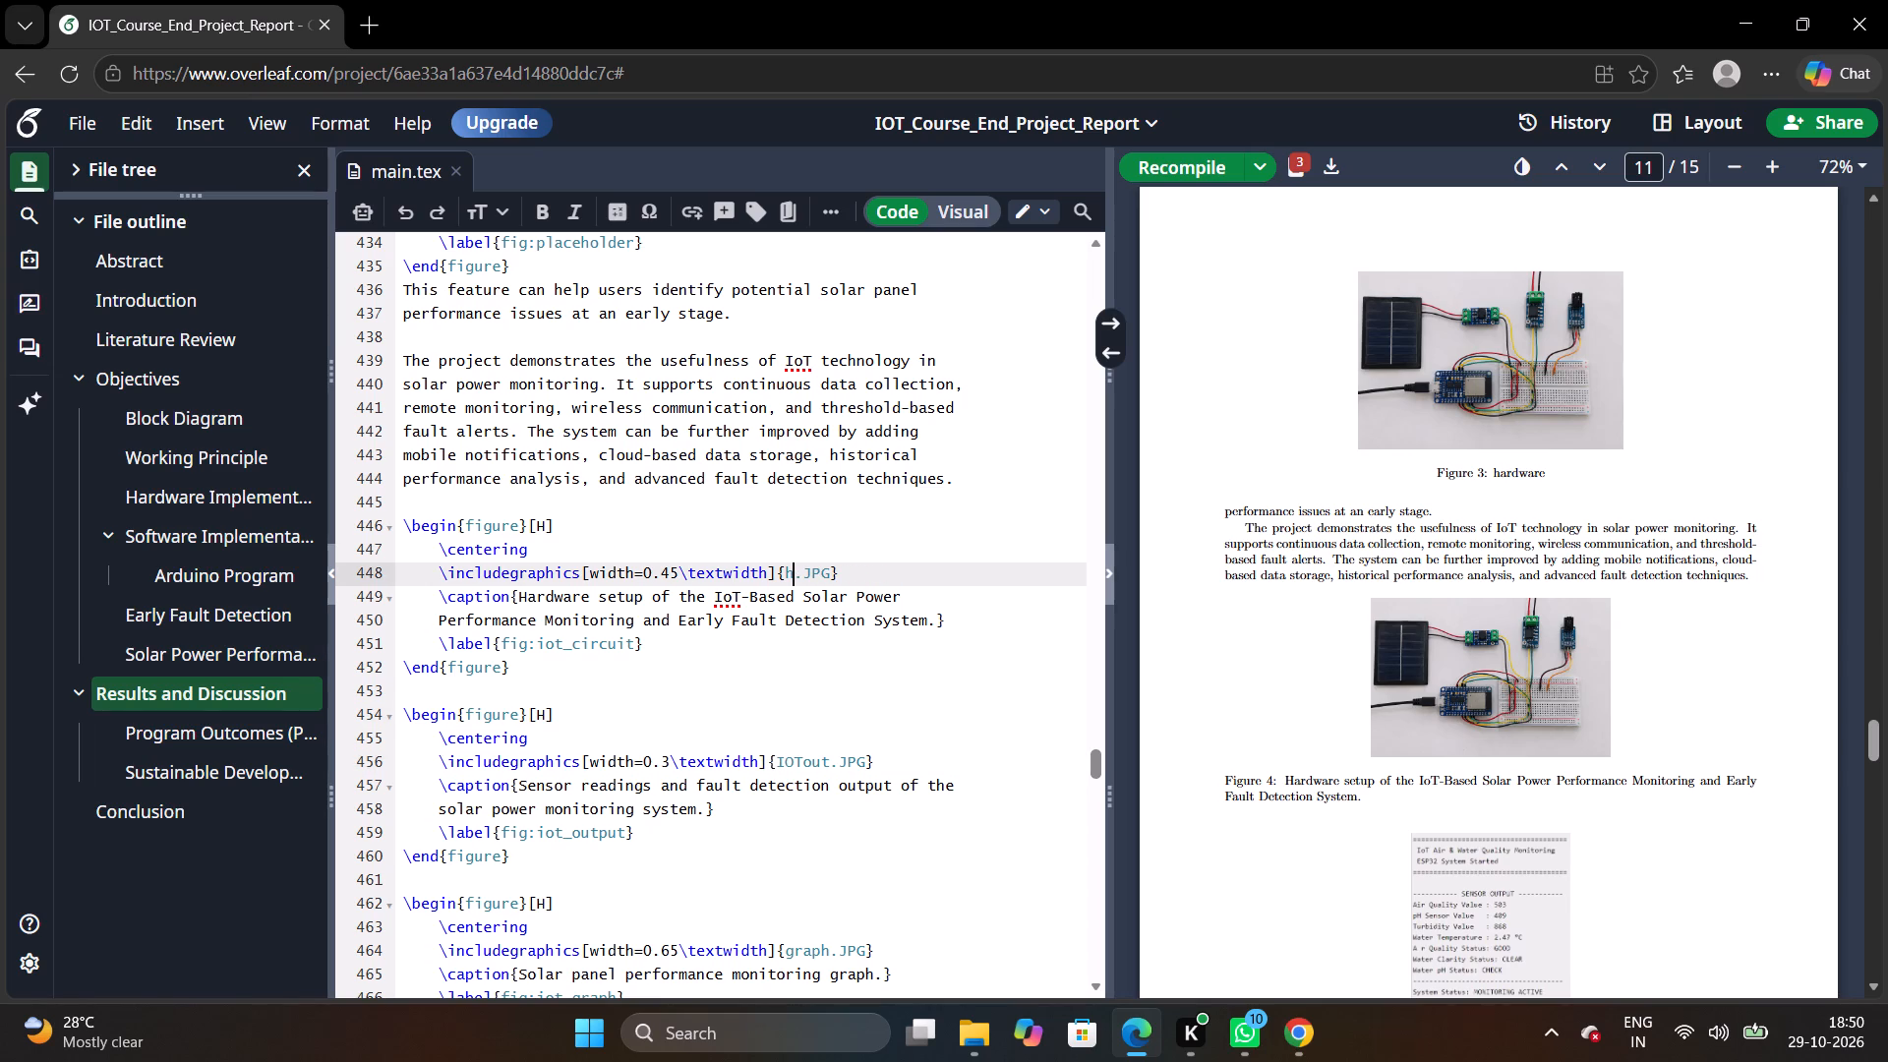
key(ctrl+z)
key(ctrl+z)
key(ctrl+z)
key(ctrl+z)
key(ctrl+z)
key(ctrl+z)
key(ctrl+z)
key(ctrl+z)
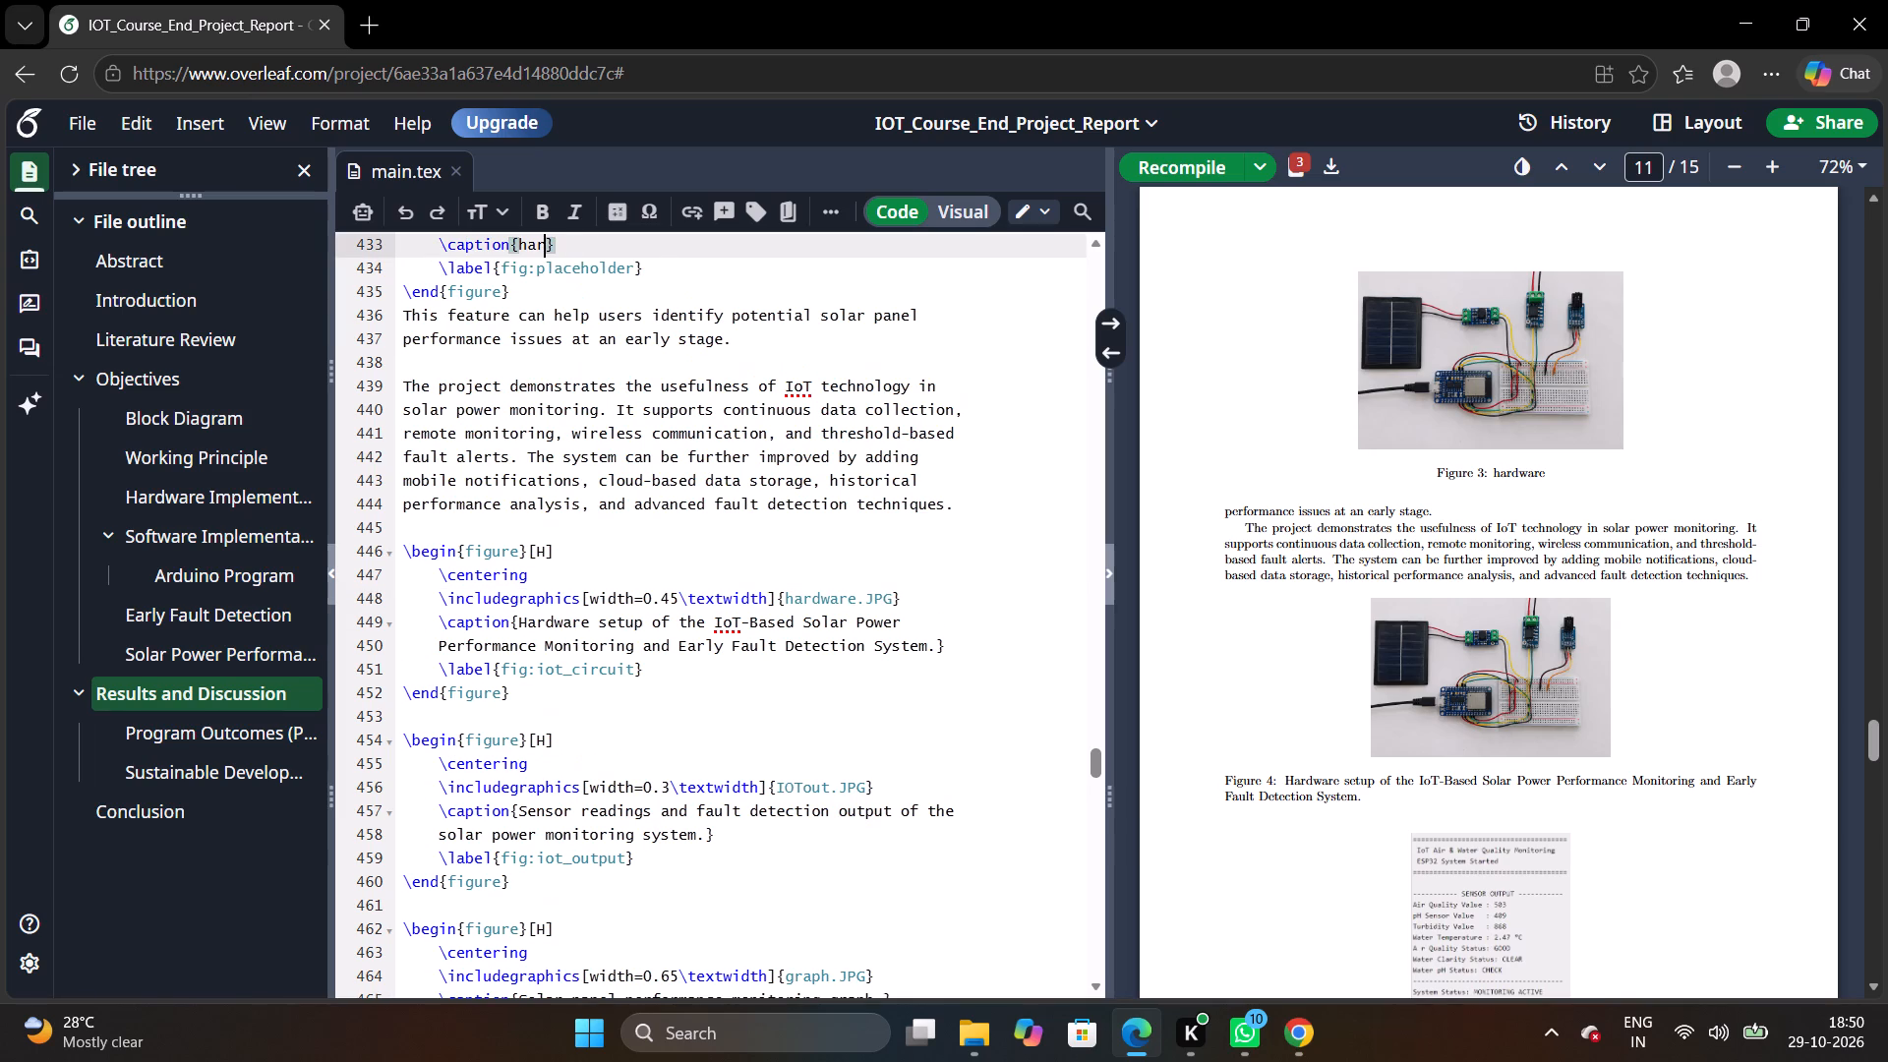
key(ctrl+z)
key(ctrl+z)
Complete the caption of the figure labelled fig:placeholder as "hardware".
text(ardware)
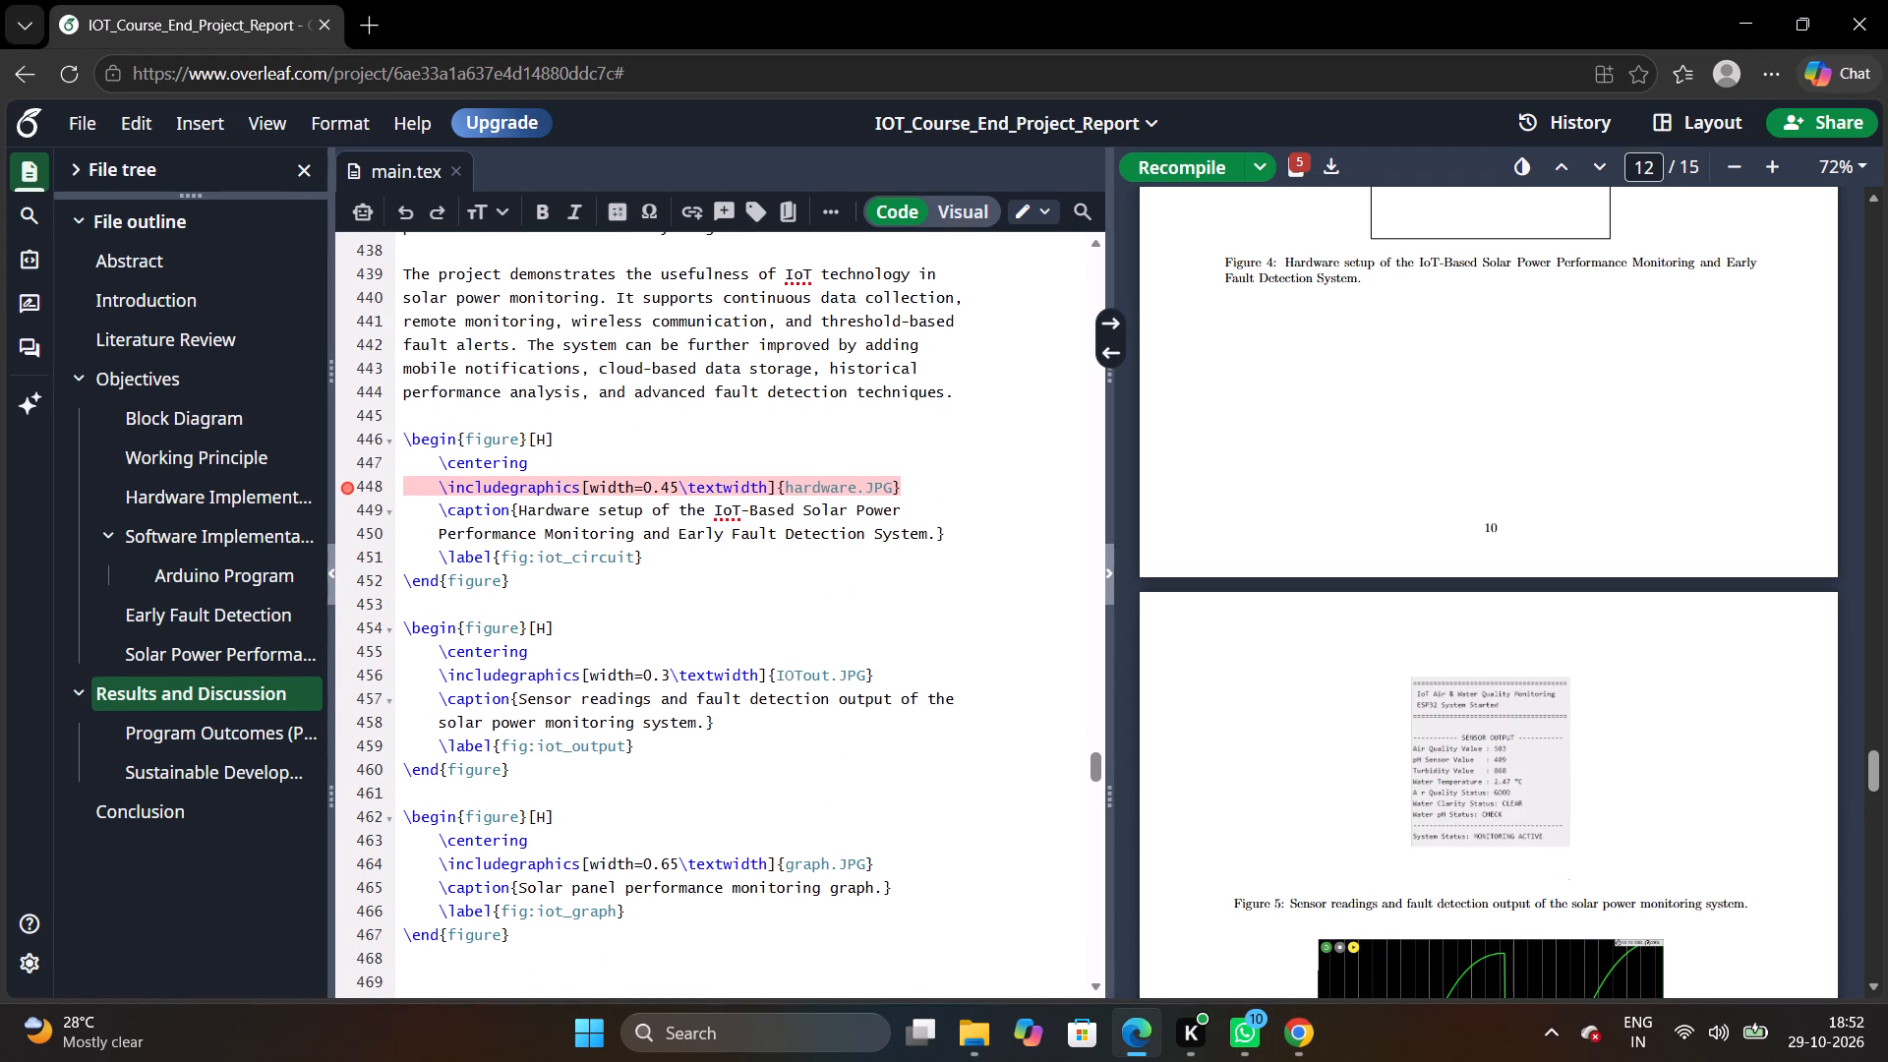
click(858, 487)
key(BackSpace)
key(BackSpace)
key(BackSpace)
key(BackSpace)
key(BackSpace)
key(BackSpace)
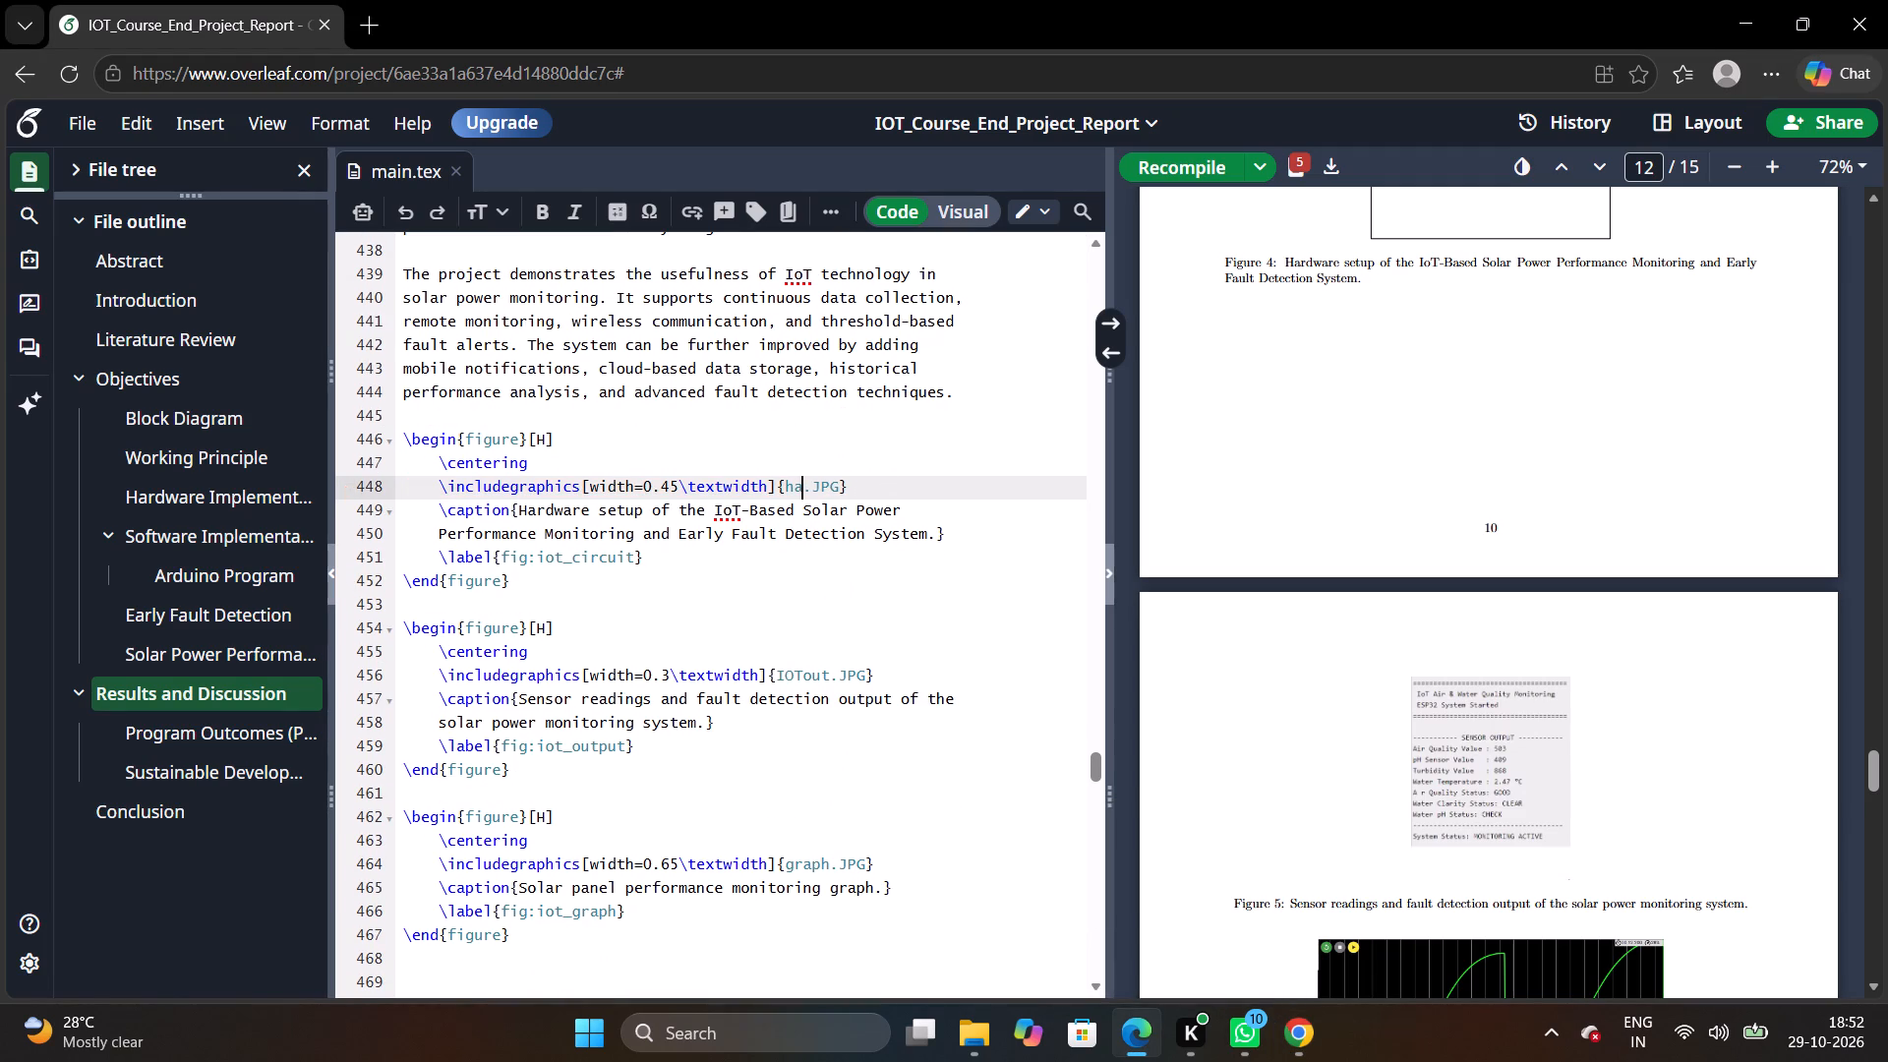
key(BackSpace)
key(BackSpace)
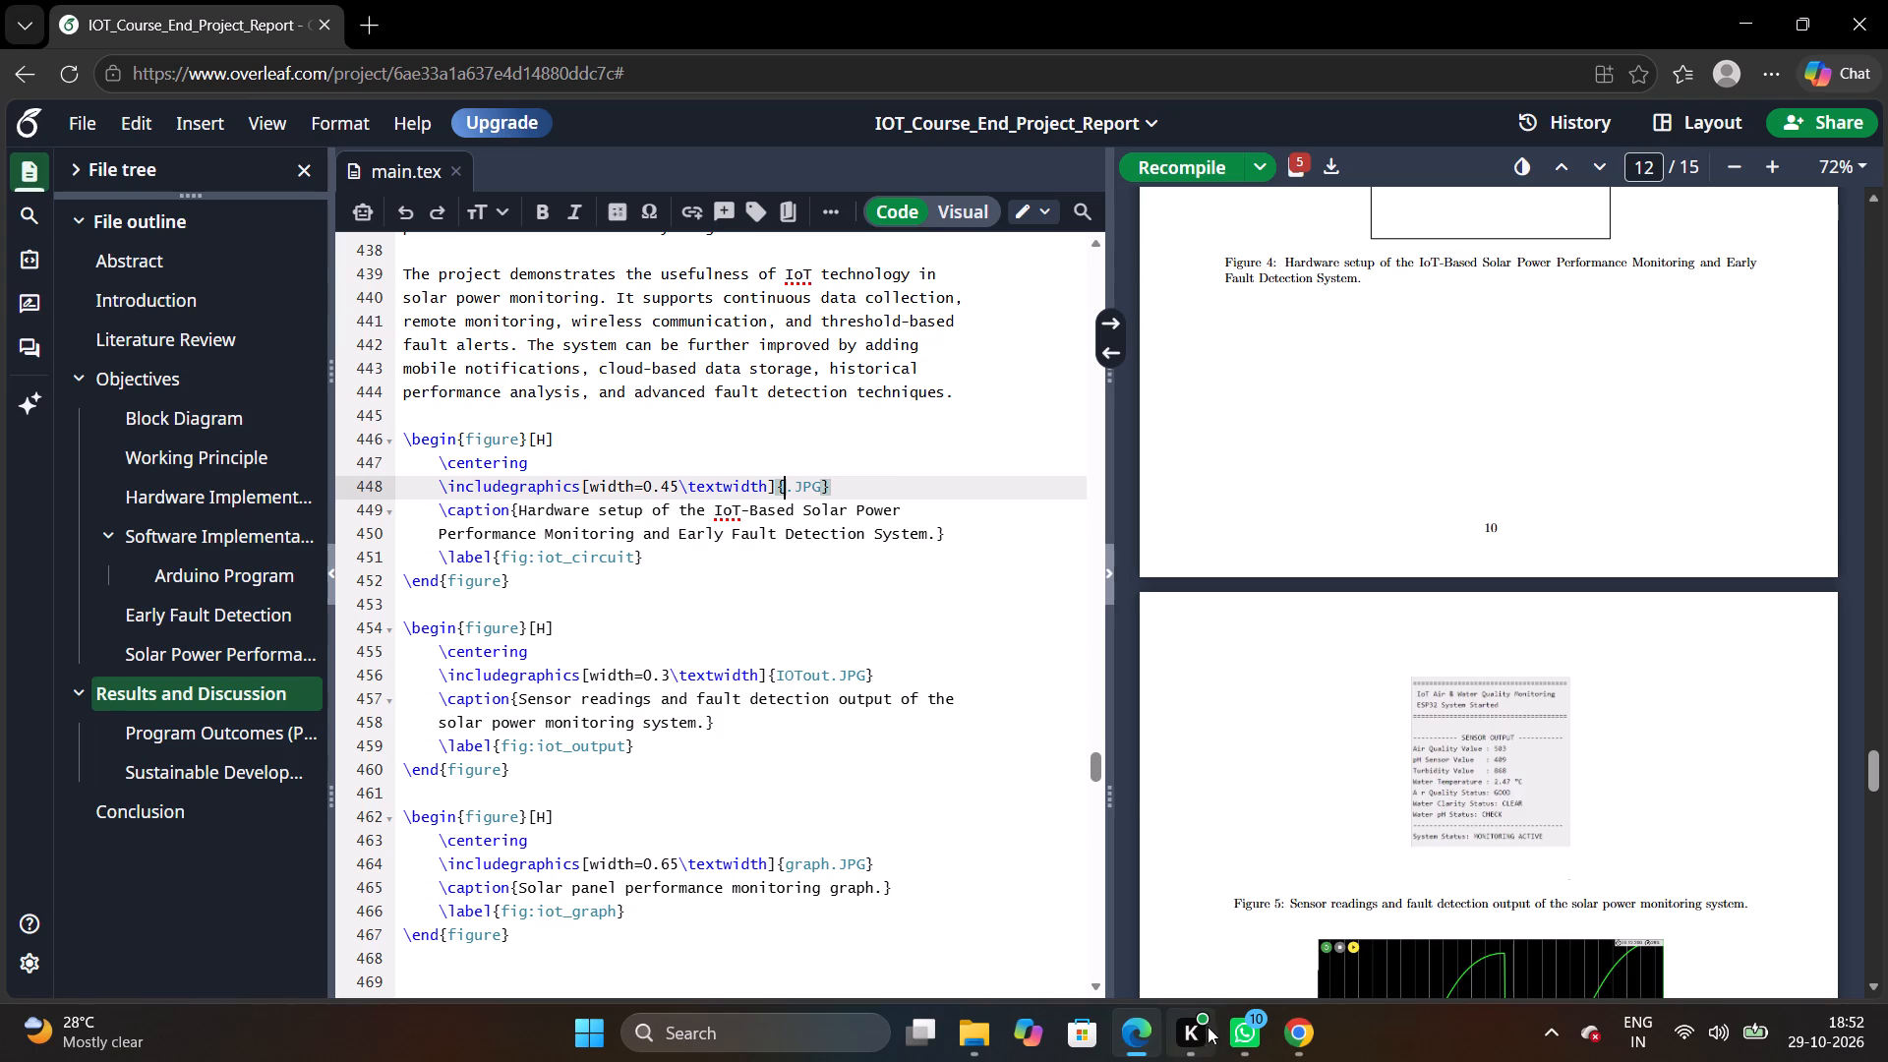
Switch to File Explorer and rename the sensorvalues image in the Downloads folder as "sensor values".
click(991, 898)
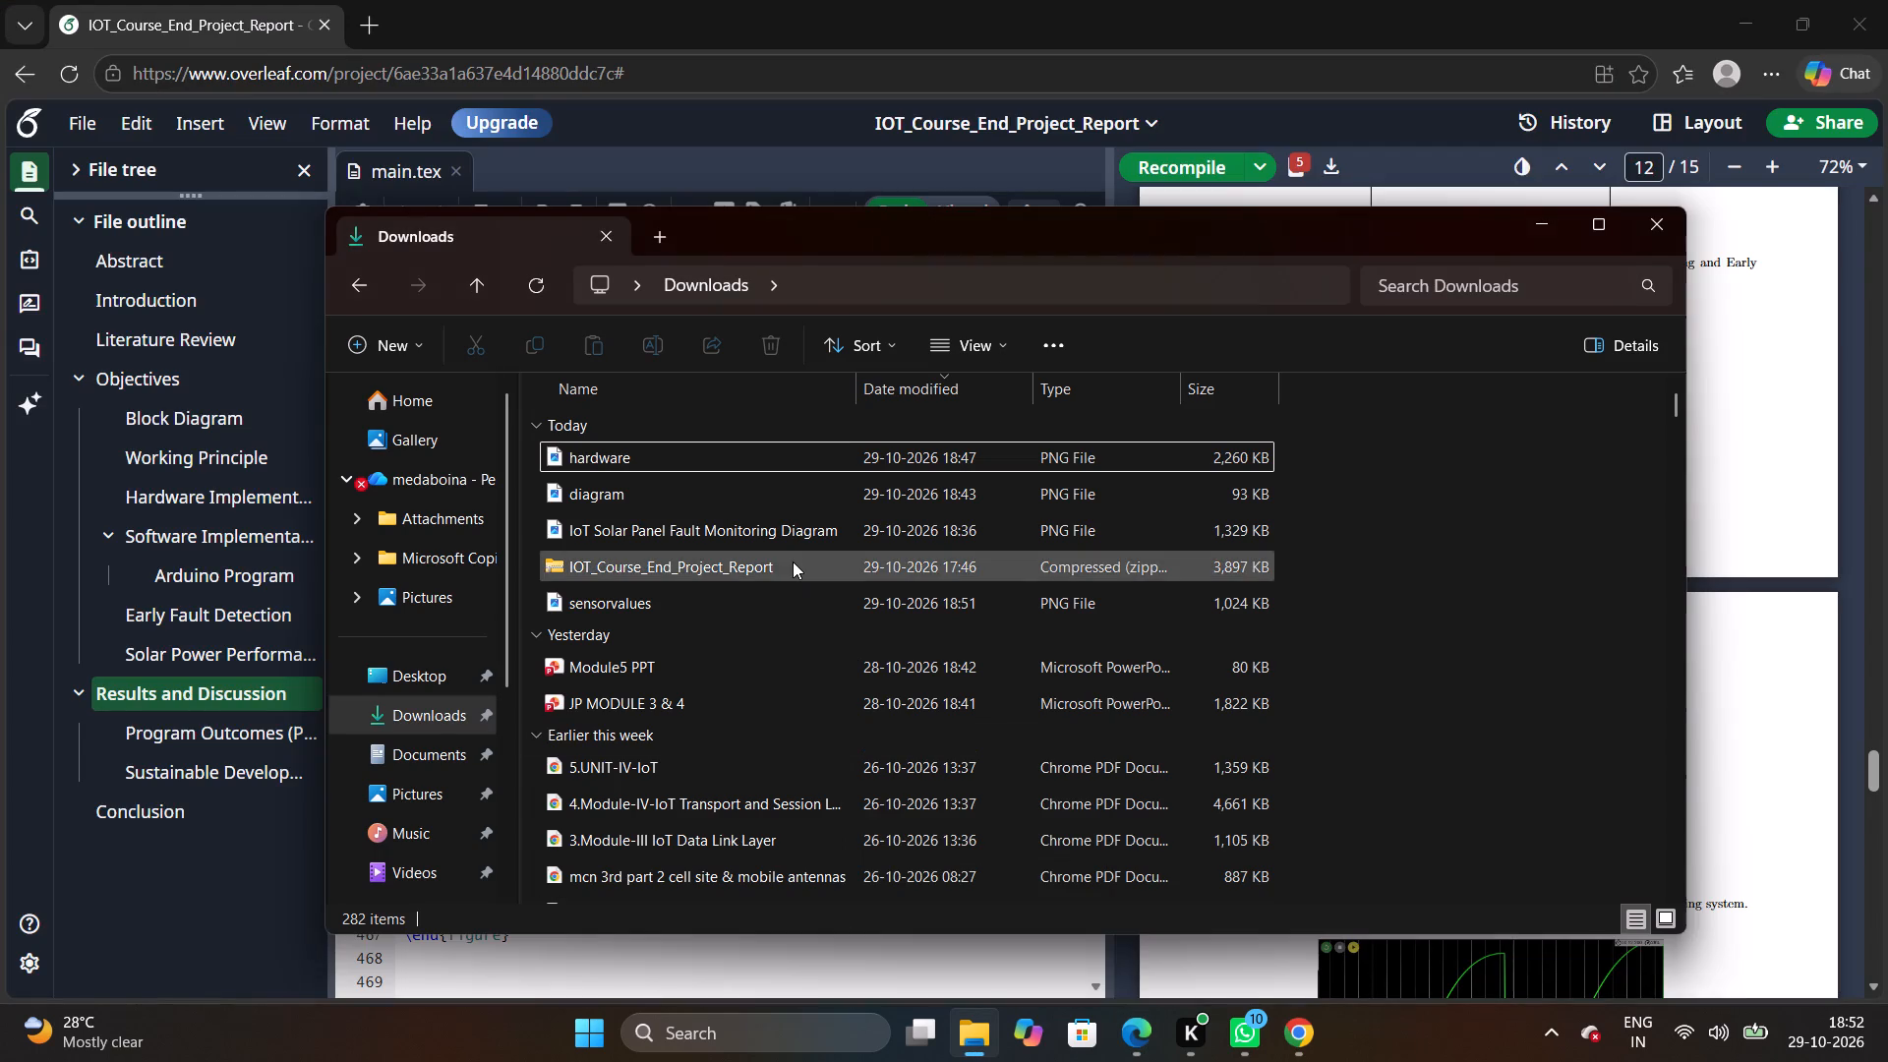
click(707, 516)
scroll(707, 516, up, 3)
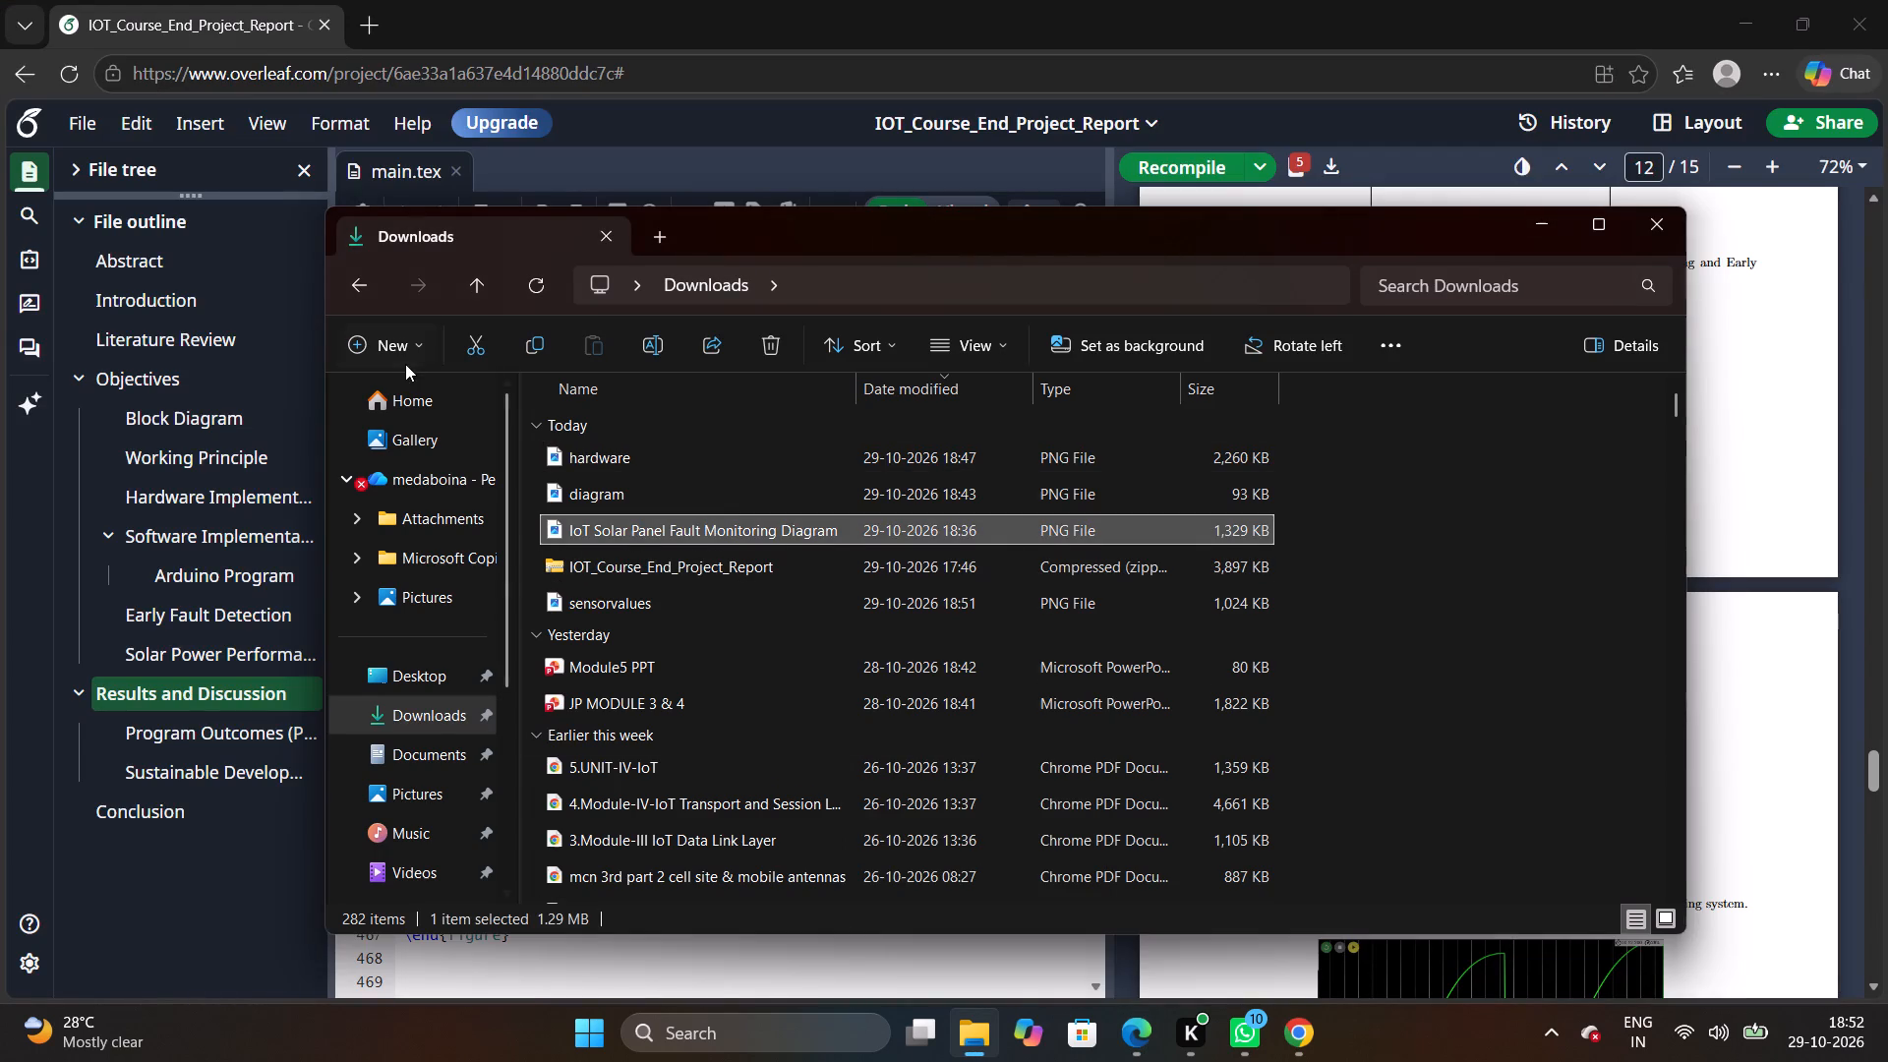
click(418, 411)
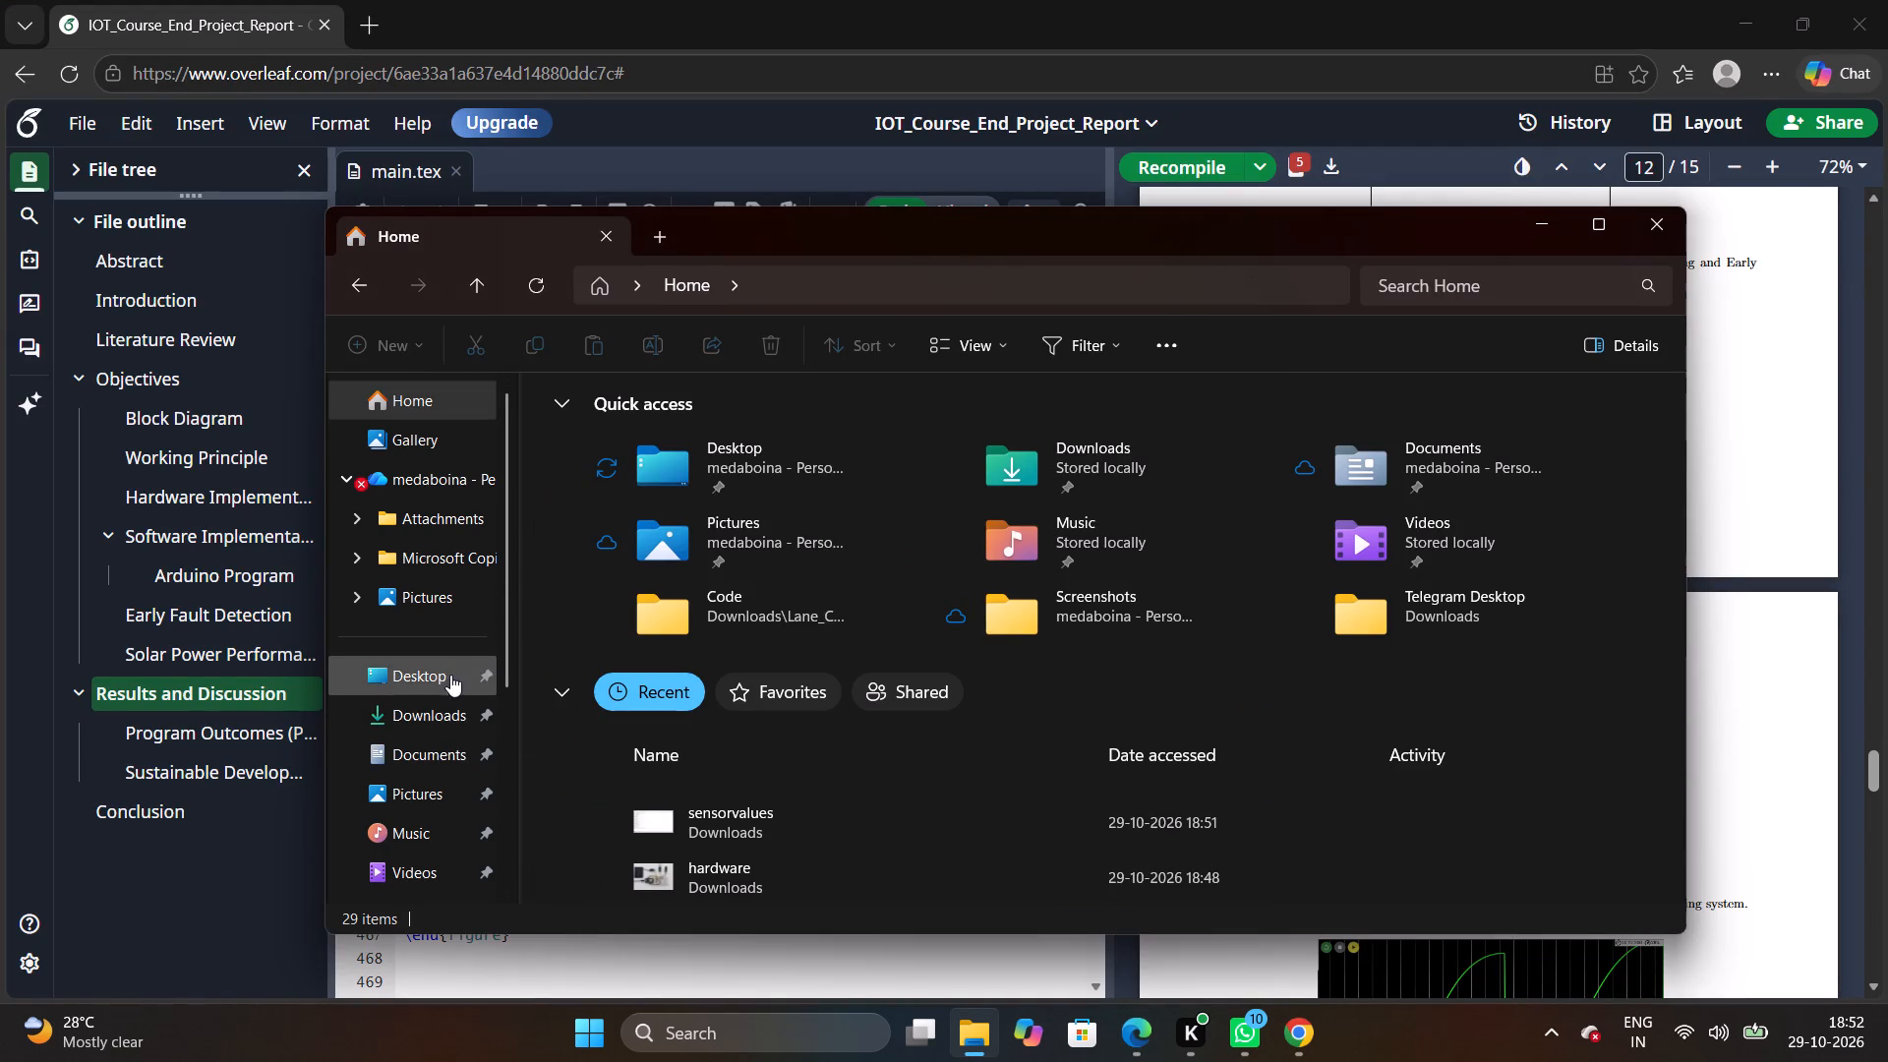
click(447, 702)
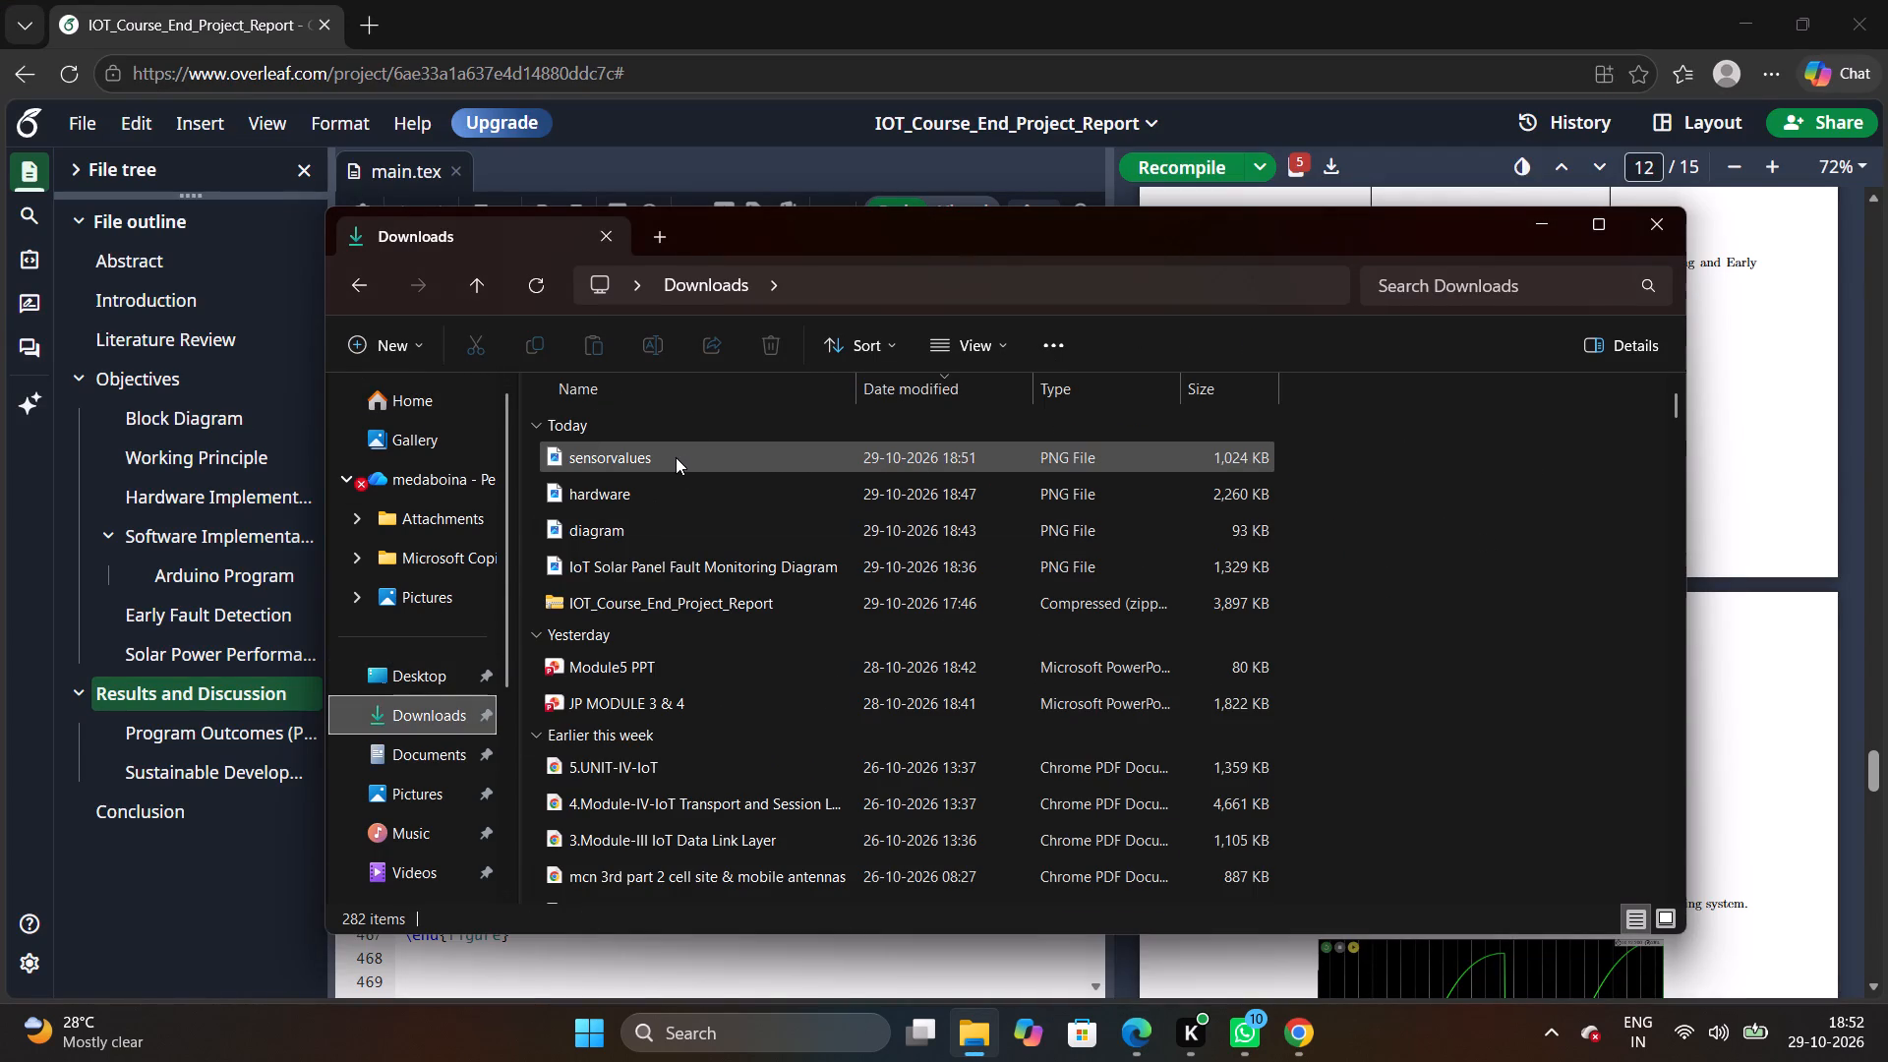
click(676, 457)
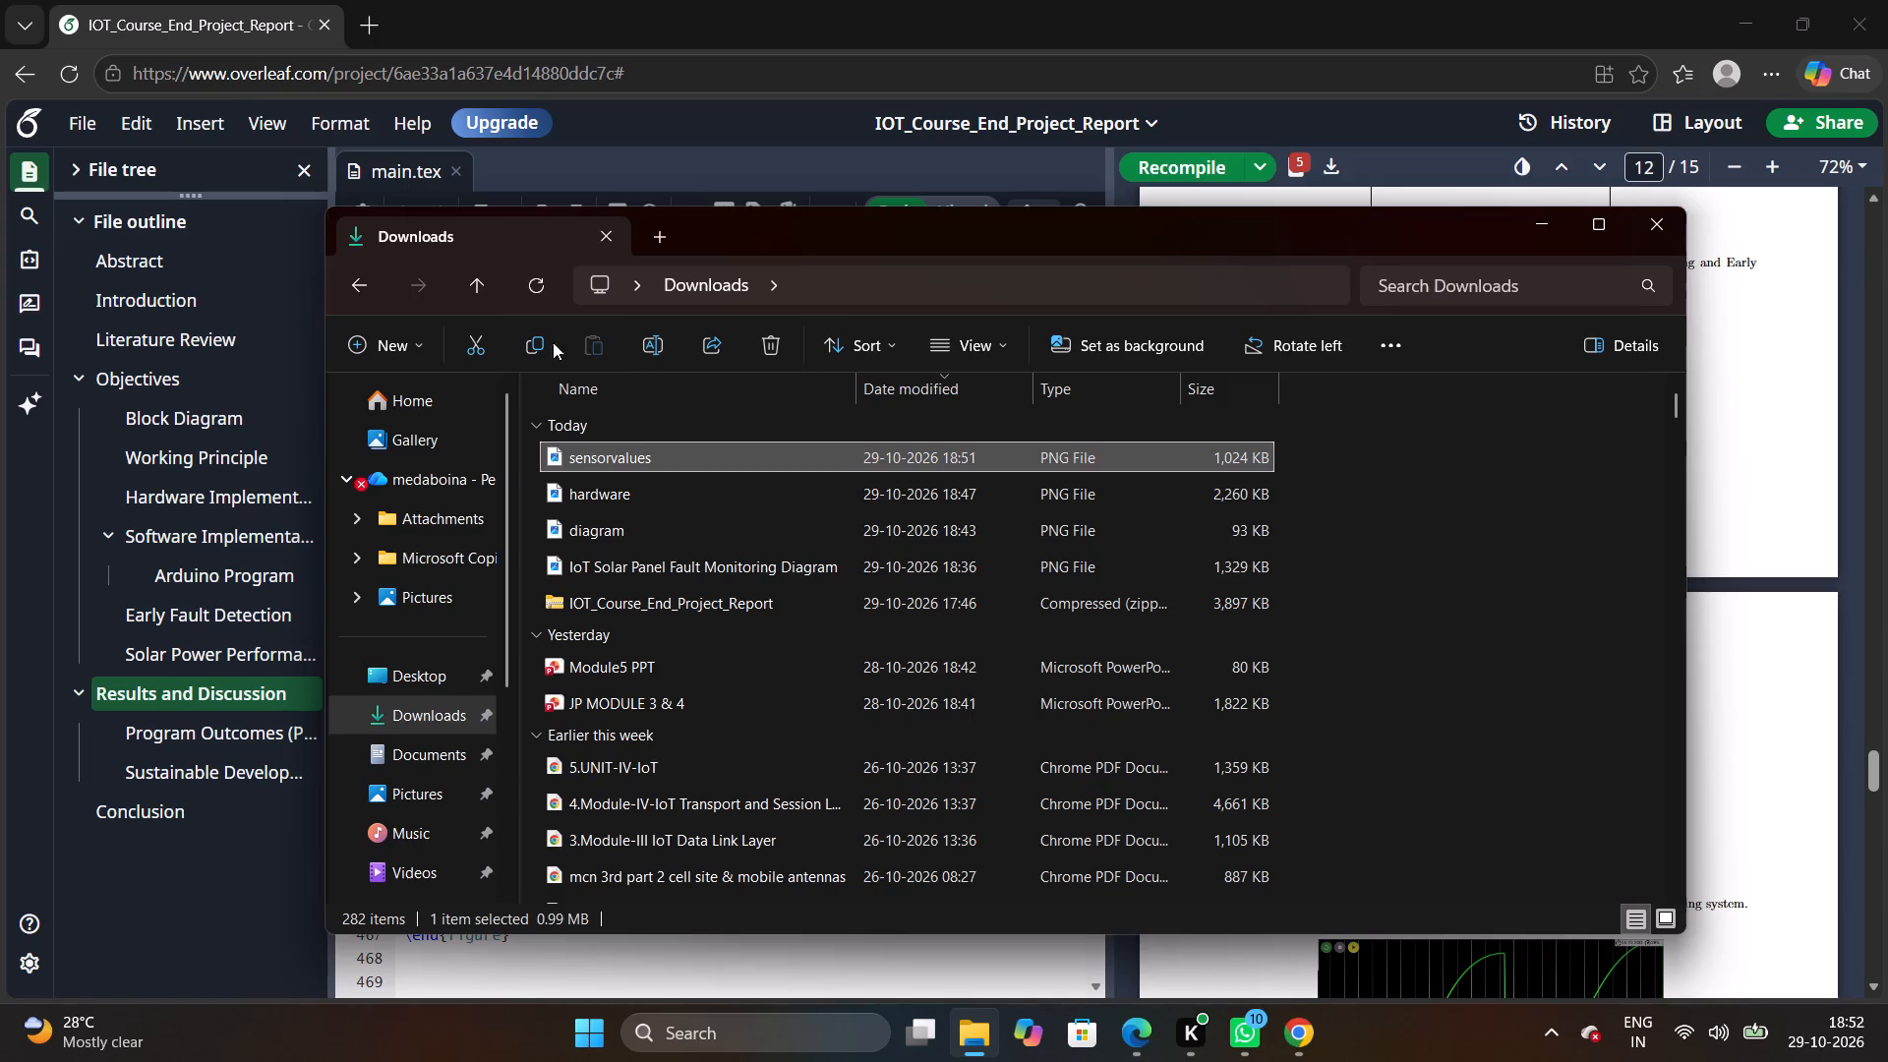
click(644, 342)
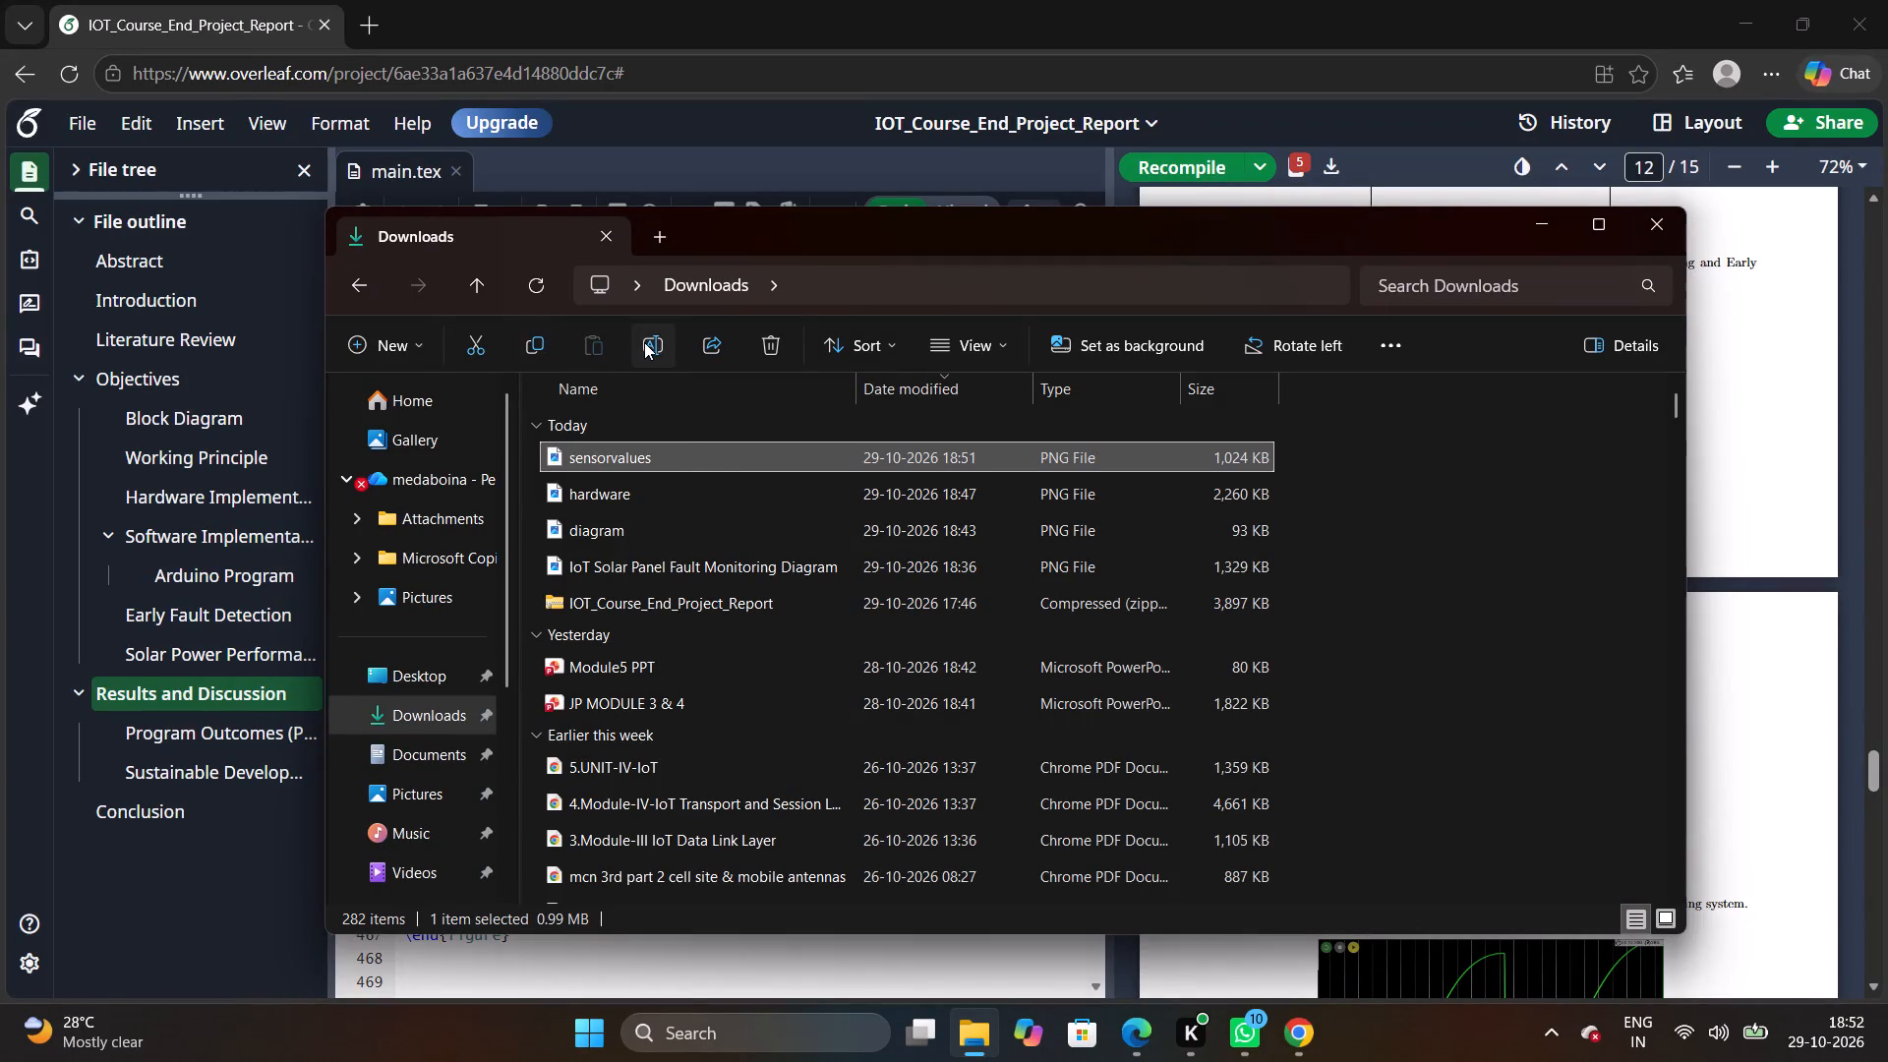
click(606, 460)
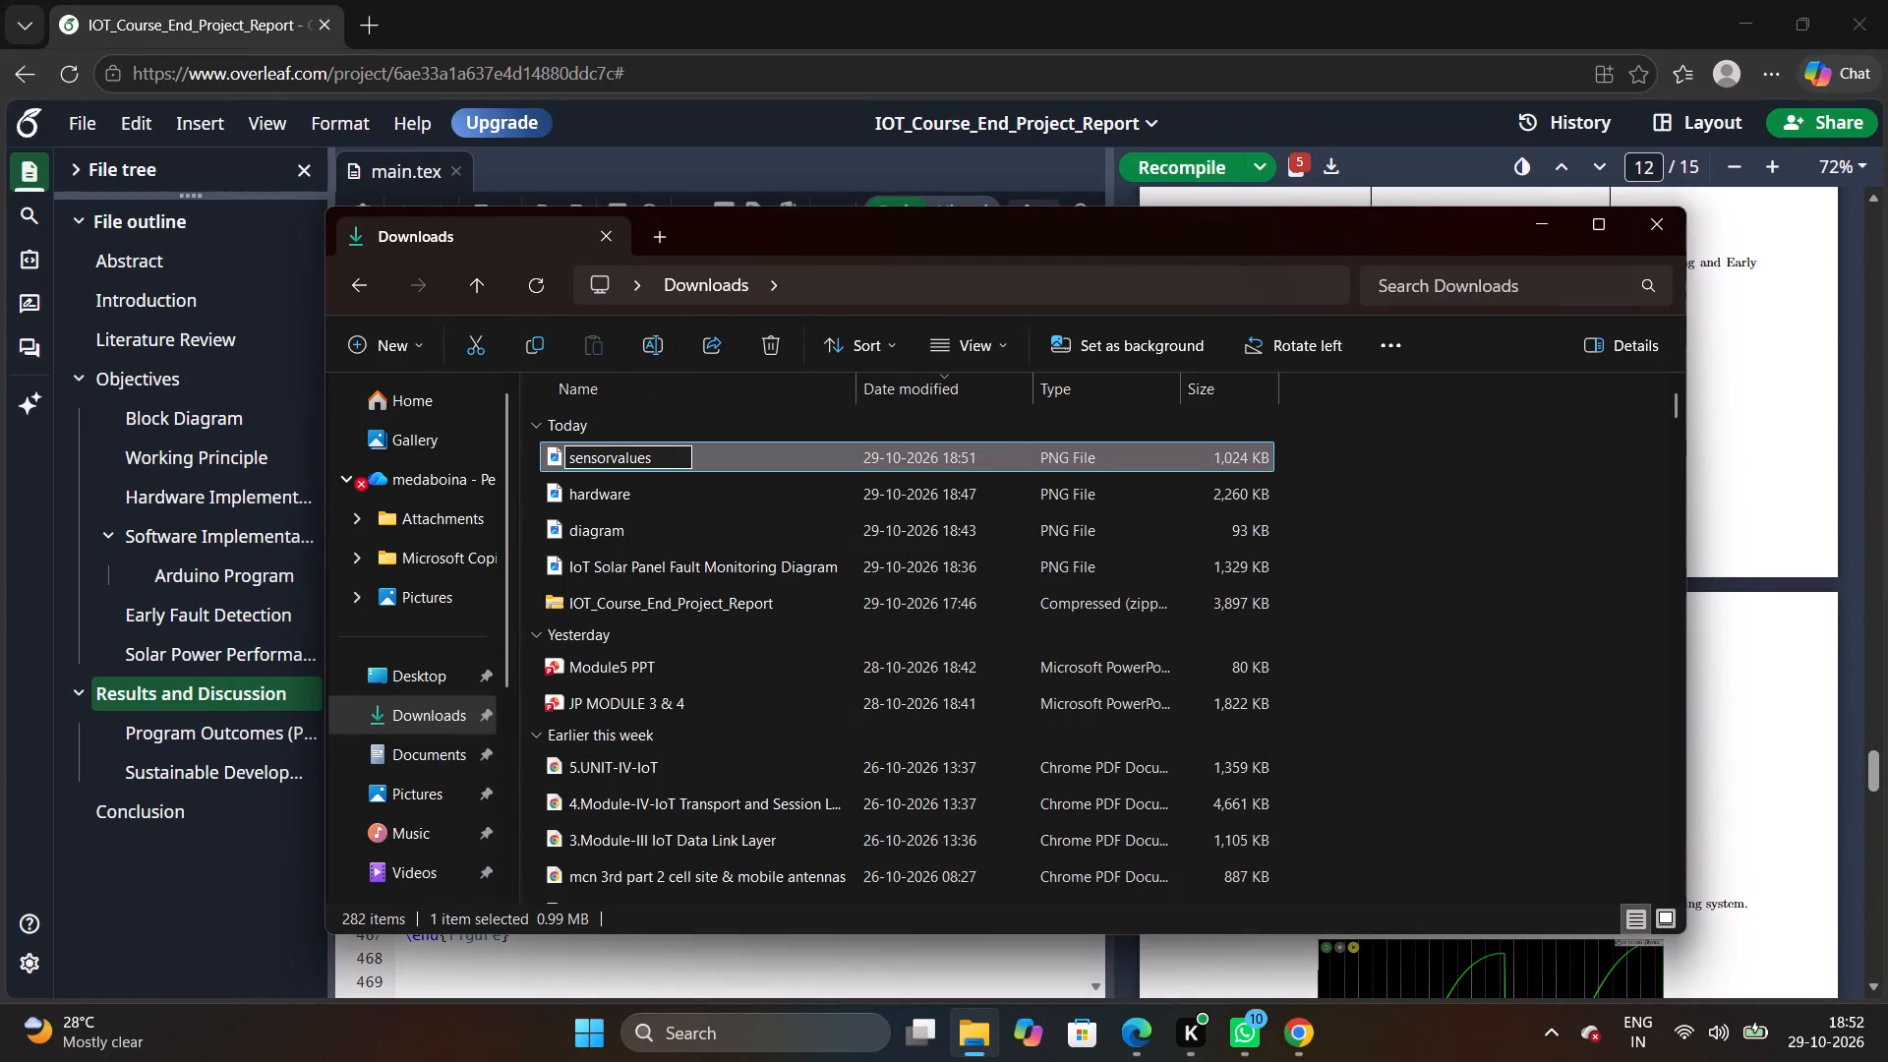
click(607, 459)
click(607, 459)
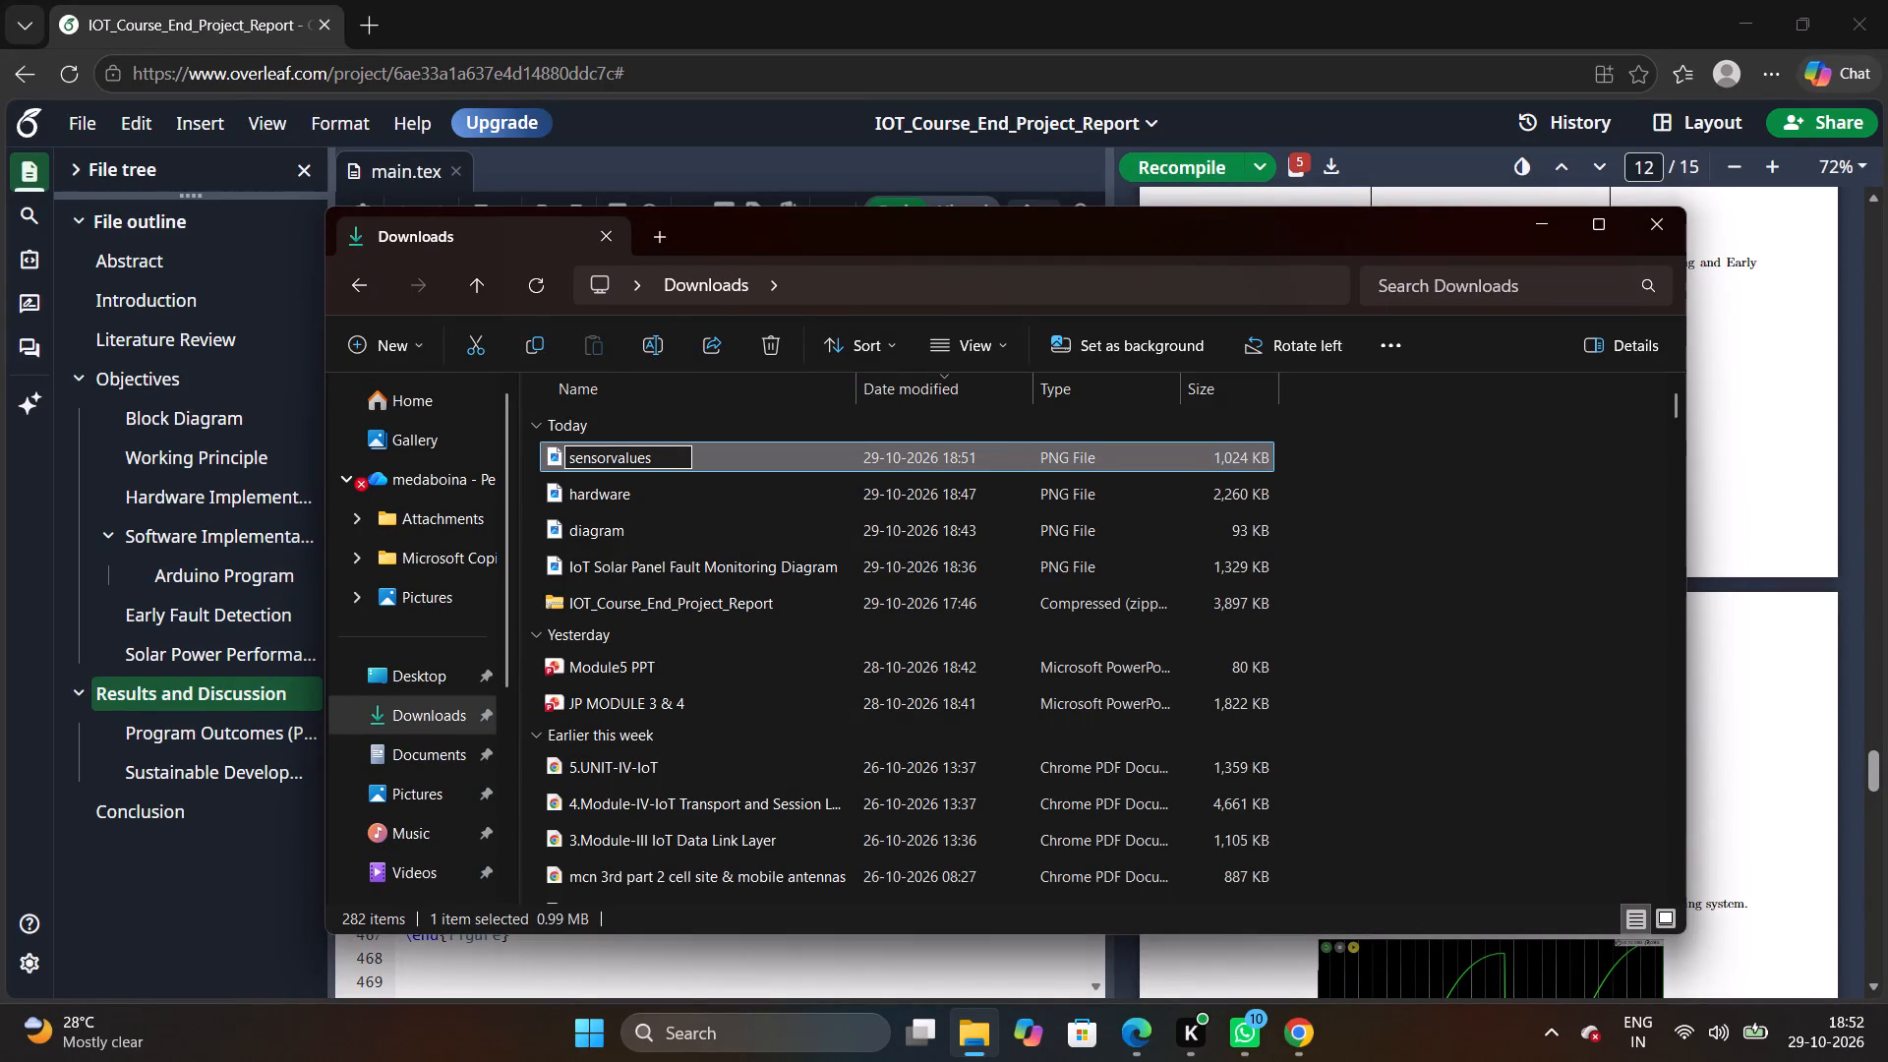
click(613, 459)
key(space)
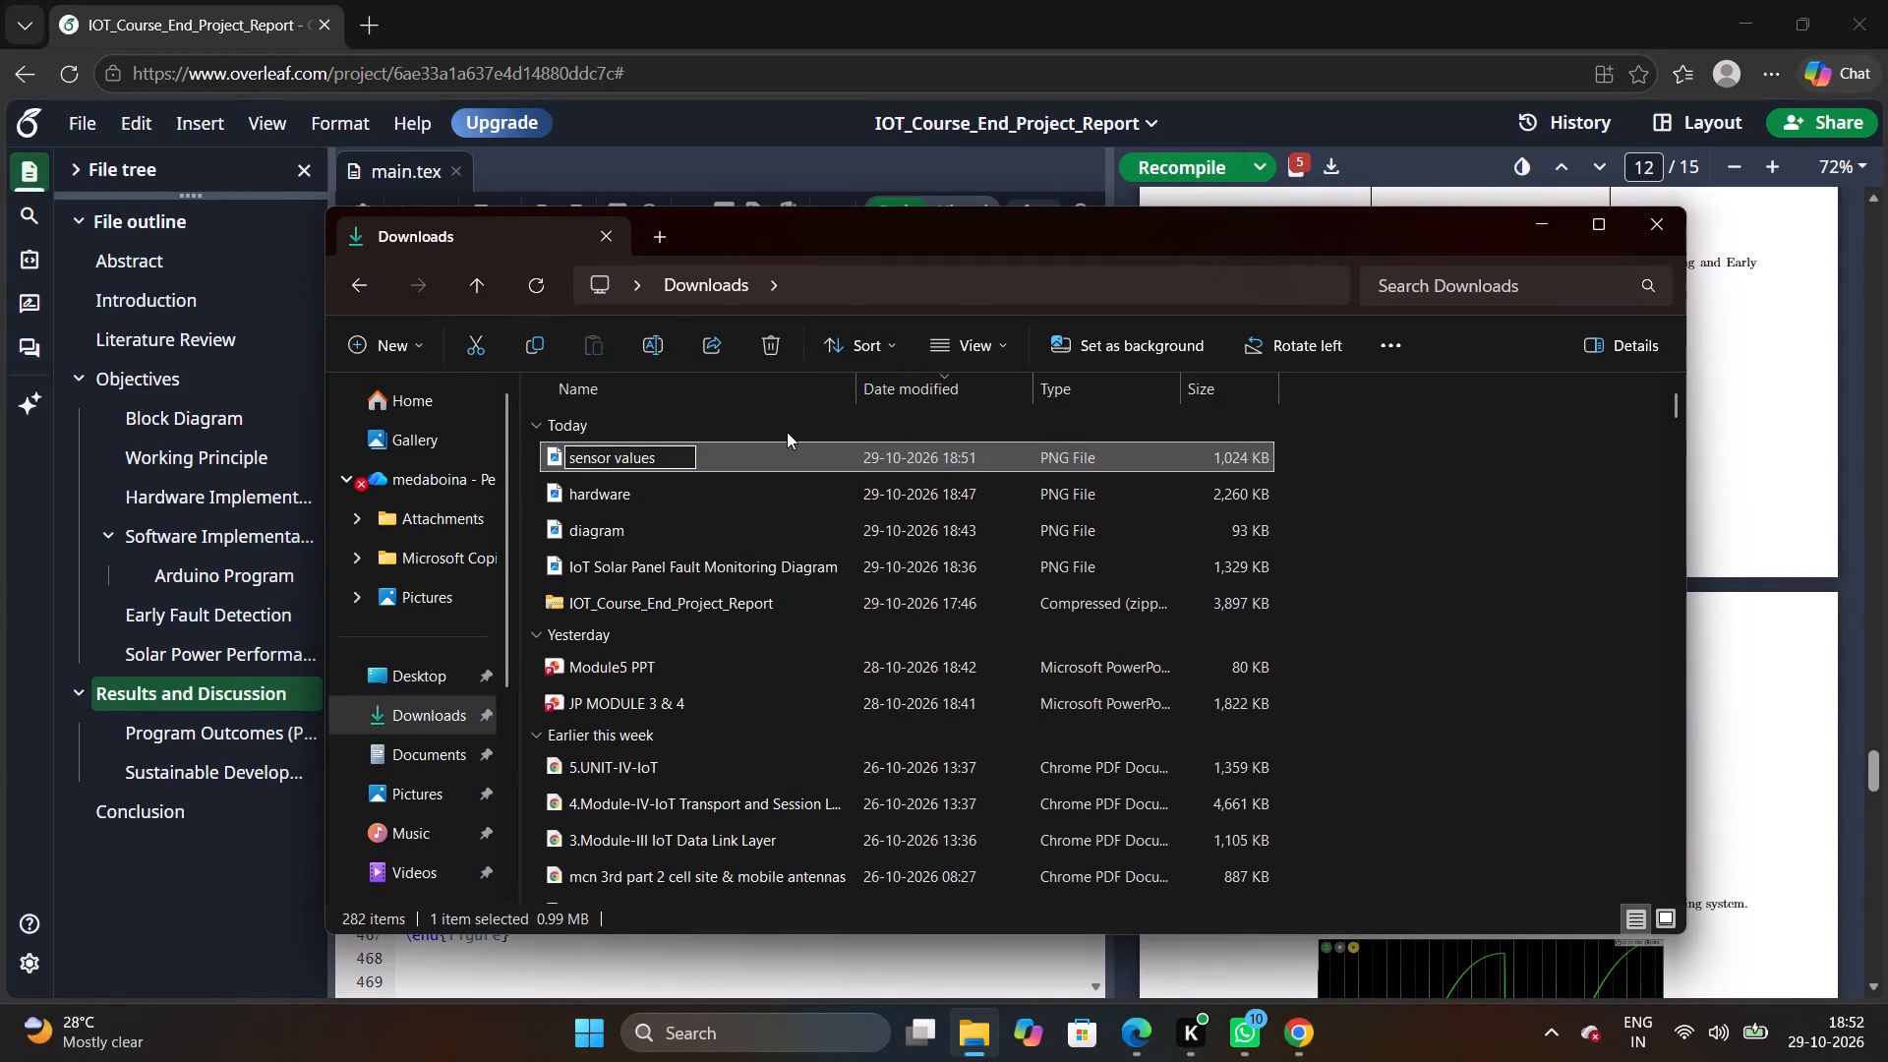
click(779, 444)
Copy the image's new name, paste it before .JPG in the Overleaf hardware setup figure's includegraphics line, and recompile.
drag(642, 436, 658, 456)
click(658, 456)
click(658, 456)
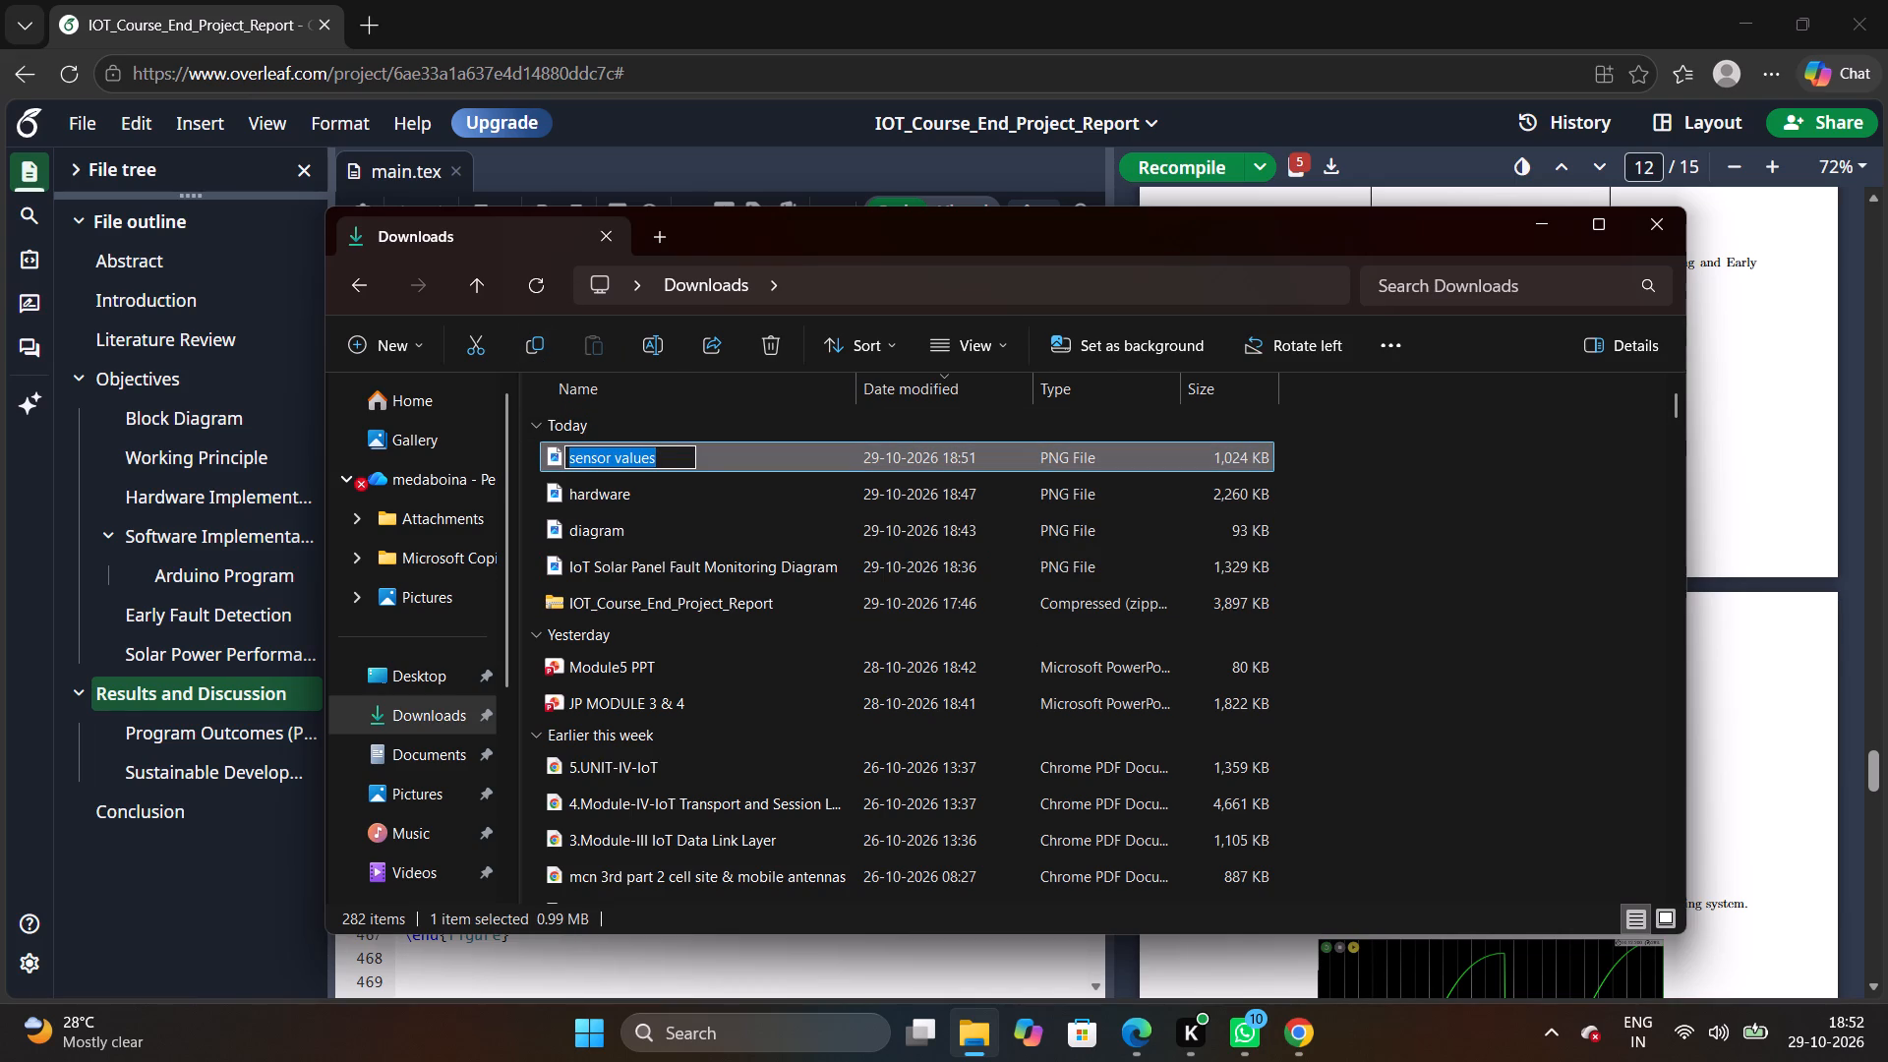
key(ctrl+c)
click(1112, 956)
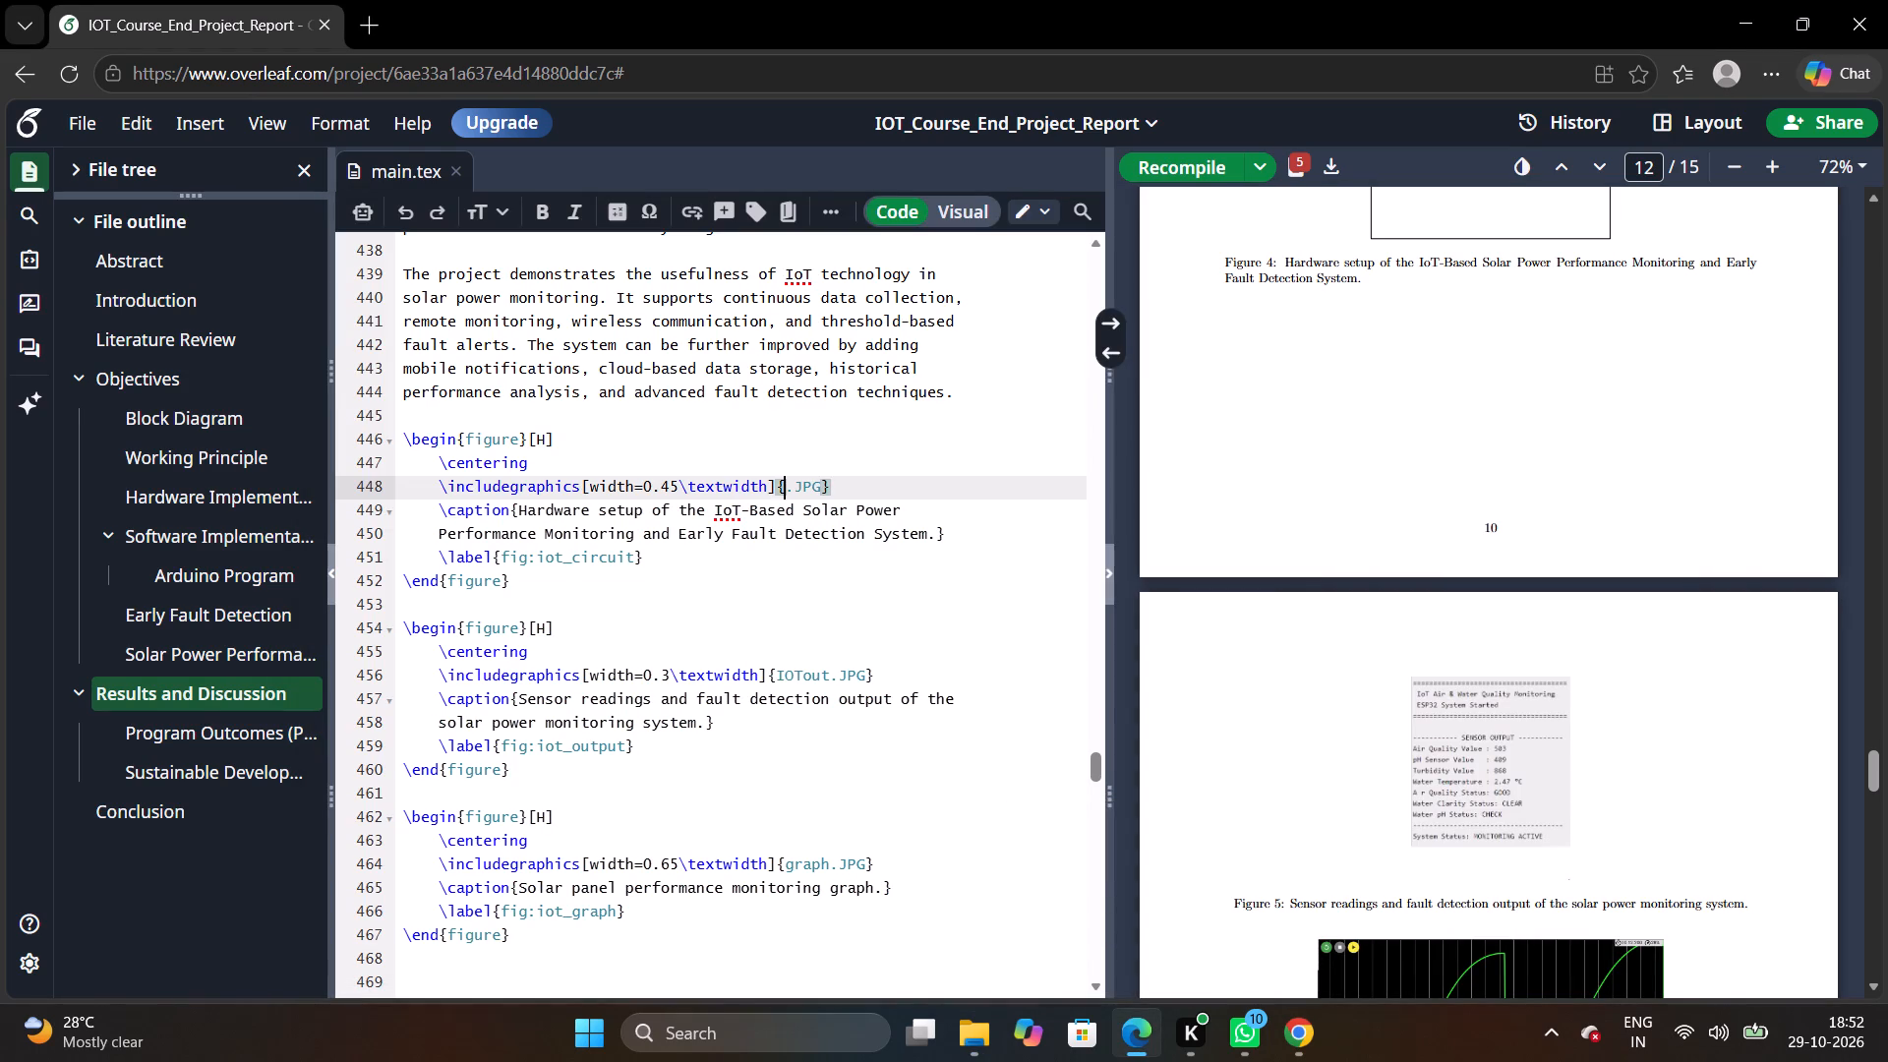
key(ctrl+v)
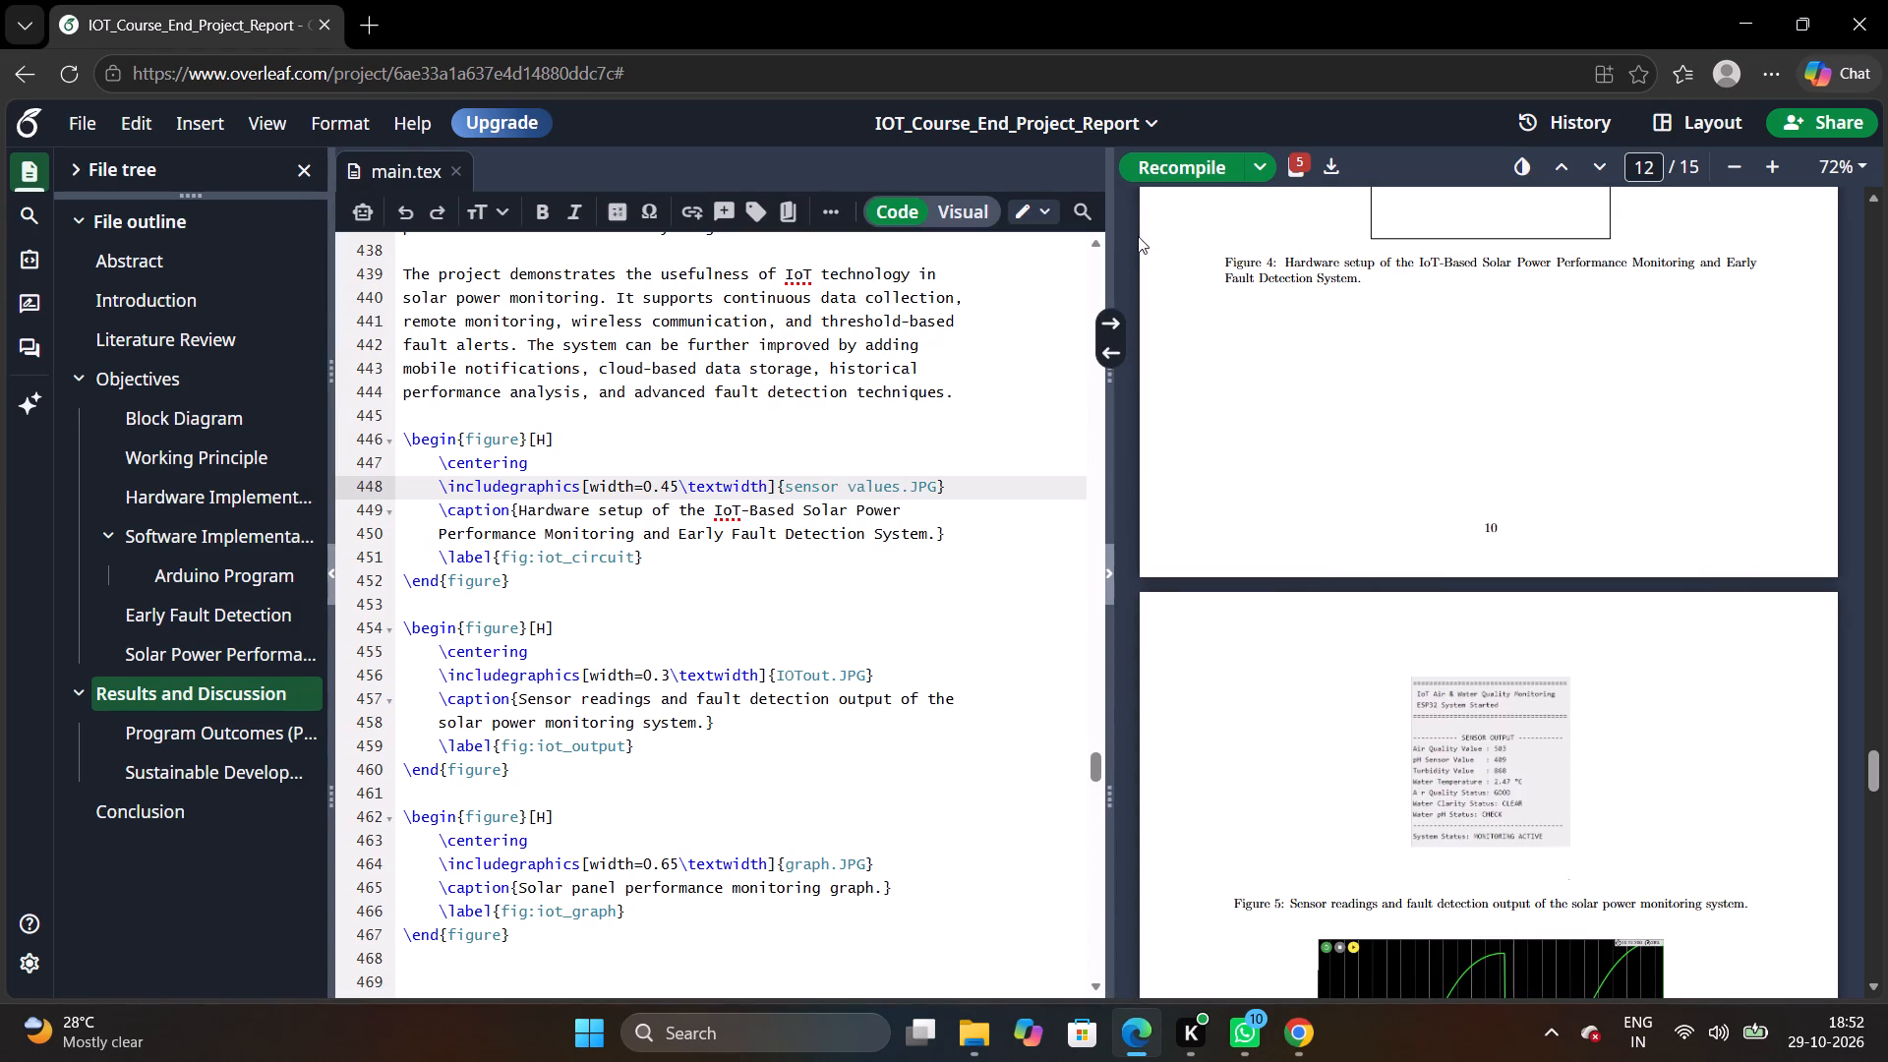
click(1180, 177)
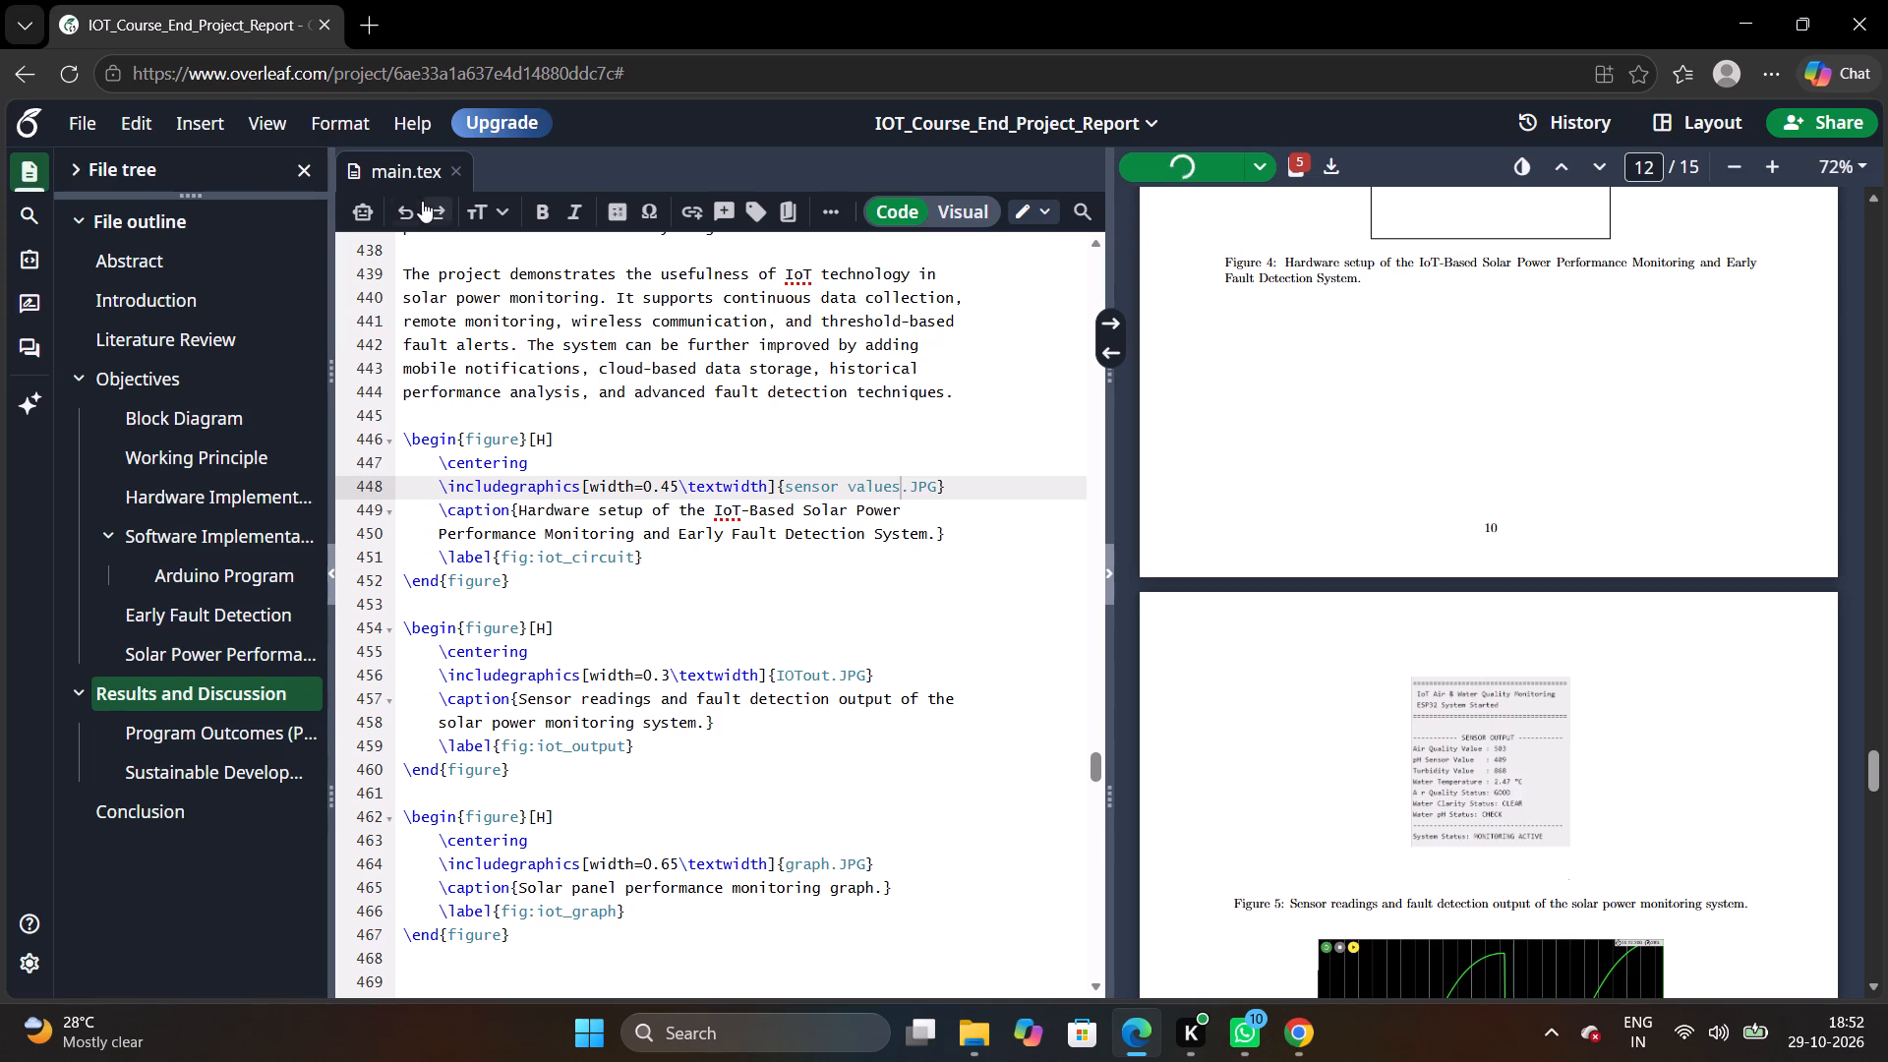
Upload the sensor values image from the Downloads folder and insert it as a half-width figure with caption and label after the sensor values.JPG line.
click(204, 123)
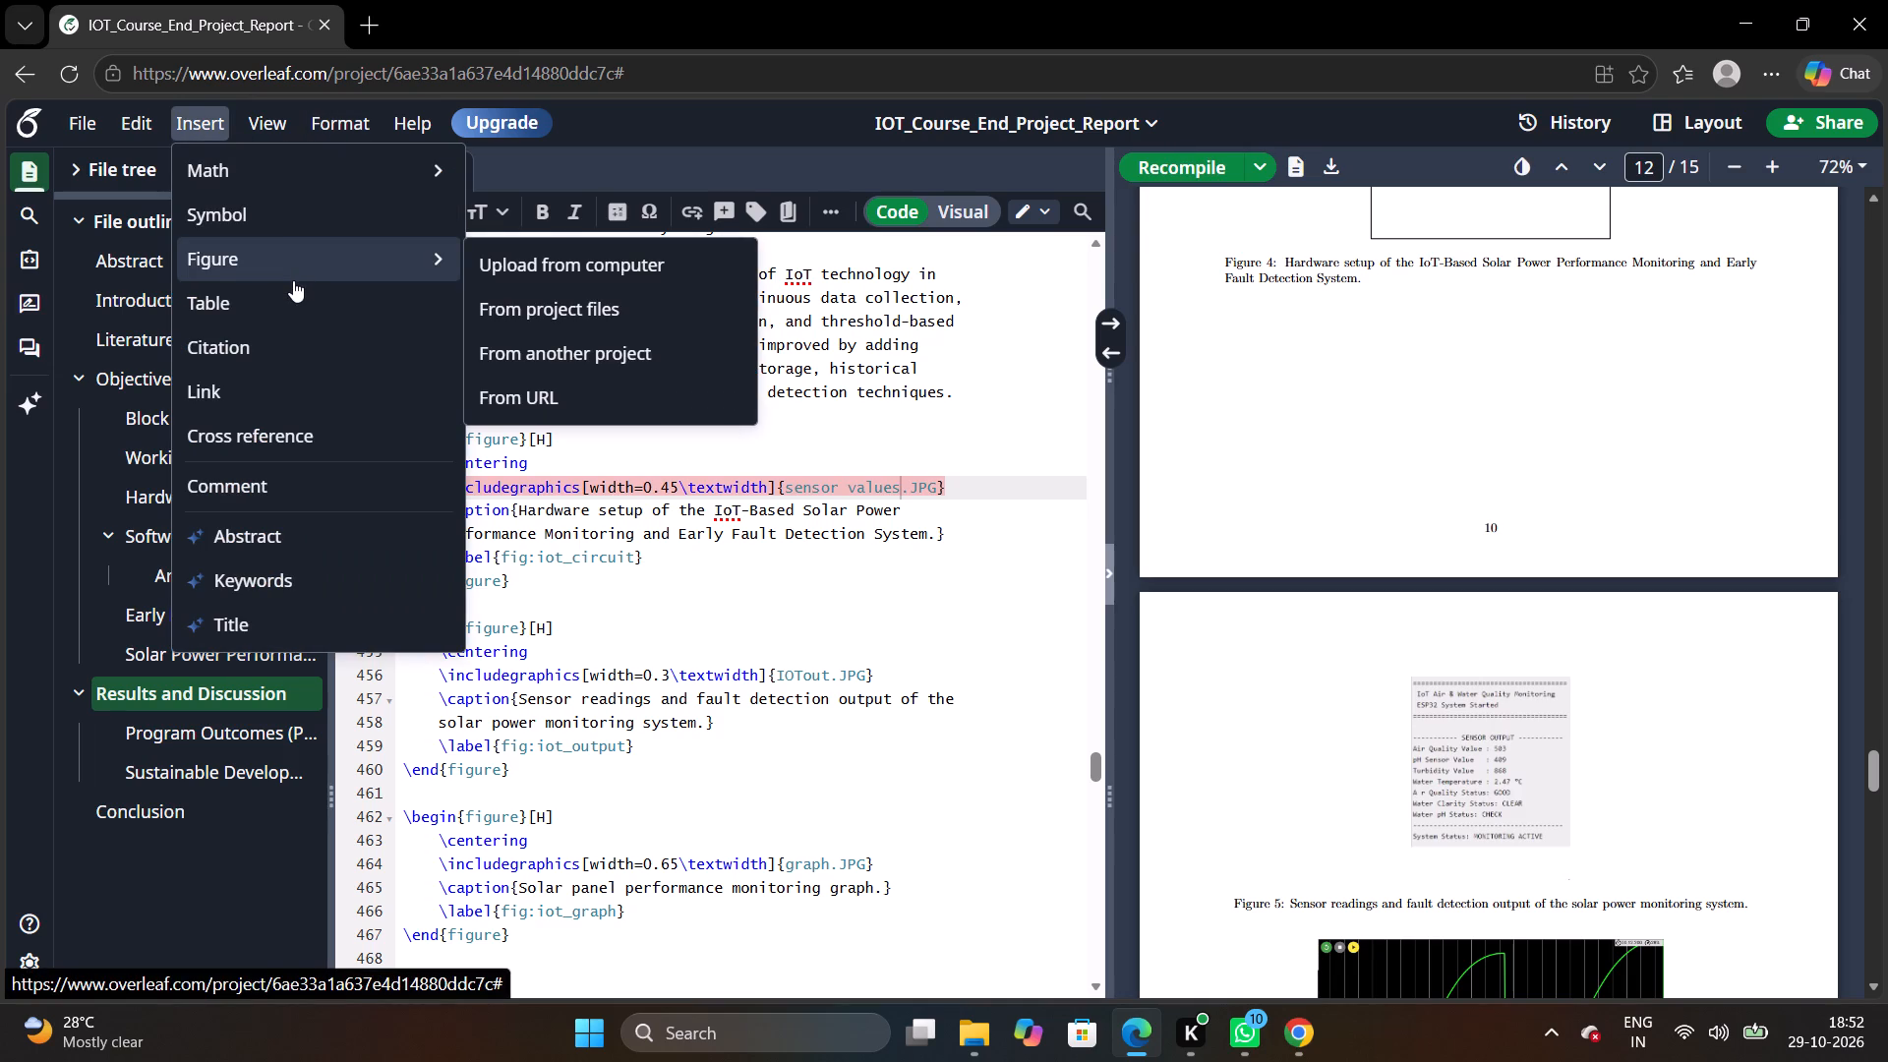
click(497, 250)
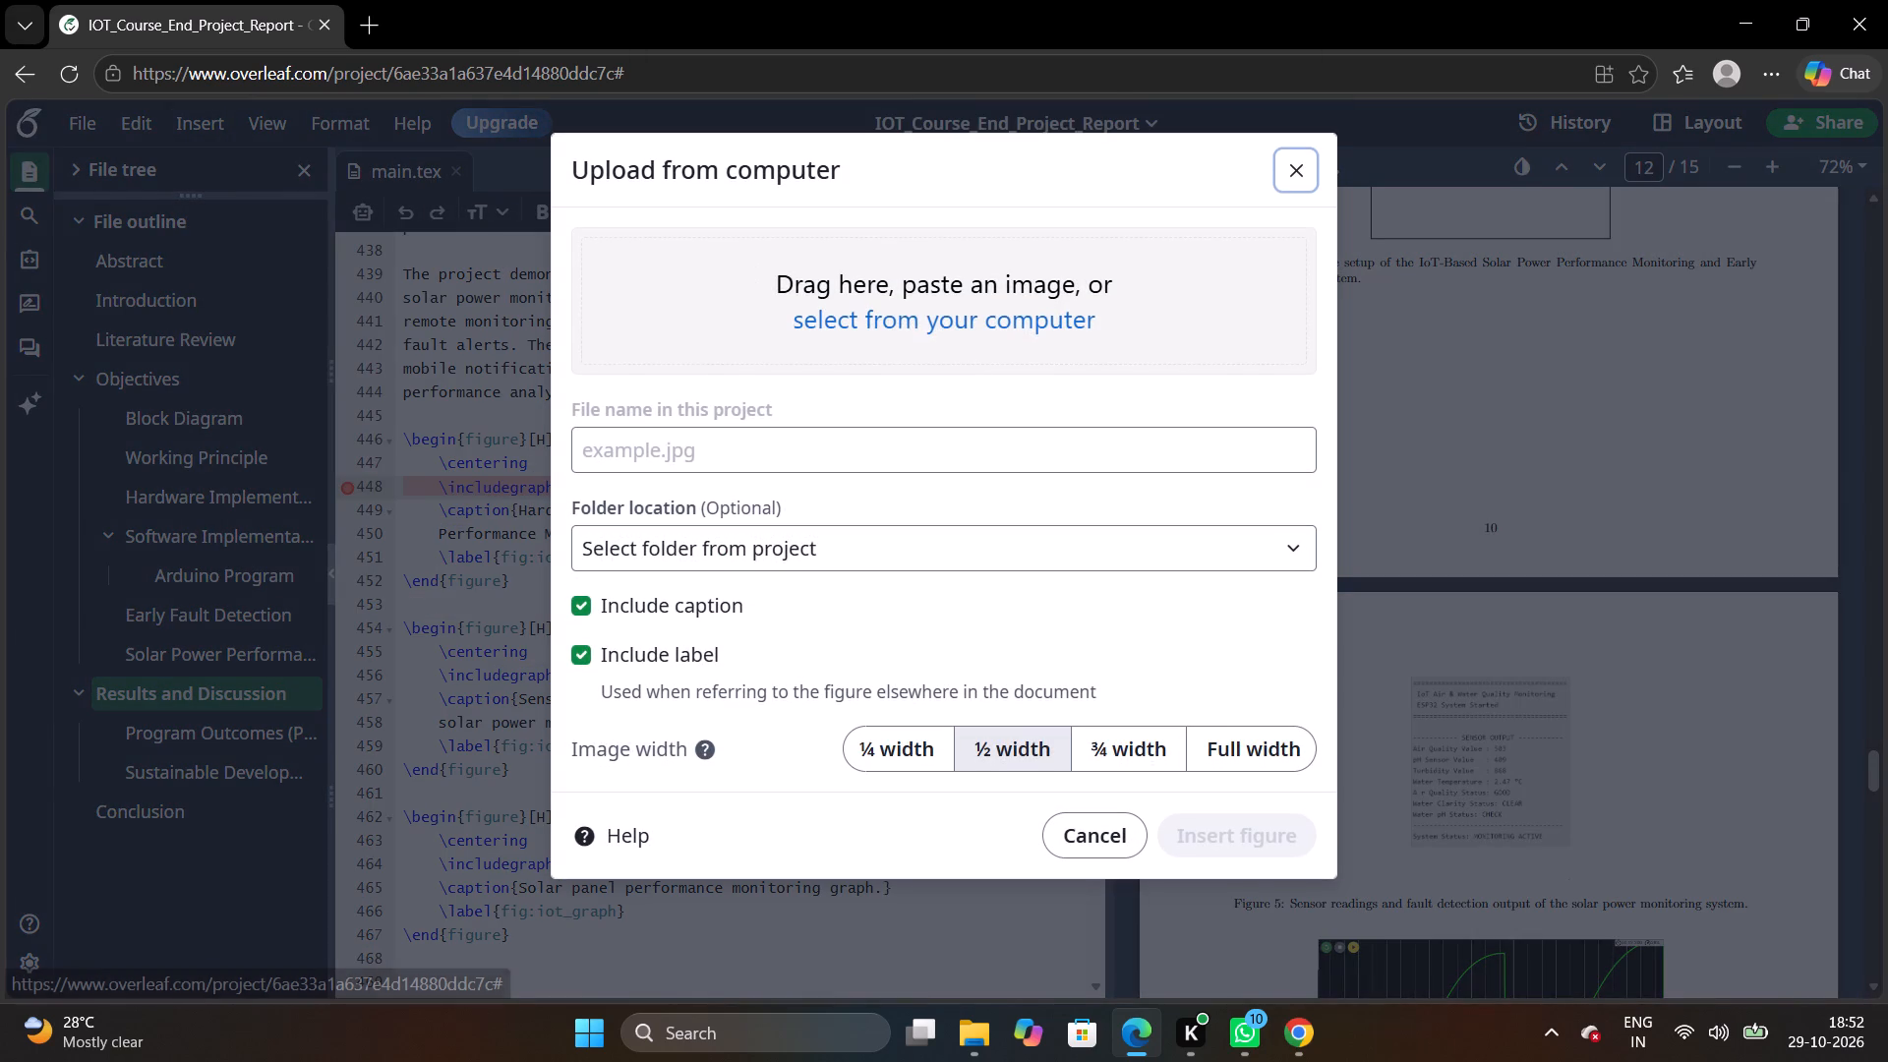
click(907, 316)
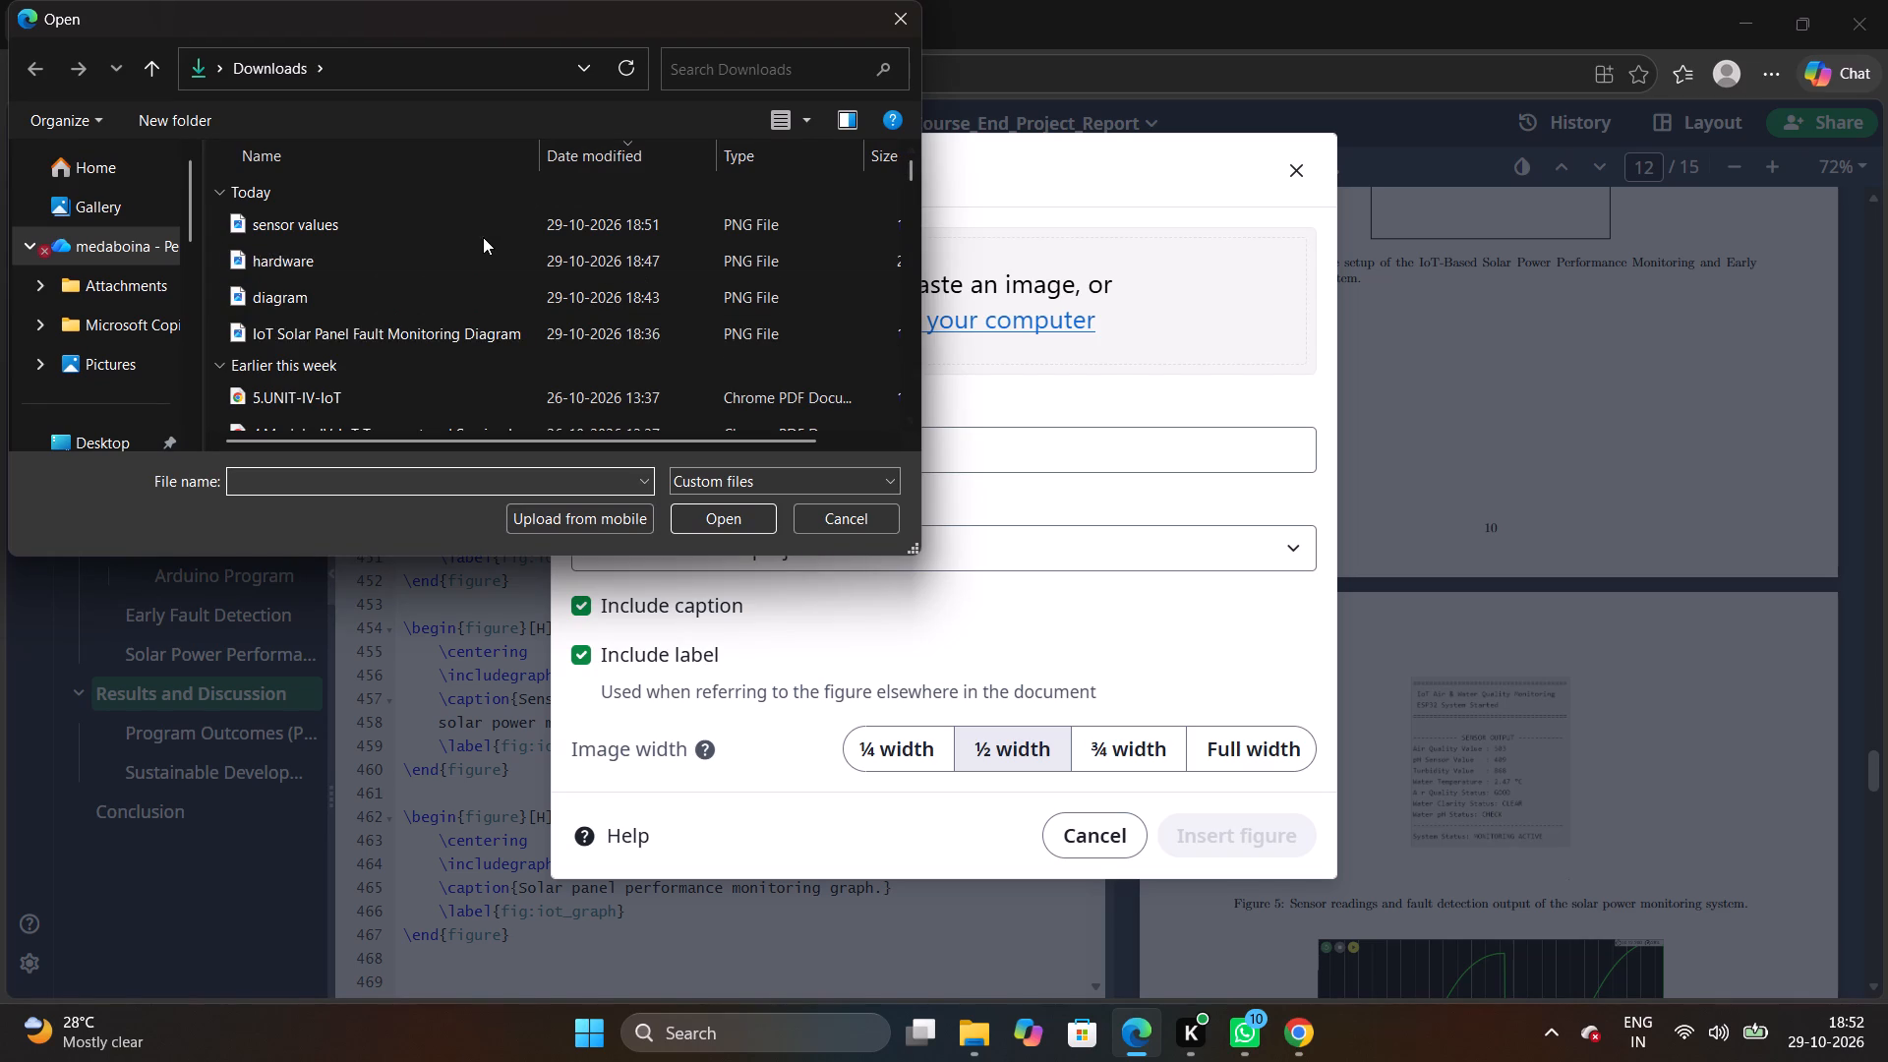
click(475, 226)
click(732, 518)
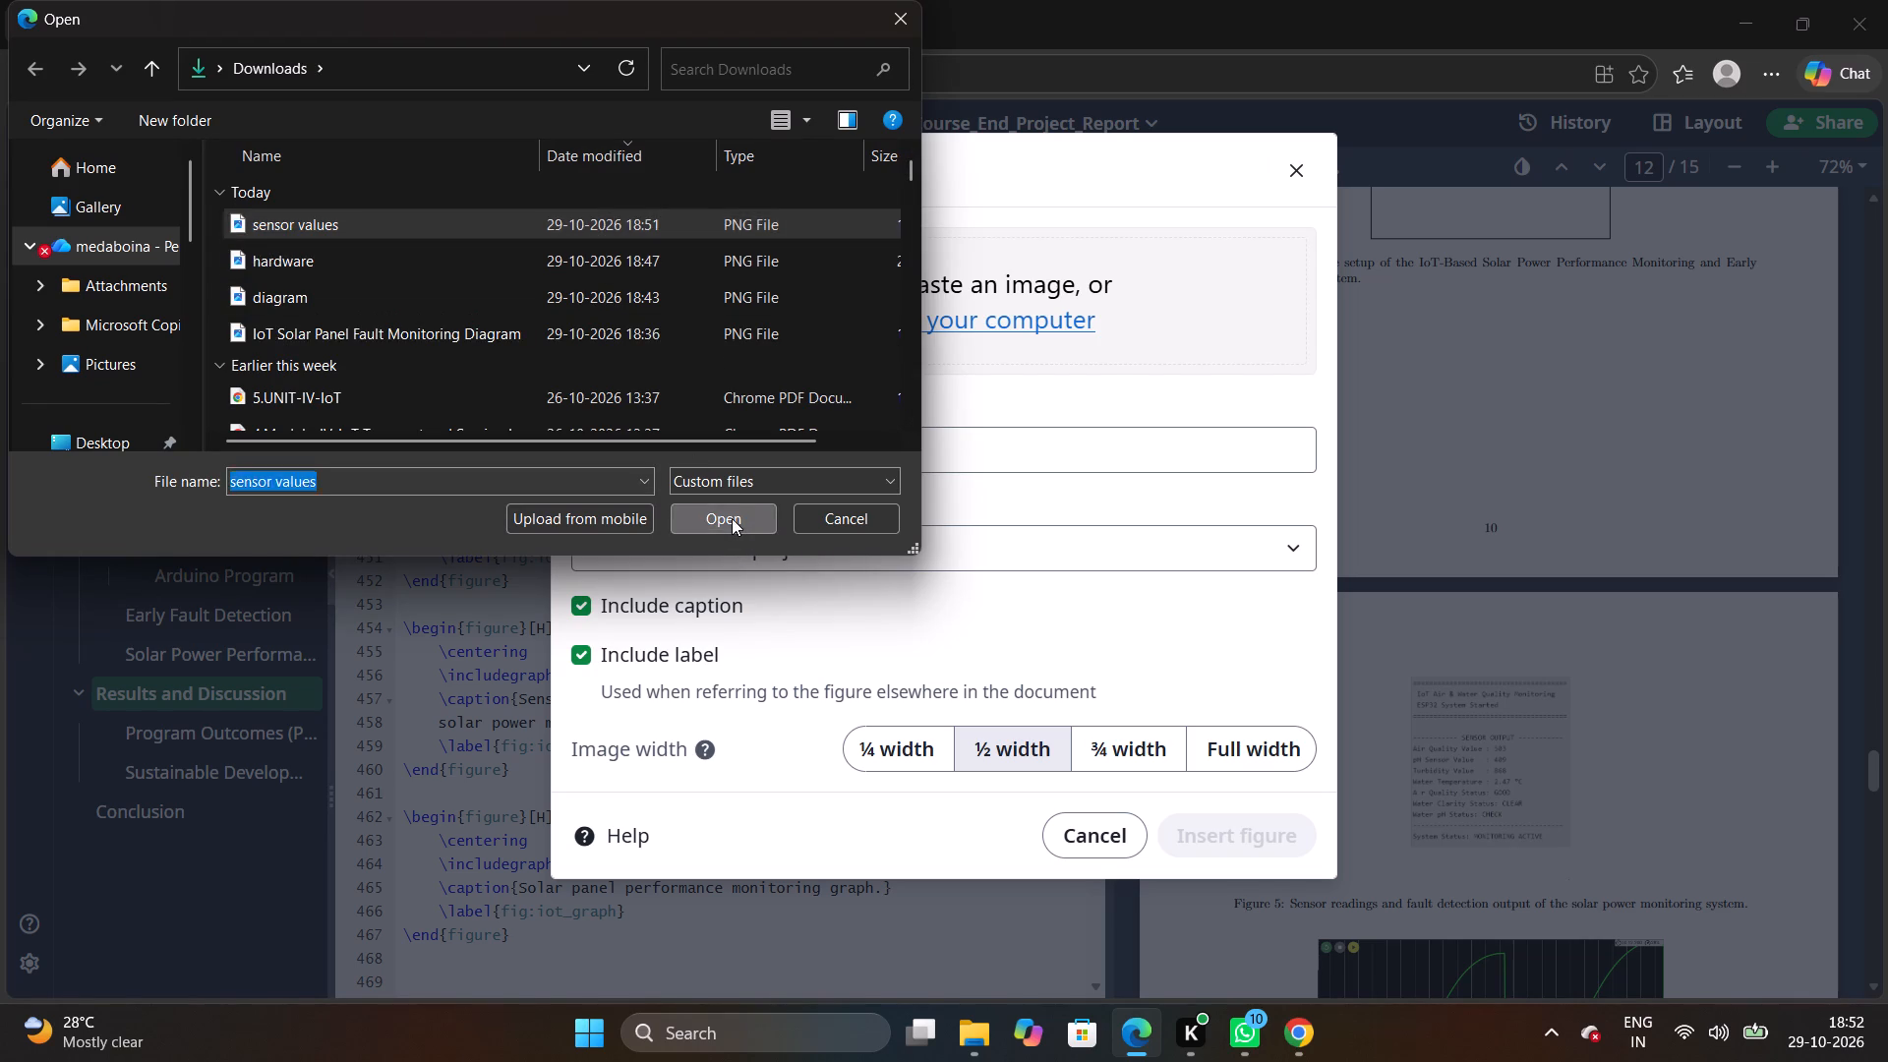
click(1241, 825)
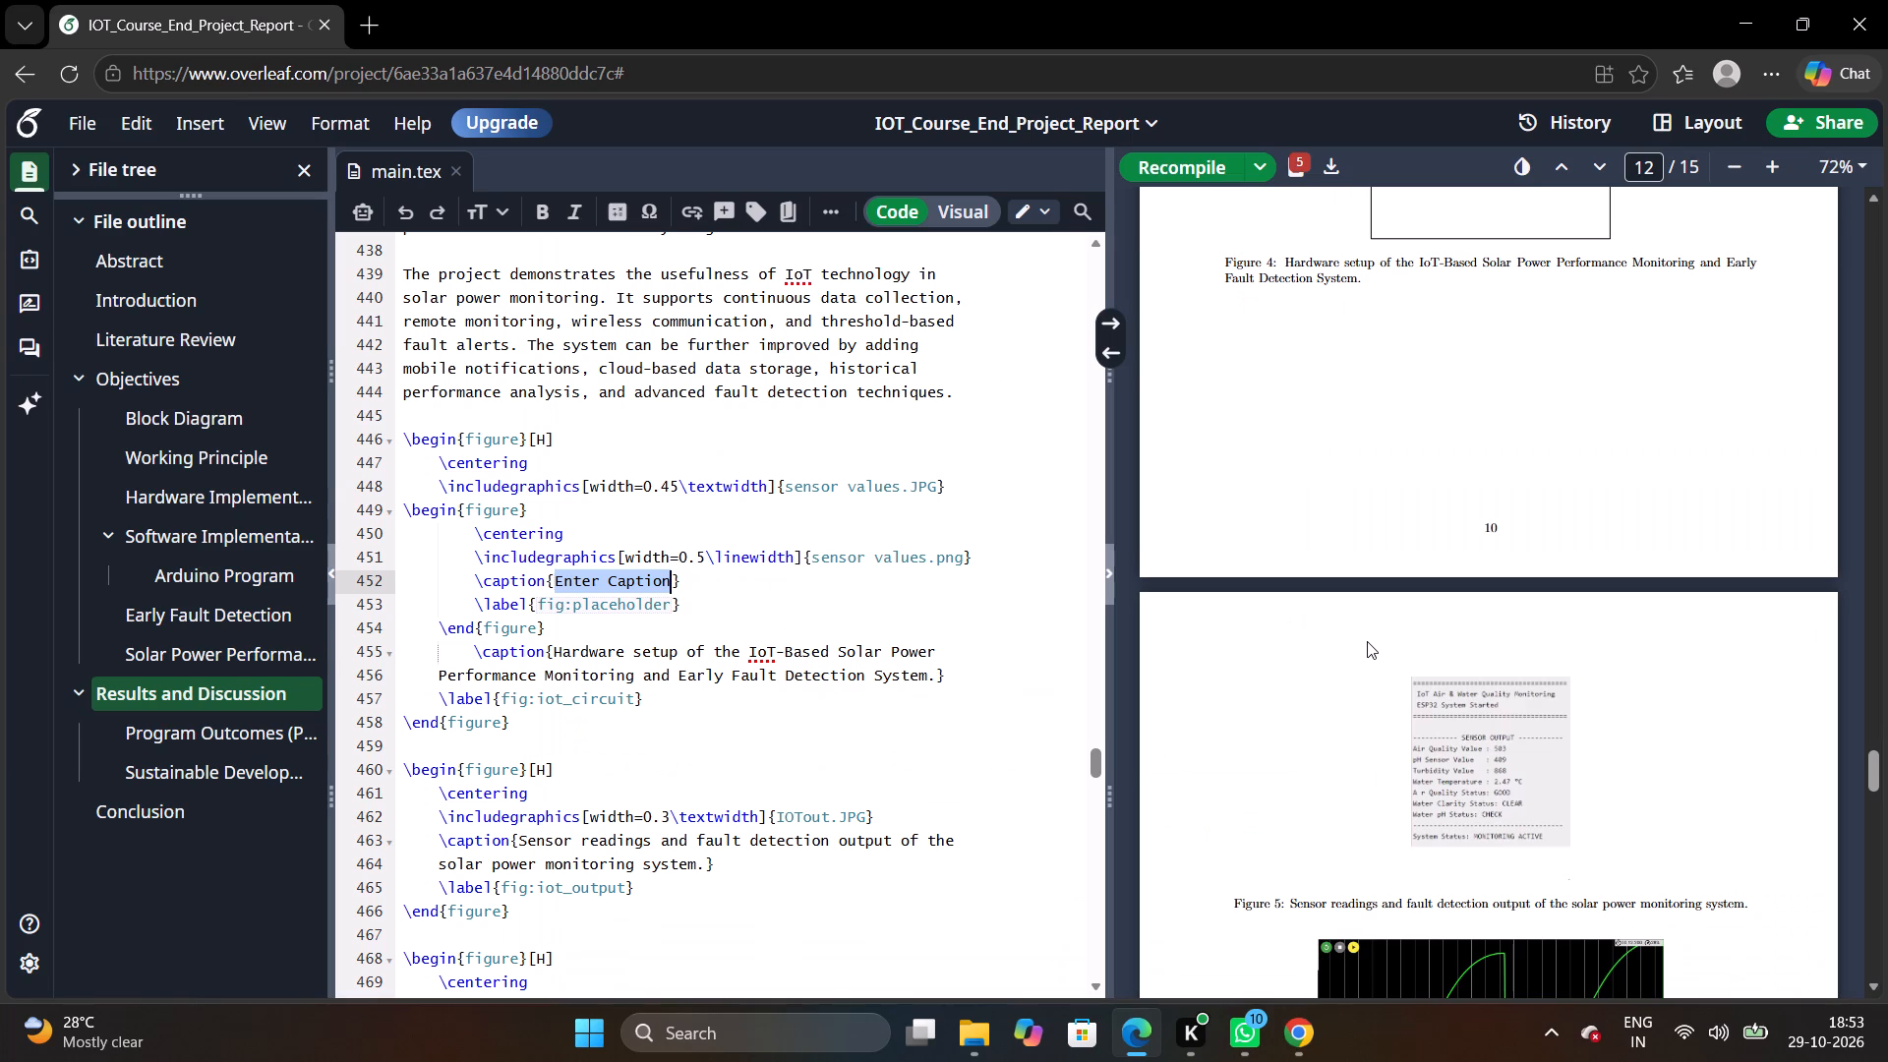
Replace the inserted figure's placeholder caption with "sensor readings and fault detection output".
key(BackSpace)
text(sem)
key(BackSpace)
text(nsor readings and fault)
key(space)
text(detection)
key(space)
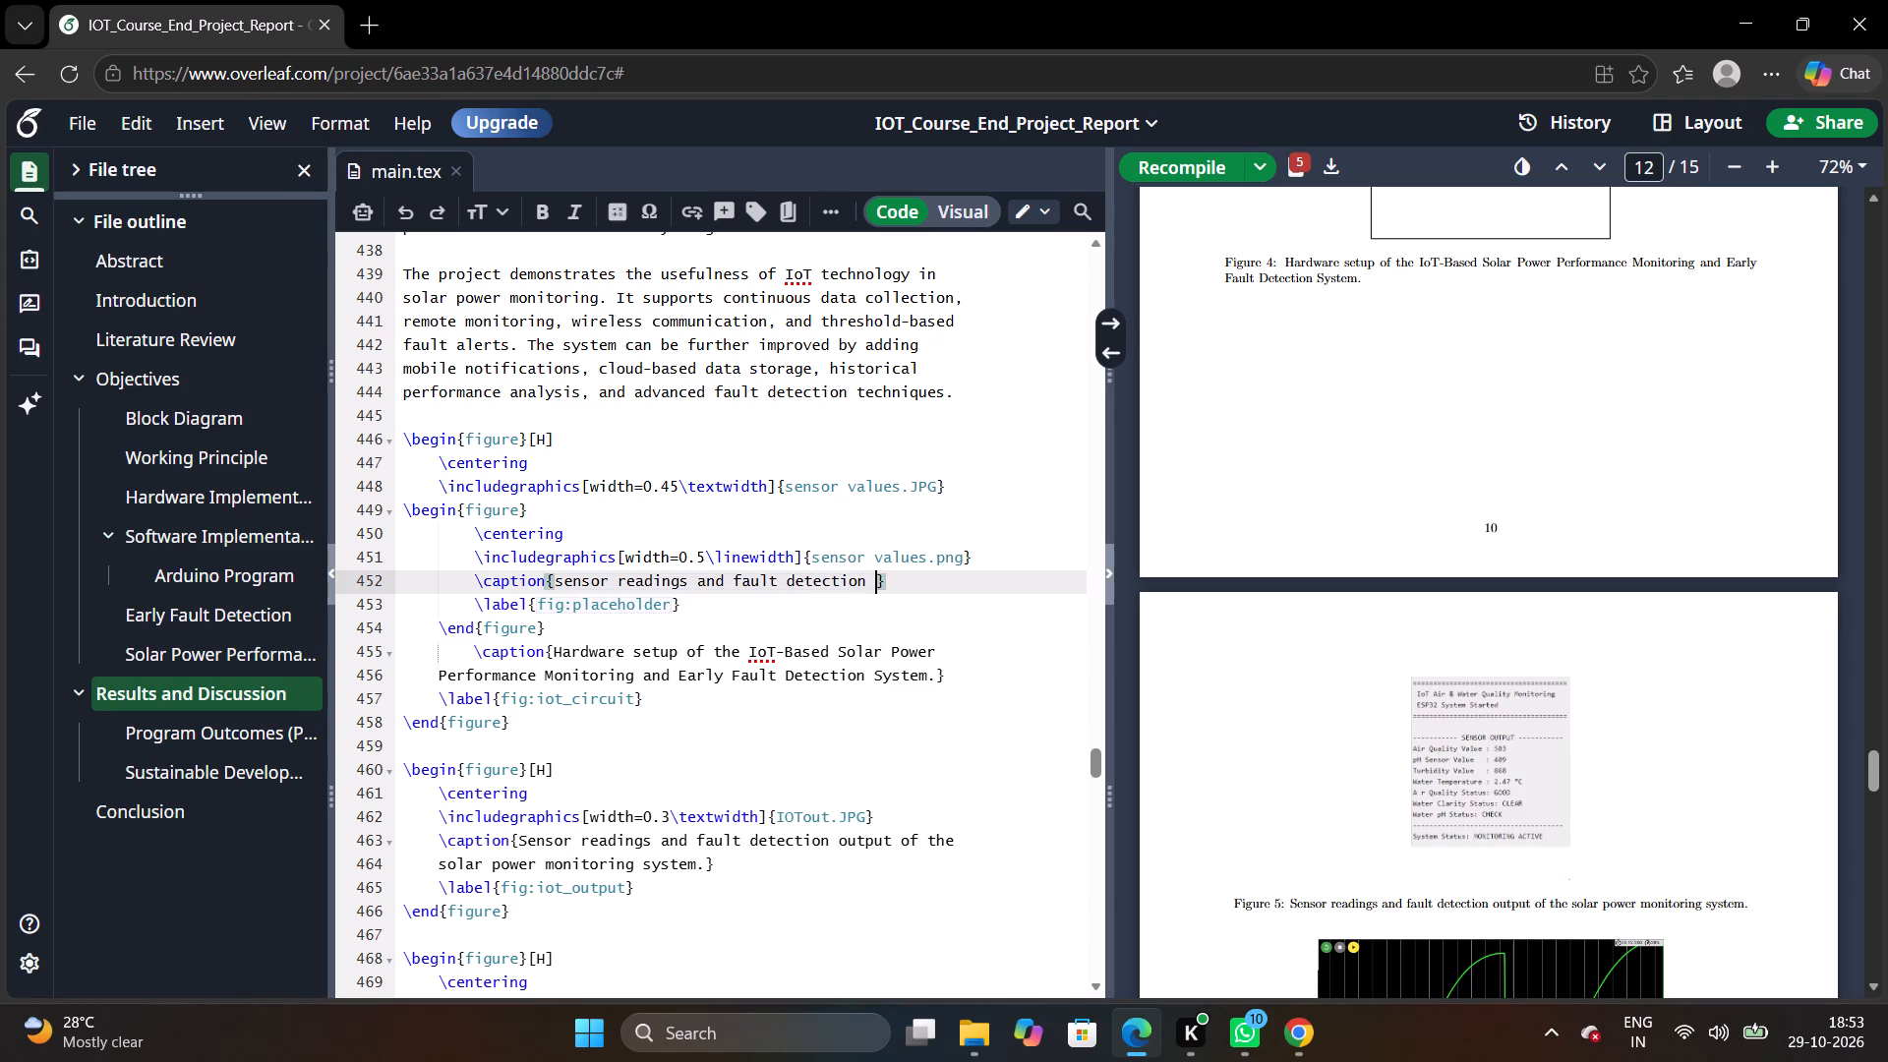
text(output)
Recompile the report and examine the sensor values figure and the surrounding figures in the PDF preview.
click(1220, 157)
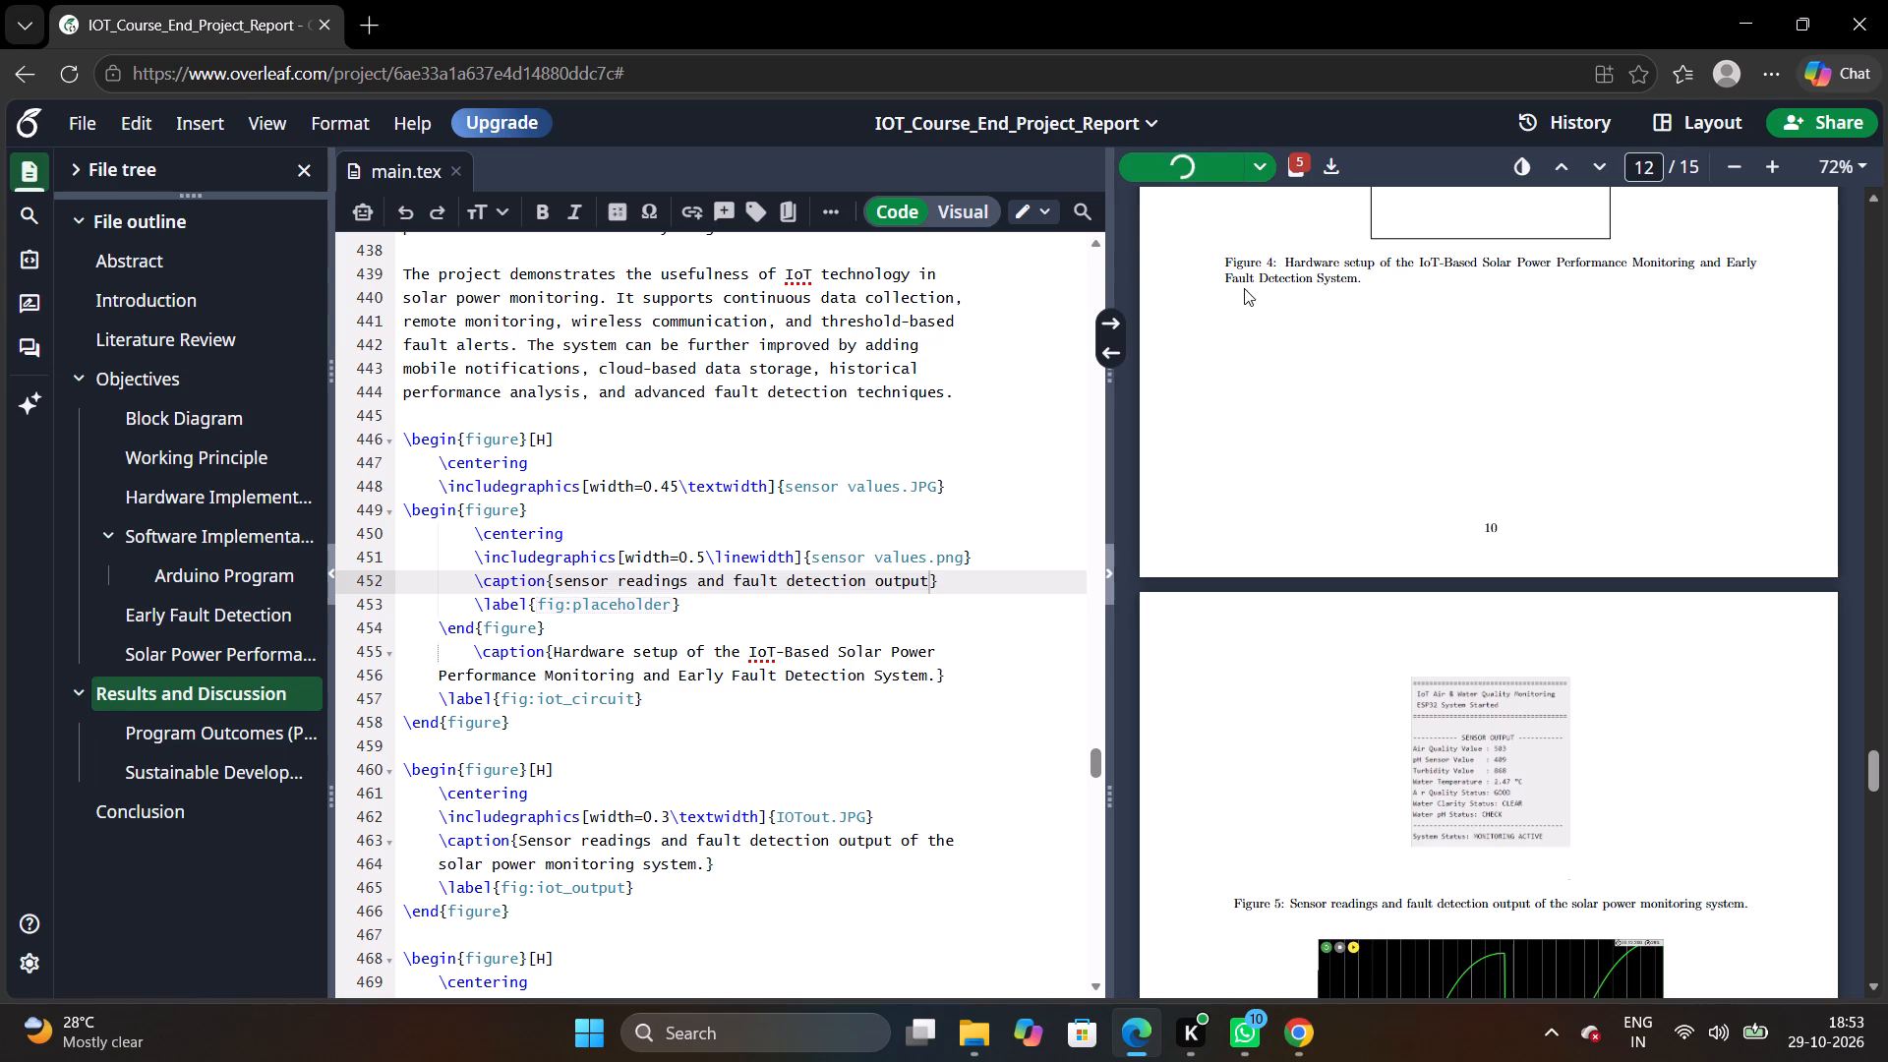
scroll(1443, 612, down, 1)
scroll(1443, 612, up, 1)
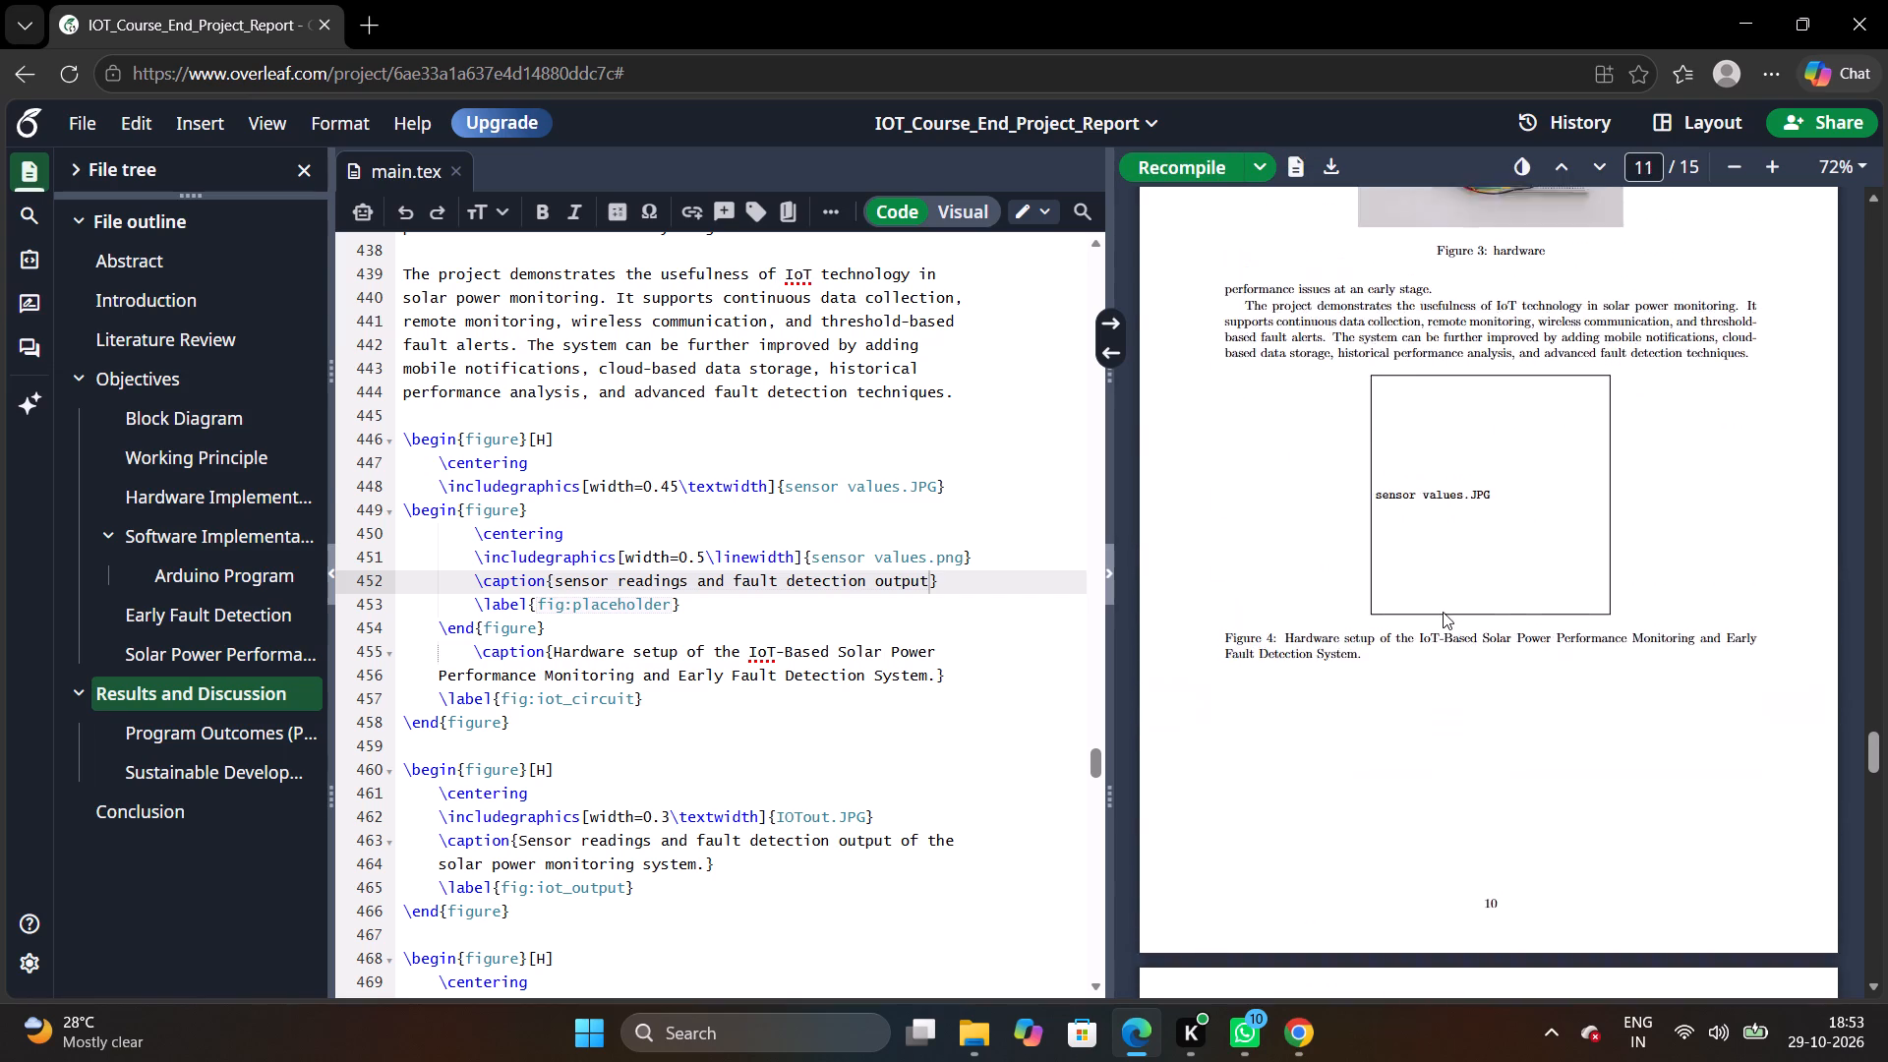
scroll(1443, 612, up, 1)
scroll(1443, 612, down, 1)
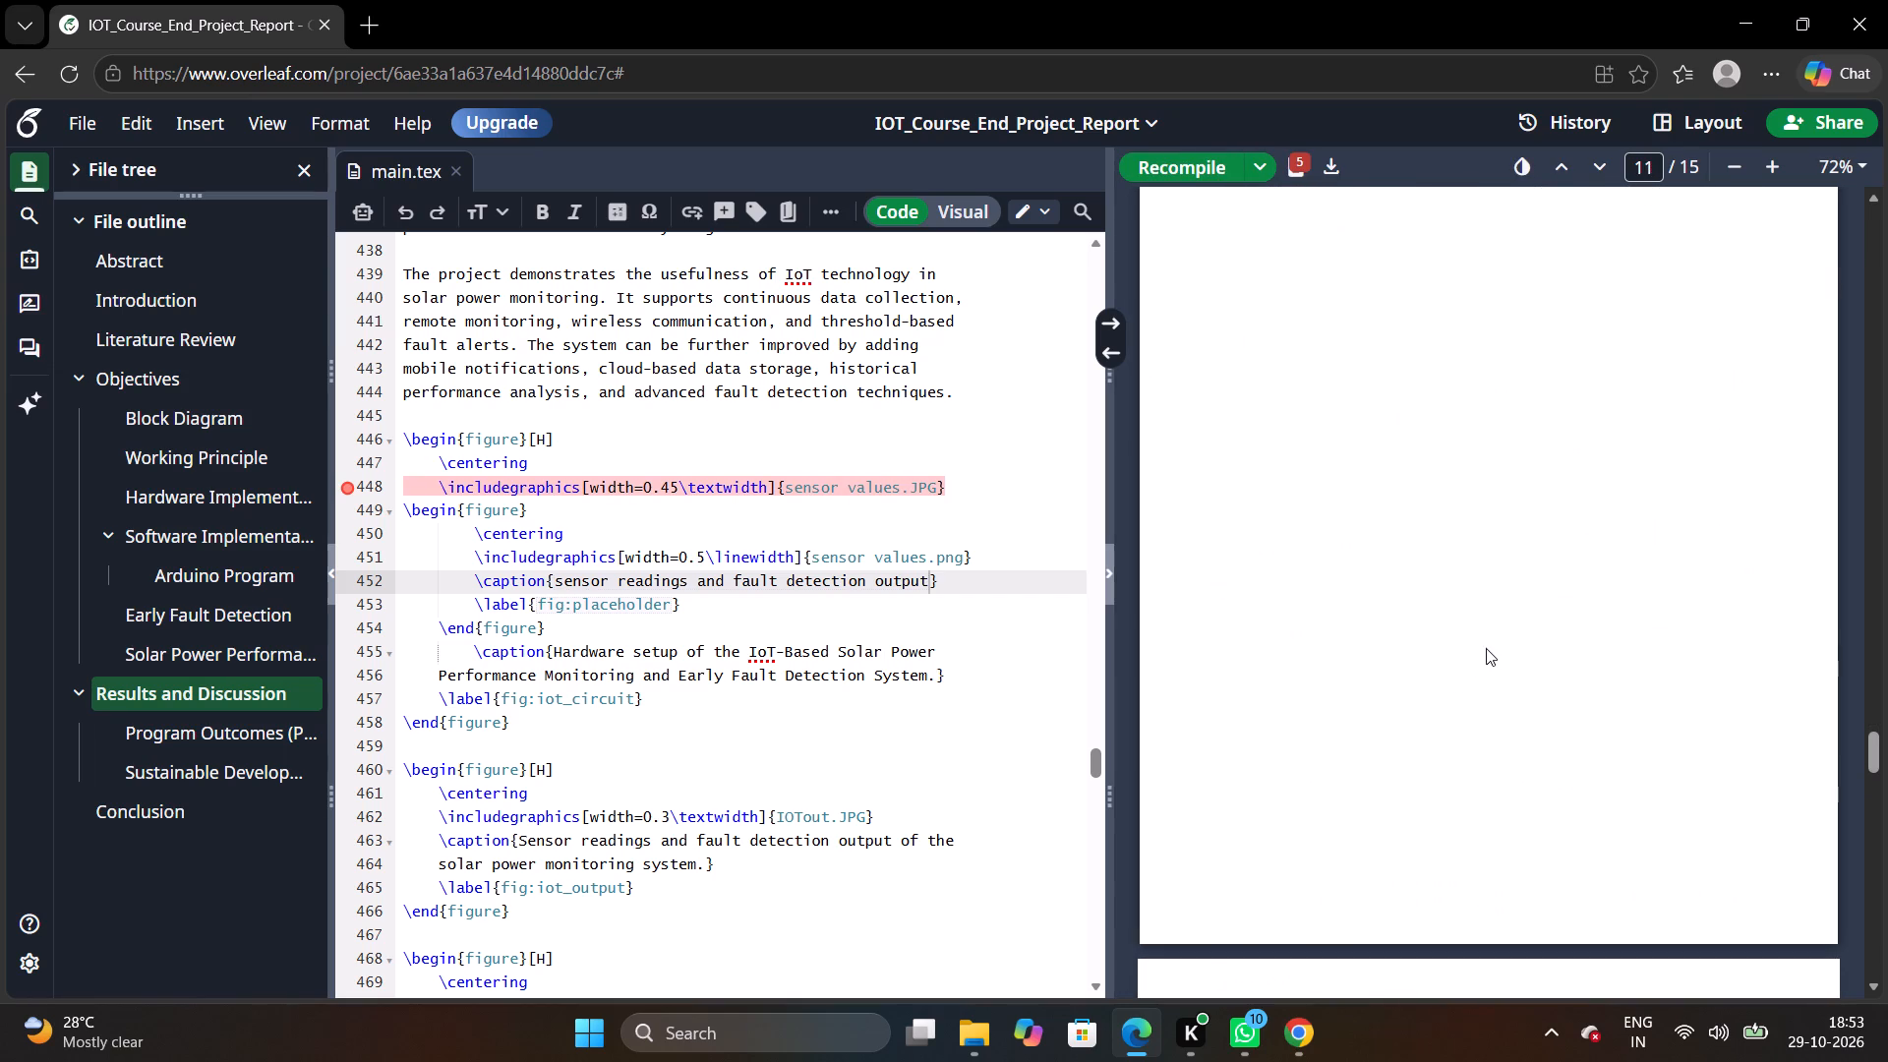
scroll(1504, 631, up, 1)
click(1499, 589)
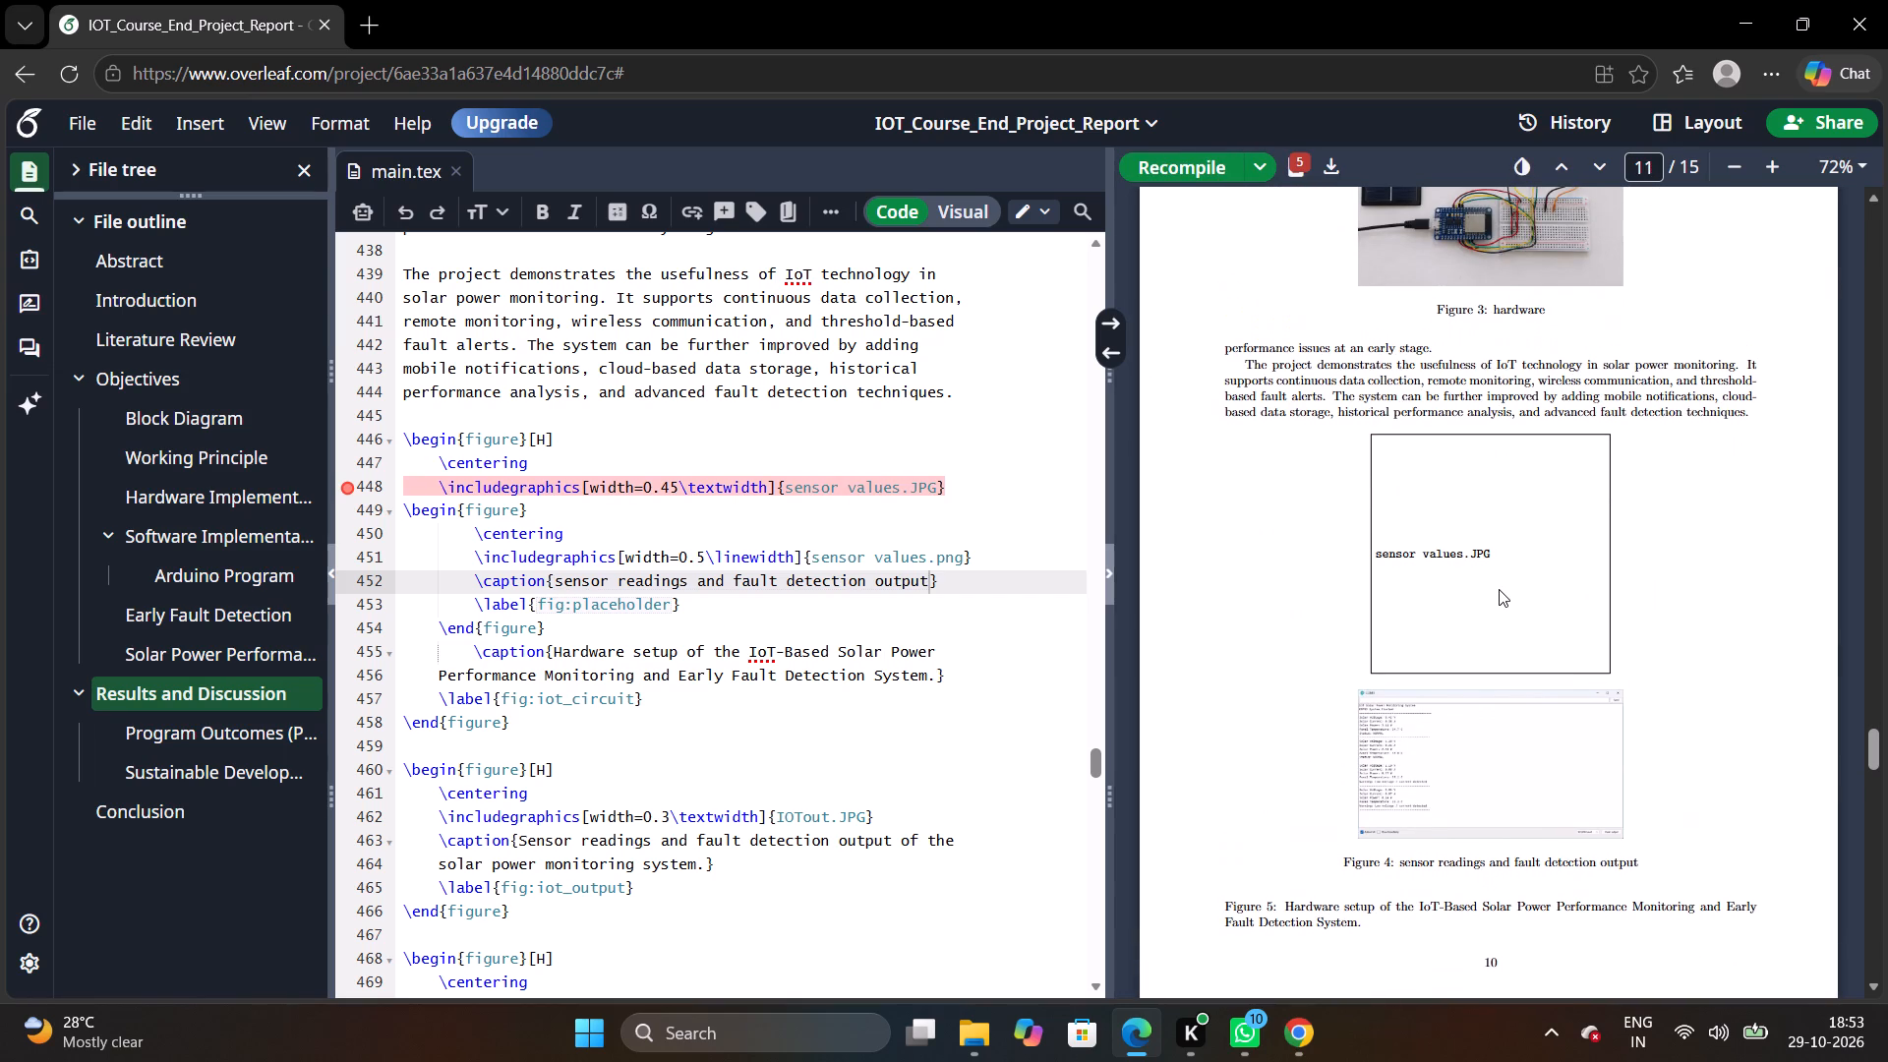
click(1434, 739)
click(1440, 566)
Delete the outer figure's begin, centering and sensor values.JPG includegraphics lines above the inserted figure, and recompile the report.
click(901, 497)
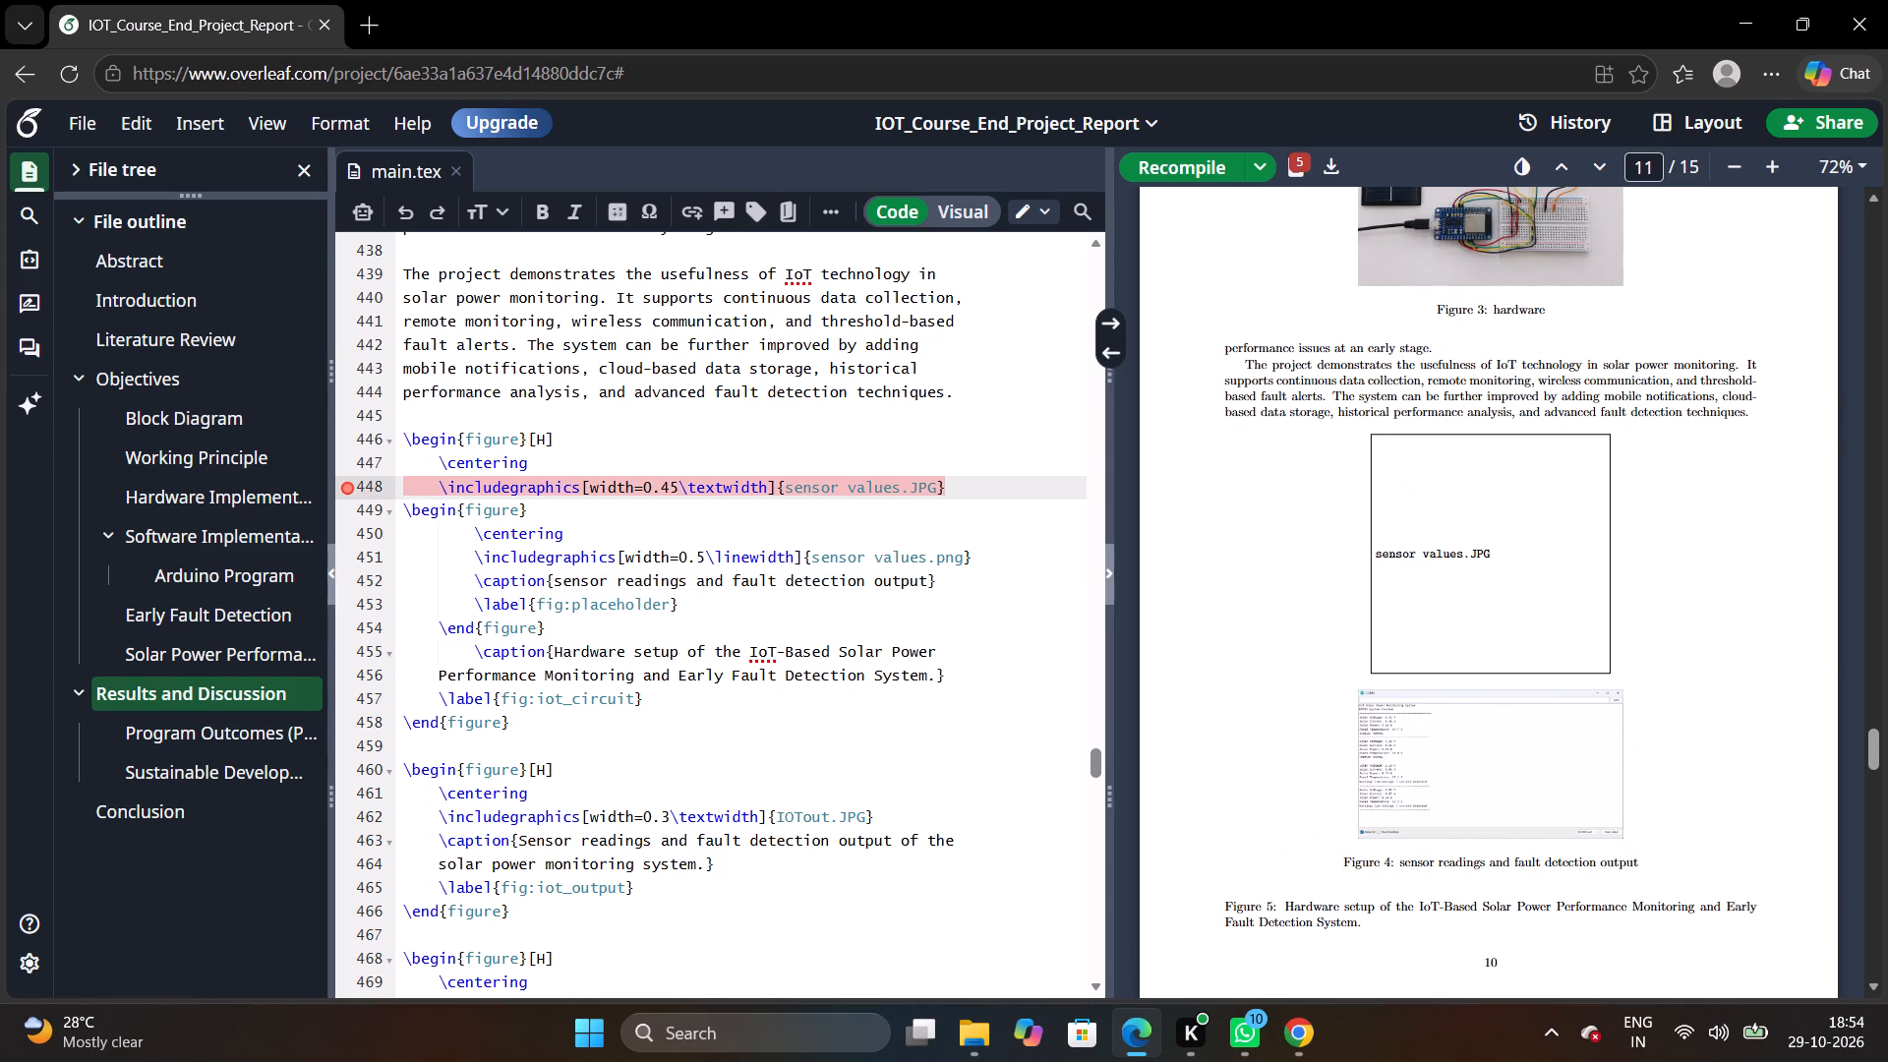
scroll(904, 526, down, 1)
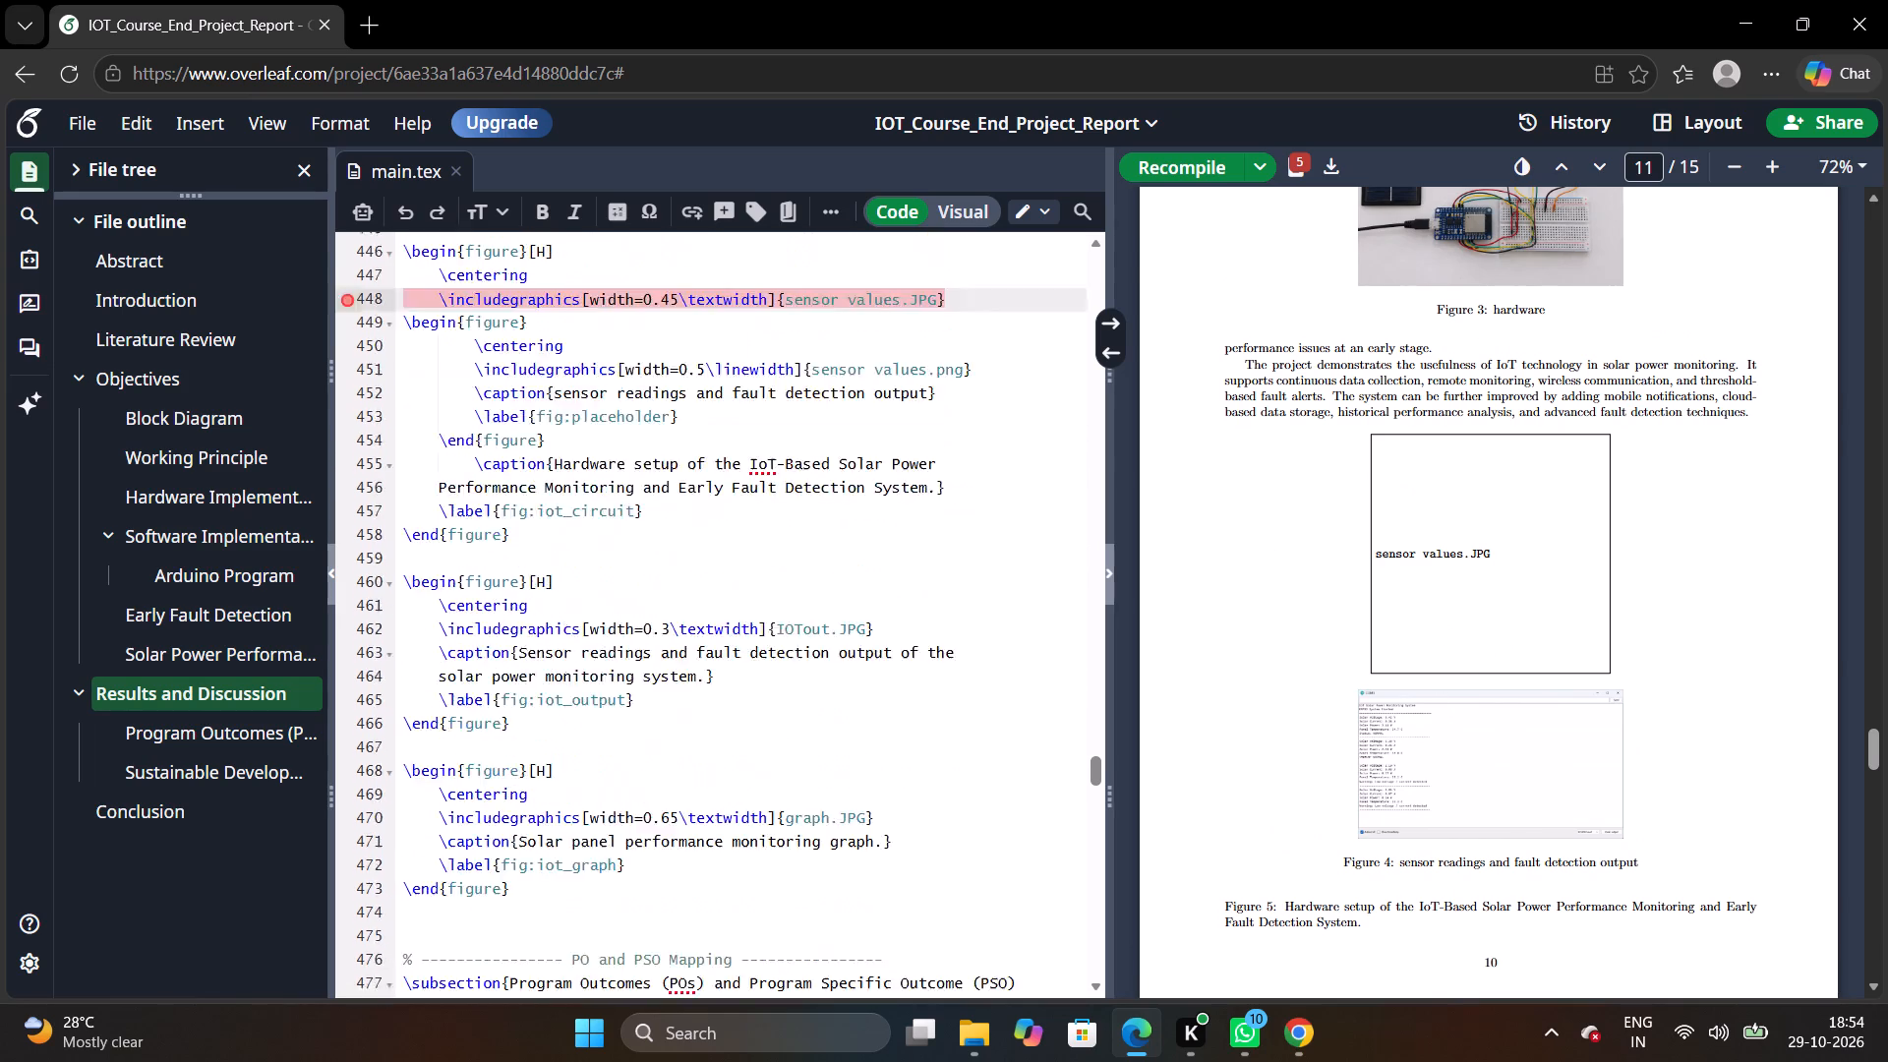
scroll(904, 526, down, 1)
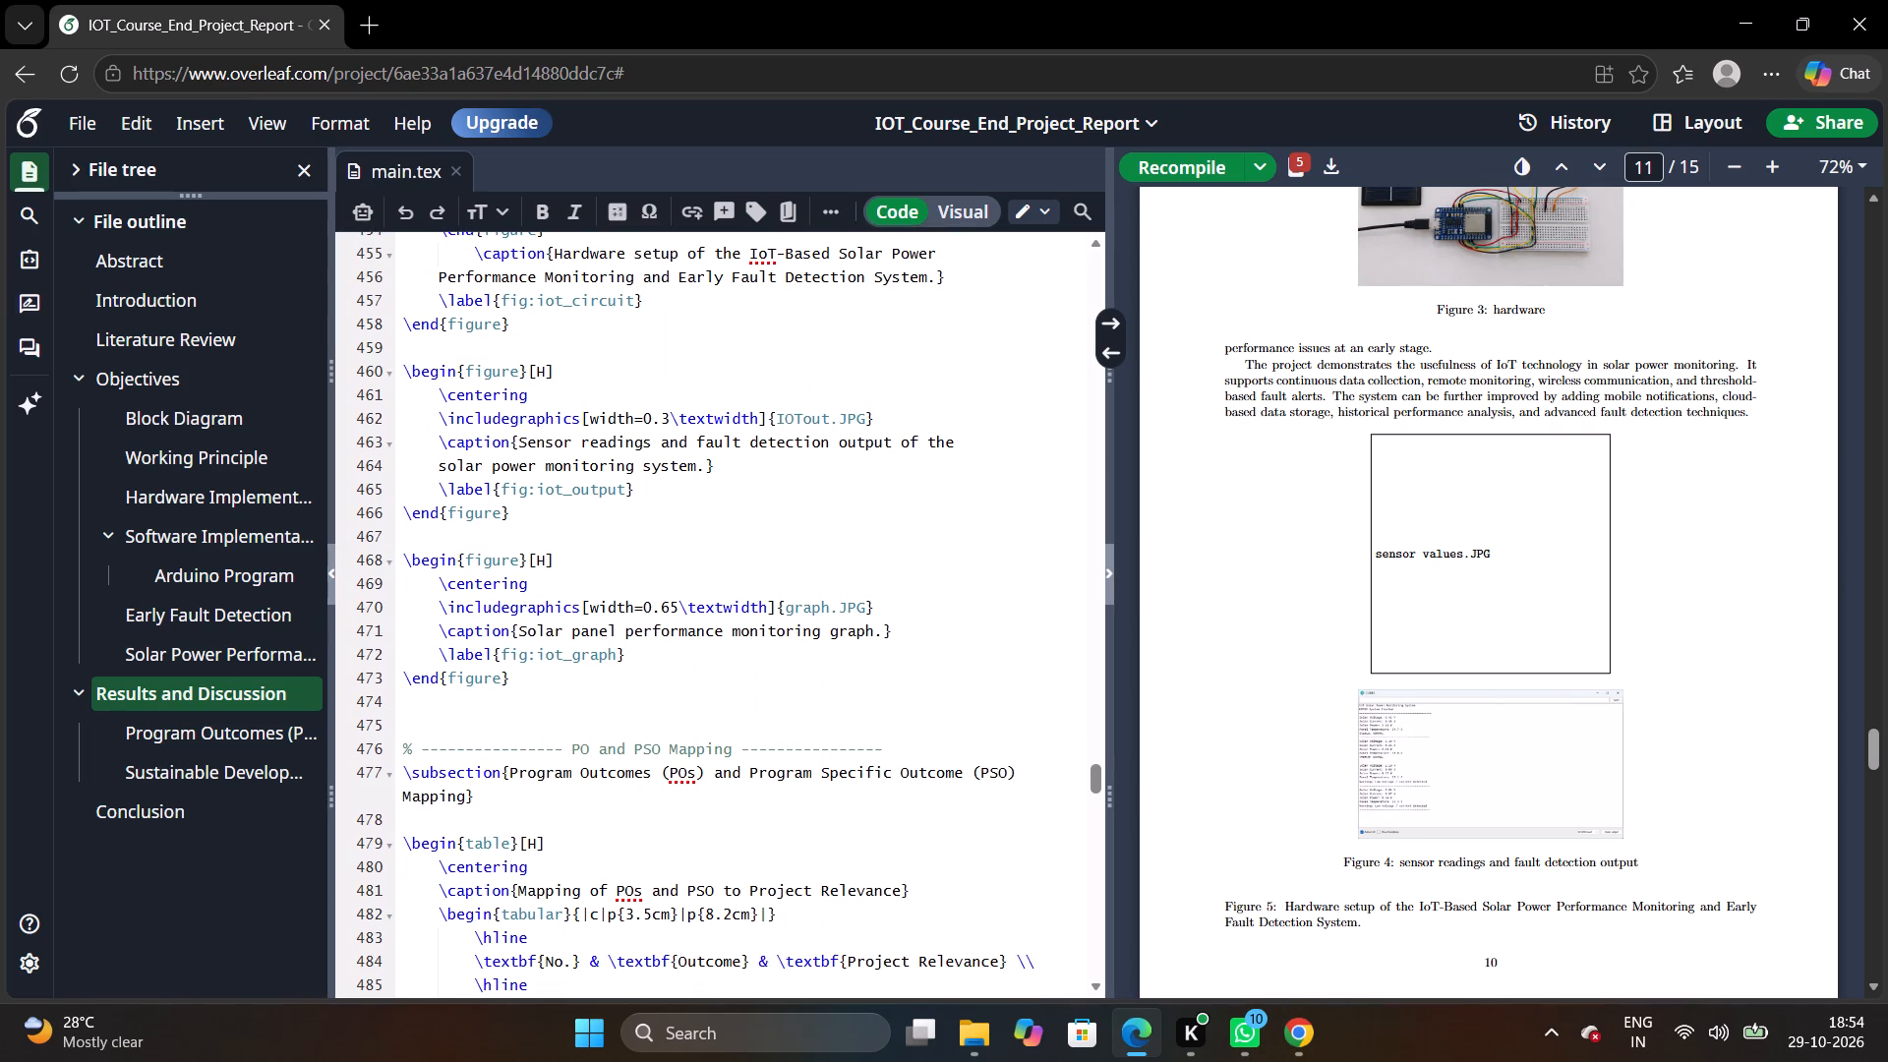
scroll(895, 518, up, 1)
scroll(871, 410, up, 1)
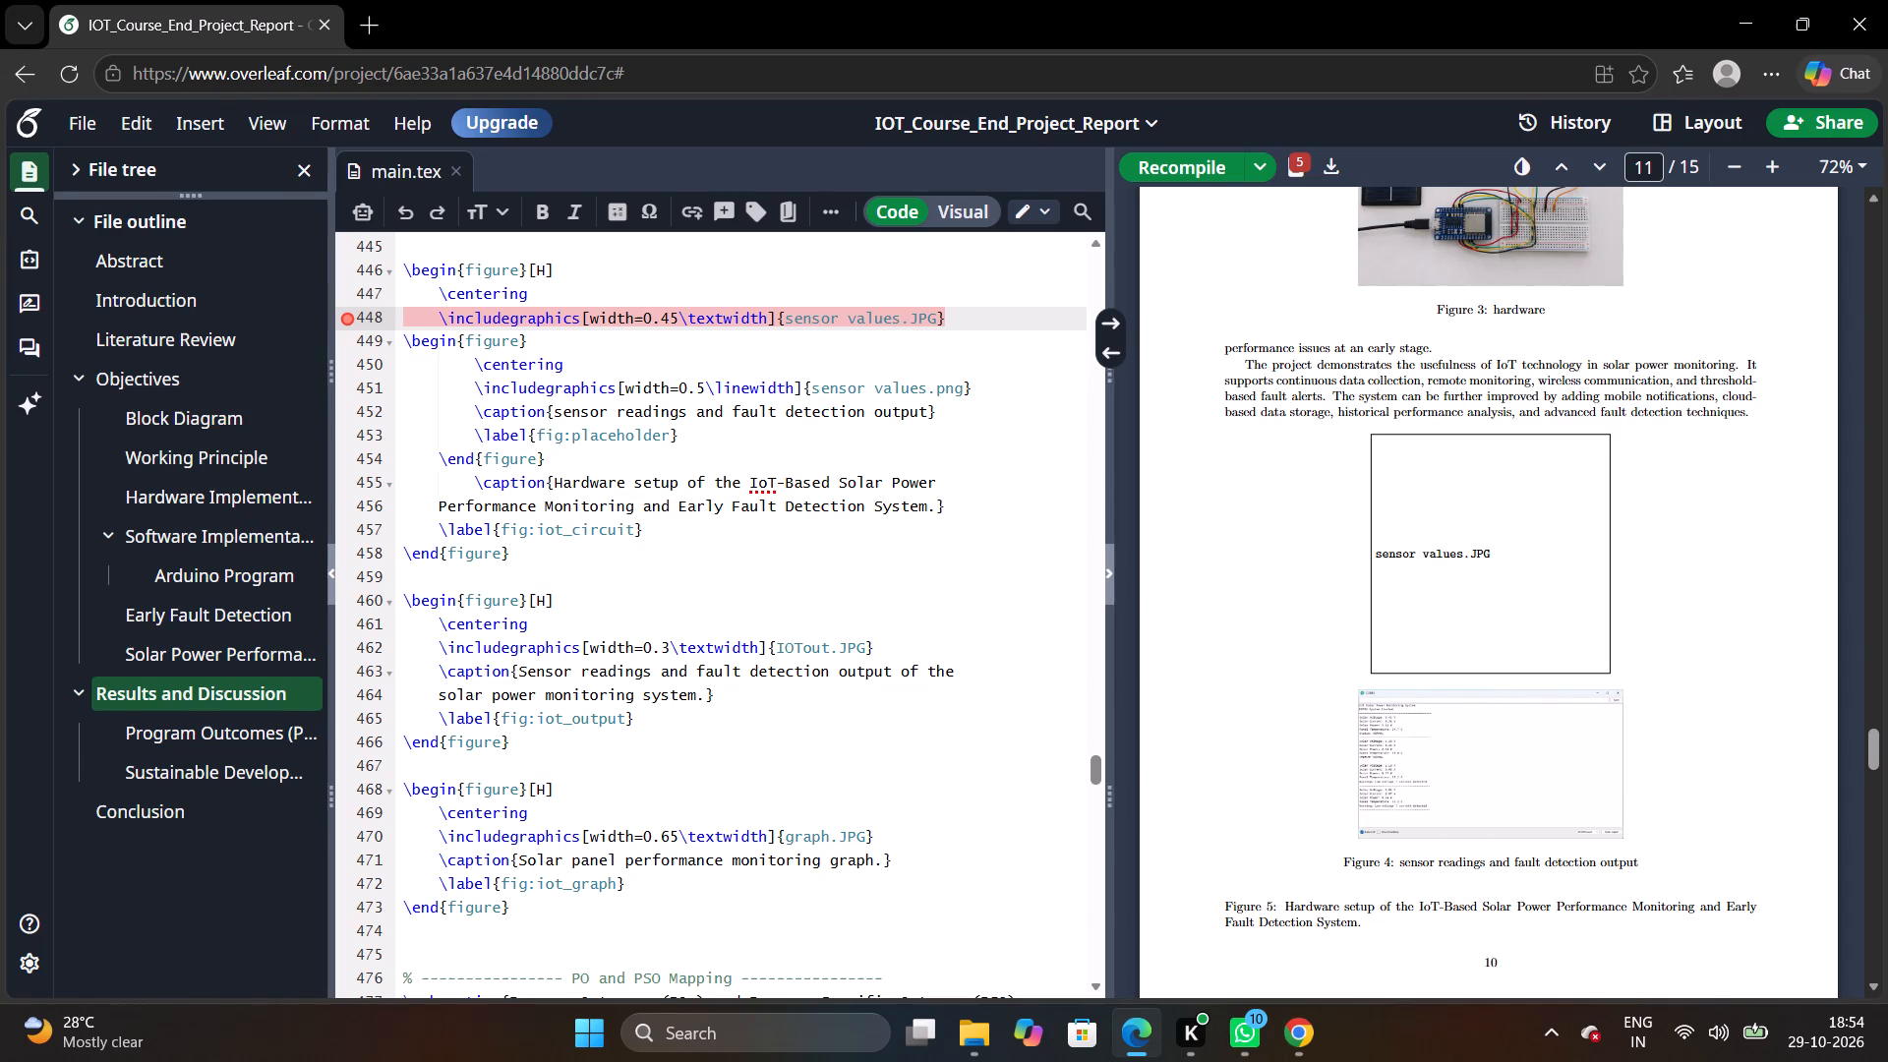
scroll(901, 322, up, 2)
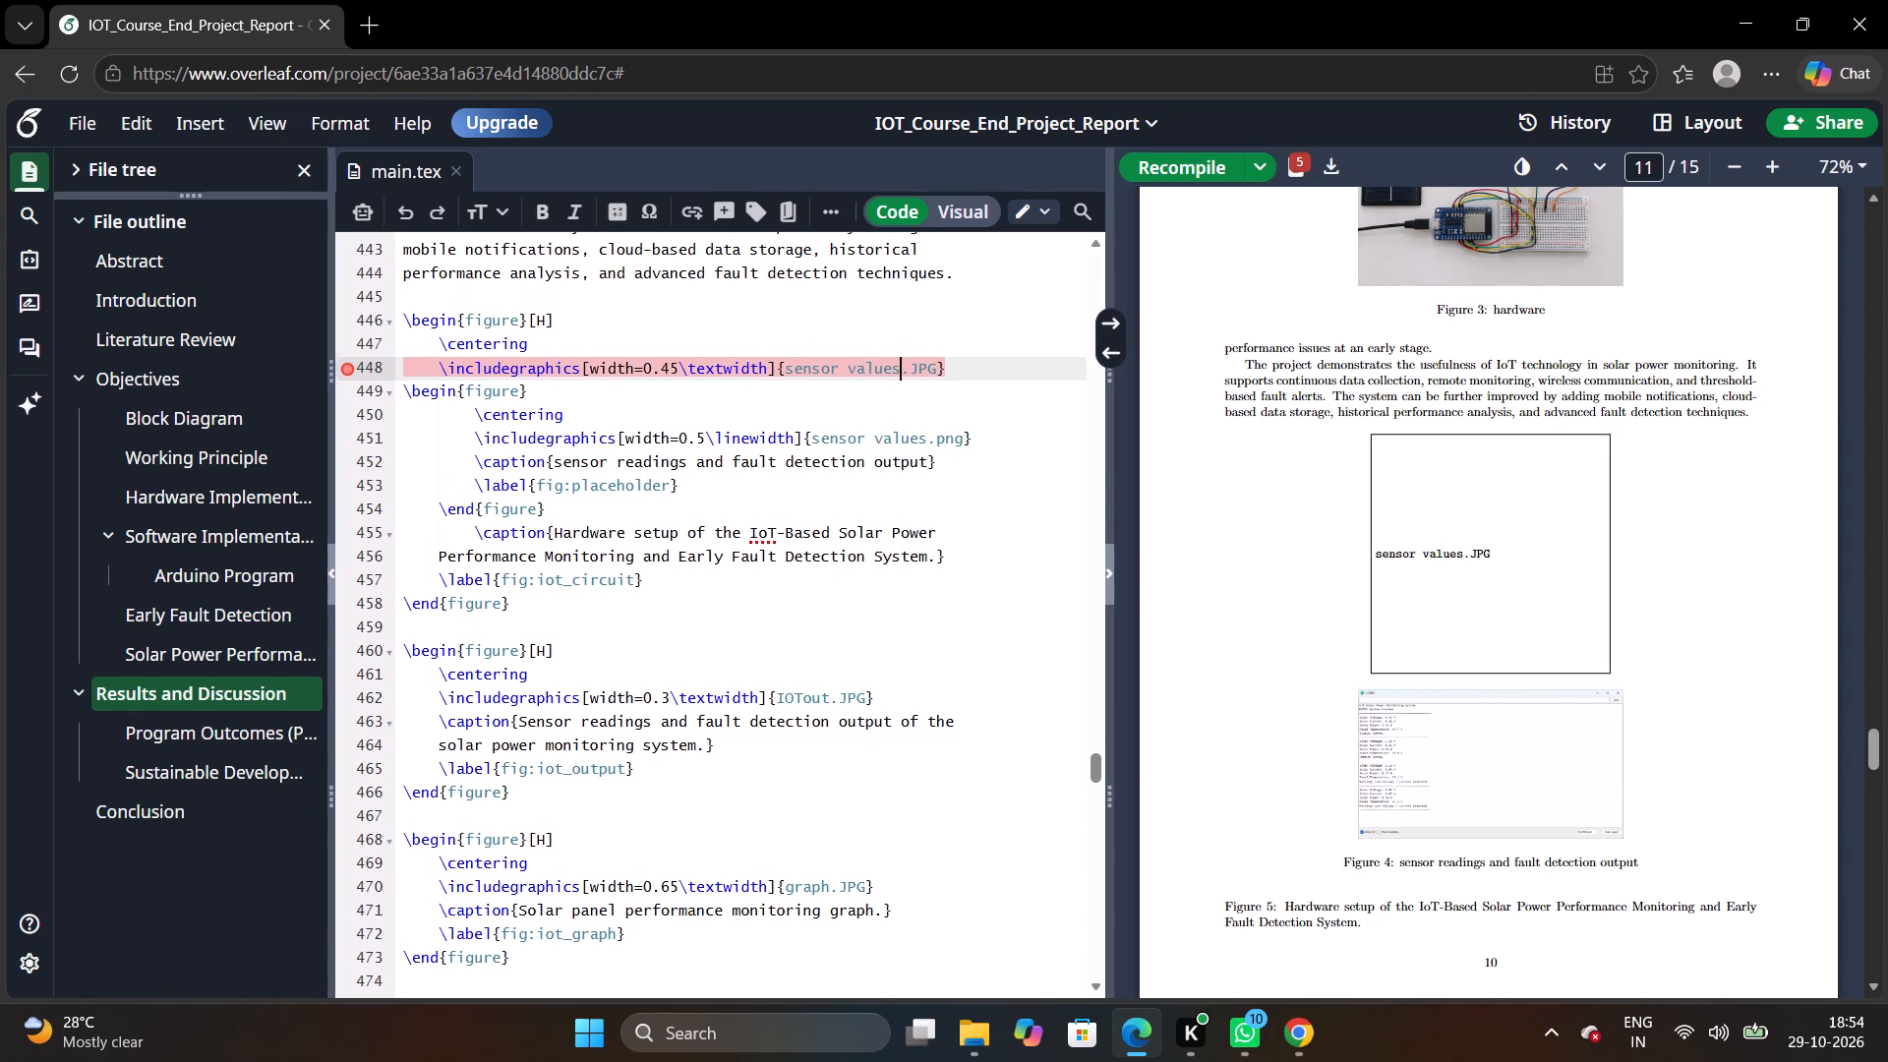
scroll(901, 322, up, 1)
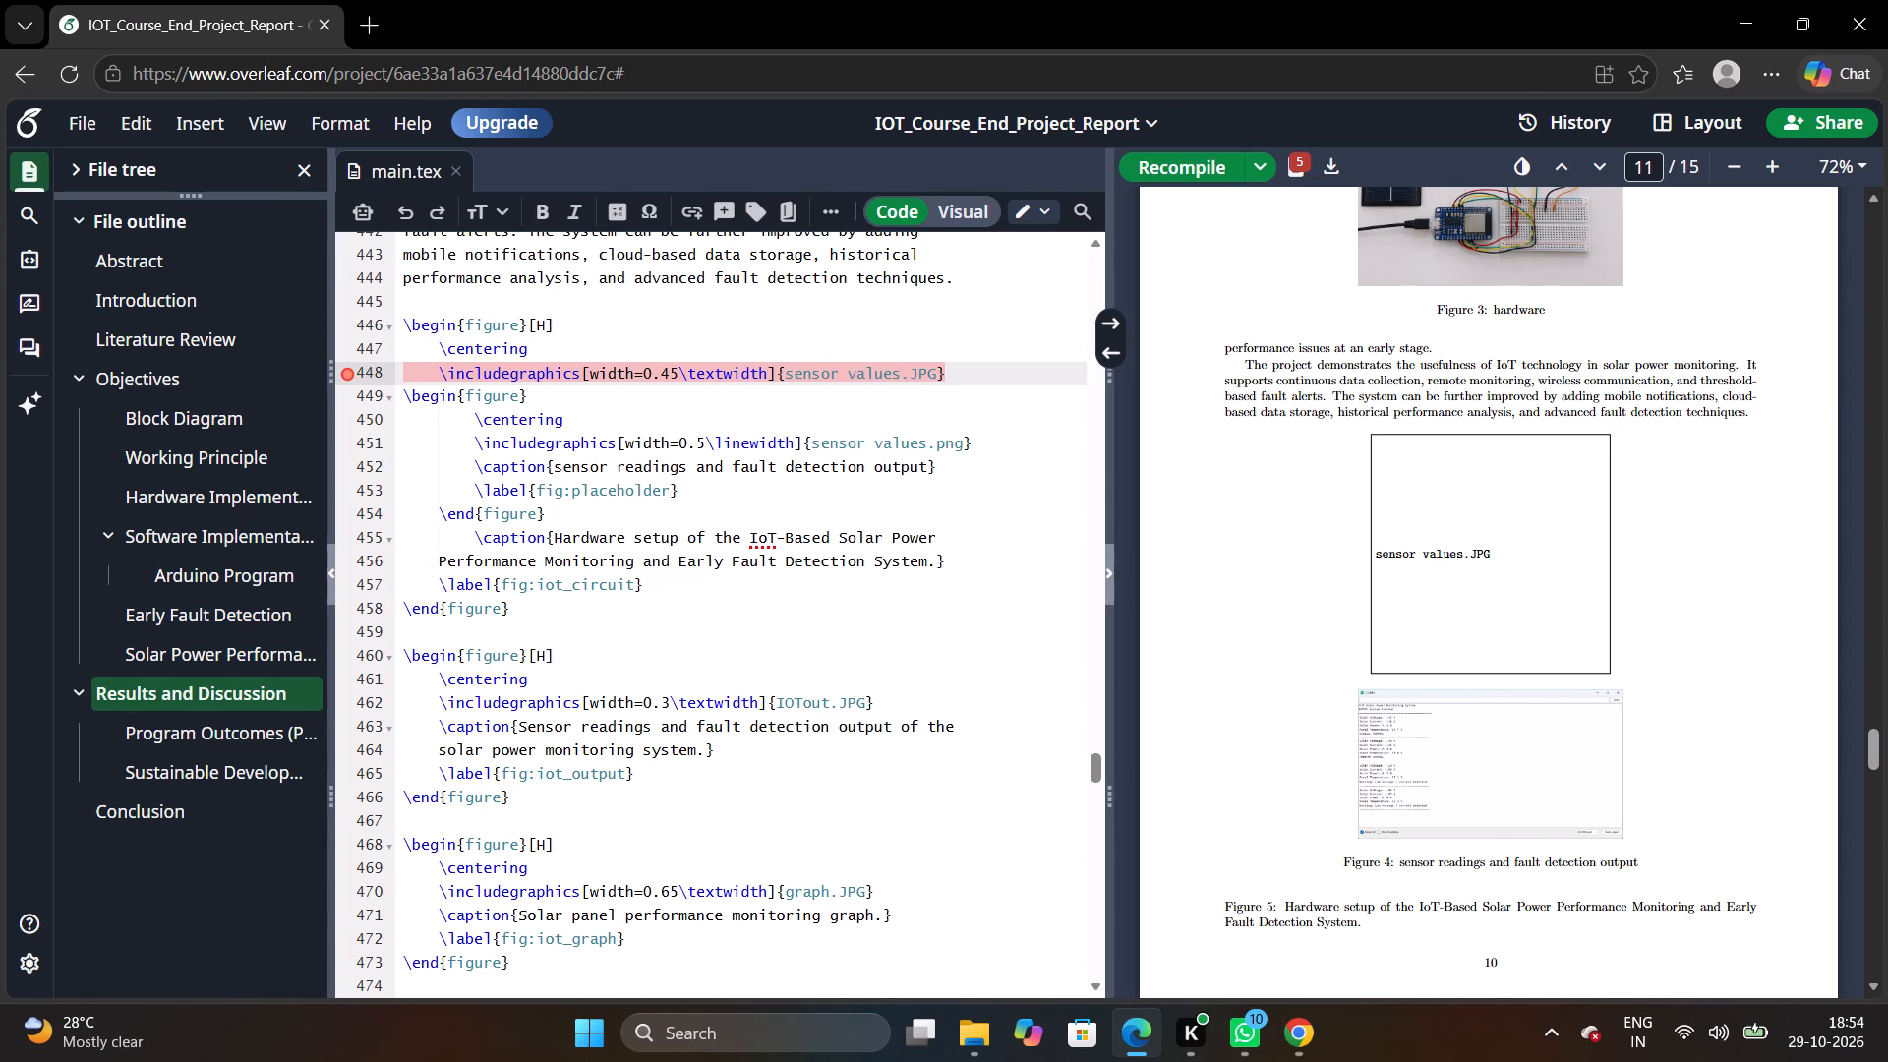
drag(403, 325, 953, 380)
key(BackSpace)
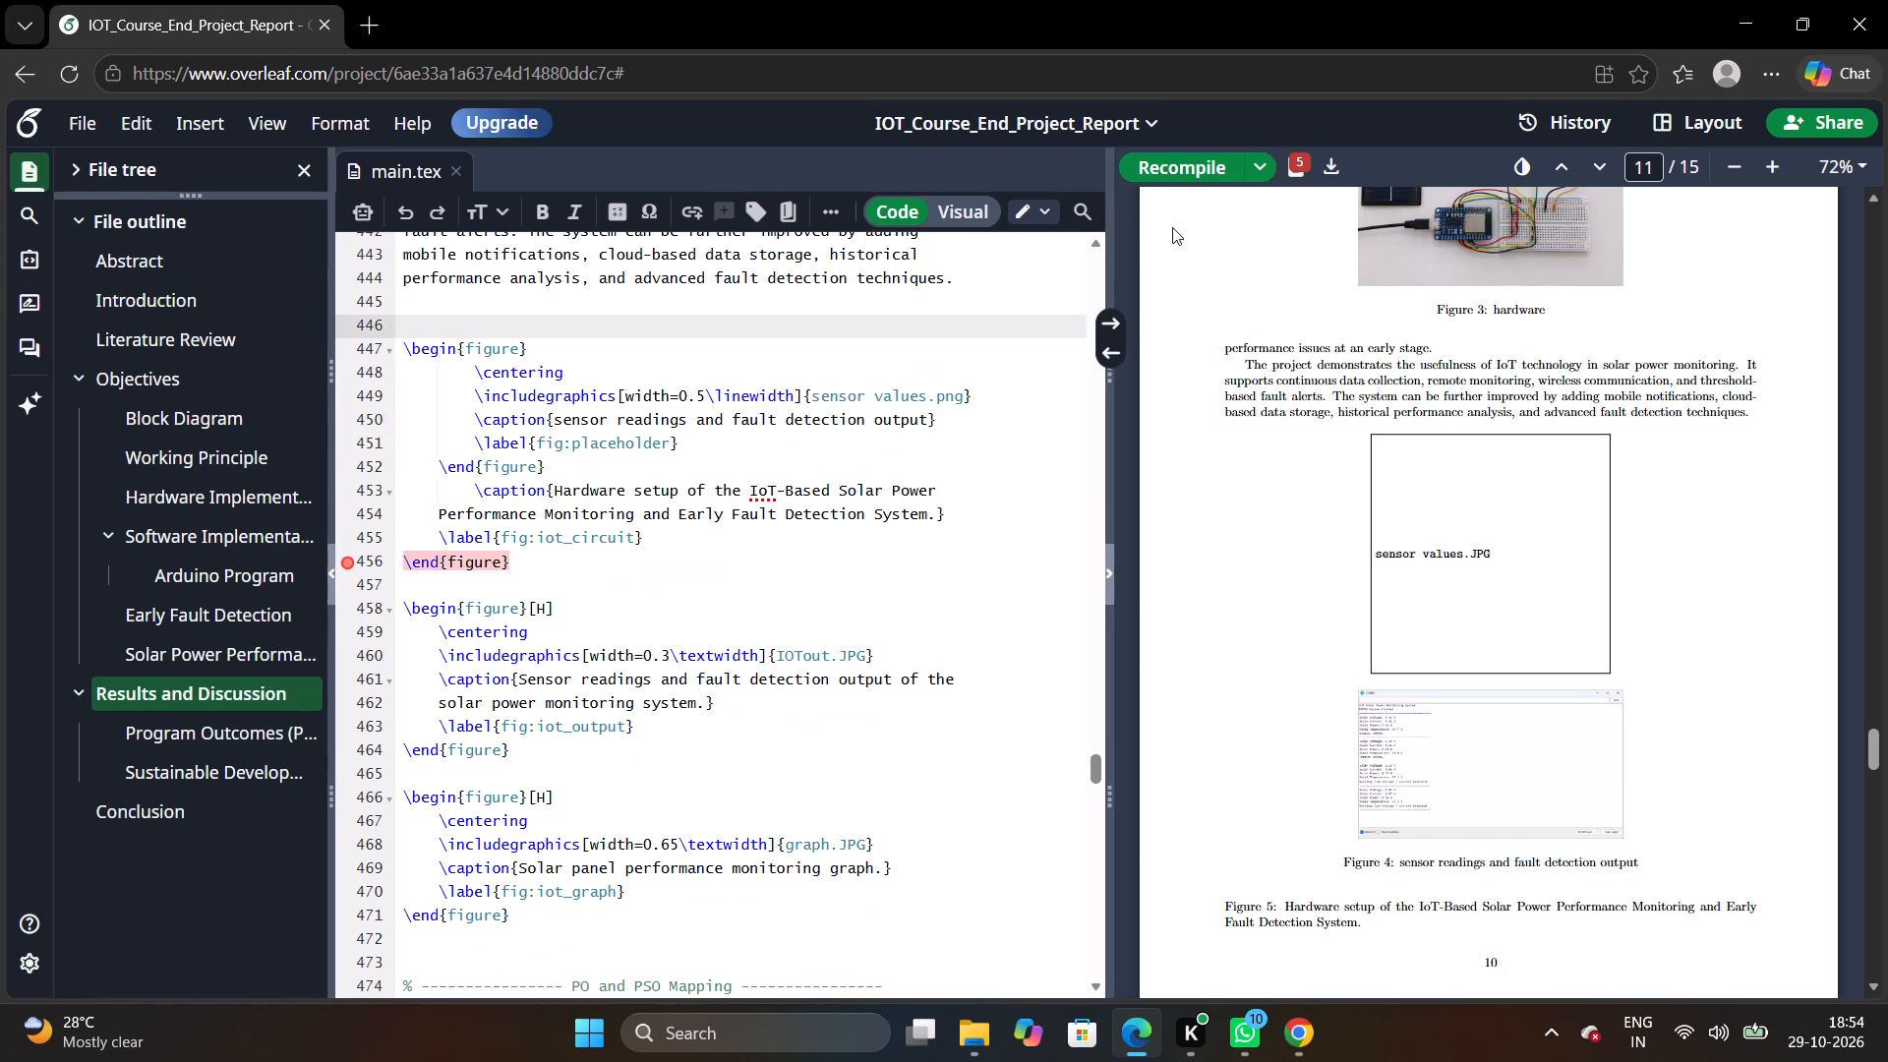
click(1195, 180)
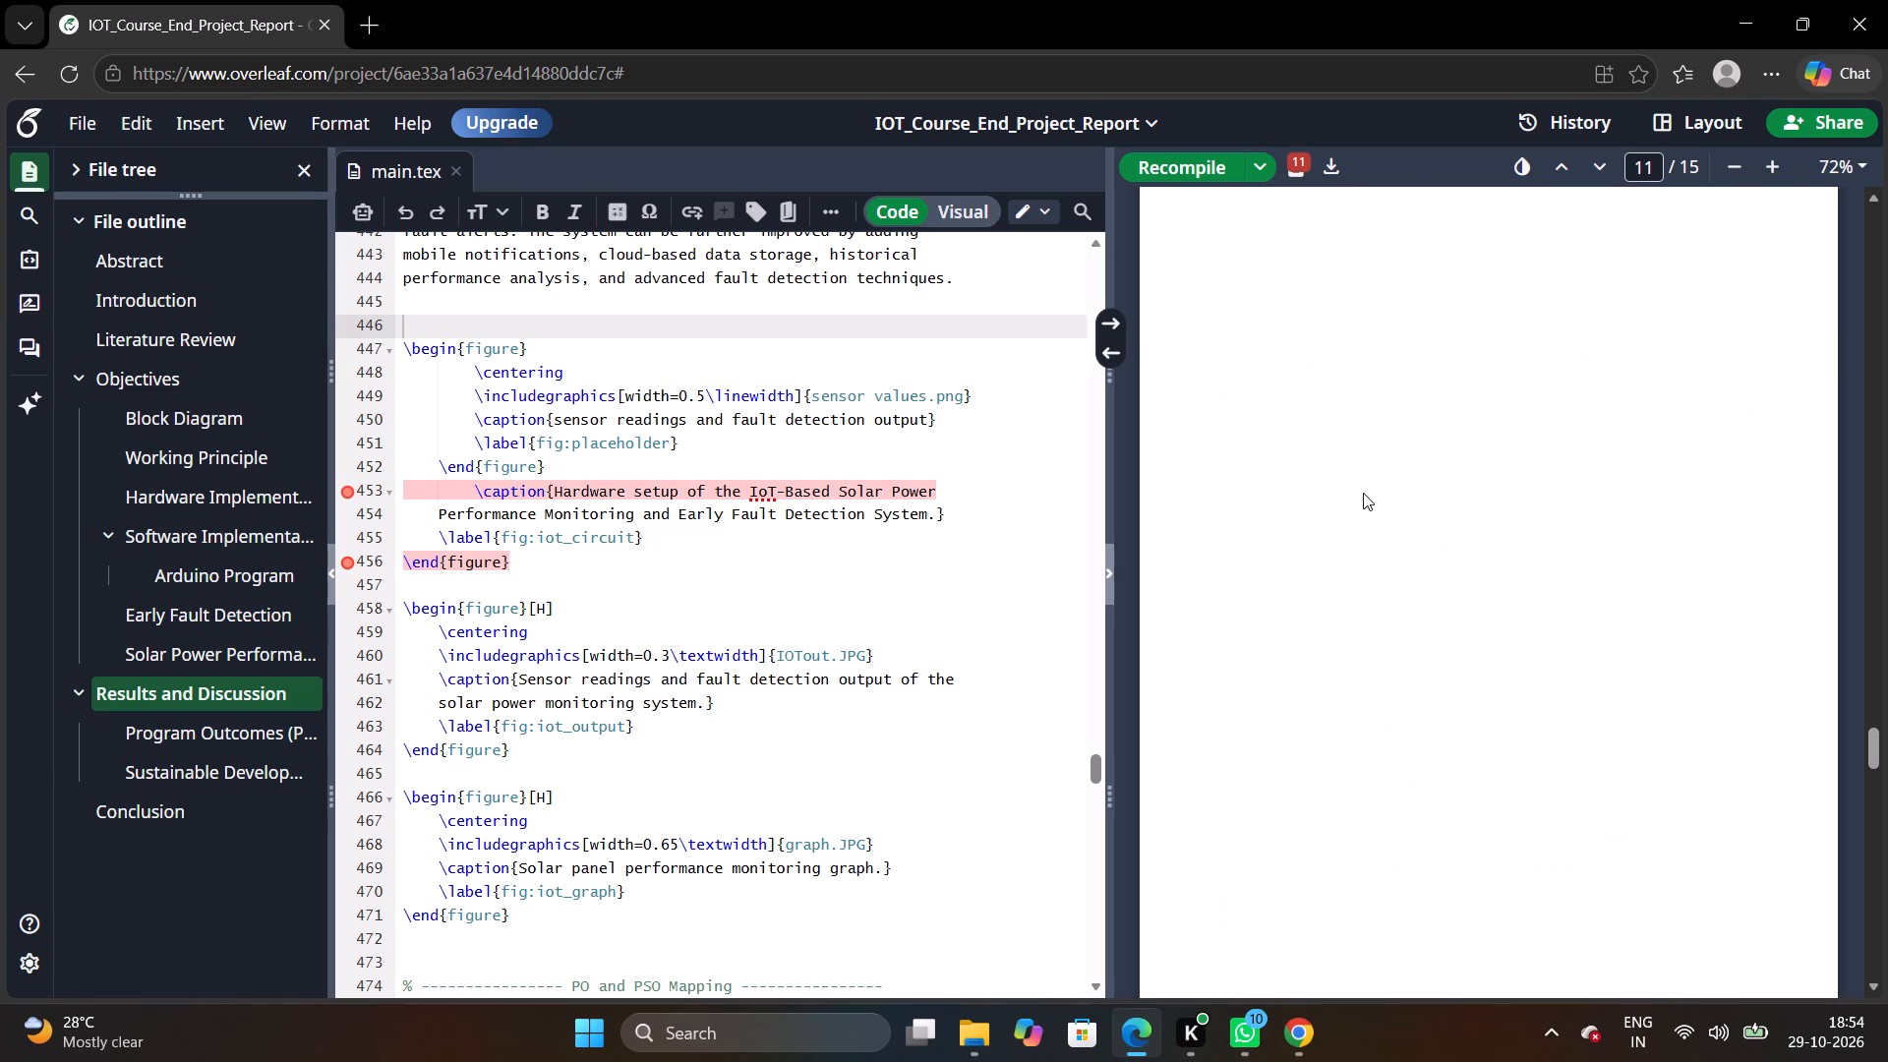
Examine the hardware, sensor readings and graph figures in the PDF preview against the leftover figure code in the source.
scroll(1487, 608, up, 1)
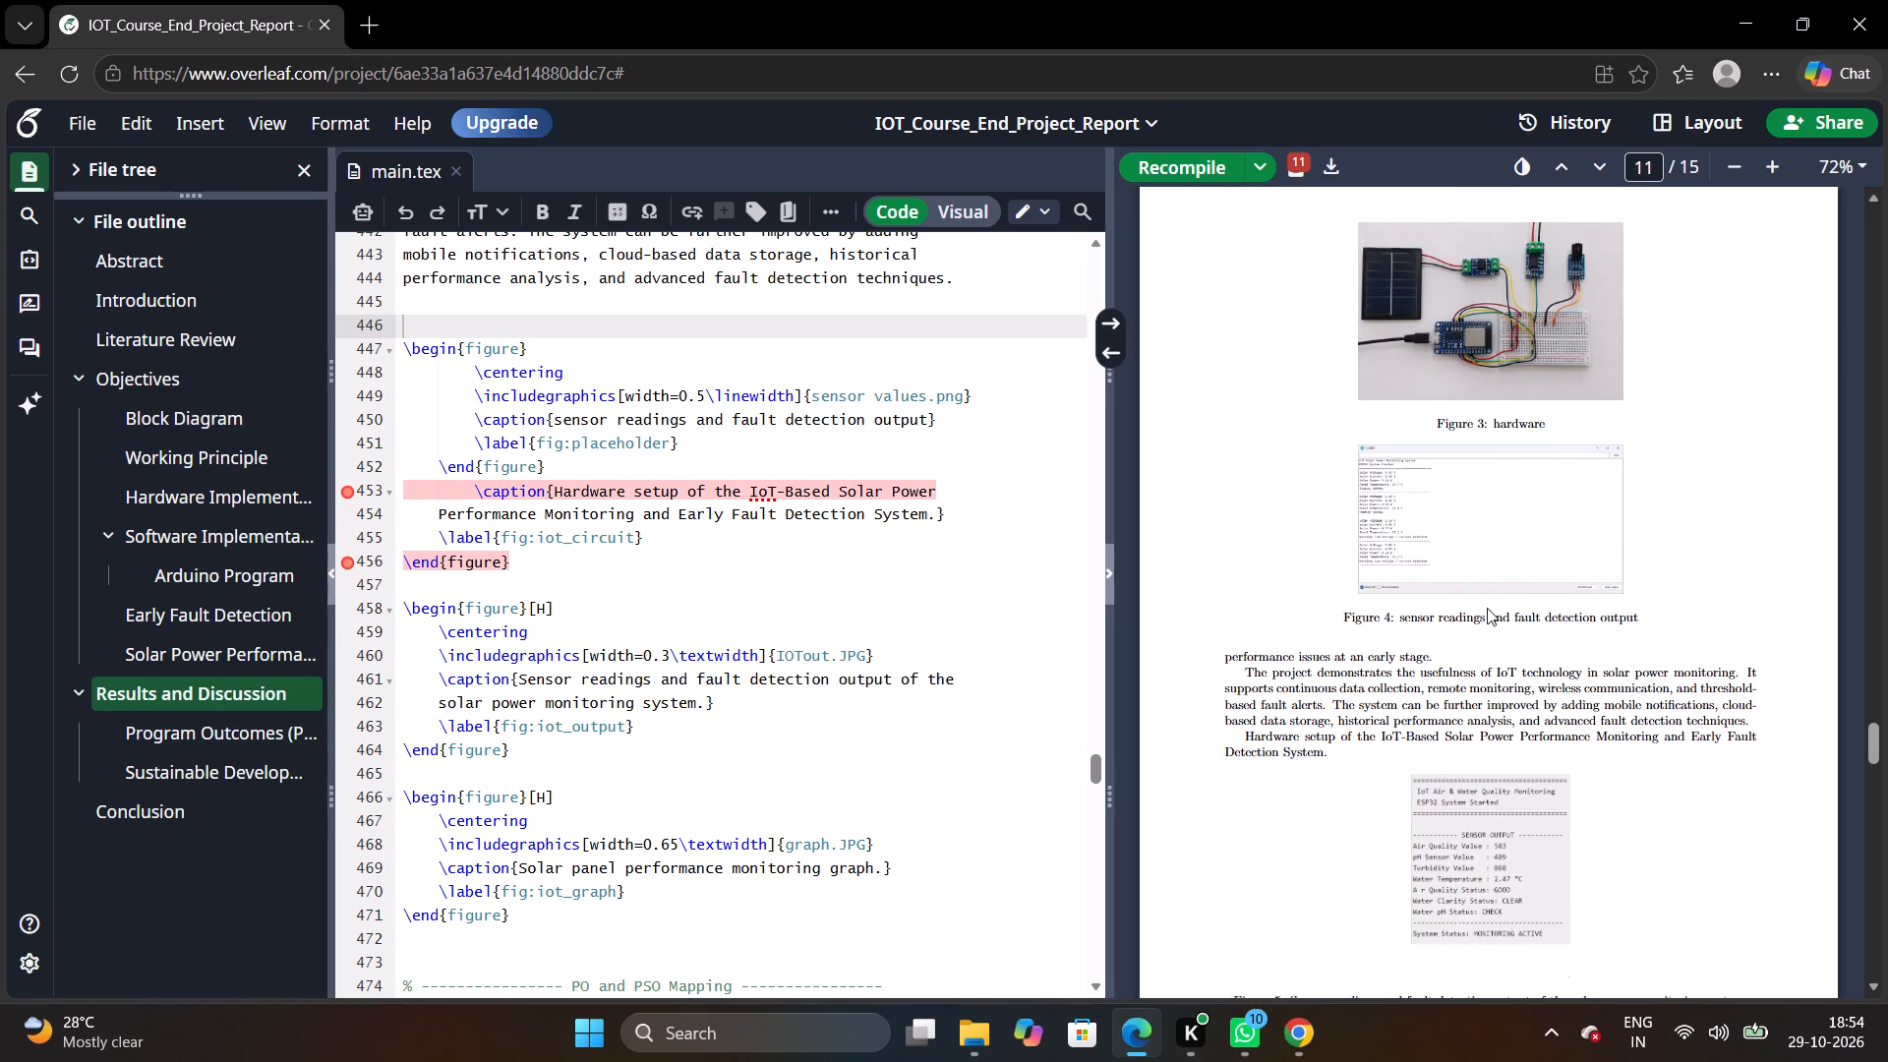
scroll(1487, 608, down, 1)
click(982, 505)
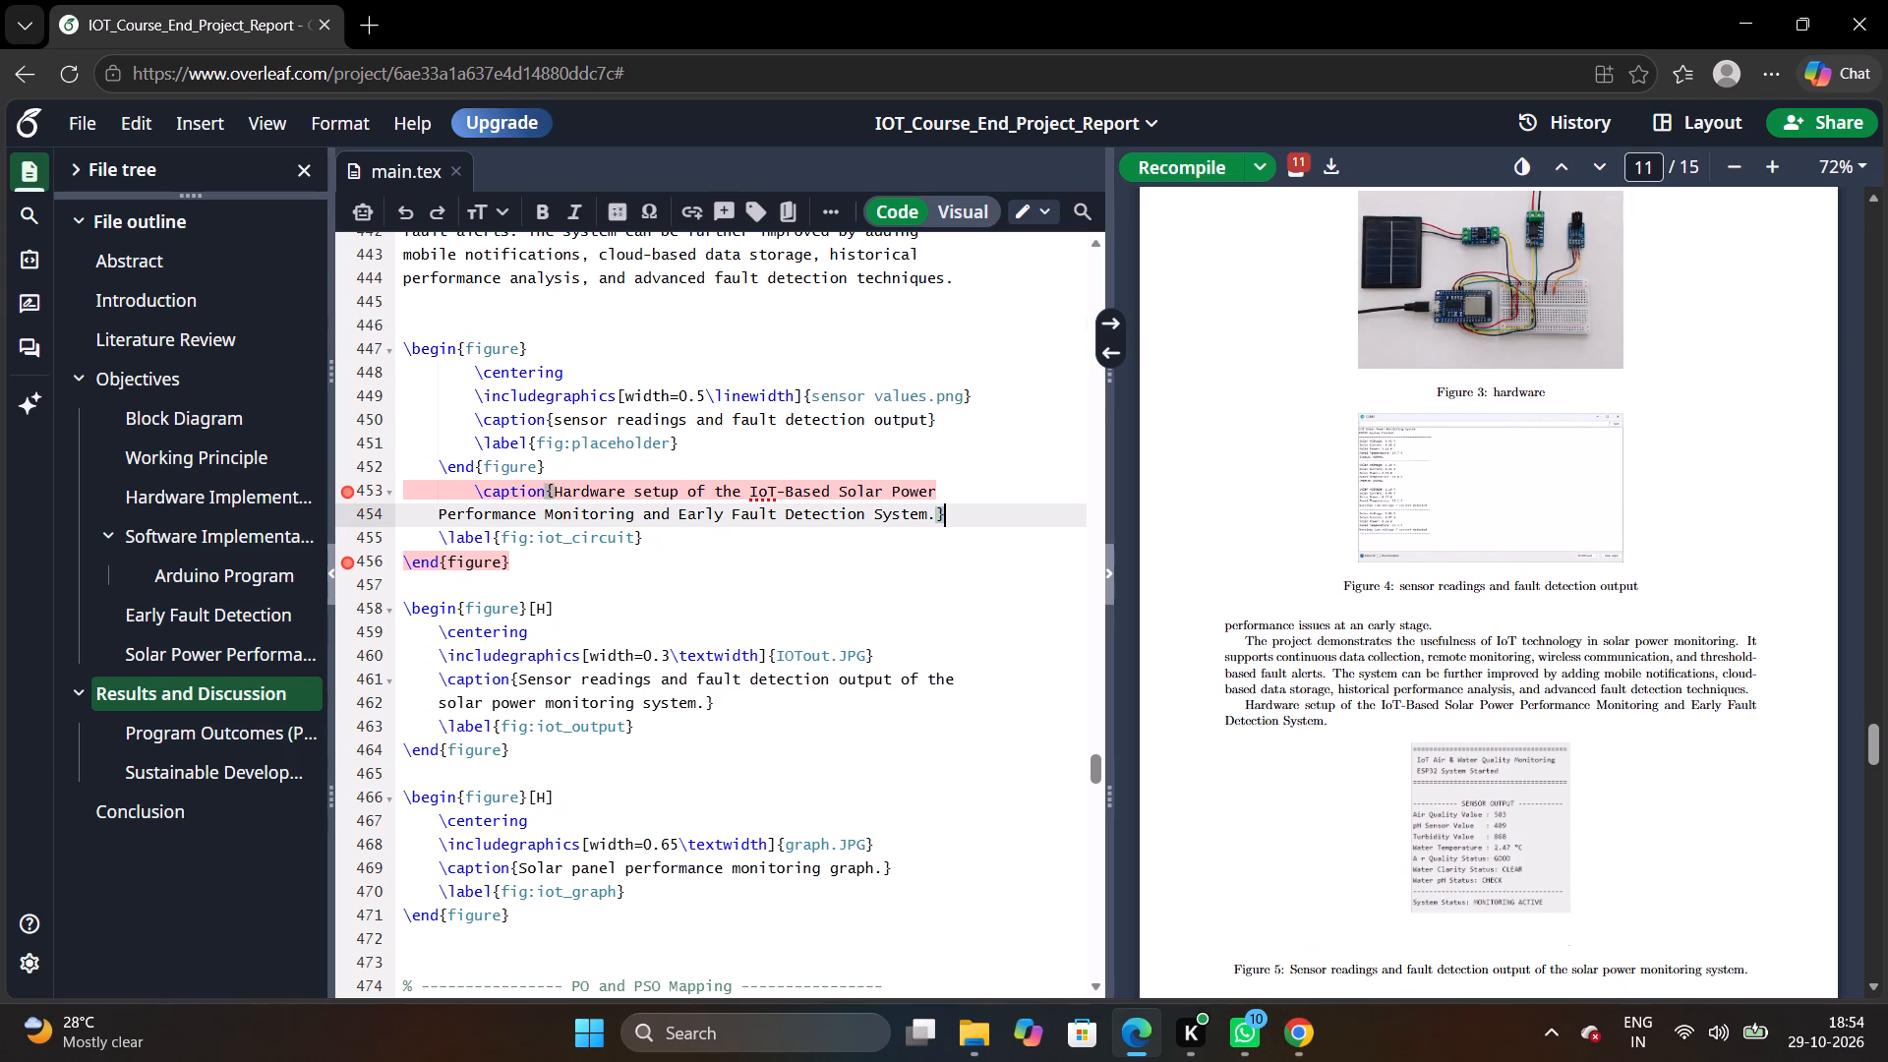
scroll(905, 568, down, 1)
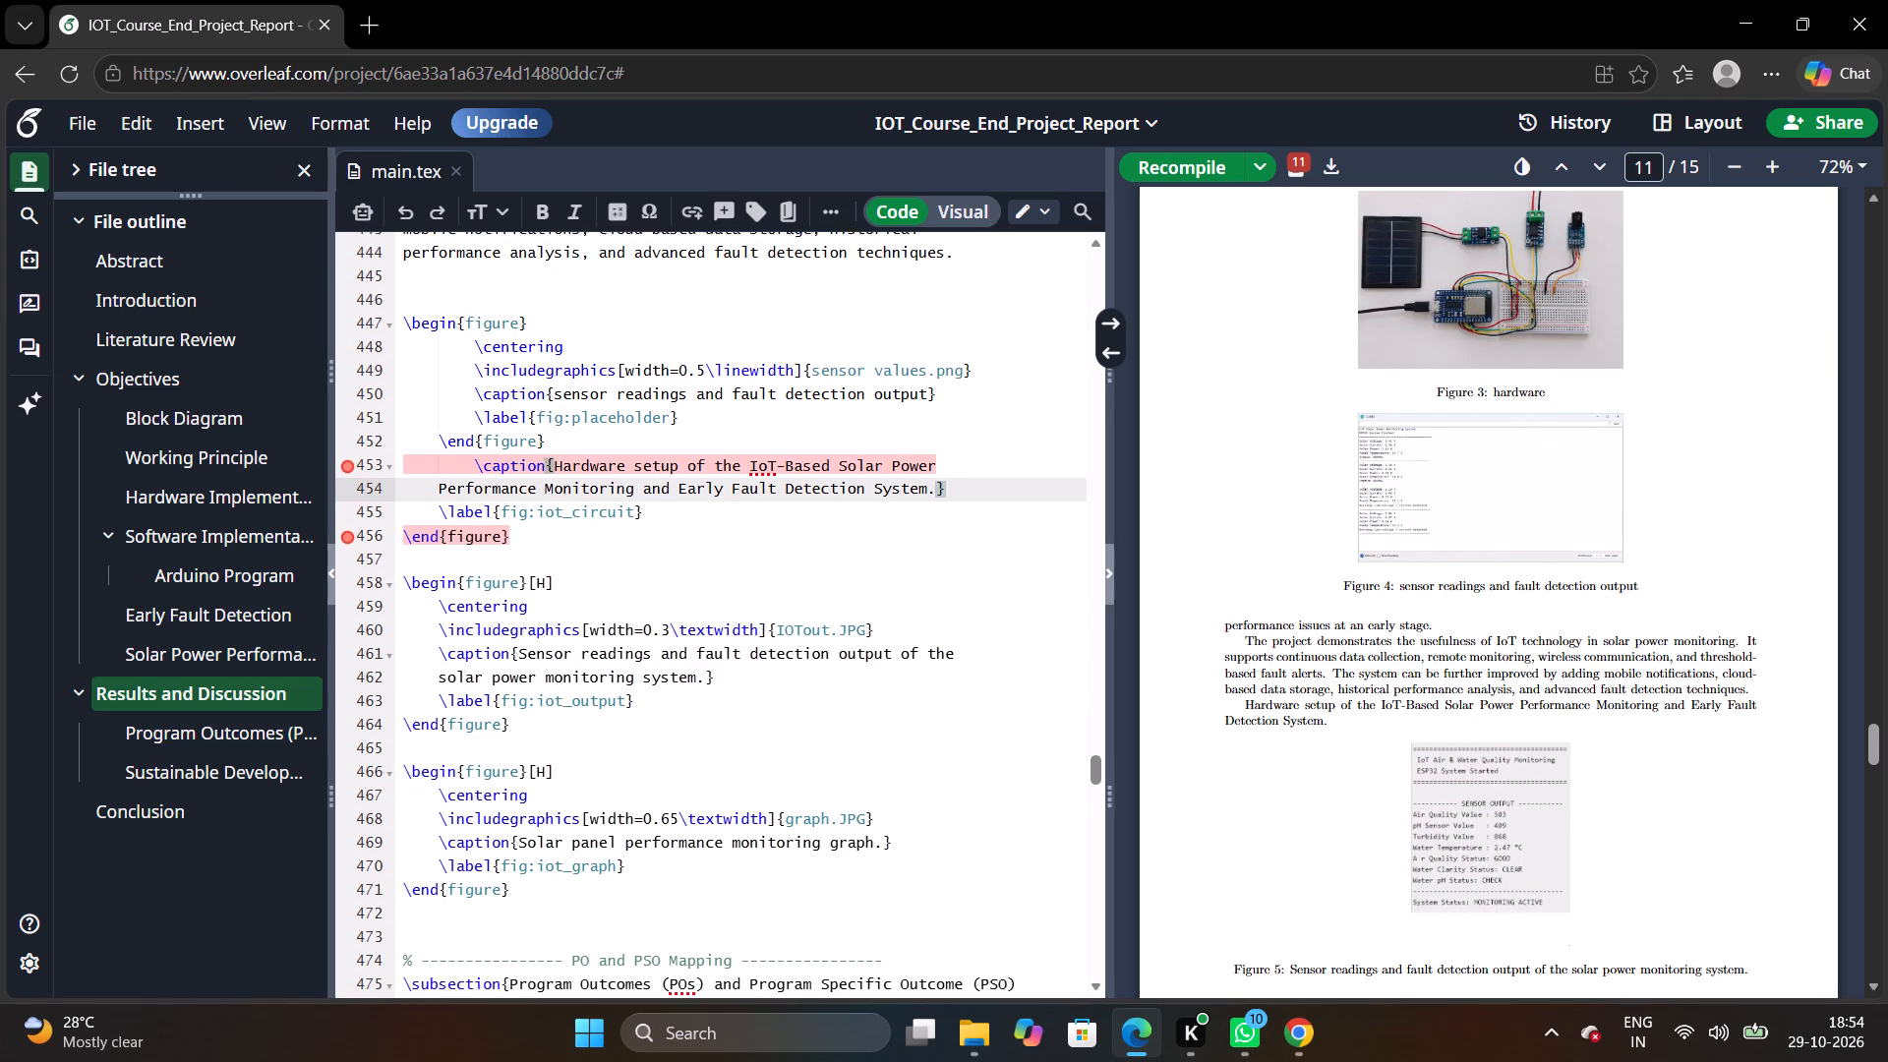
scroll(905, 568, down, 2)
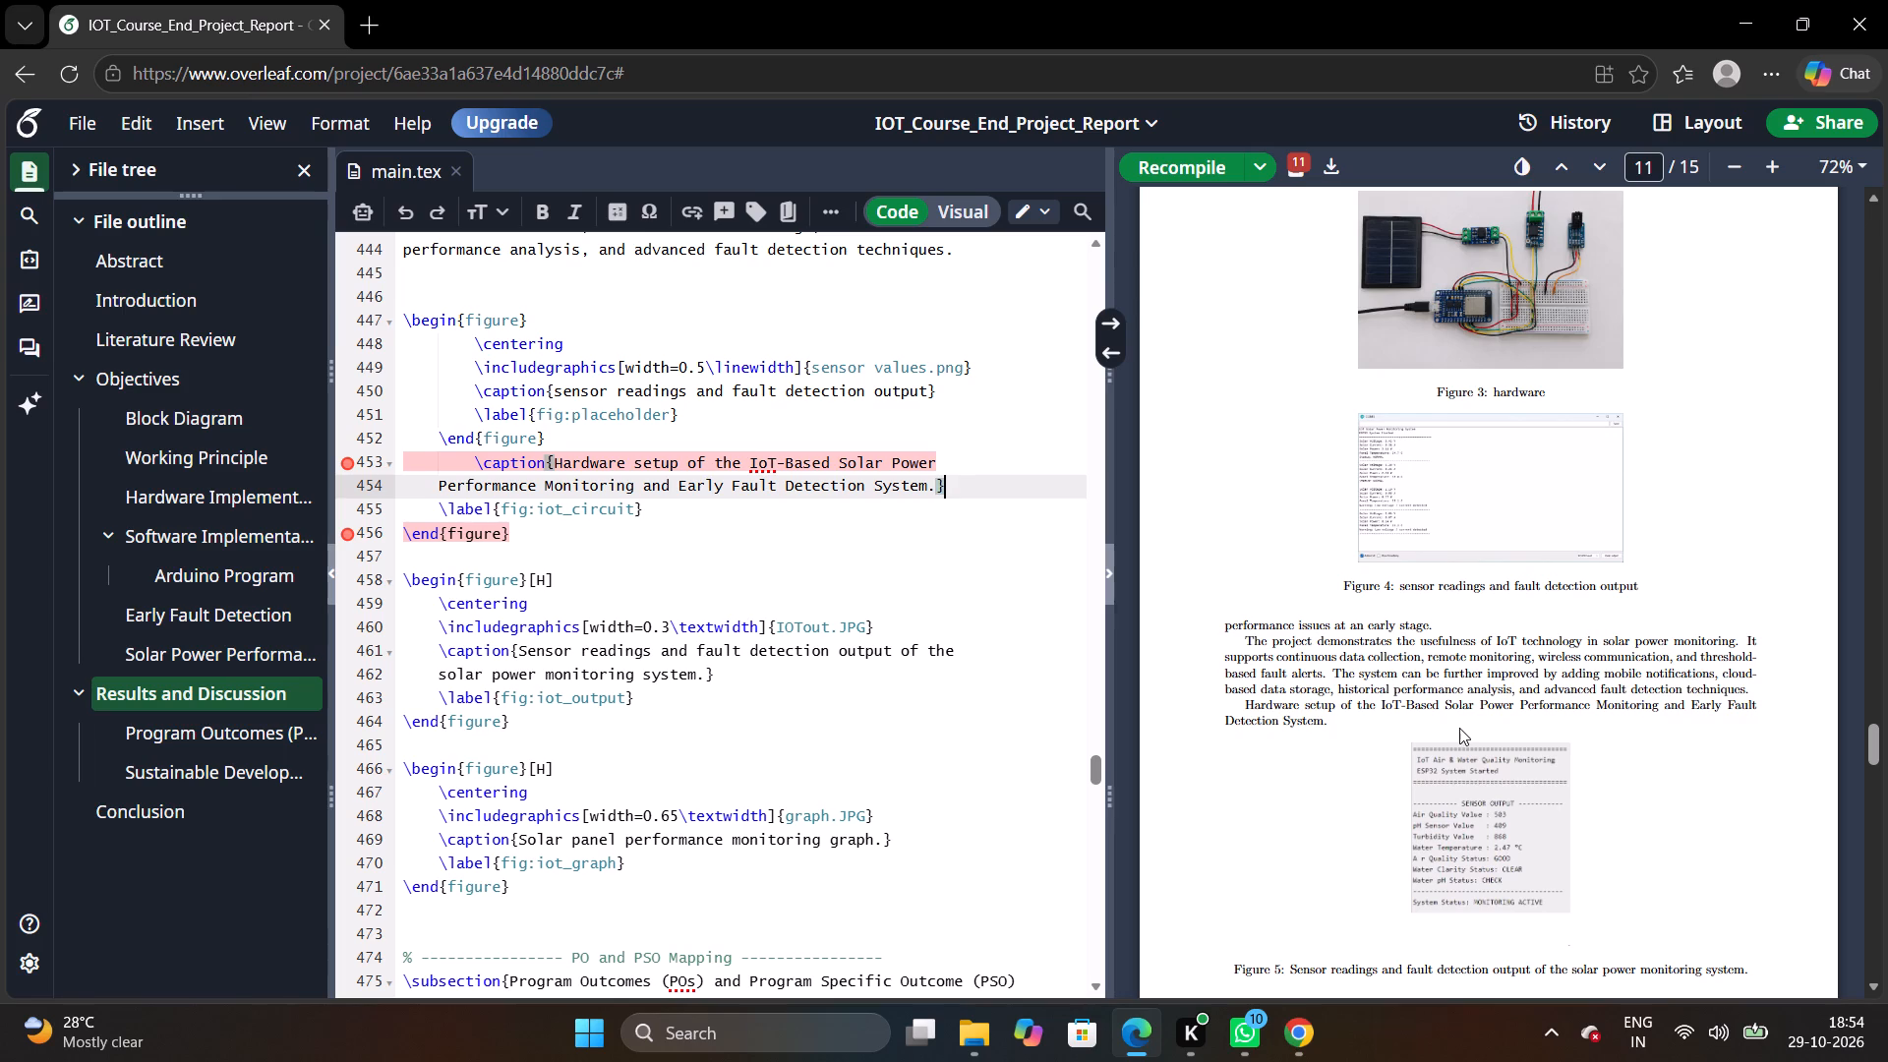
scroll(1459, 728, down, 1)
click(1432, 716)
scroll(1466, 846, down, 1)
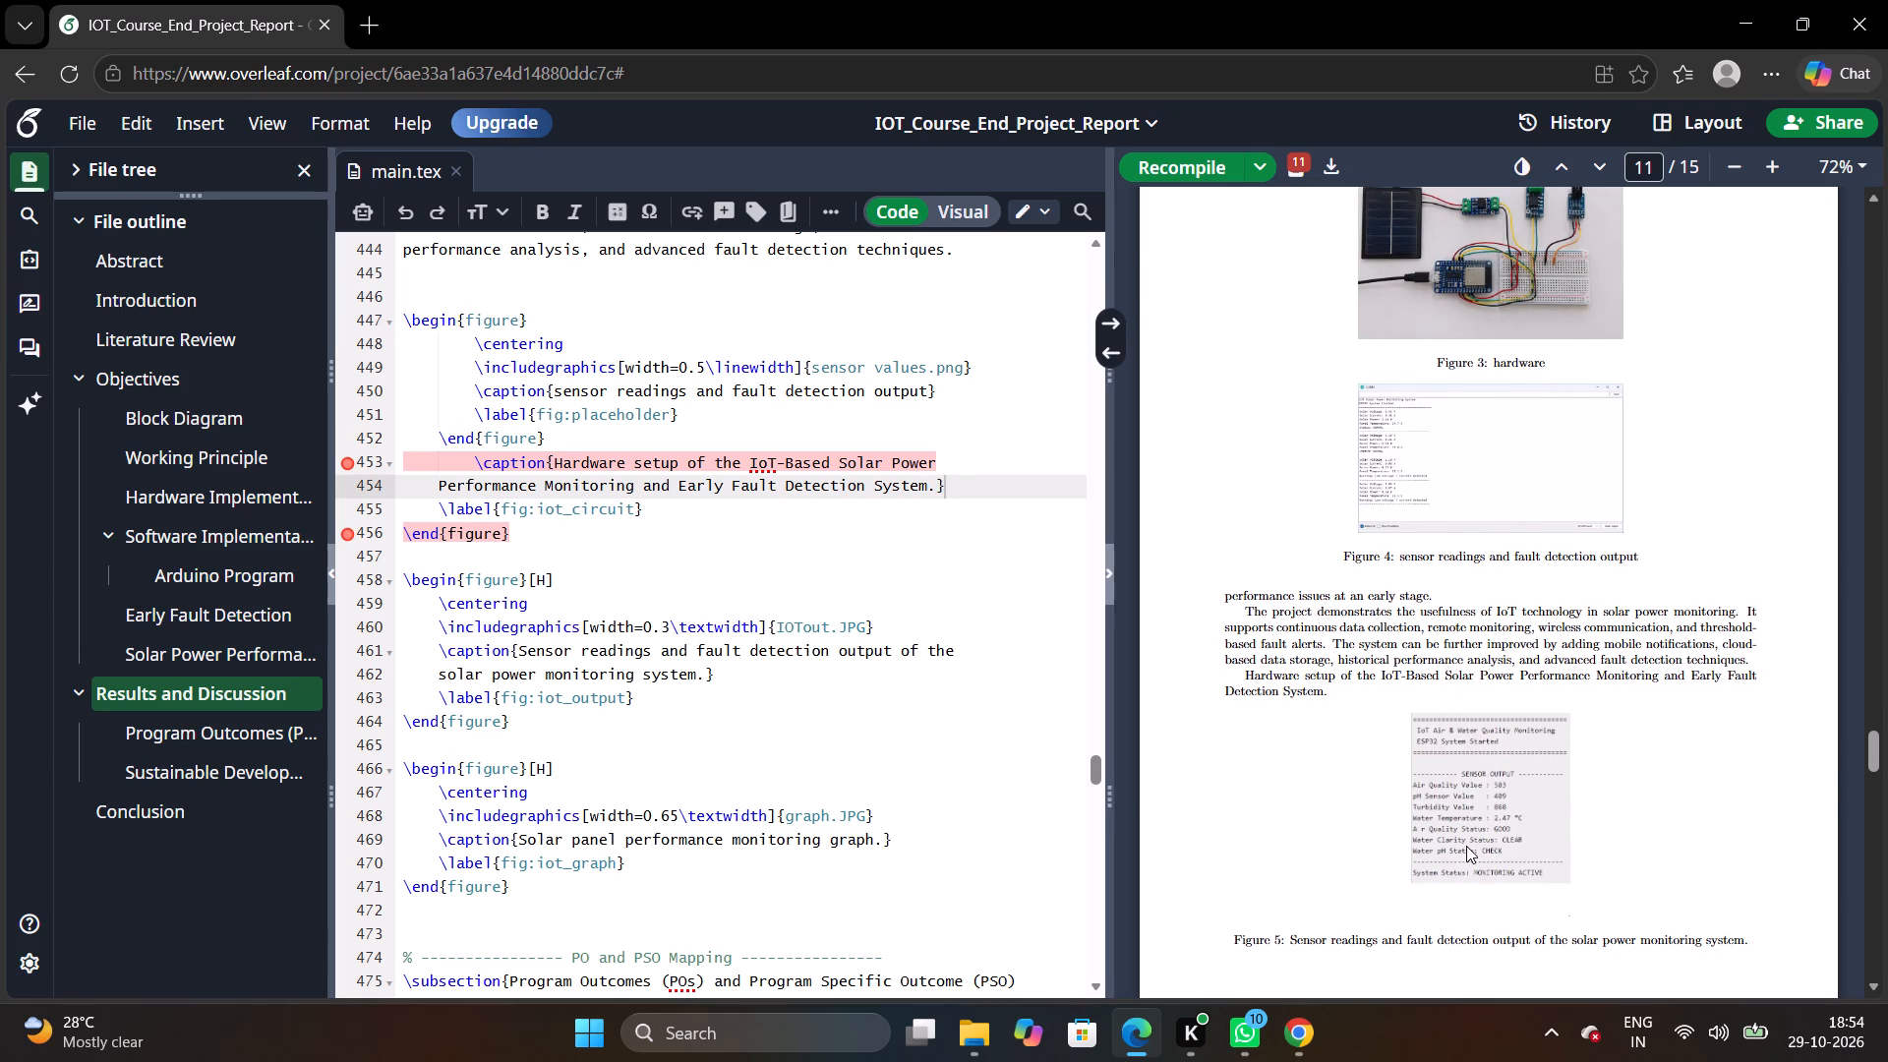
scroll(1466, 846, down, 1)
scroll(1466, 846, up, 1)
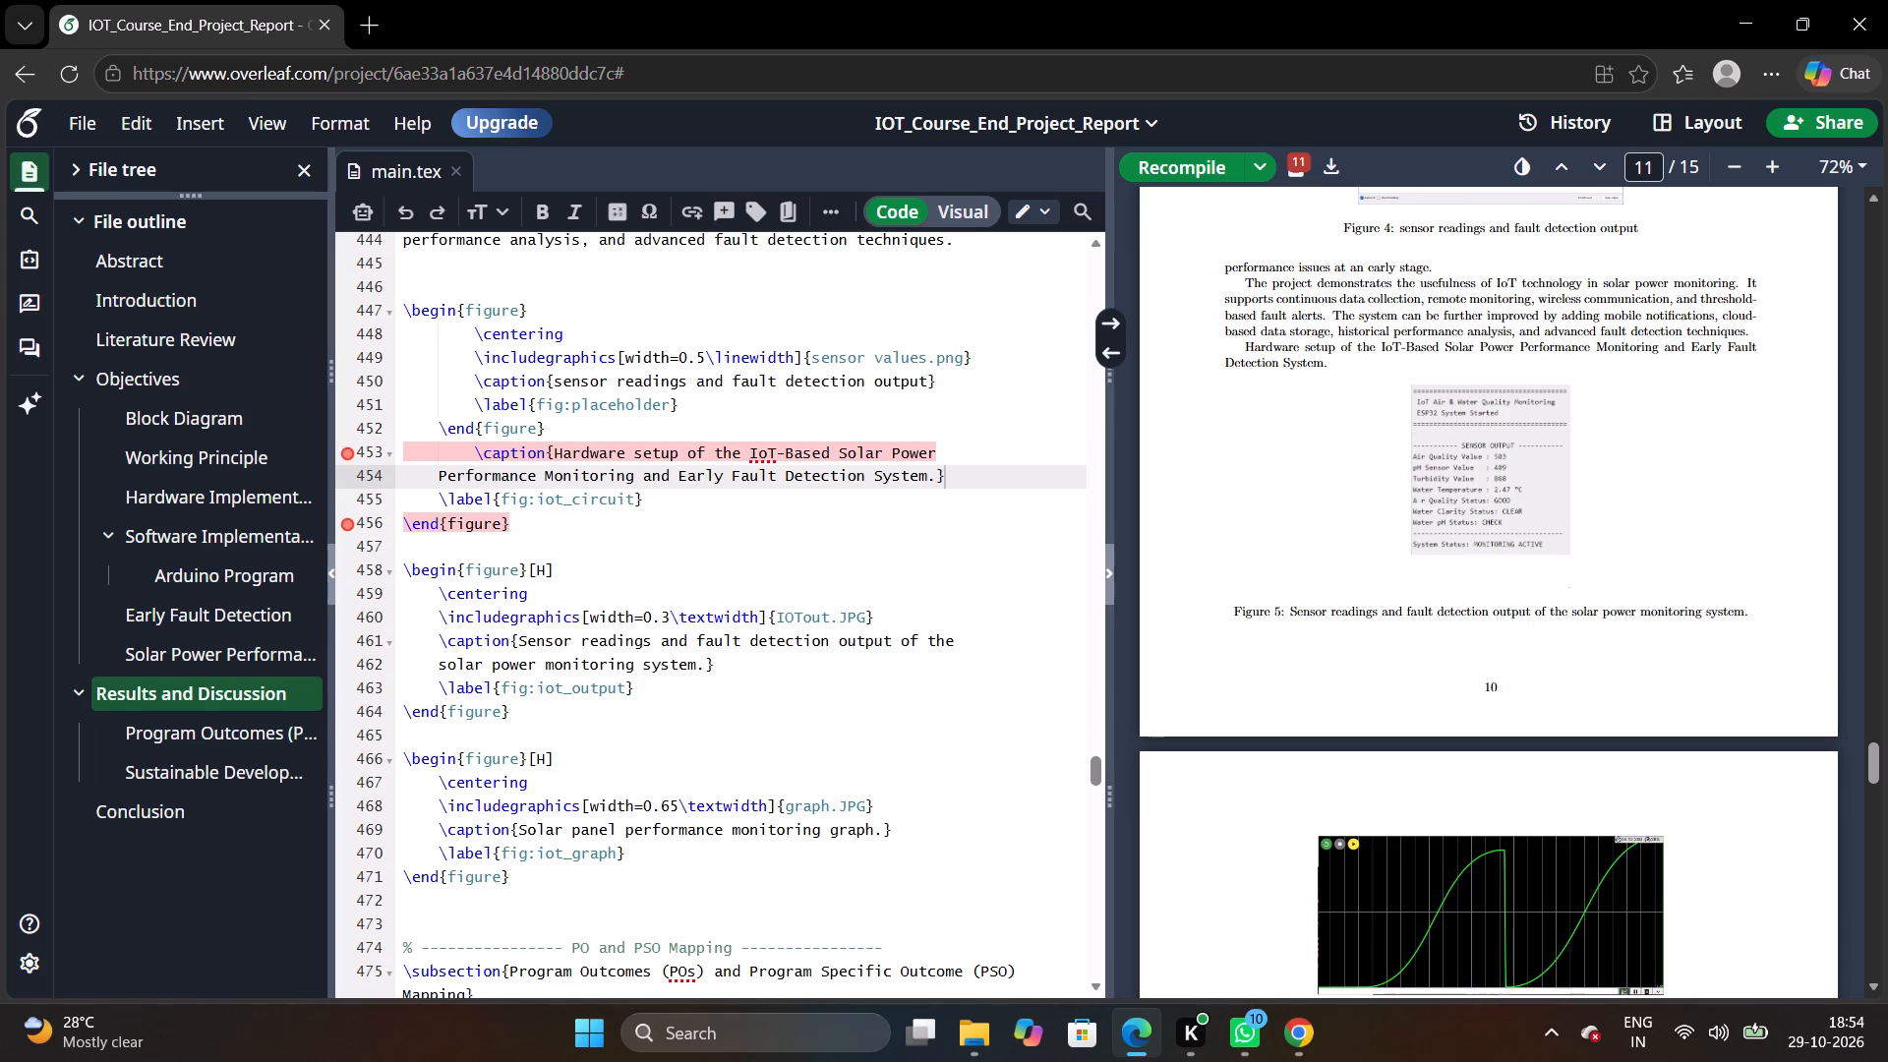
scroll(683, 625, up, 1)
scroll(683, 625, down, 1)
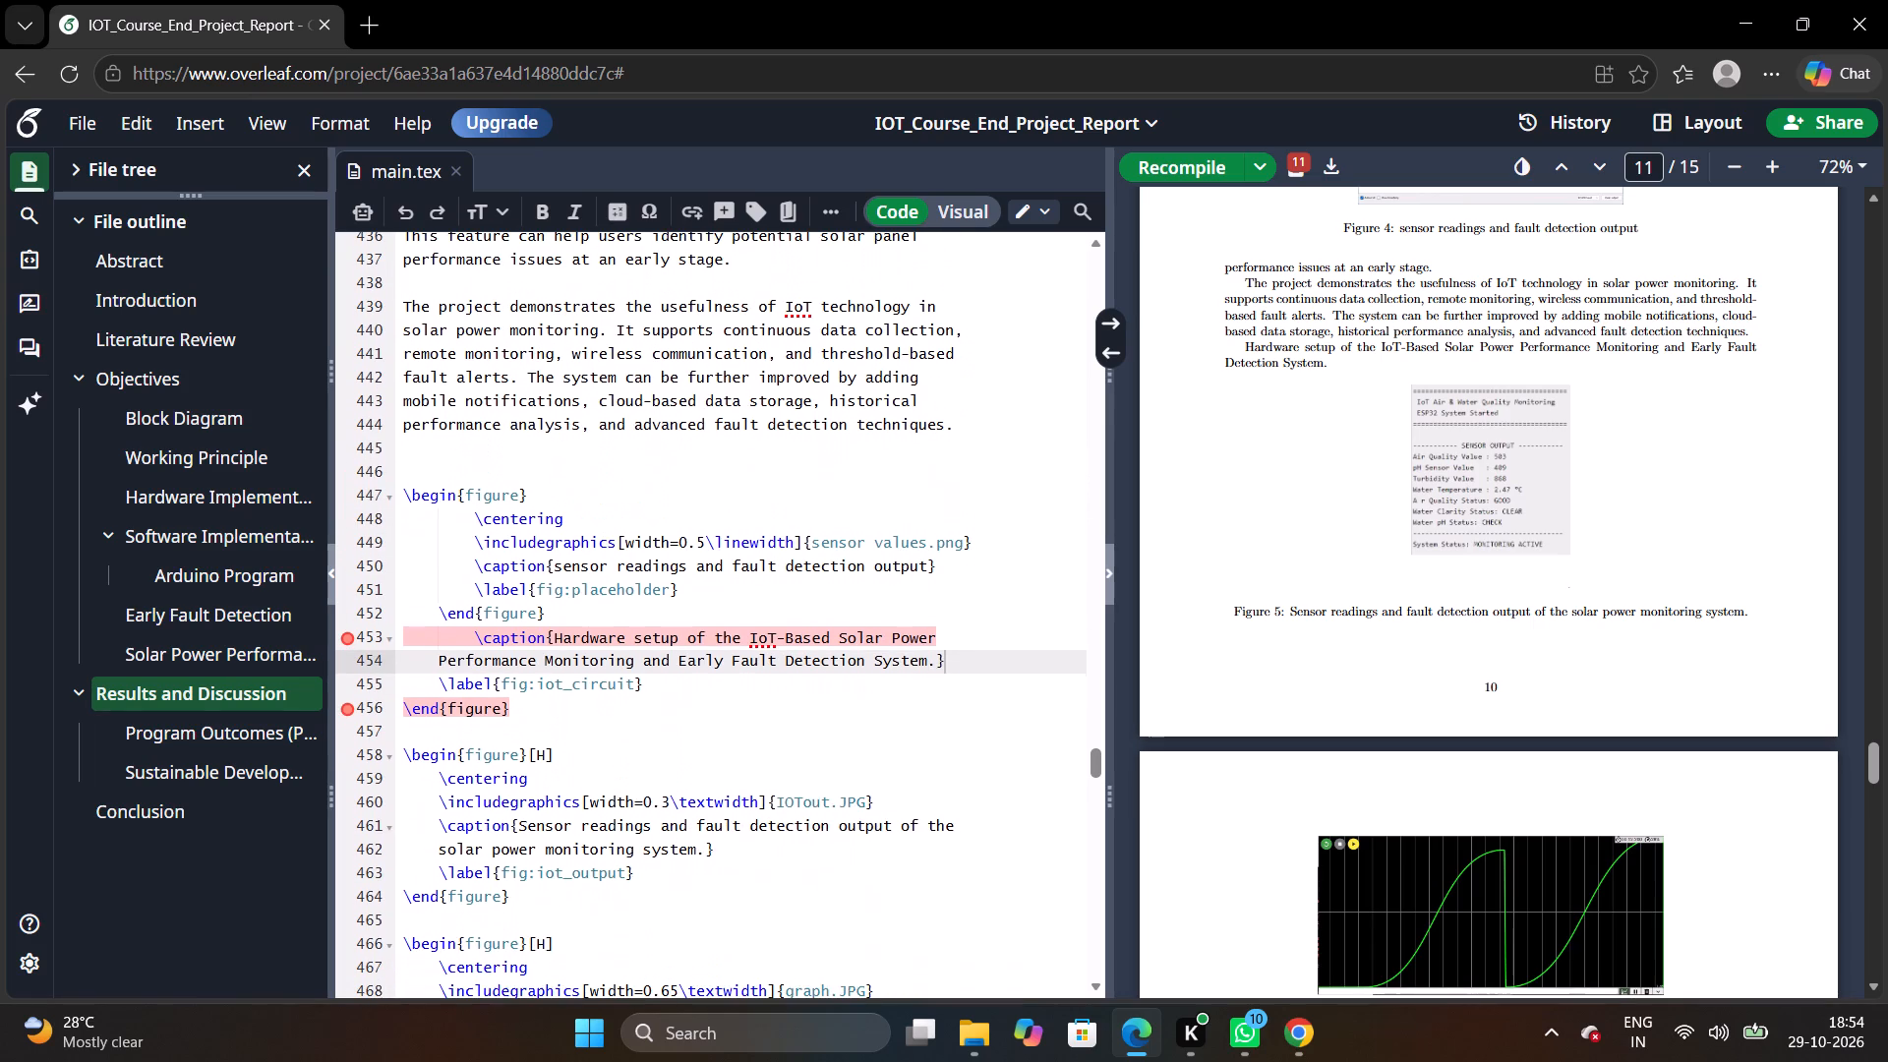
Undo the outer figure line deletion, the caption text and the insertion of the sensor values.png figure.
click(719, 699)
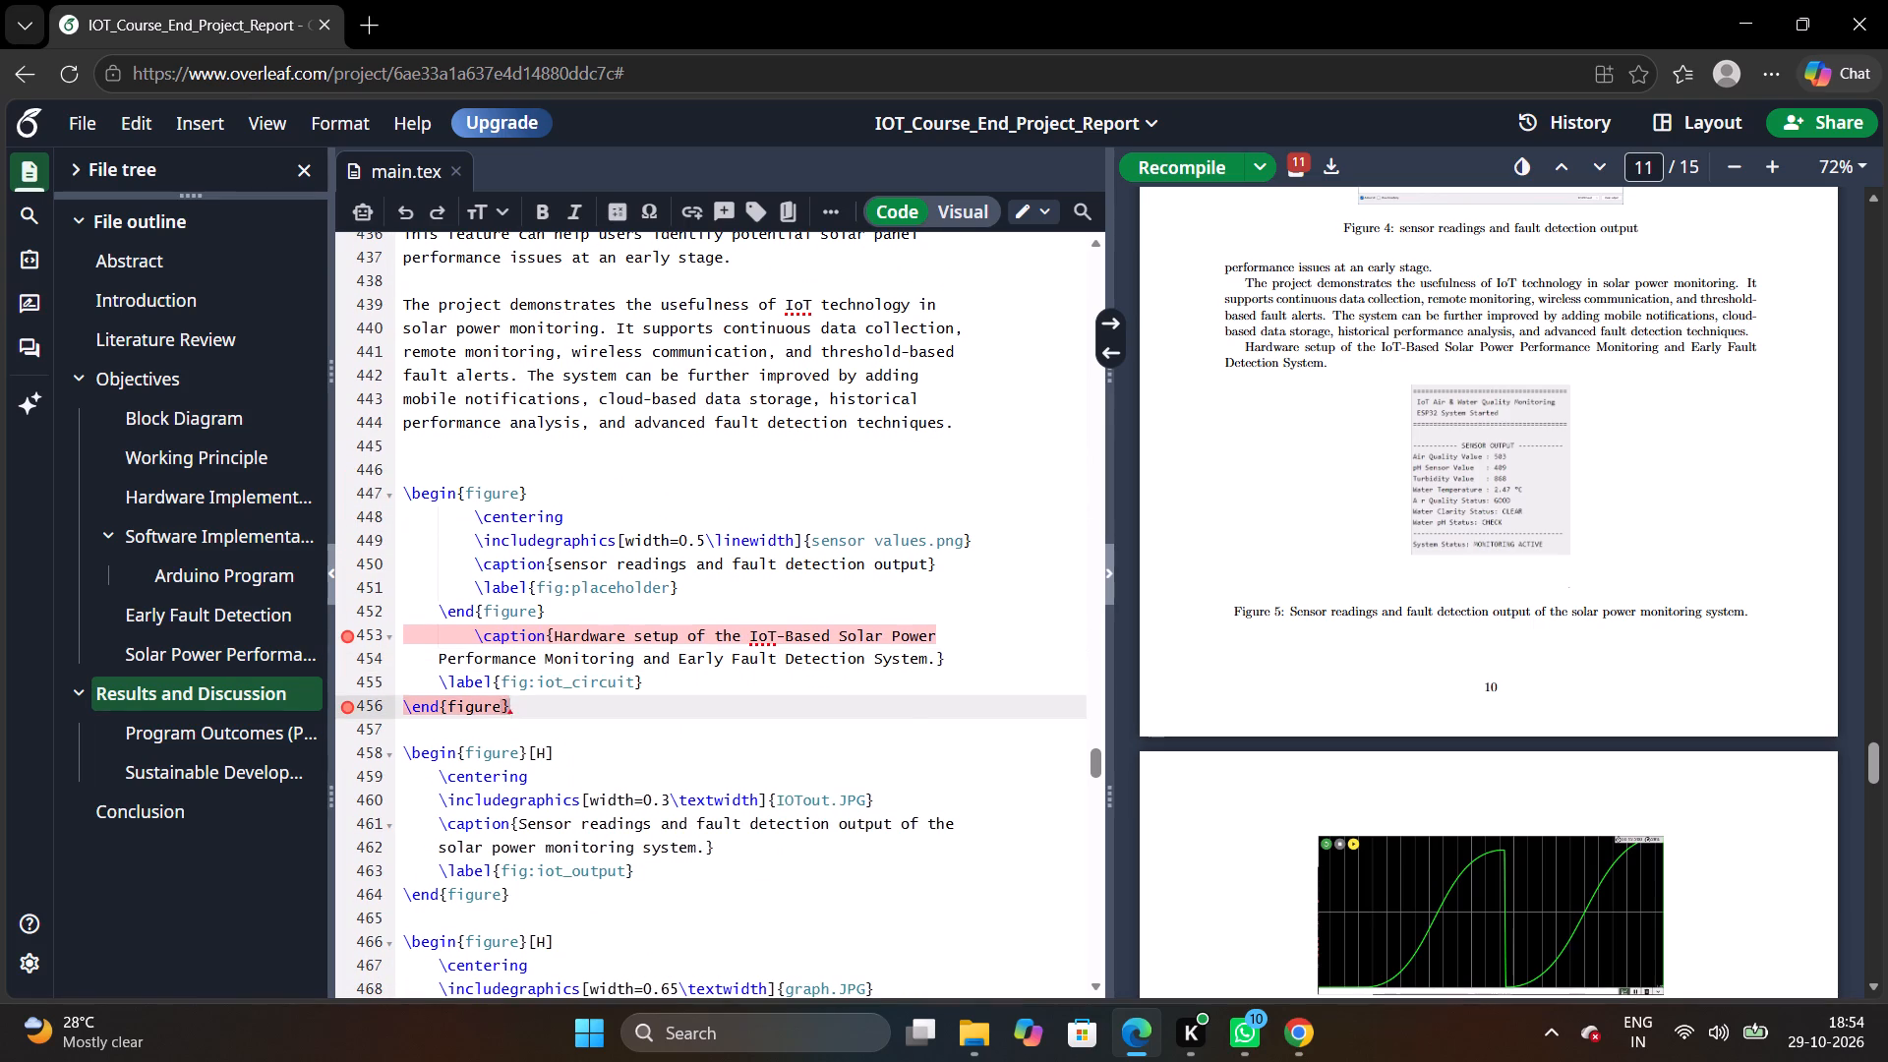
key(ctrl+z)
key(ctrl+z)
key(ctrl+z)
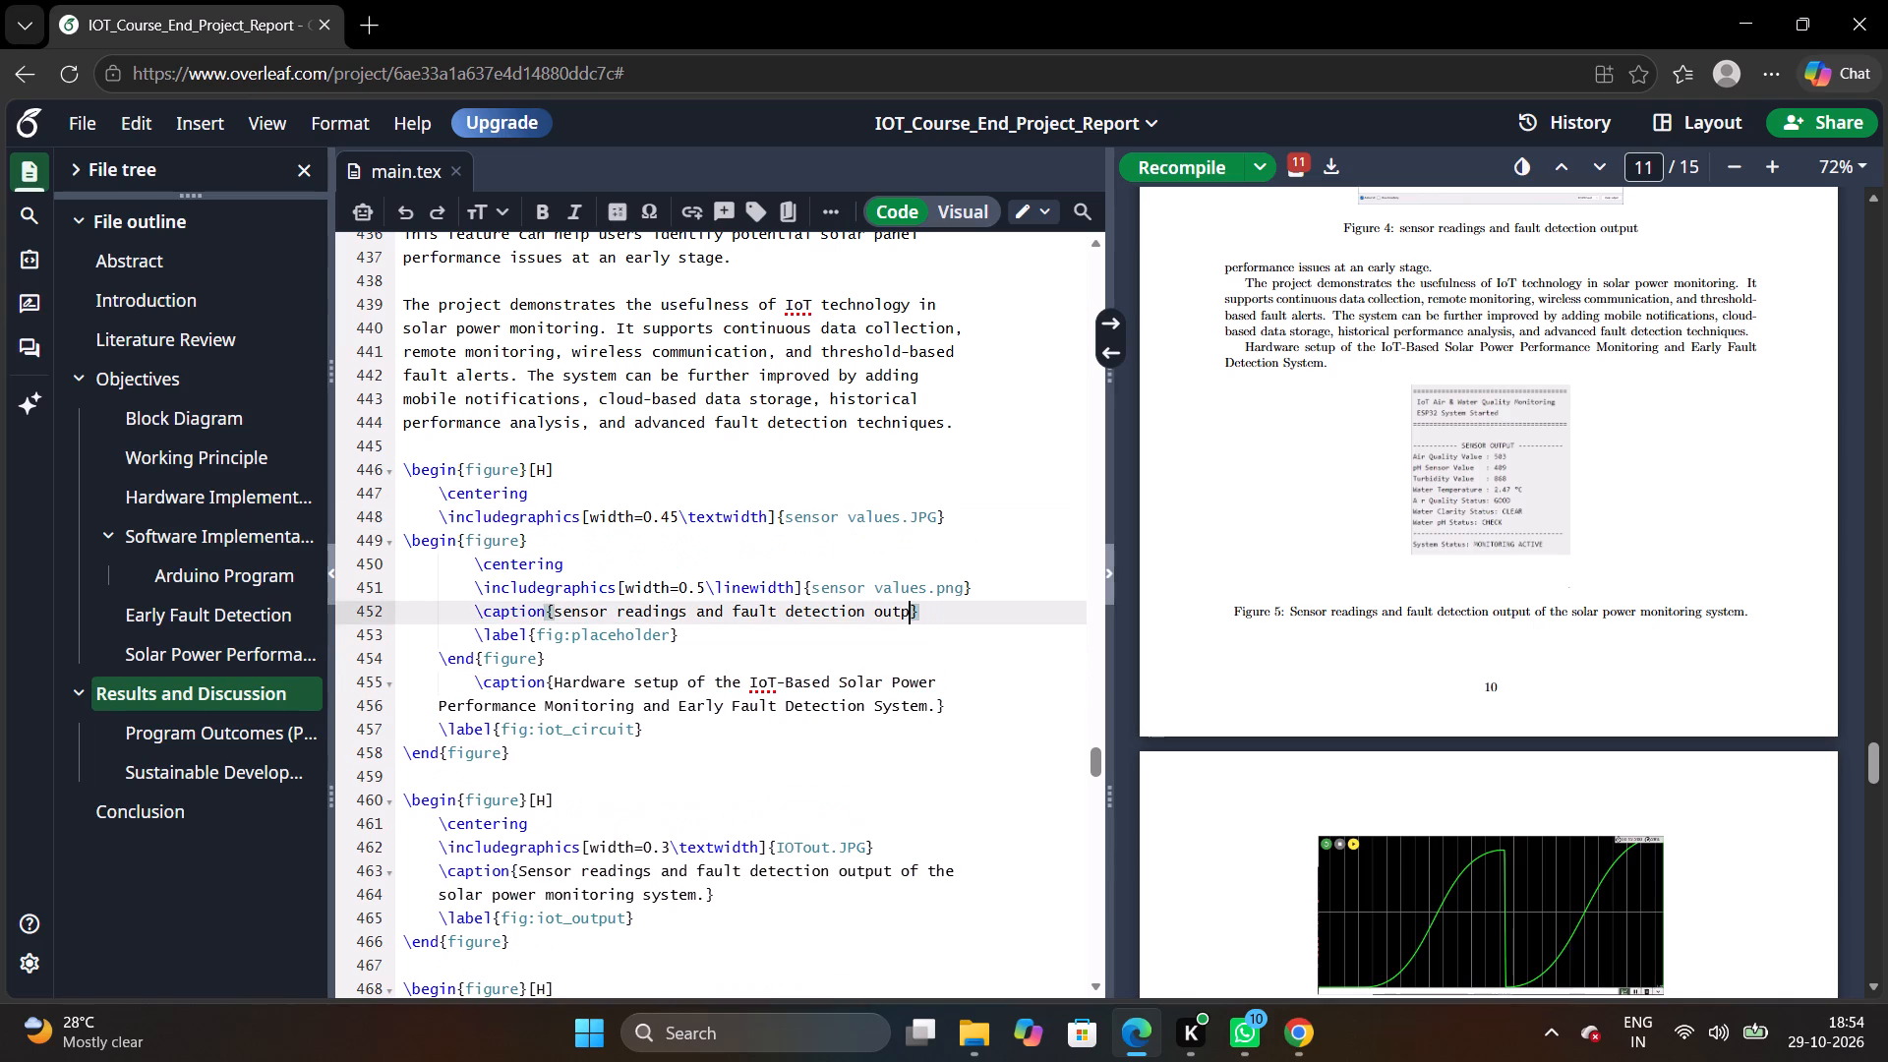
key(ctrl+z)
key(ctrl+z)
key(ctrl+z)
key(ctrl+z)
key(ctrl+z)
key(ctrl+z)
key(ctrl+z)
key(ctrl+z)
key(ctrl+z)
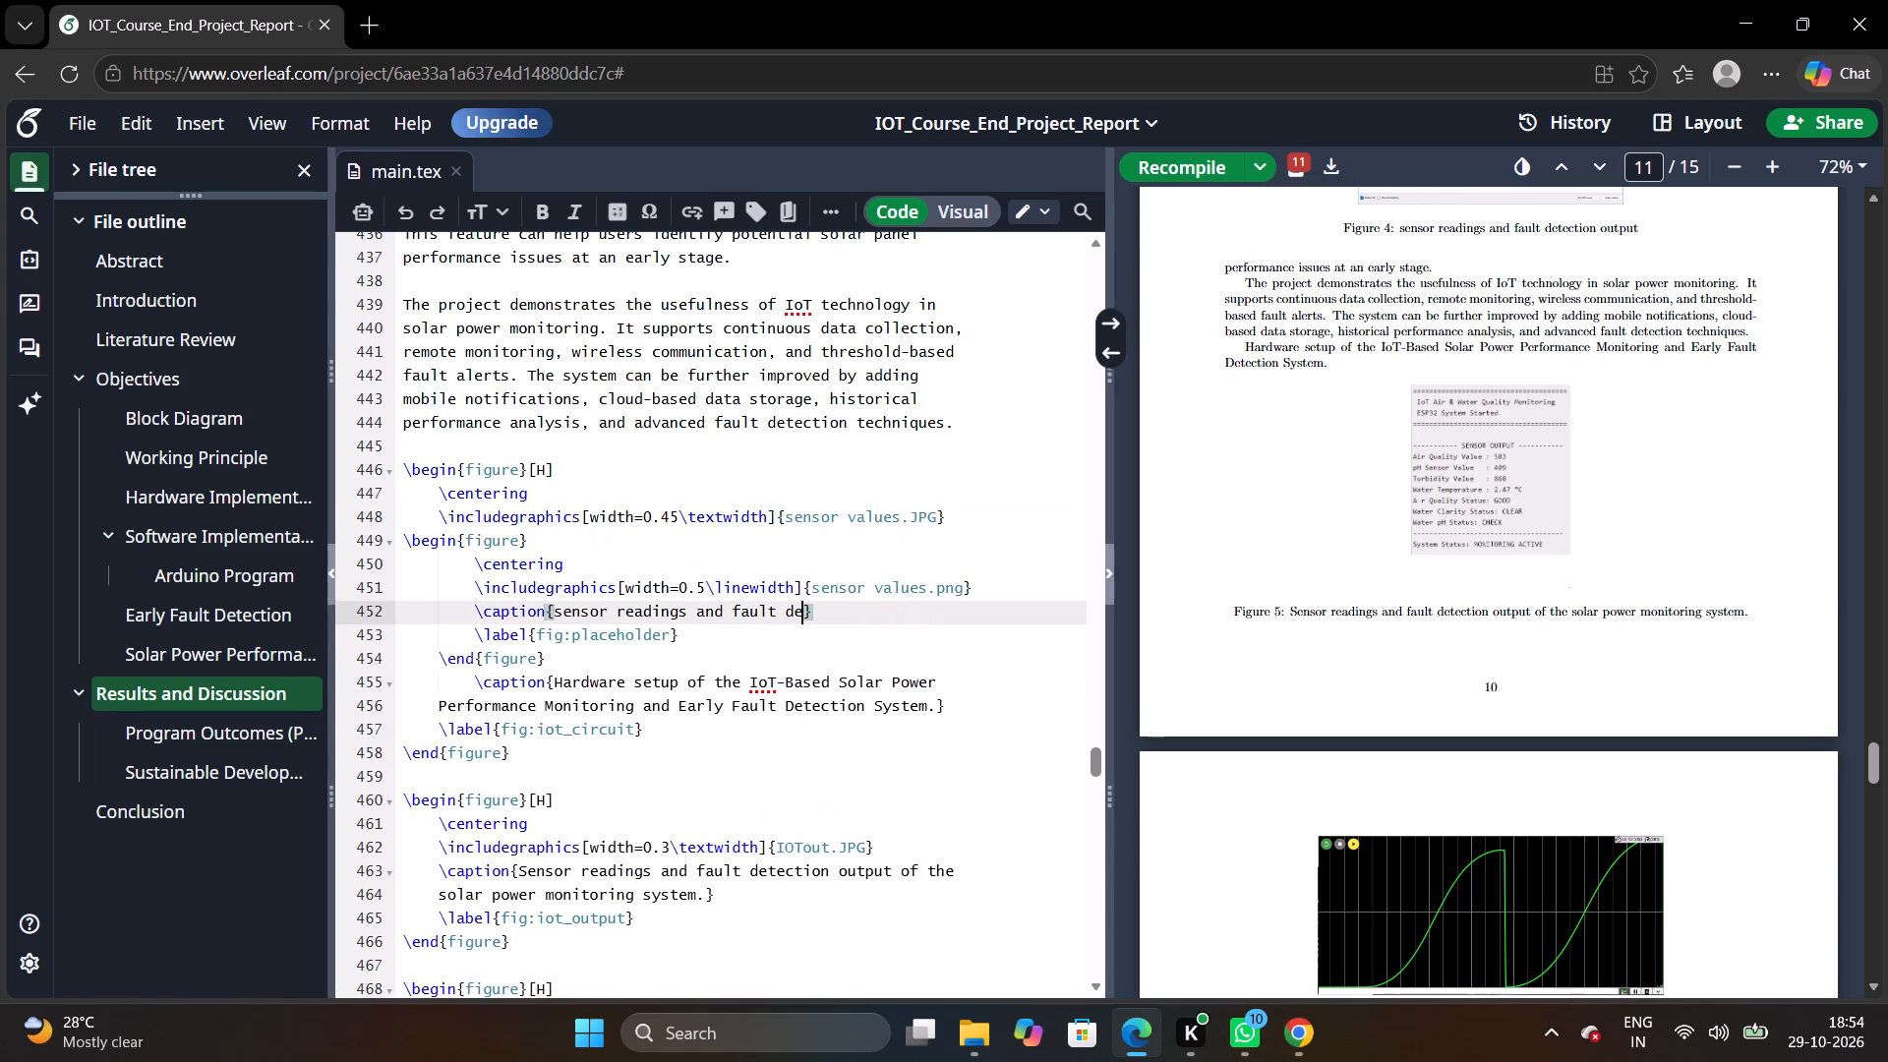
key(ctrl+z)
key(ctrl+z)
key(ctrl+z)
key(ctrl+z)
key(ctrl+z)
key(ctrl+z)
key(ctrl+z)
key(ctrl+z)
key(ctrl+z)
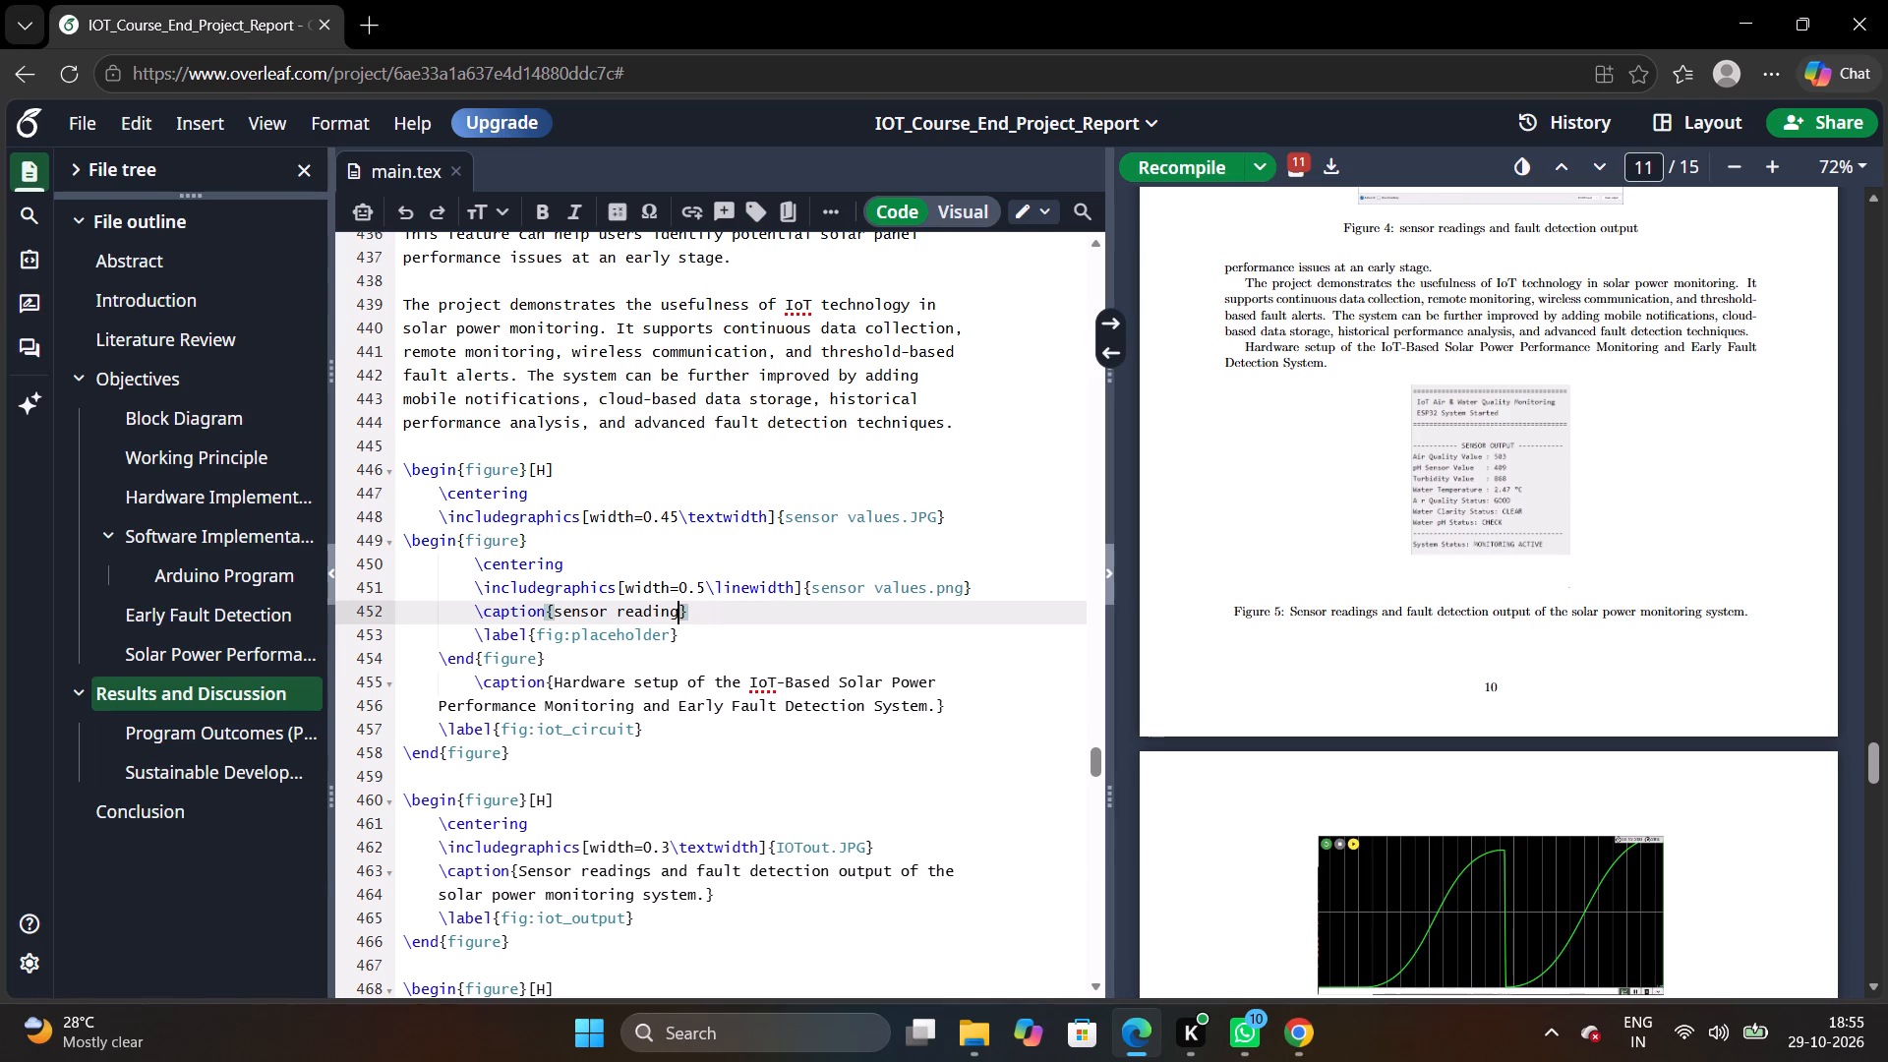
key(ctrl+z)
key(ctrl+z)
key(ctrl+z)
key(ctrl+z)
key(ctrl+z)
key(ctrl+z)
key(ctrl+z)
key(ctrl+z)
key(ctrl+z)
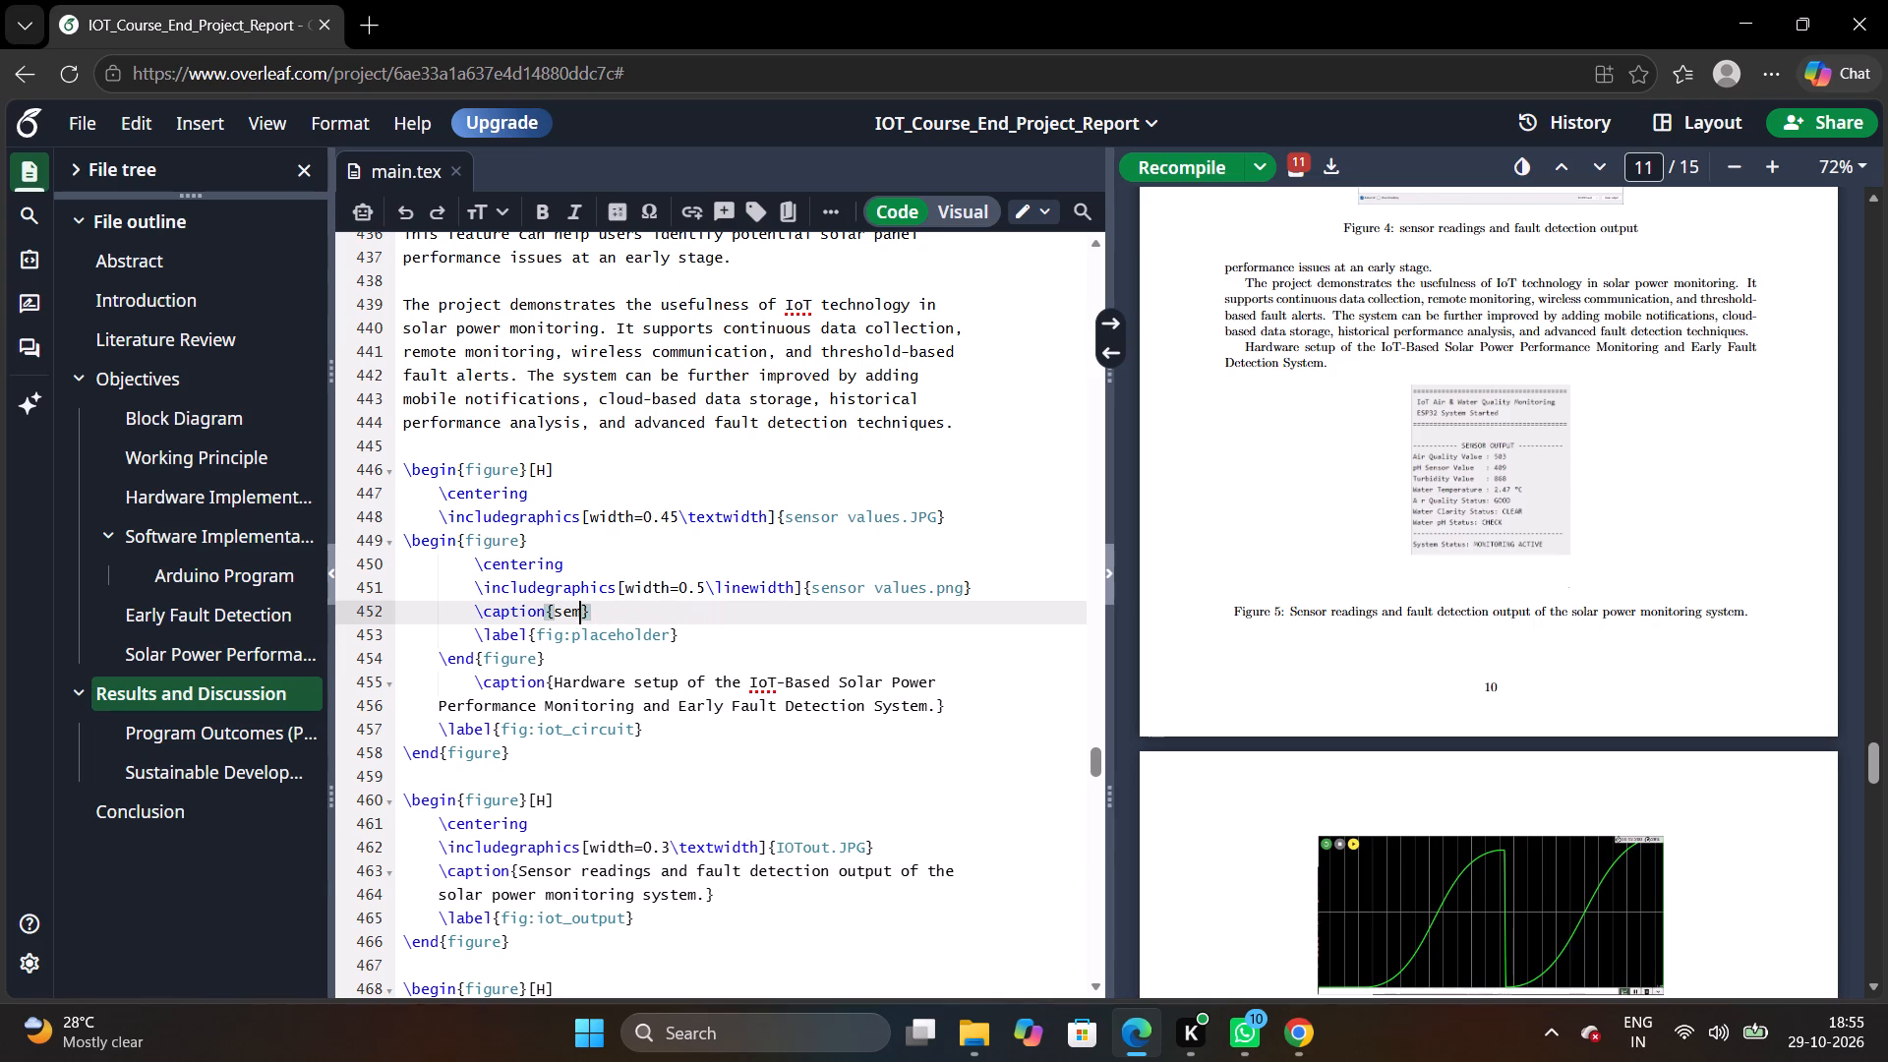
key(ctrl+z)
key(ctrl+z)
key(ctrl+z)
key(ctrl+z)
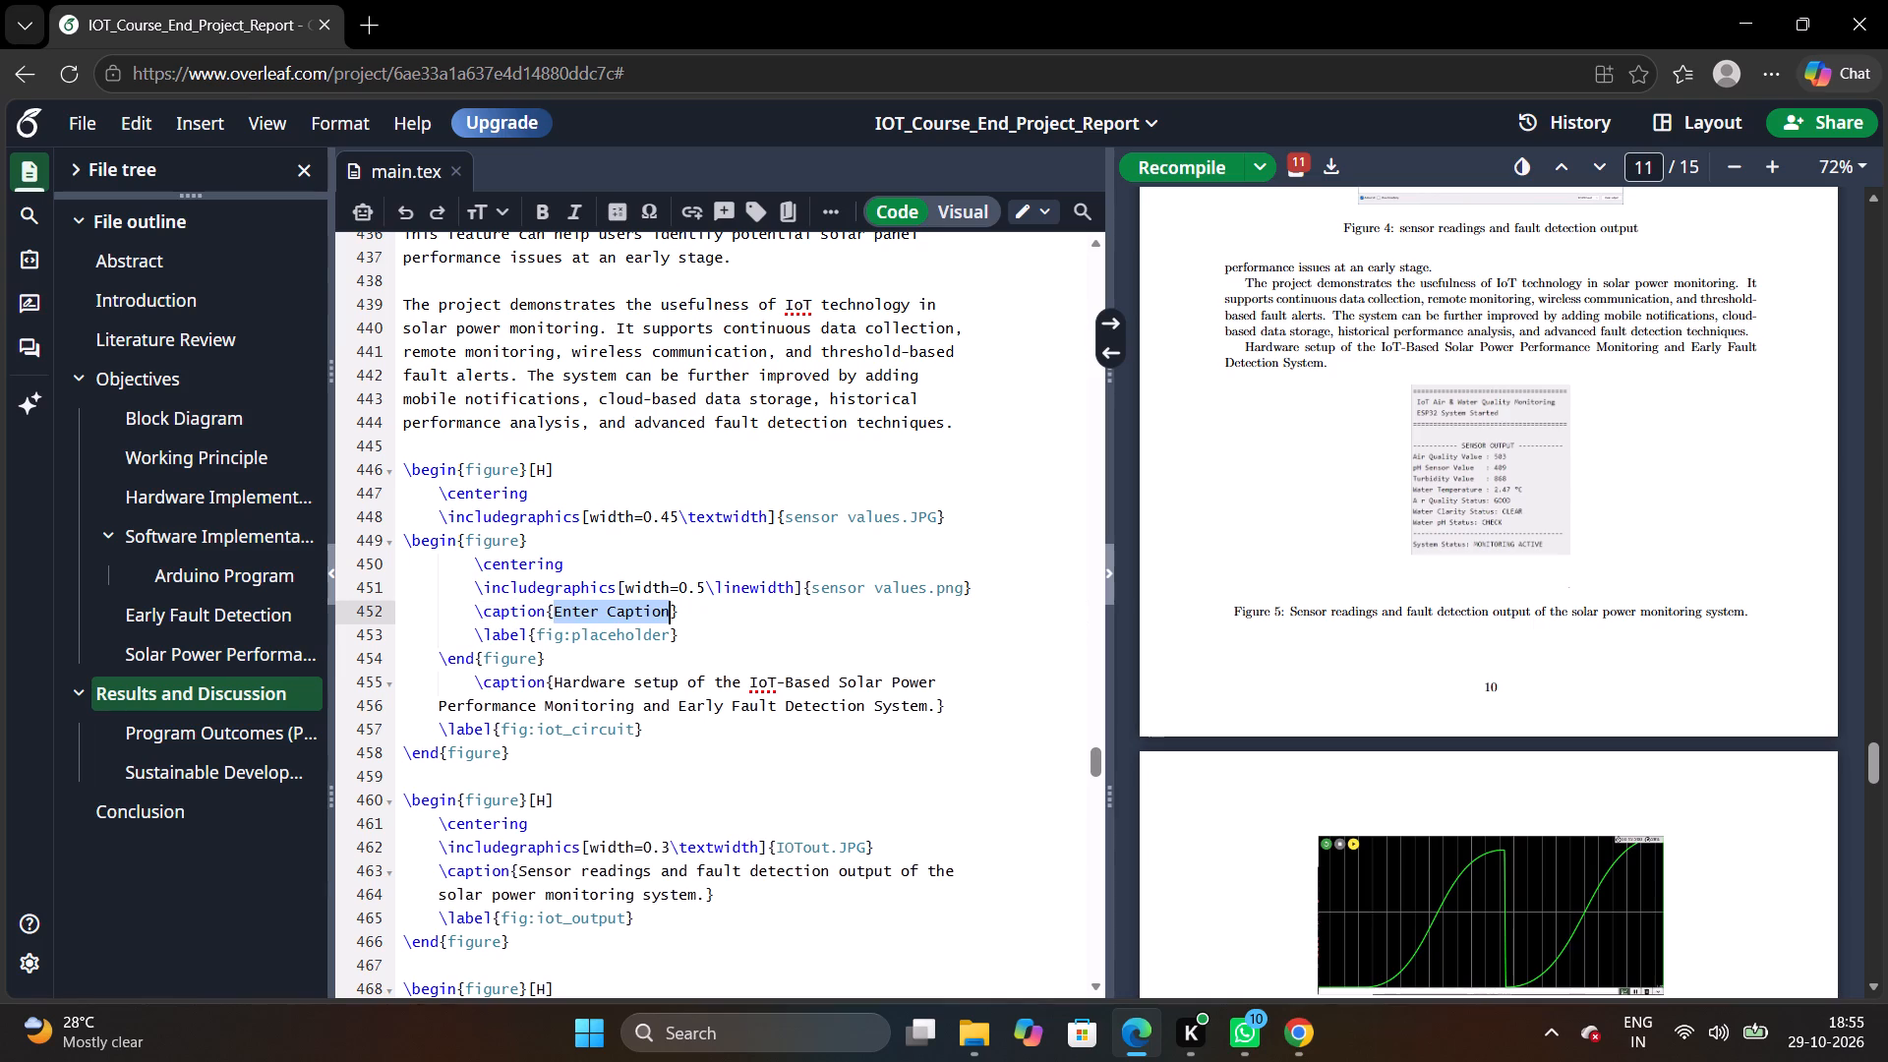
key(ctrl+z)
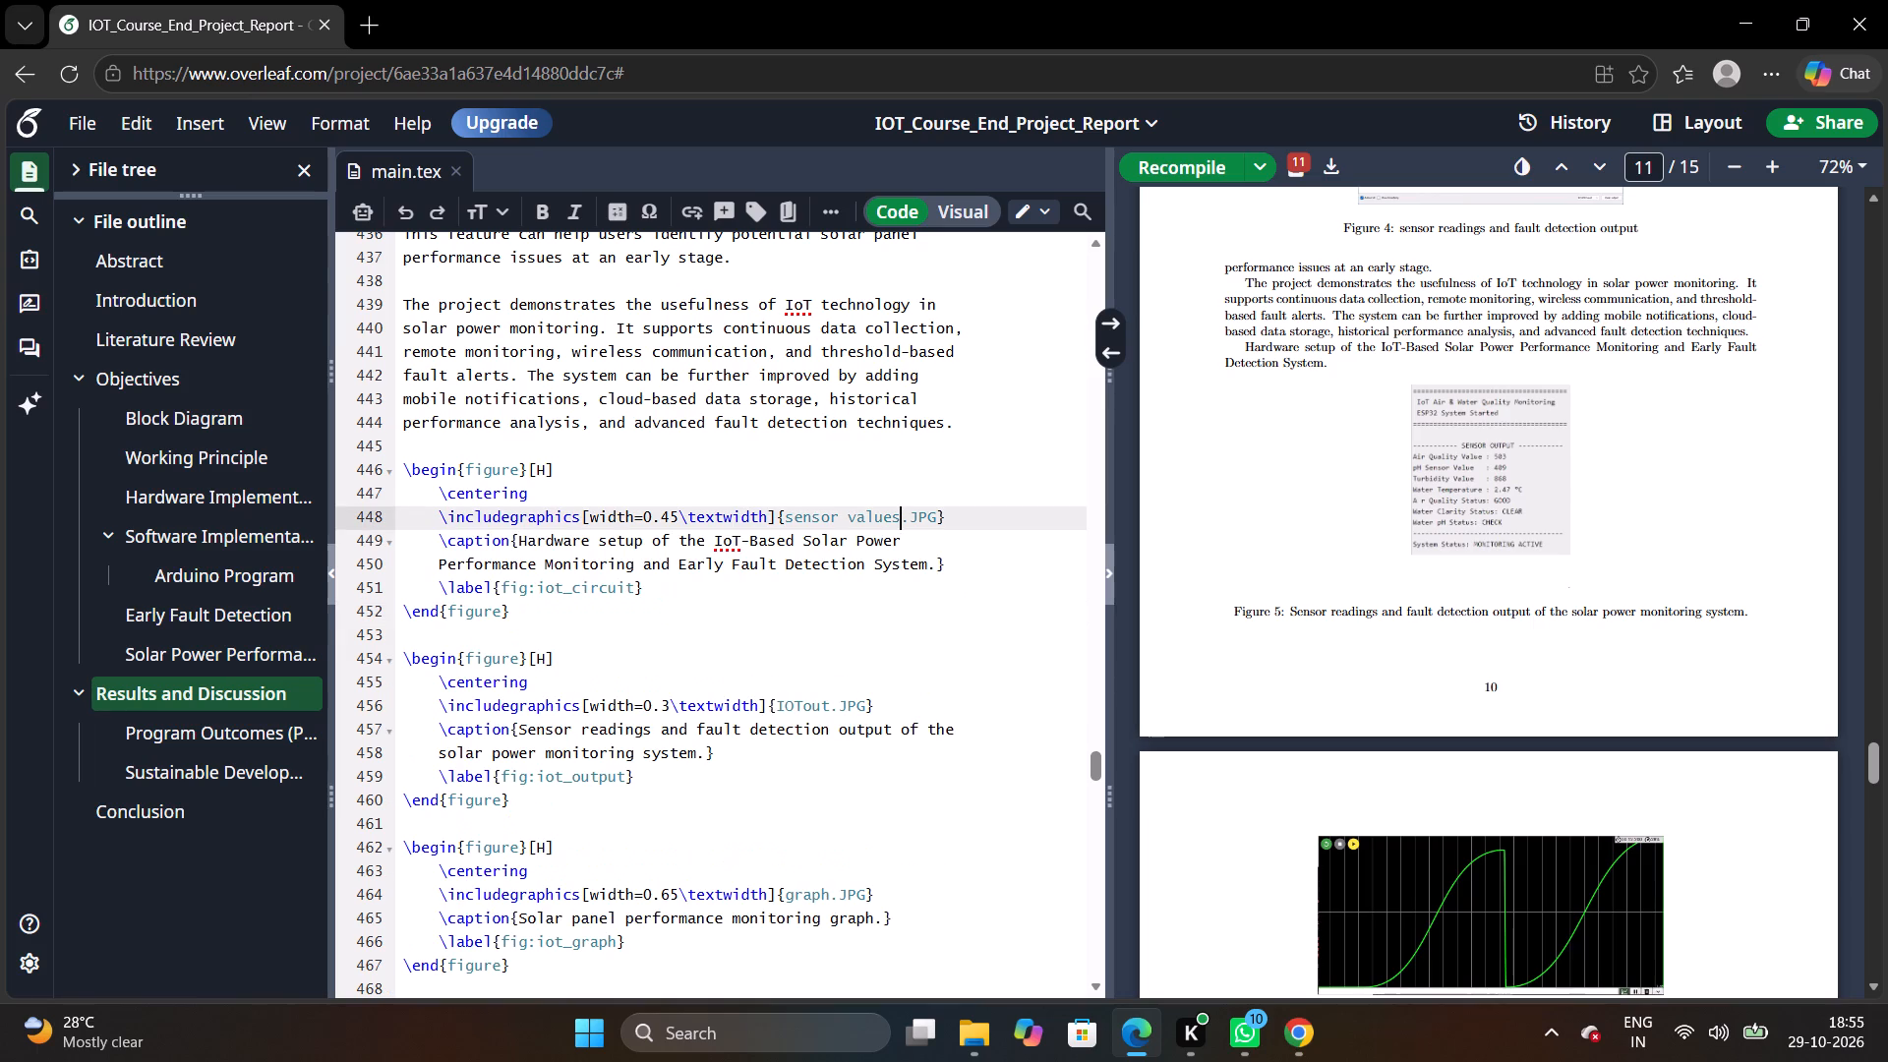
Recompile the report and examine the sensor values.JPG figure in the PDF preview and its source code.
click(1190, 176)
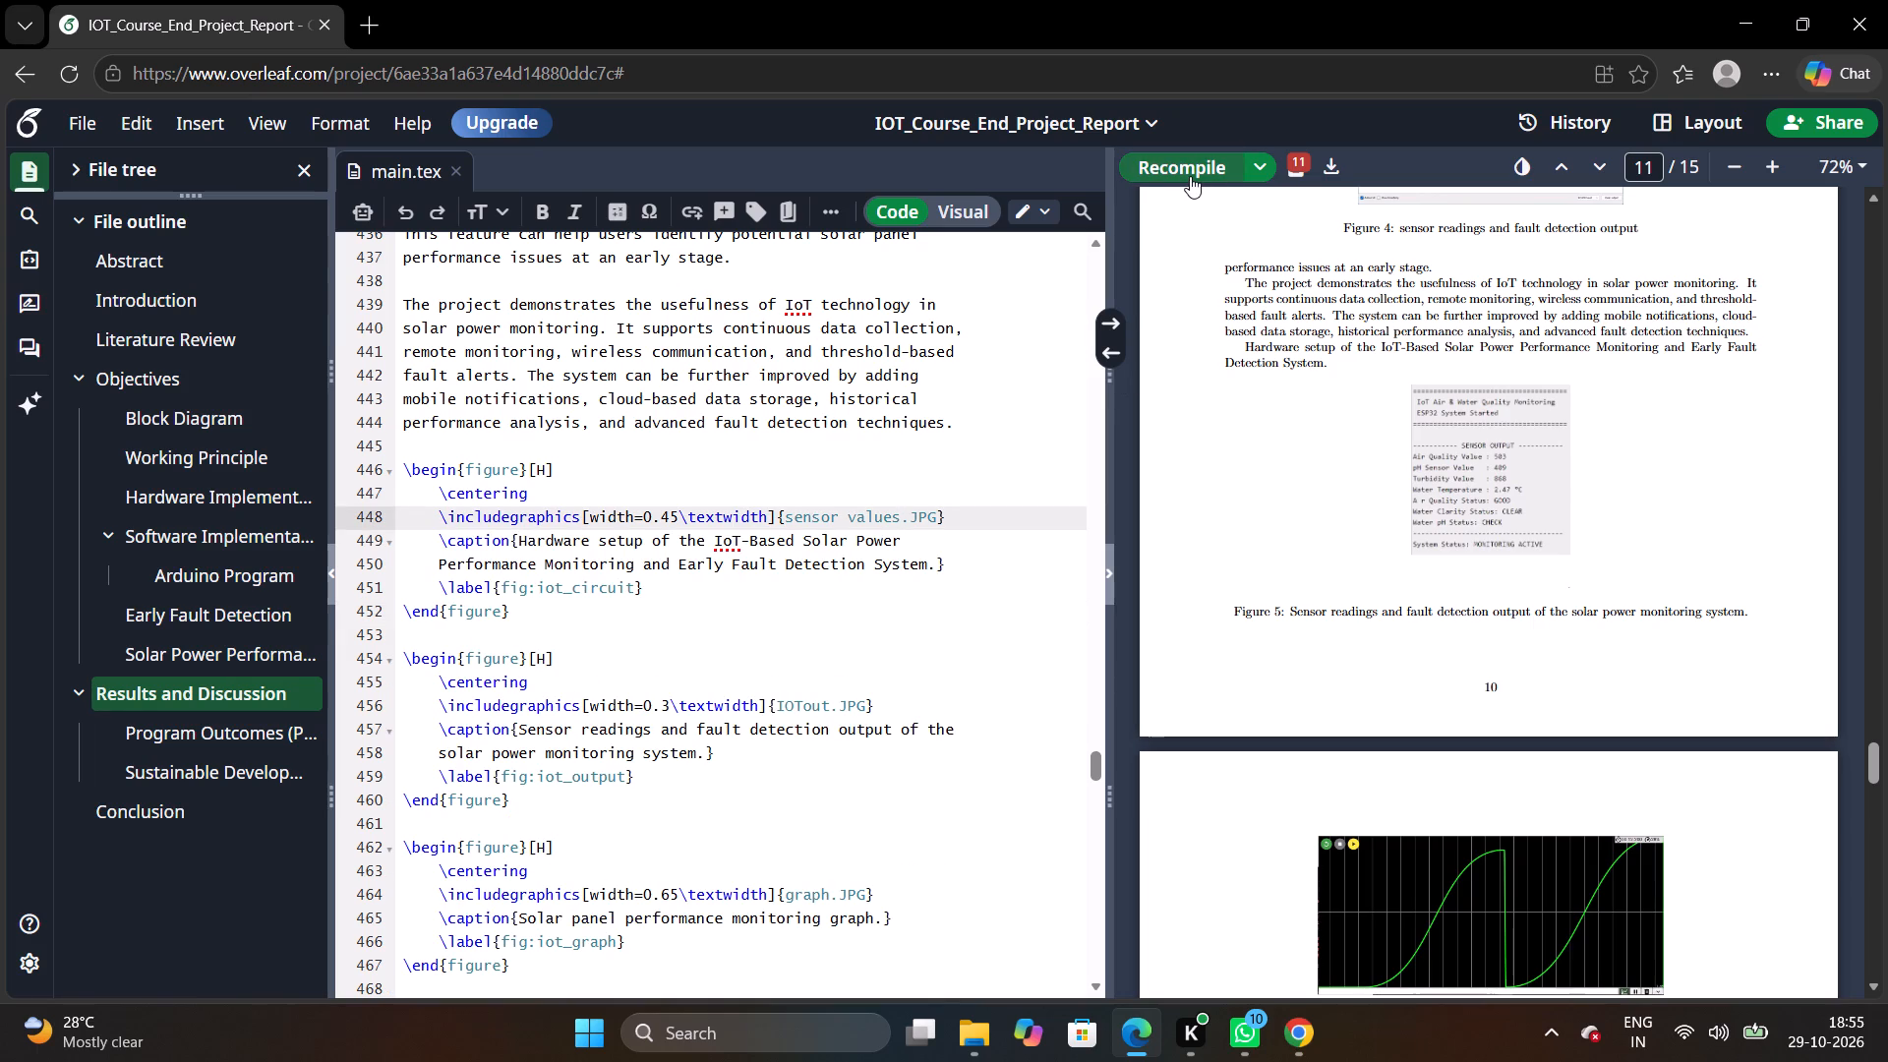
scroll(1361, 511, down, 1)
scroll(1361, 511, up, 2)
scroll(1361, 511, down, 1)
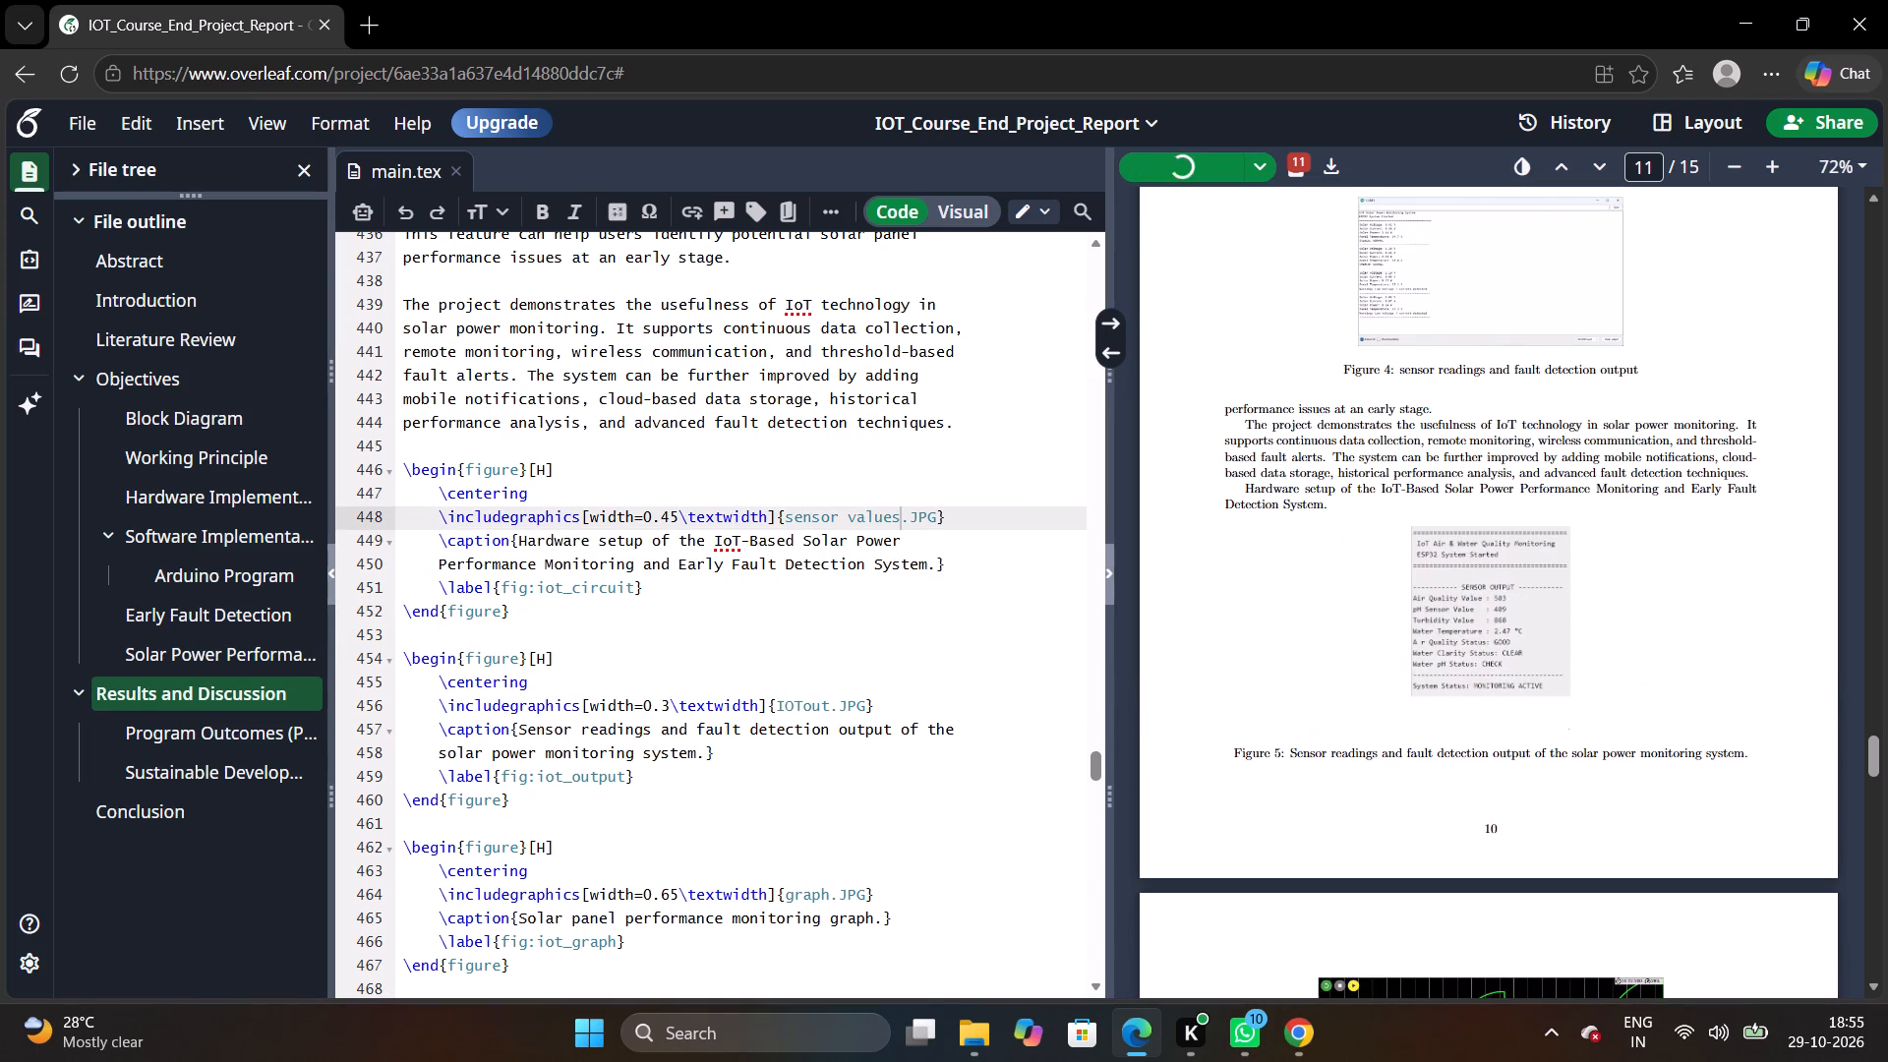
scroll(1361, 511, down, 1)
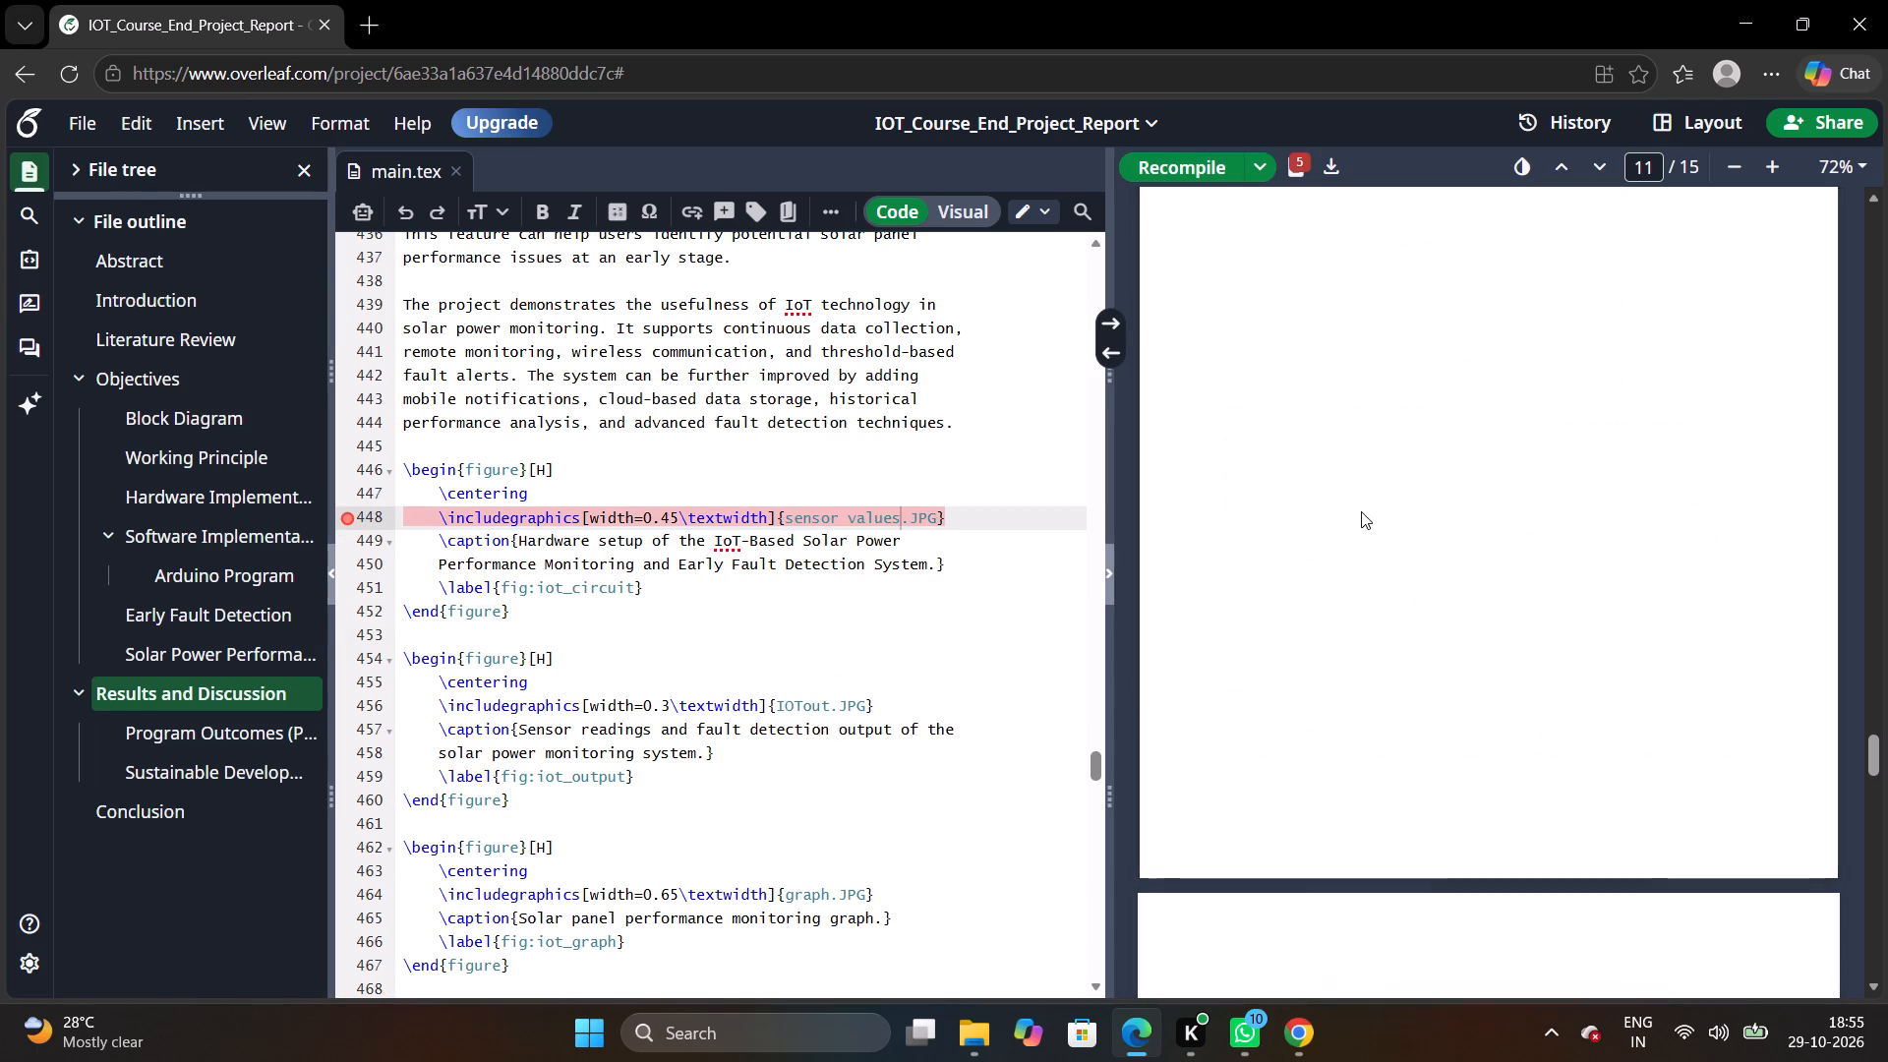
scroll(1482, 481, up, 2)
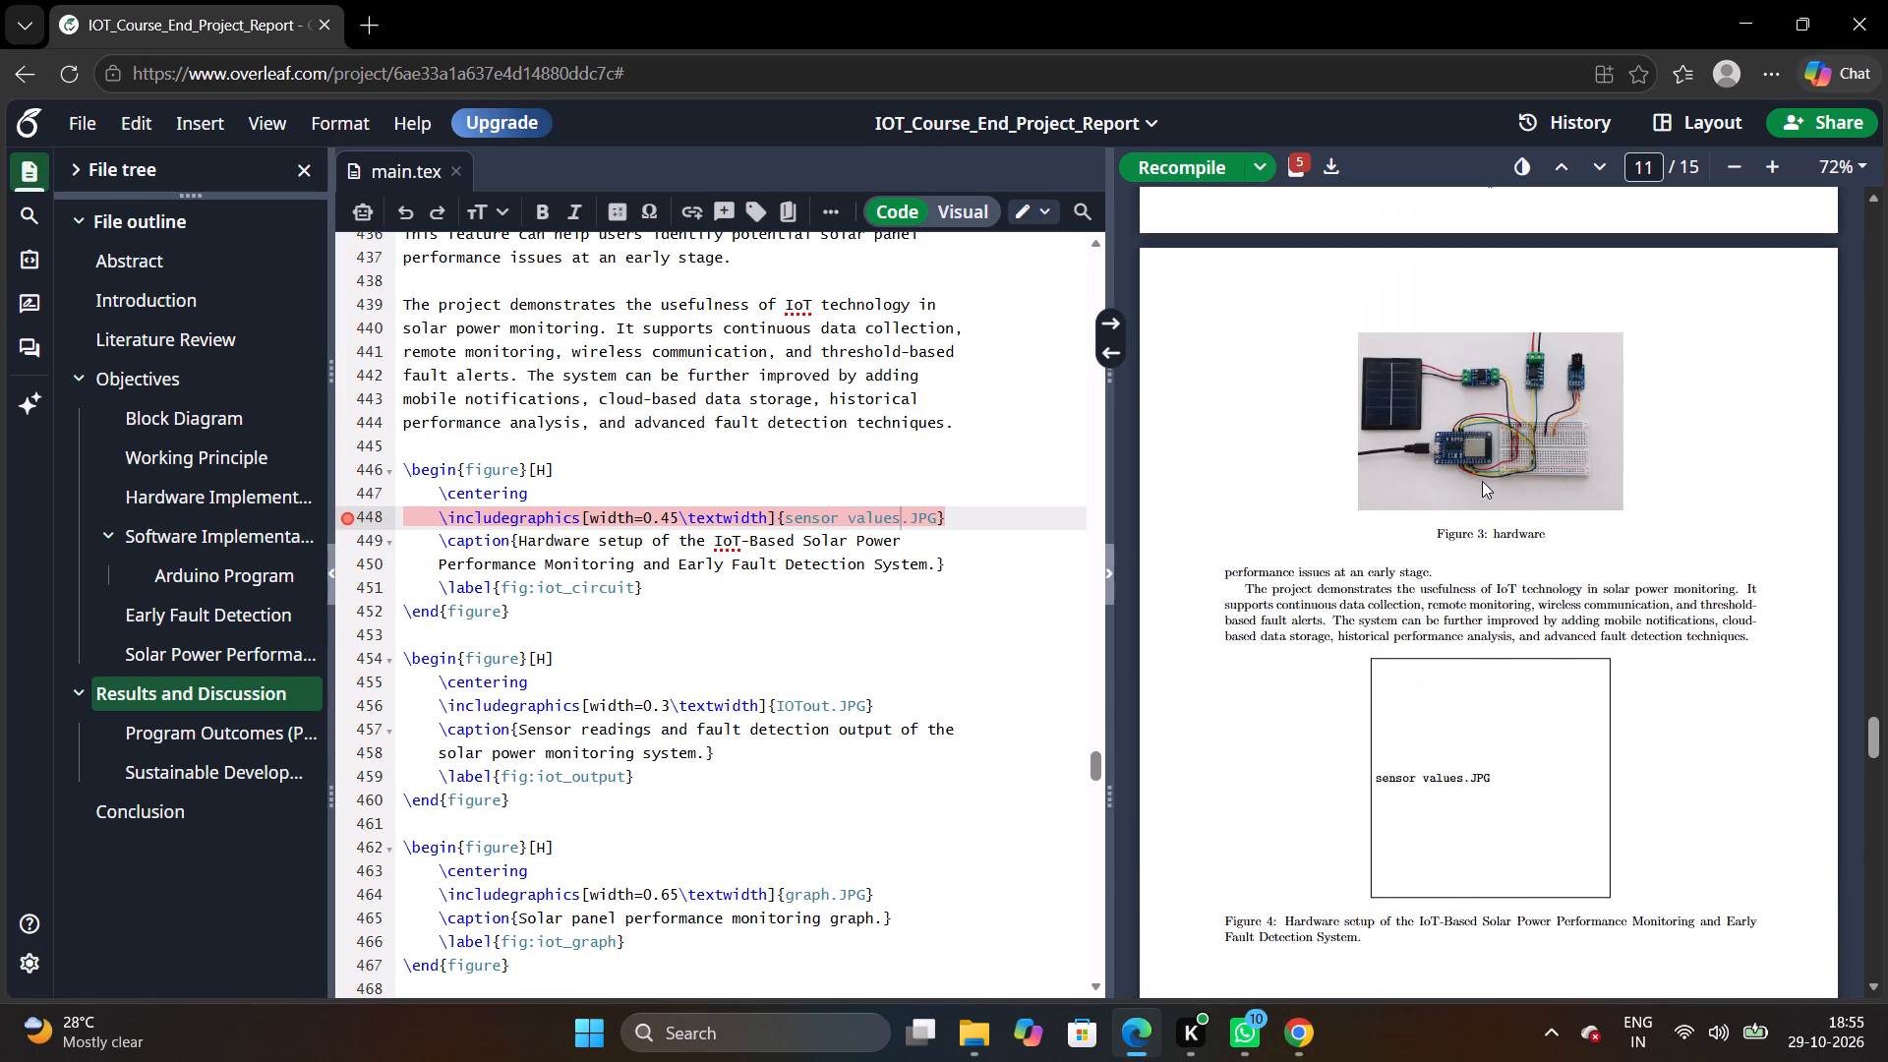
scroll(1482, 481, down, 1)
triple_click(1412, 657)
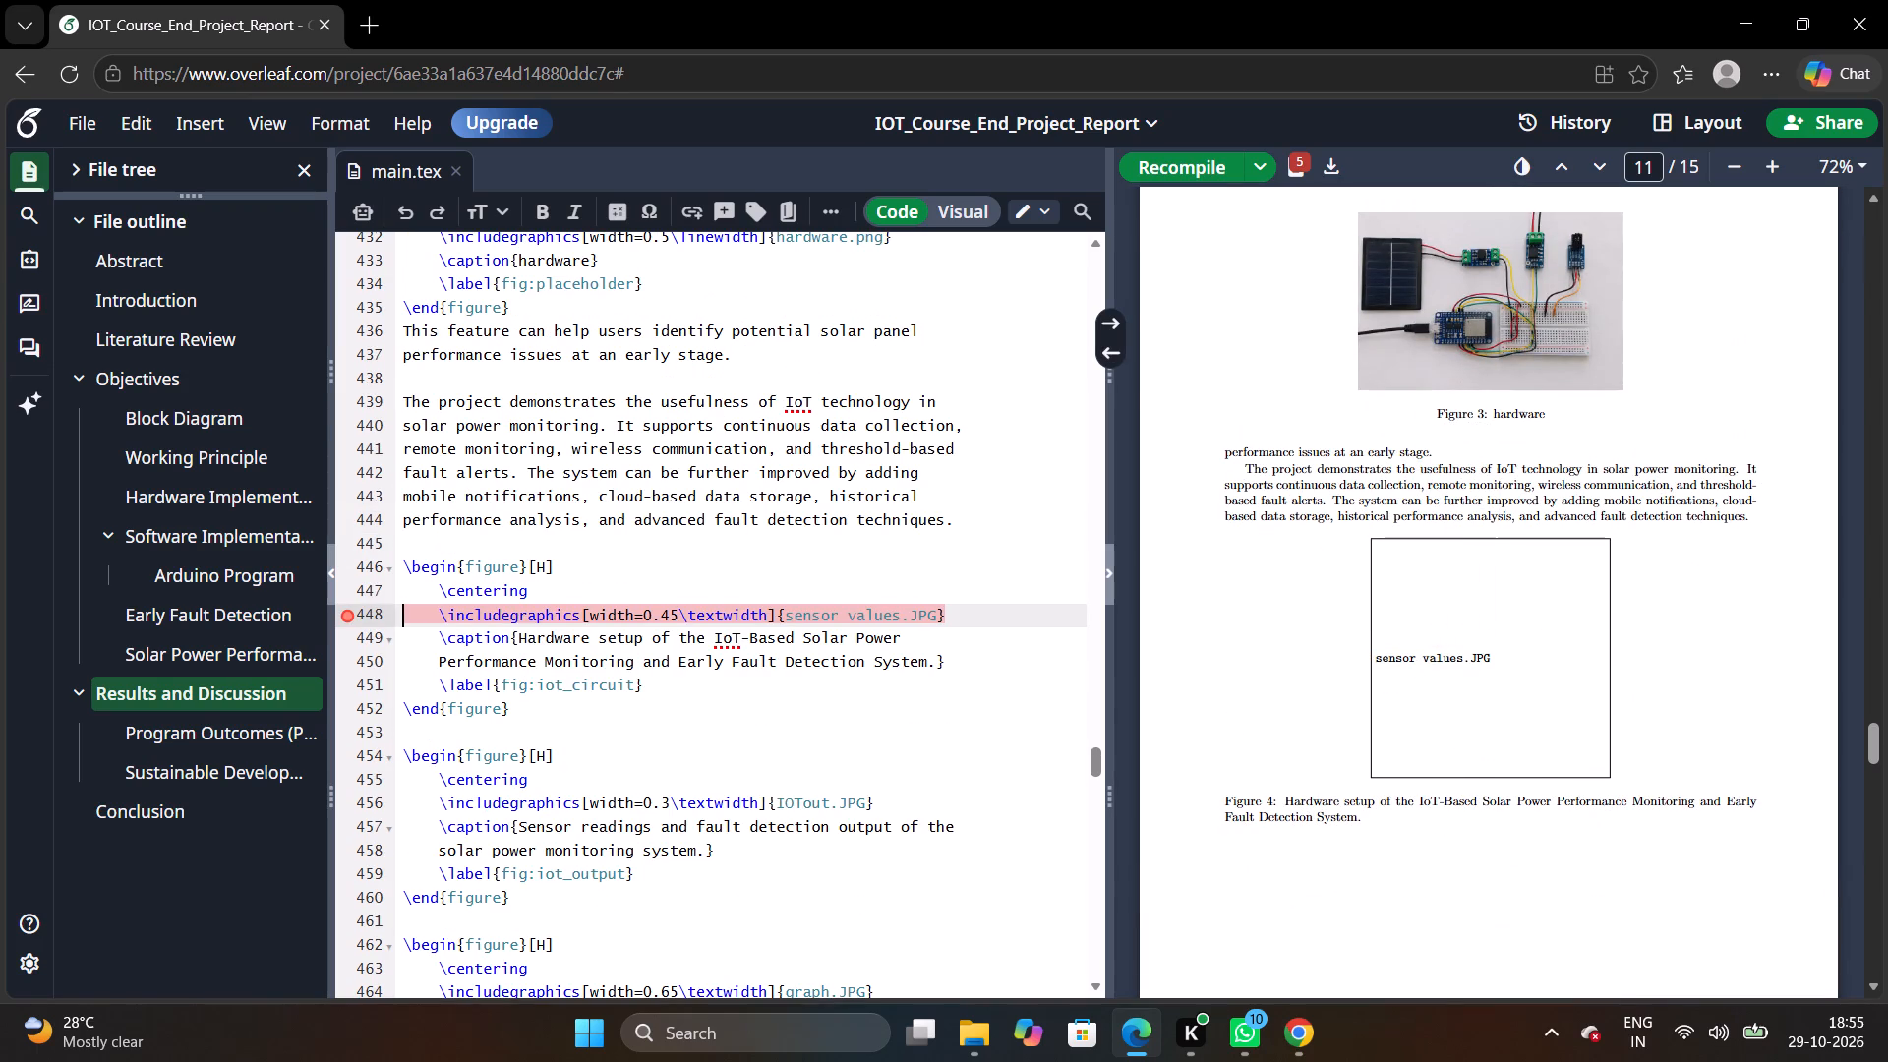
click(905, 619)
scroll(1223, 734, down, 1)
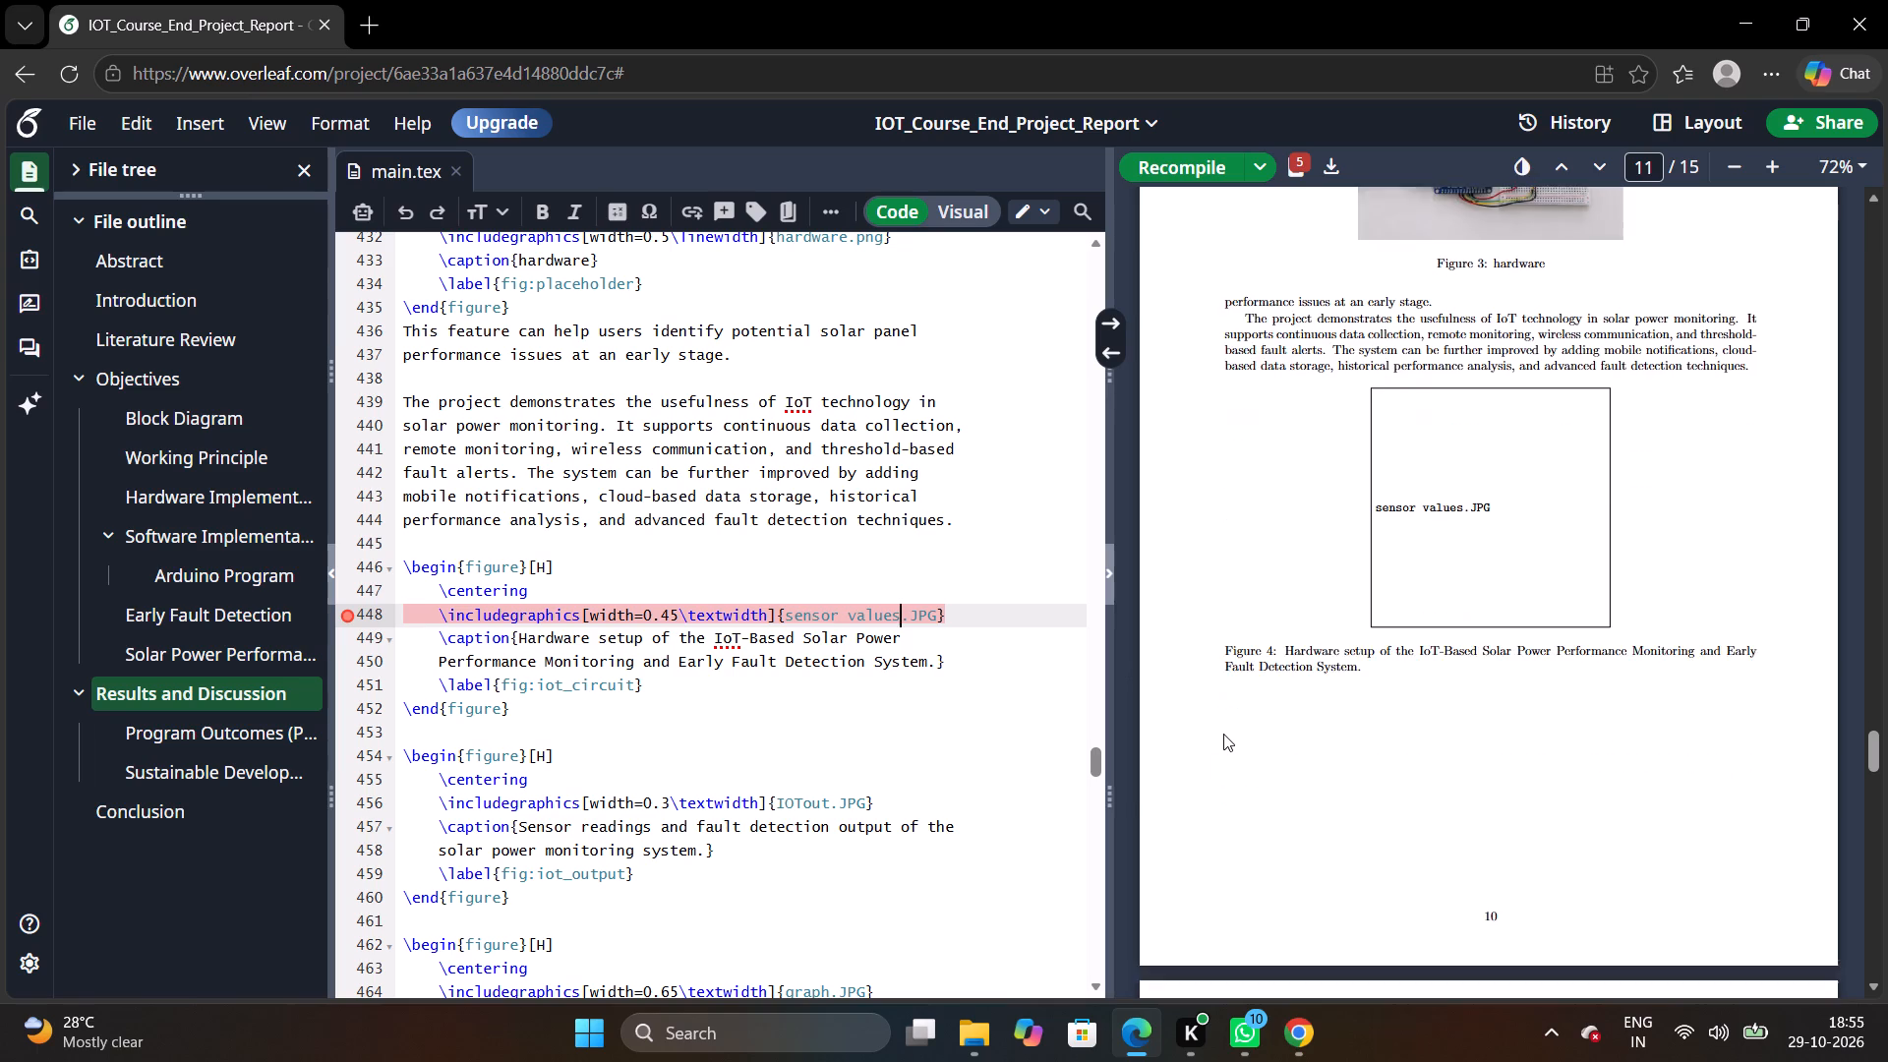
scroll(1223, 734, down, 1)
scroll(975, 787, down, 1)
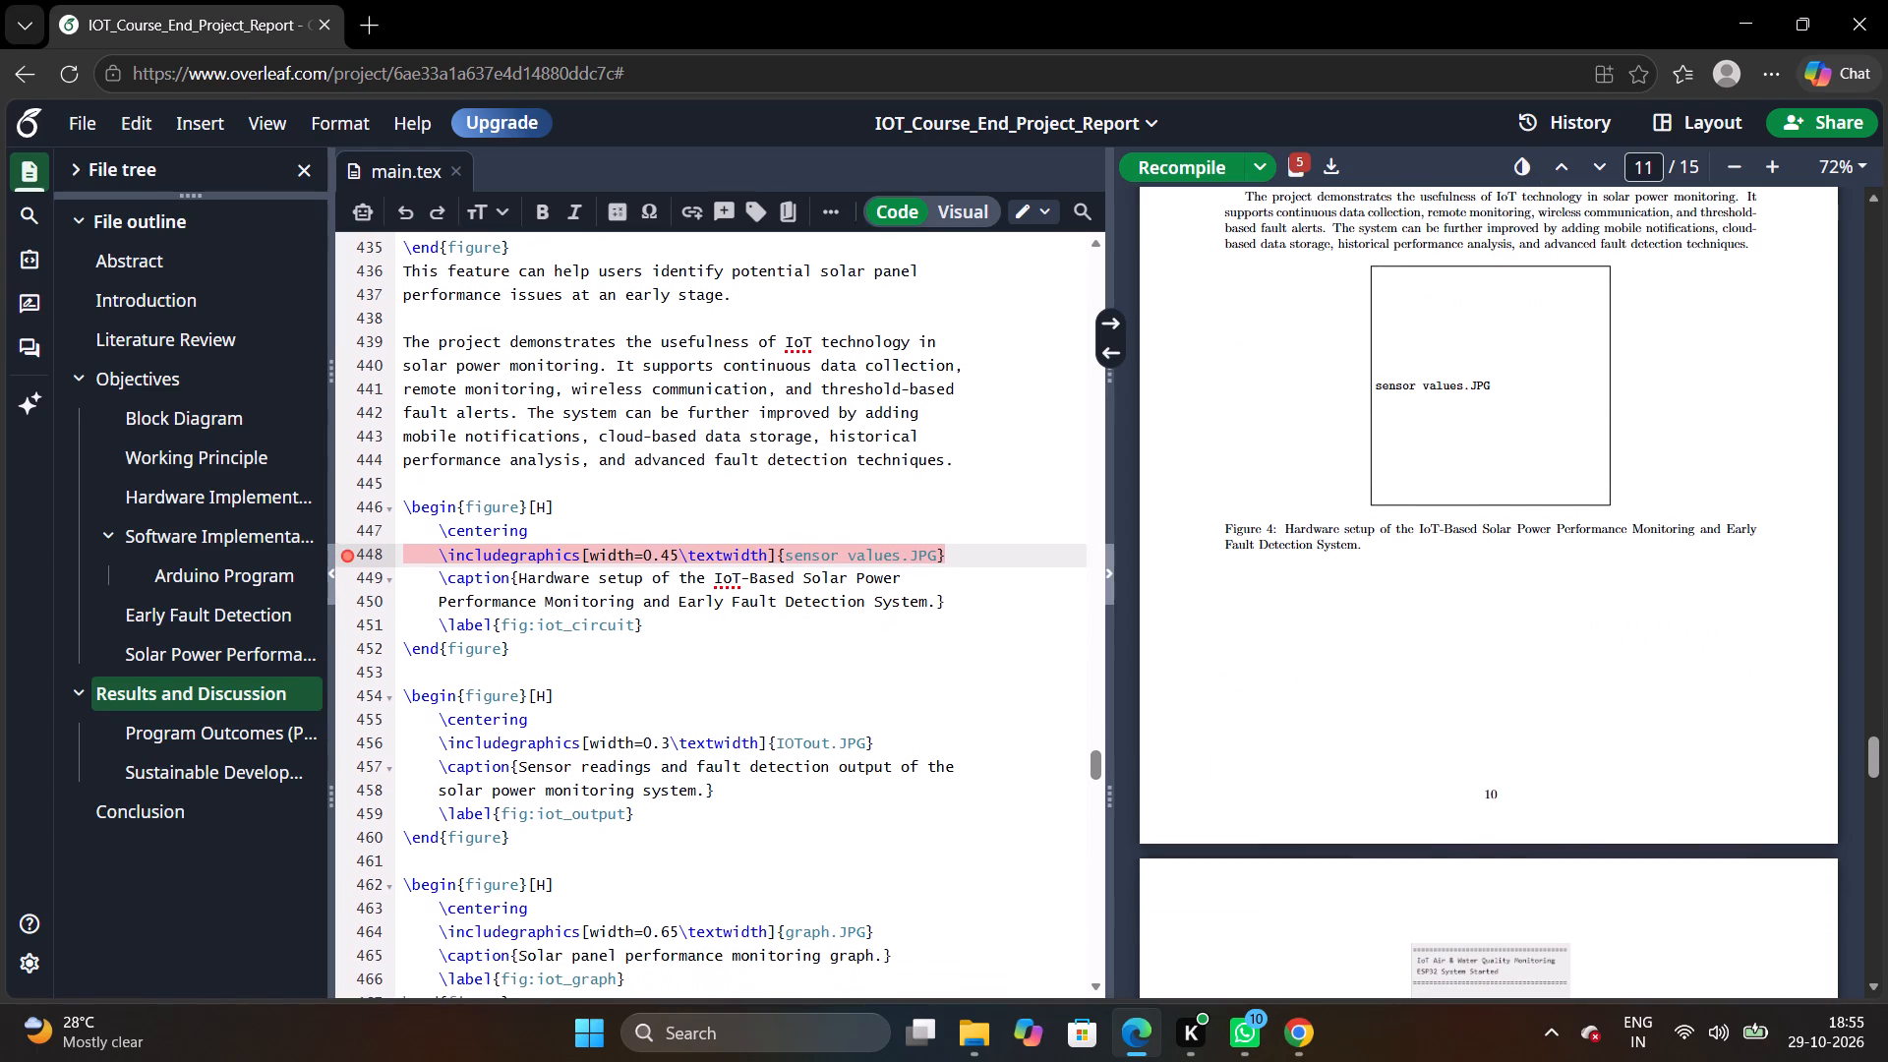
scroll(975, 787, down, 1)
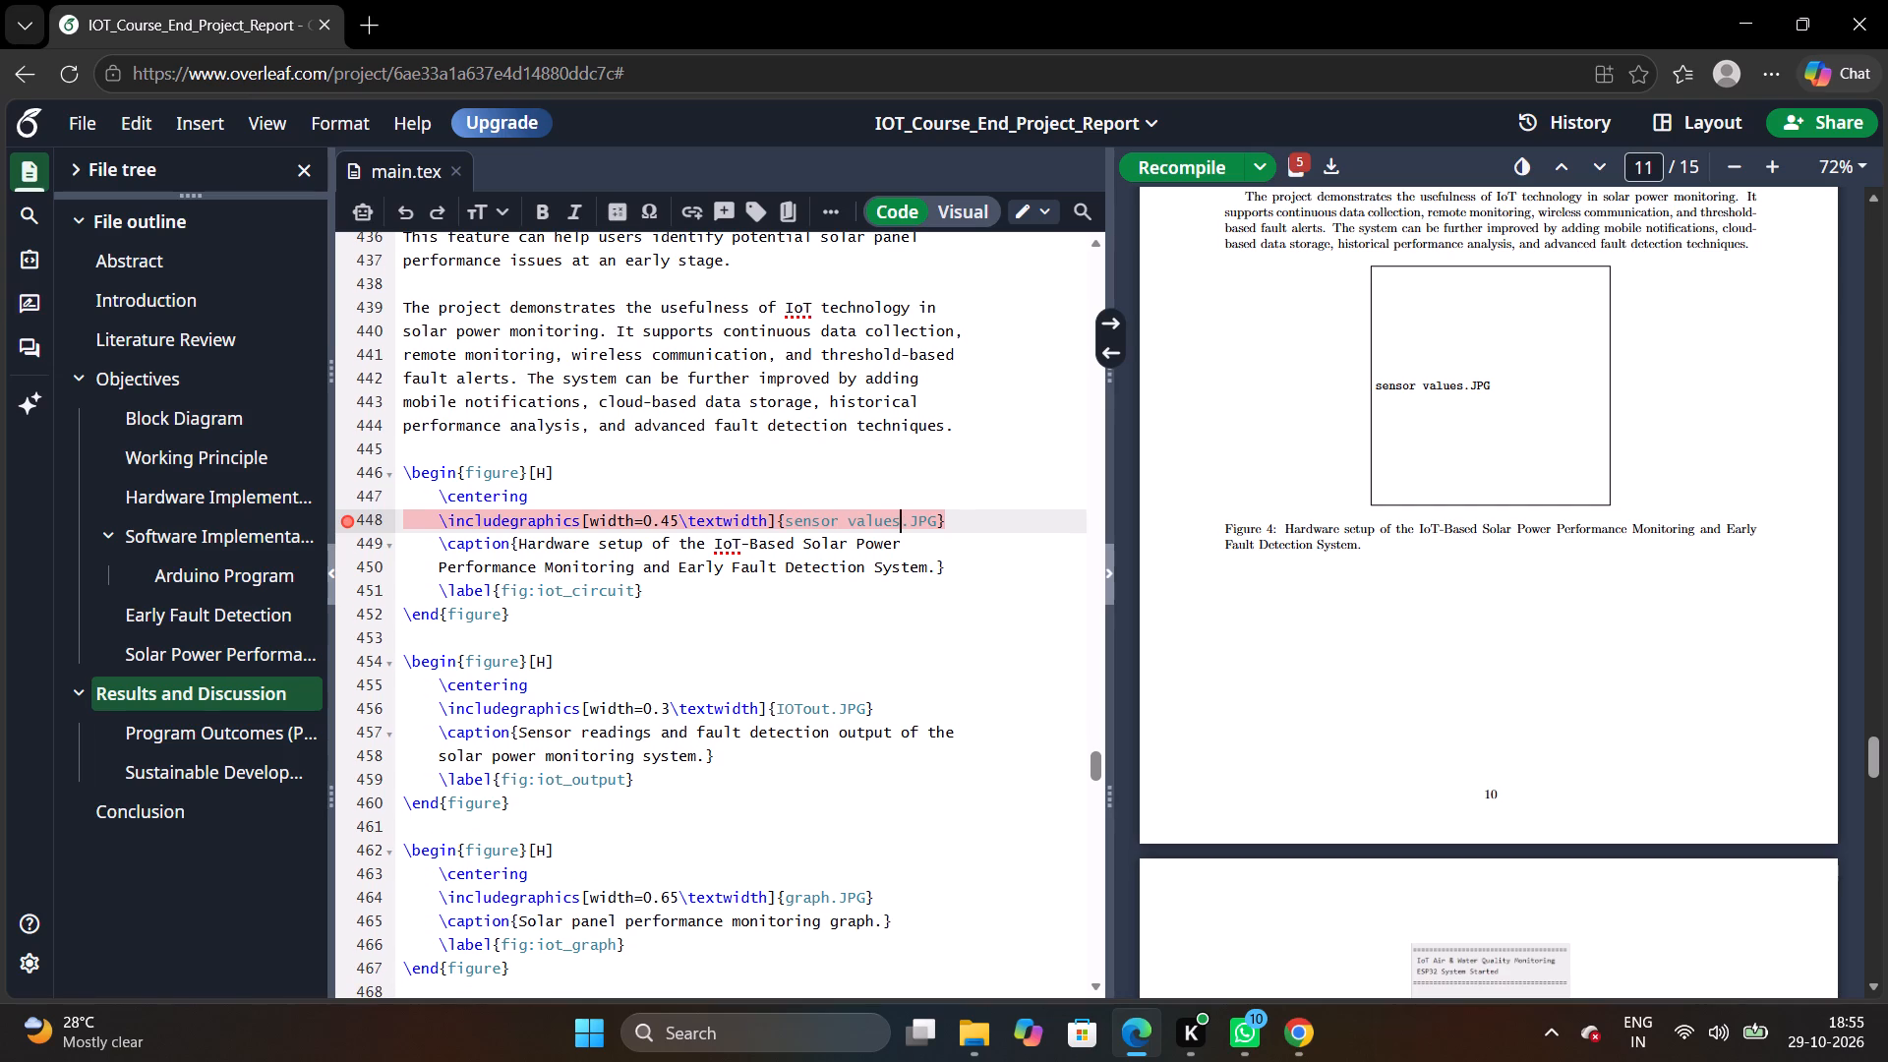
Delete the whole sensor values.JPG figure block with its hardware setup caption and surplus blank lines, and recompile the report.
drag(406, 465, 640, 607)
key(BackSpace)
key(BackSpace)
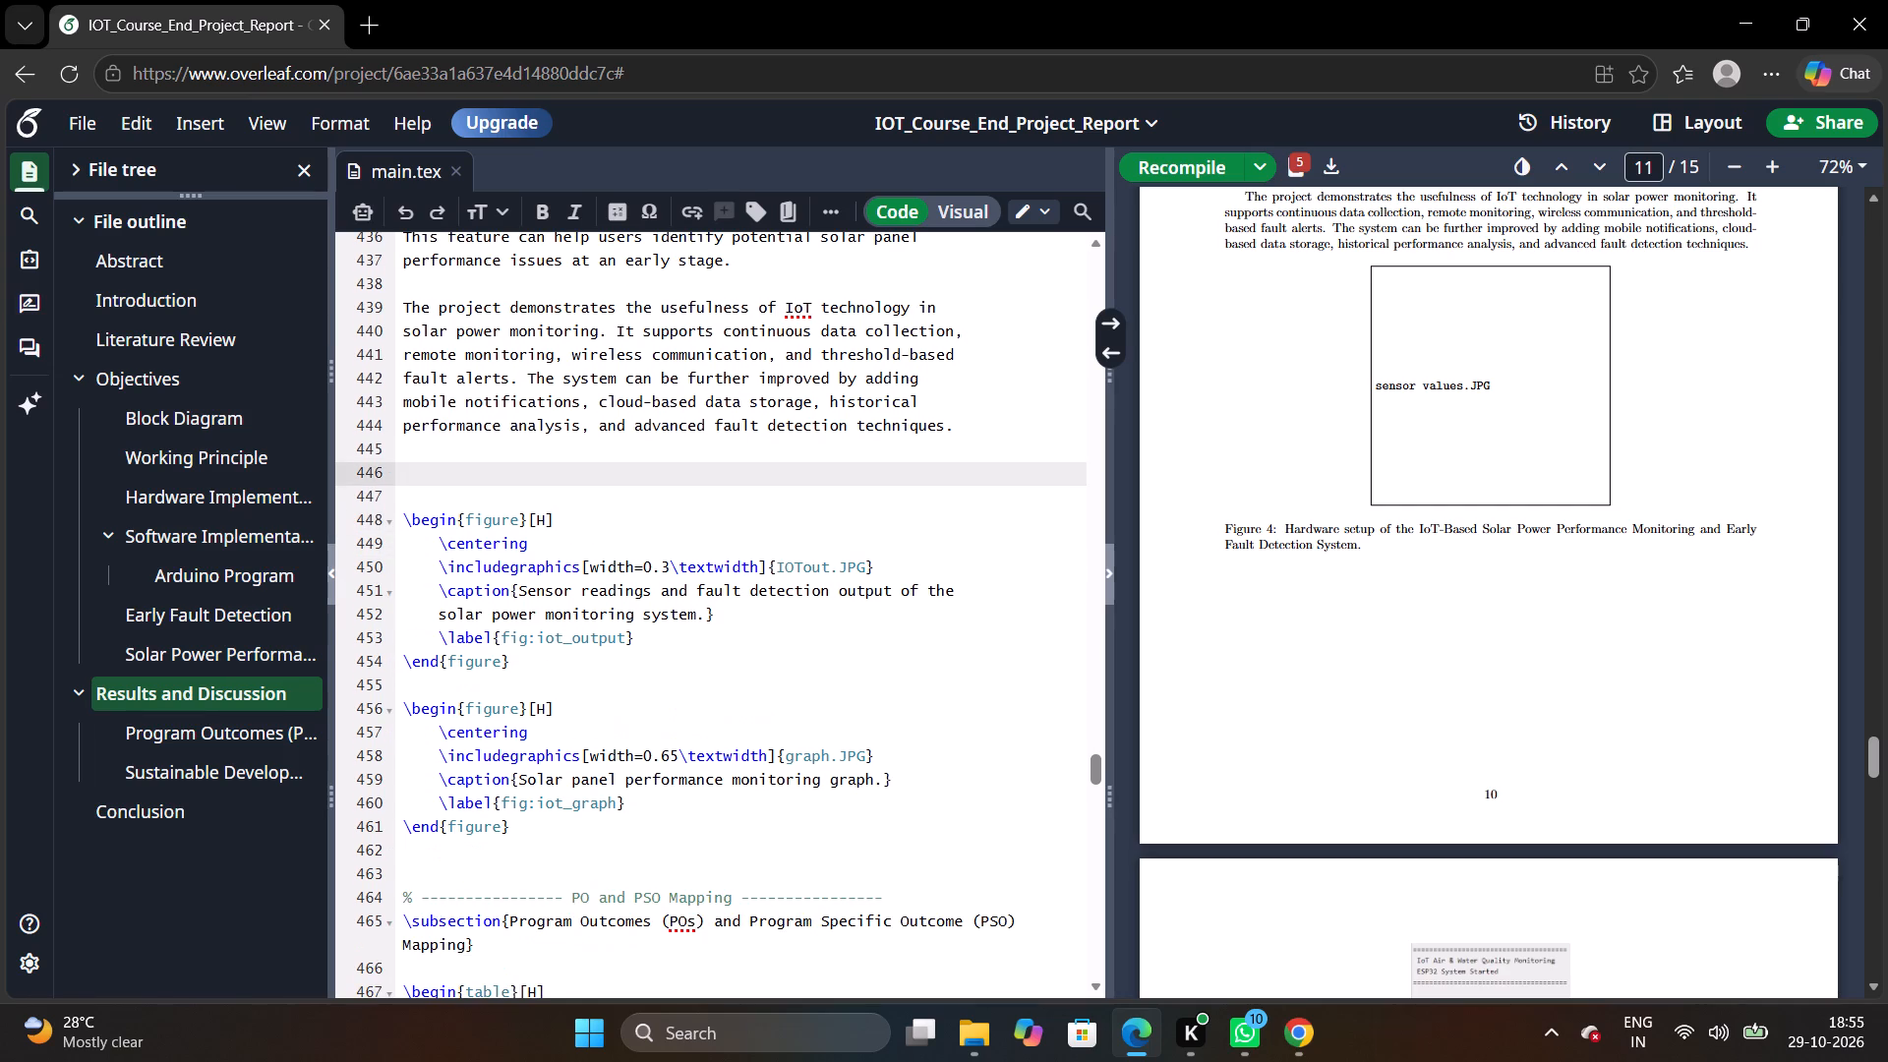
key(BackSpace)
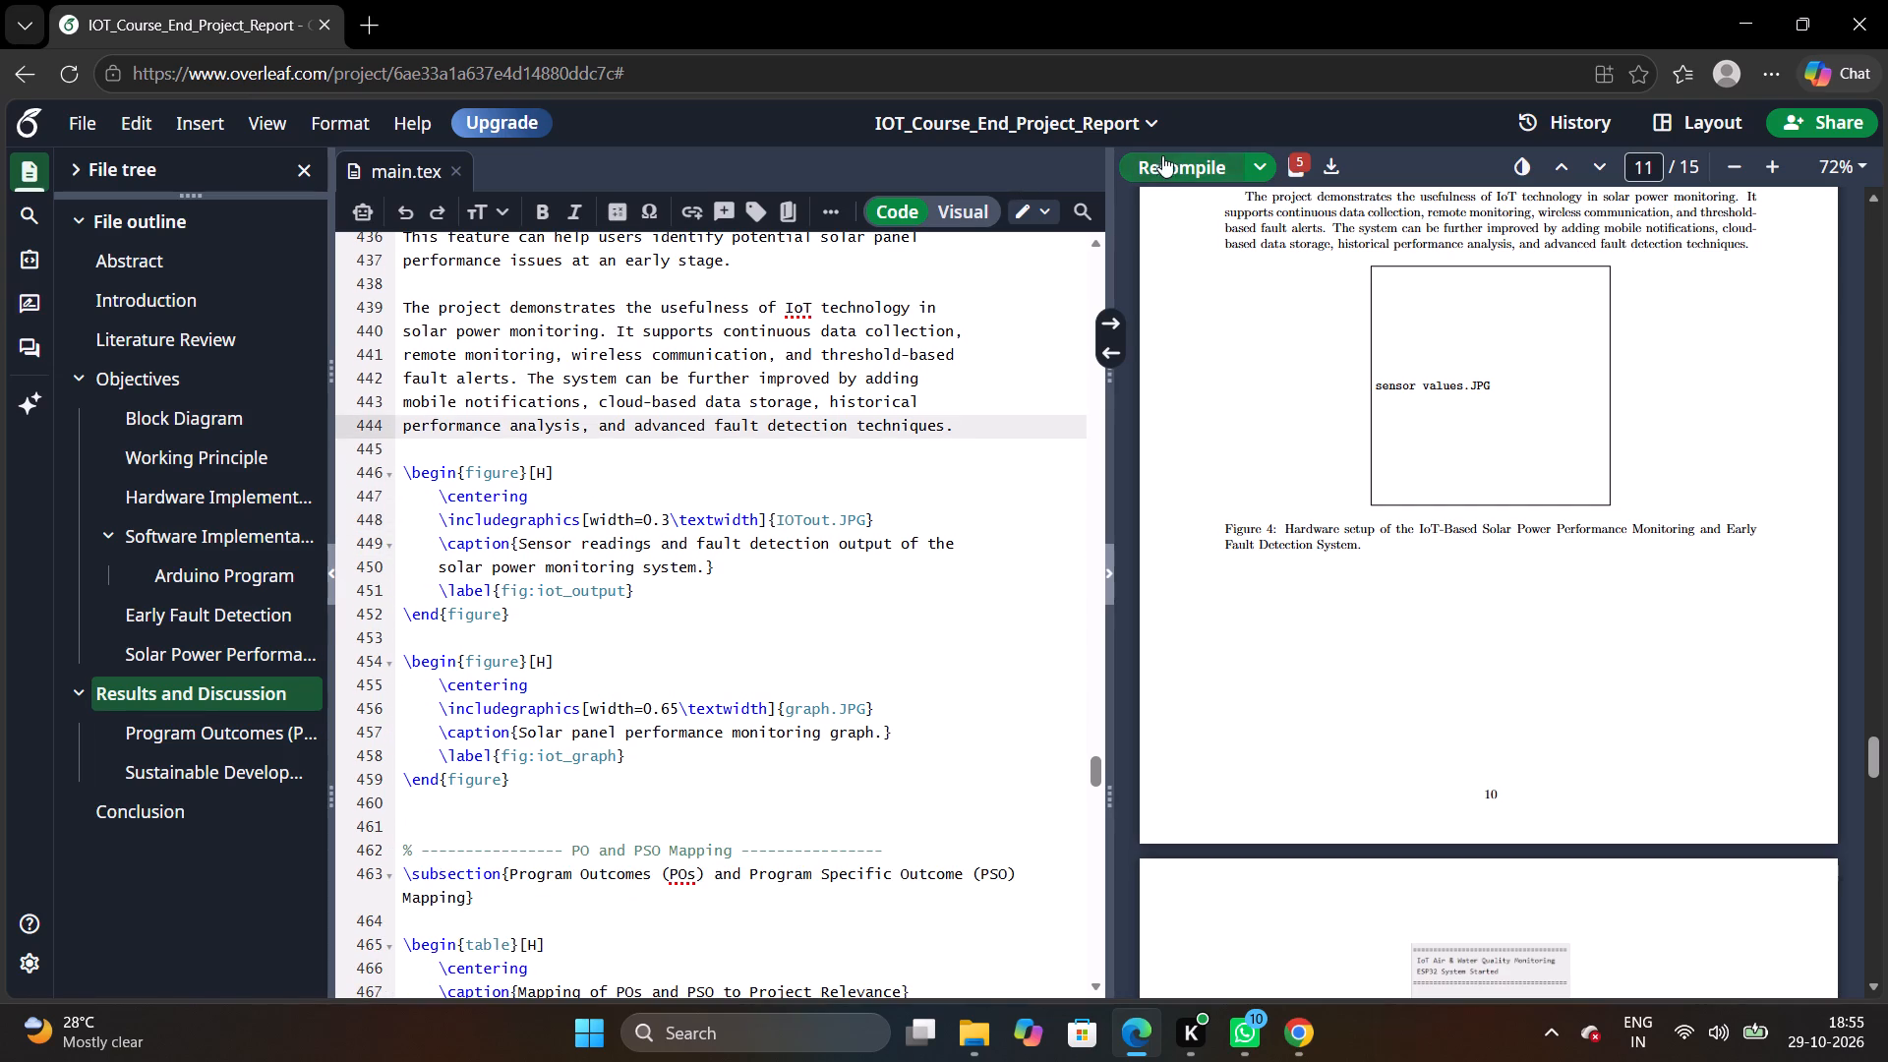
click(1171, 156)
scroll(820, 573, down, 1)
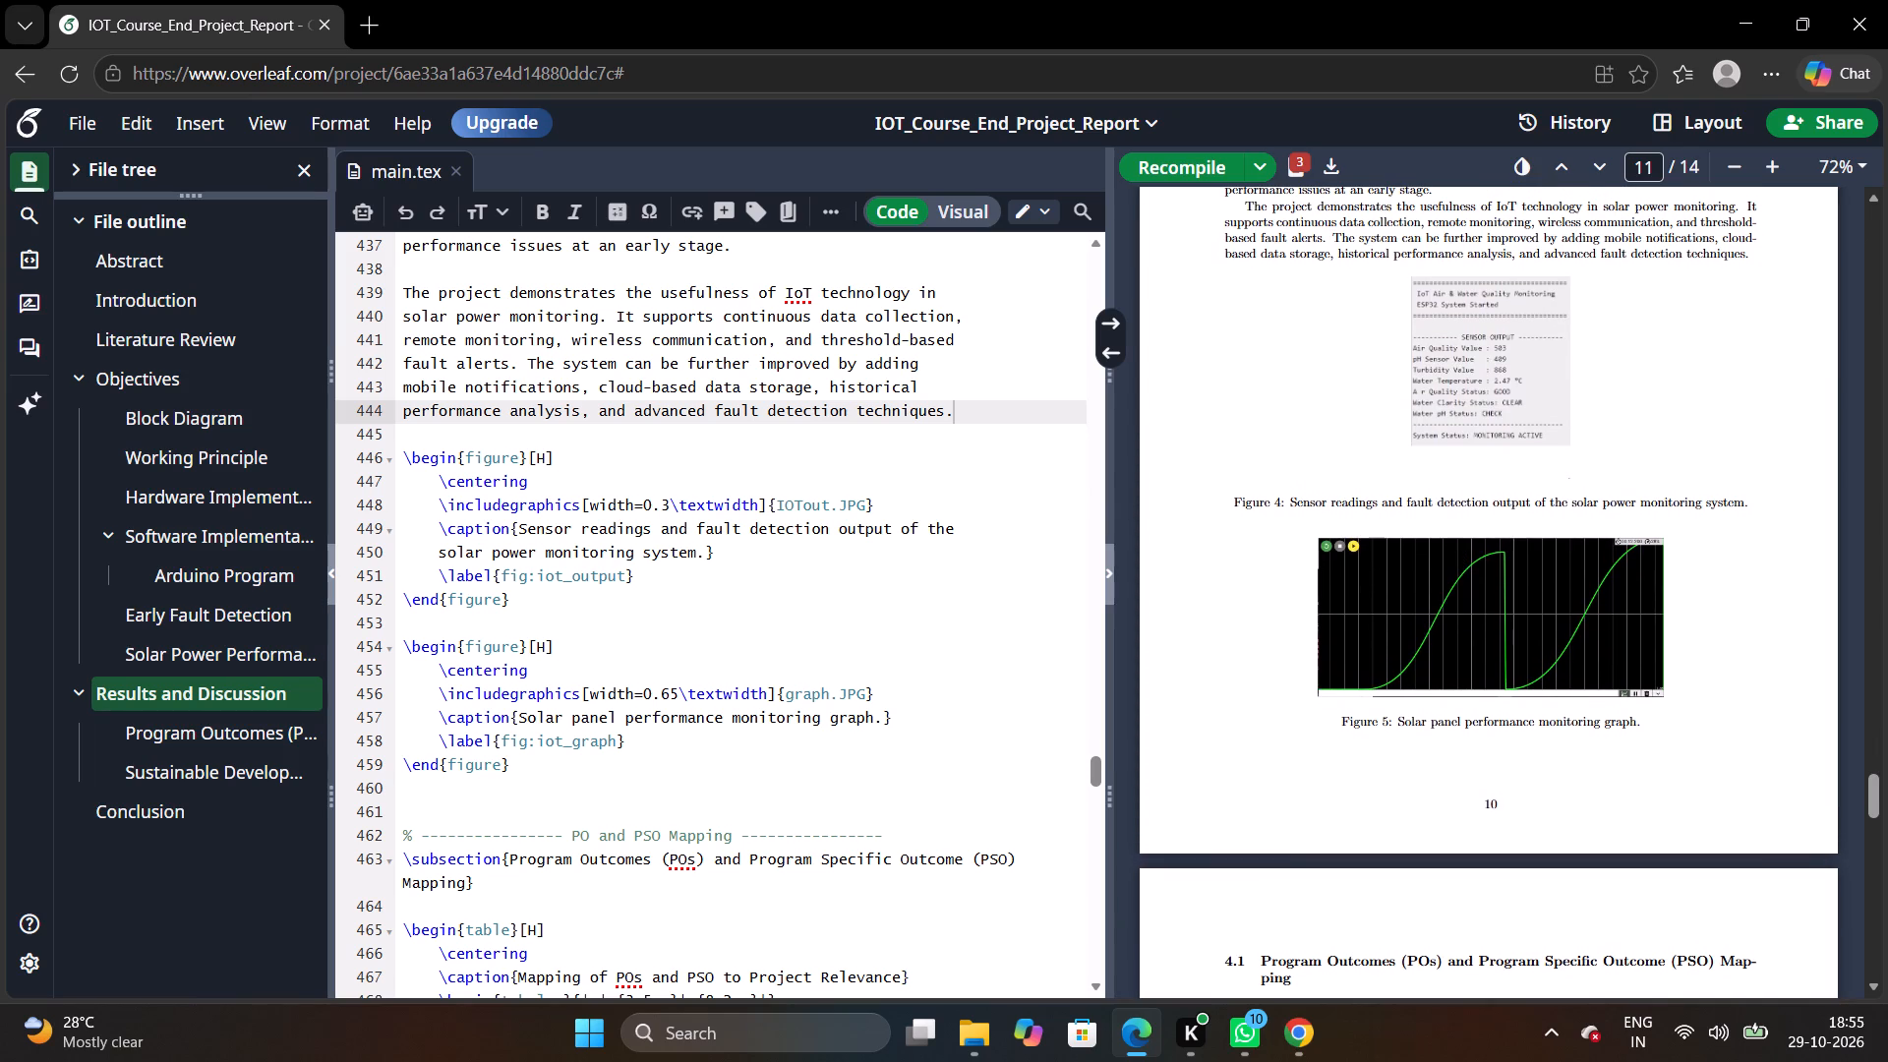
Examine the sensor readings and graph figures in the PDF preview and locate their image lines in the source.
click(826, 501)
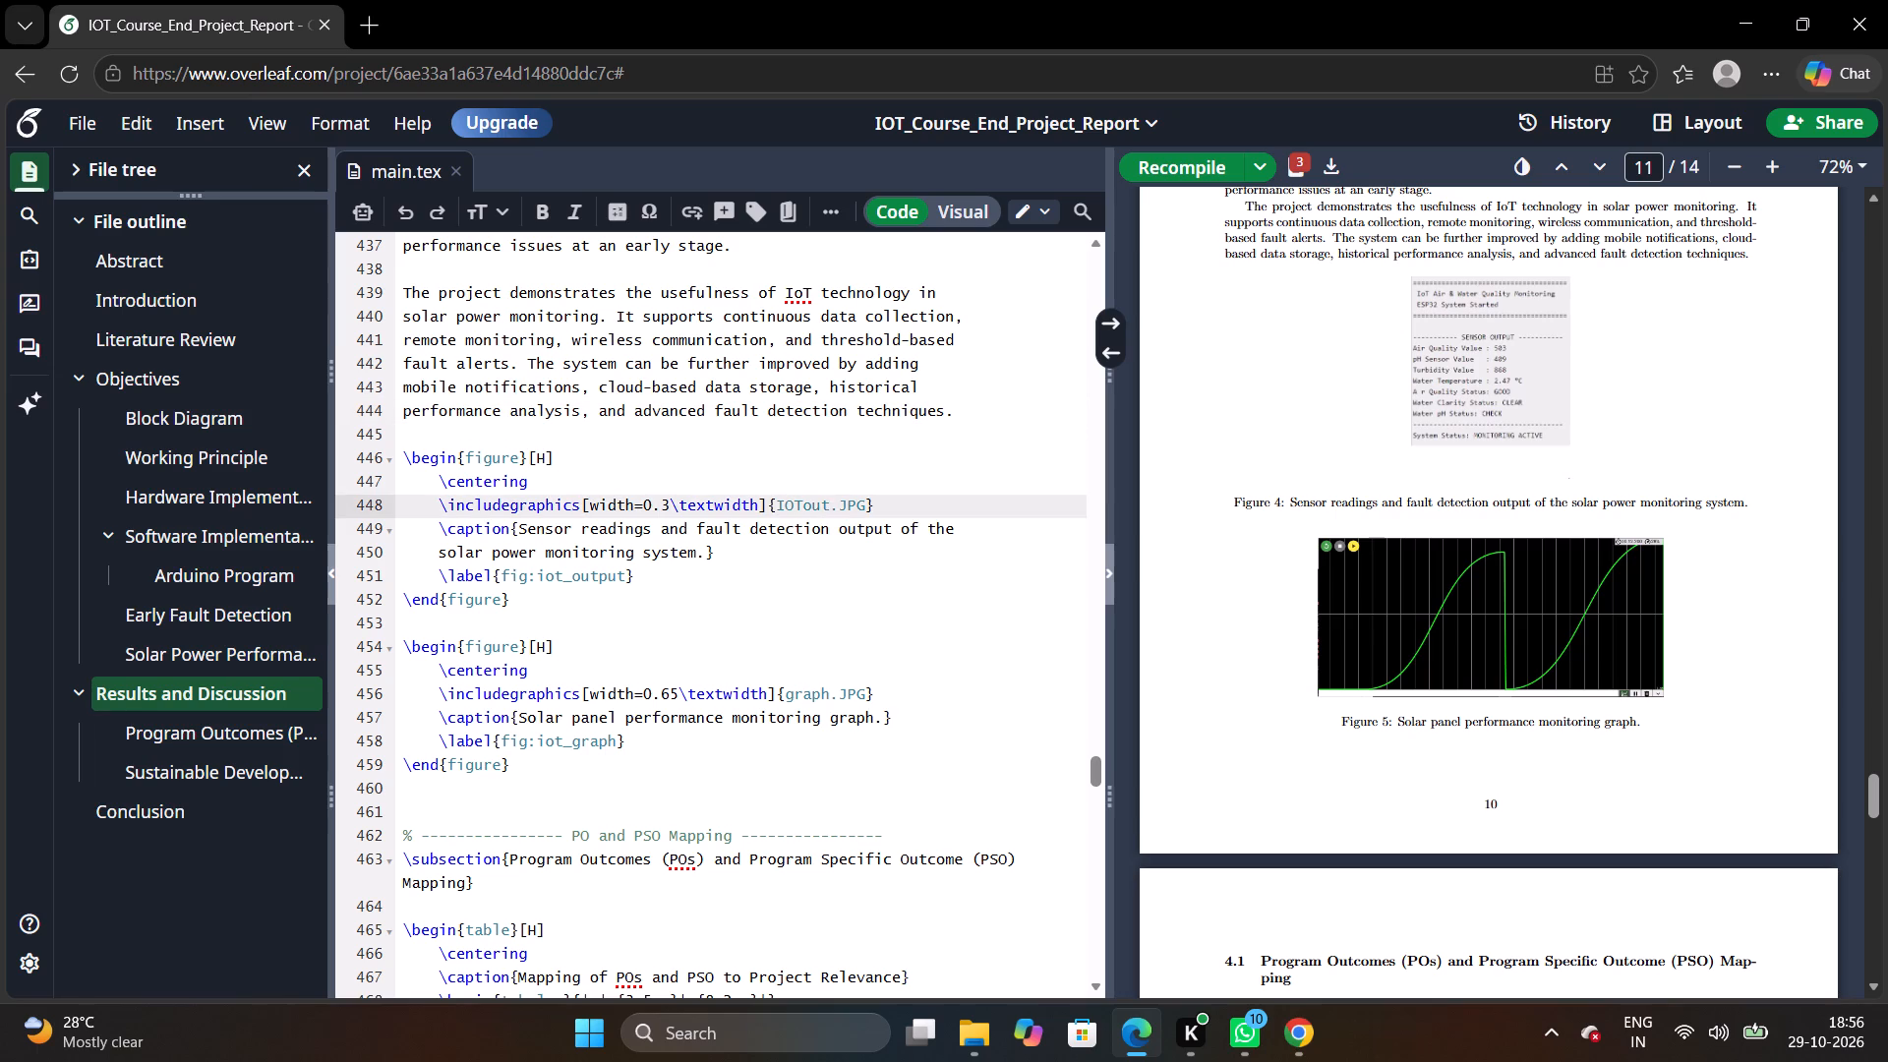
triple_click(809, 504)
click(809, 504)
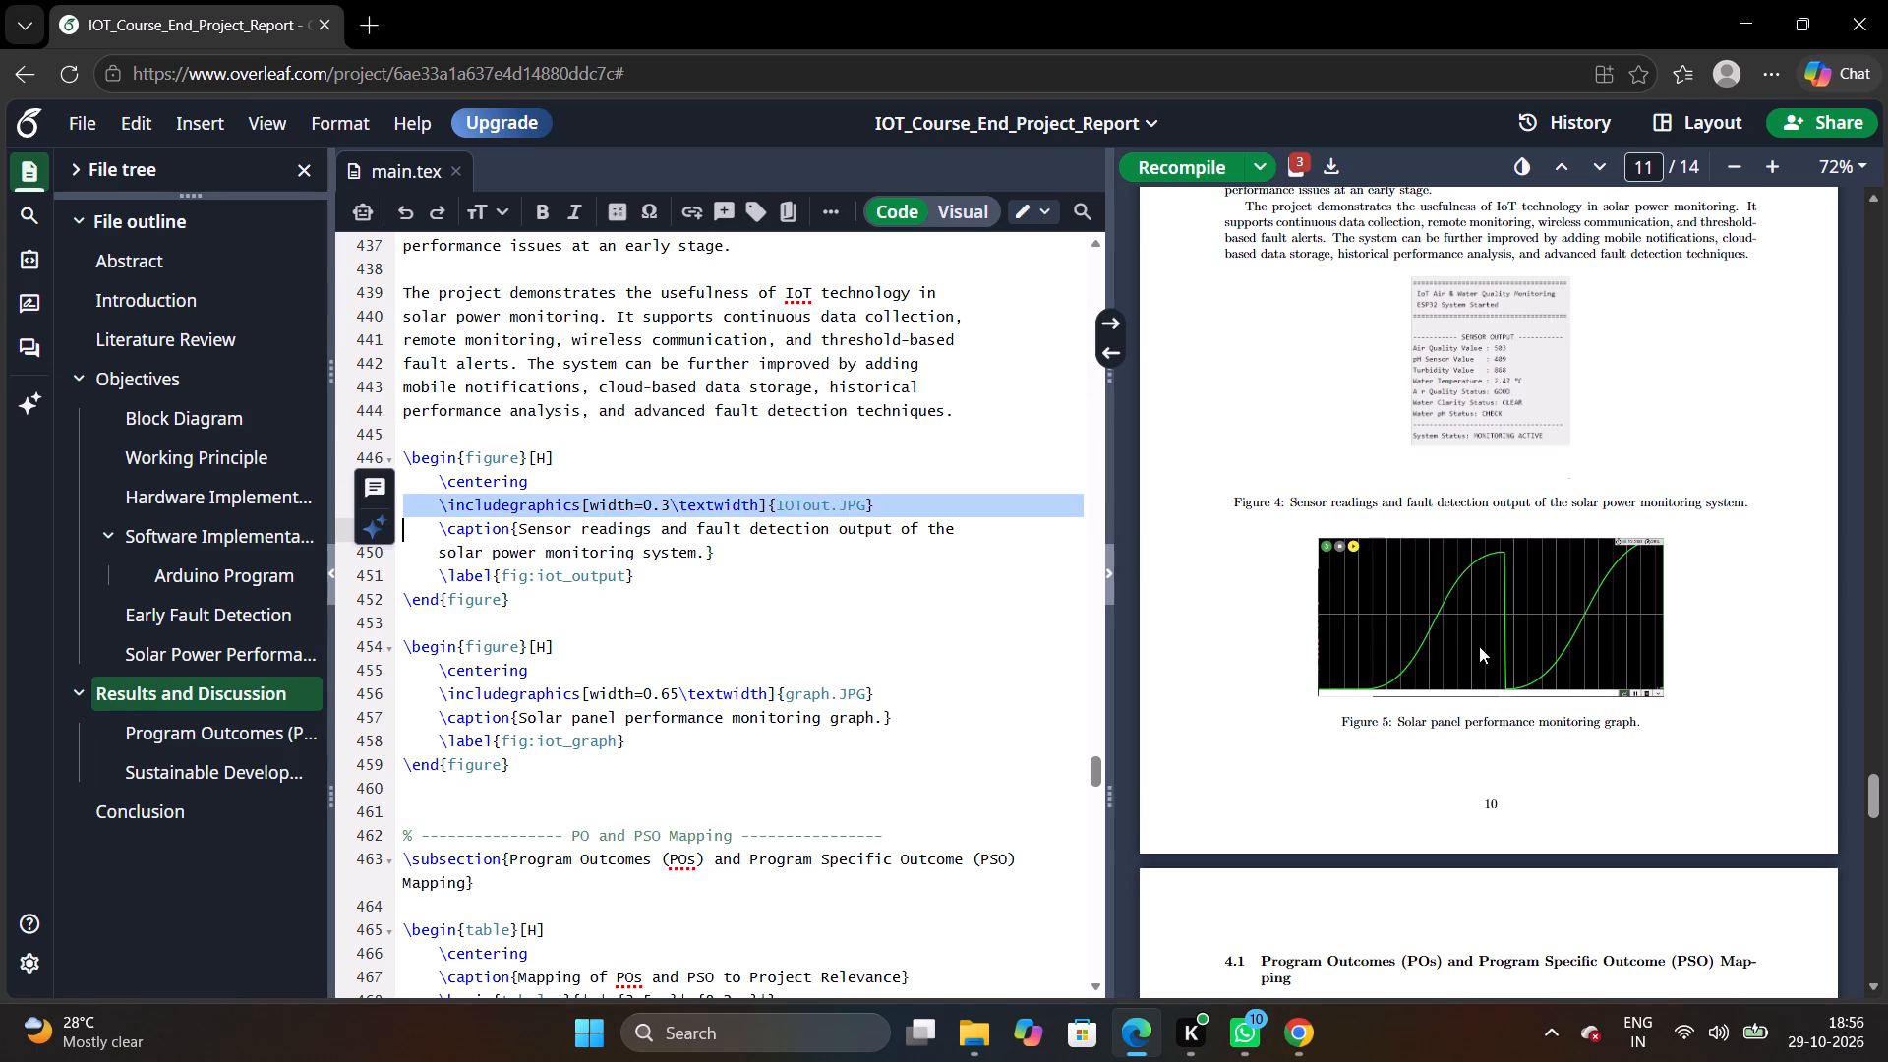
double_click(1450, 719)
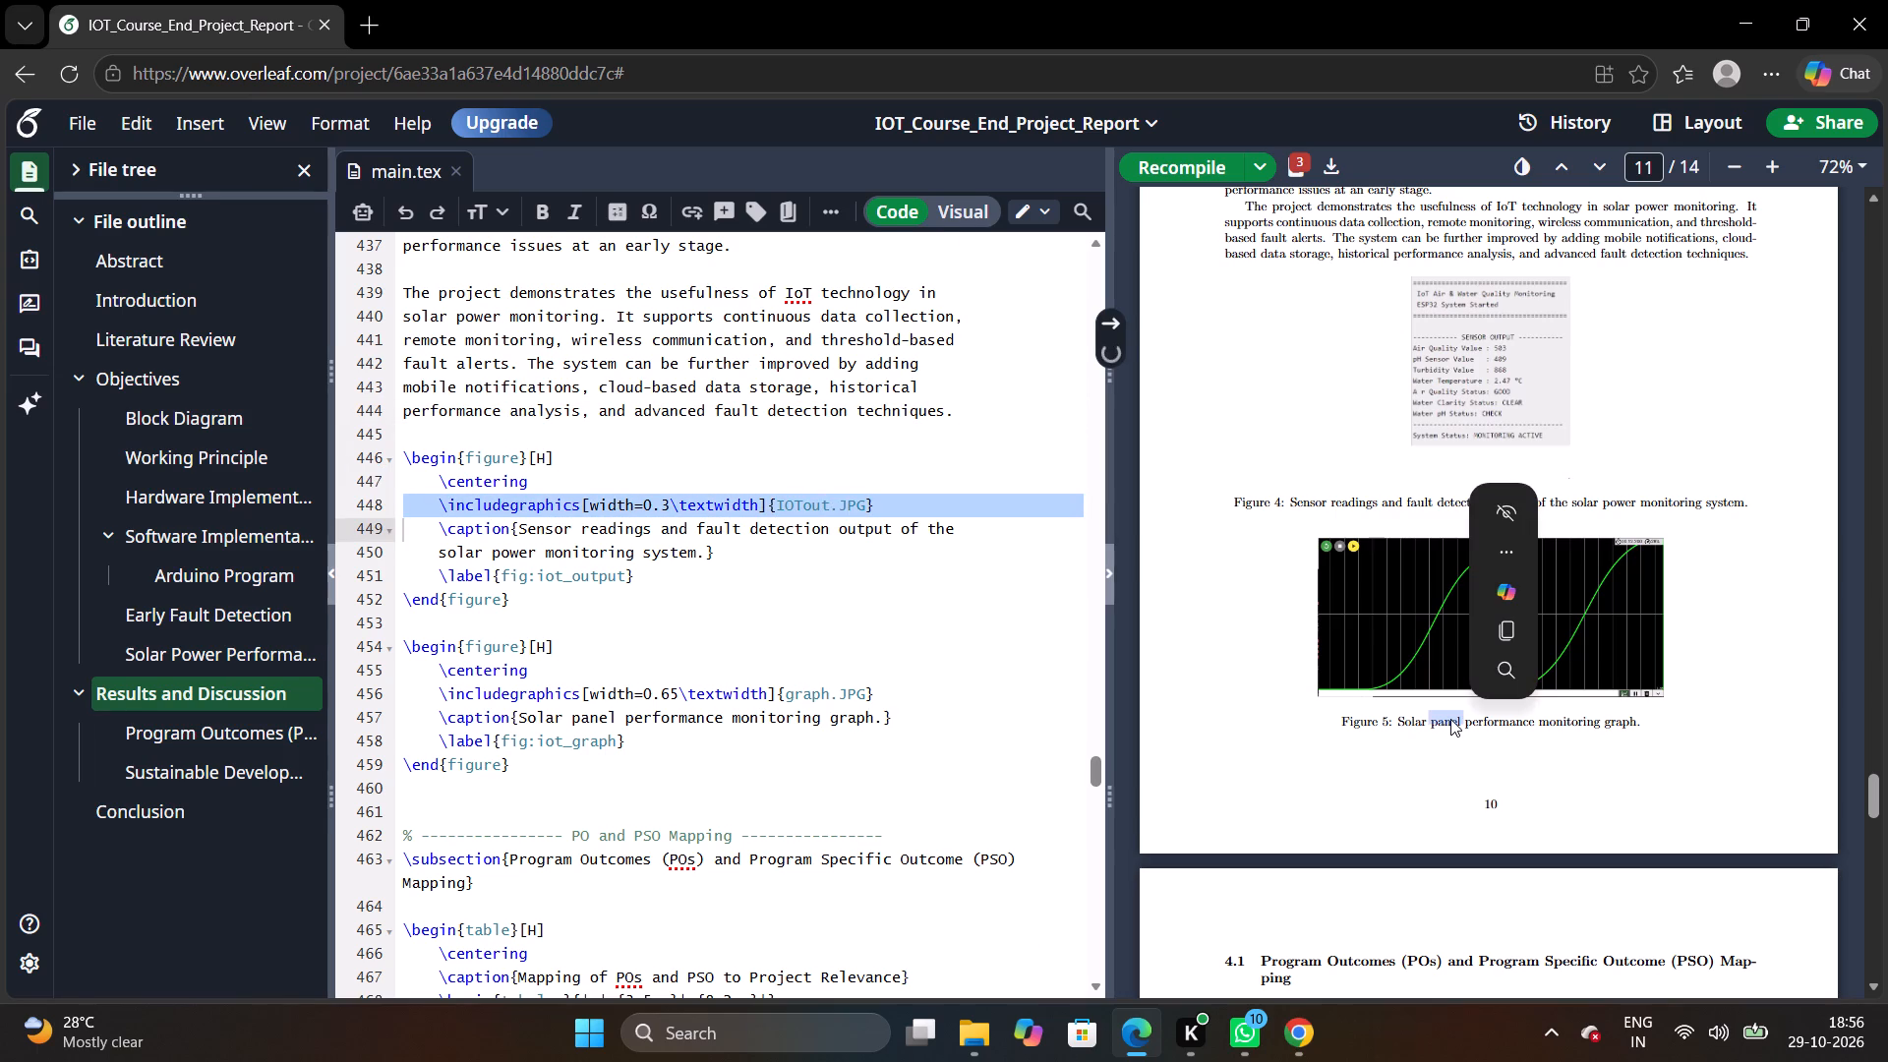
scroll(756, 680, up, 1)
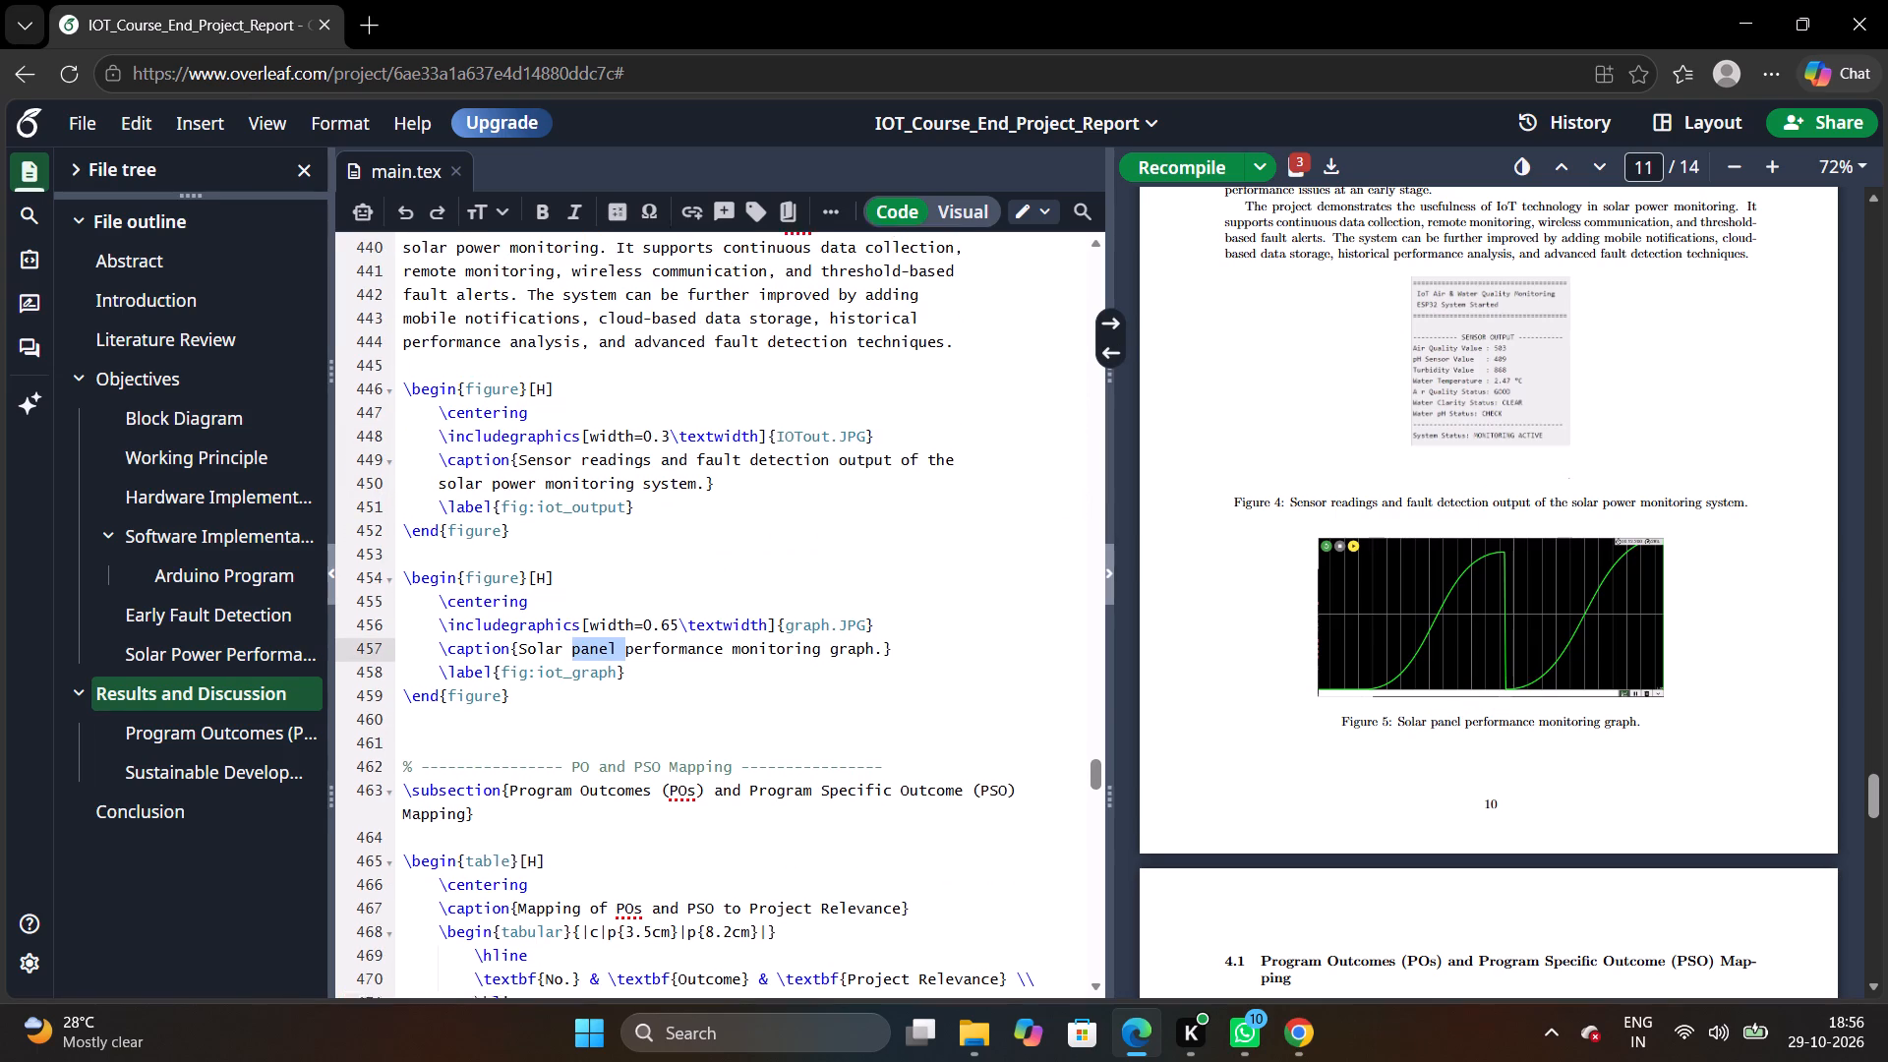
scroll(756, 680, up, 1)
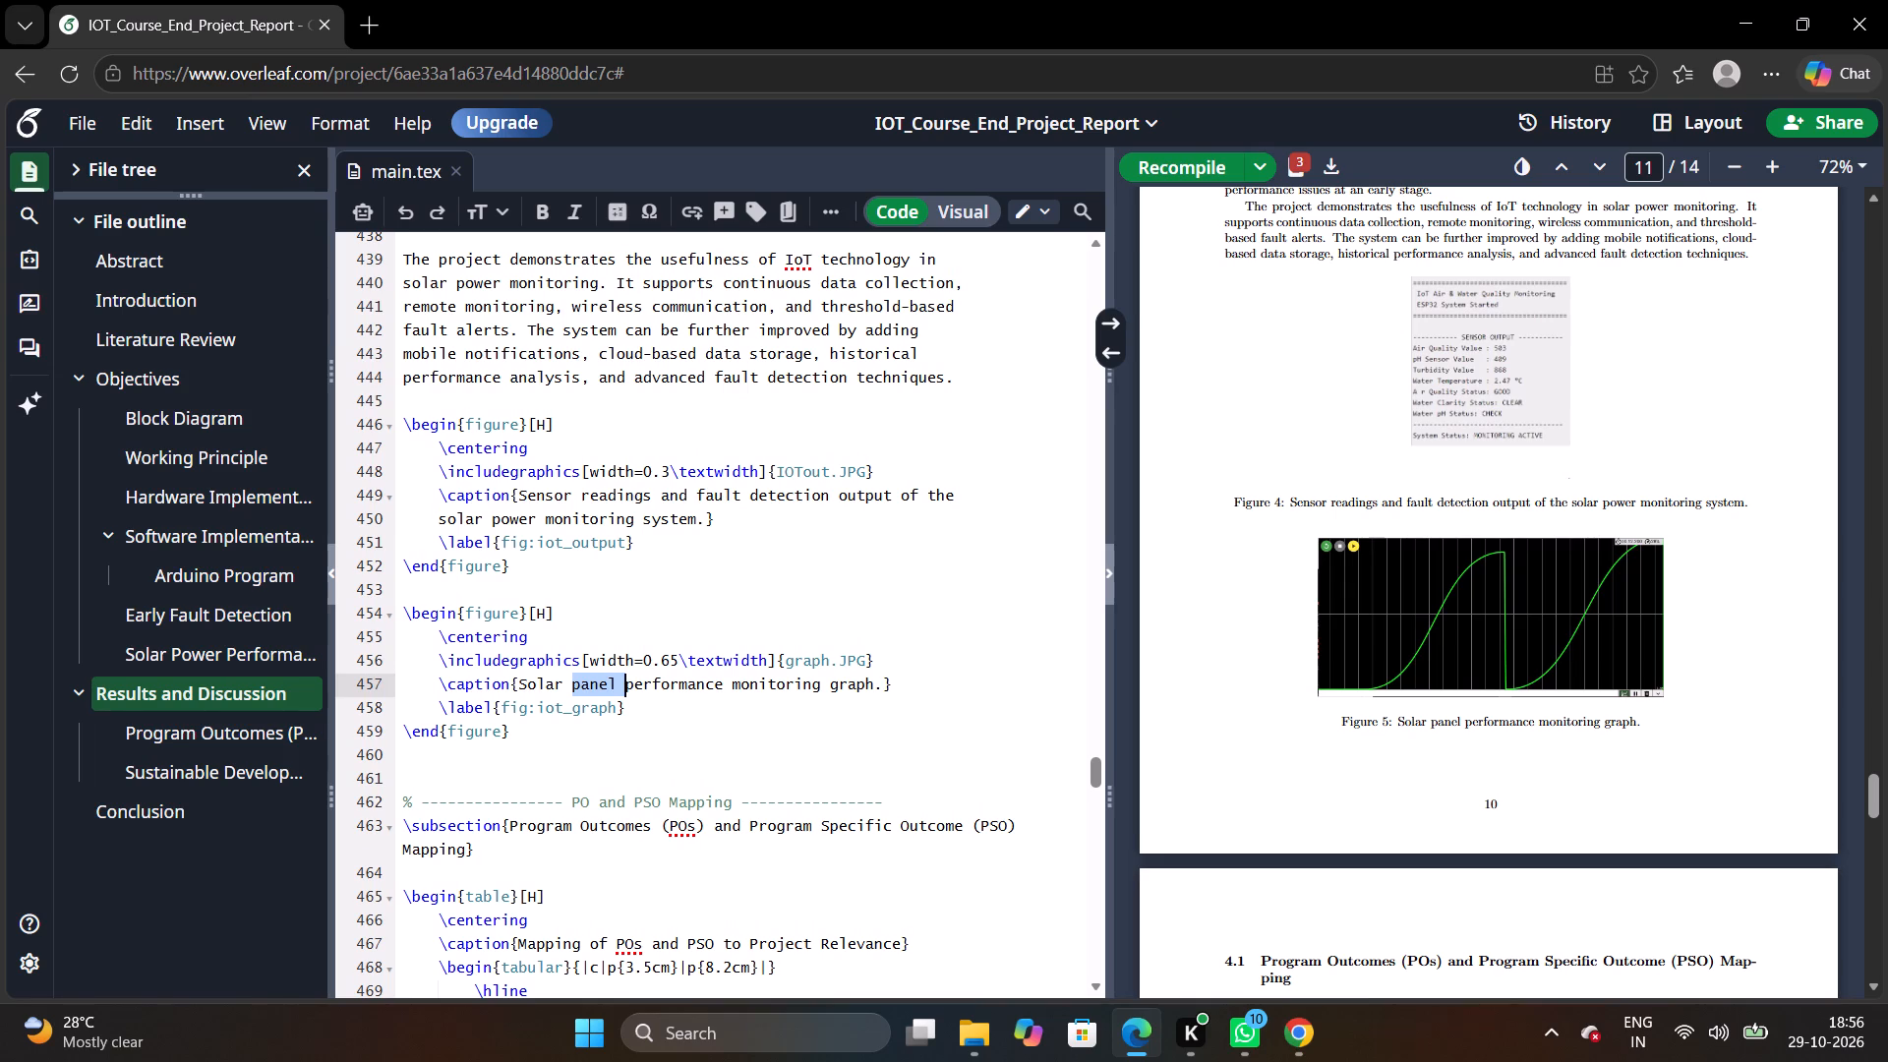
click(876, 685)
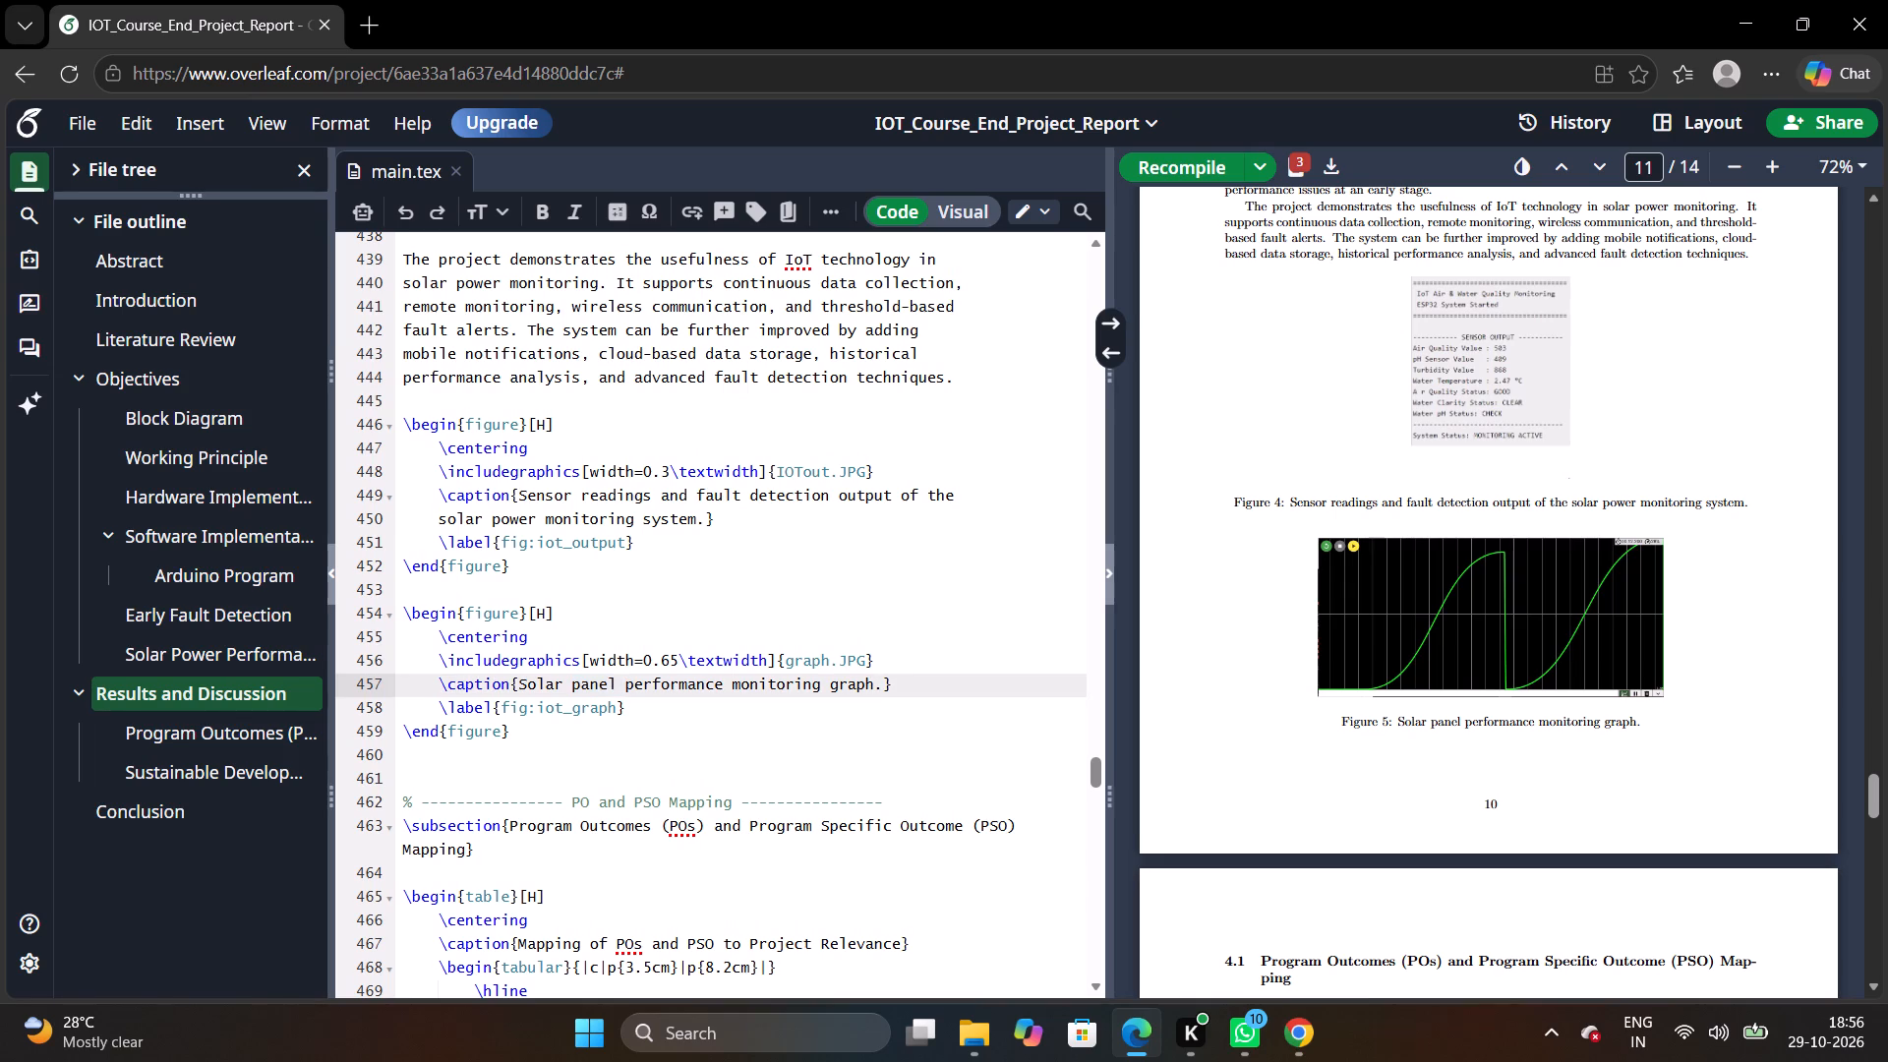
double_click(1433, 378)
drag(1433, 378, 1250, 421)
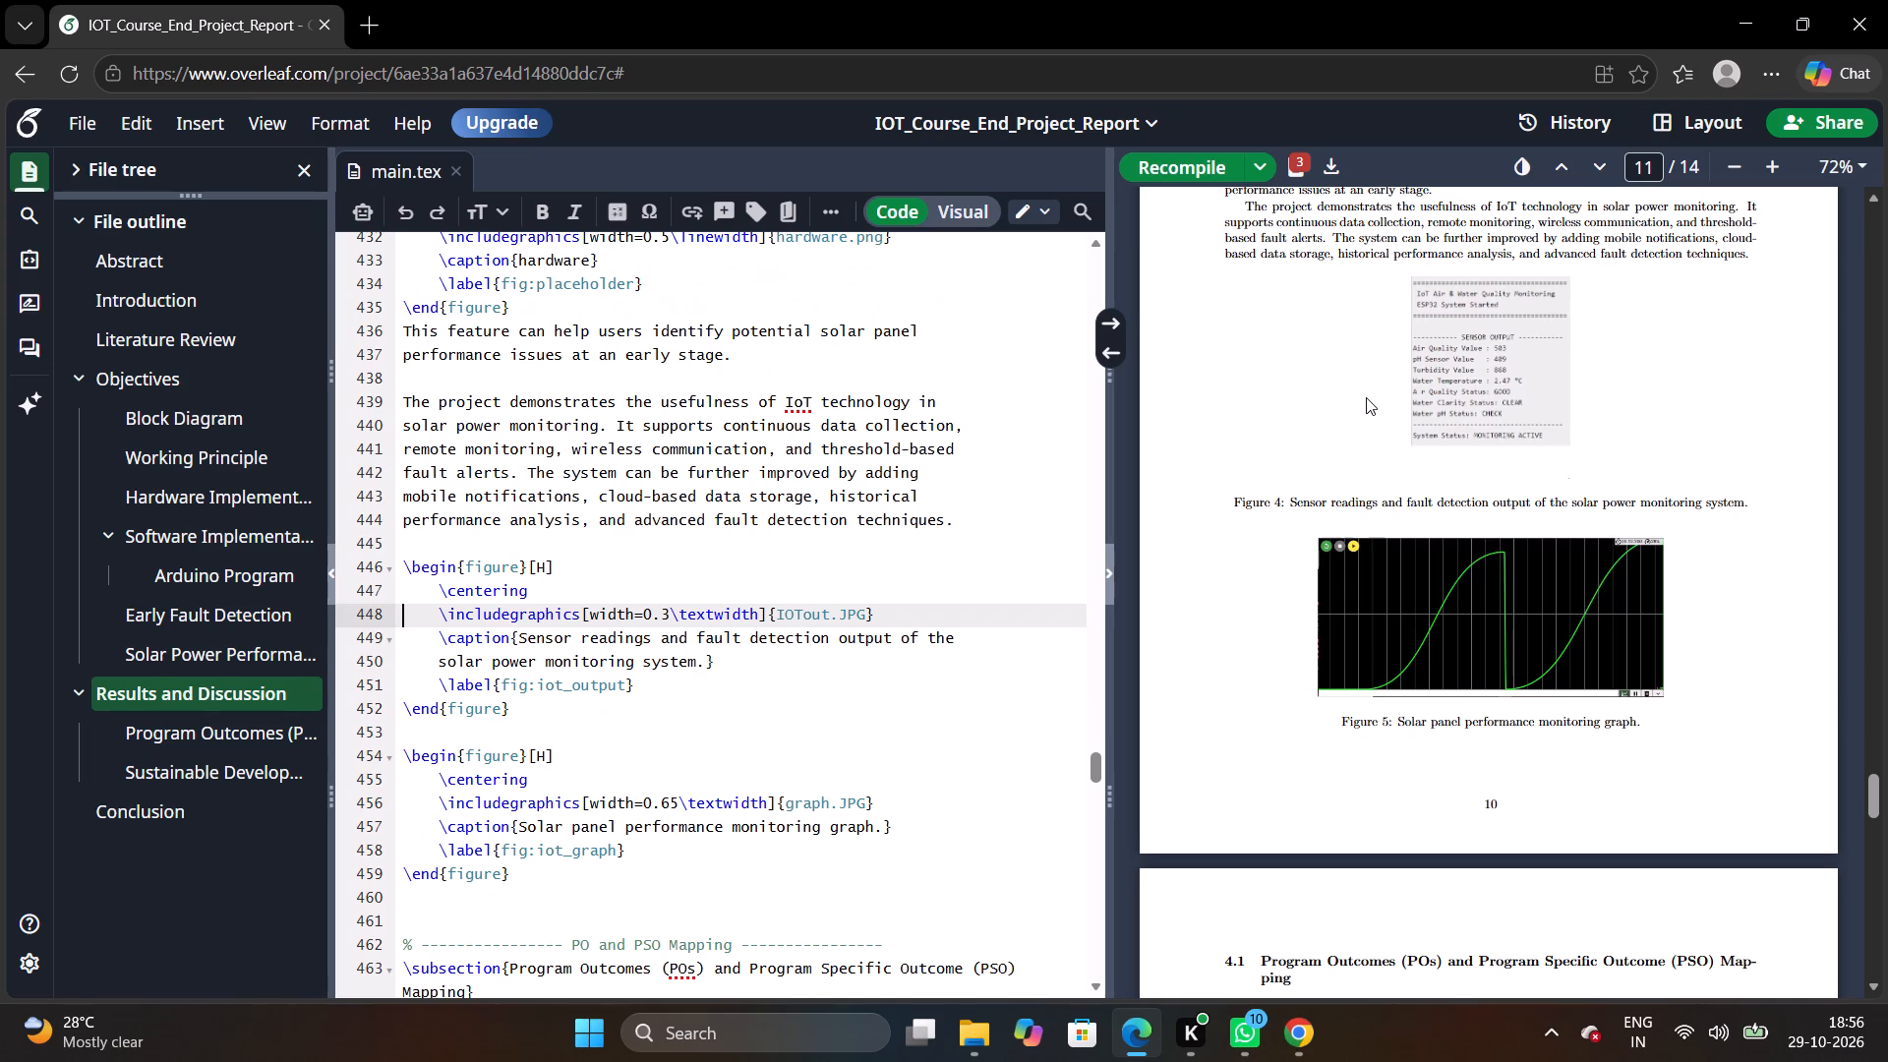
double_click(1505, 388)
scroll(1505, 388, up, 3)
scroll(1505, 388, down, 1)
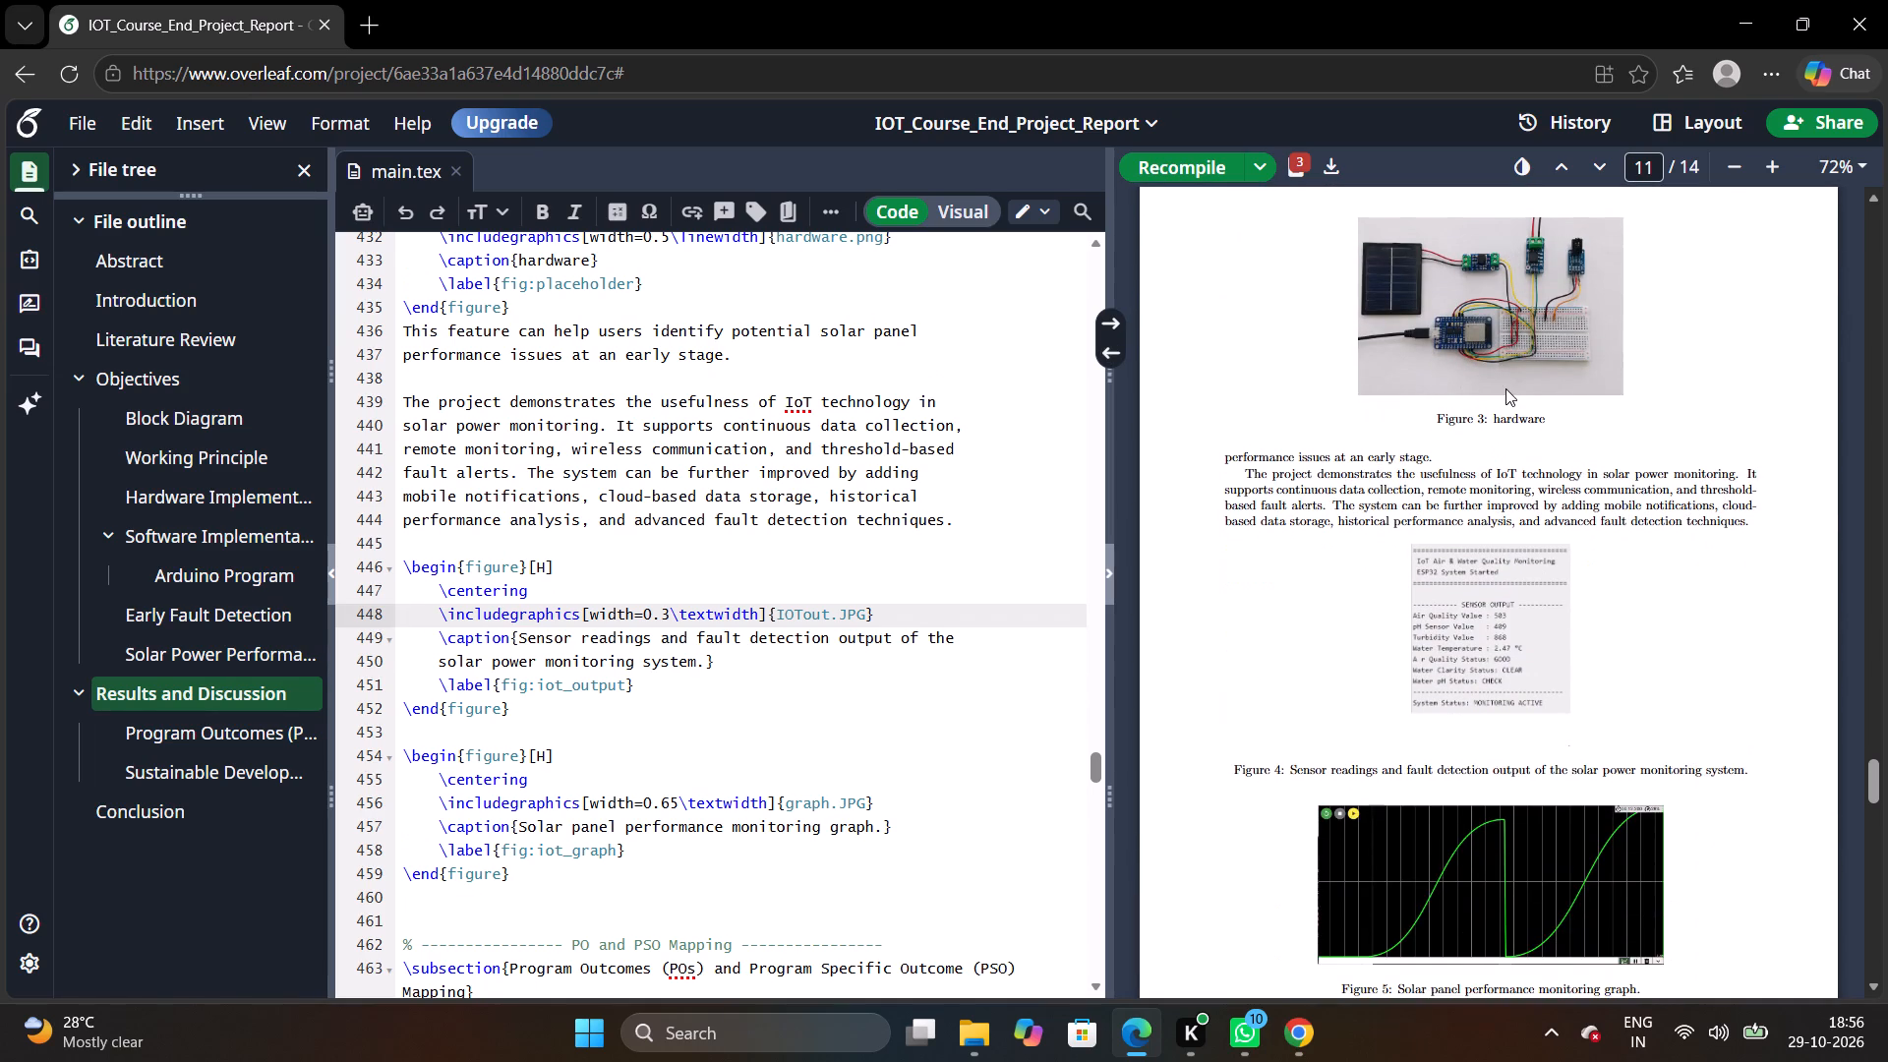
scroll(1505, 388, down, 1)
triple_click(1473, 529)
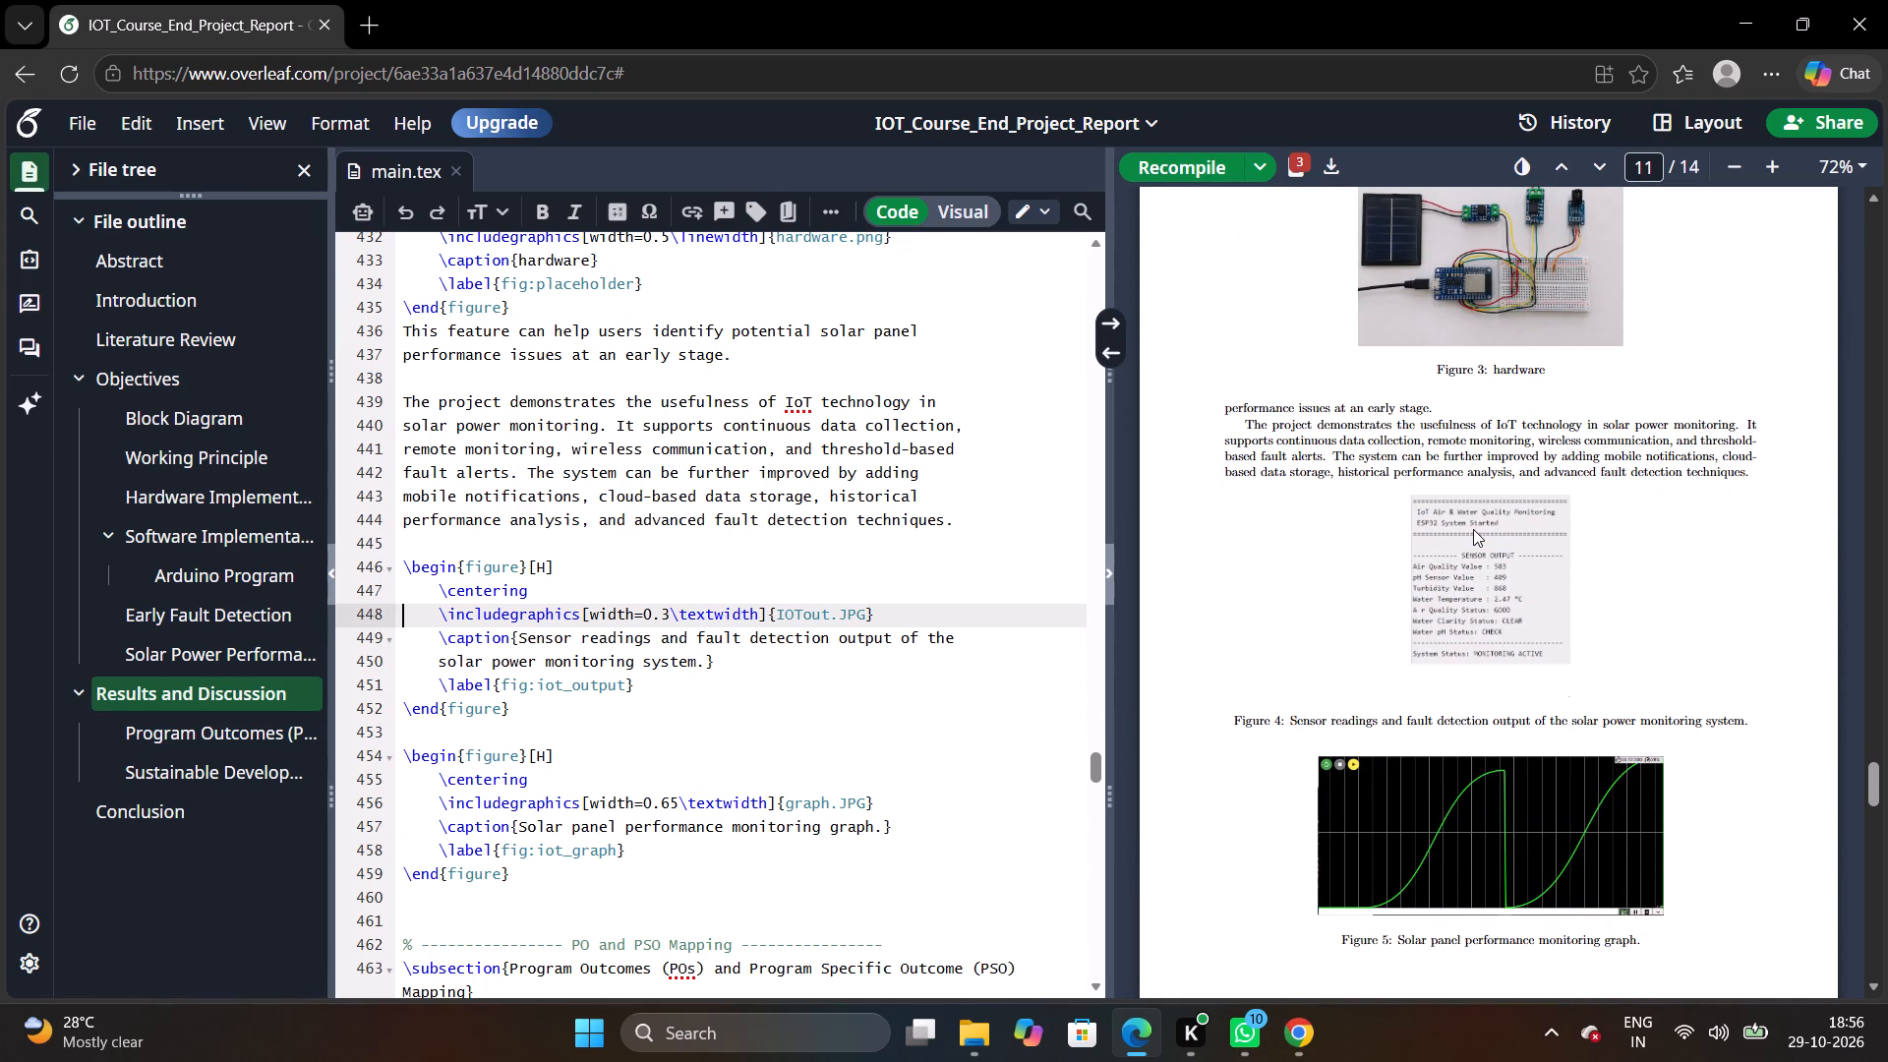
triple_click(1473, 529)
click(1473, 529)
Replace the image file in the sensor readings and fault detection figure with sensor values.png and recompile the report.
click(835, 614)
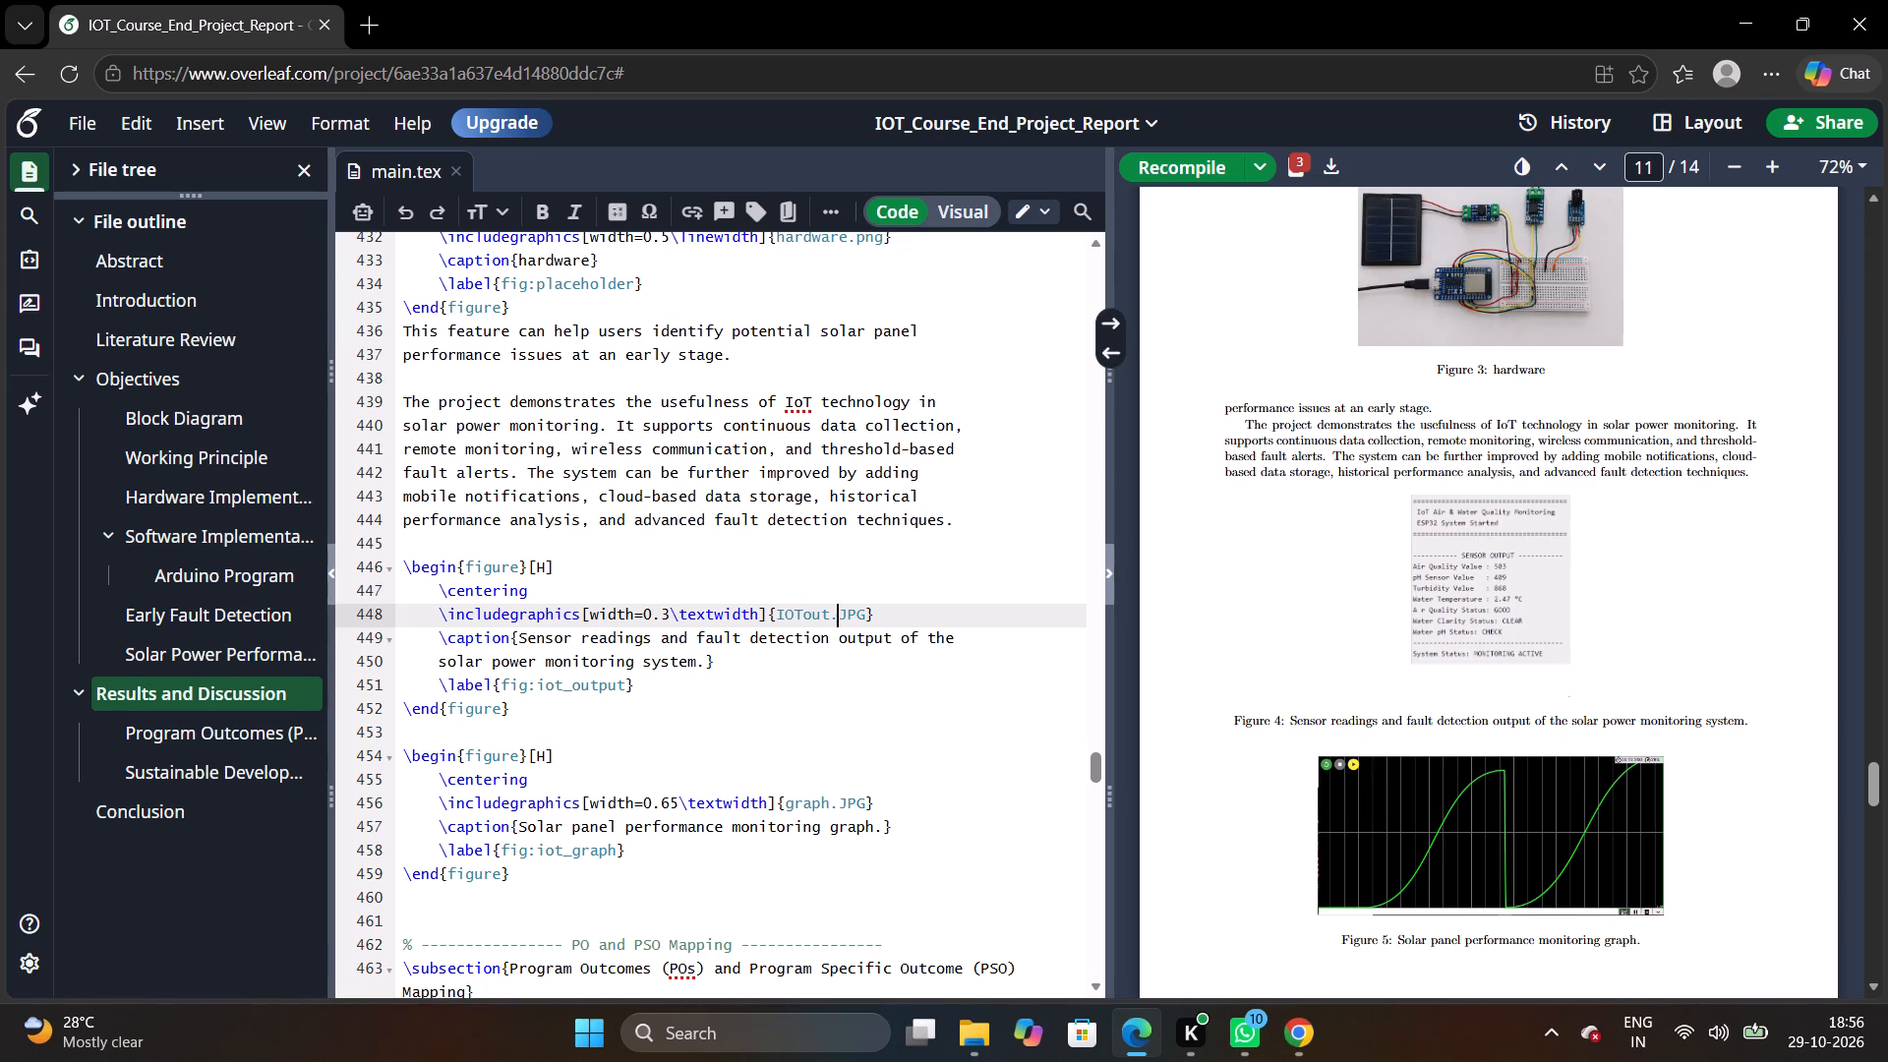
click(831, 614)
key(BackSpace)
key(BackSpace)
key(BackSpace)
key(BackSpace)
key(BackSpace)
key(BackSpace)
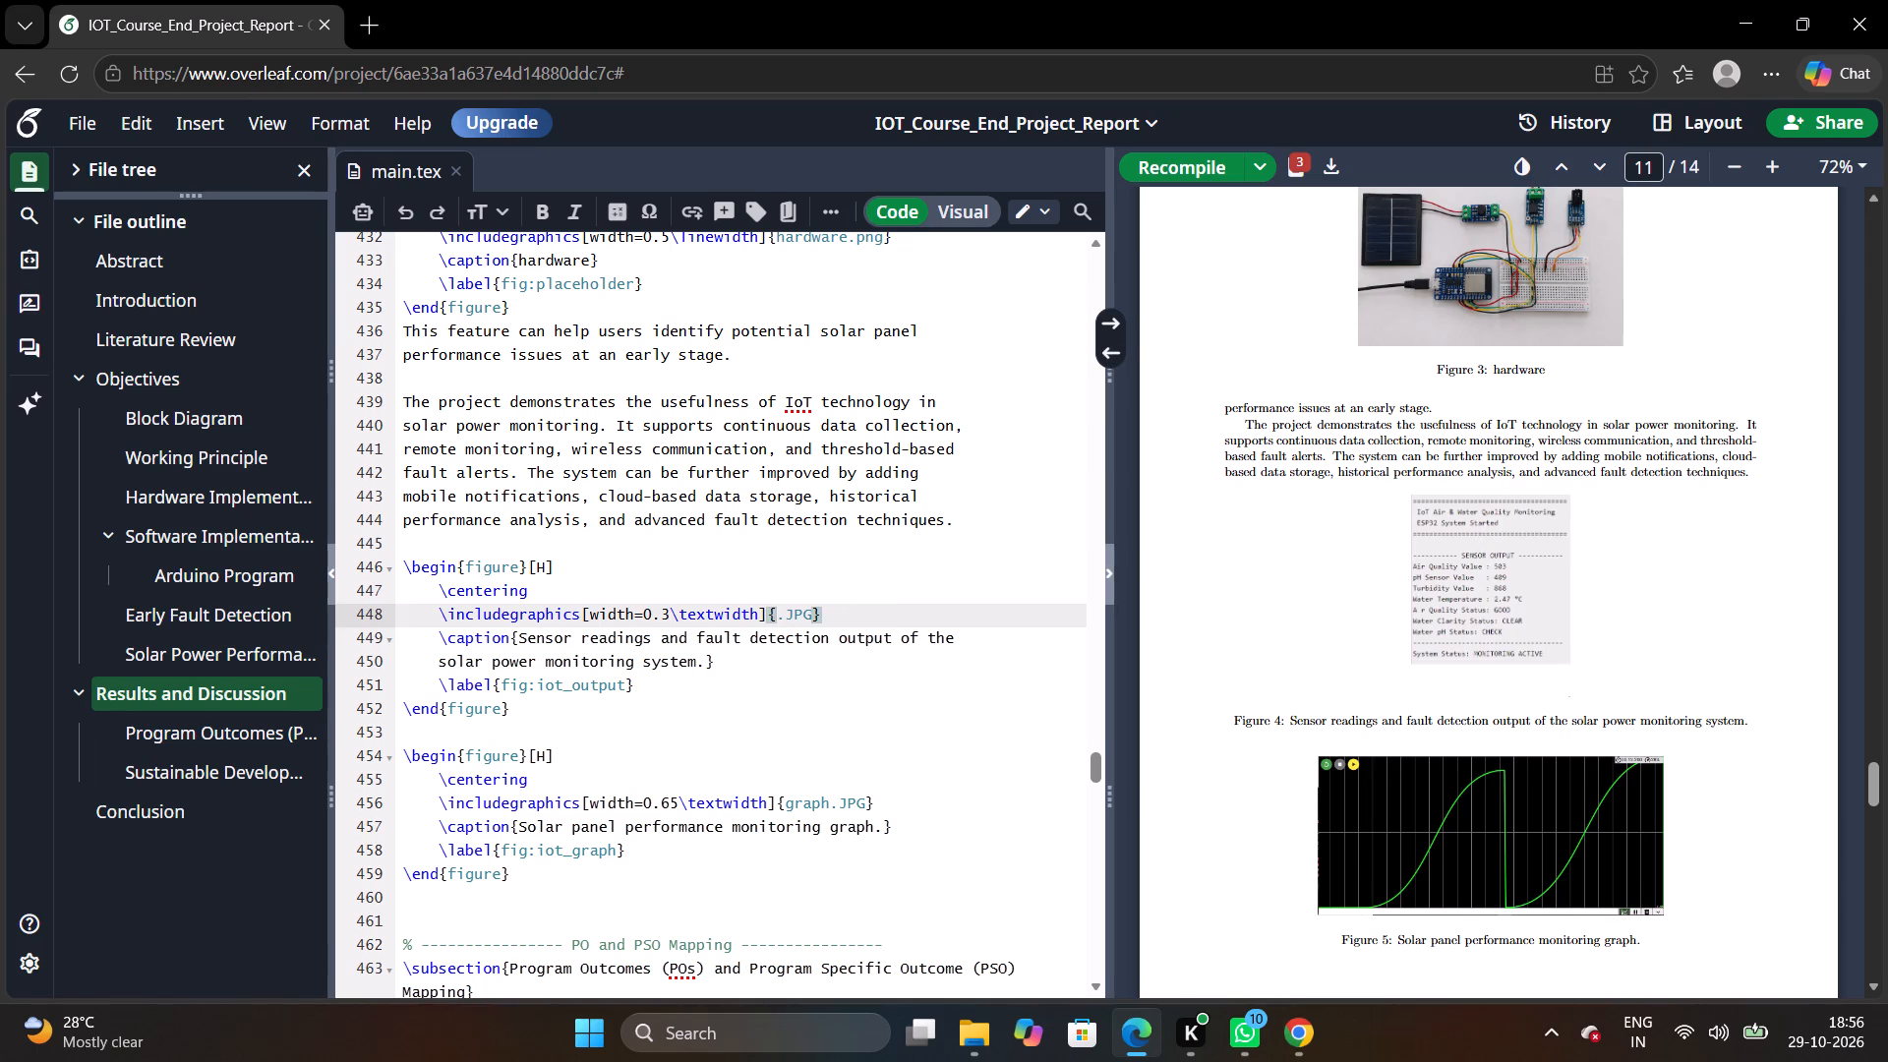
text(sen)
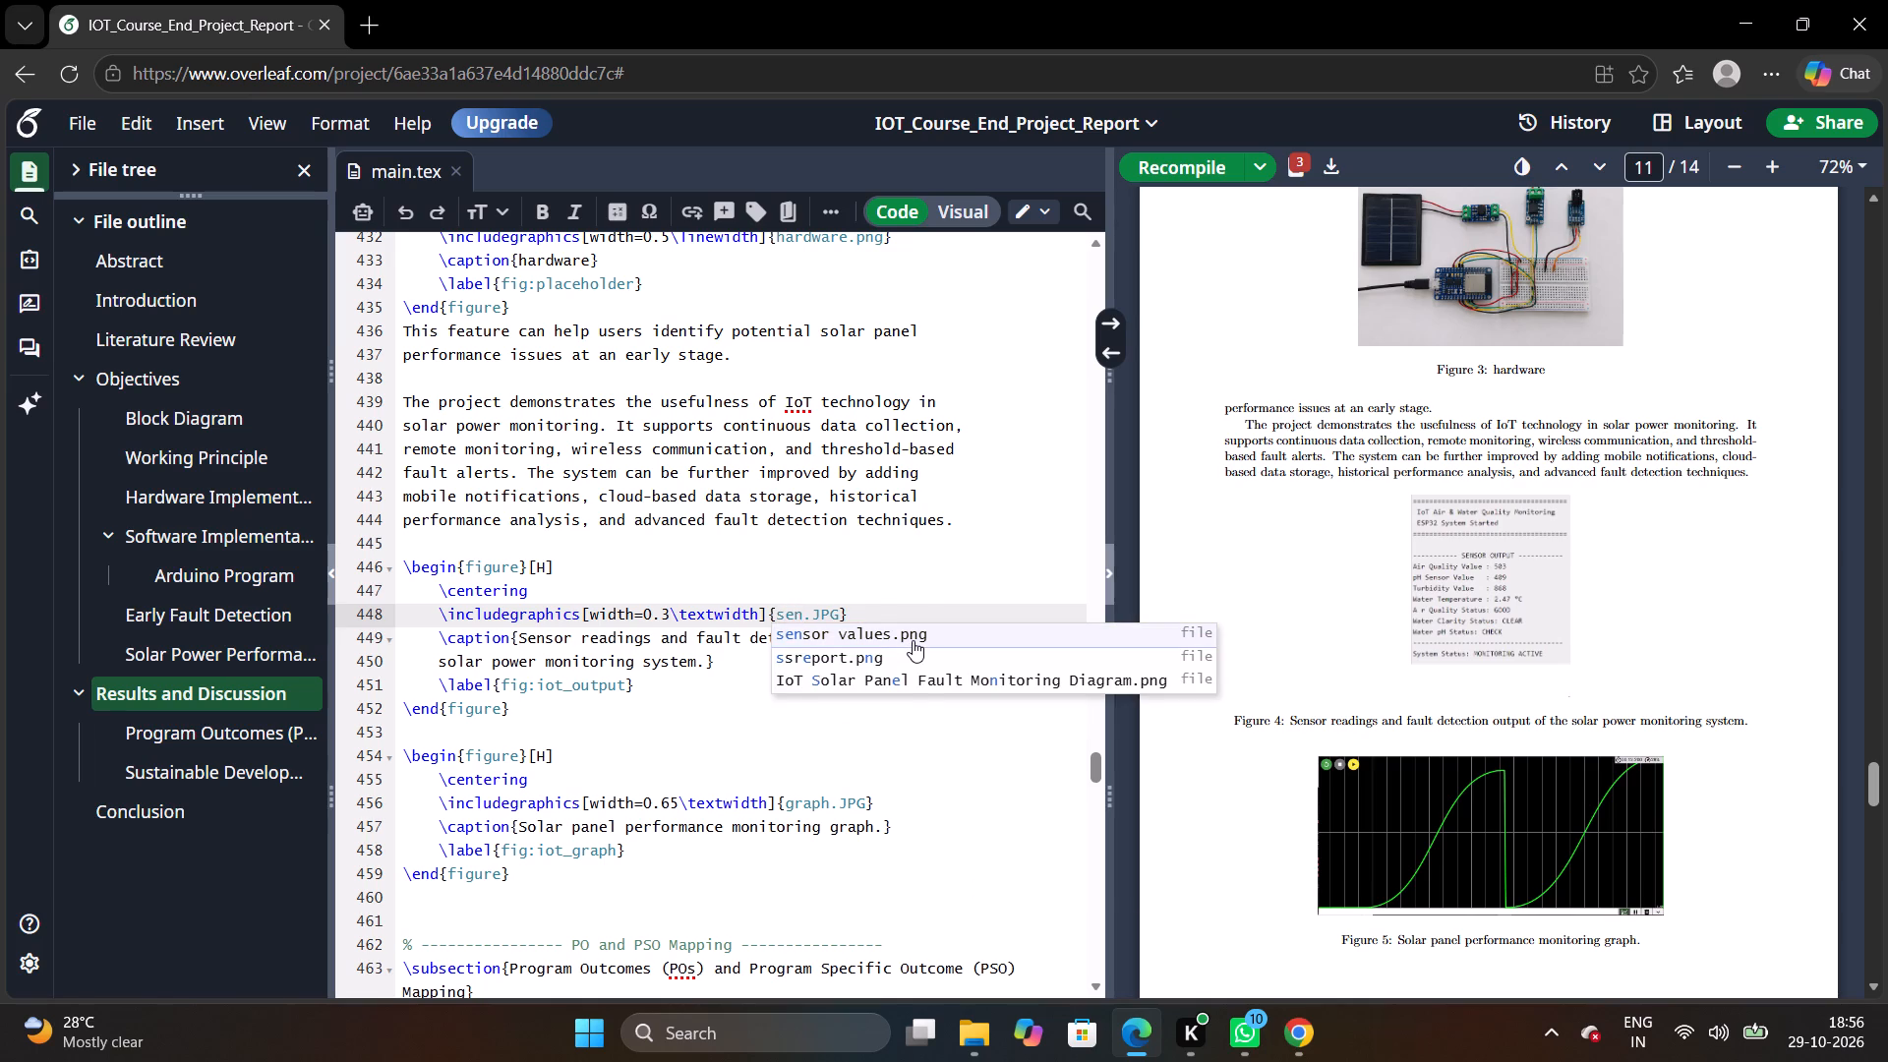
click(913, 640)
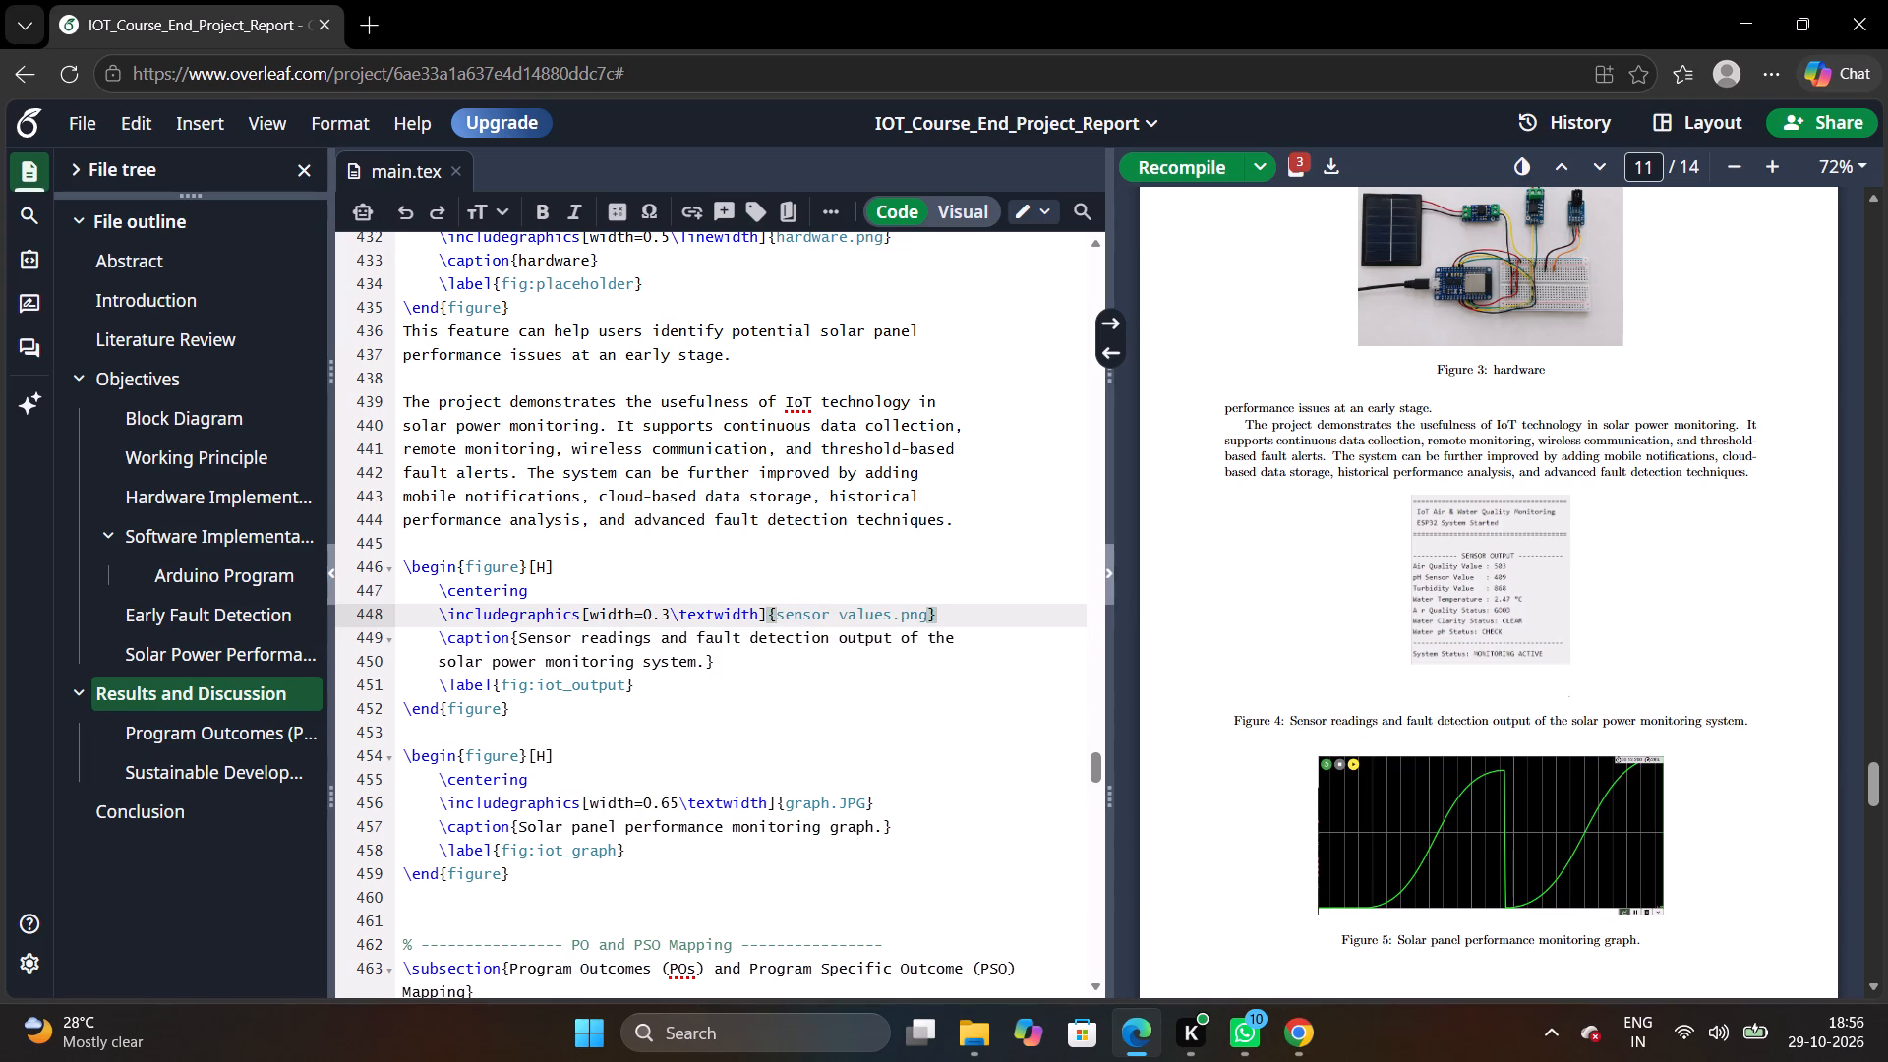
click(1152, 176)
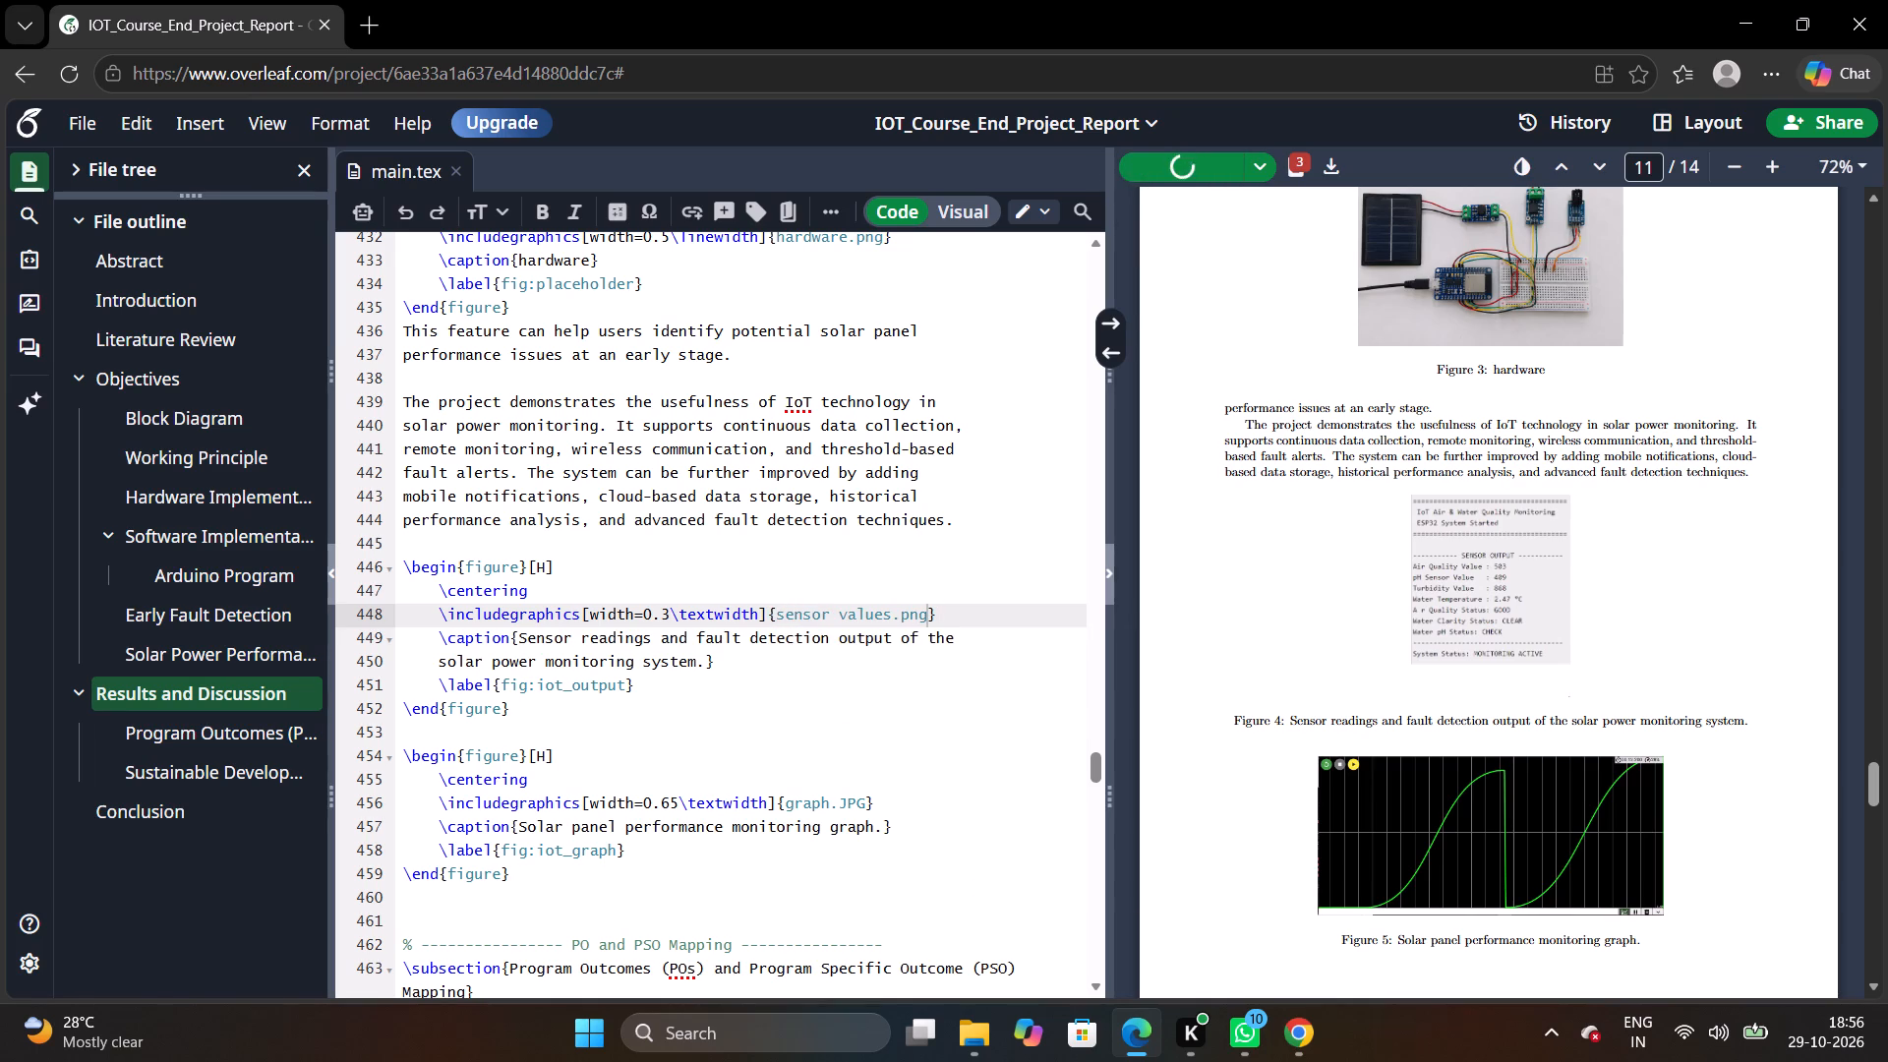
Check the recompiled figures and clear the name before .JPG in the solar panel performance graph's image line.
scroll(878, 618, down, 1)
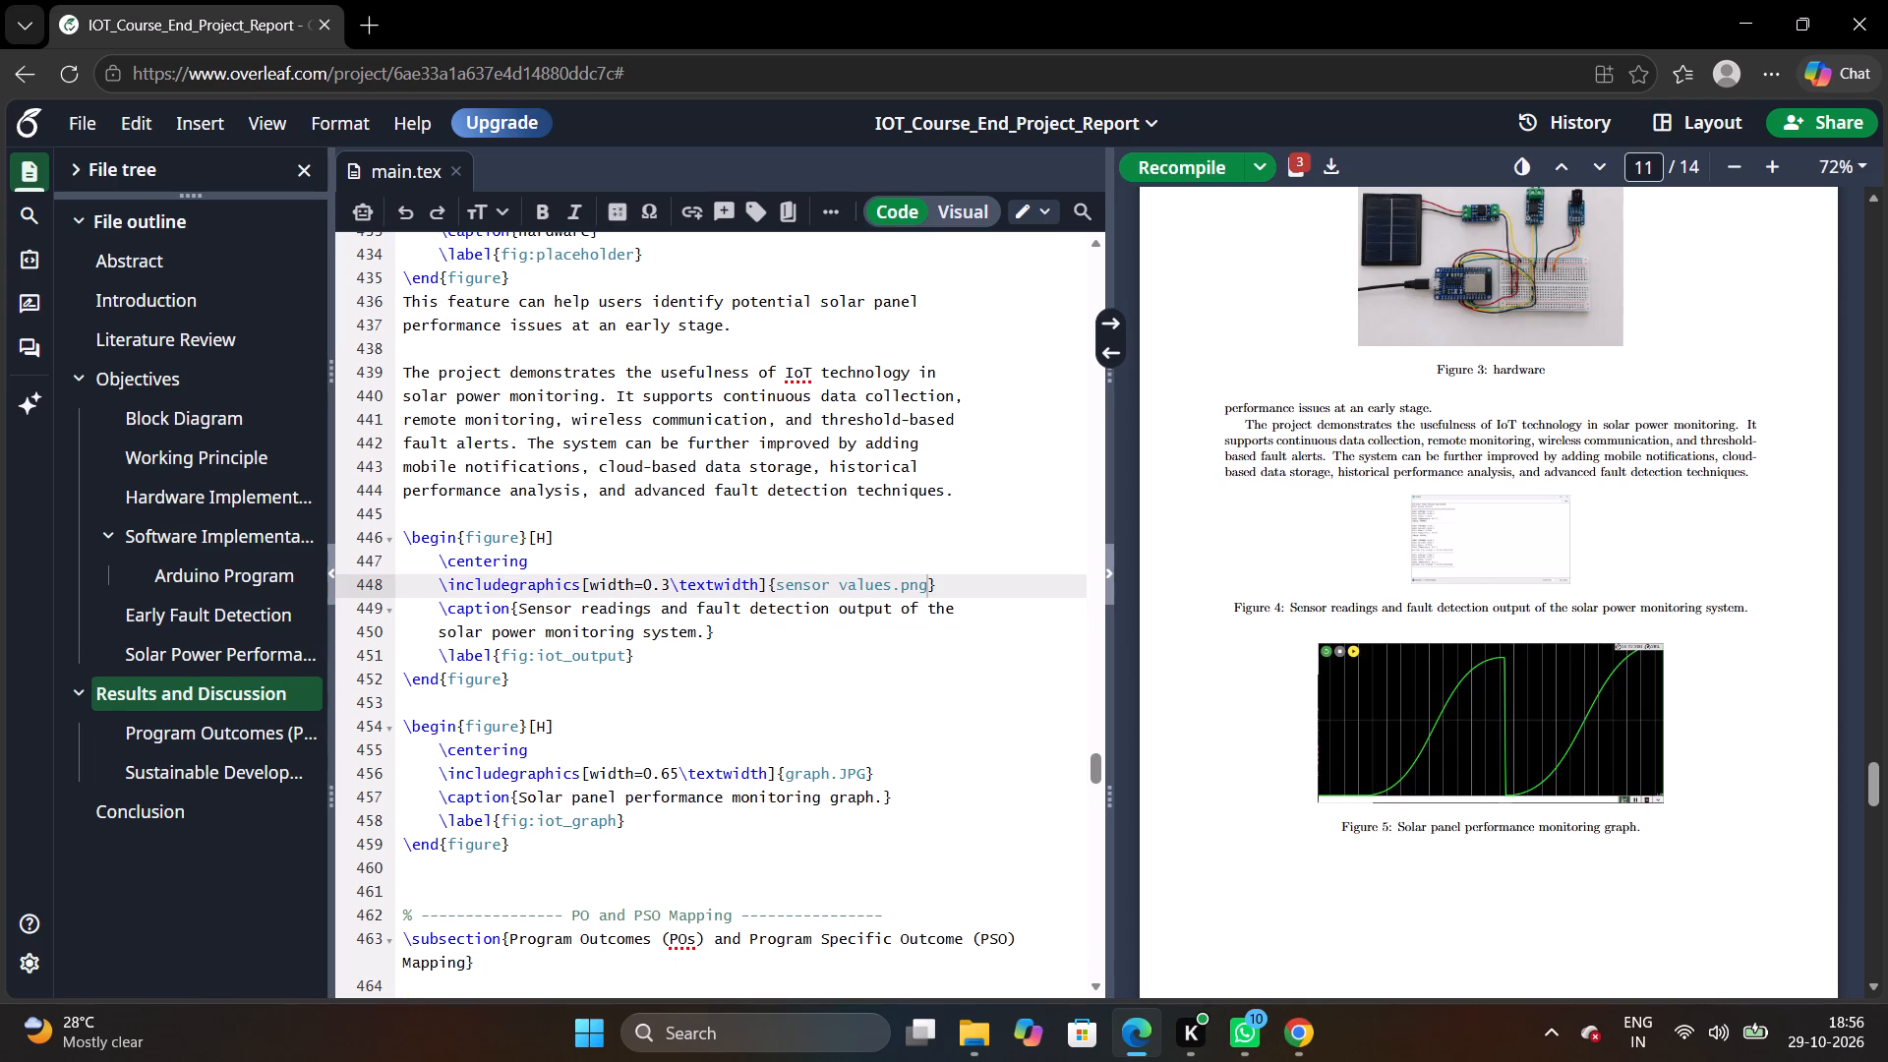
scroll(1467, 587, down, 2)
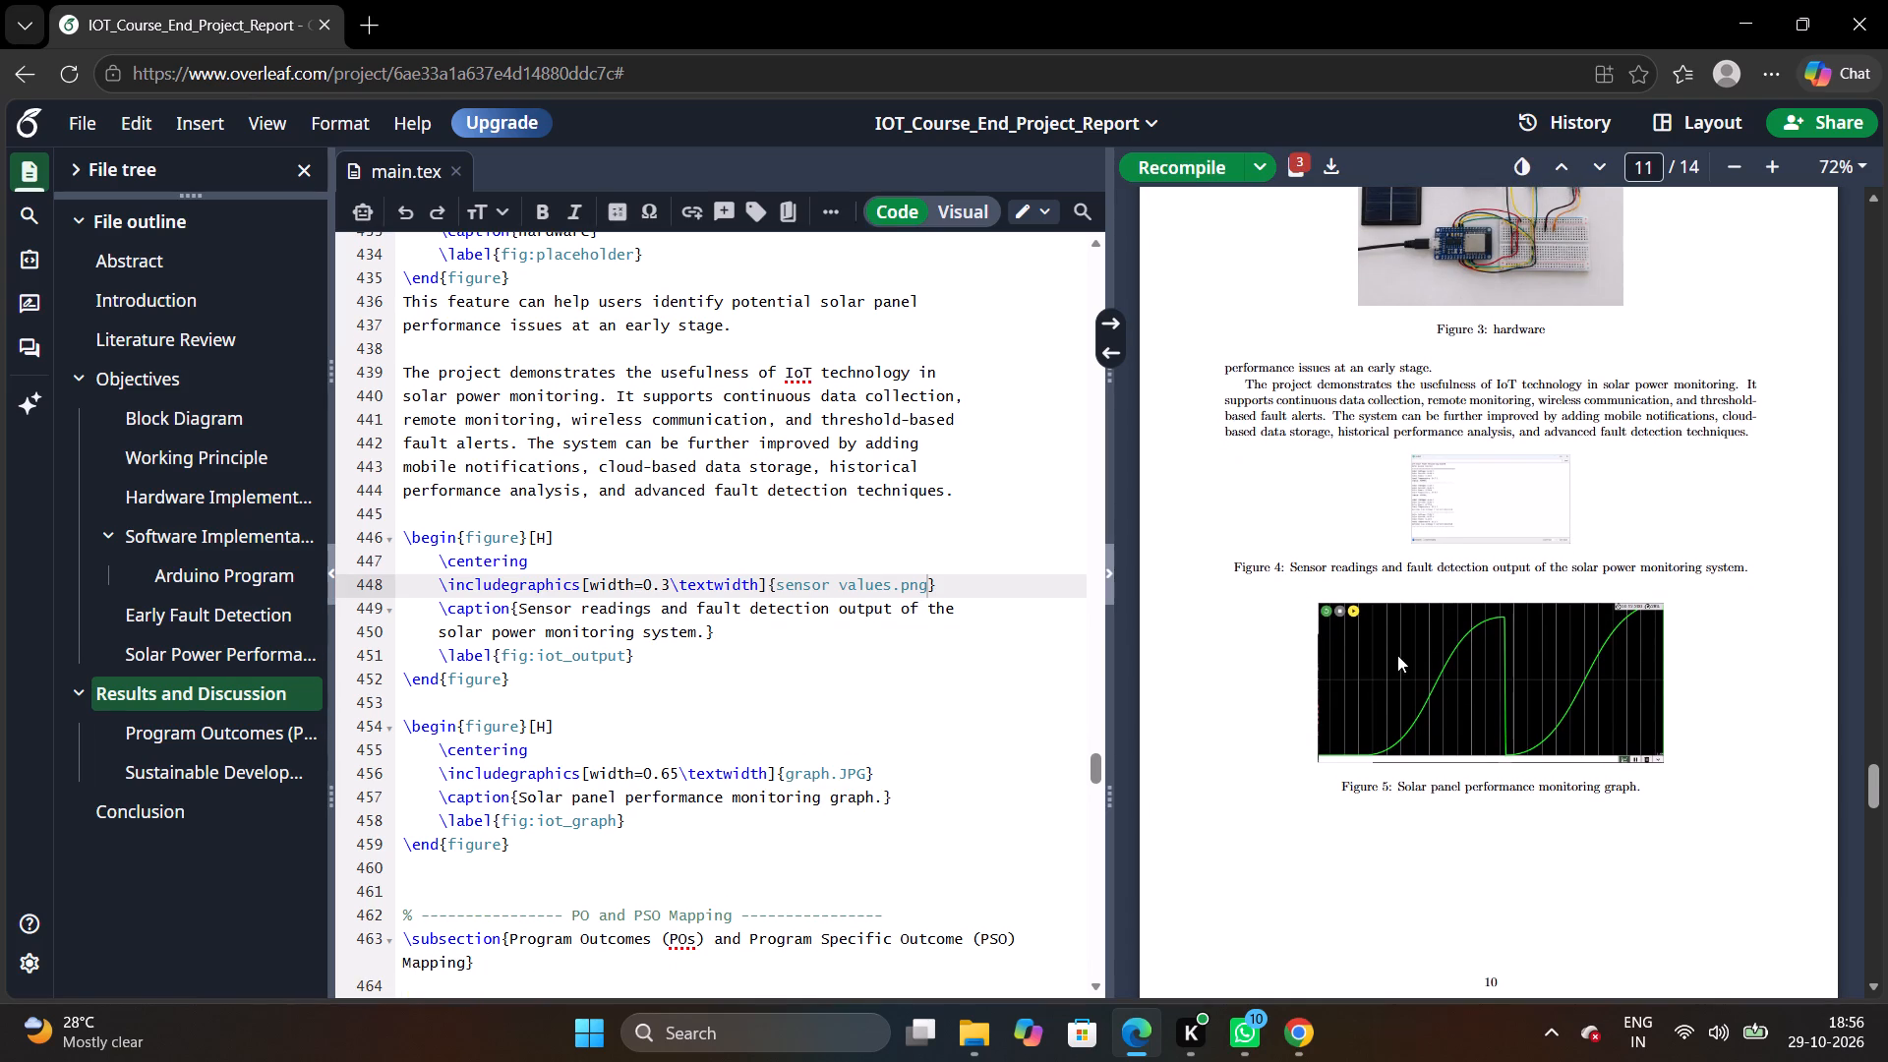
scroll(1532, 635, down, 1)
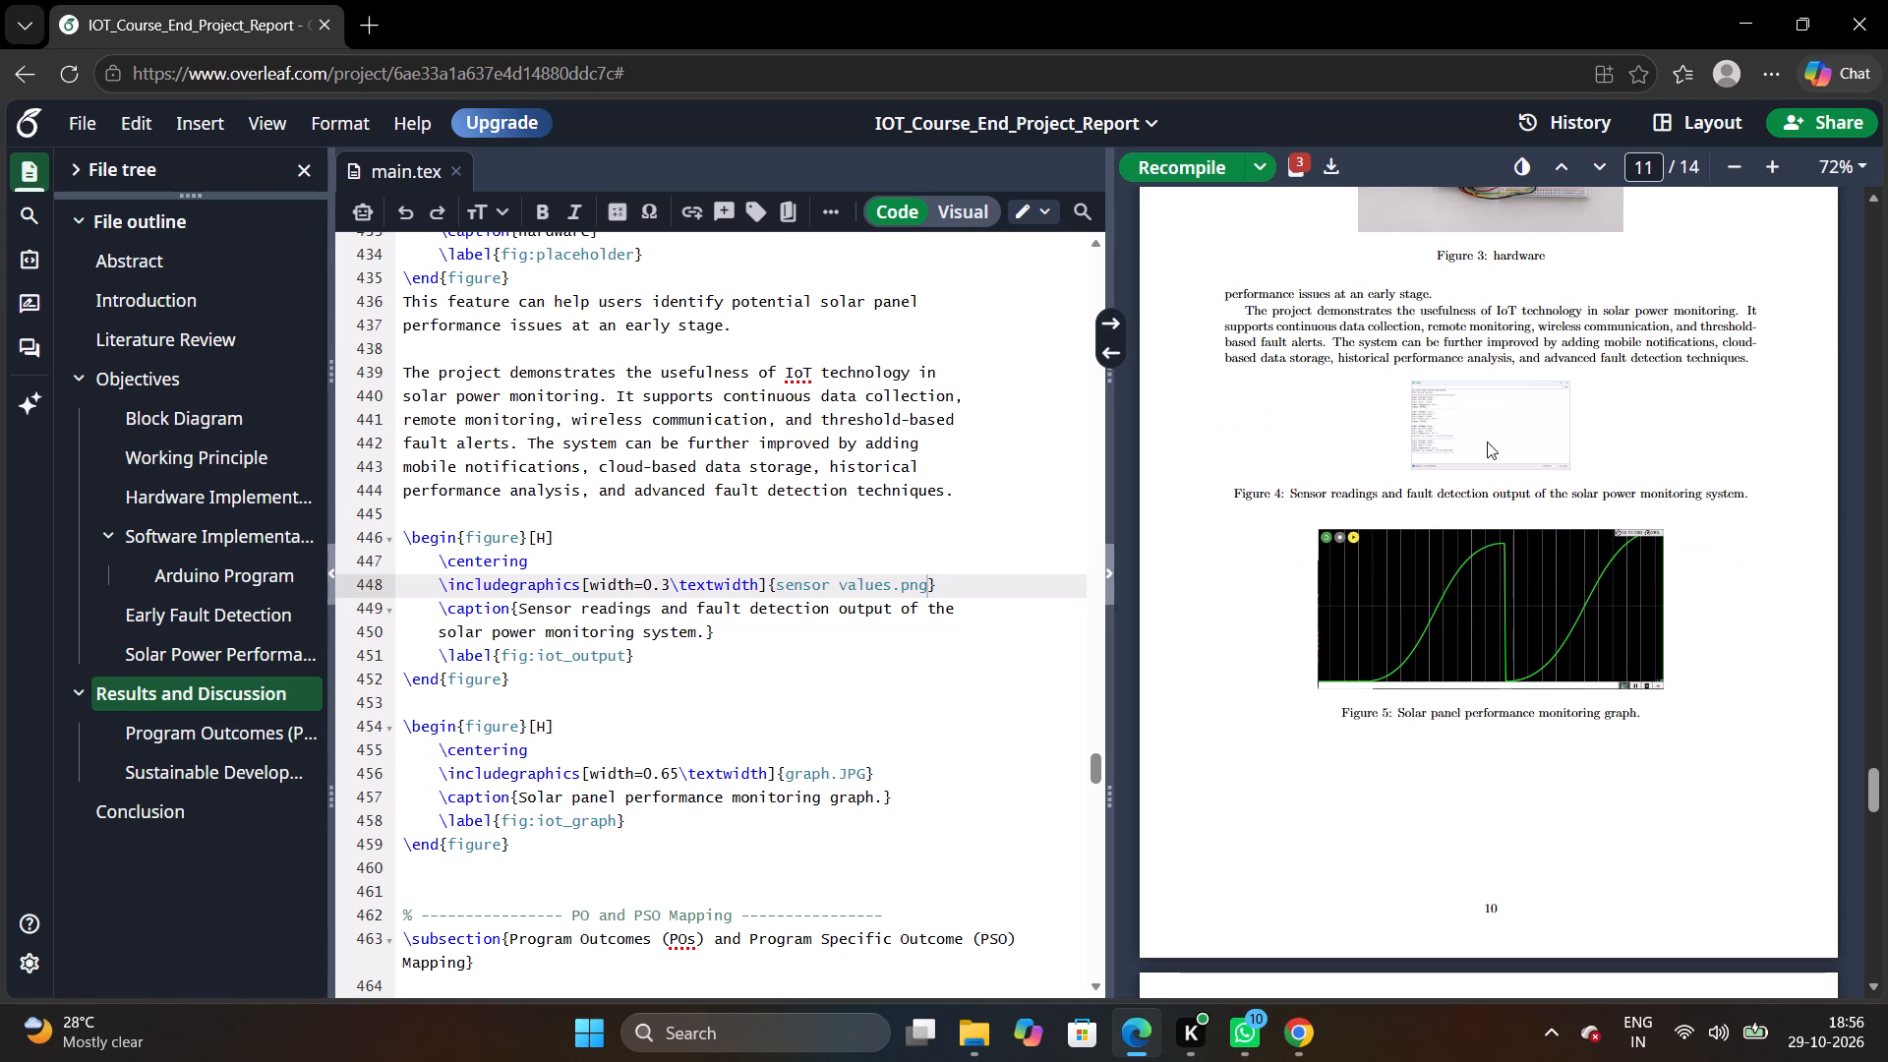
scroll(1441, 627, down, 1)
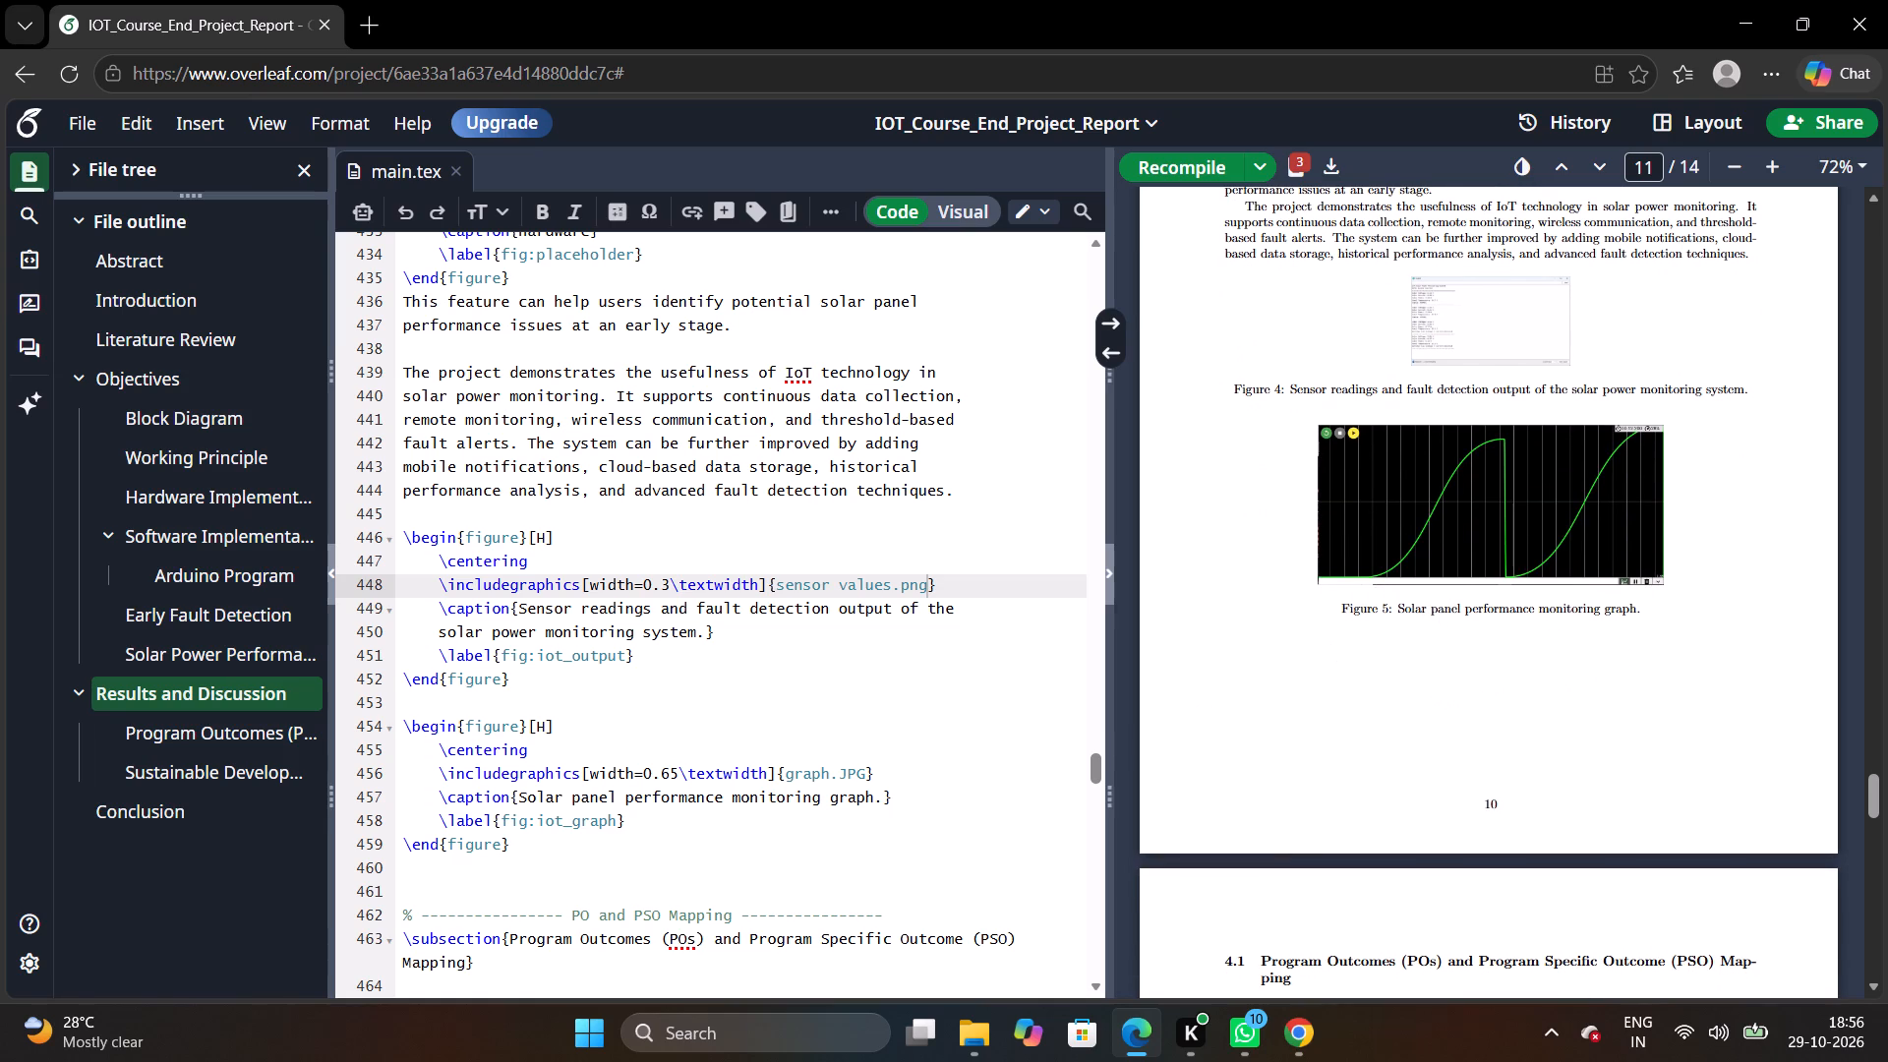
click(834, 779)
key(BackSpace)
key(BackSpace)
key(BackSpace)
key(BackSpace)
key(BackSpace)
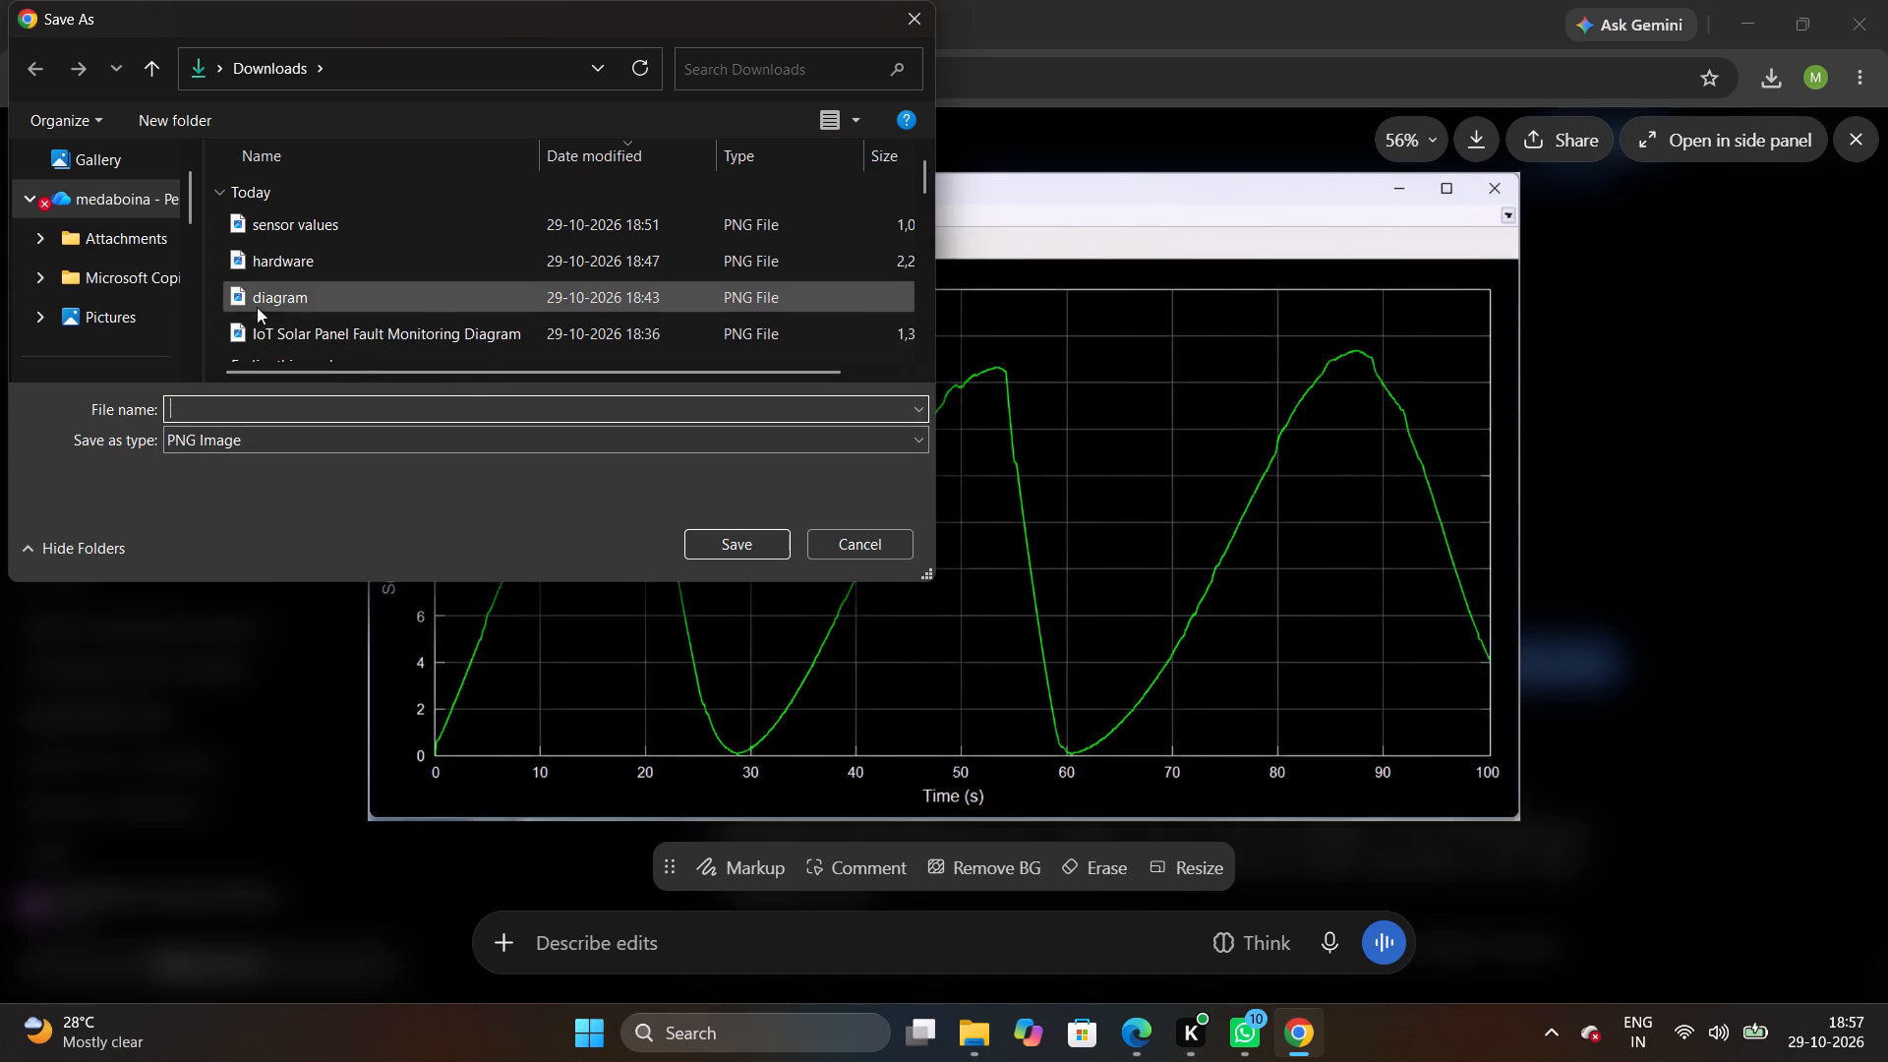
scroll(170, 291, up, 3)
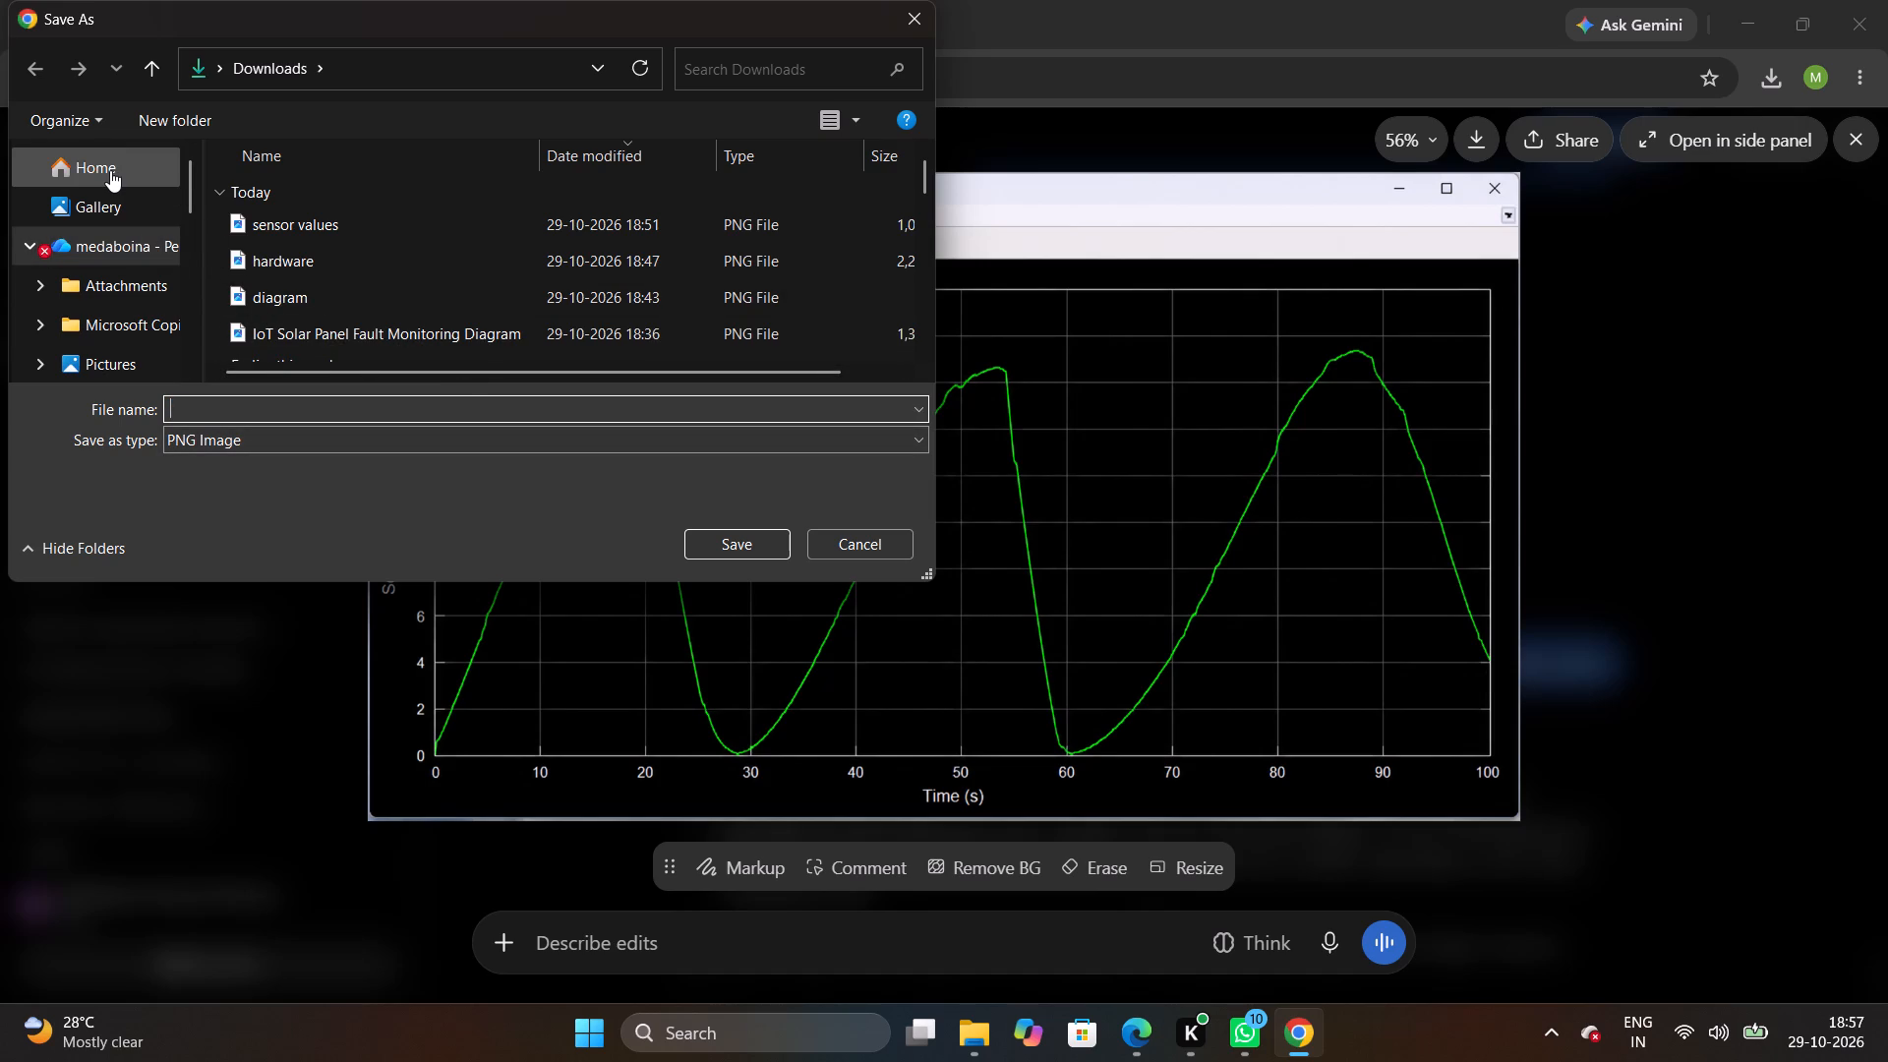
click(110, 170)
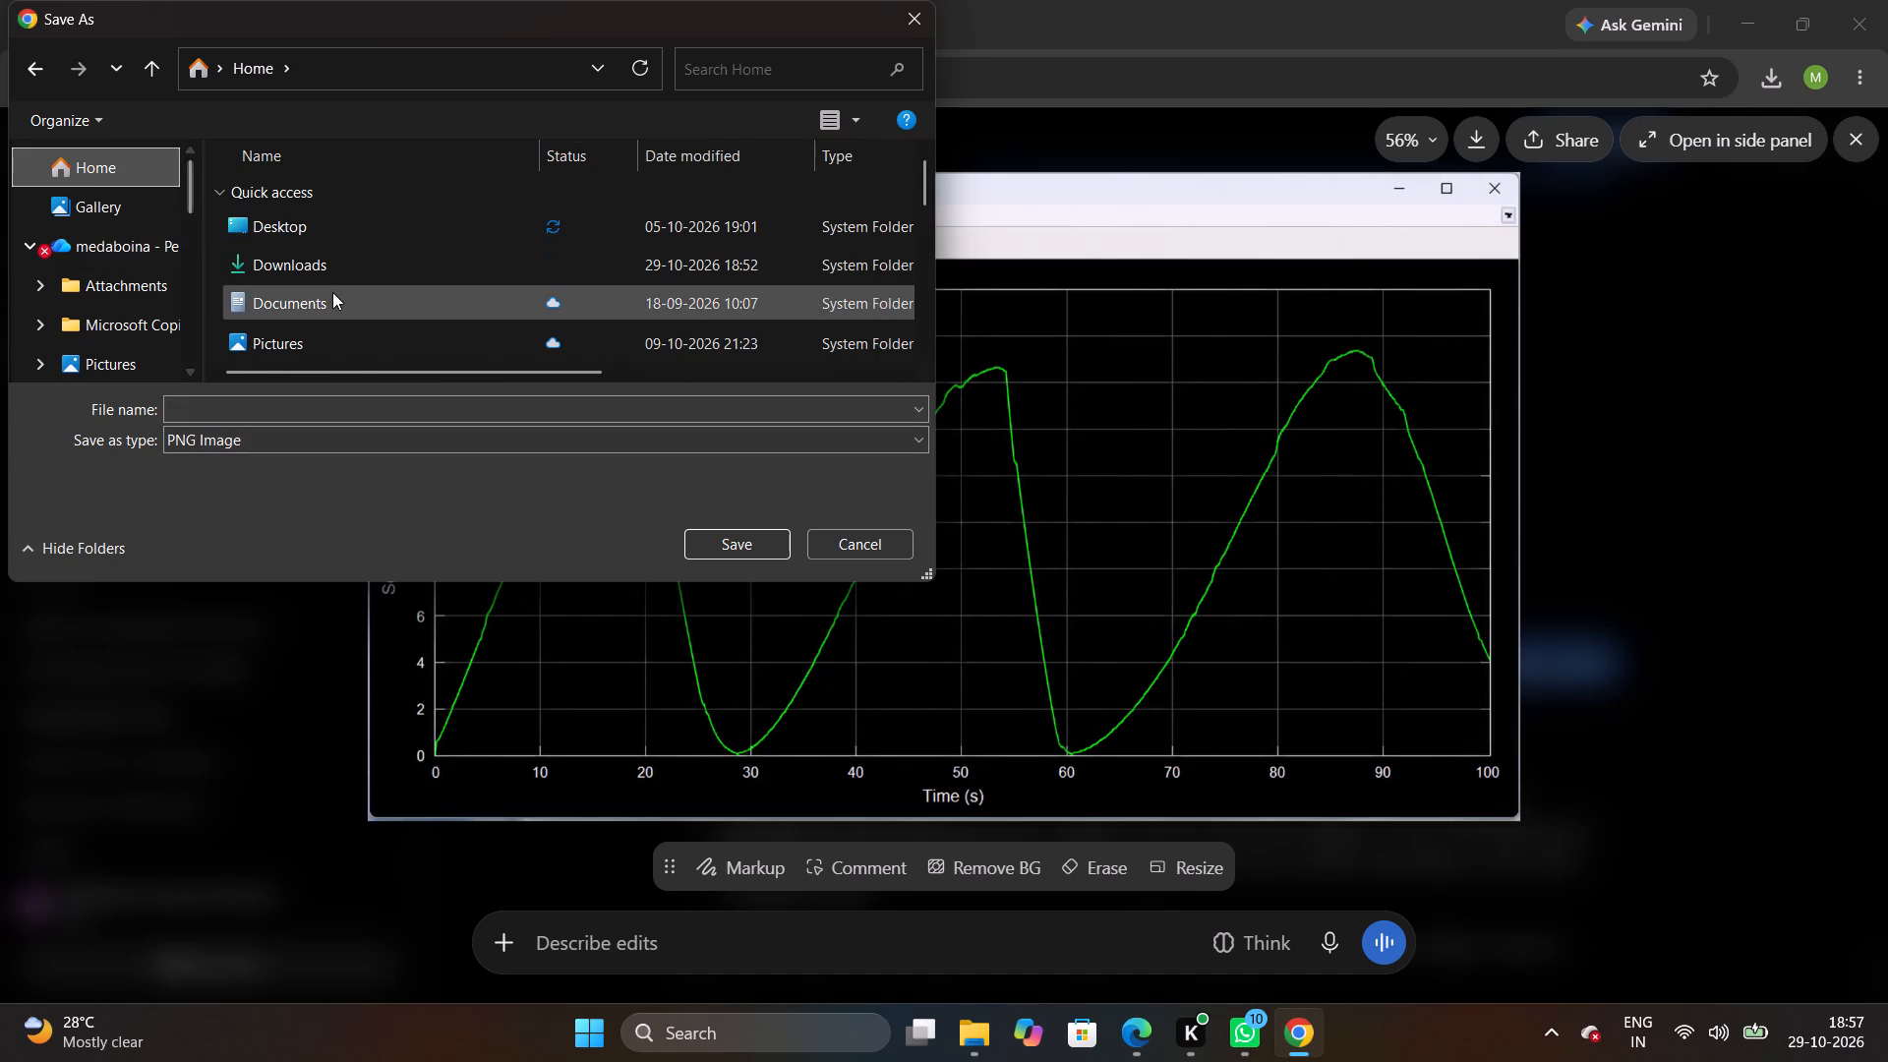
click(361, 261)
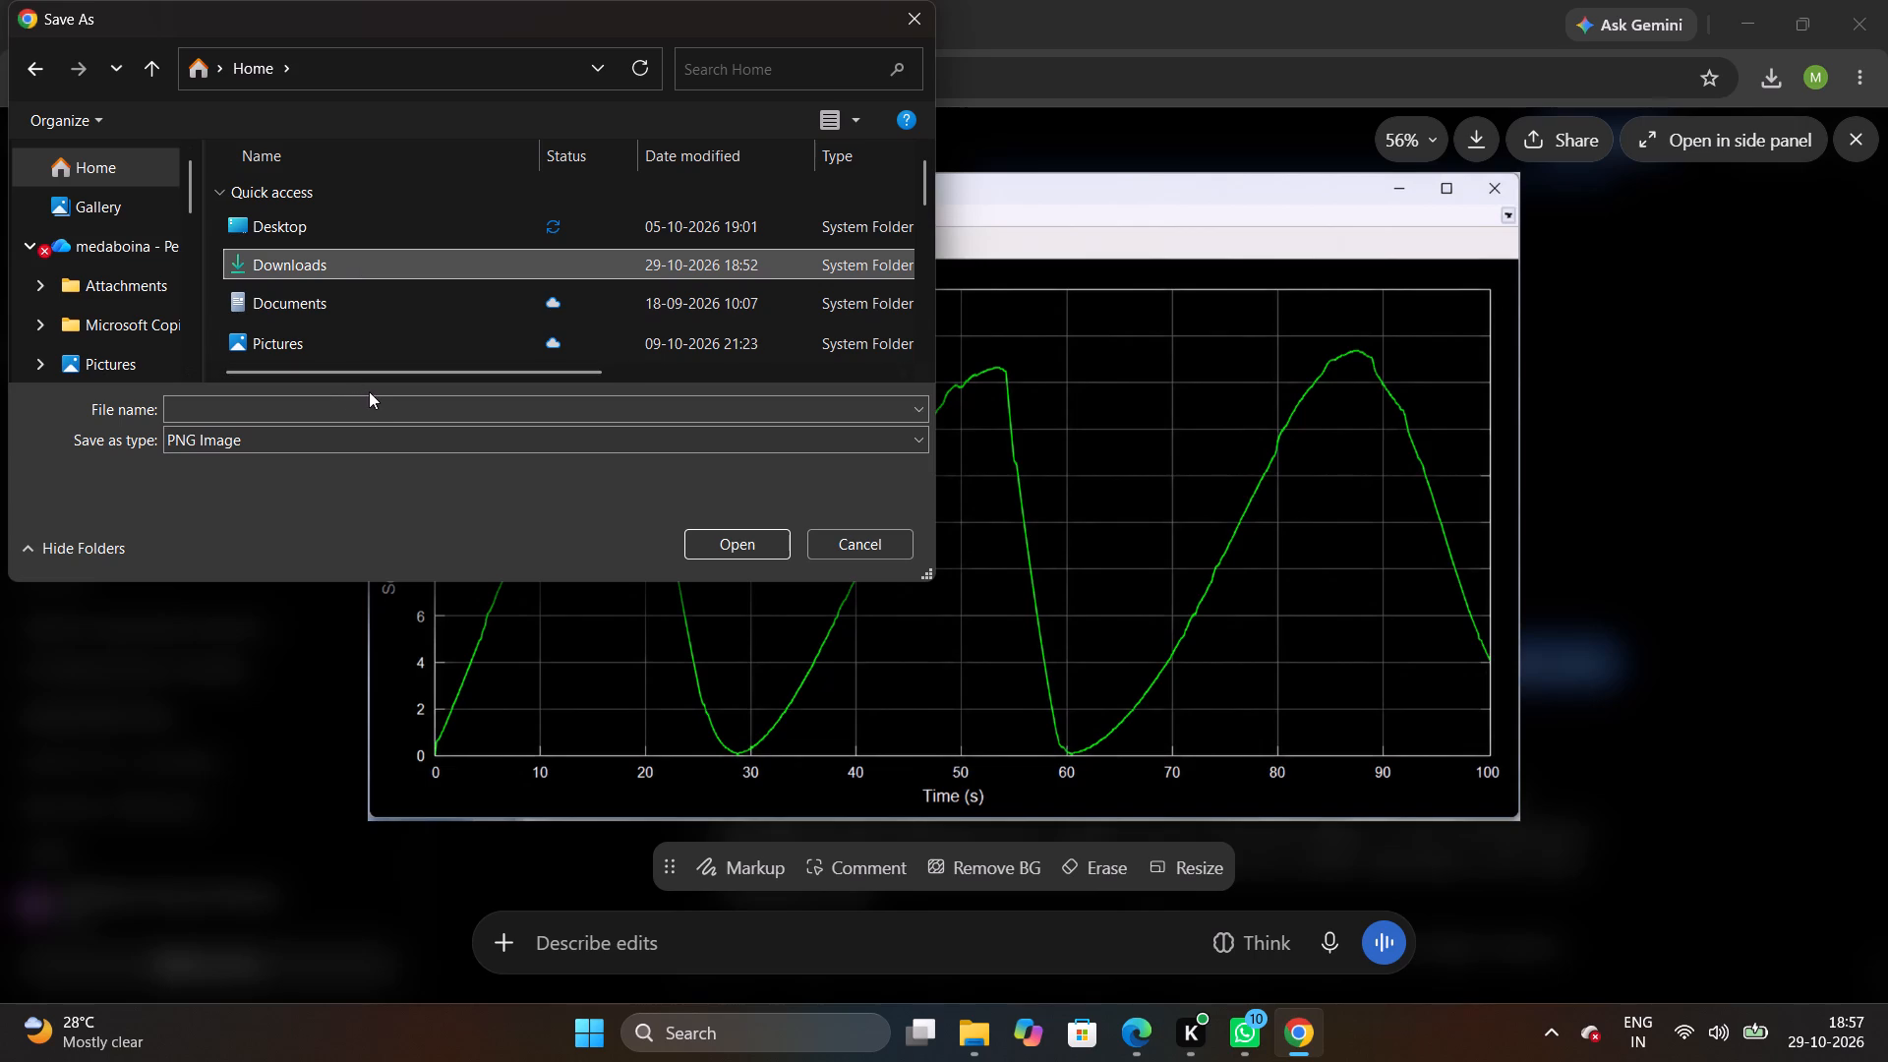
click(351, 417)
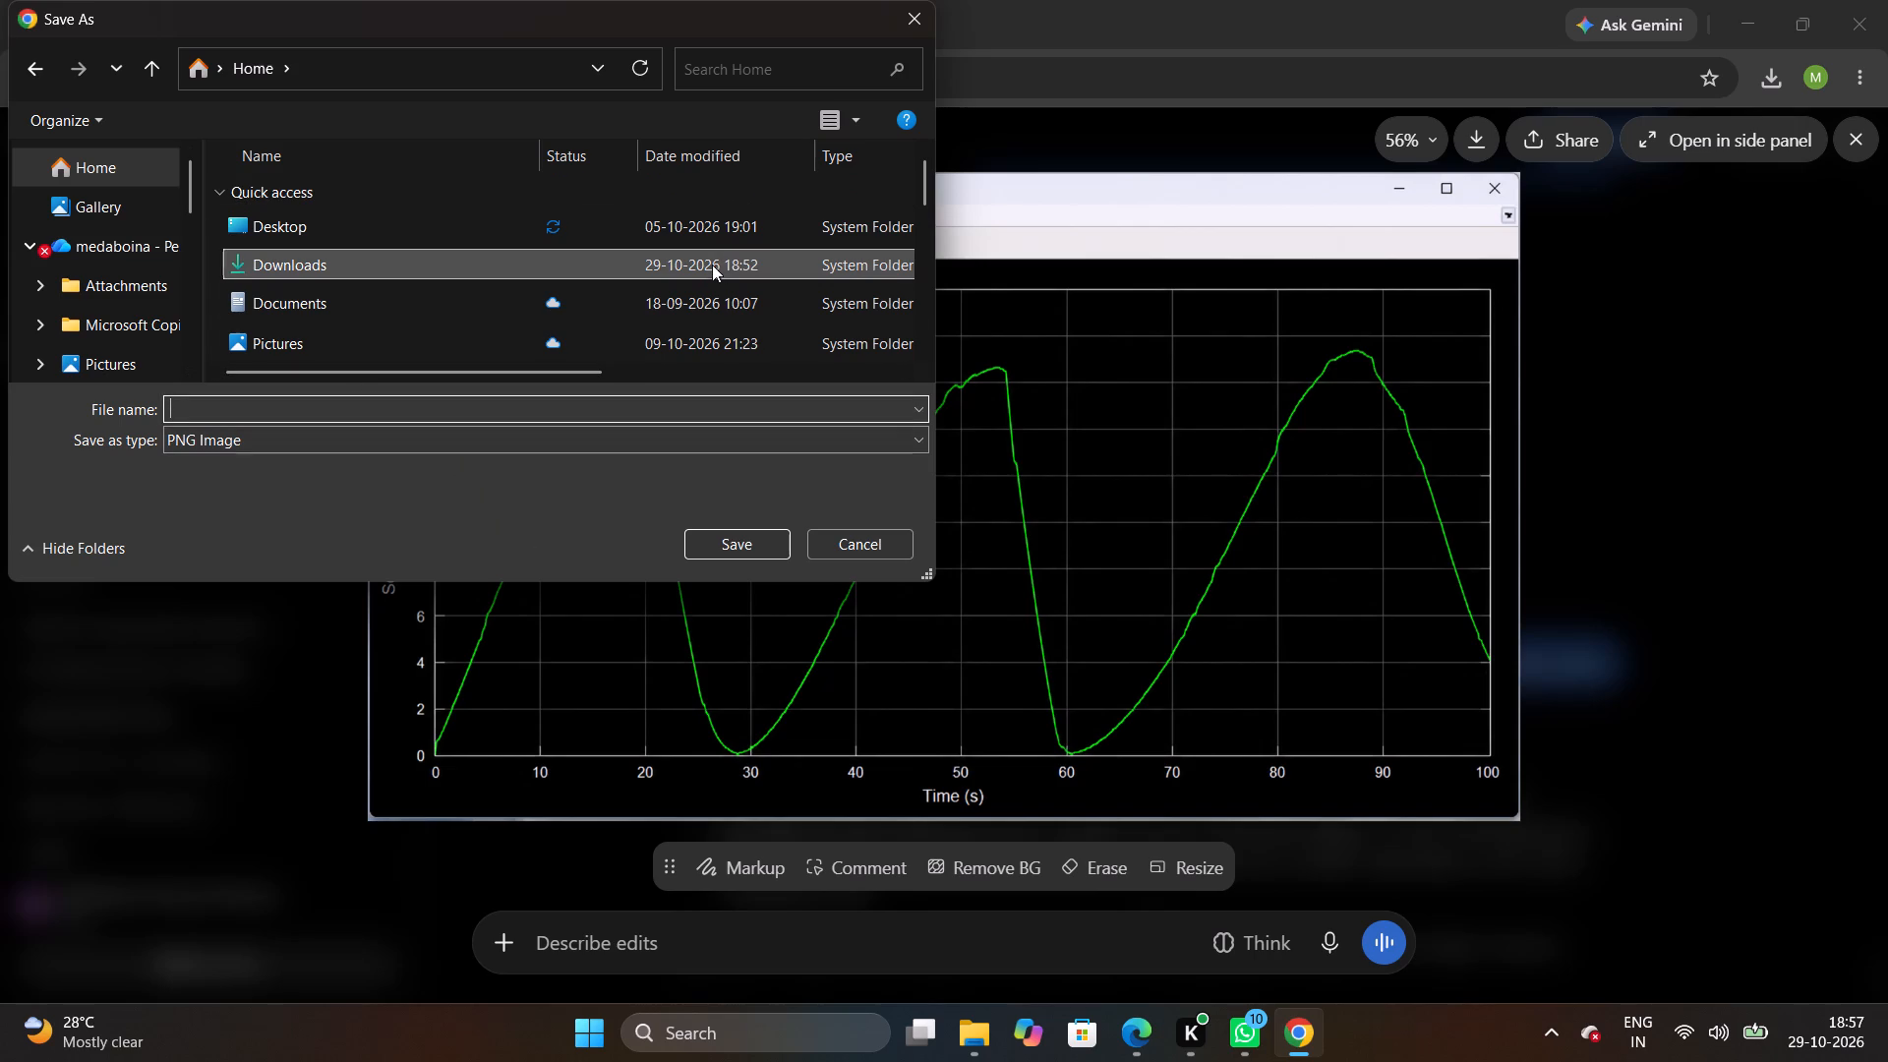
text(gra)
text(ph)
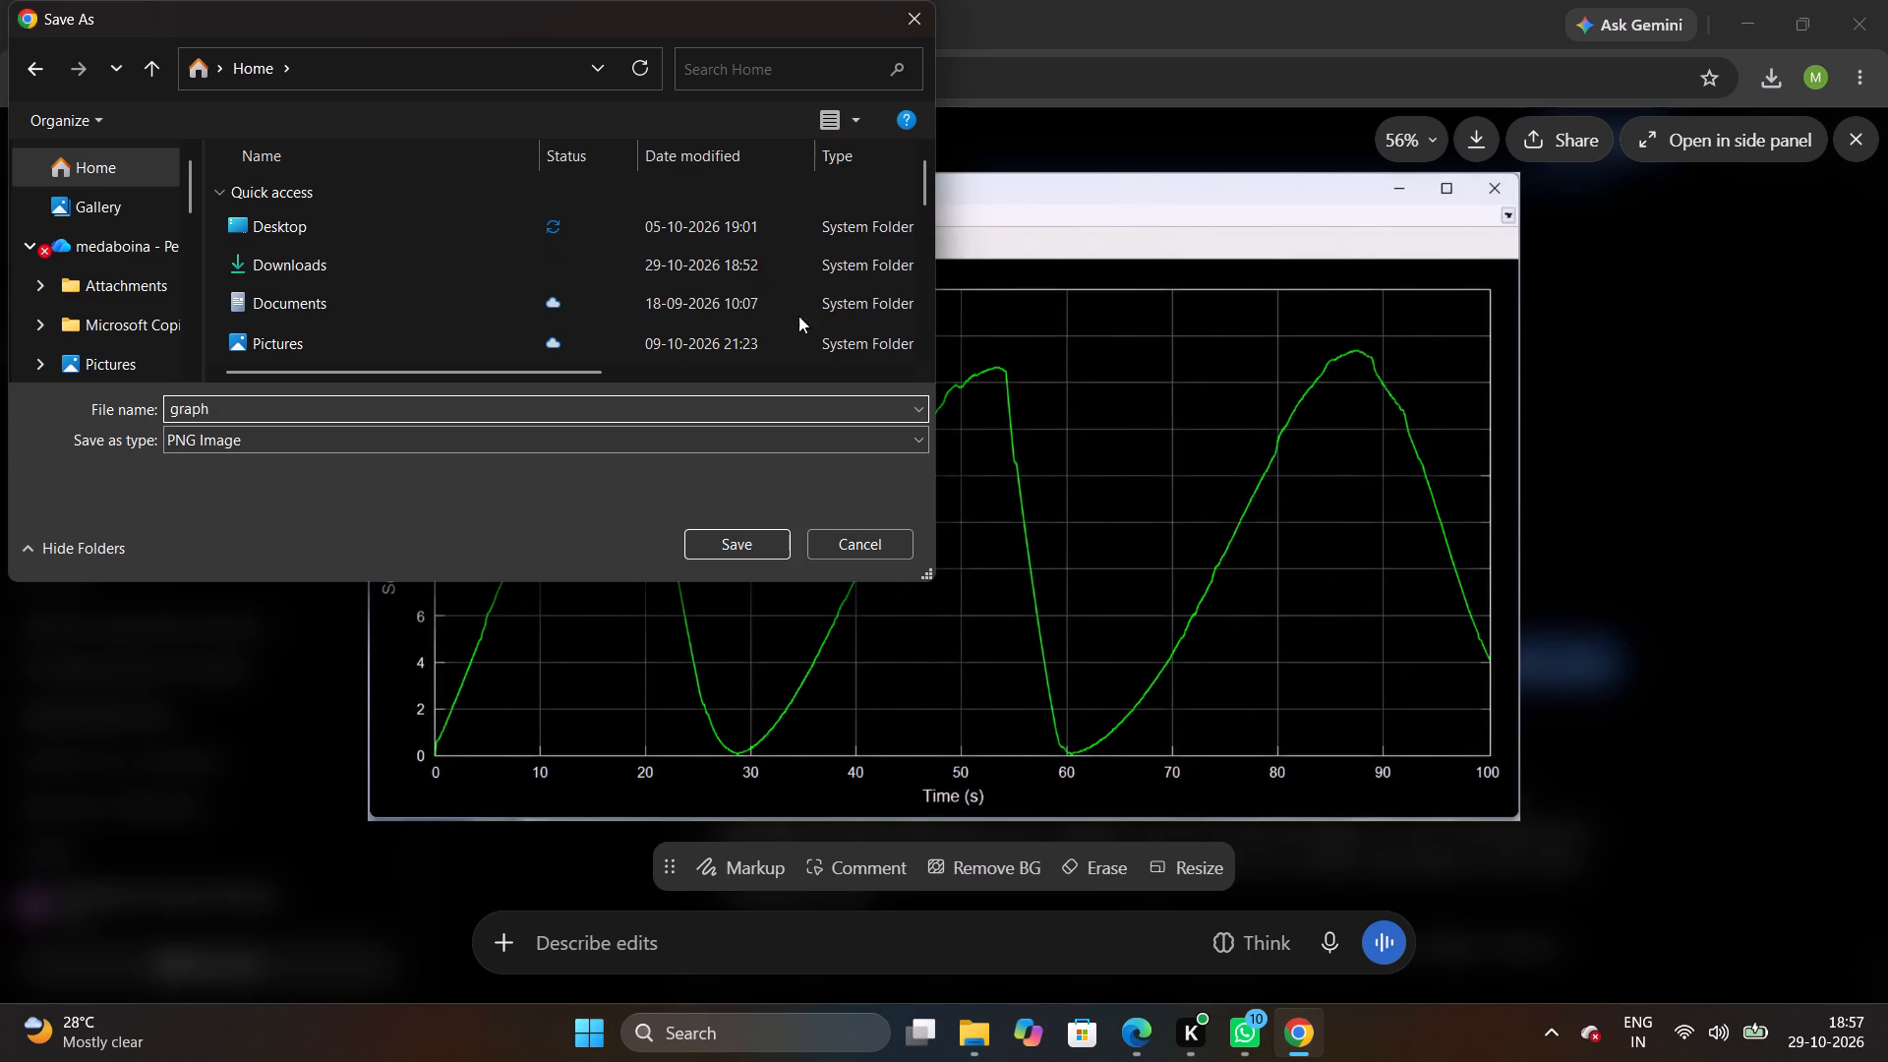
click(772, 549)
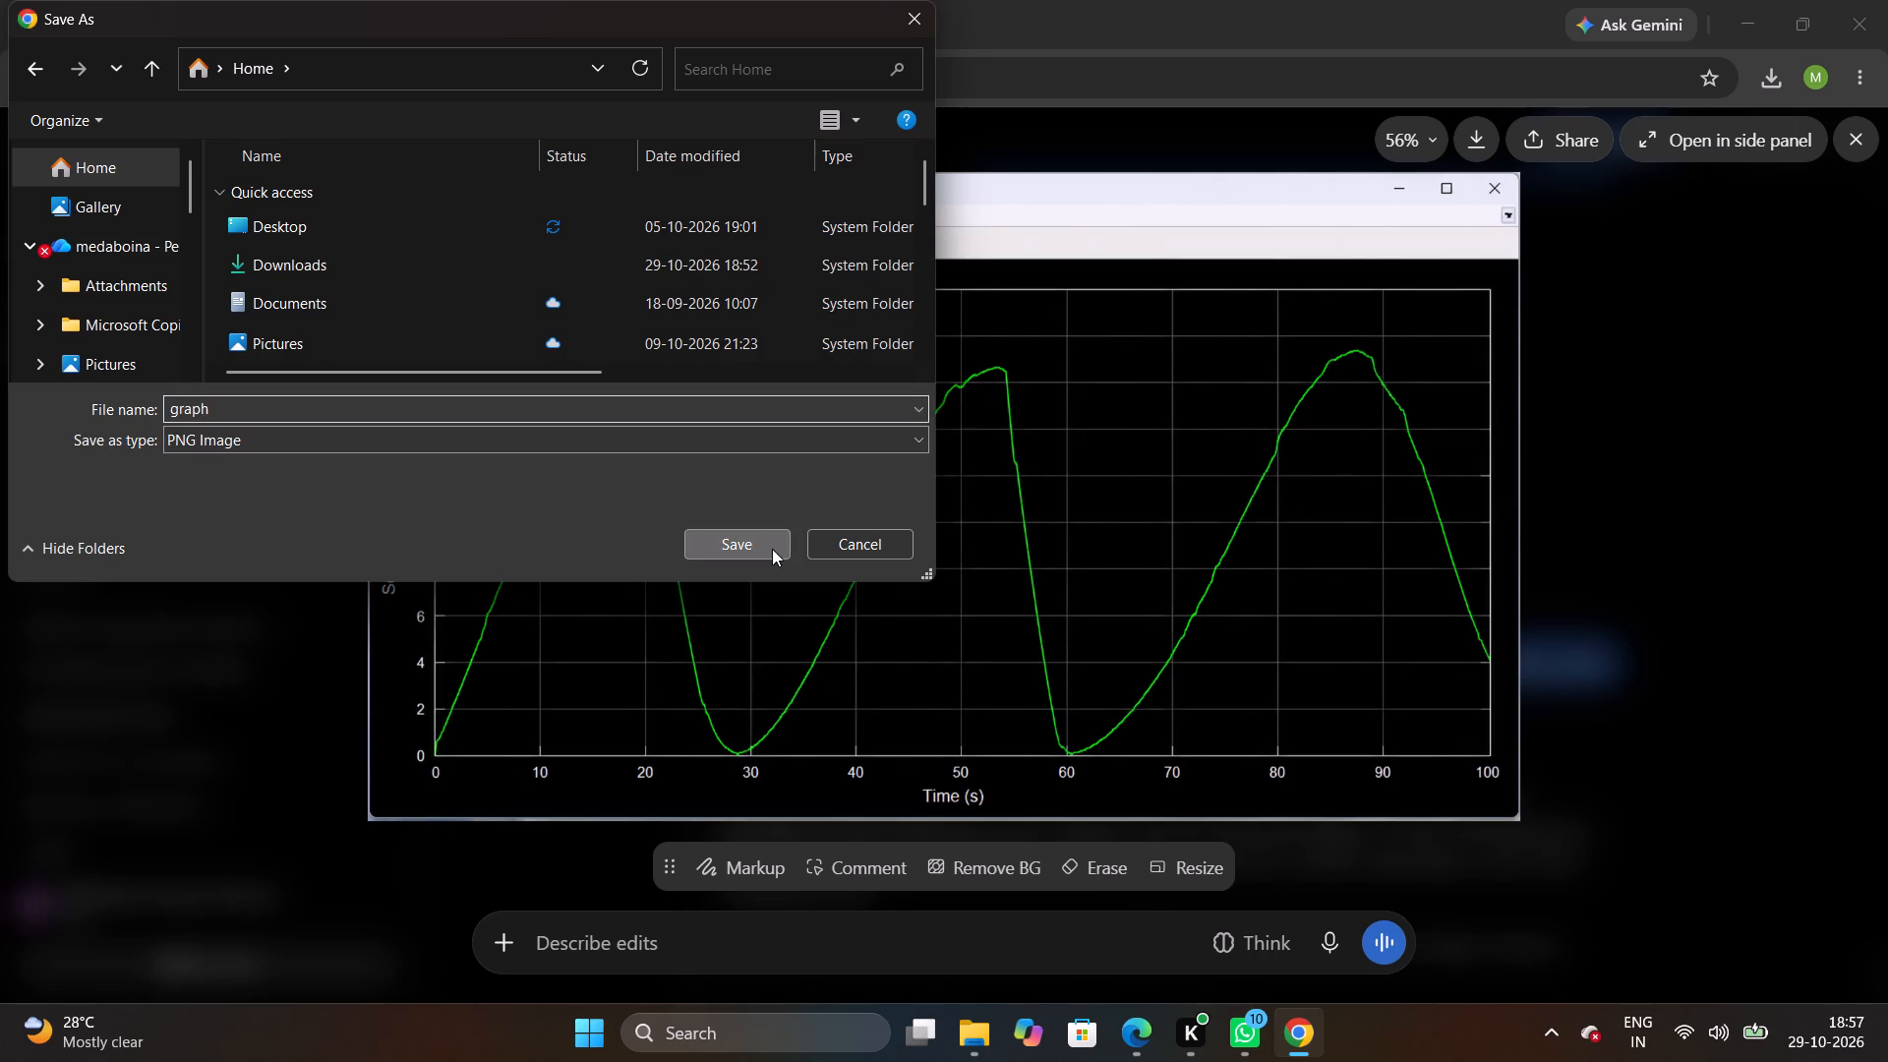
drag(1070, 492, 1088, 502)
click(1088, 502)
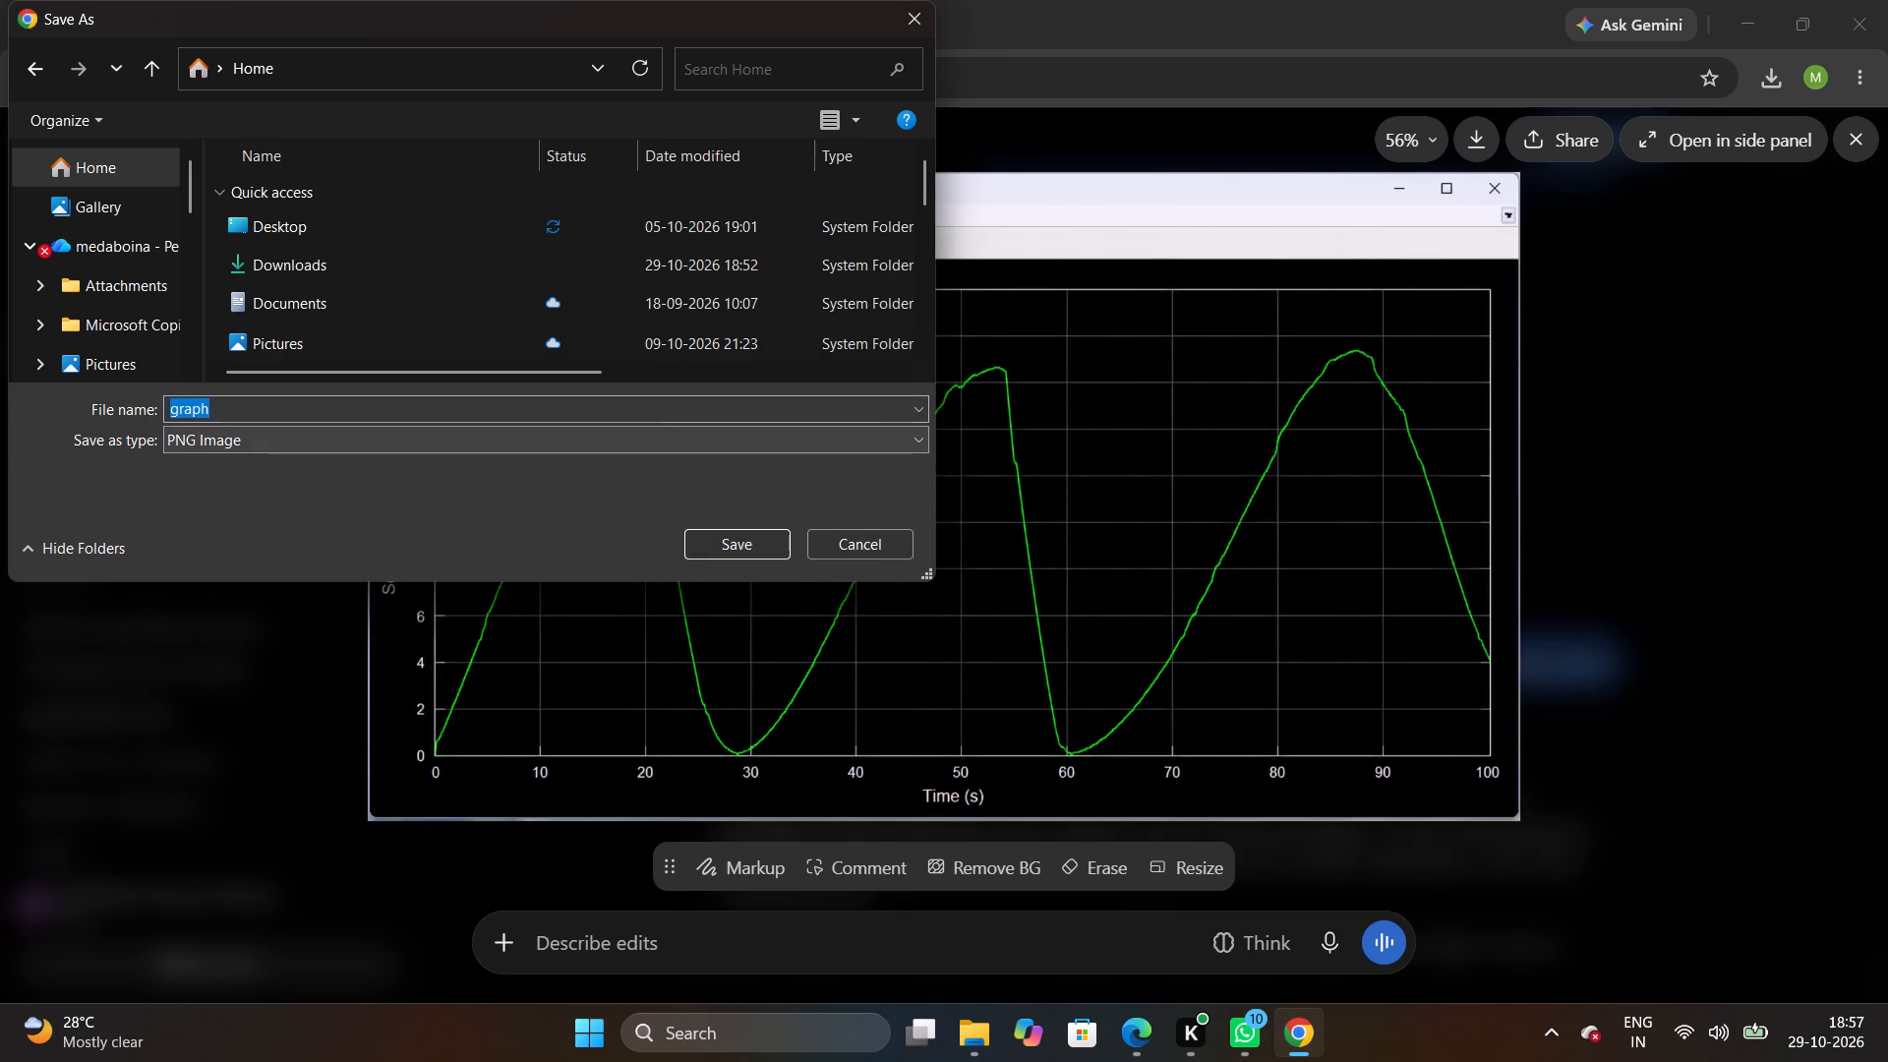
Save the solar voltage graph image as a PNG named Graph in the Downloads folder.
click(226, 407)
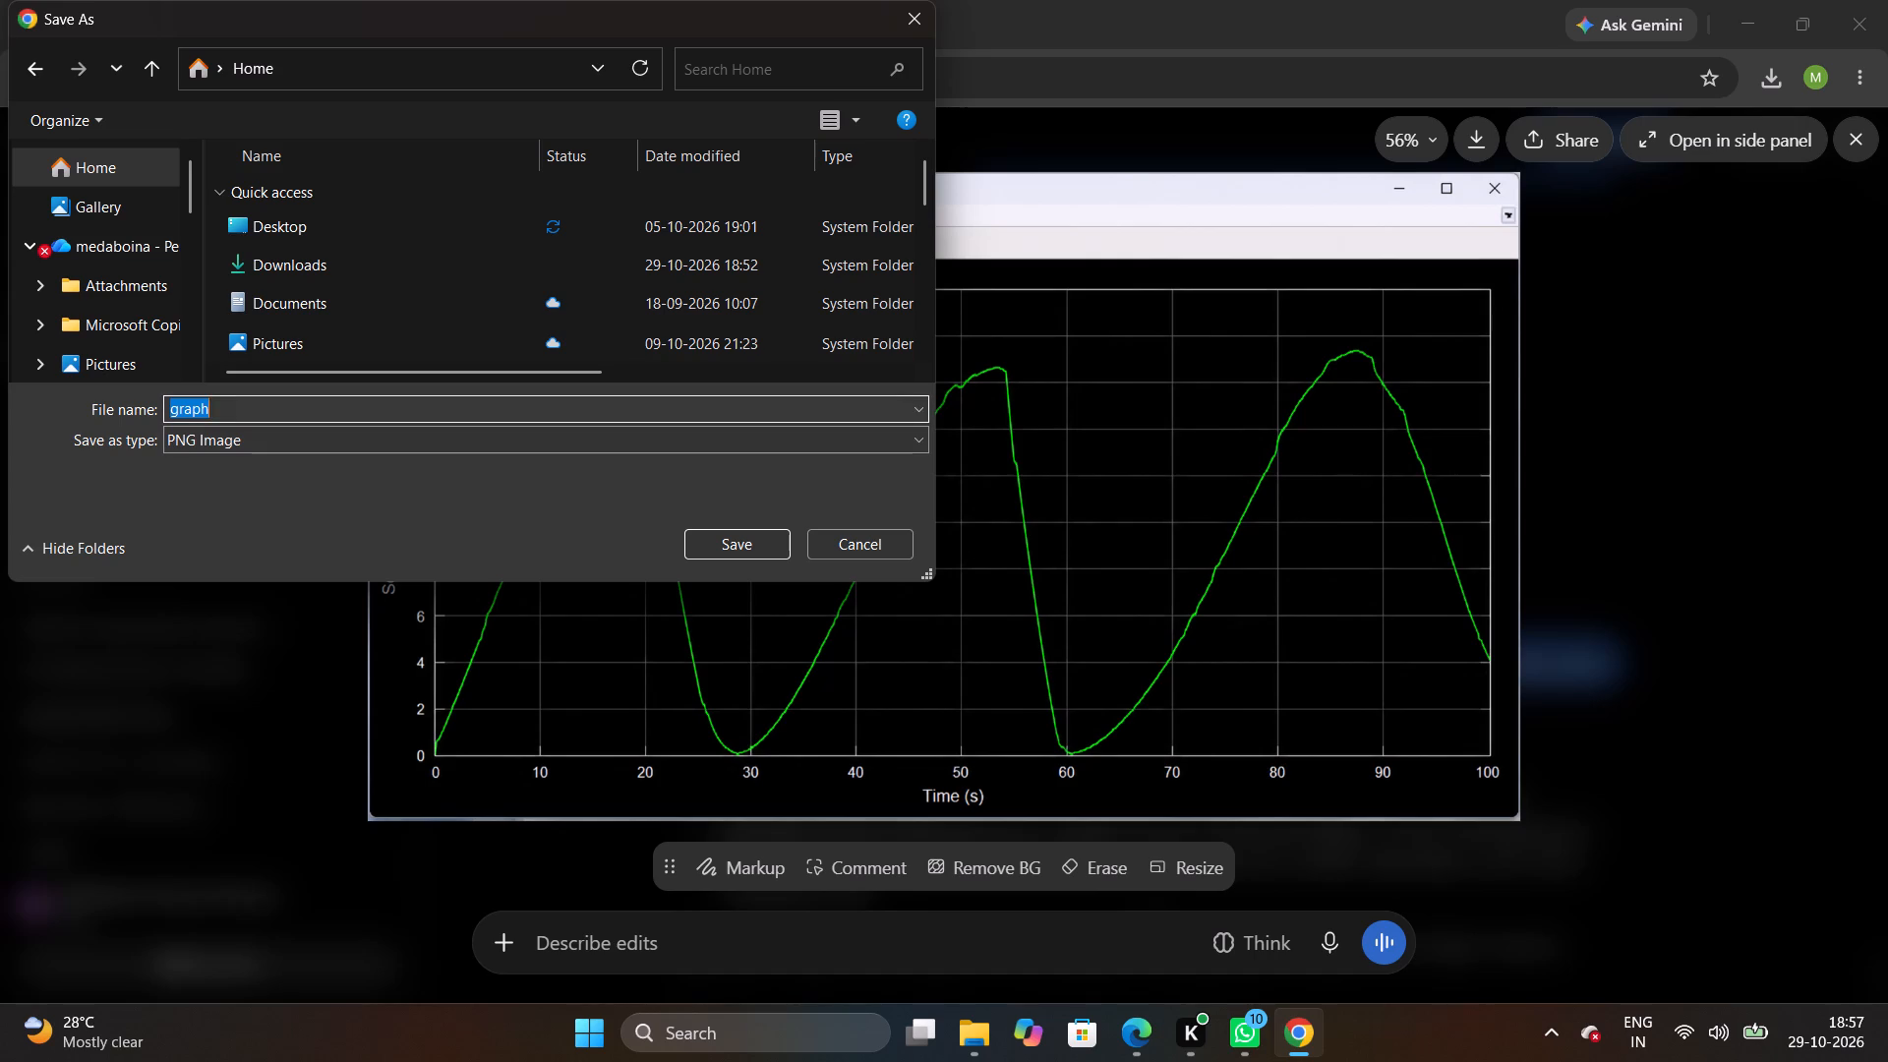
key(BackSpace)
key(BackSpace)
scroll(246, 180, up, 1)
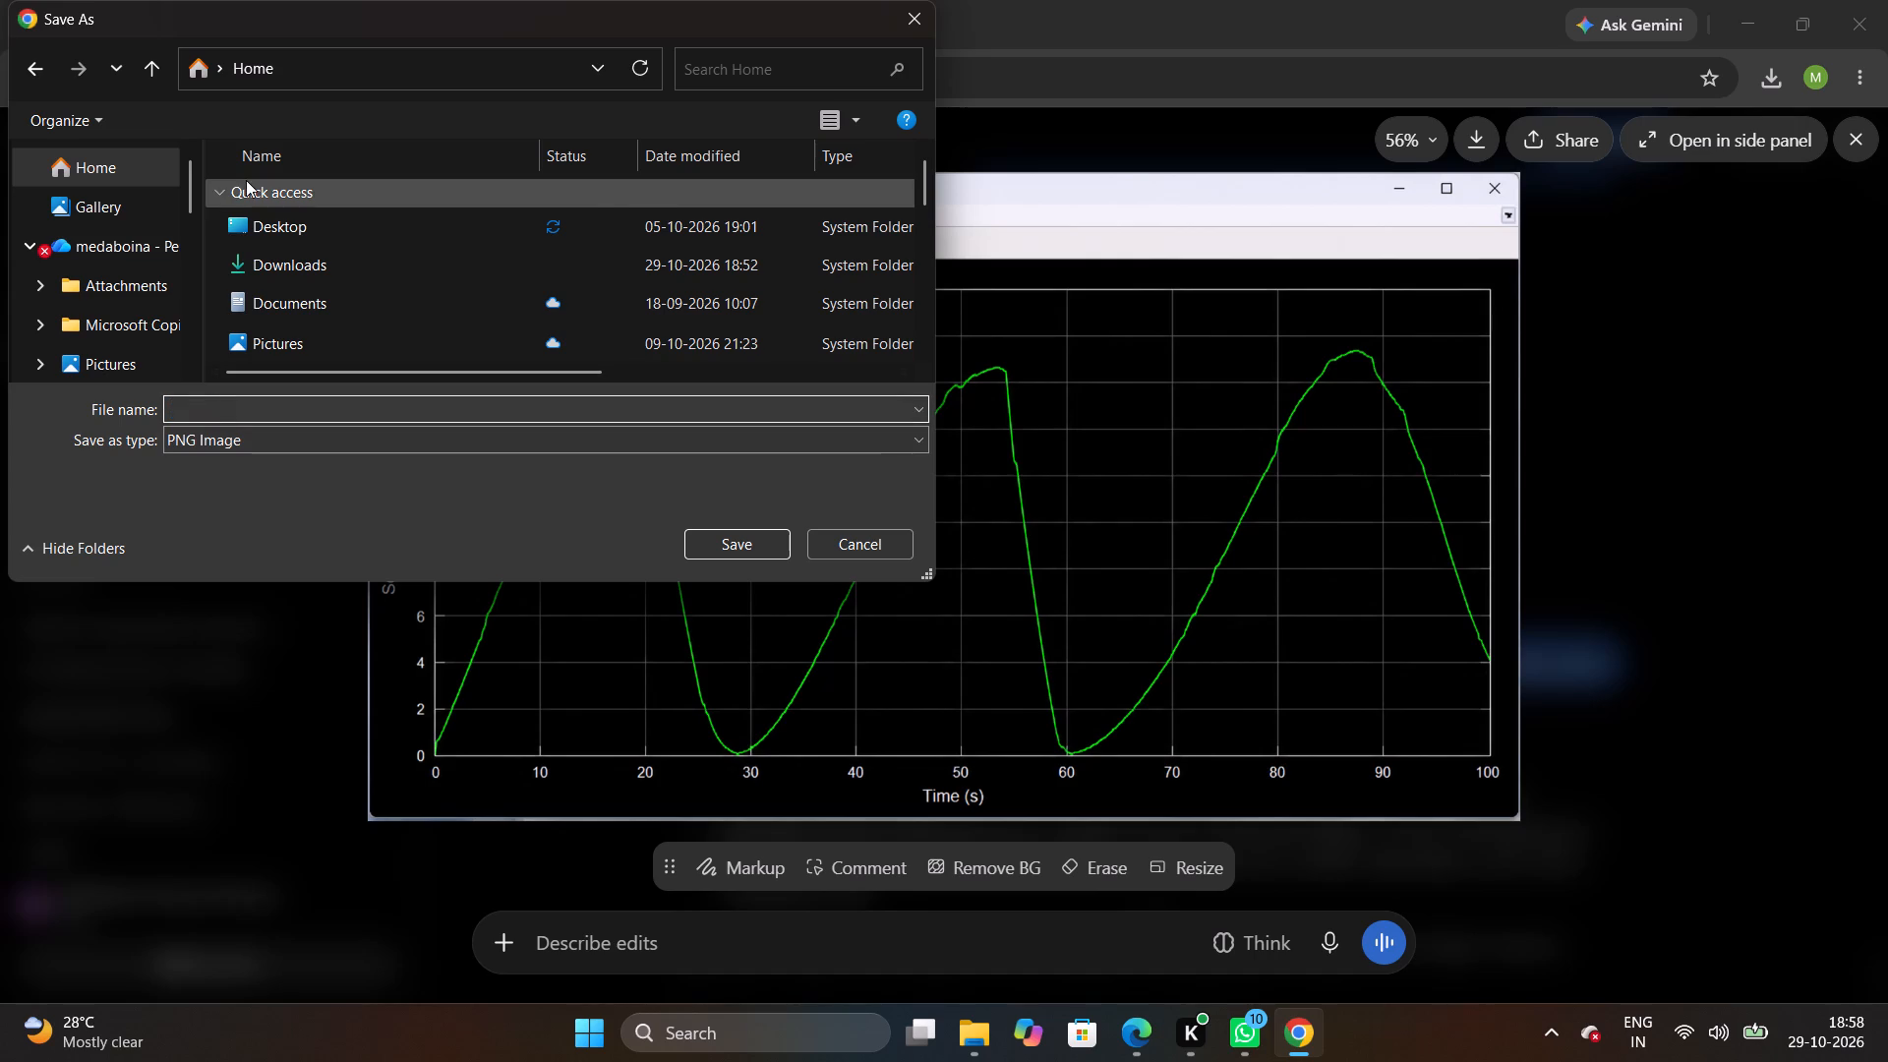
click(285, 276)
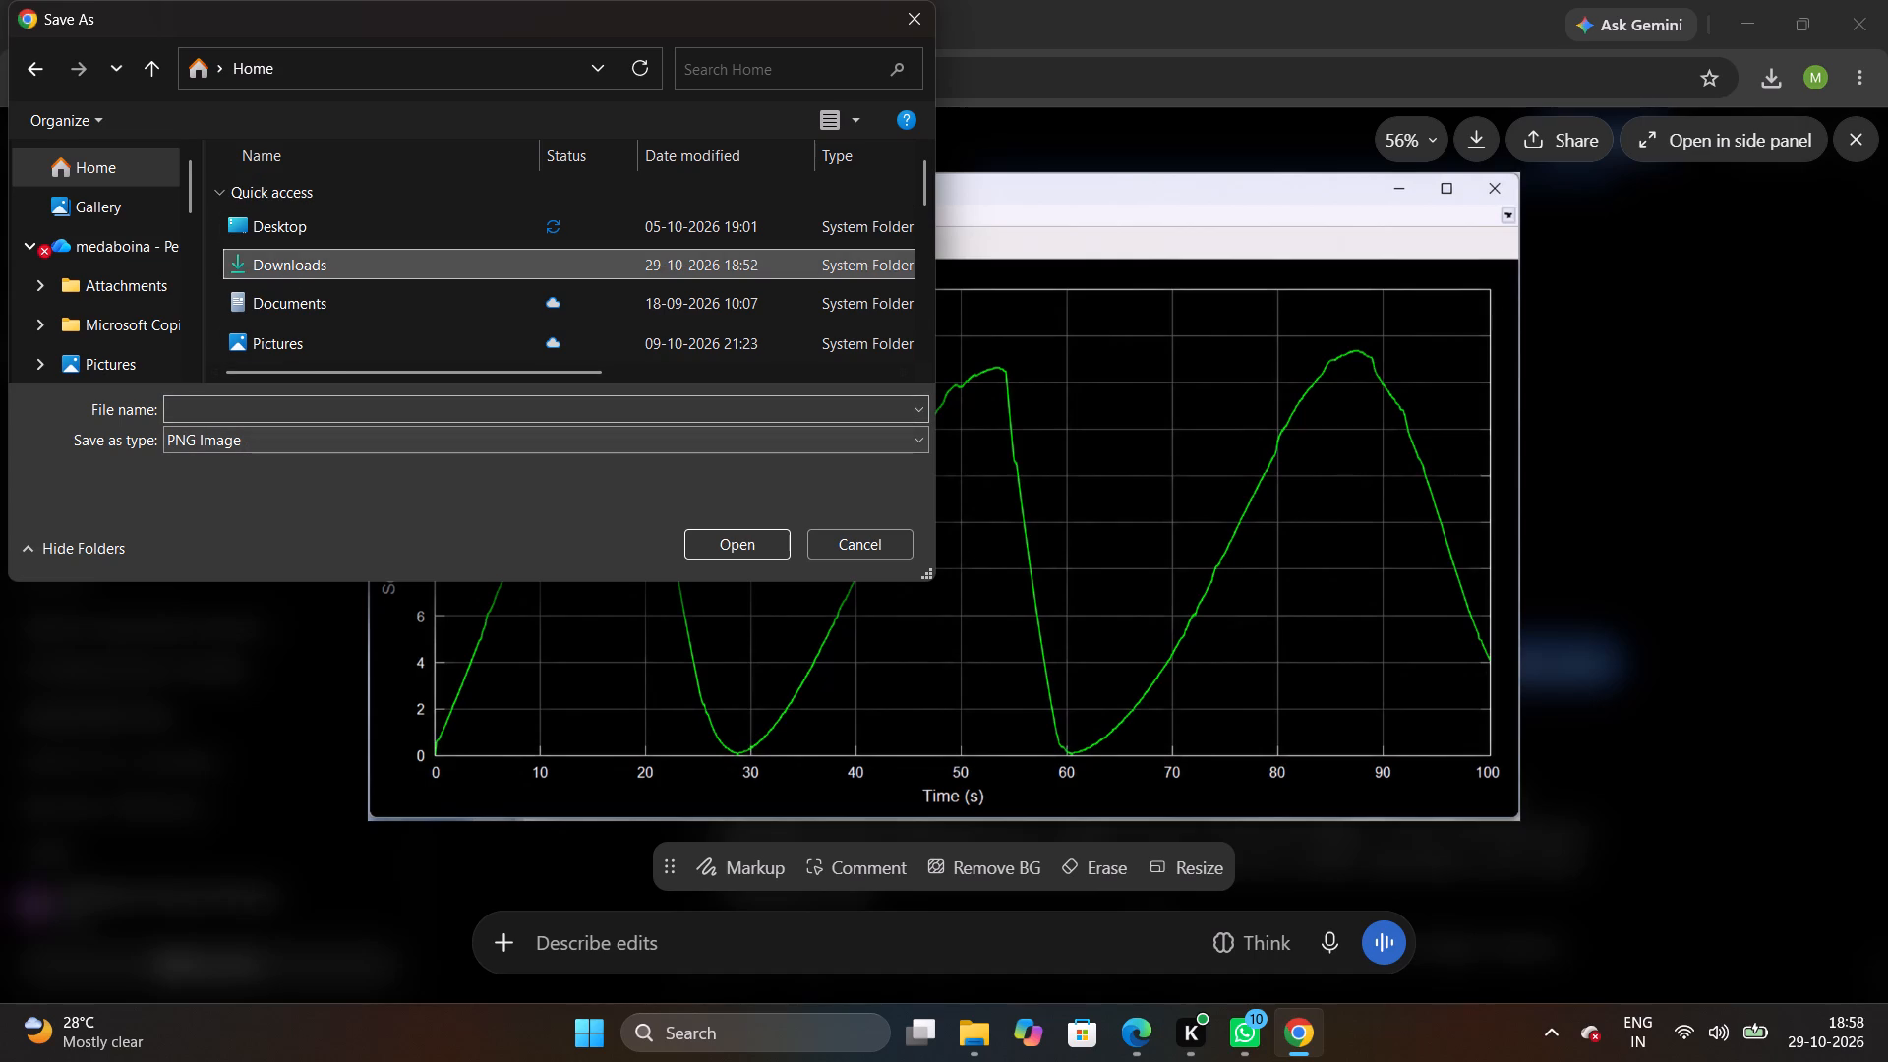
click(275, 403)
scroll(0, 230, up, 1)
click(79, 171)
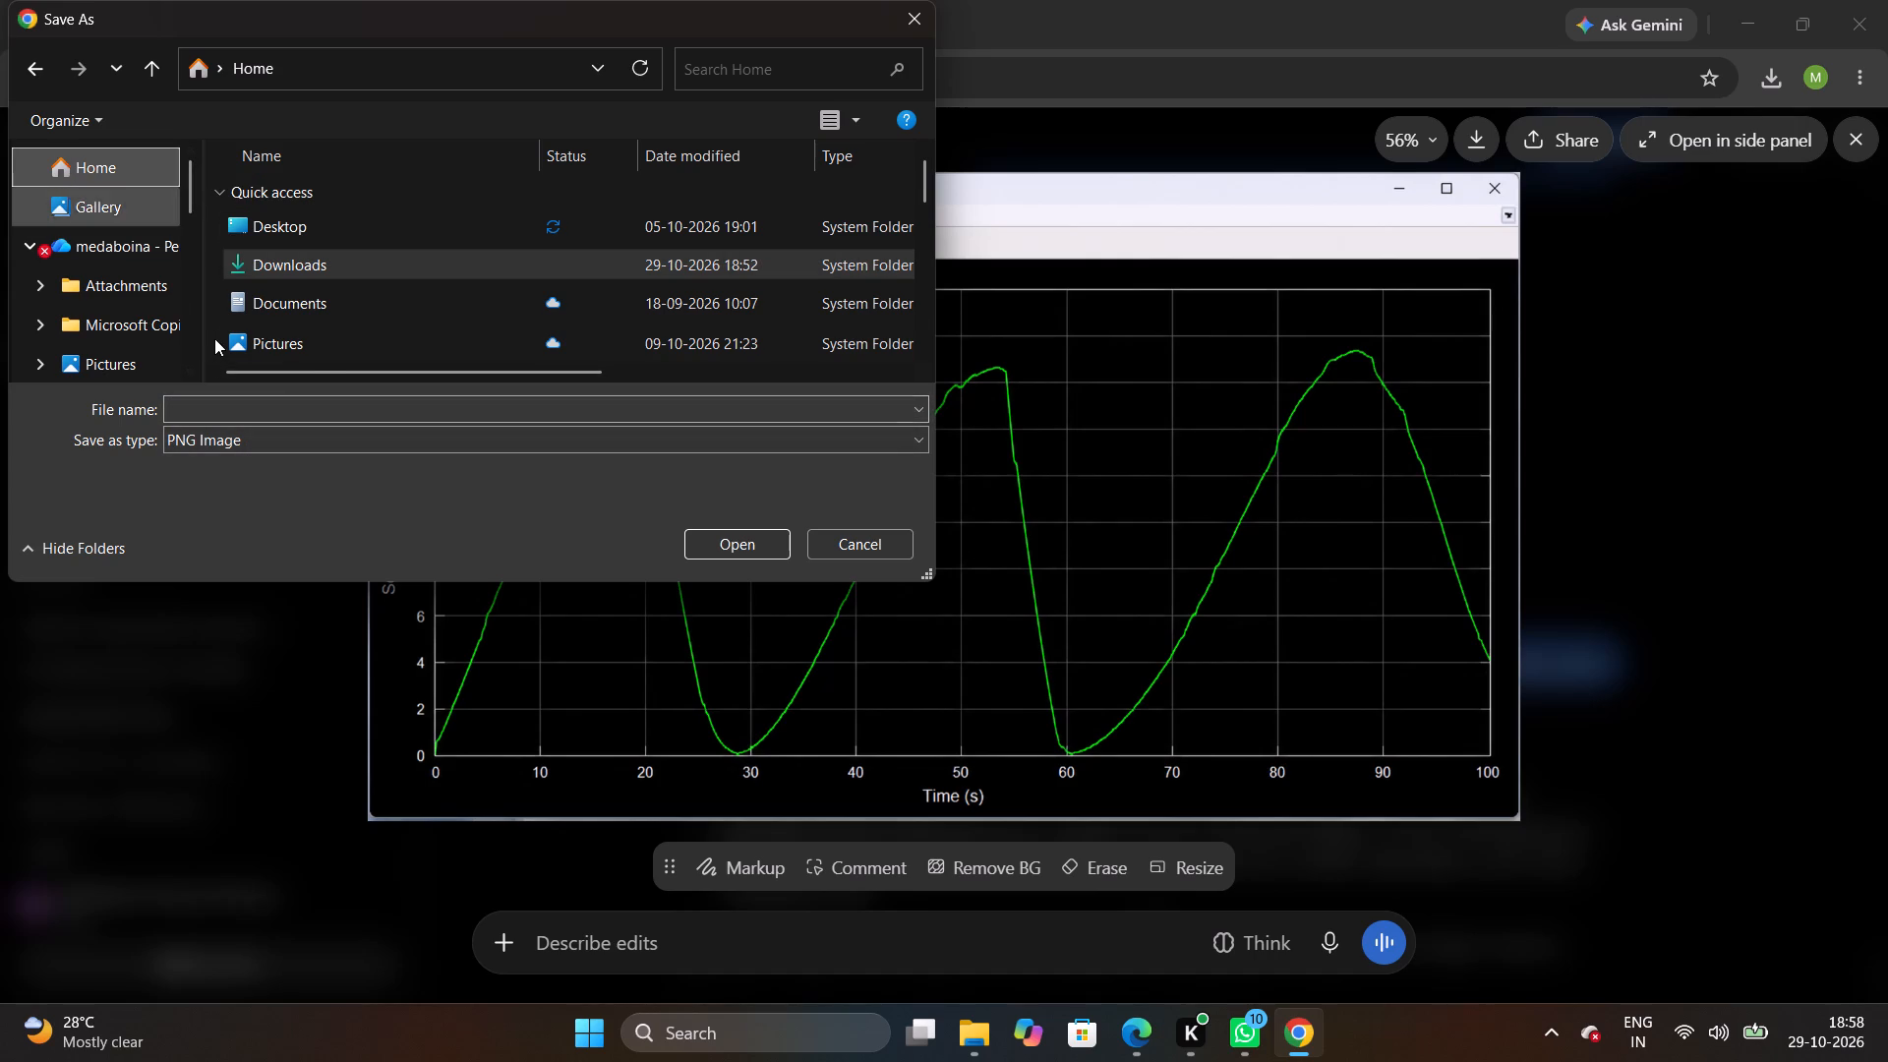
click(255, 398)
key(g)
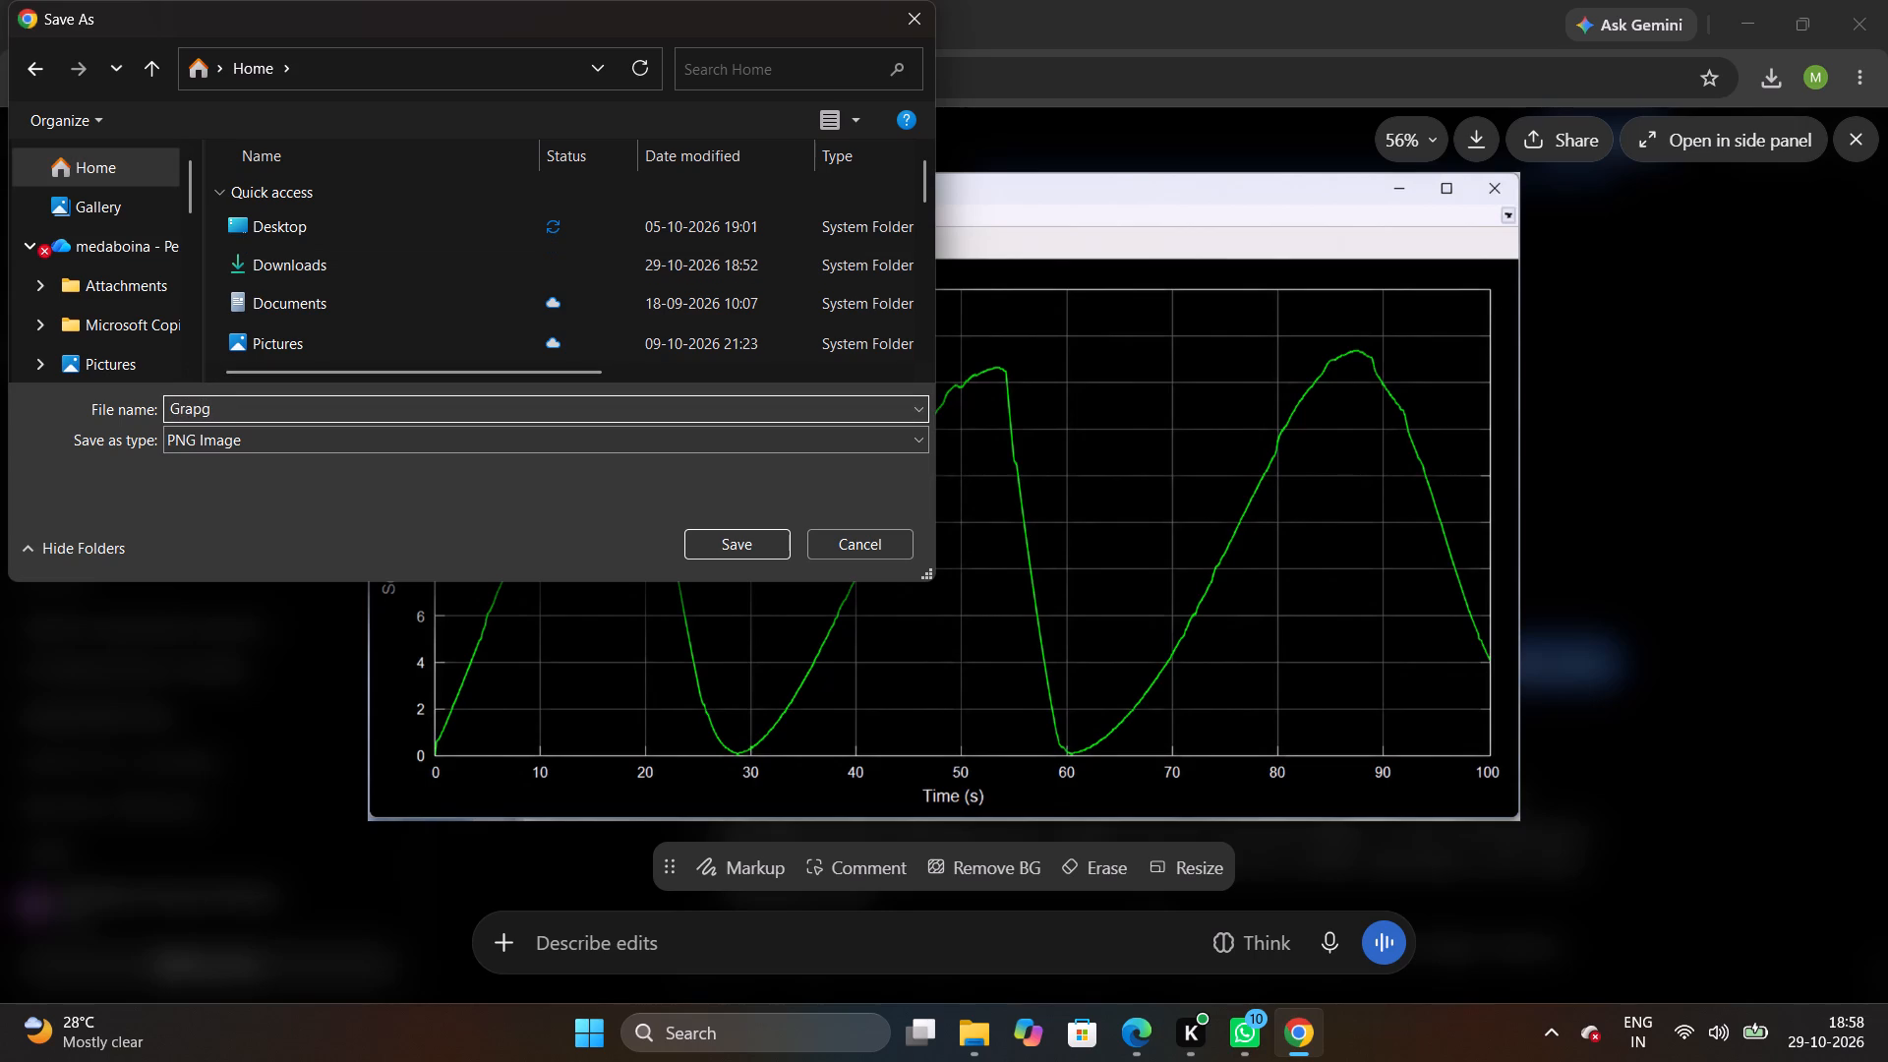
key(BackSpace)
key(h)
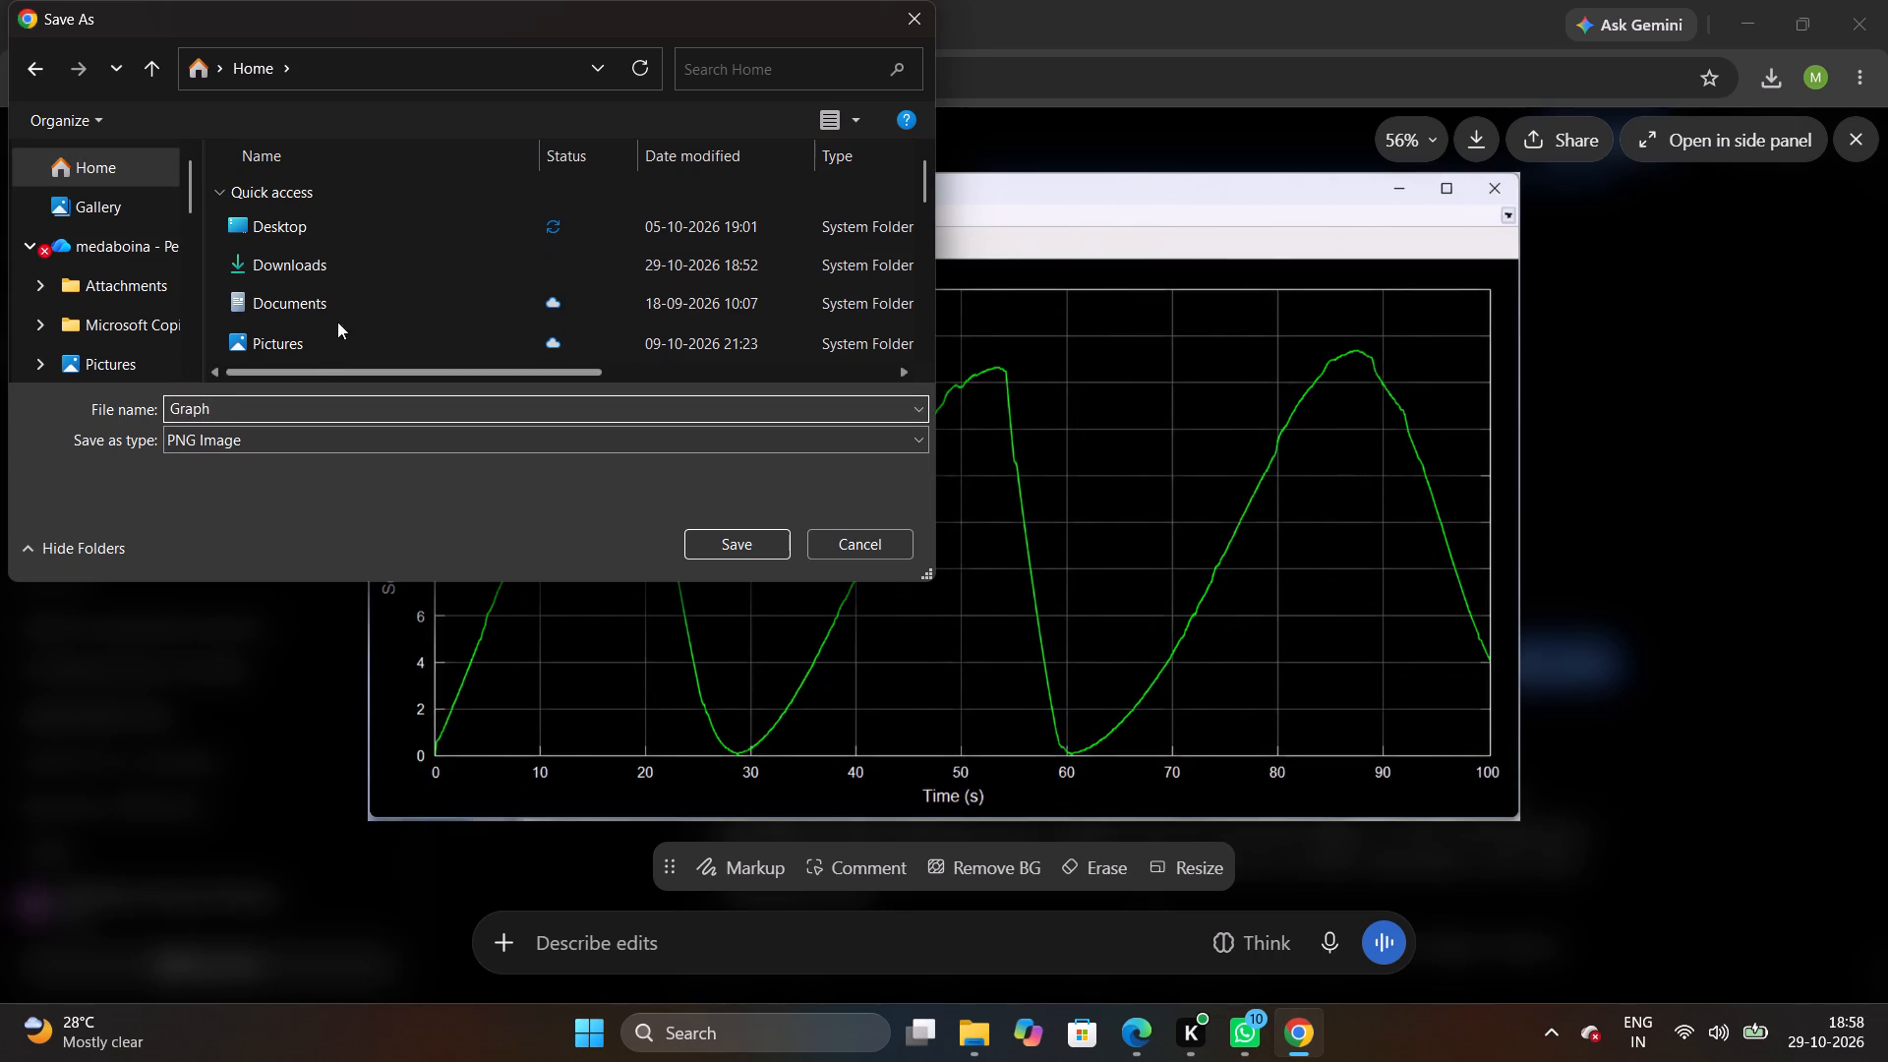
click(392, 273)
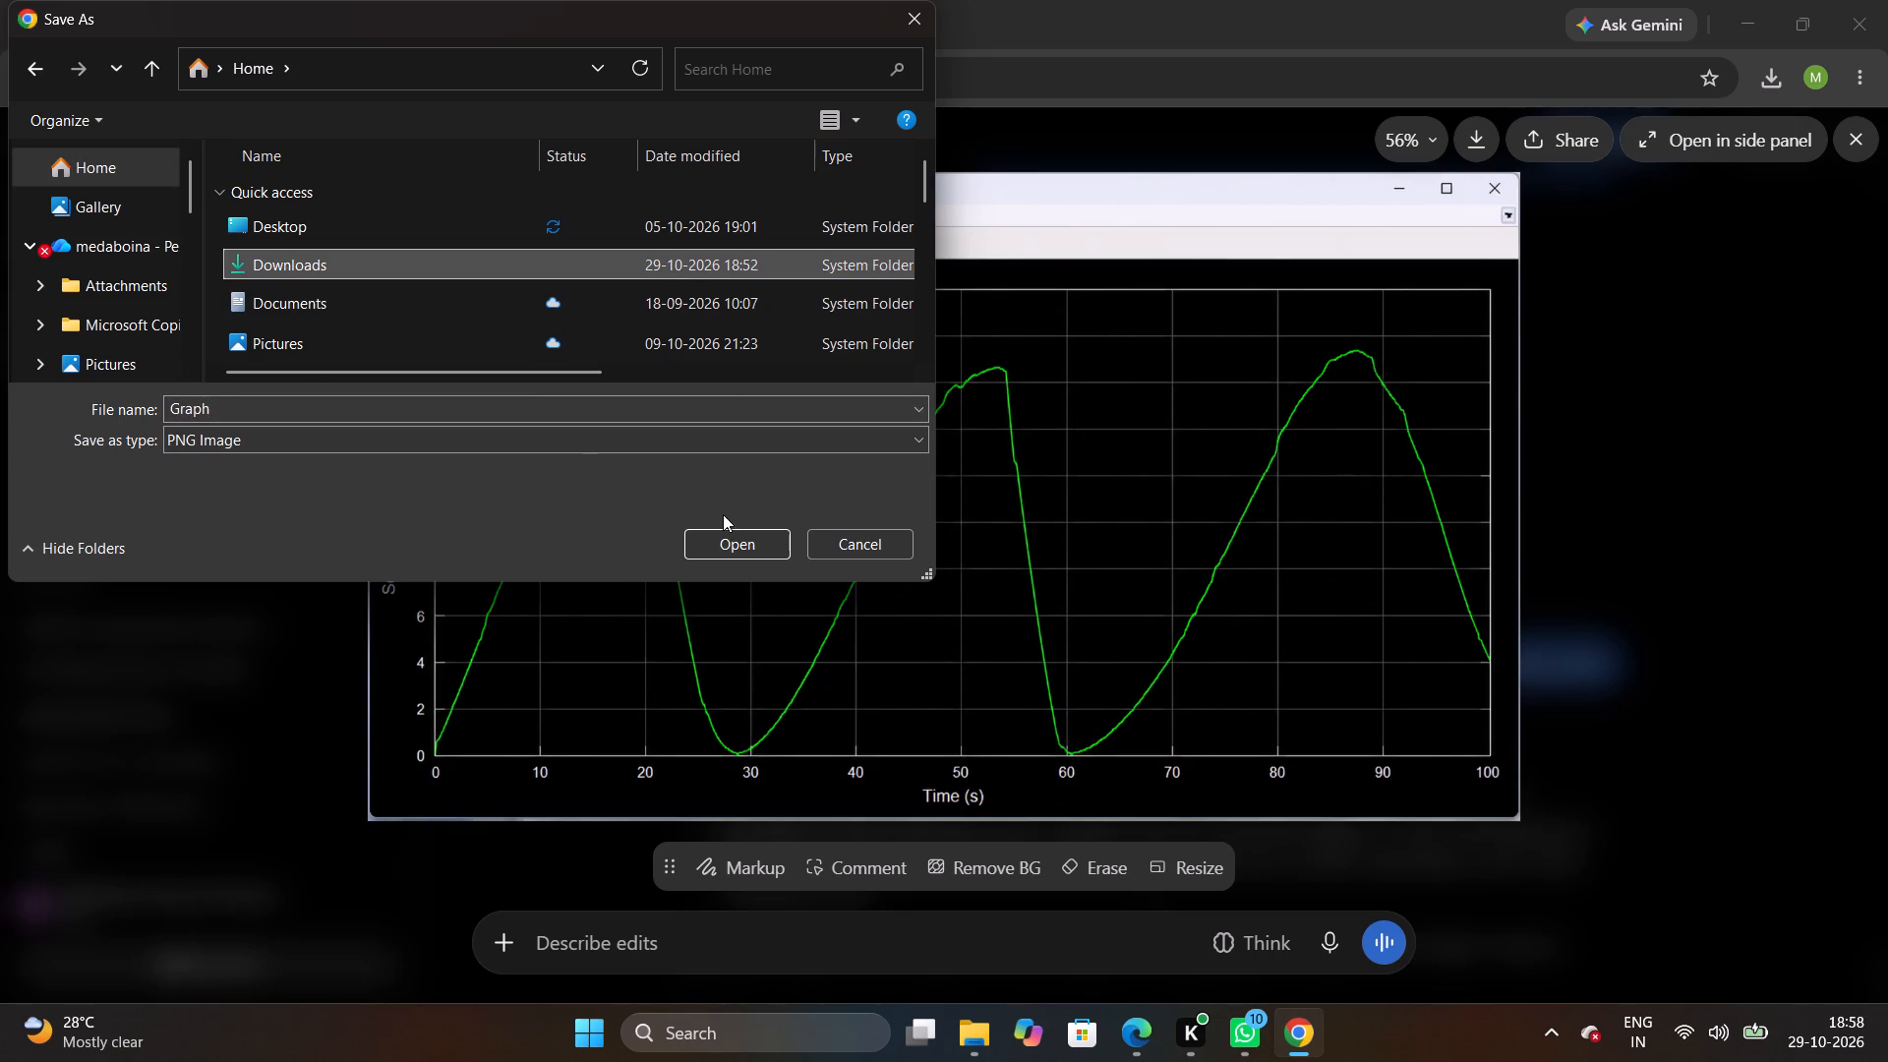
click(732, 540)
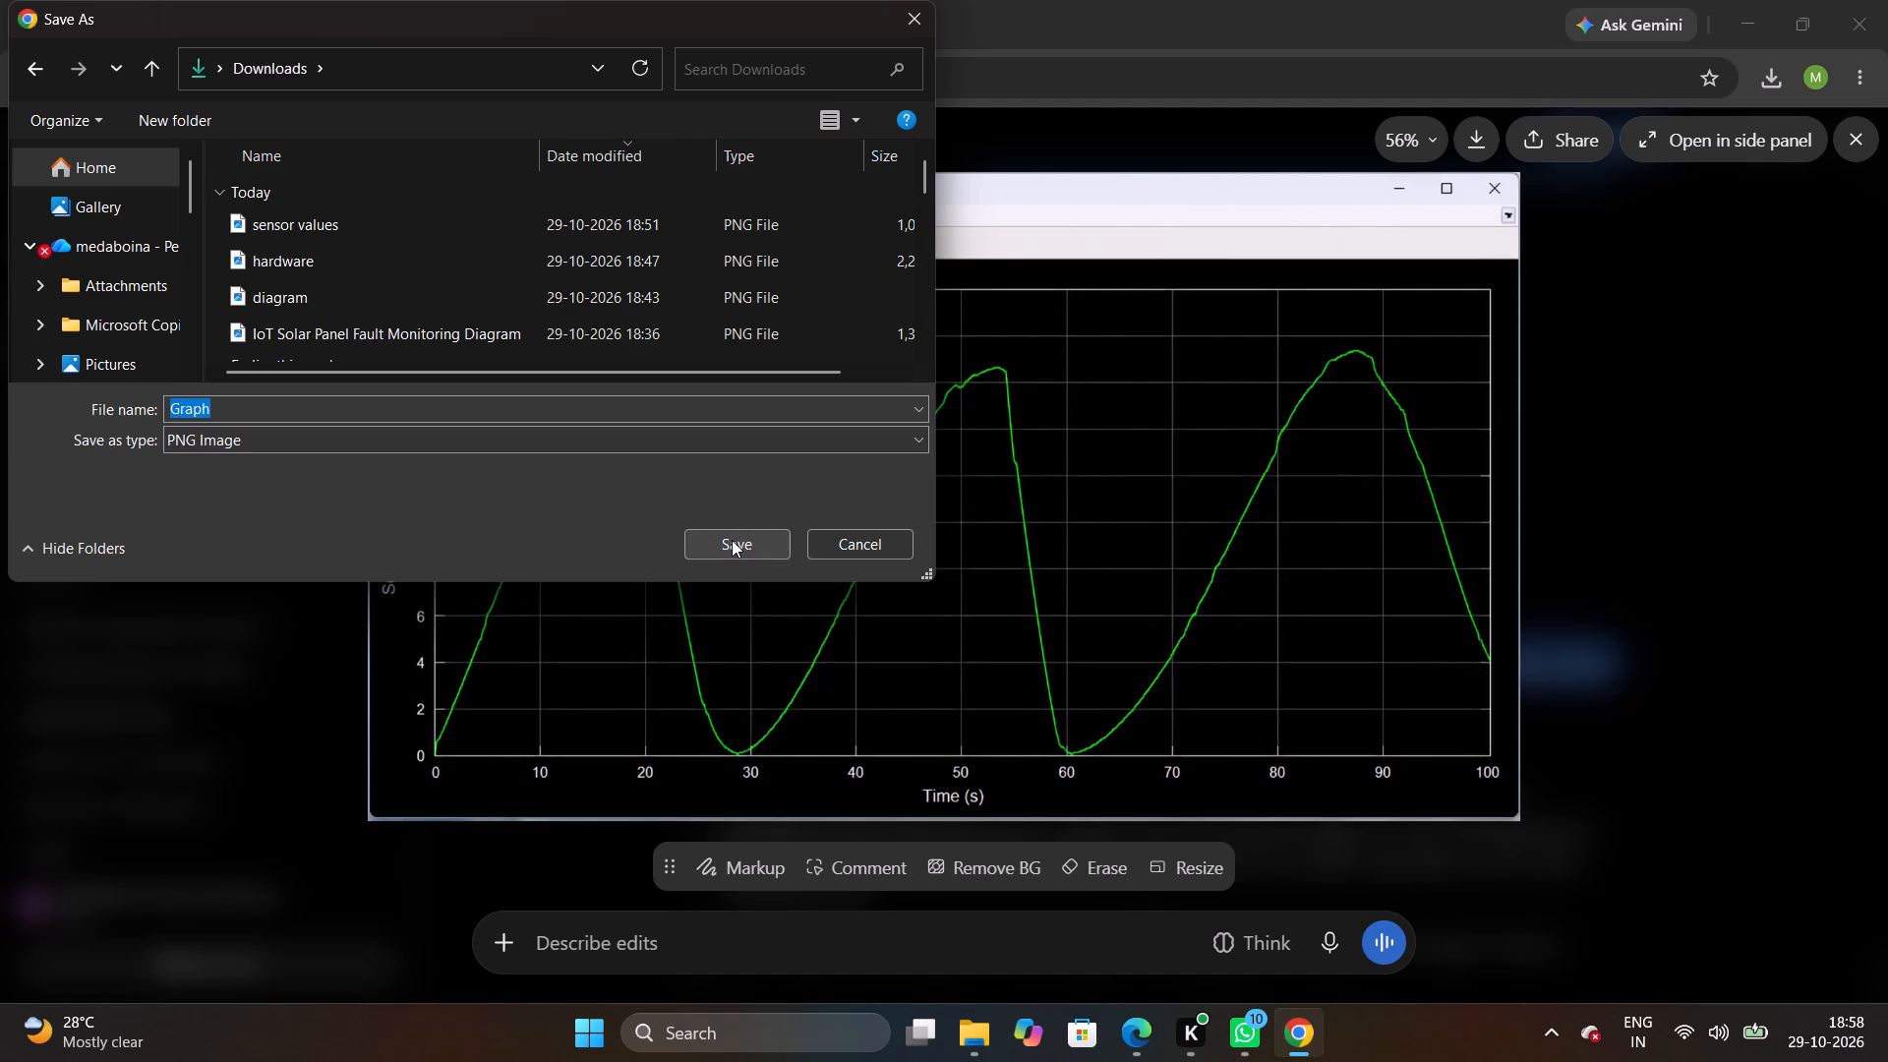
click(732, 540)
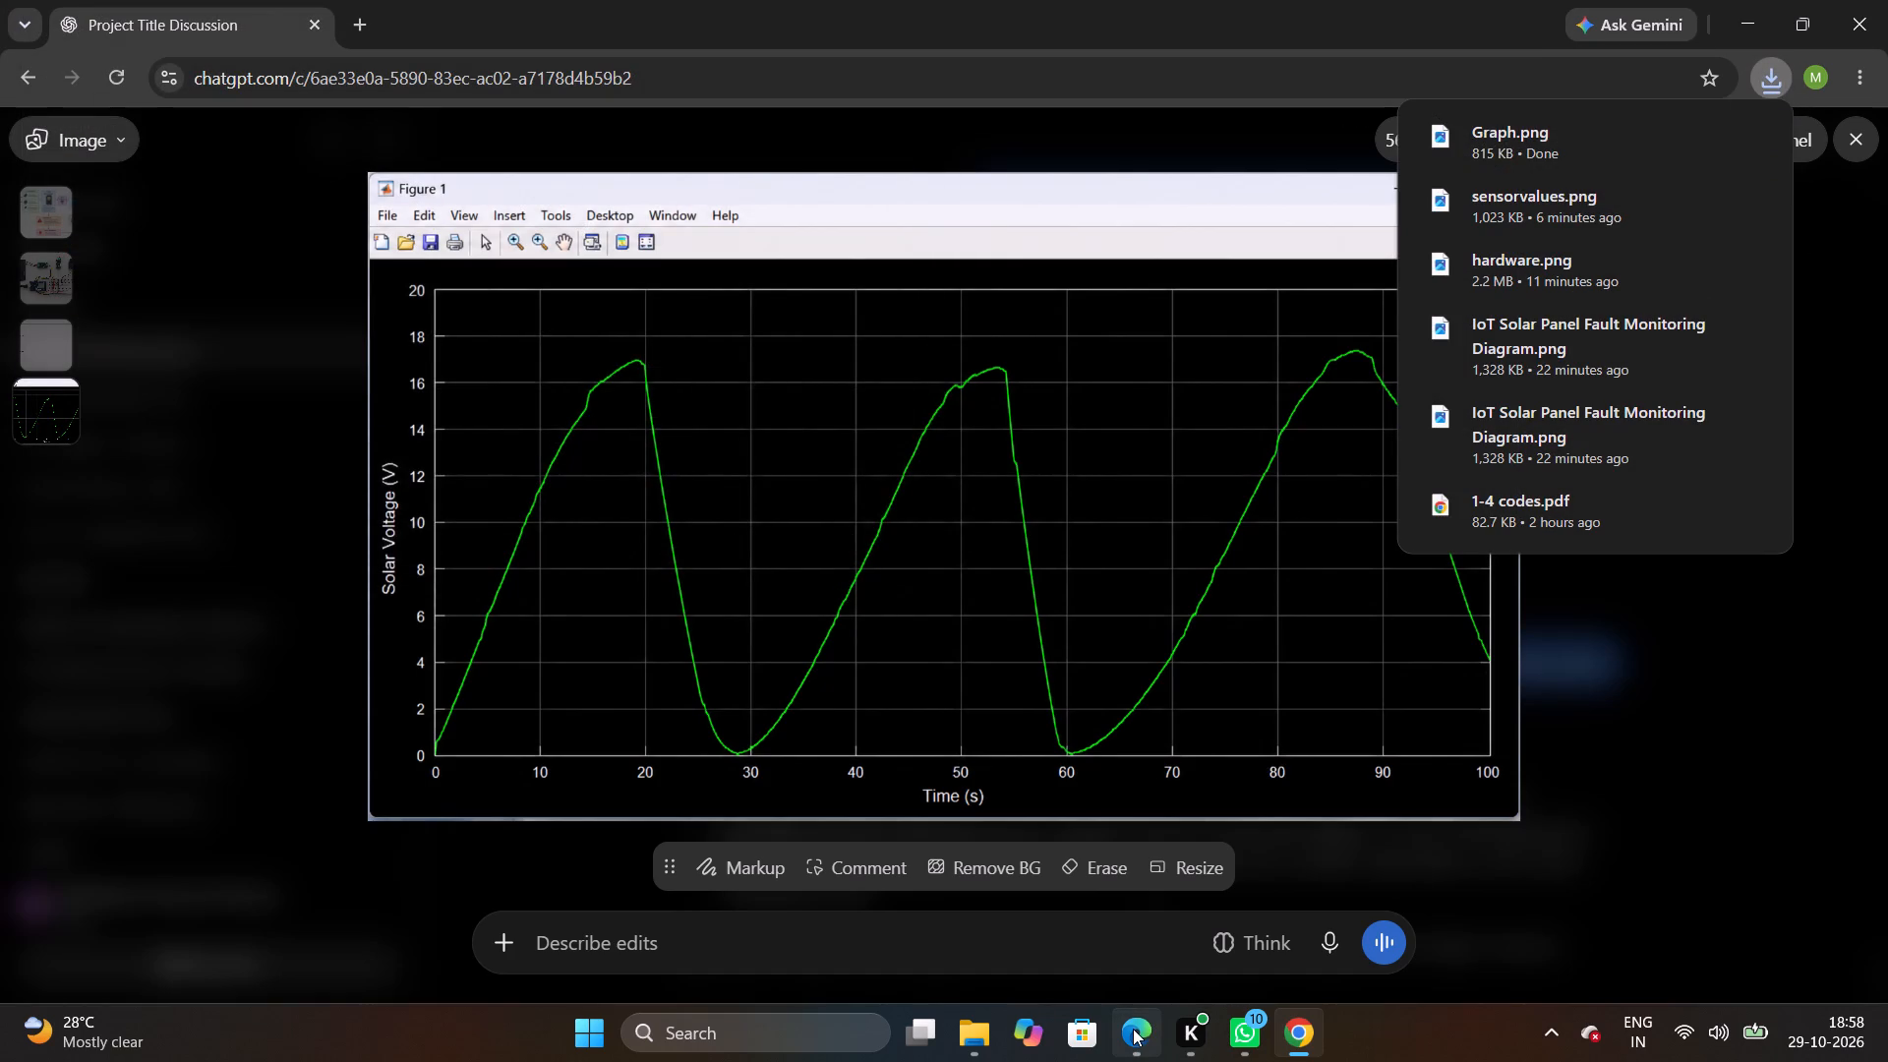
Switch to File Explorer, find the newly saved Graph image in Downloads and copy its file name.
click(1138, 945)
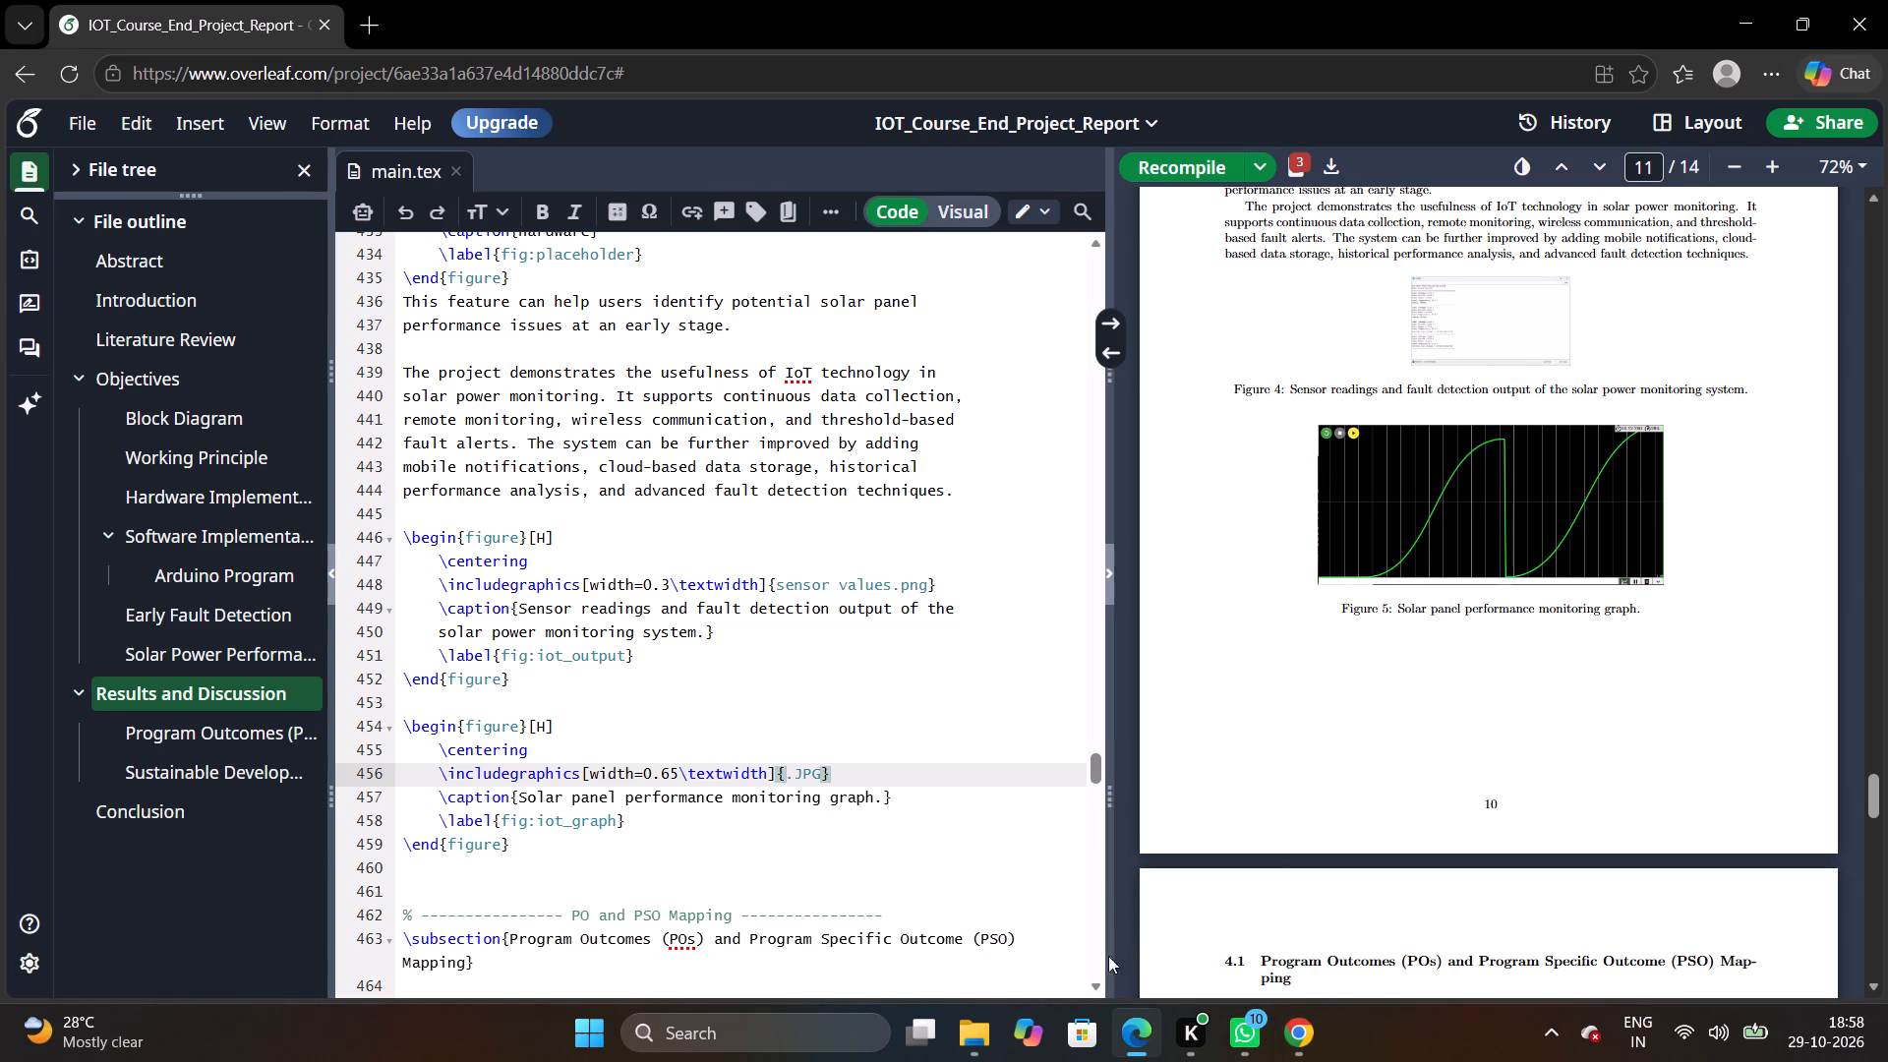
click(976, 900)
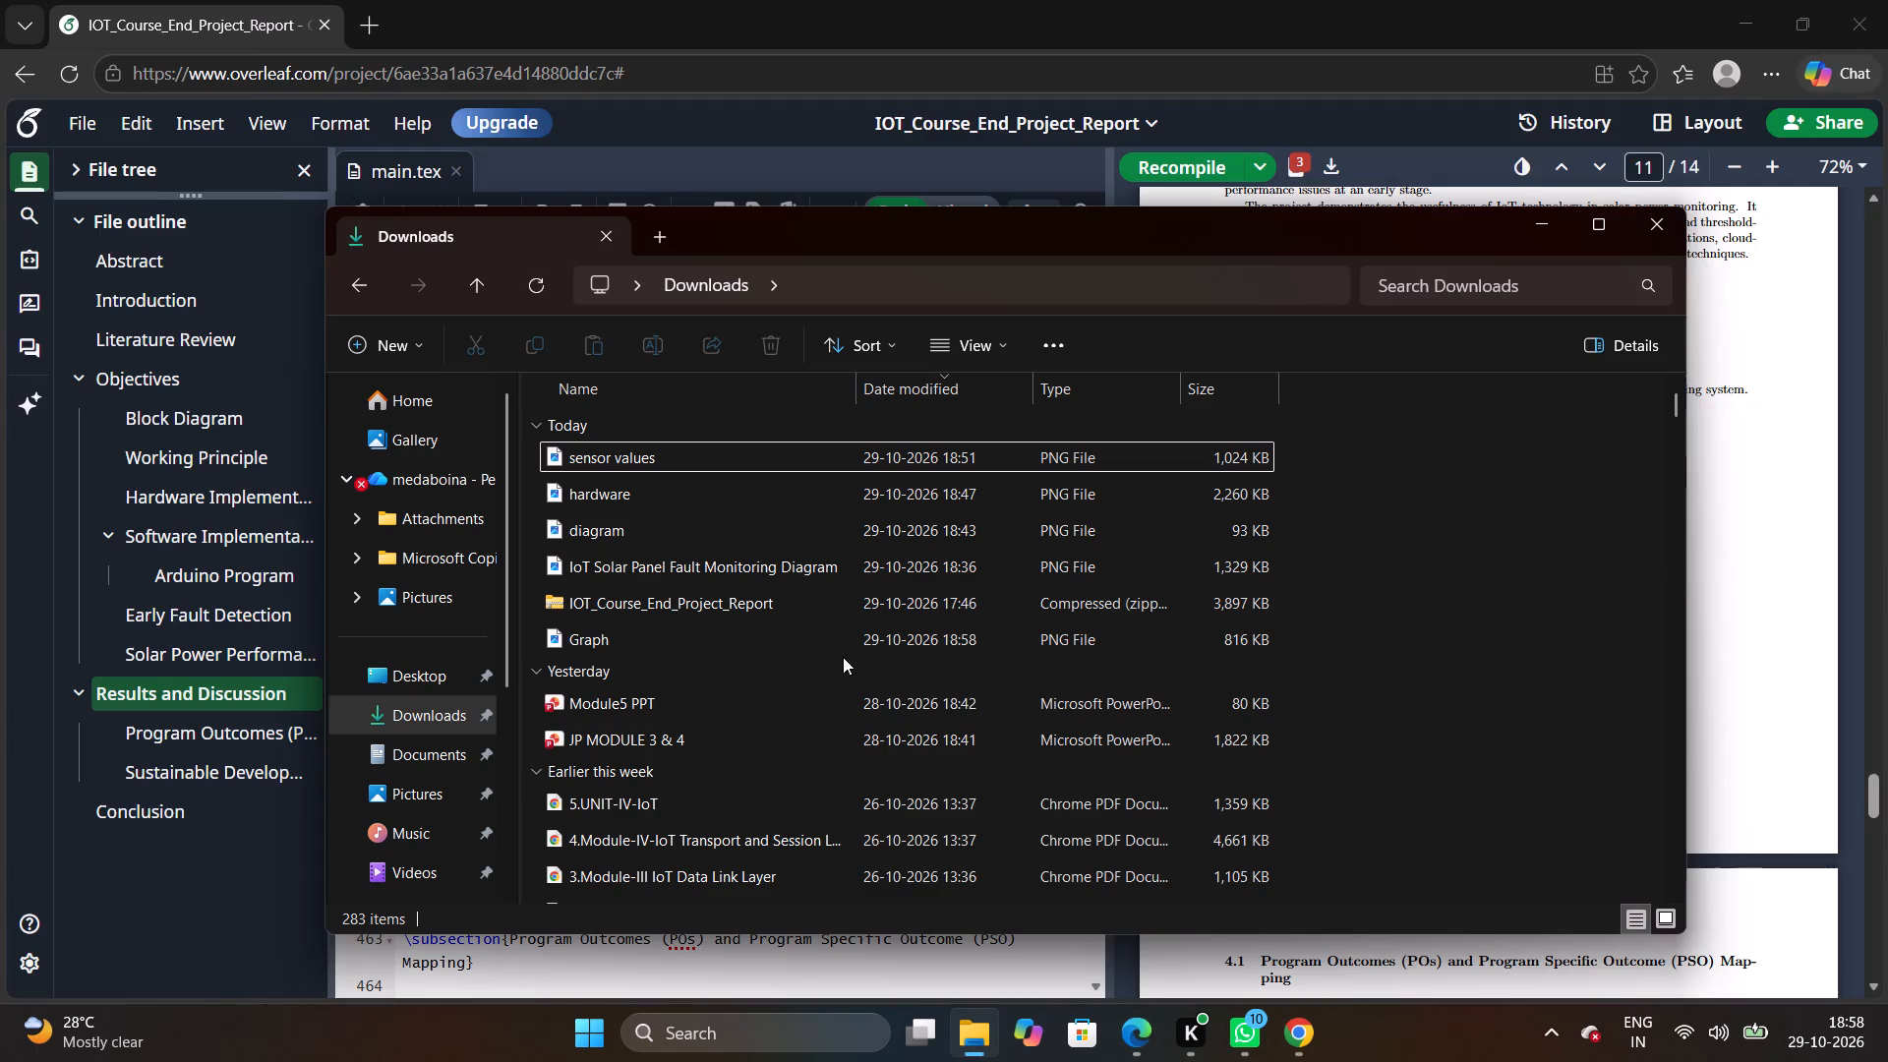
scroll(788, 570, up, 2)
click(444, 401)
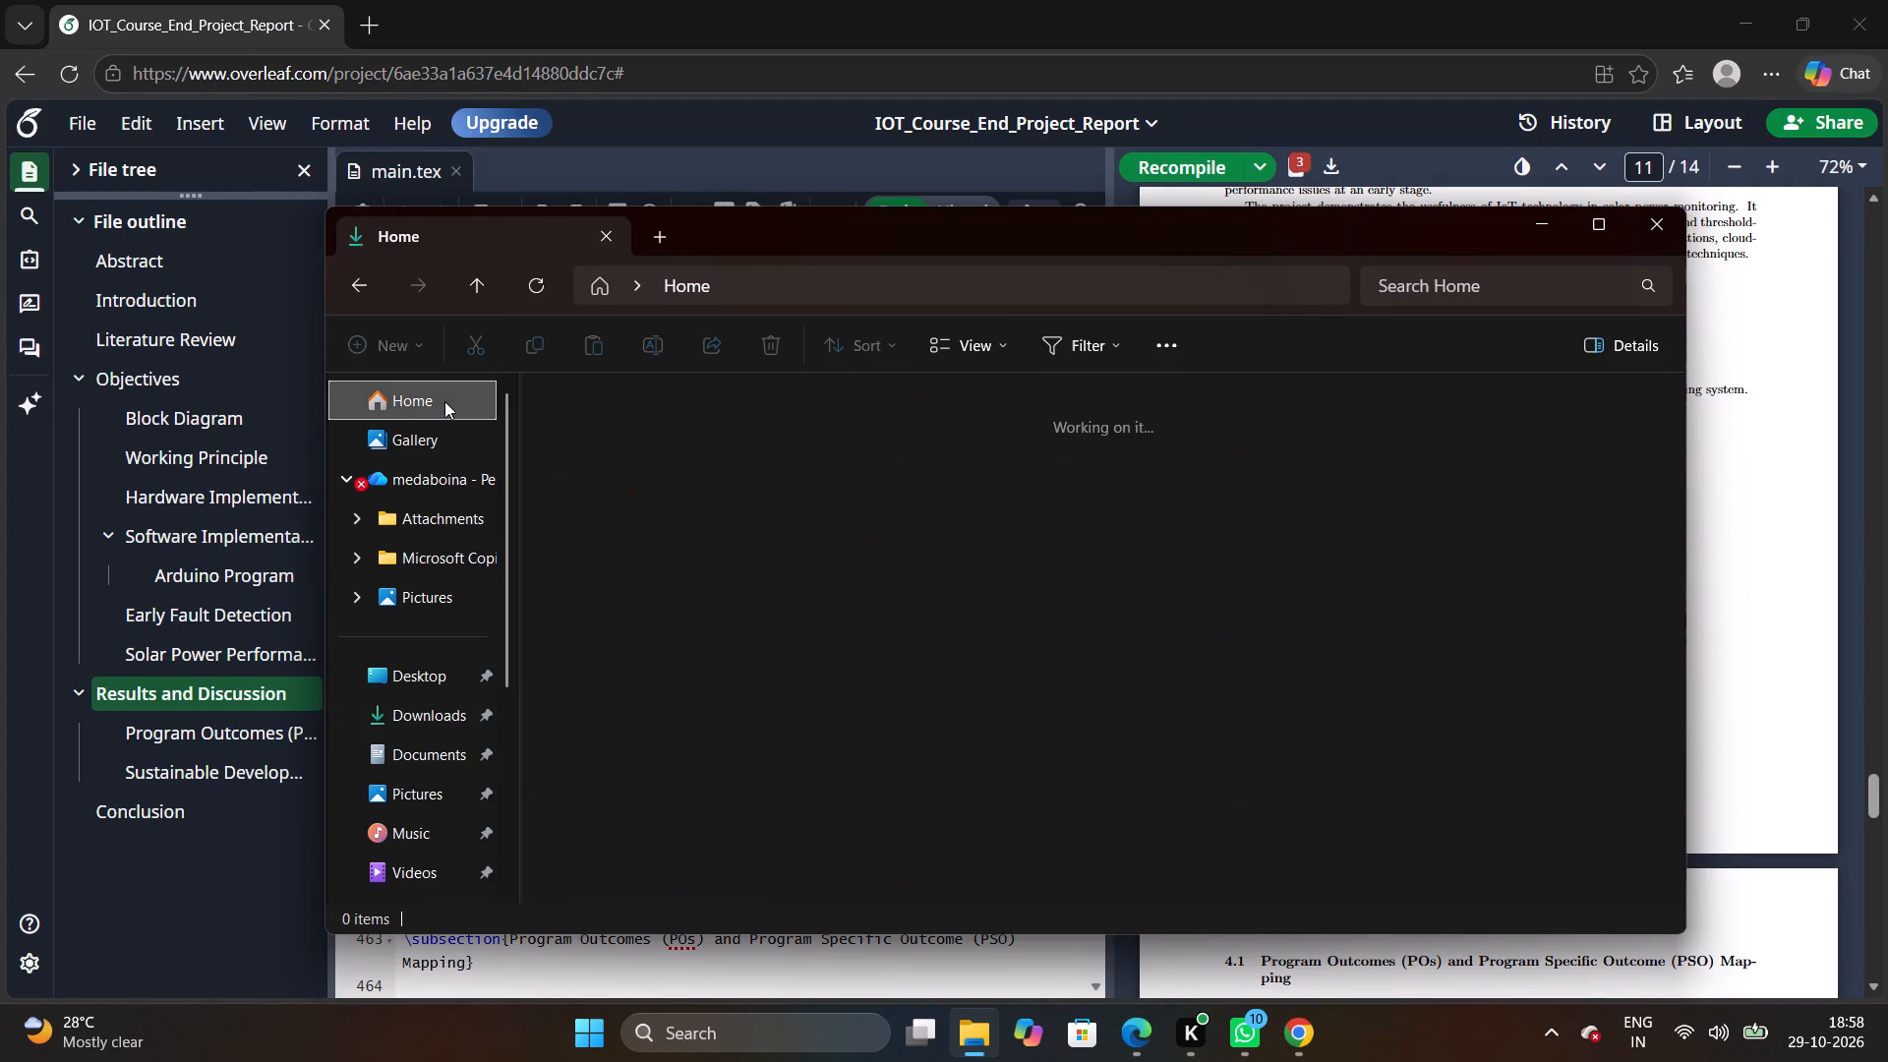
click(423, 706)
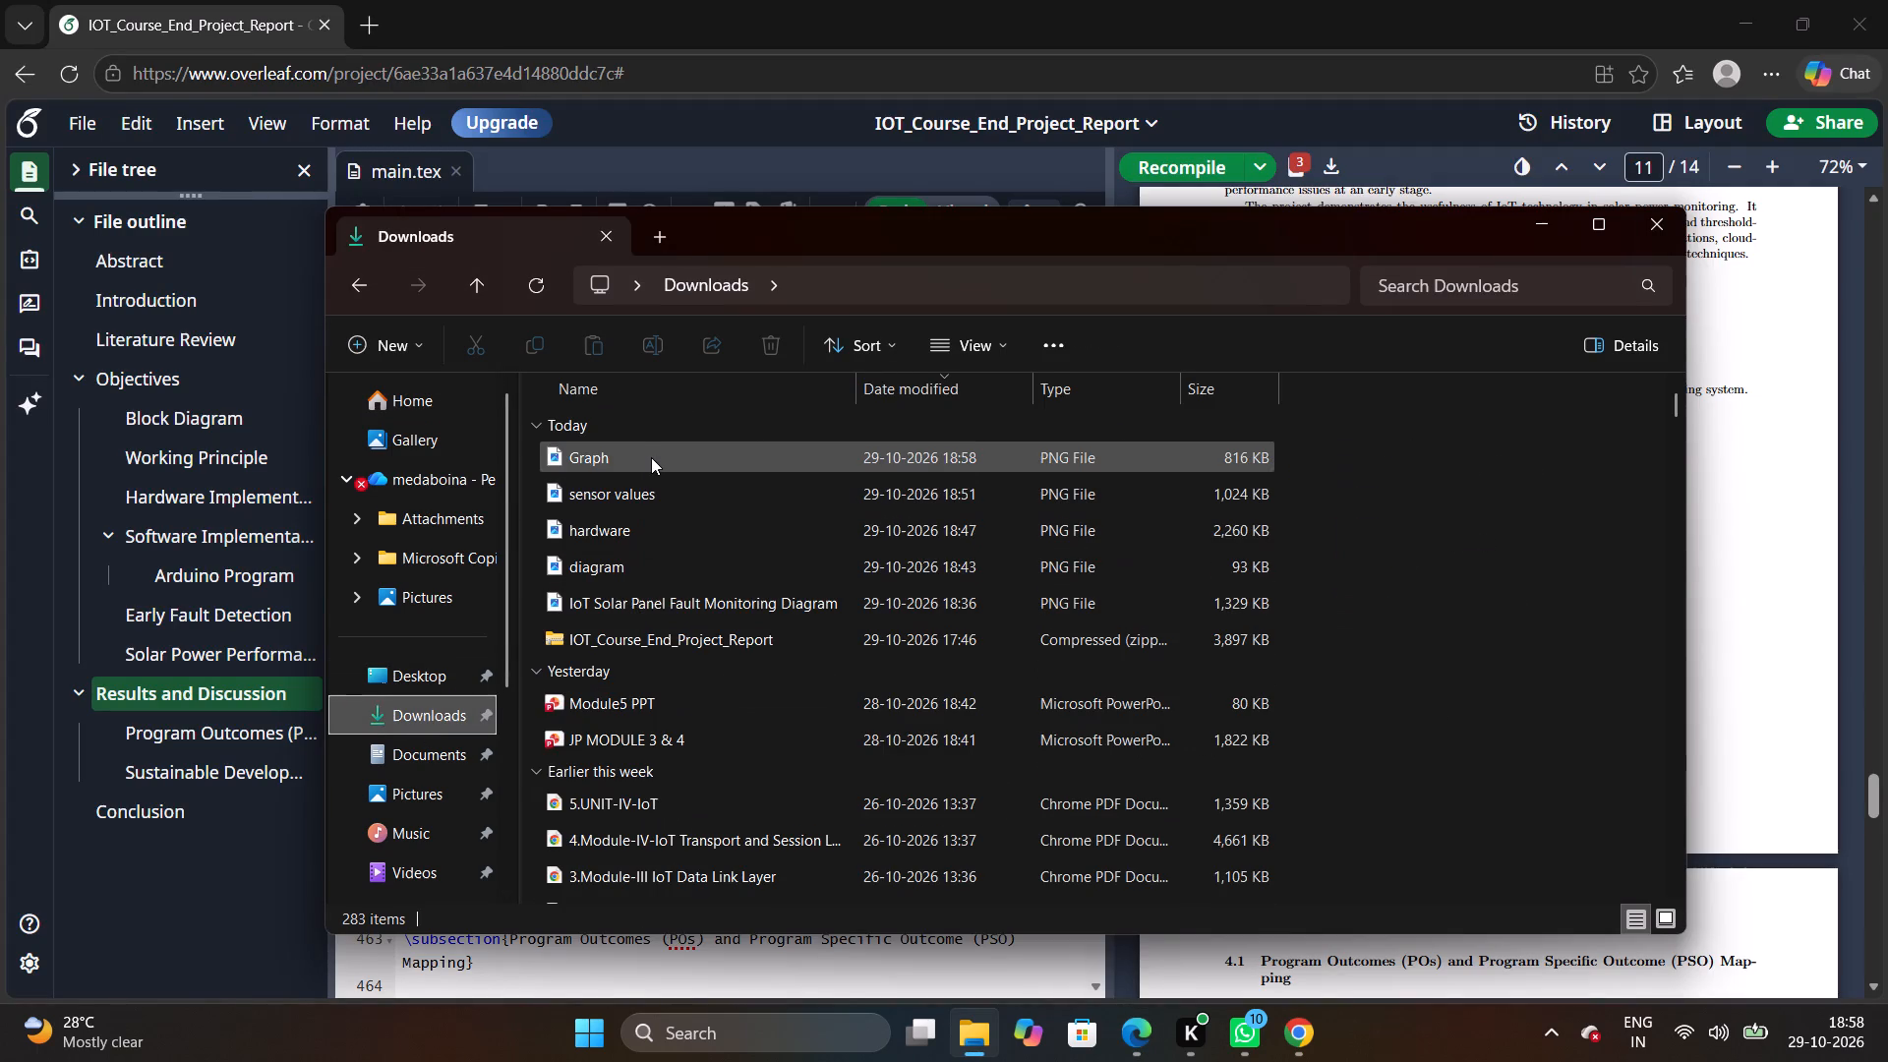
click(651, 457)
click(623, 465)
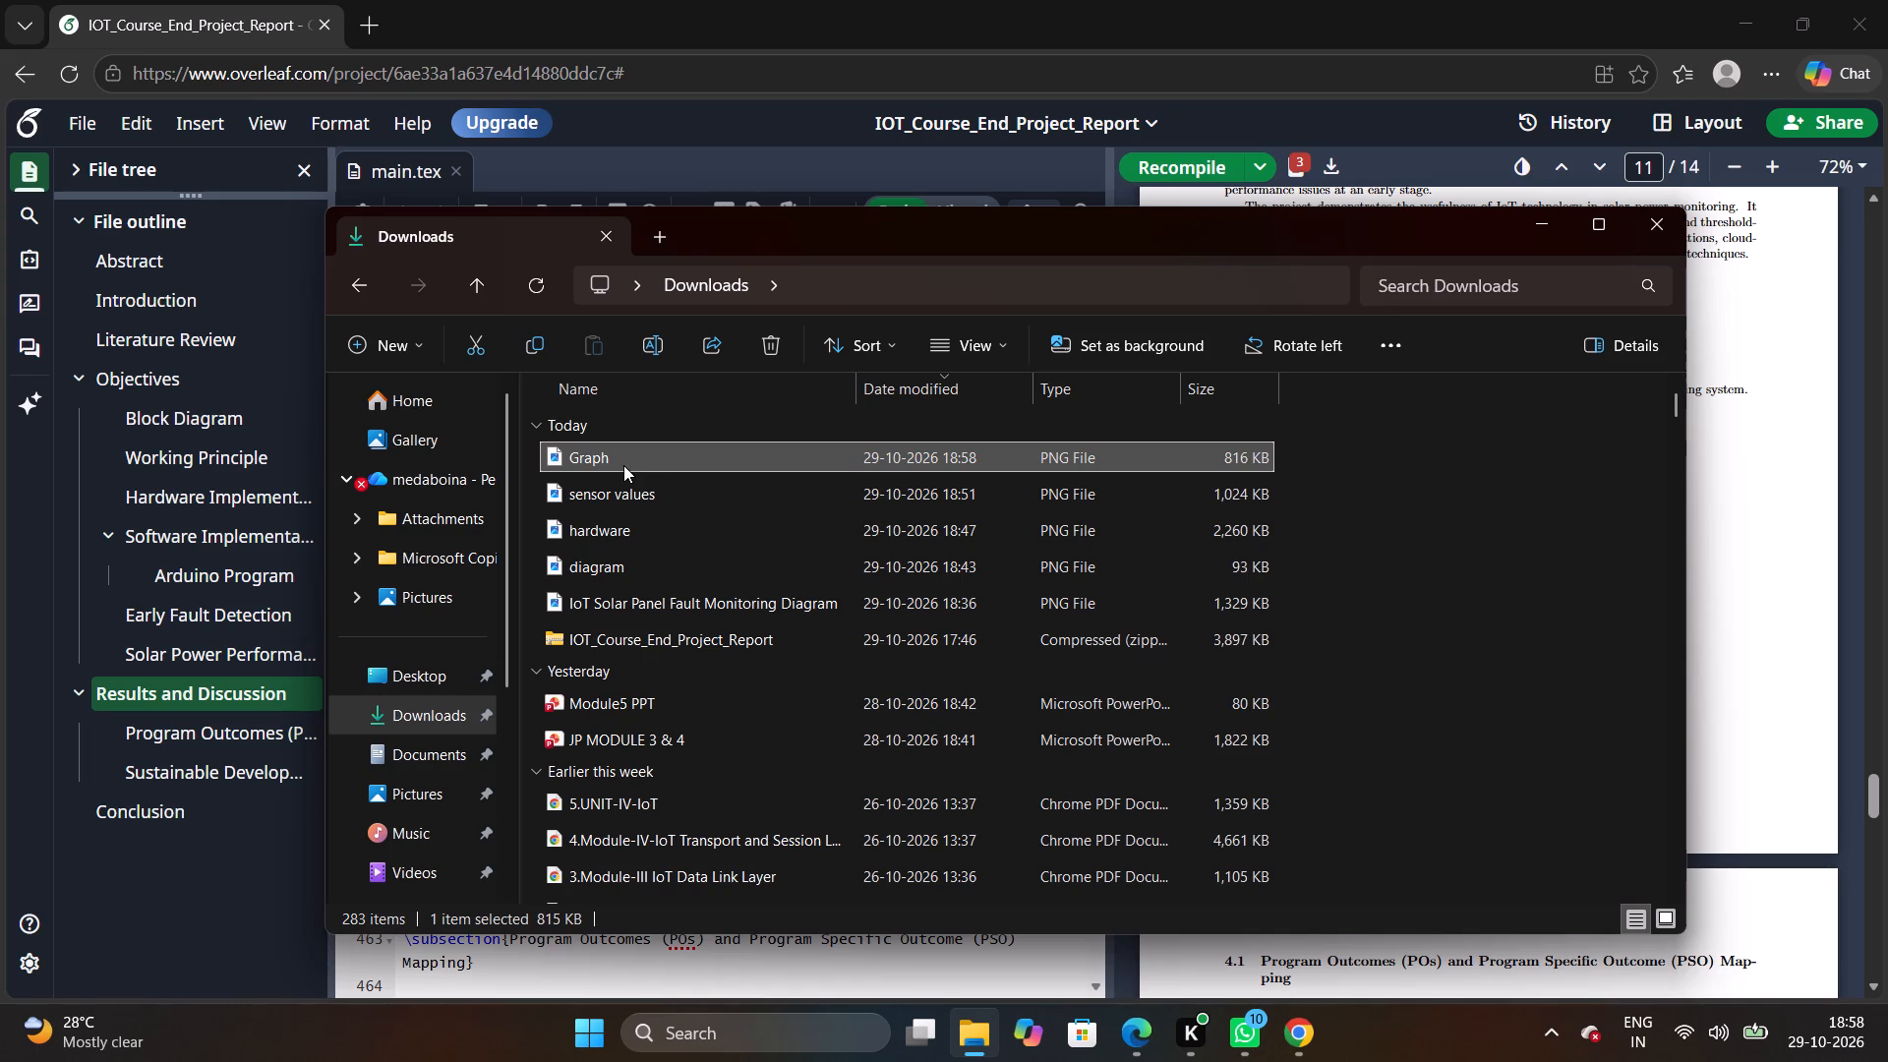
click(628, 456)
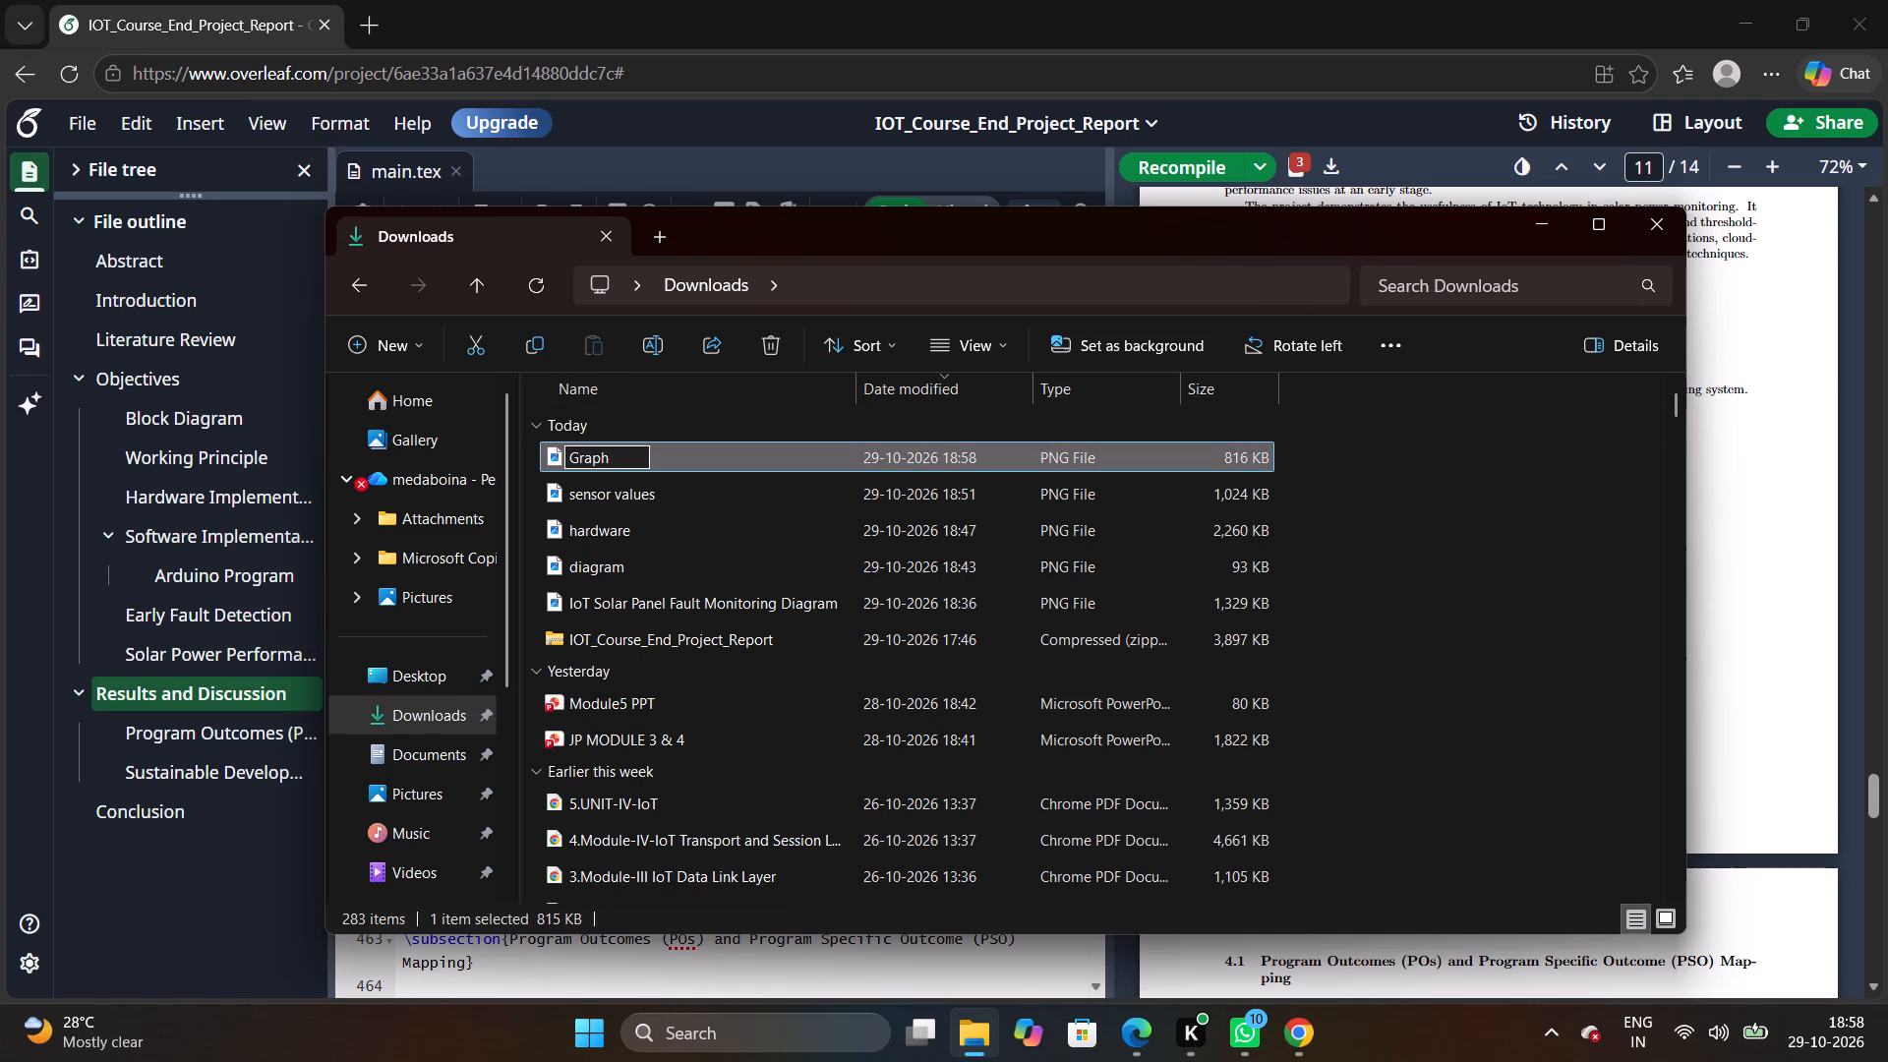
drag(628, 456, 567, 456)
key(ctrl+c)
Switch back to Overleaf in Edge, paste Graph before .JPG in the performance graph's image line and recompile the report.
click(1119, 950)
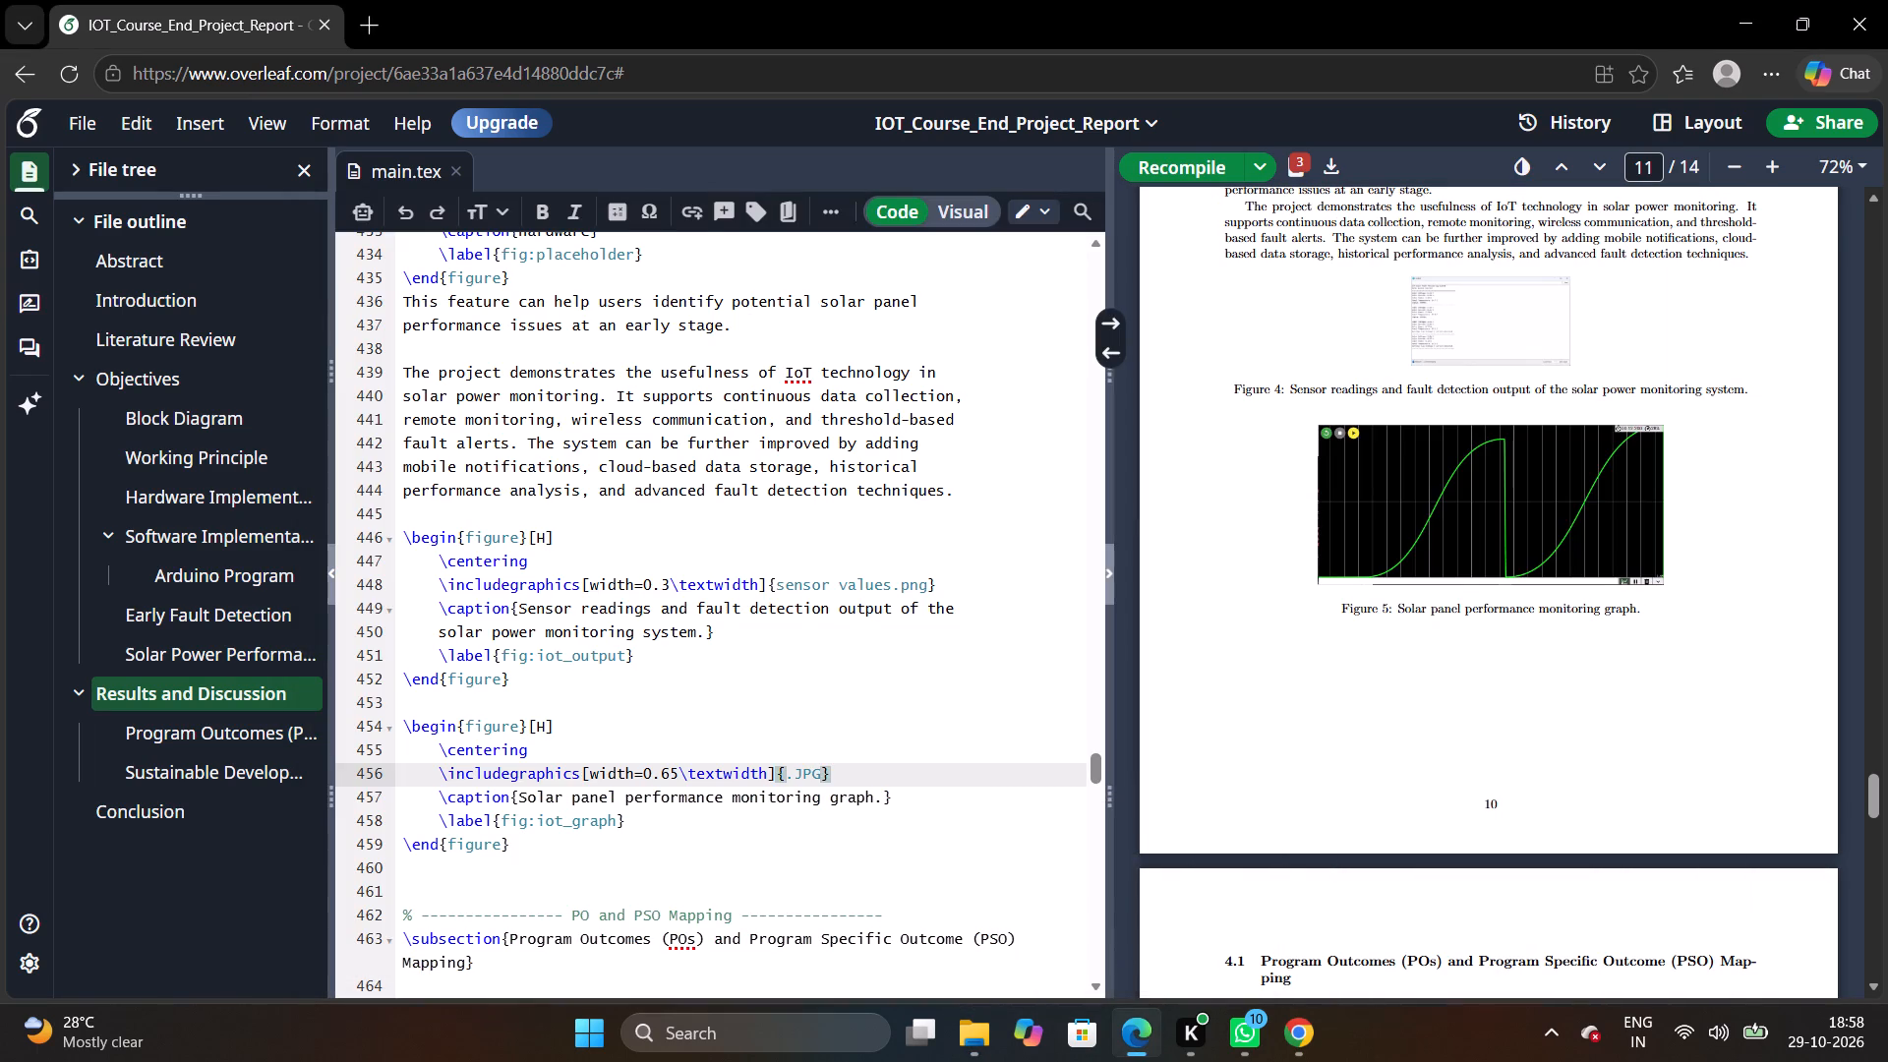
key(ctrl+v)
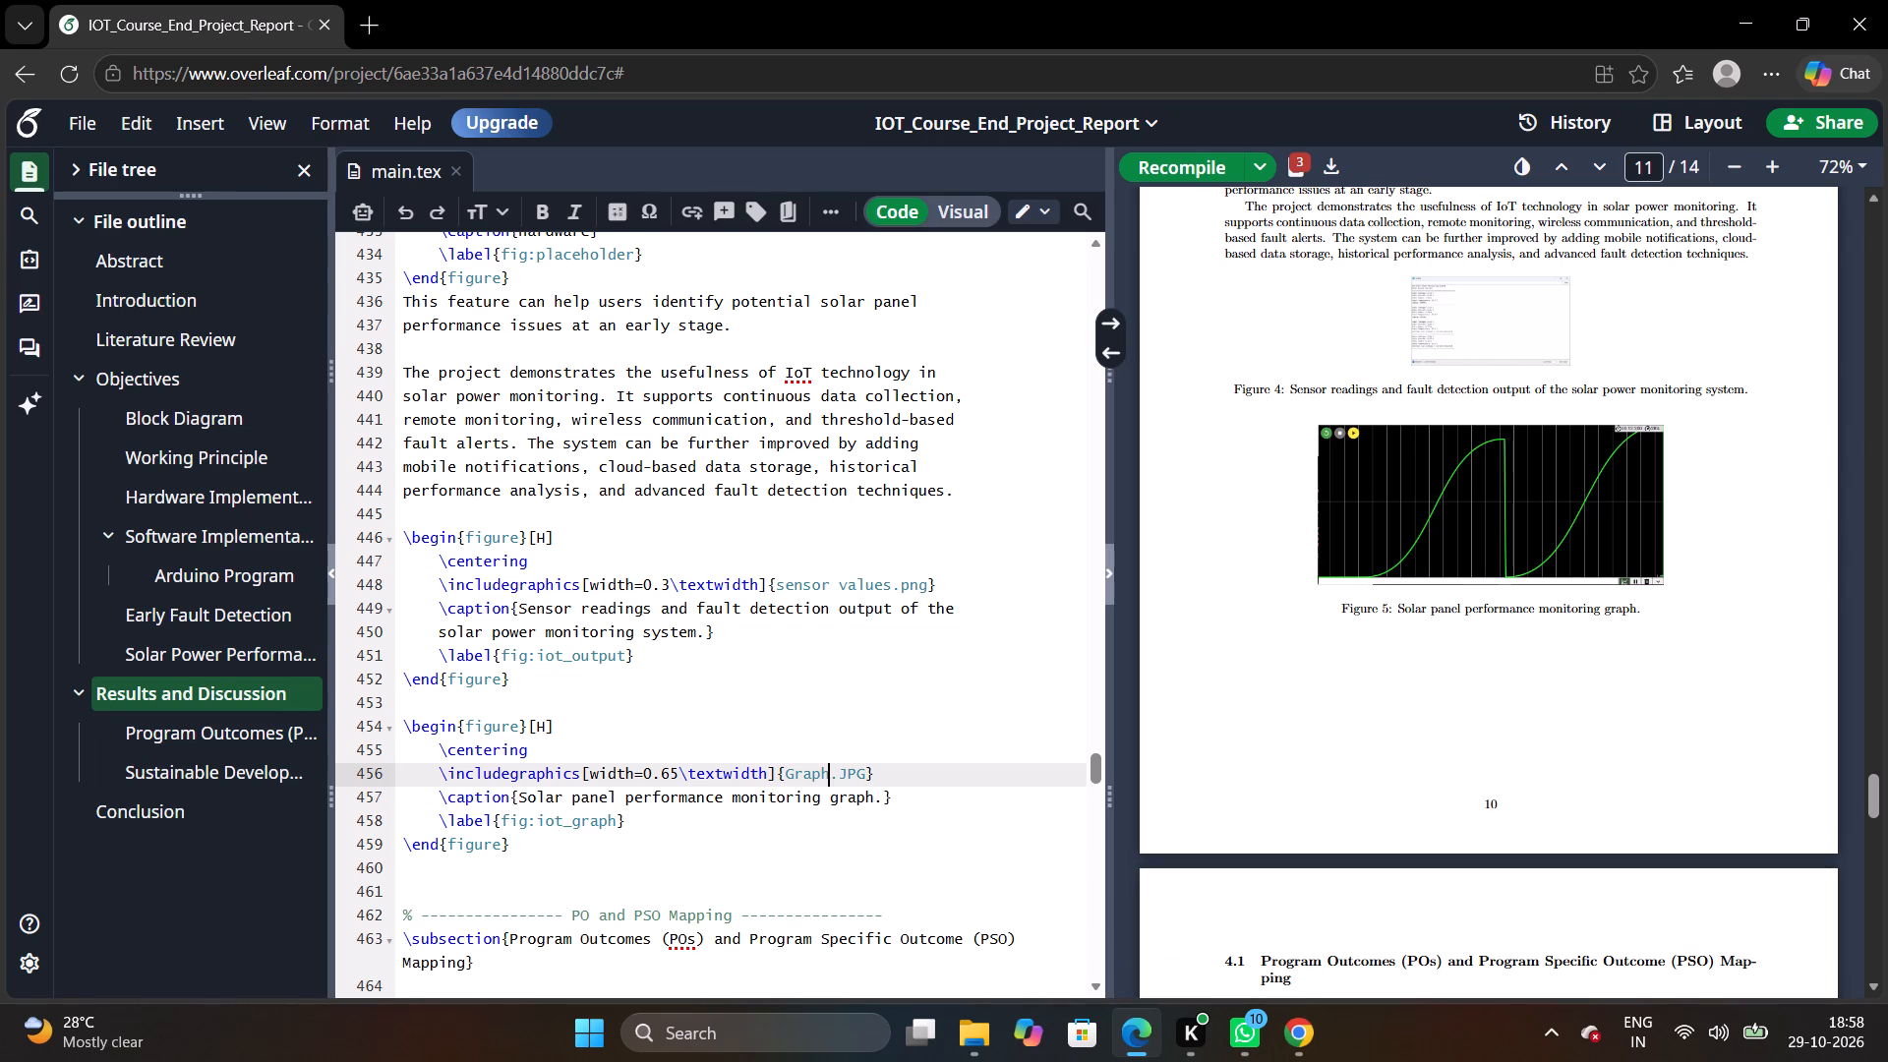
scroll(934, 785, down, 1)
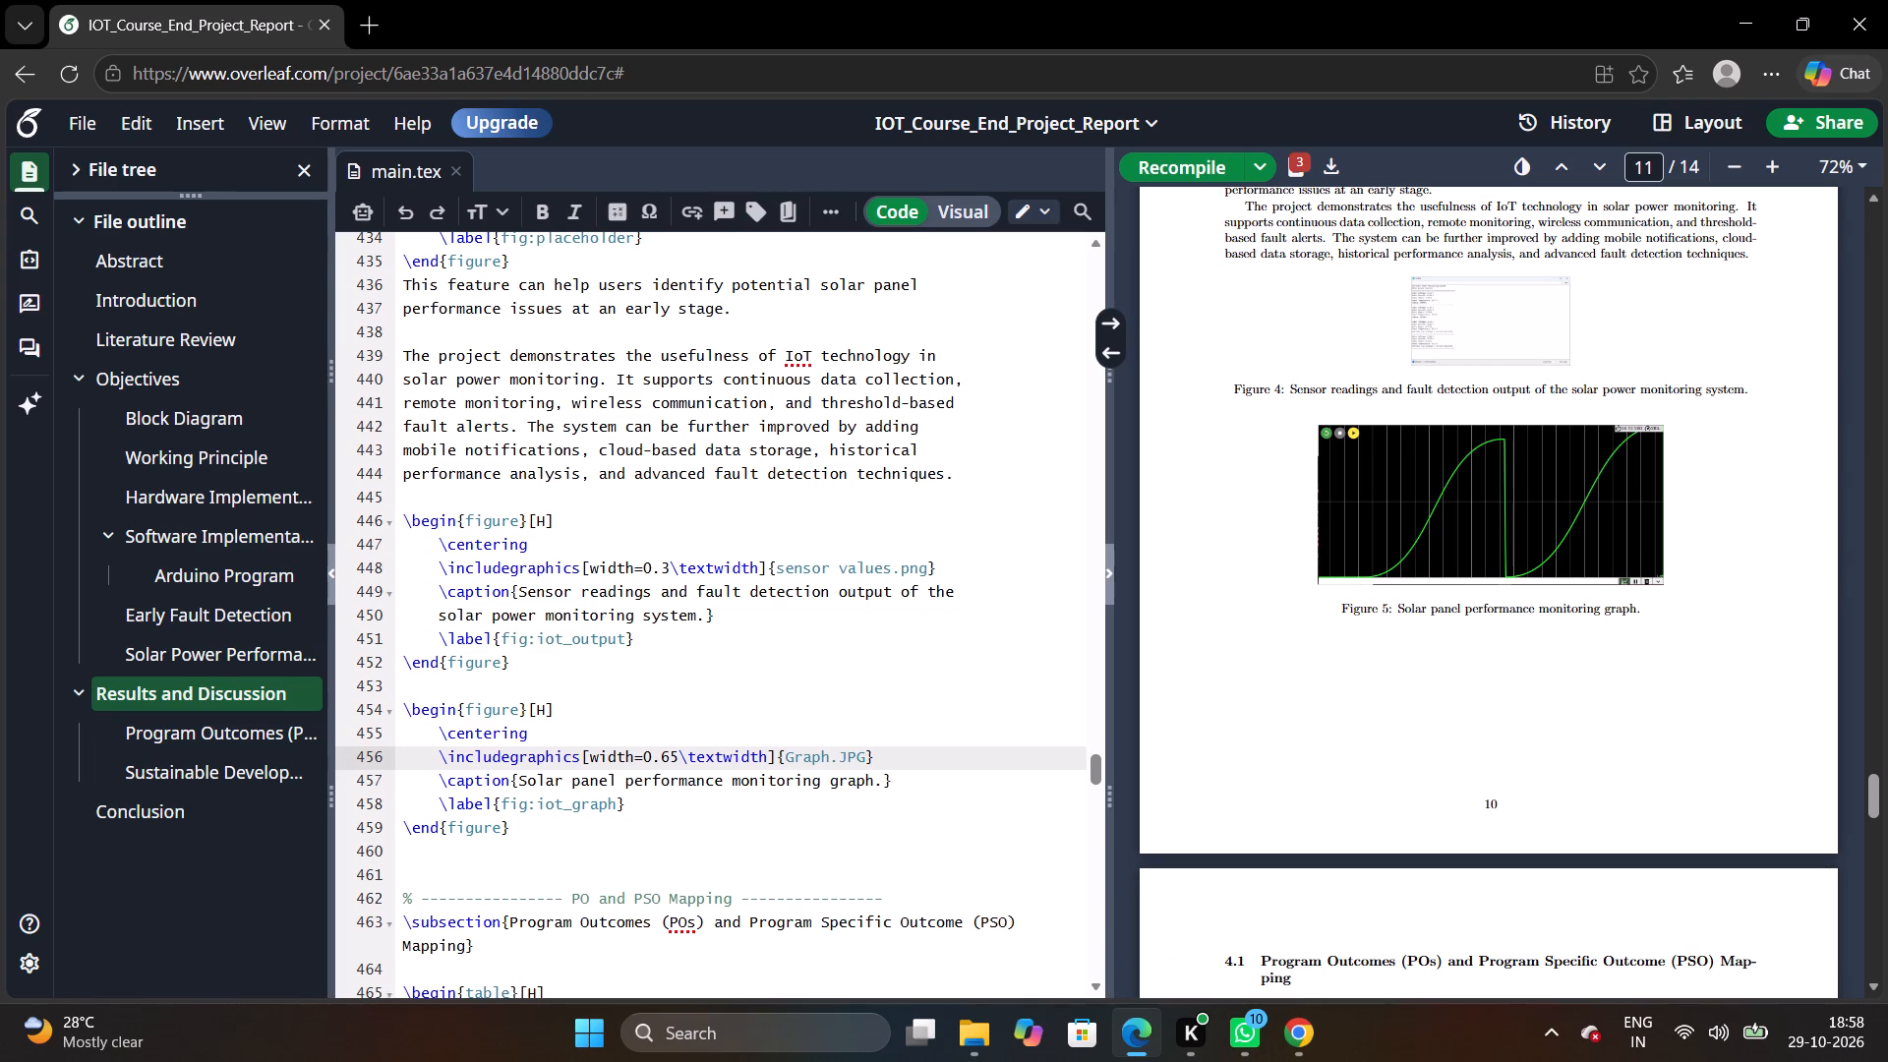
click(1180, 160)
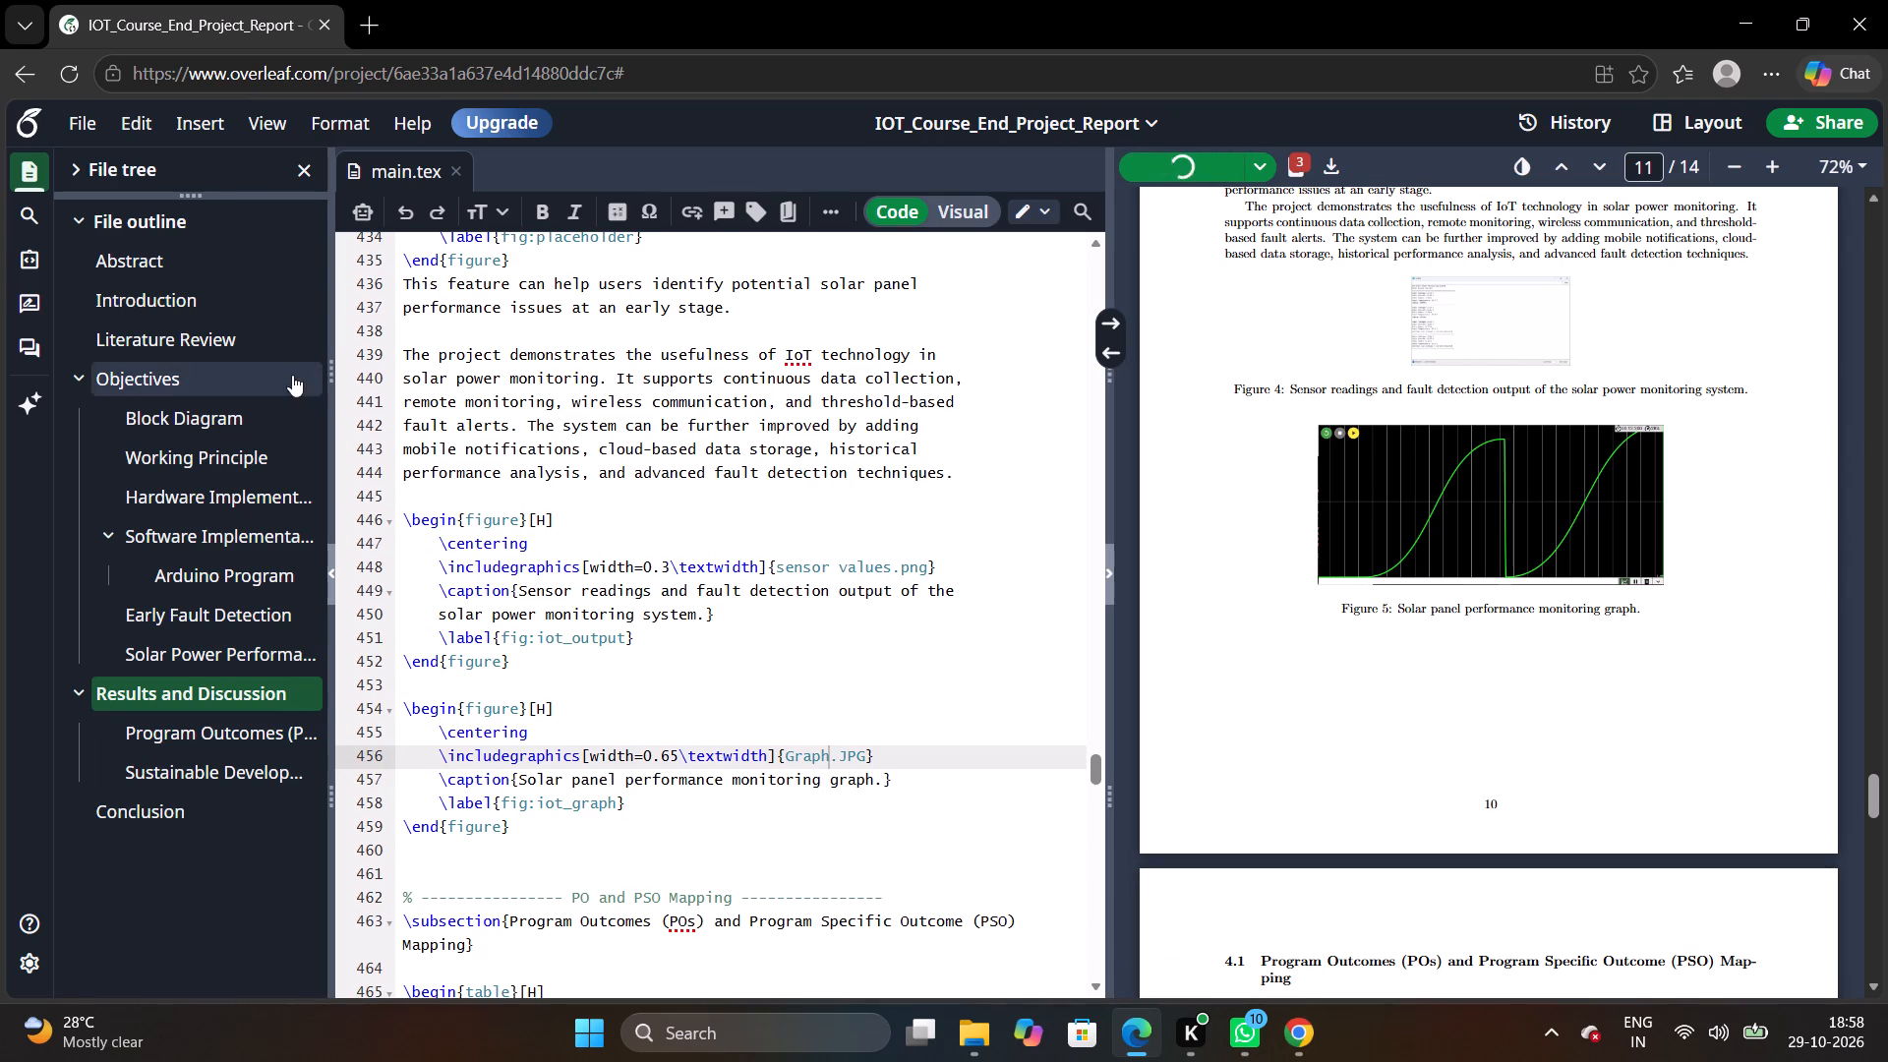
Upload Graph.png from Downloads and insert it as a half-width figure with caption and label below the Graph.JPG image line.
click(217, 125)
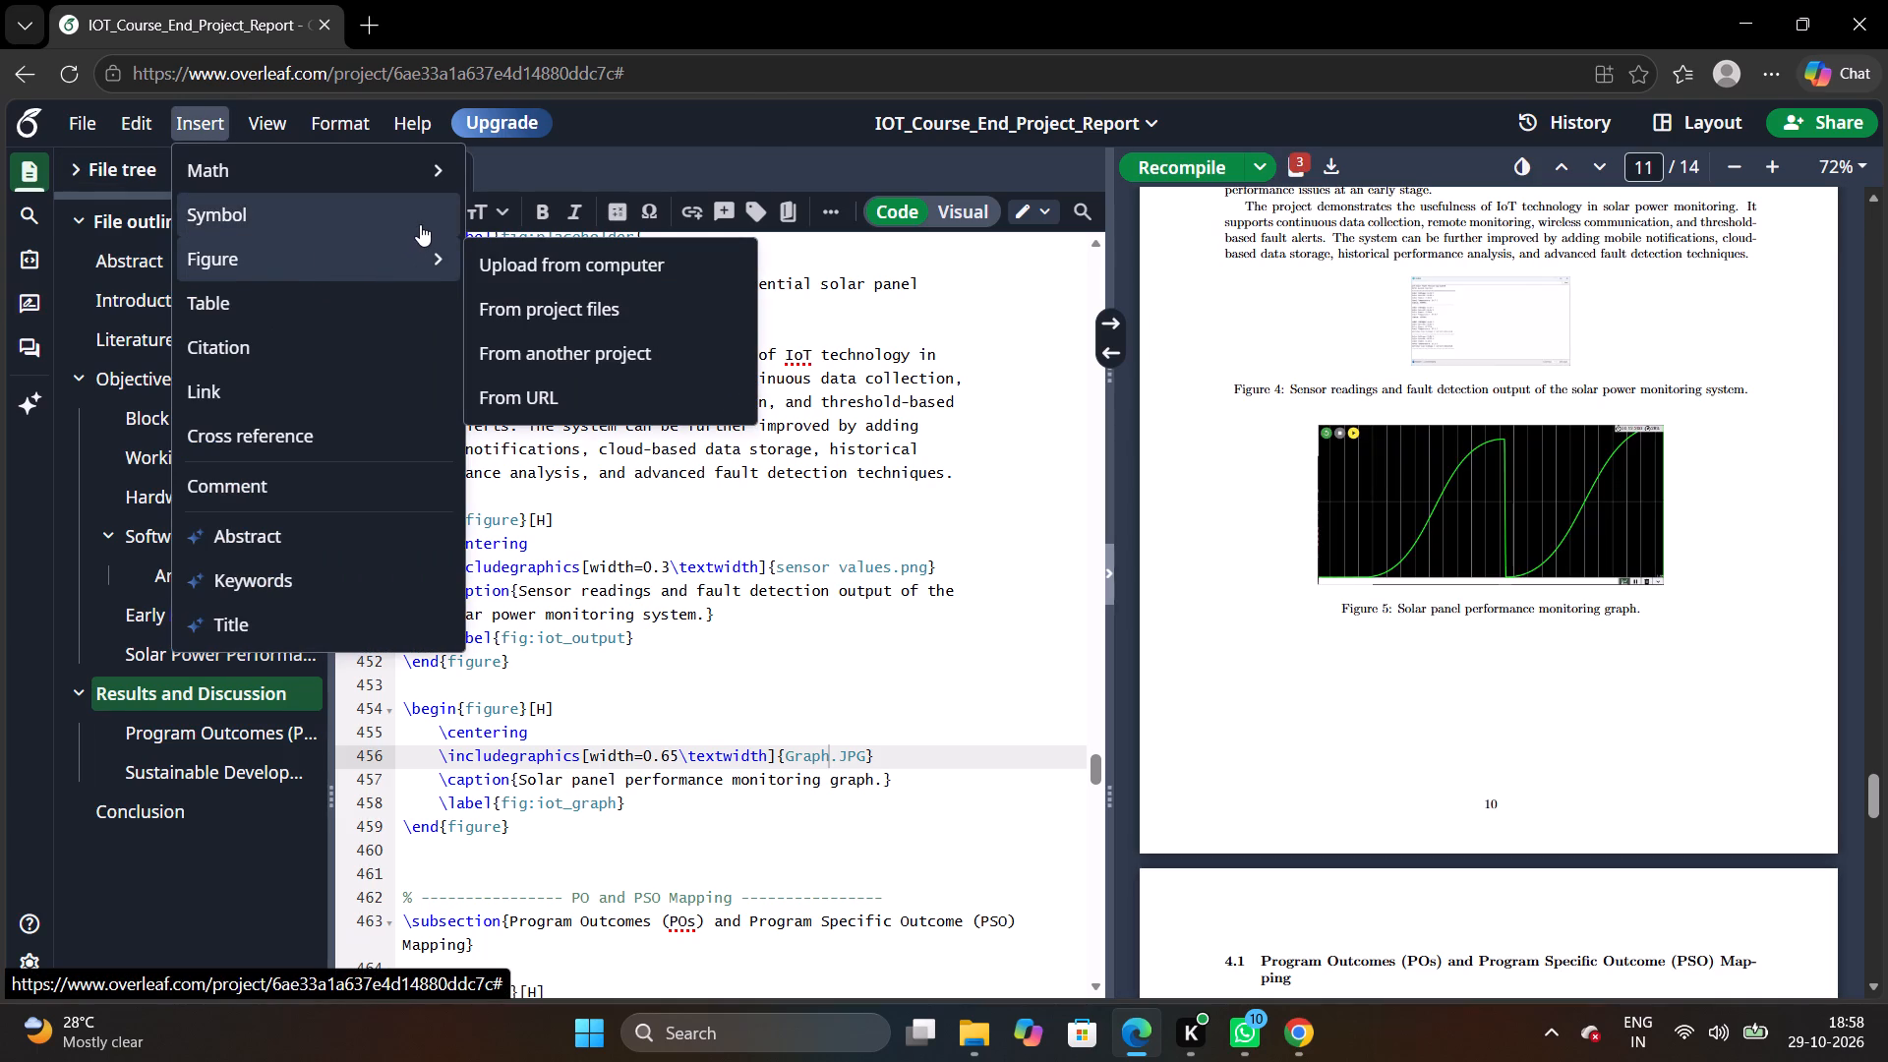
click(494, 260)
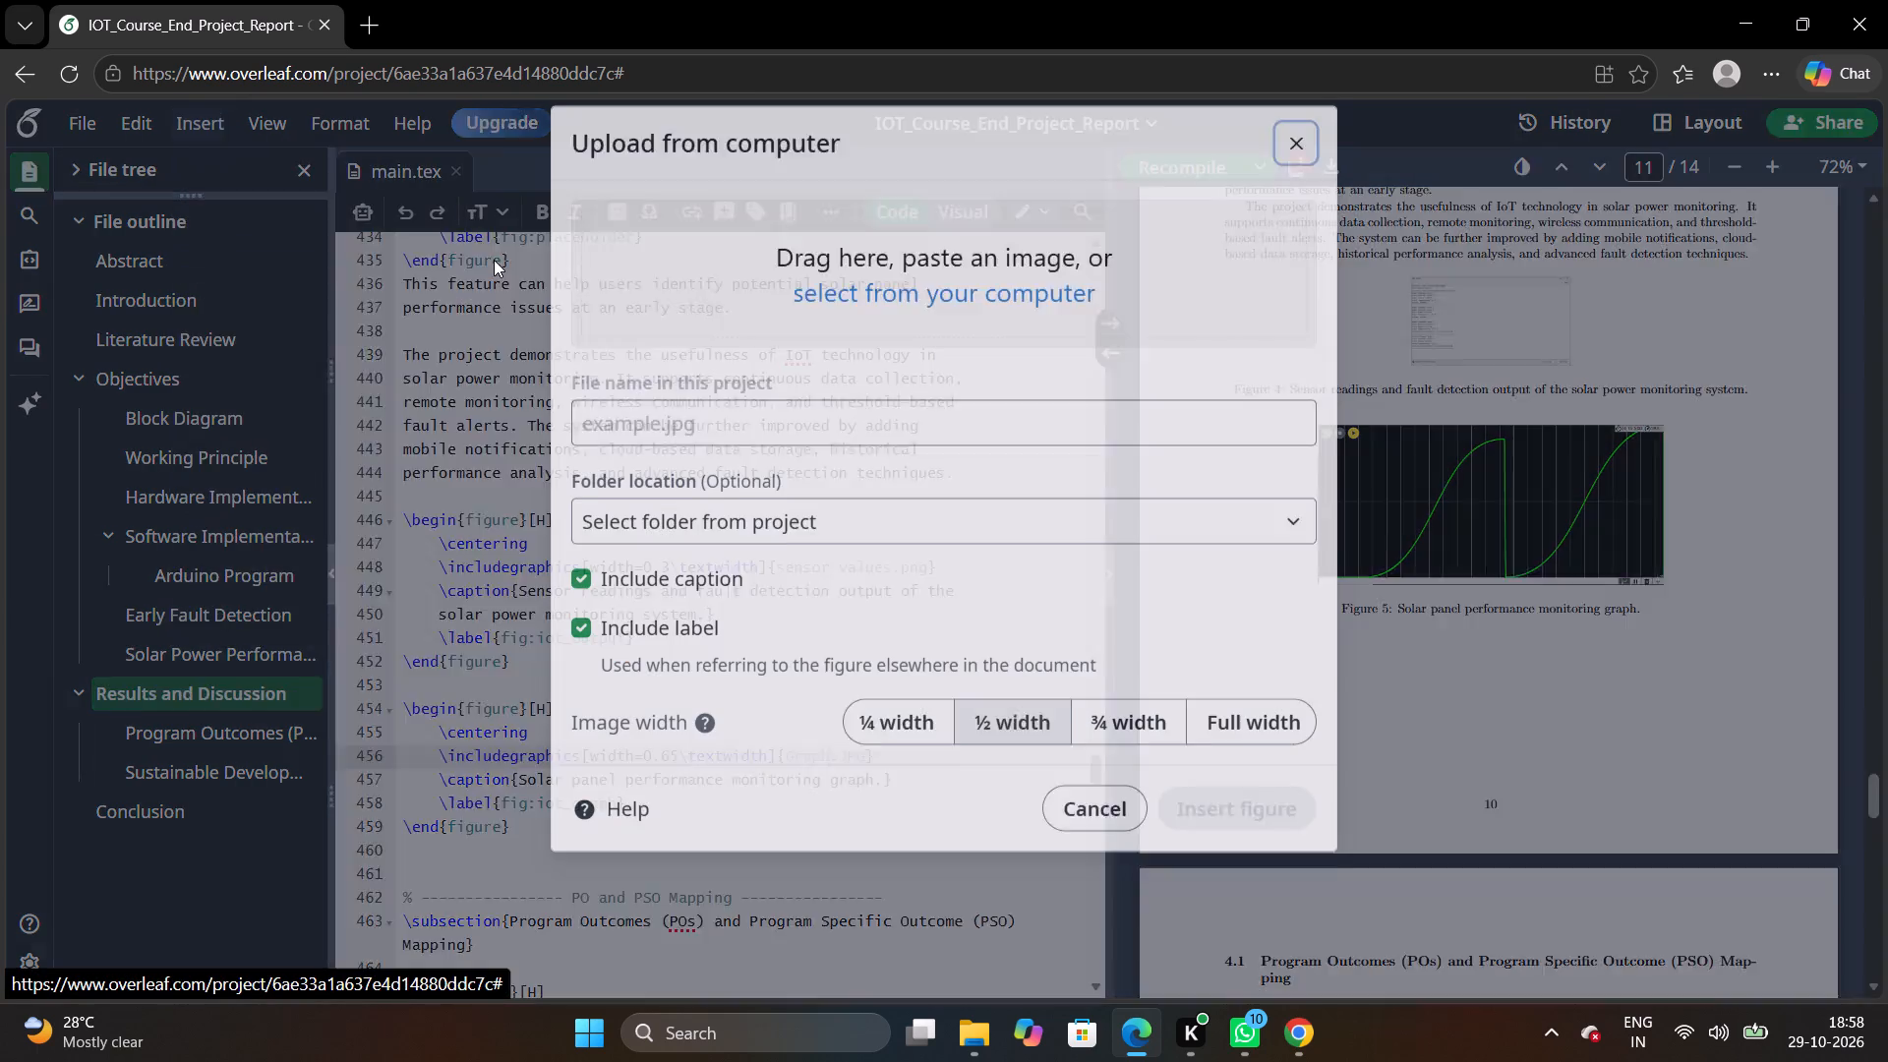
click(885, 330)
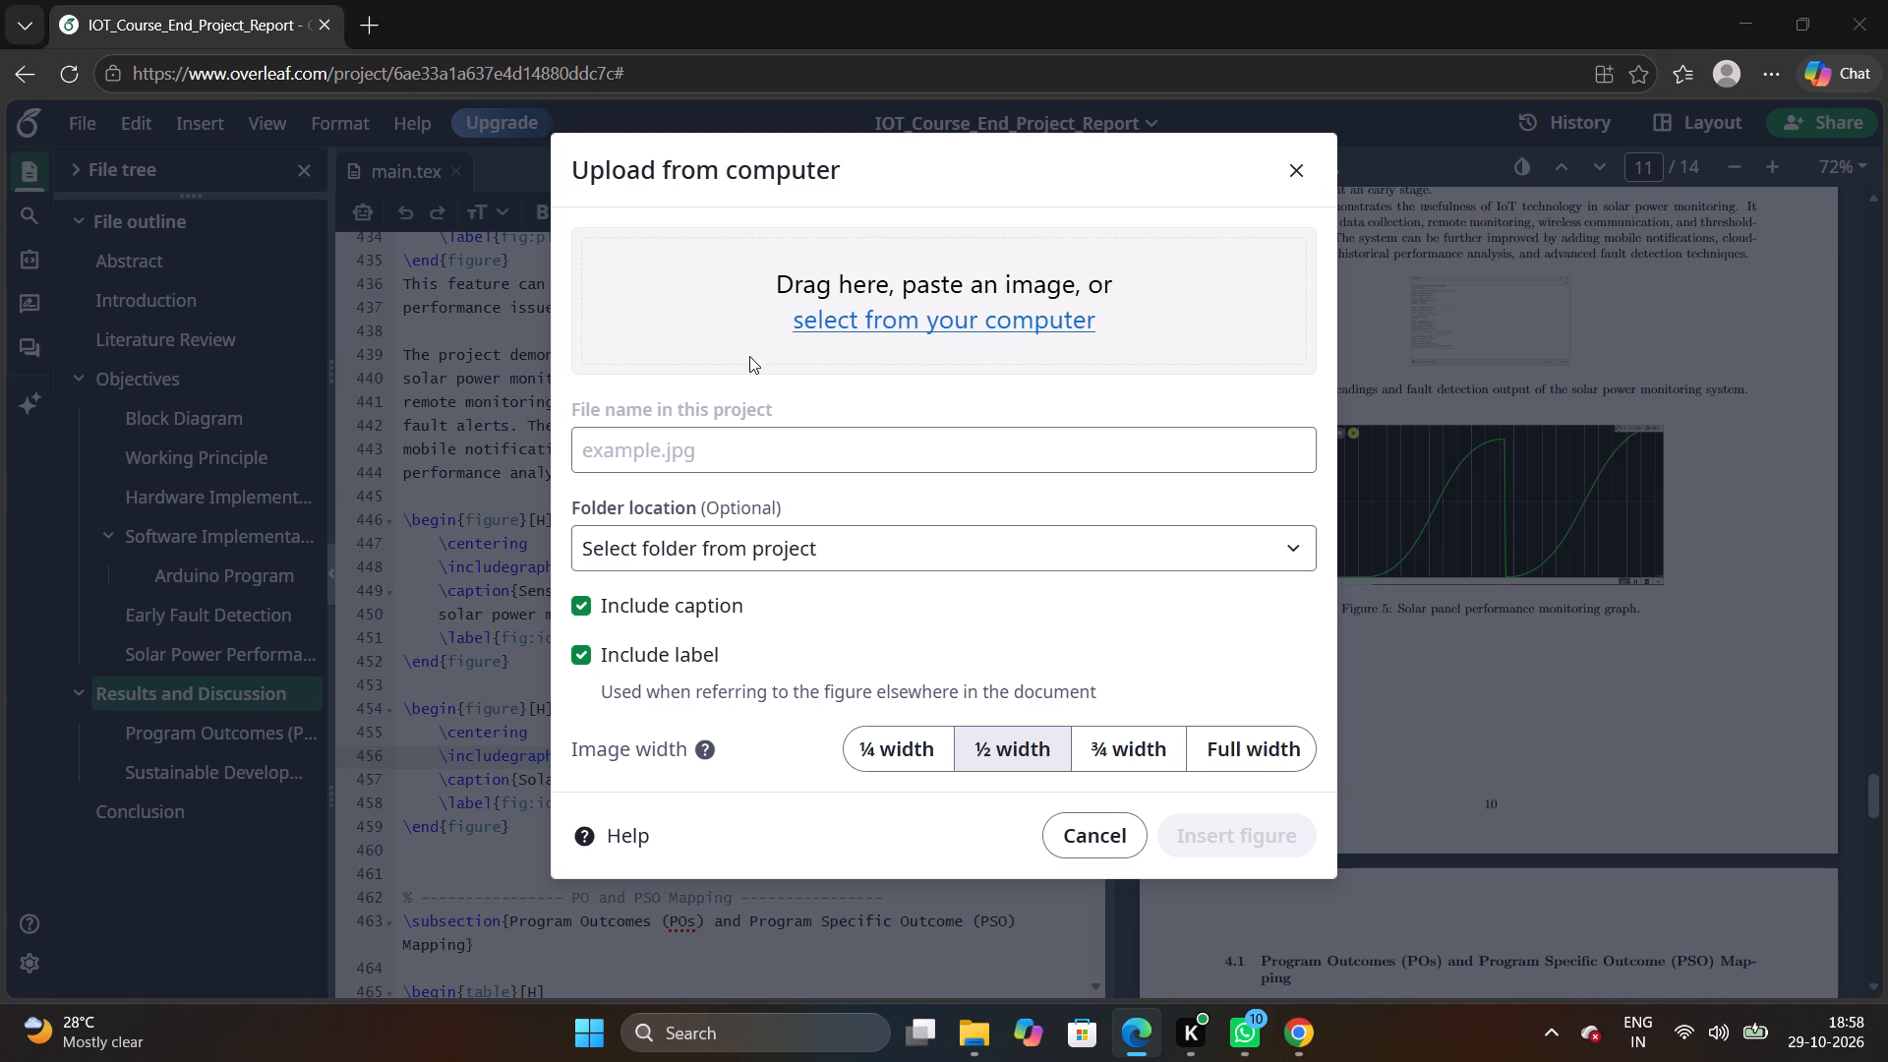
click(385, 216)
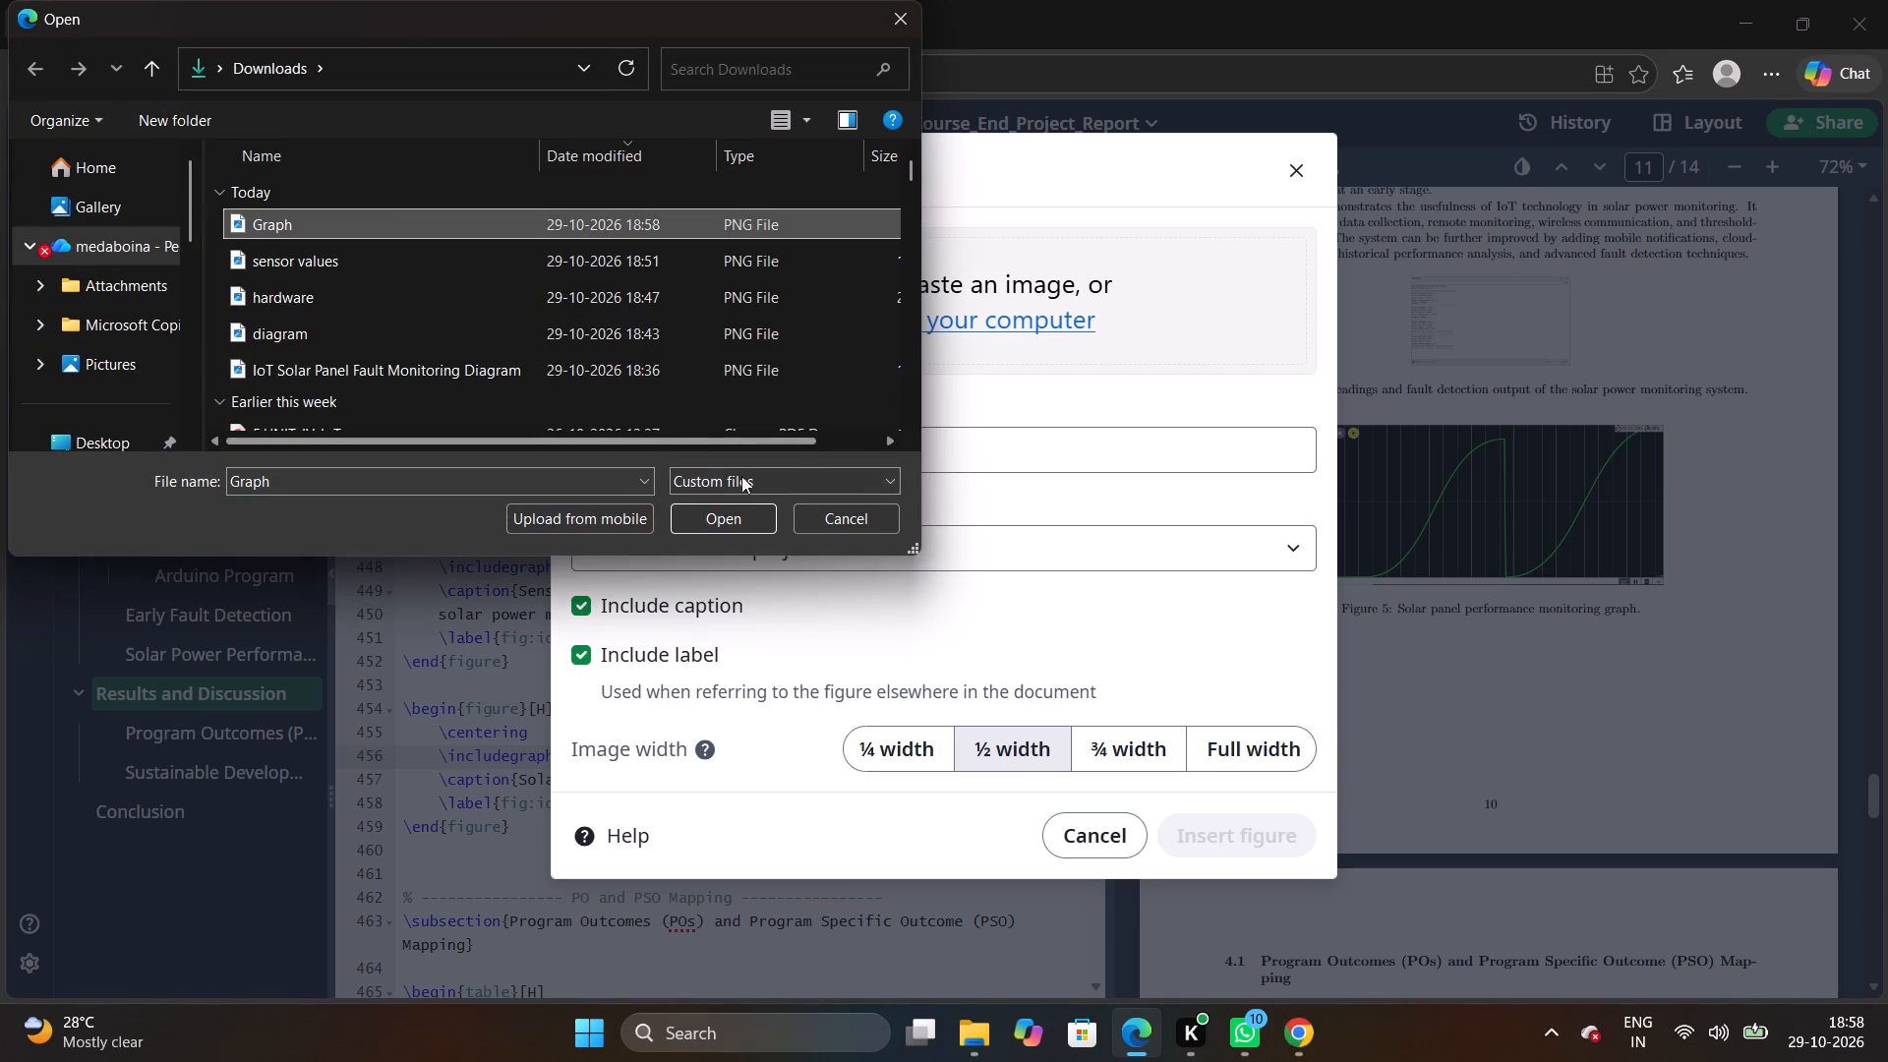
click(754, 505)
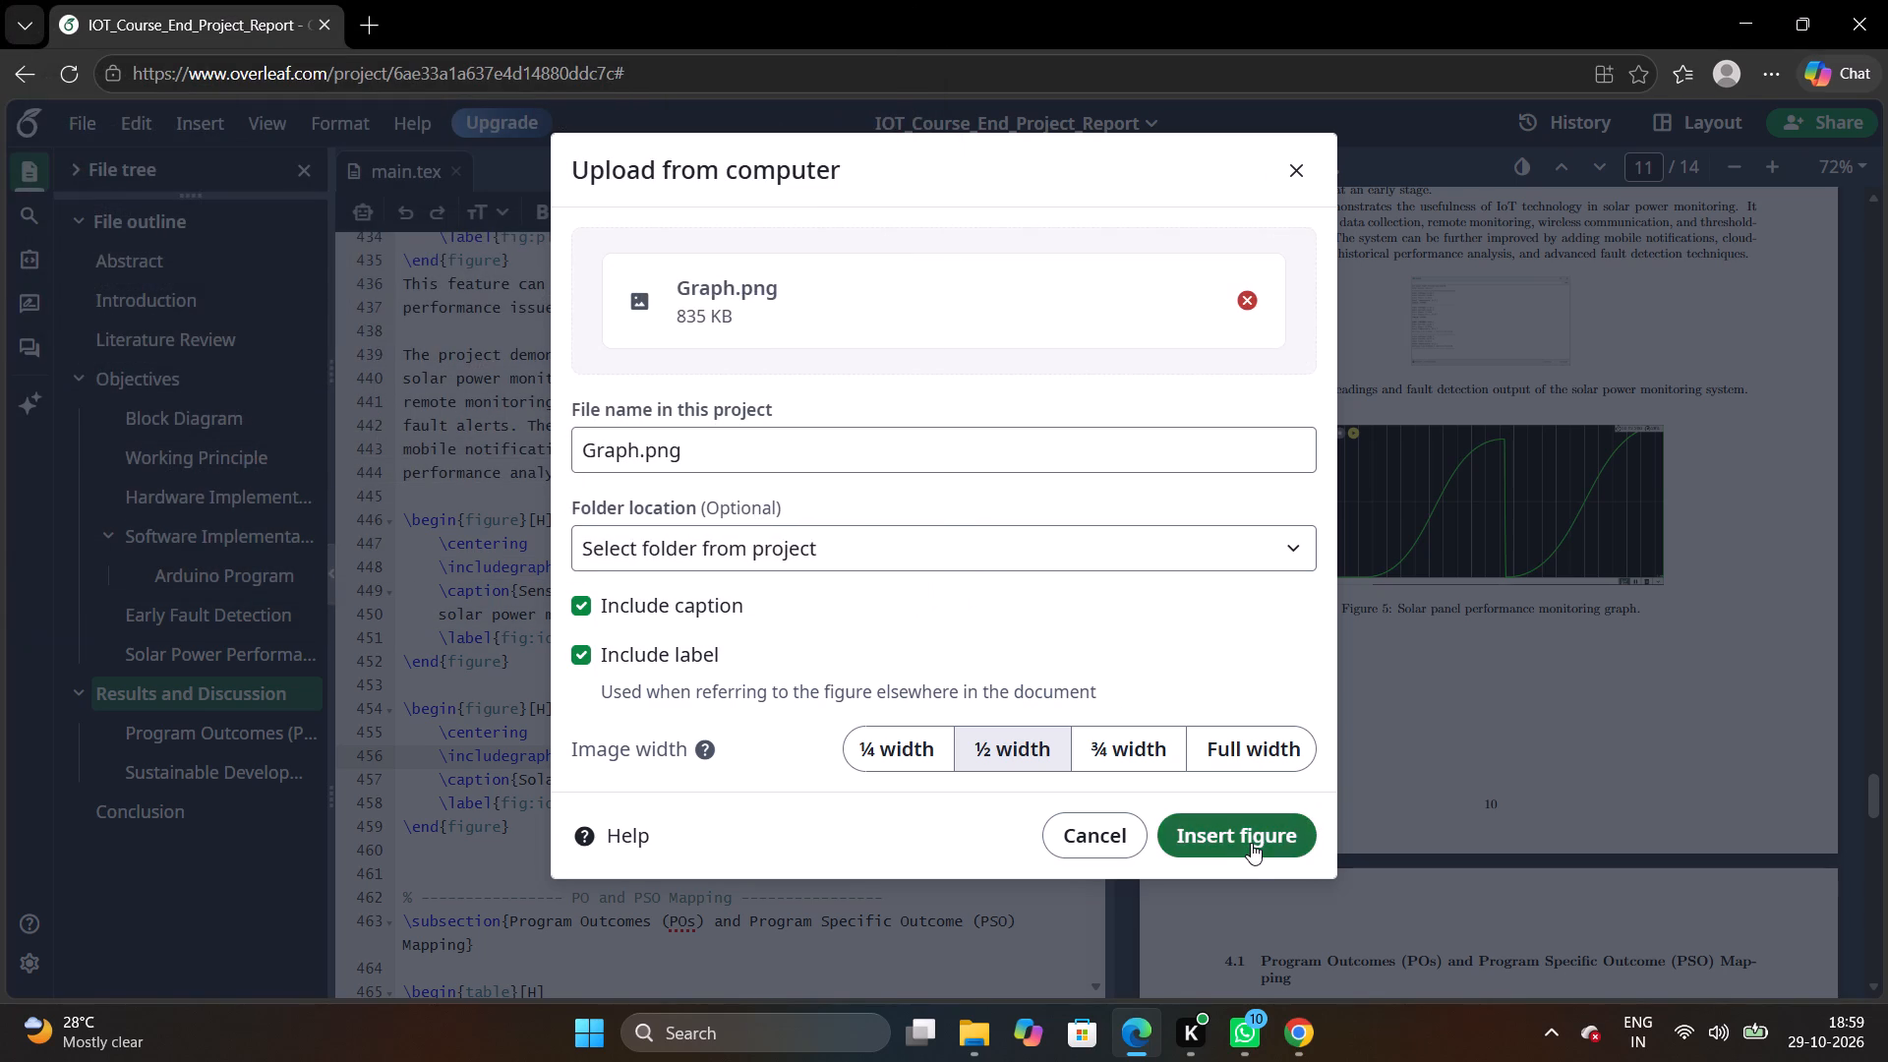
click(1251, 843)
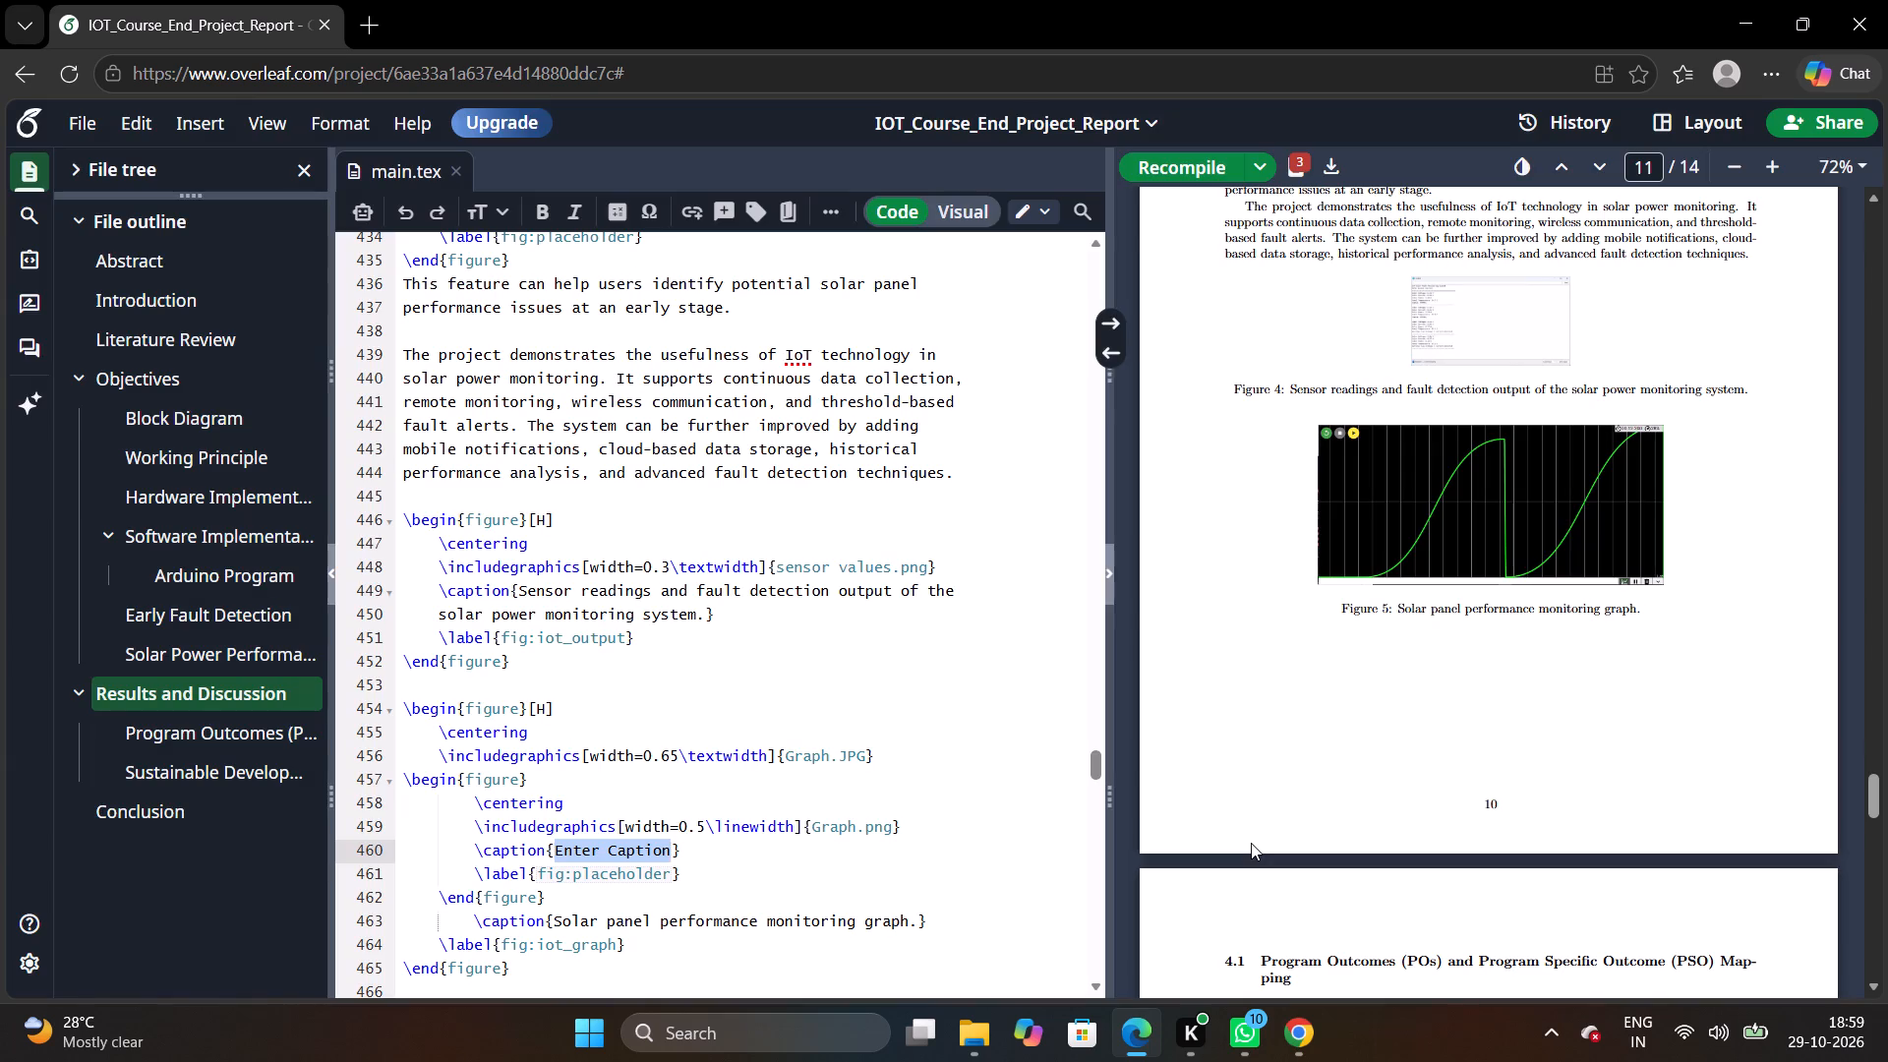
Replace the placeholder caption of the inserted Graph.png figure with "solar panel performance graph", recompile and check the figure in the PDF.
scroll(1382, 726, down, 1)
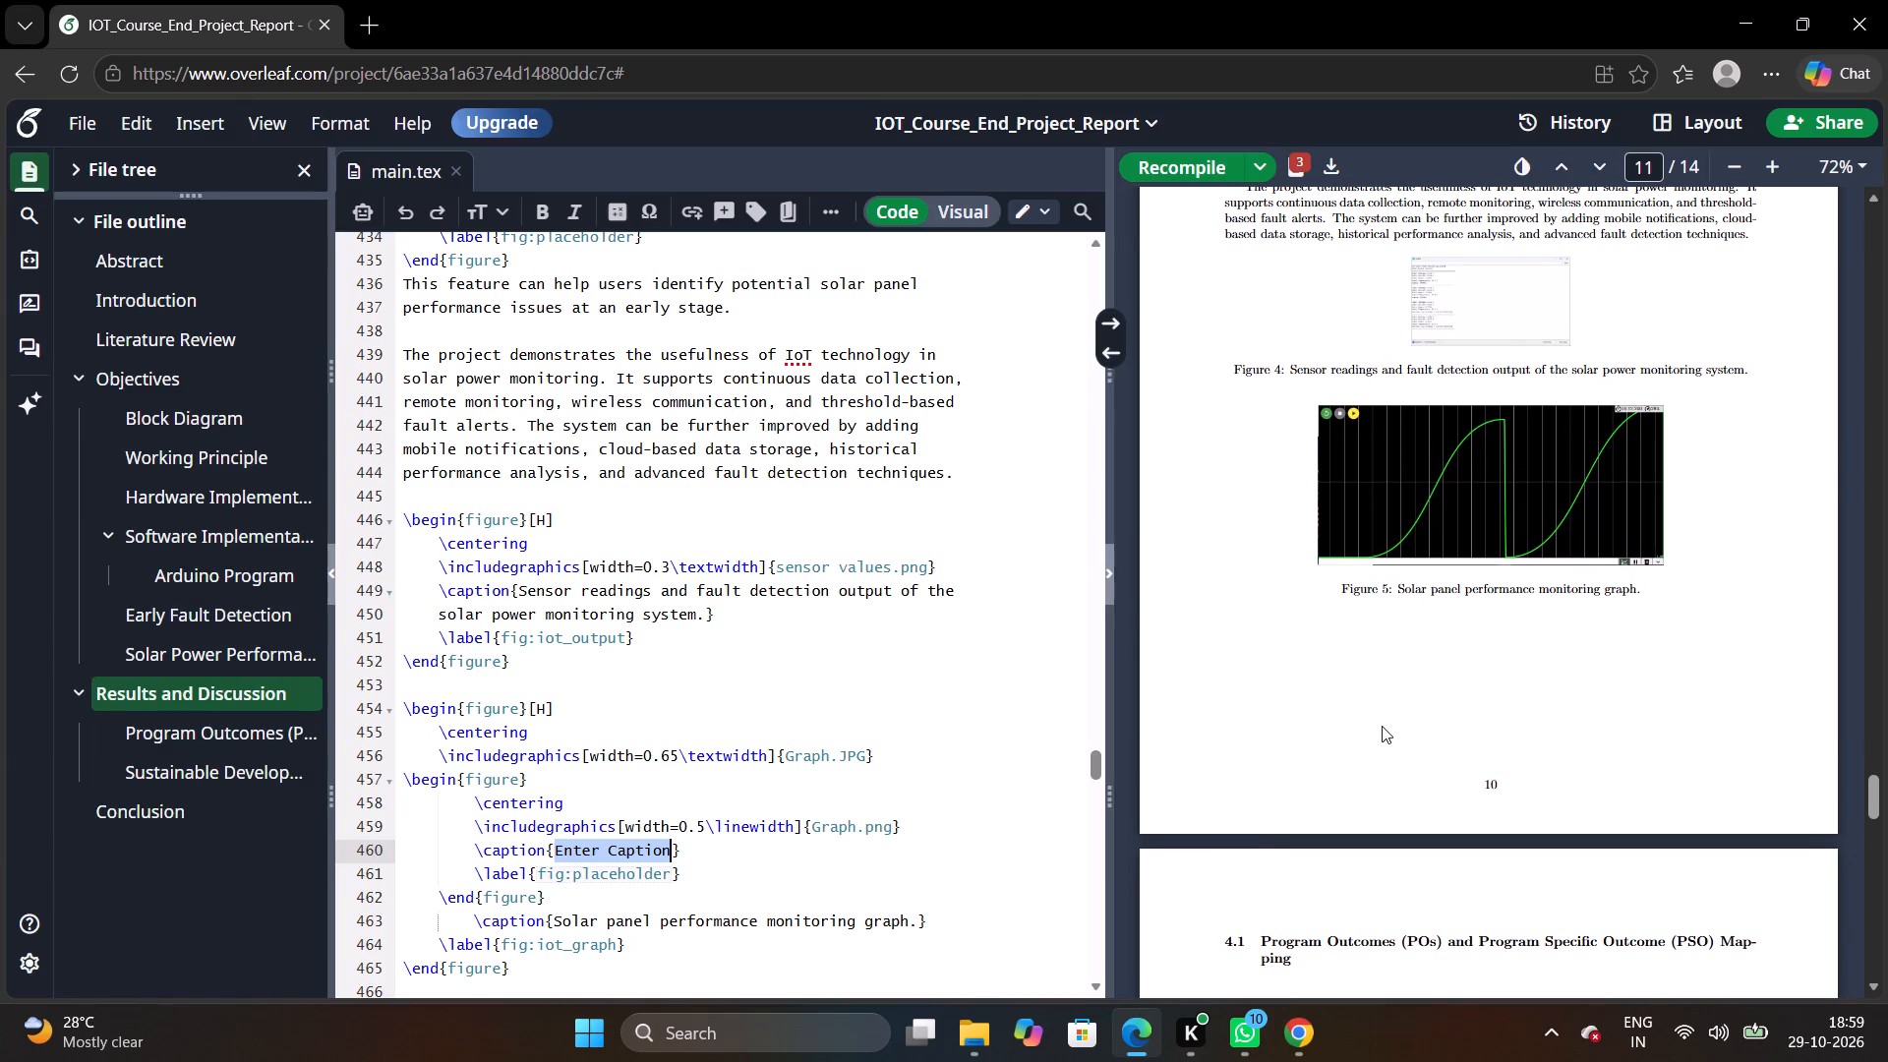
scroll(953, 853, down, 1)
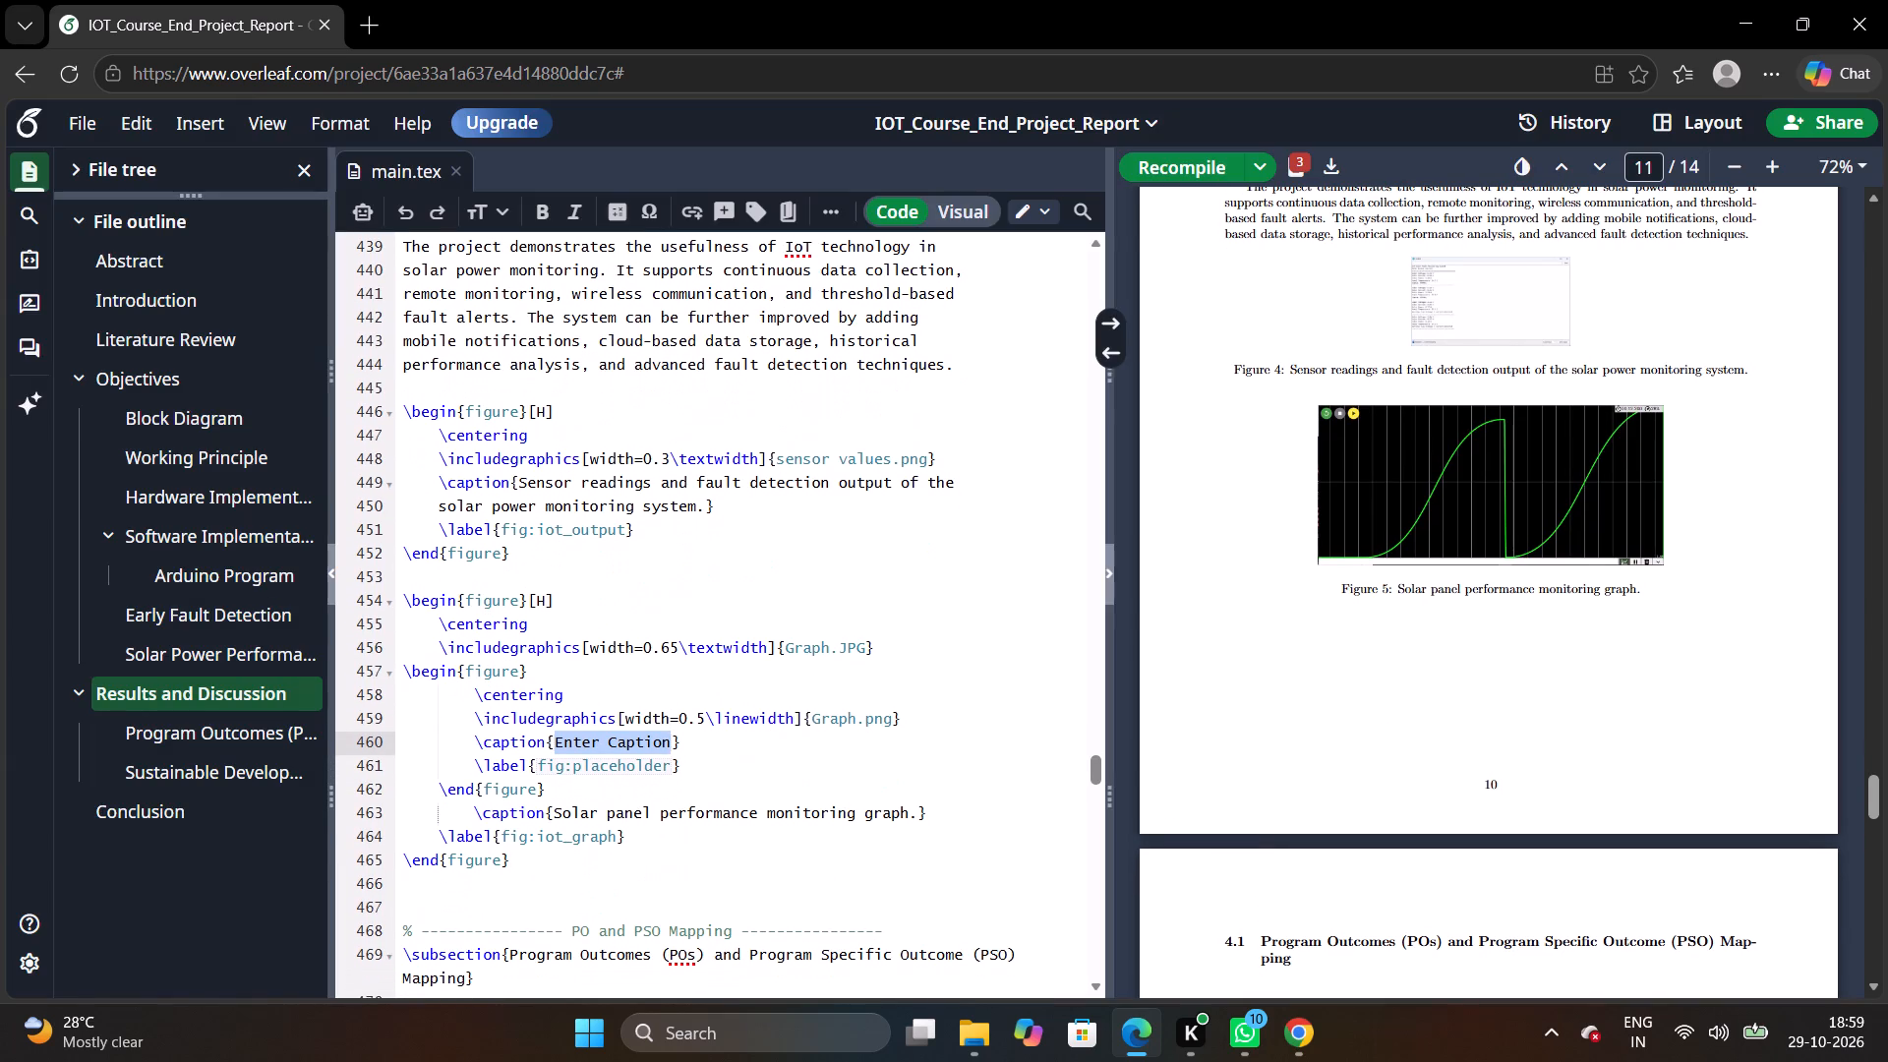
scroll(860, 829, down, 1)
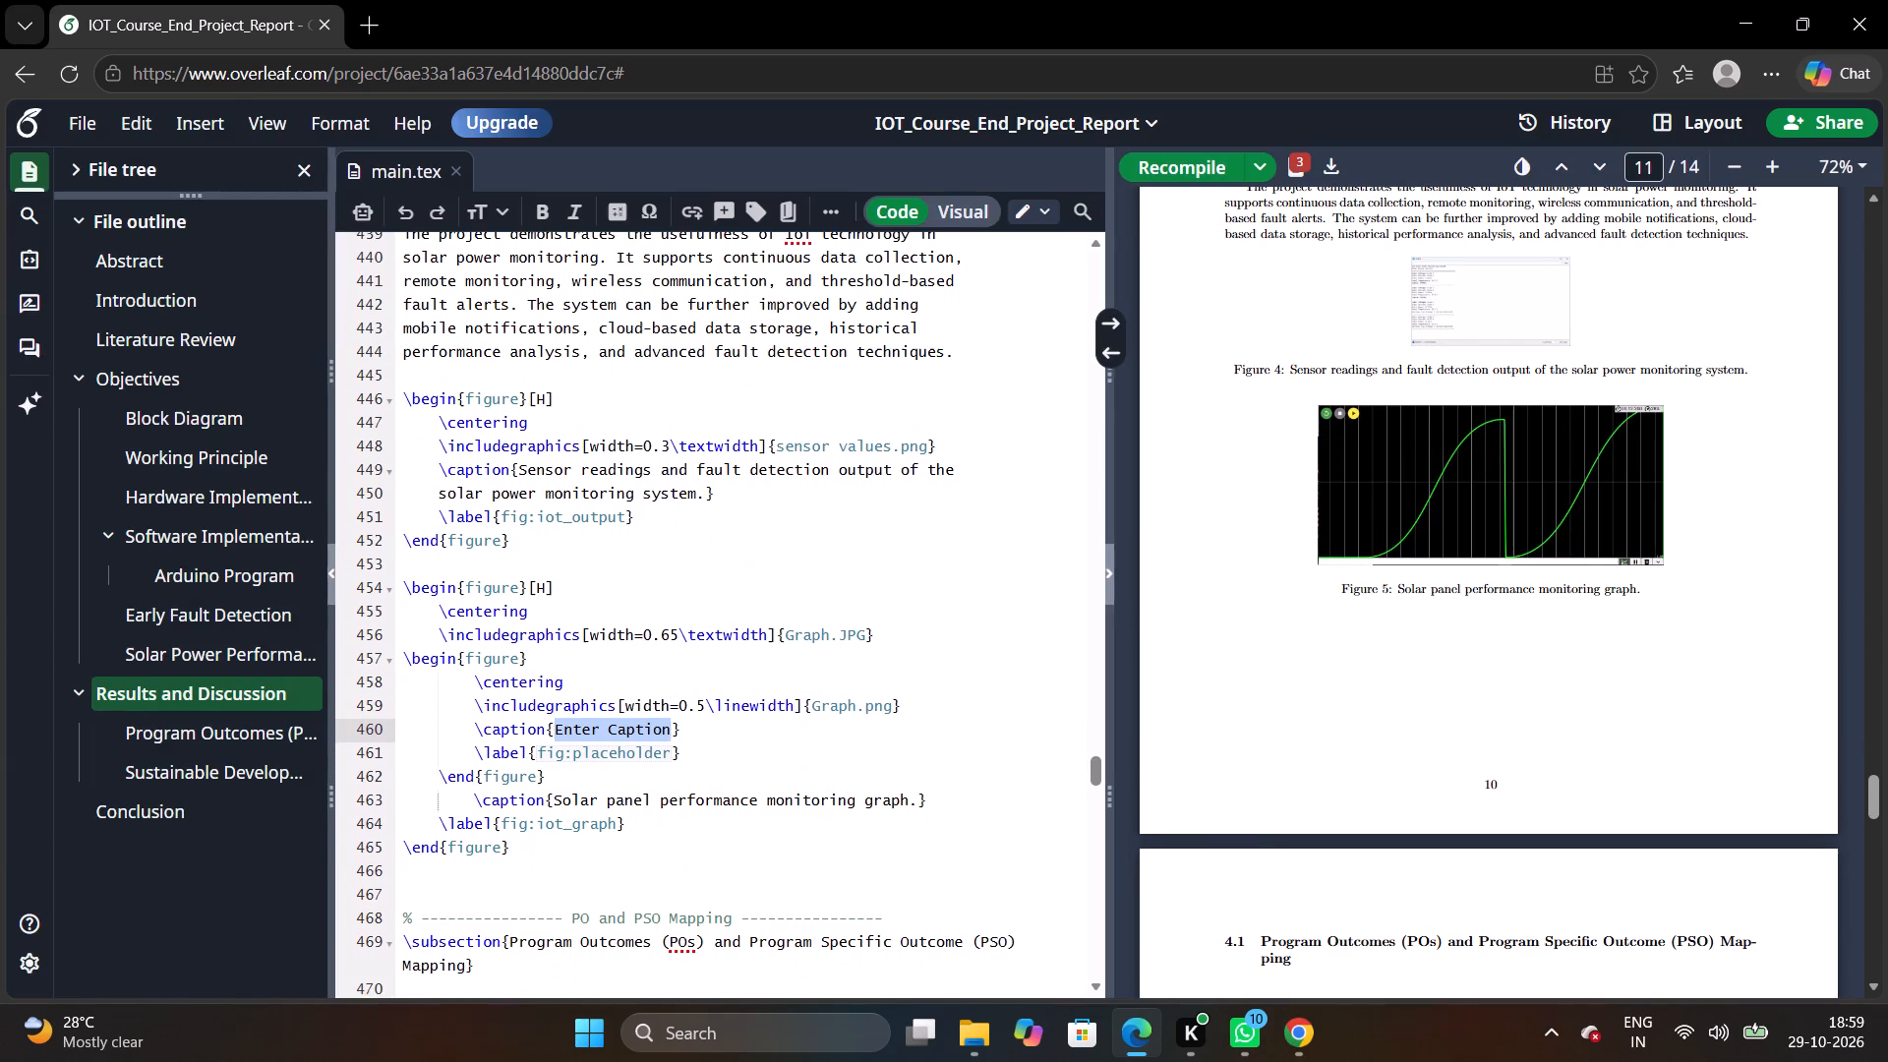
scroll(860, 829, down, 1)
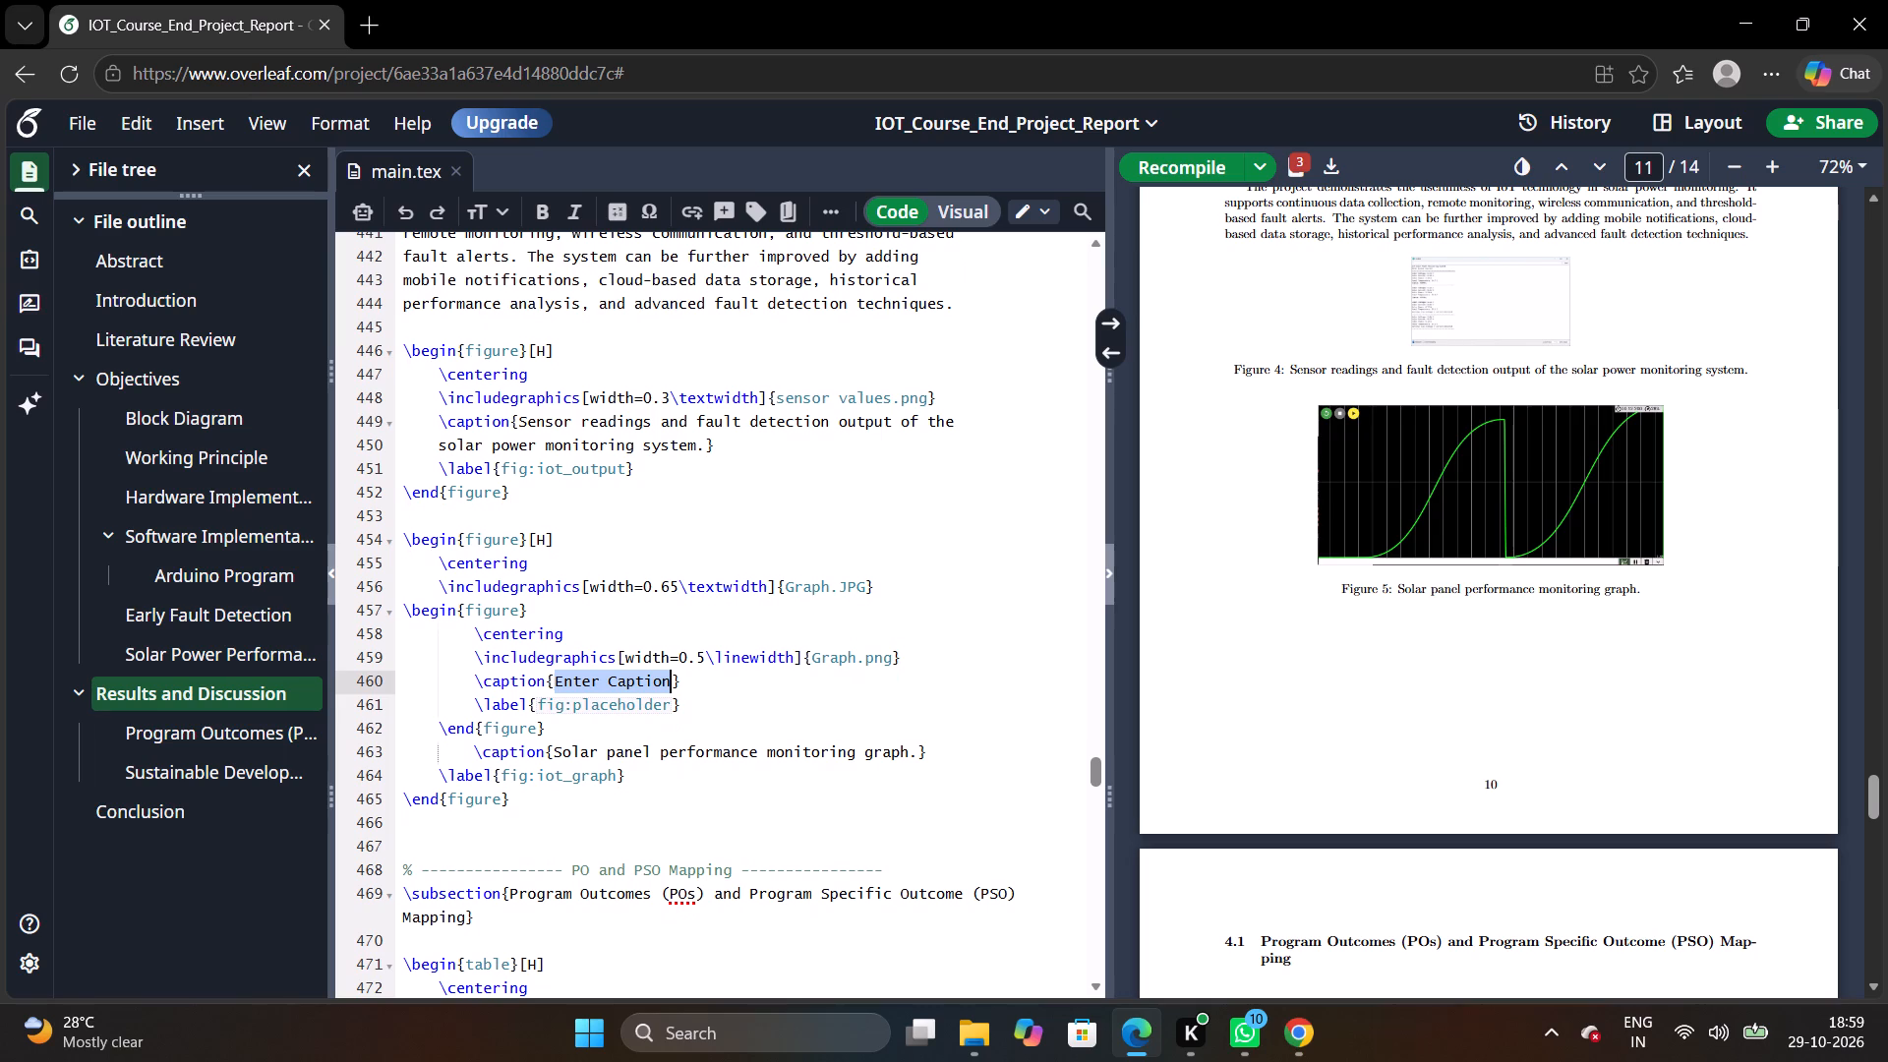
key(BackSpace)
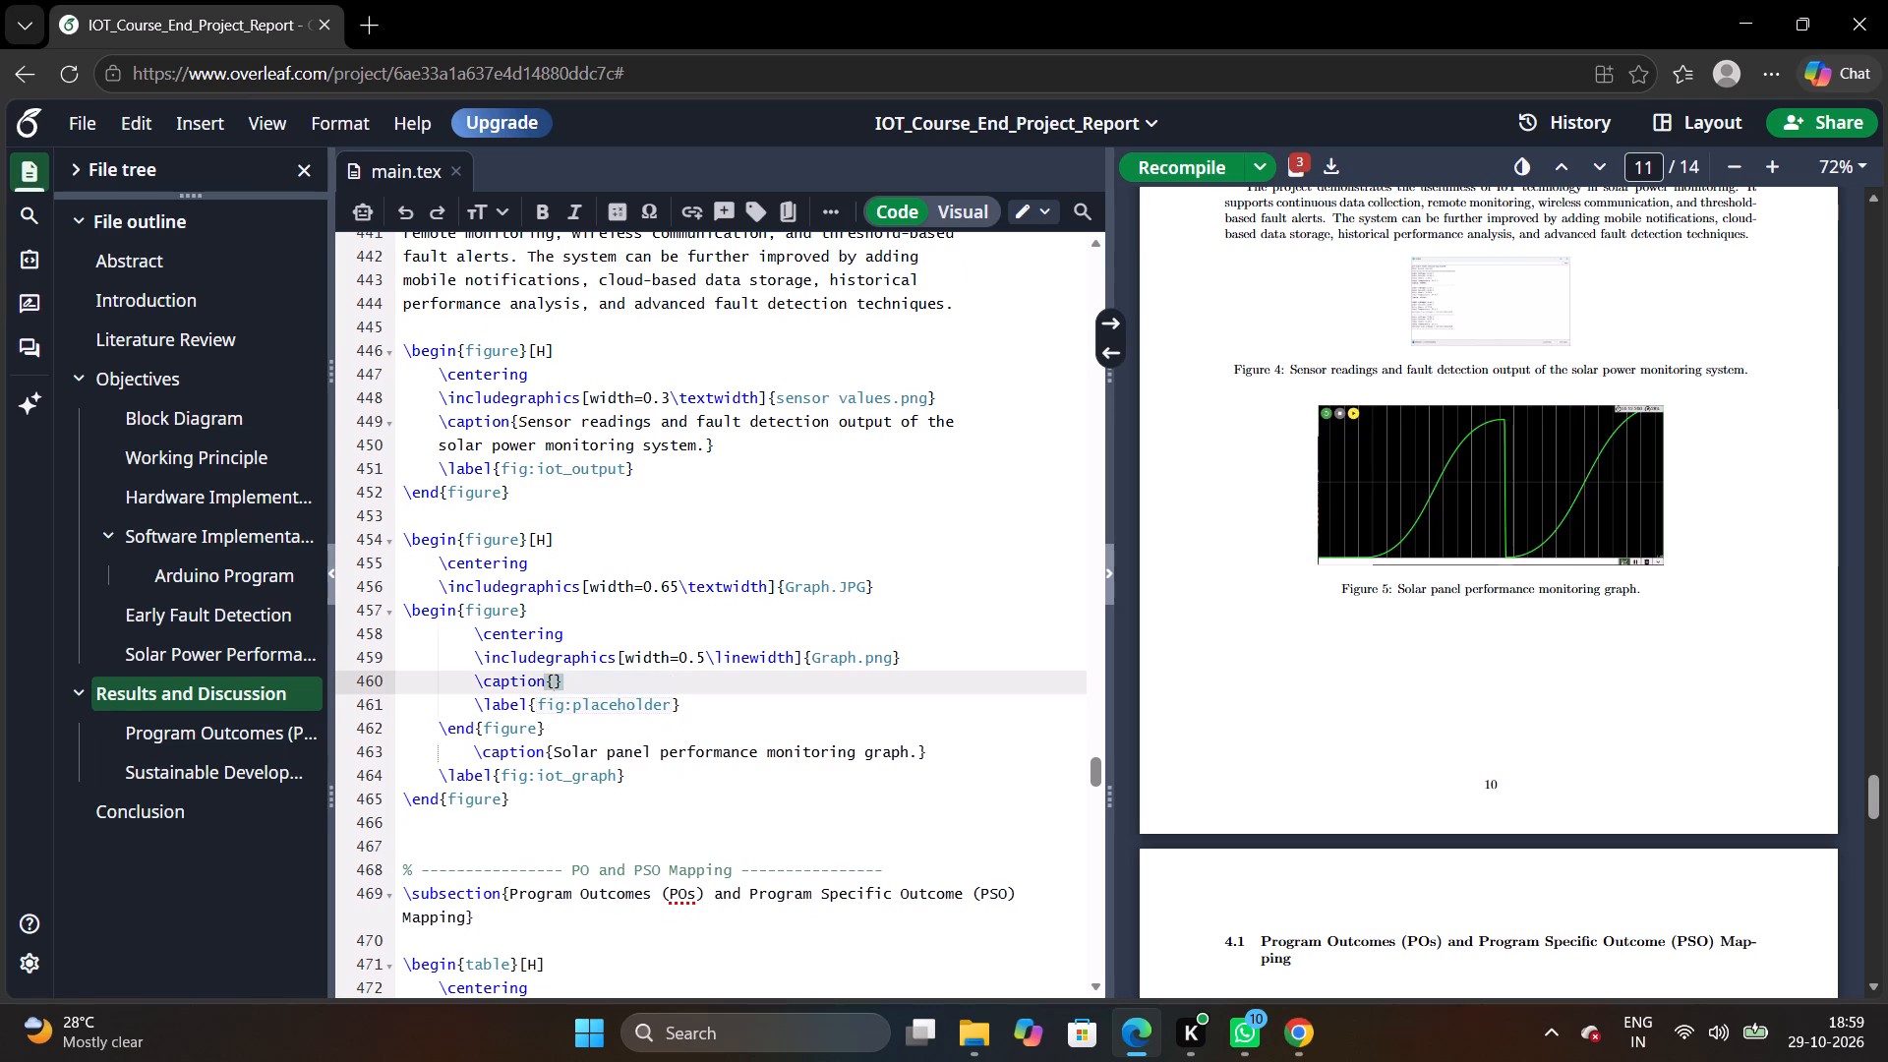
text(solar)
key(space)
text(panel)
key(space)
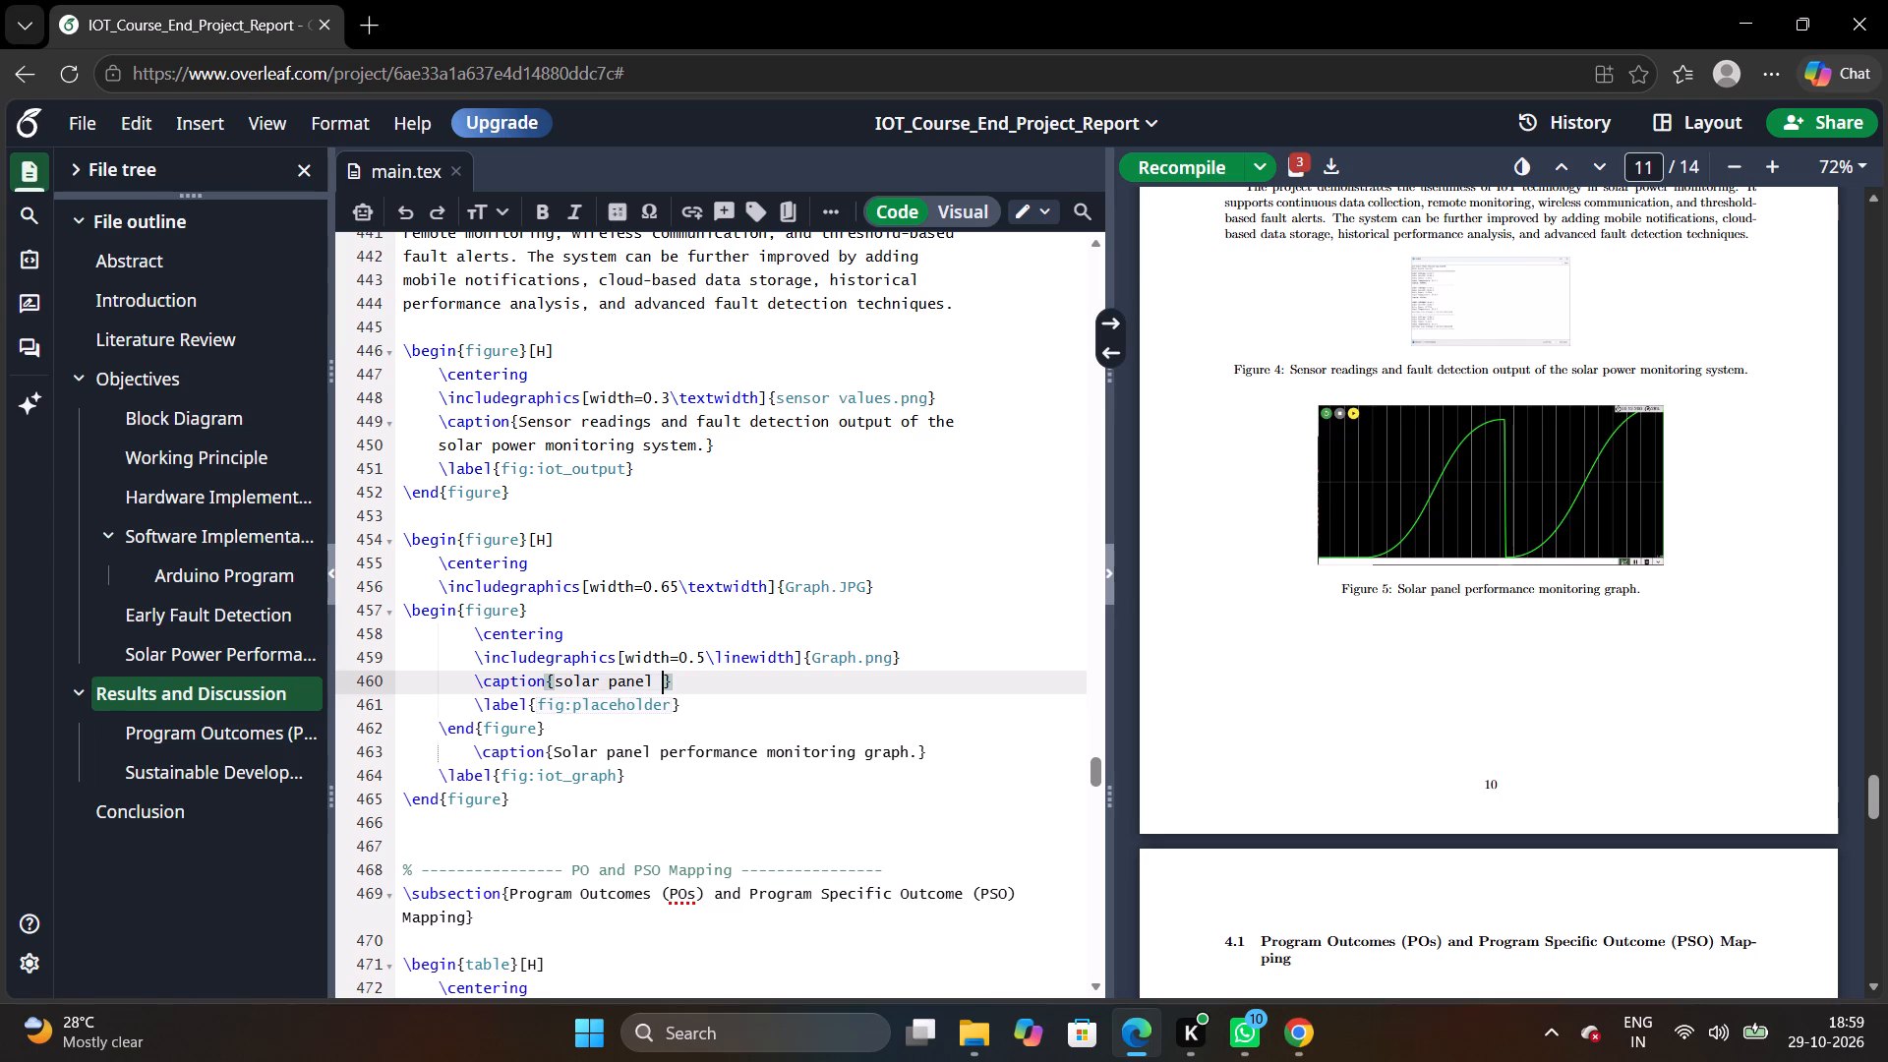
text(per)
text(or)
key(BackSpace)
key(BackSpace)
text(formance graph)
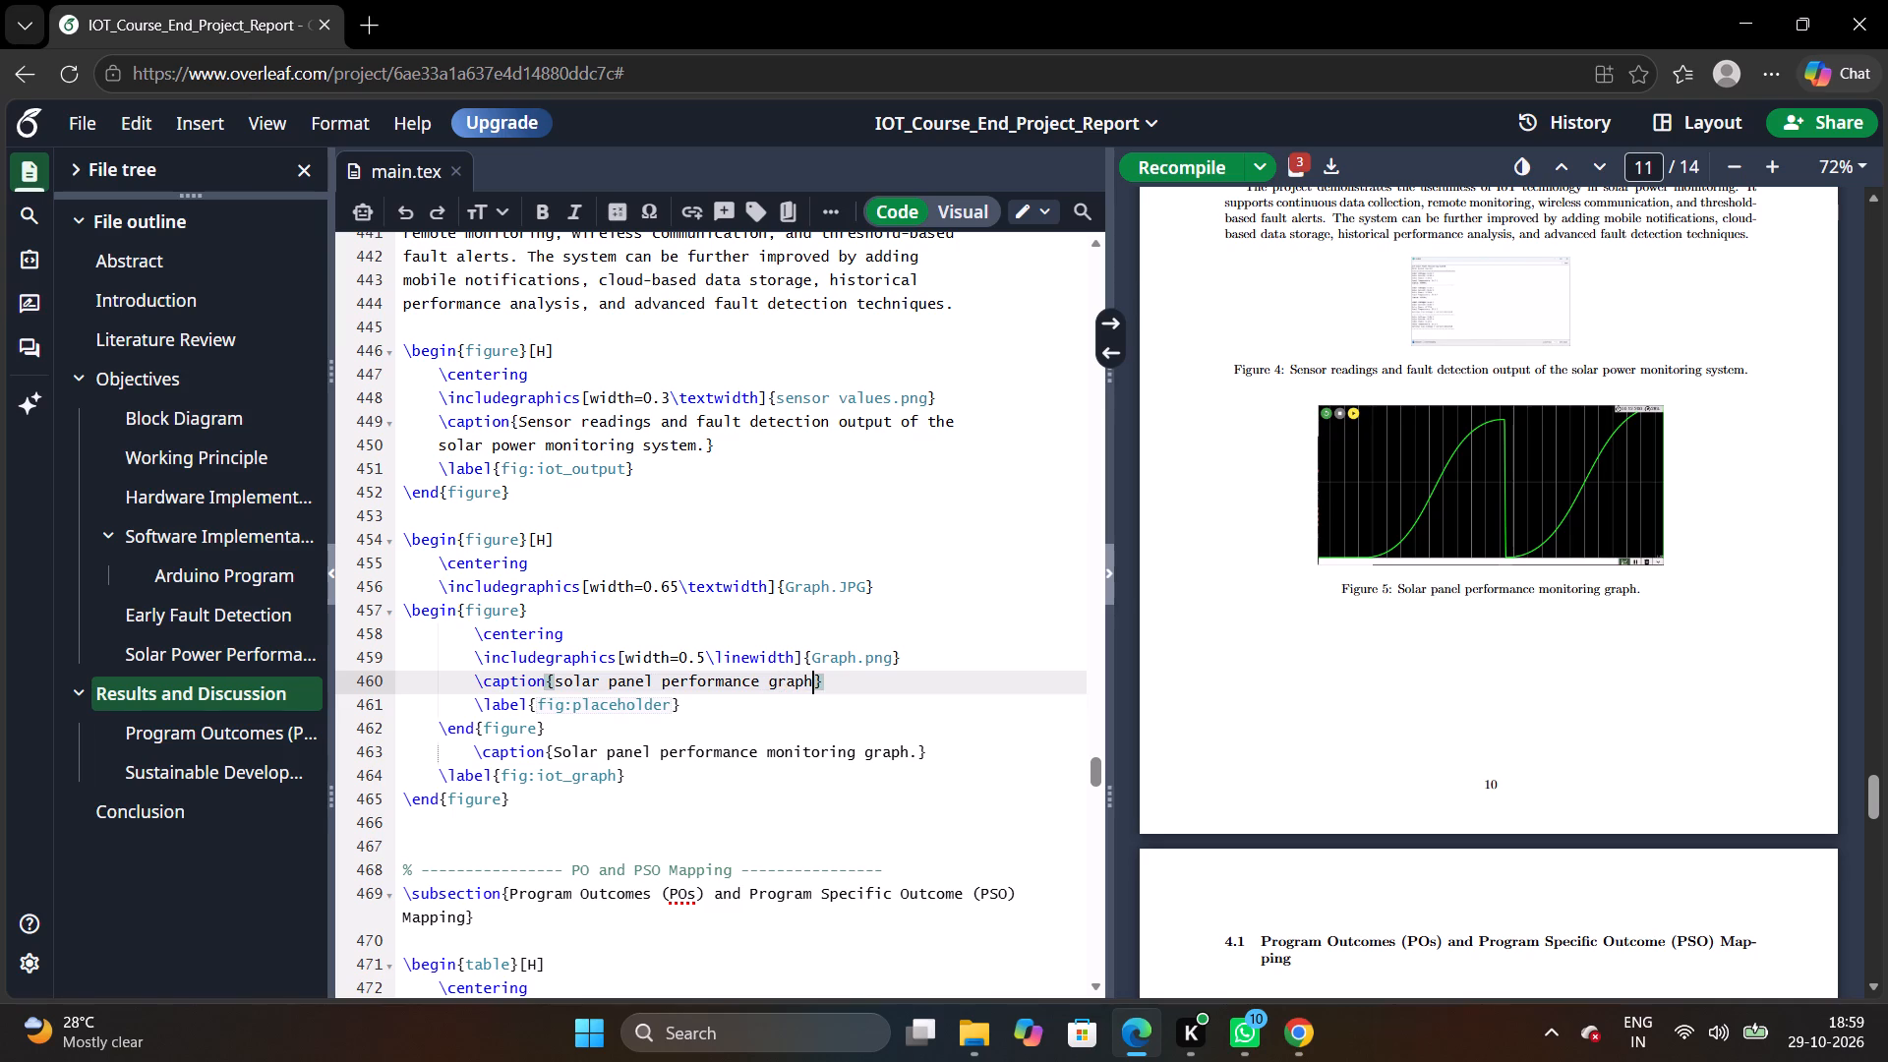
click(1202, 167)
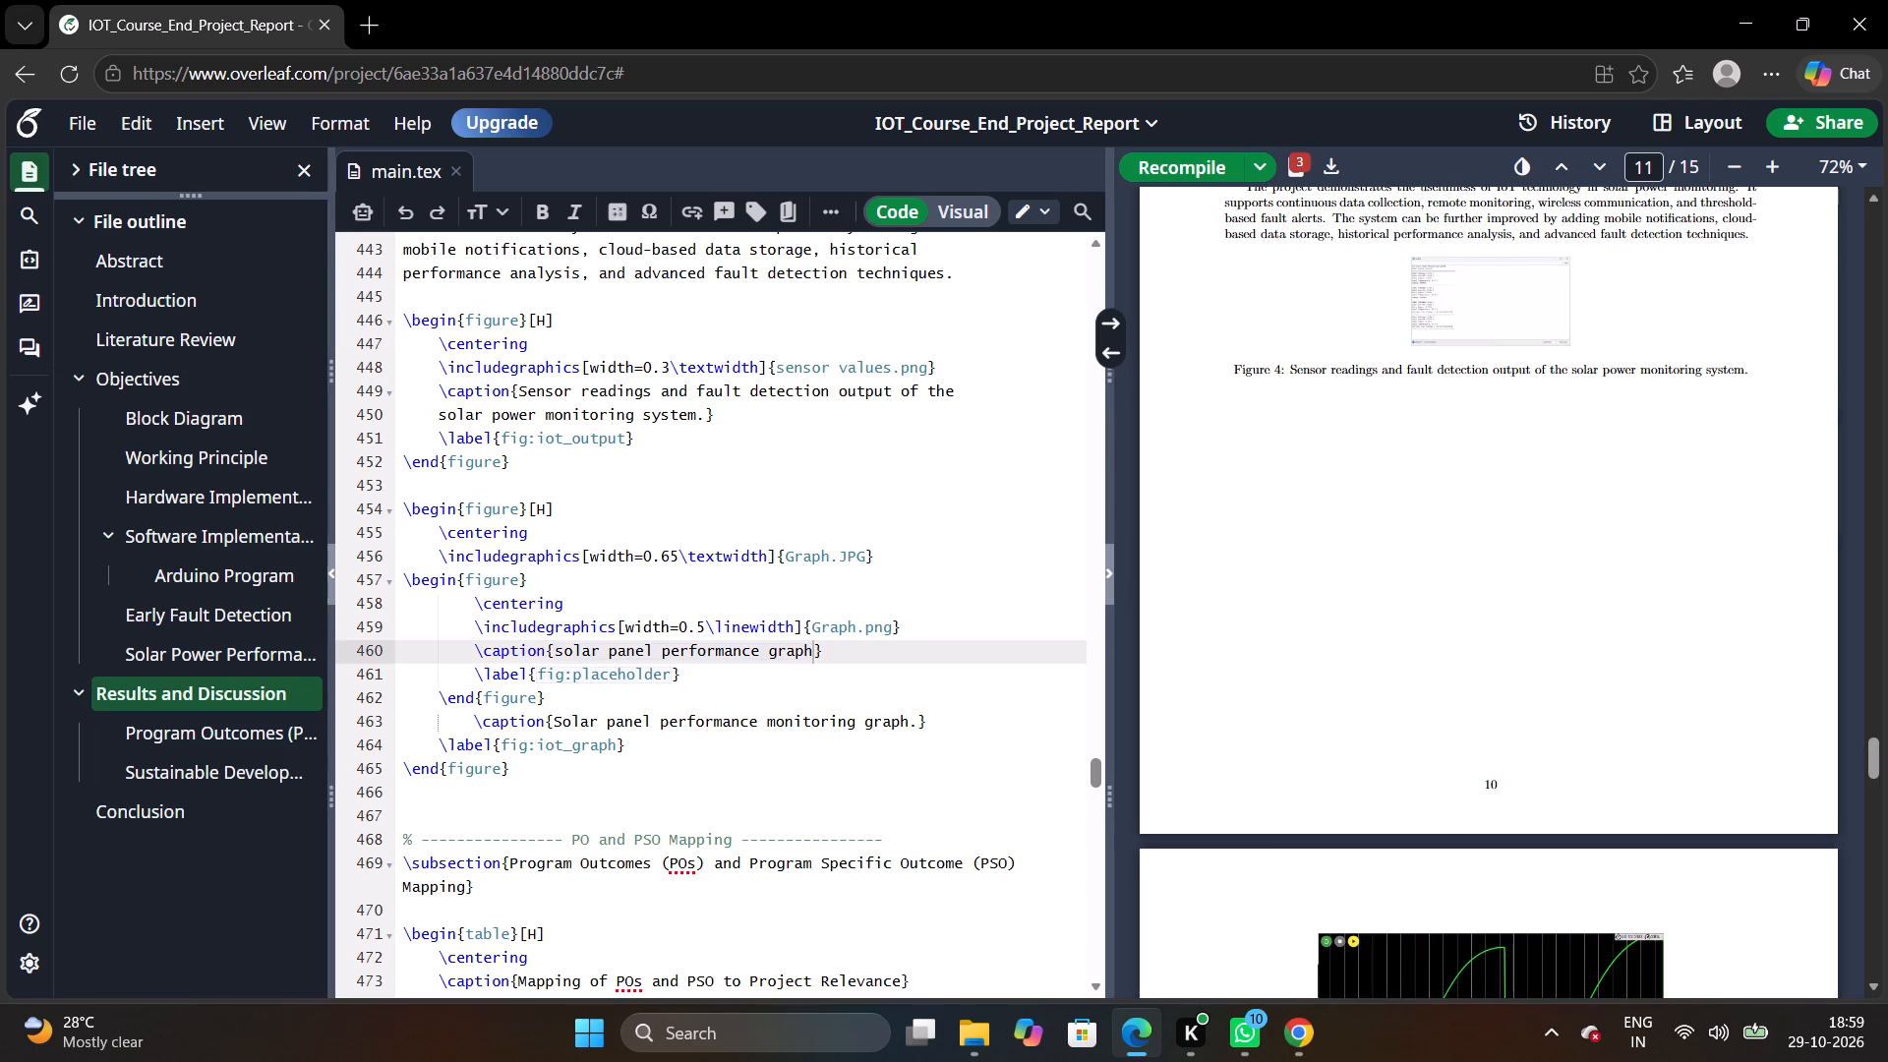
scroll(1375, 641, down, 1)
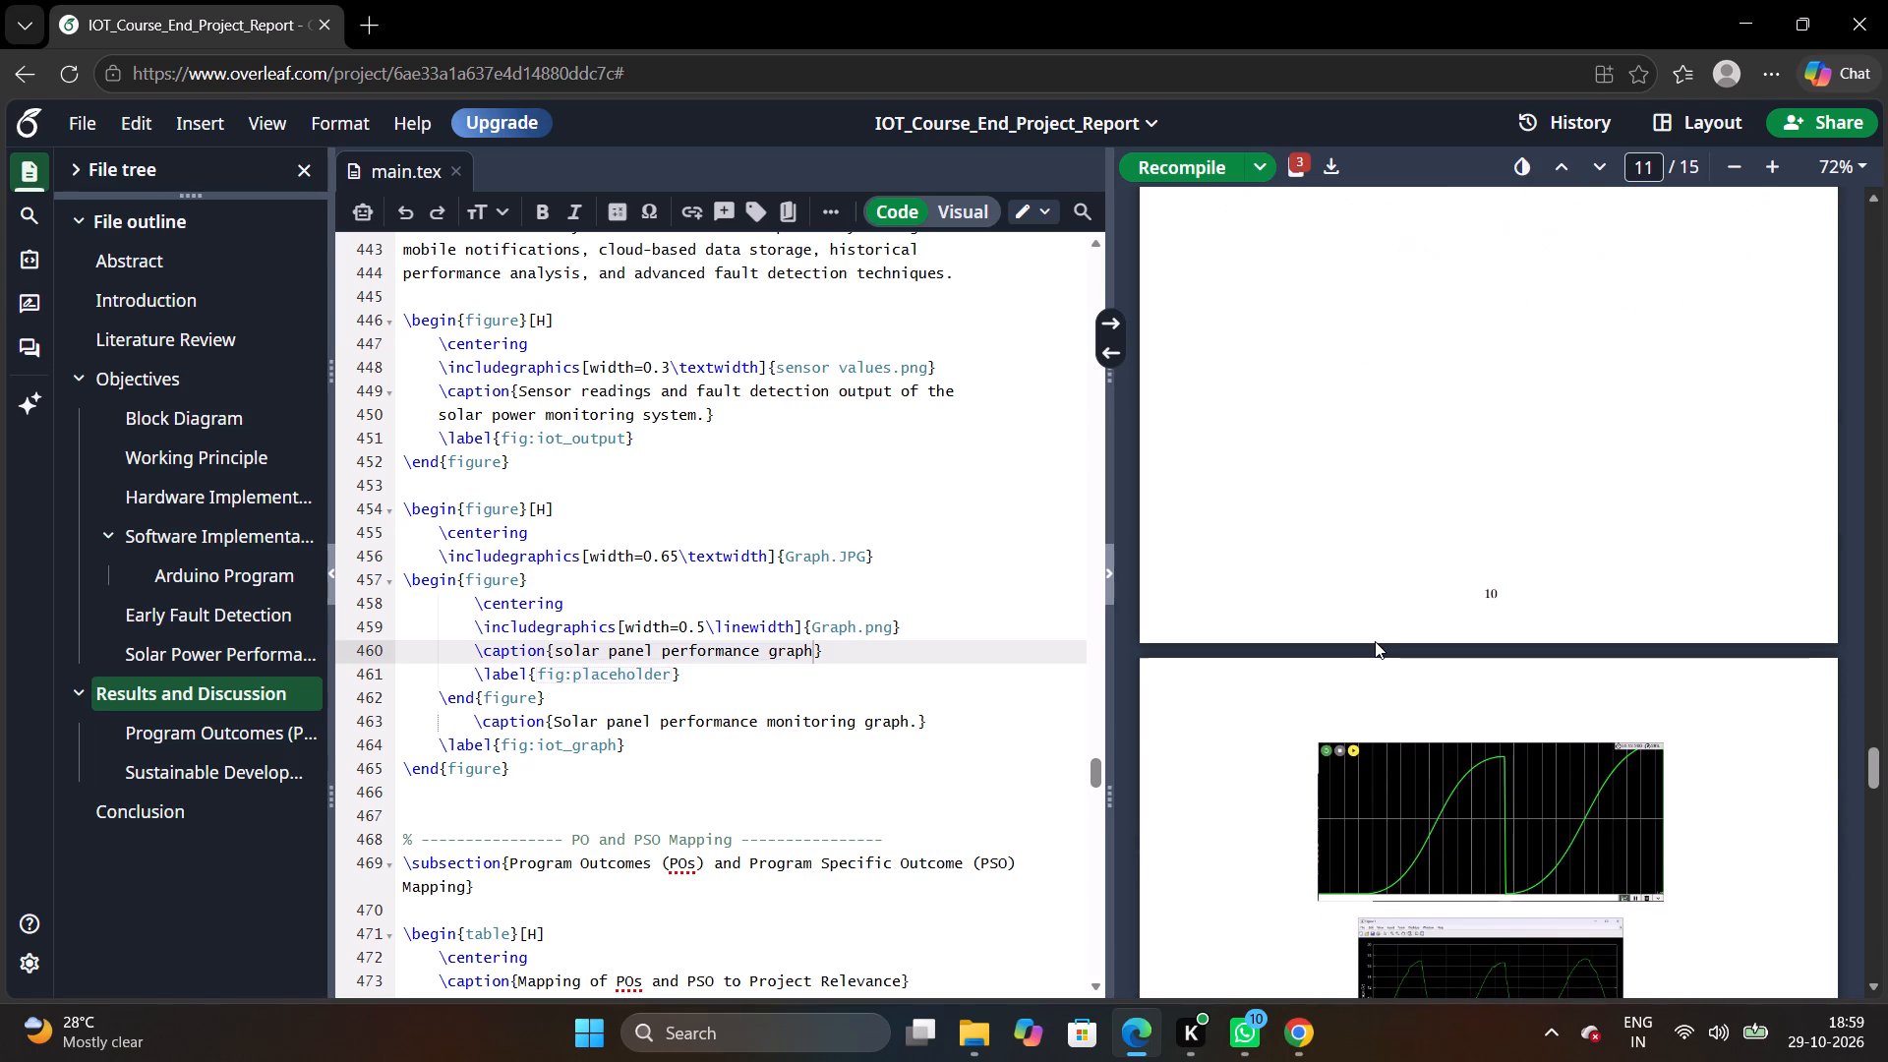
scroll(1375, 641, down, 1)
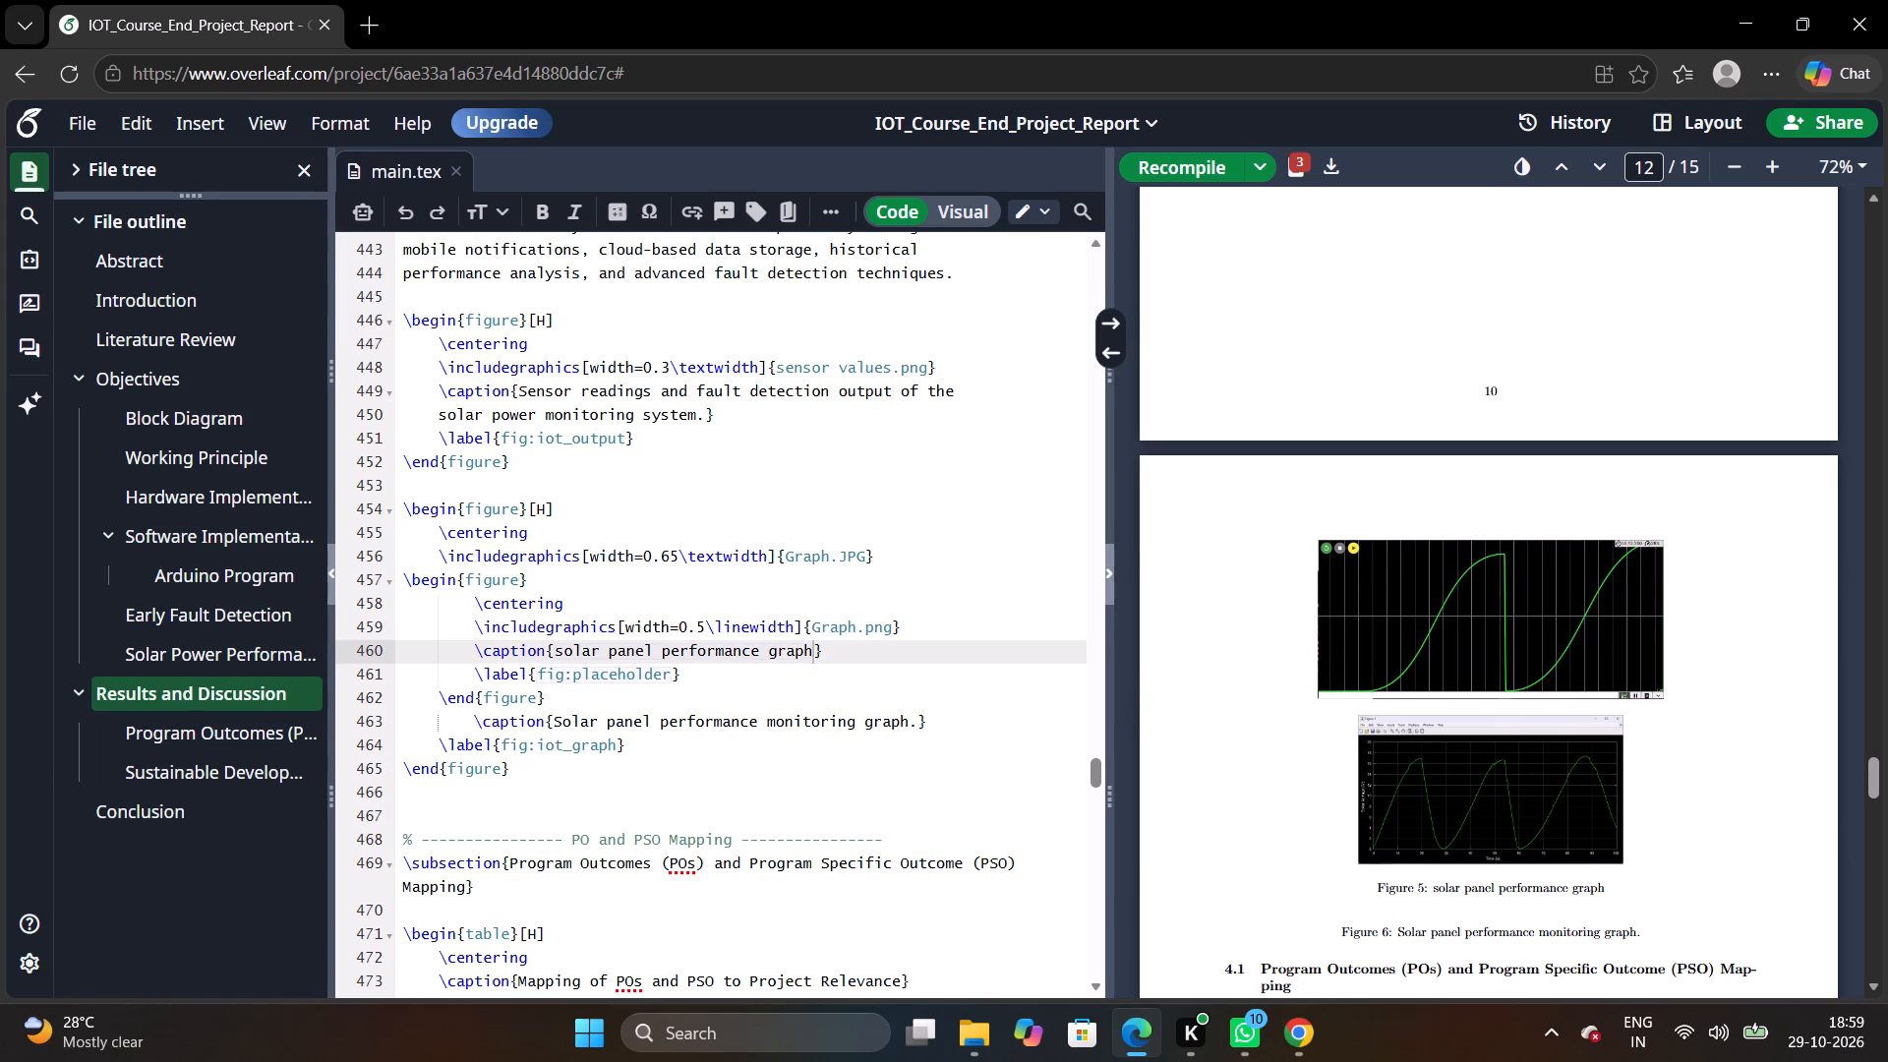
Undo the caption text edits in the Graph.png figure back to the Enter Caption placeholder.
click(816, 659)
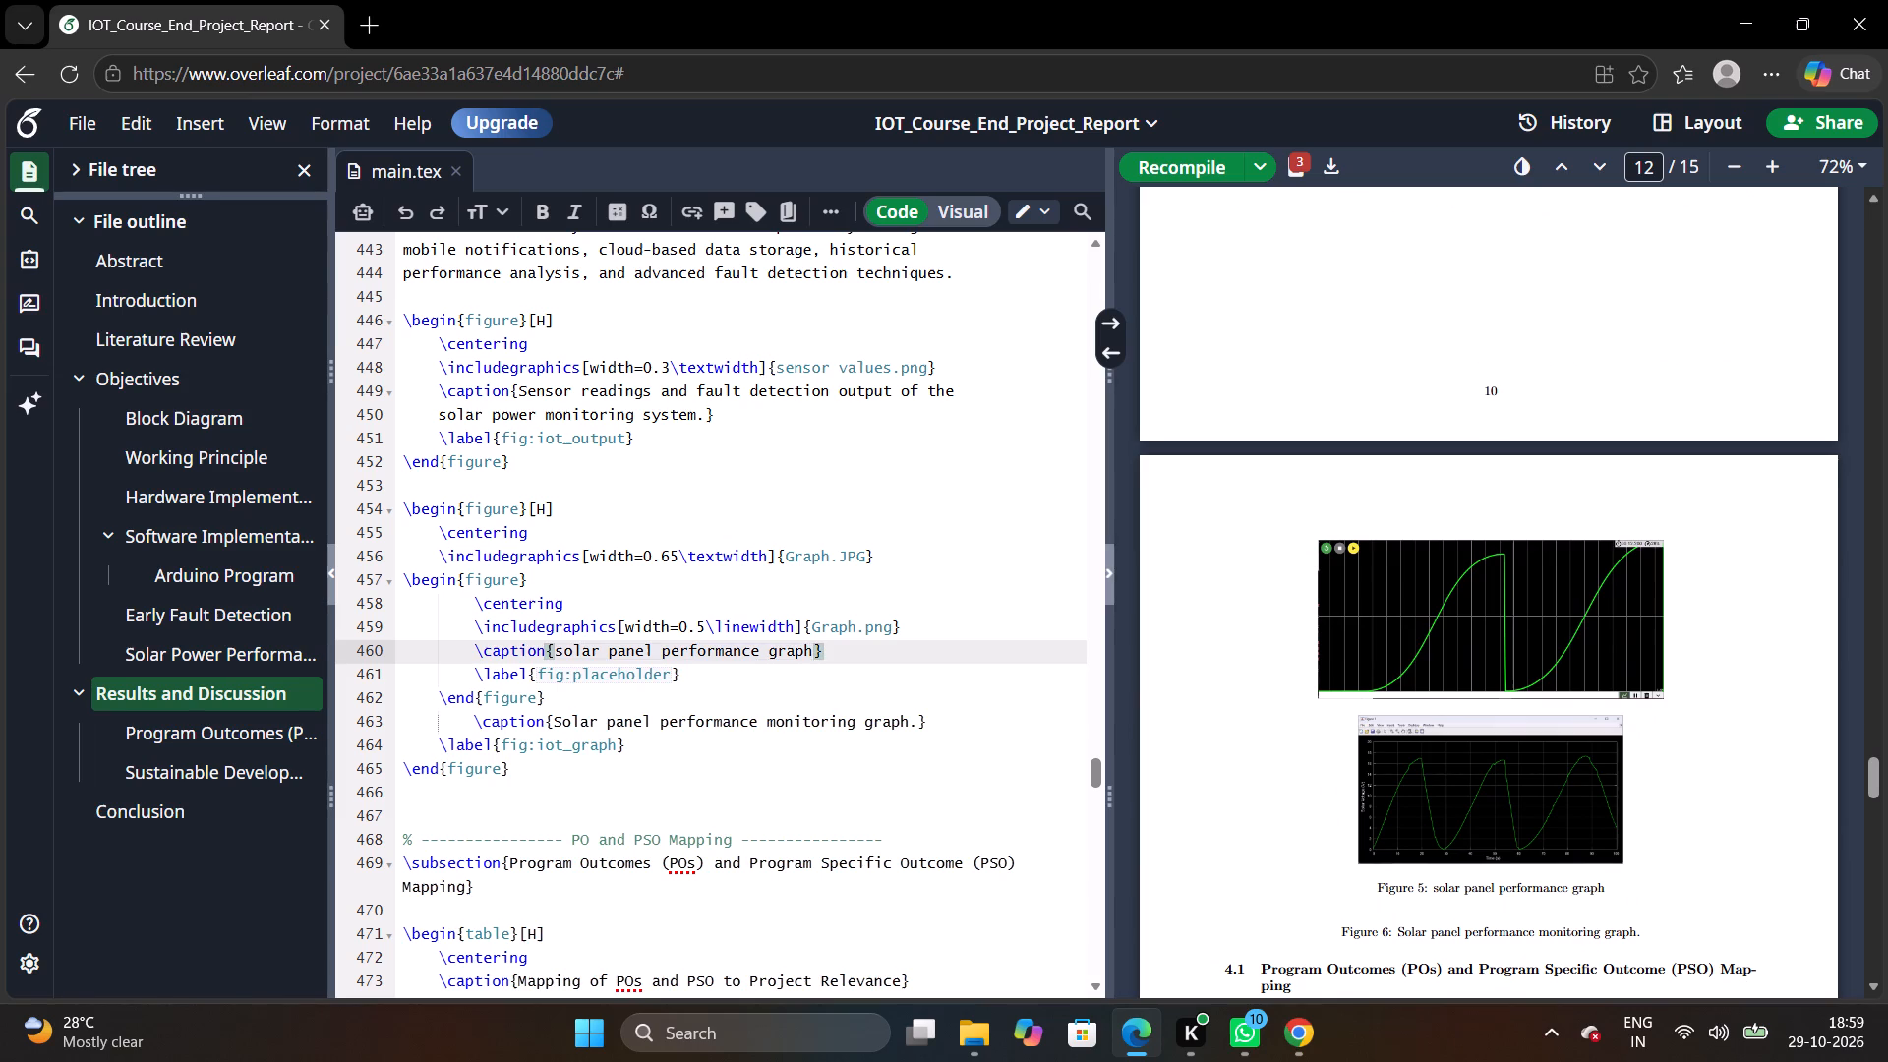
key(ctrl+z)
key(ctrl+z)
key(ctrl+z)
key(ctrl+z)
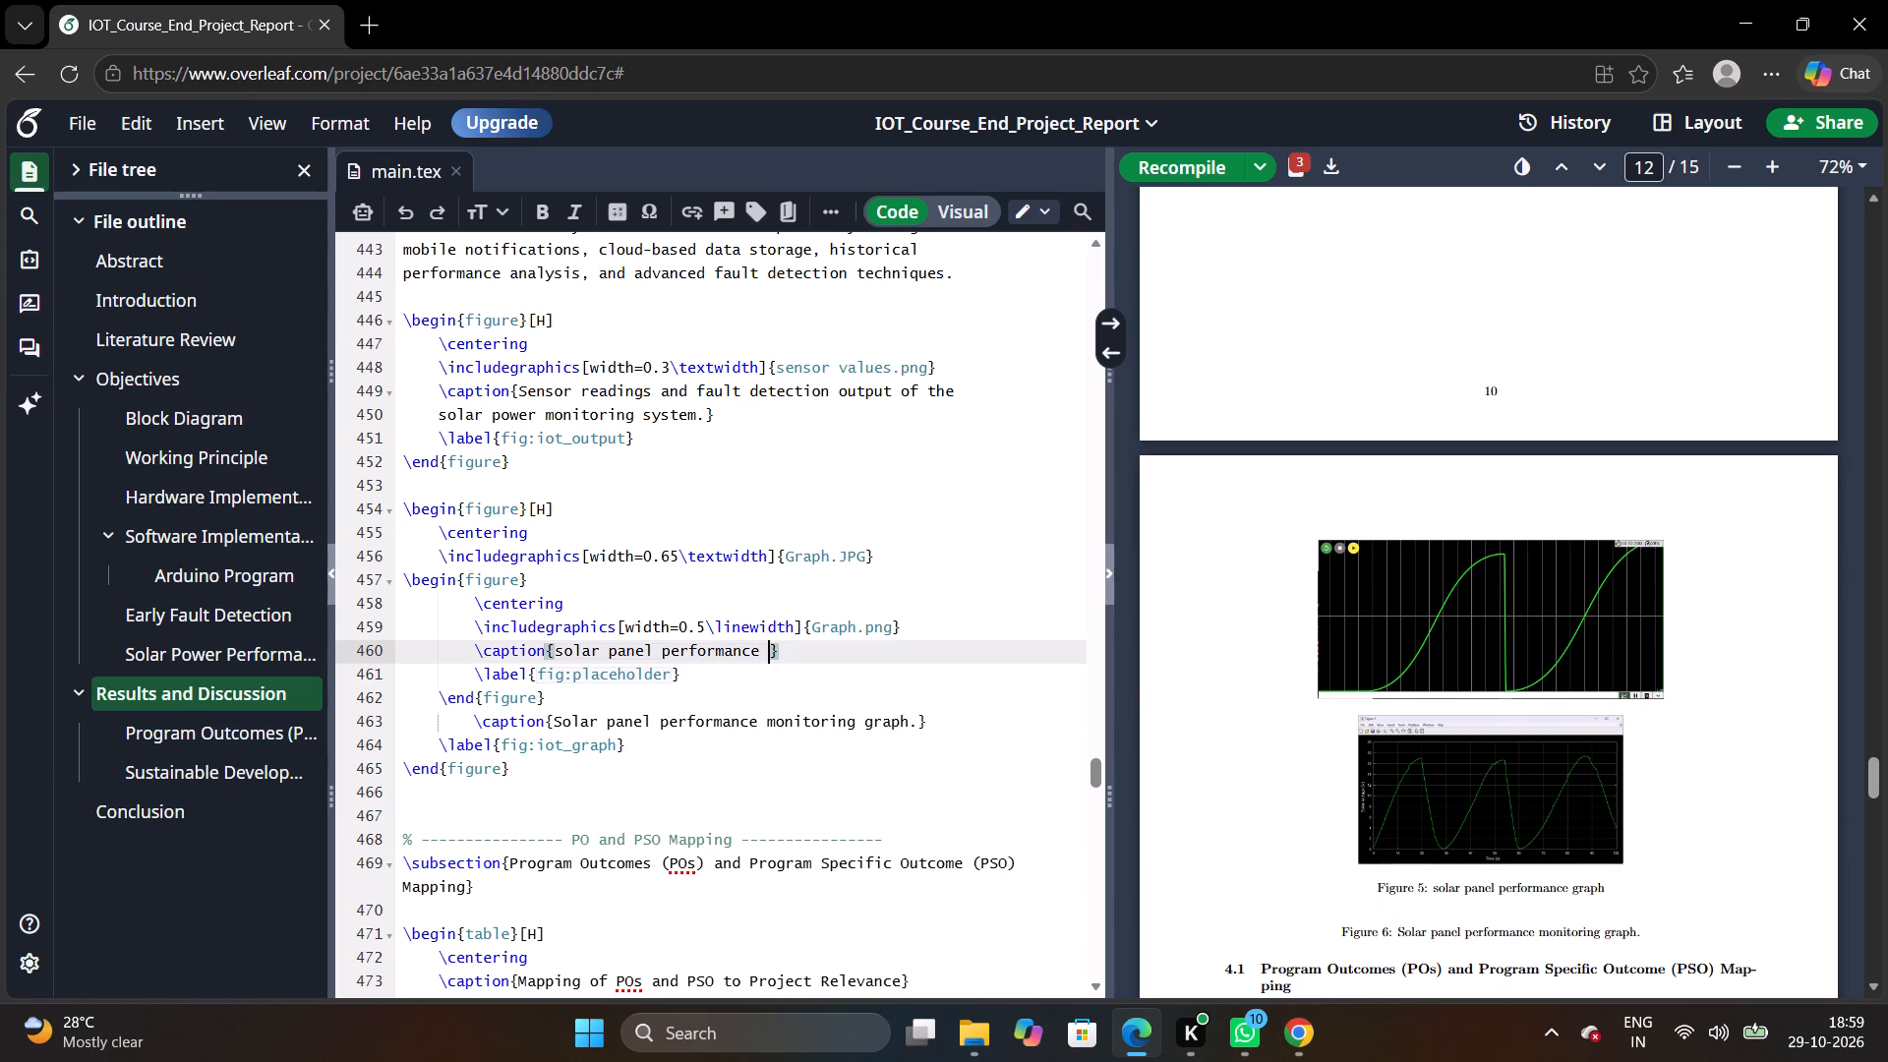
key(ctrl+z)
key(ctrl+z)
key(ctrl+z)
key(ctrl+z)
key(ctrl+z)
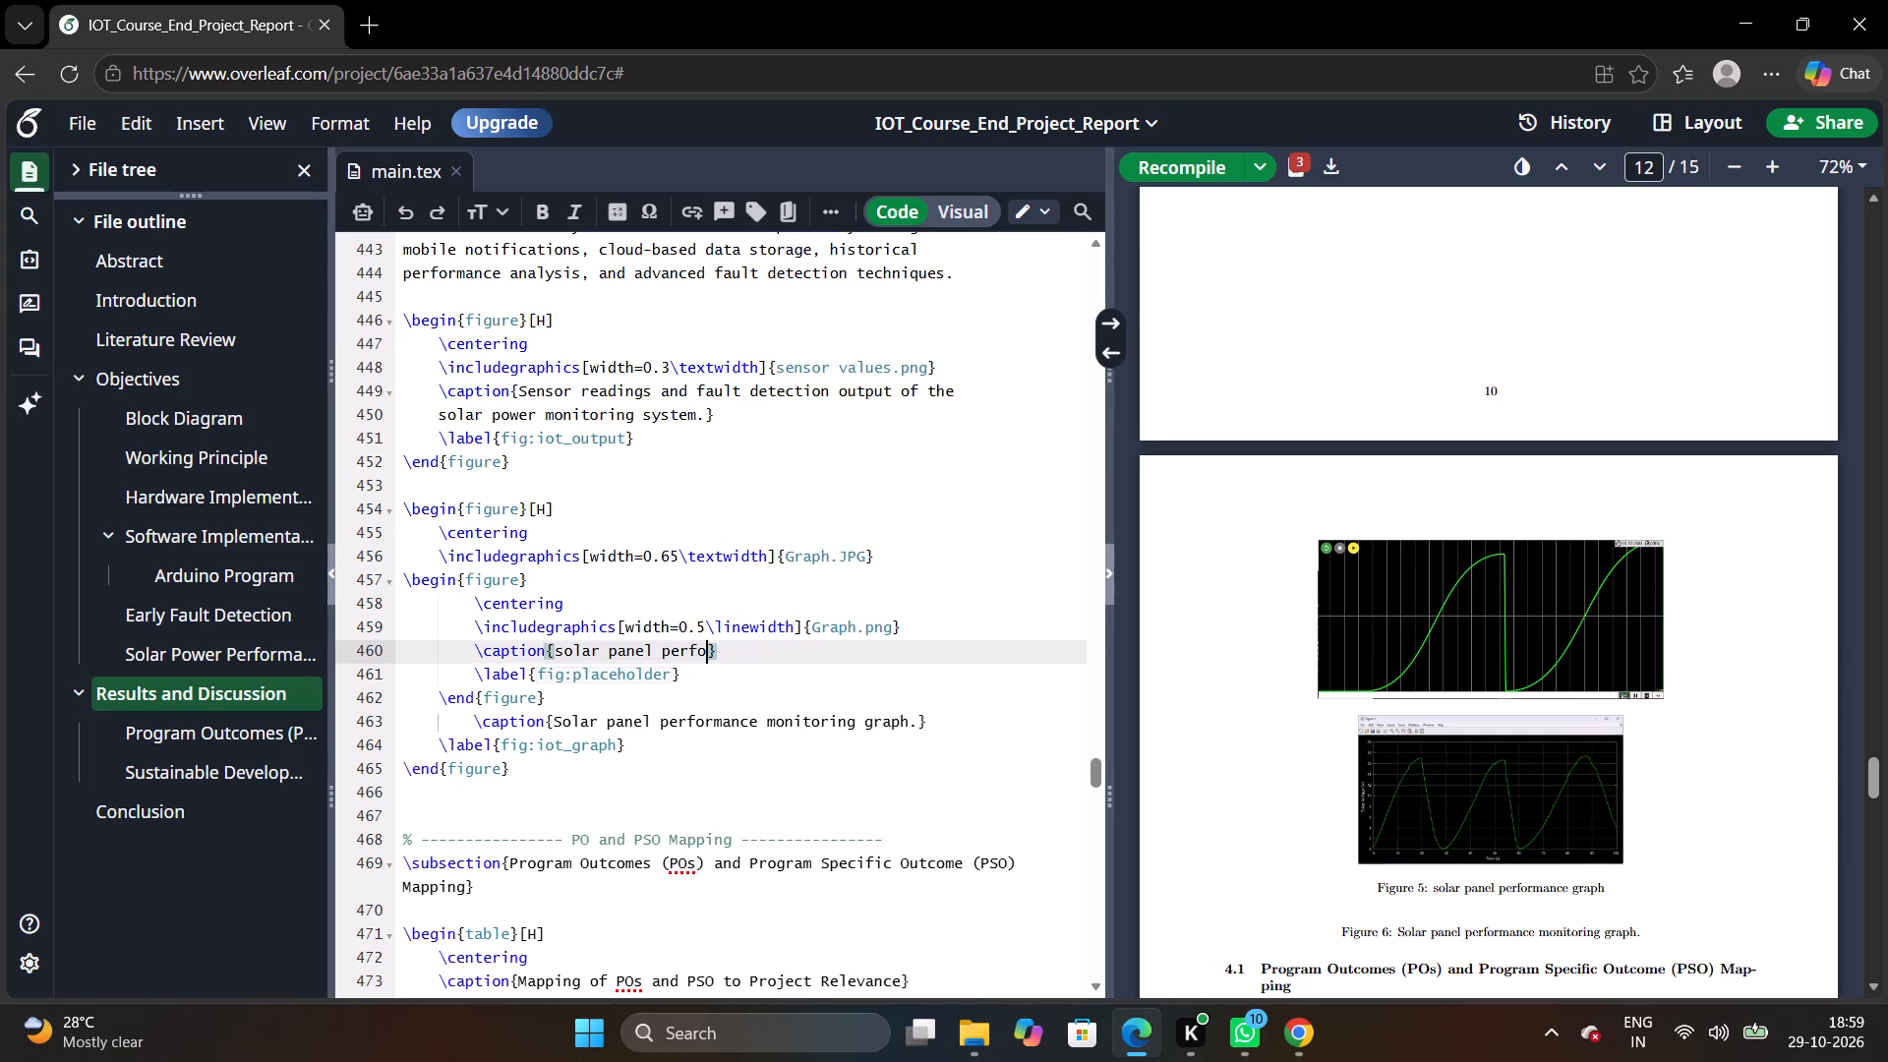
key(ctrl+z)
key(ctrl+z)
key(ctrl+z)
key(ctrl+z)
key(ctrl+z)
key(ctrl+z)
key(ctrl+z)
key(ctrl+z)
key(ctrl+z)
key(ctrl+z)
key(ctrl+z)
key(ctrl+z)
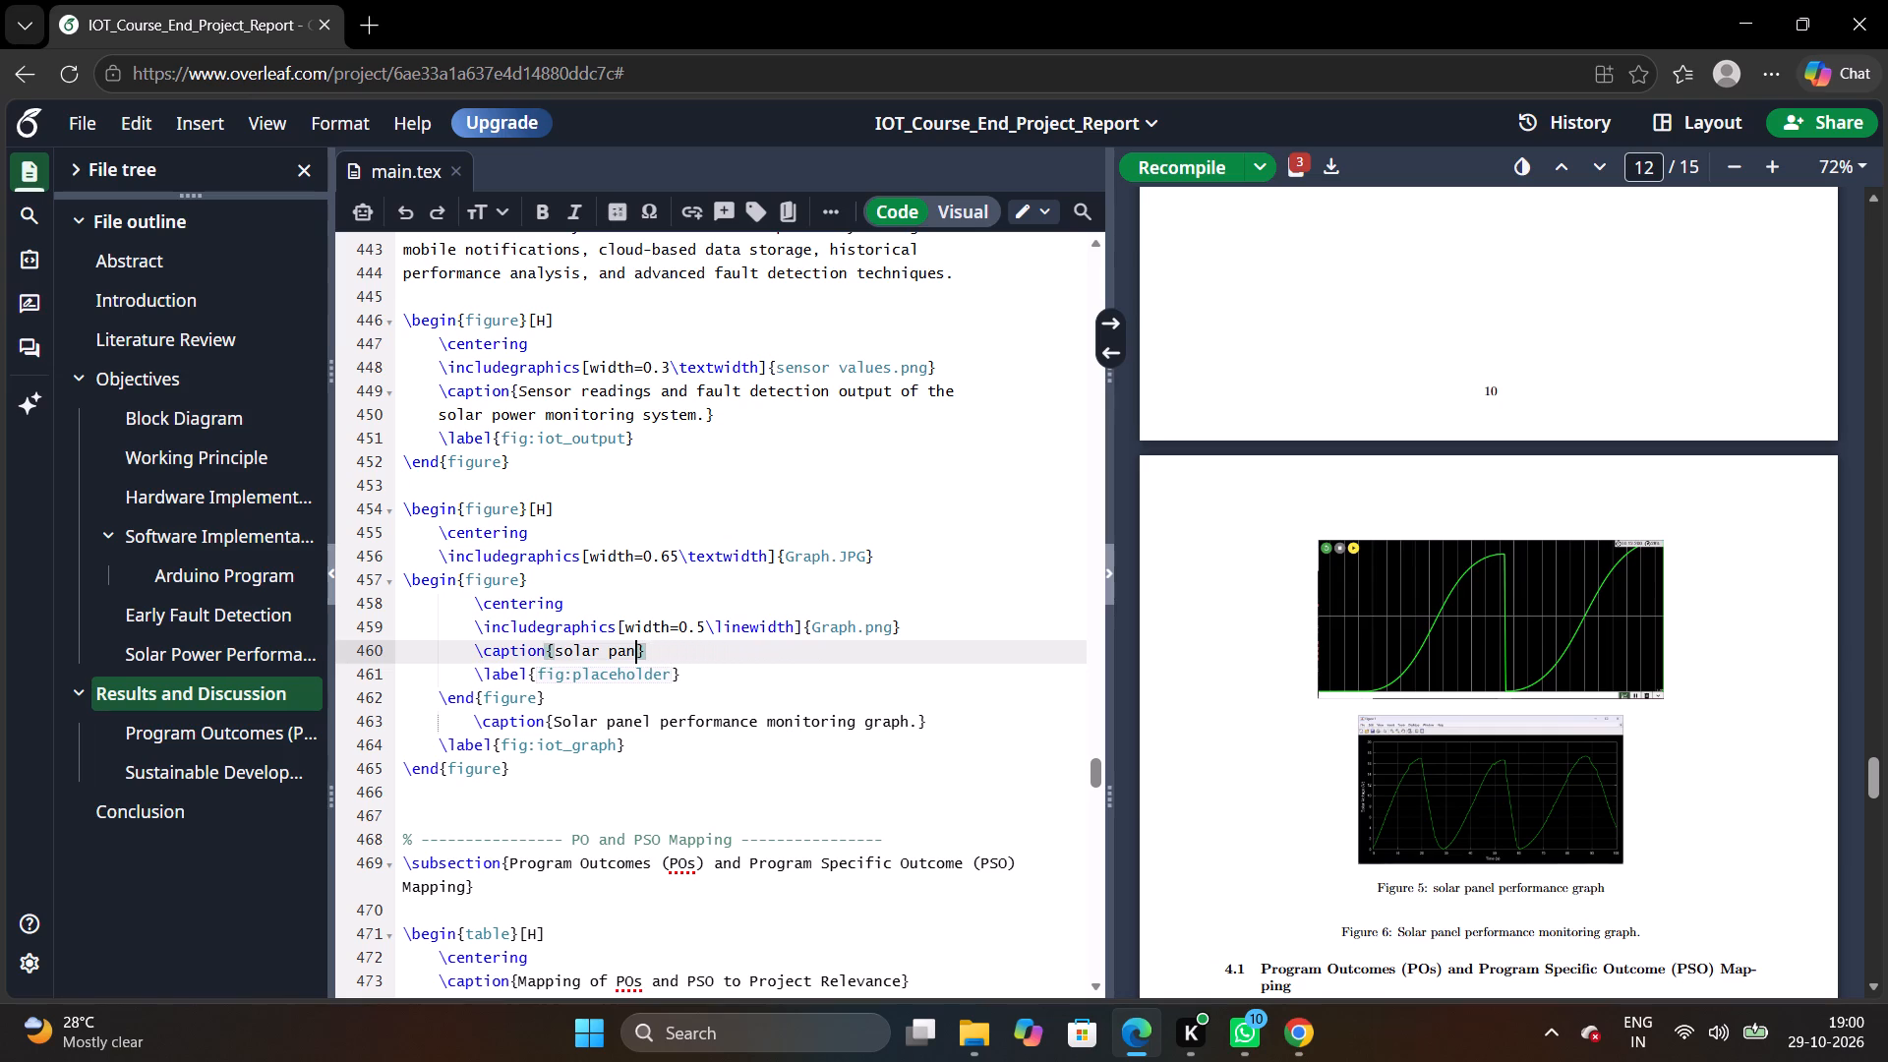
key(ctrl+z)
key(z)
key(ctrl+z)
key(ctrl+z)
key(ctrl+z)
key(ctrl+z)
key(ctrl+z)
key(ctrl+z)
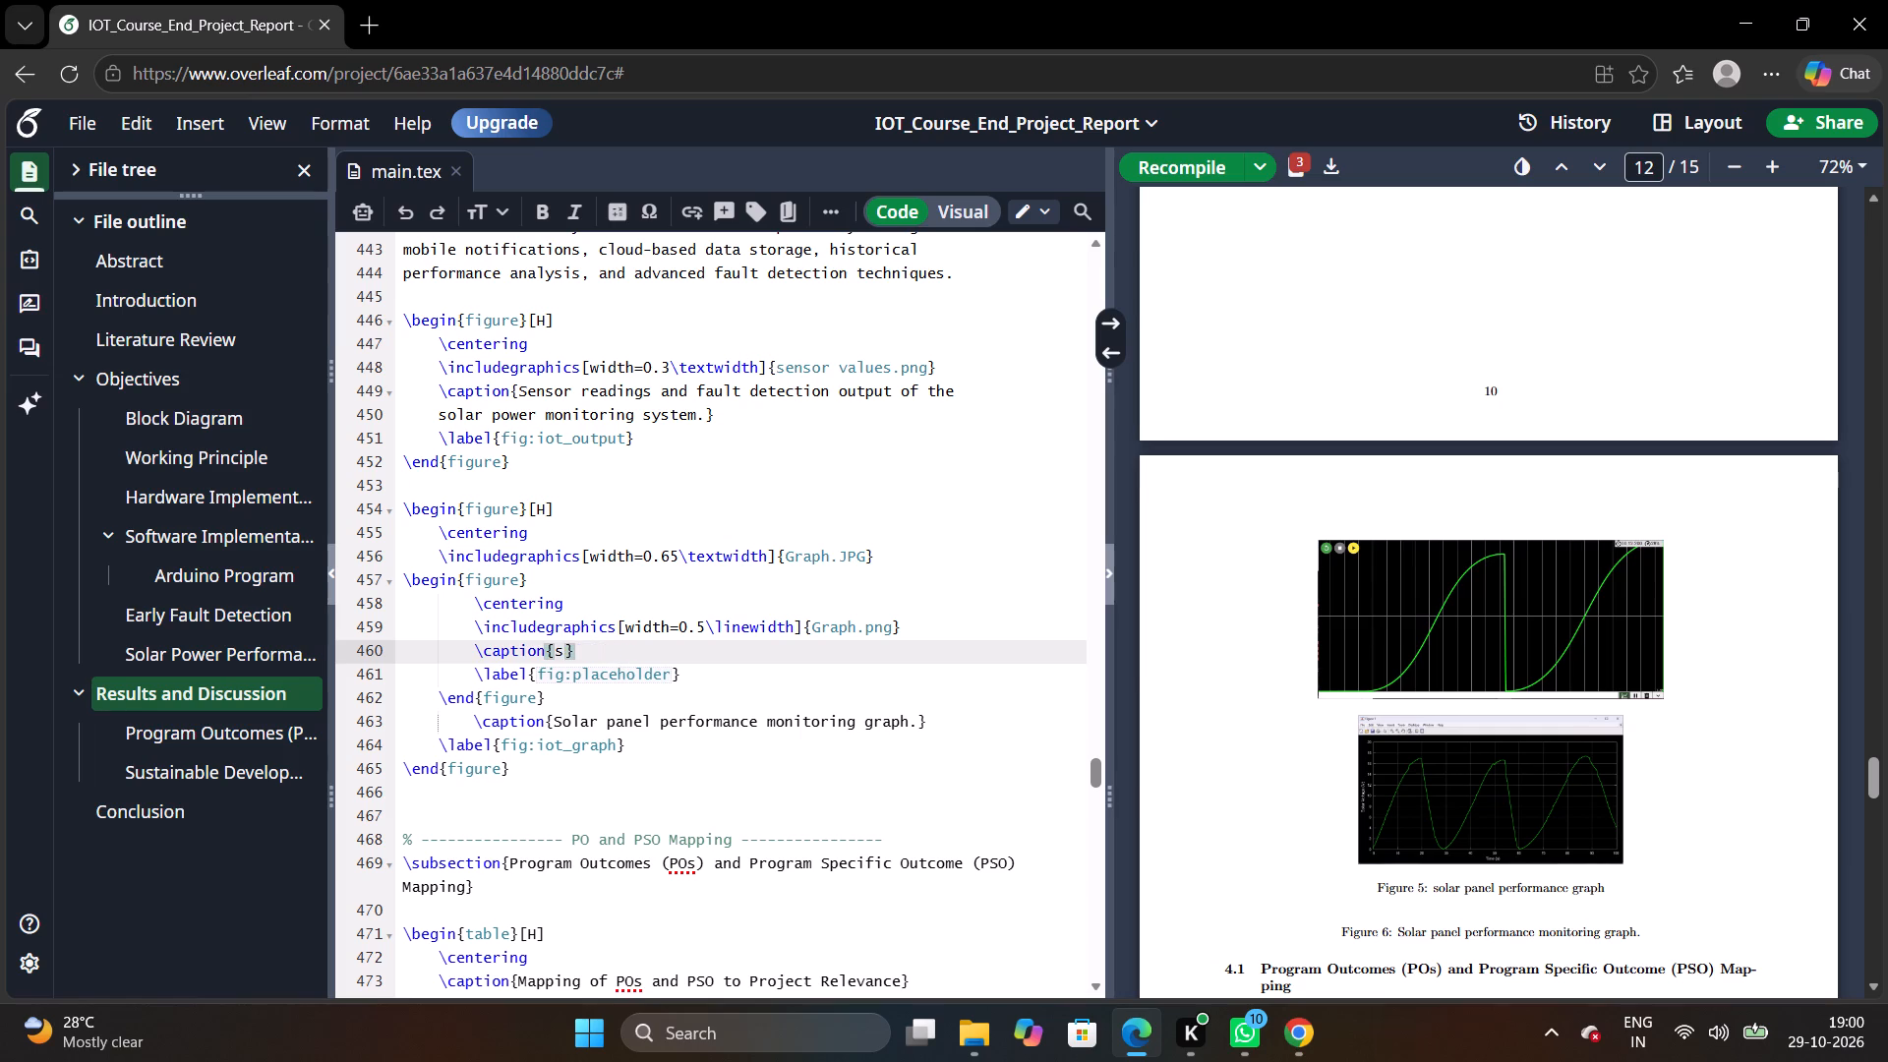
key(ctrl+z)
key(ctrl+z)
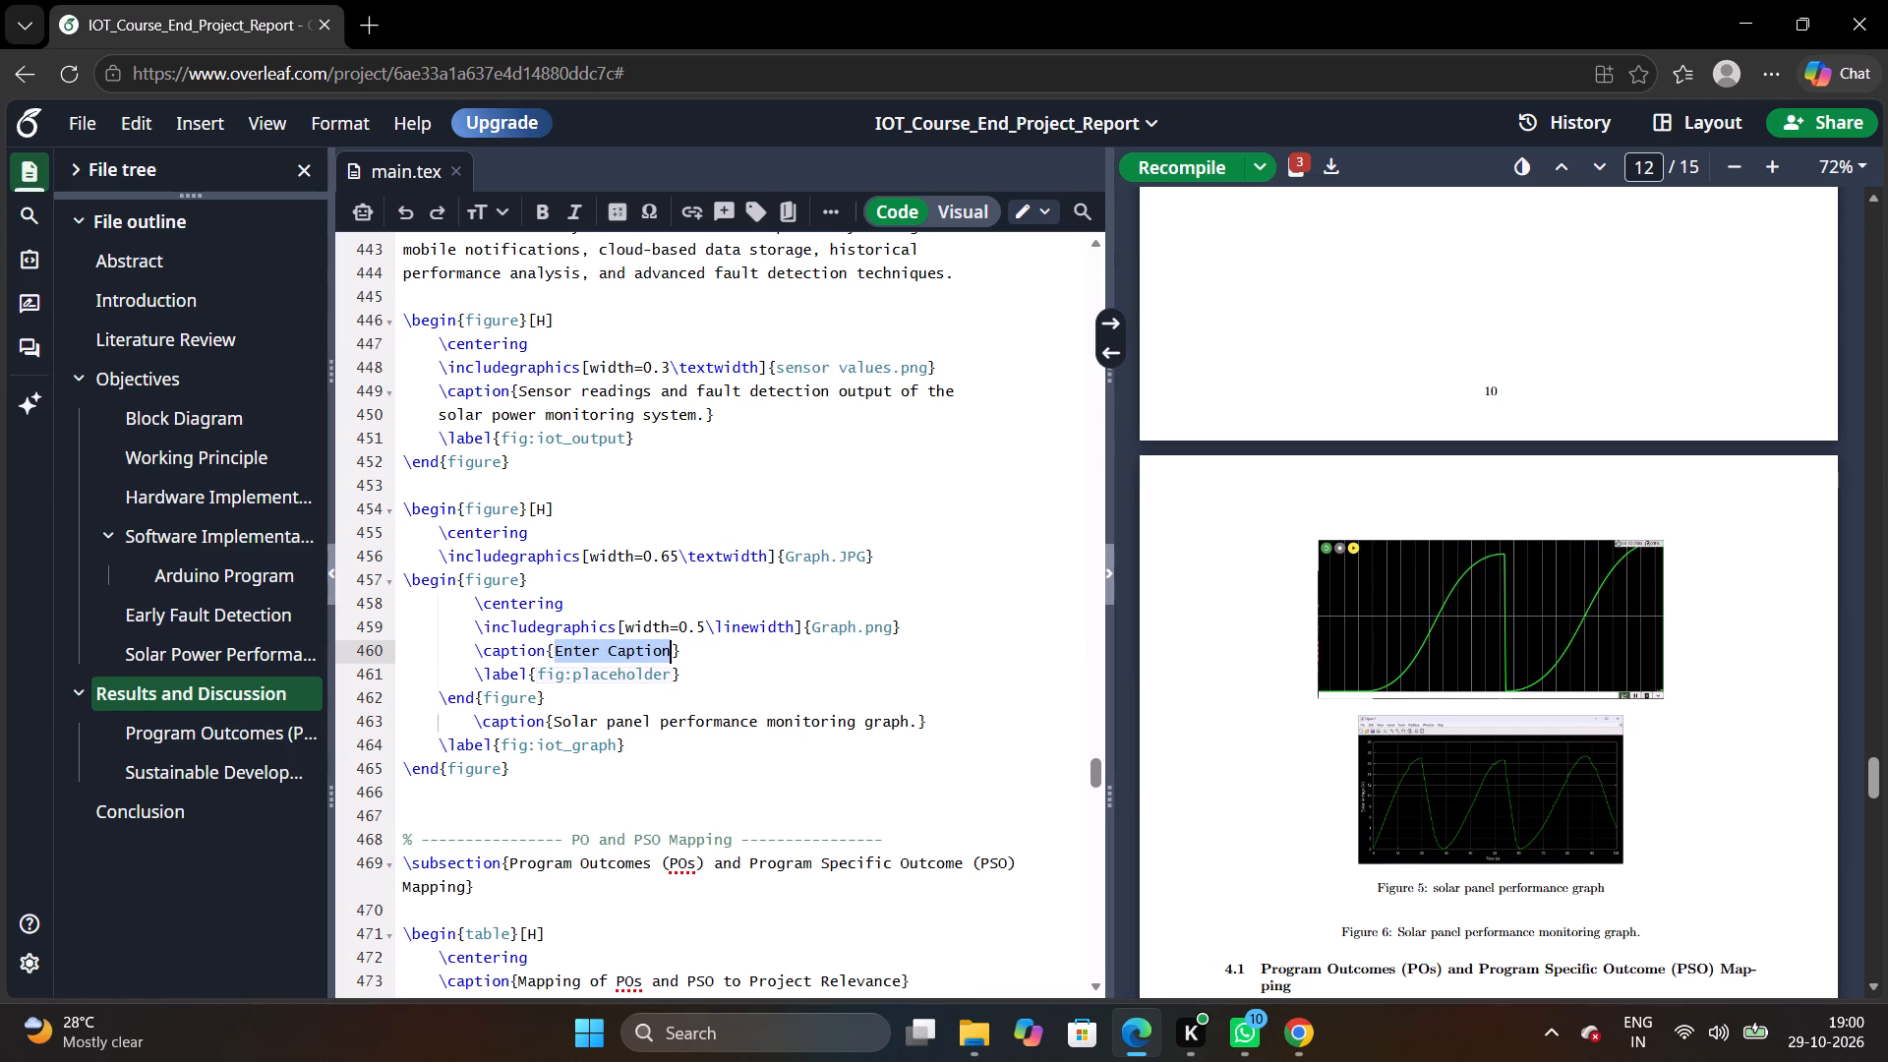
Recompile the report and examine the performance graph figures in the PDF alongside their figure code.
drag(1146, 150, 1160, 165)
click(1160, 165)
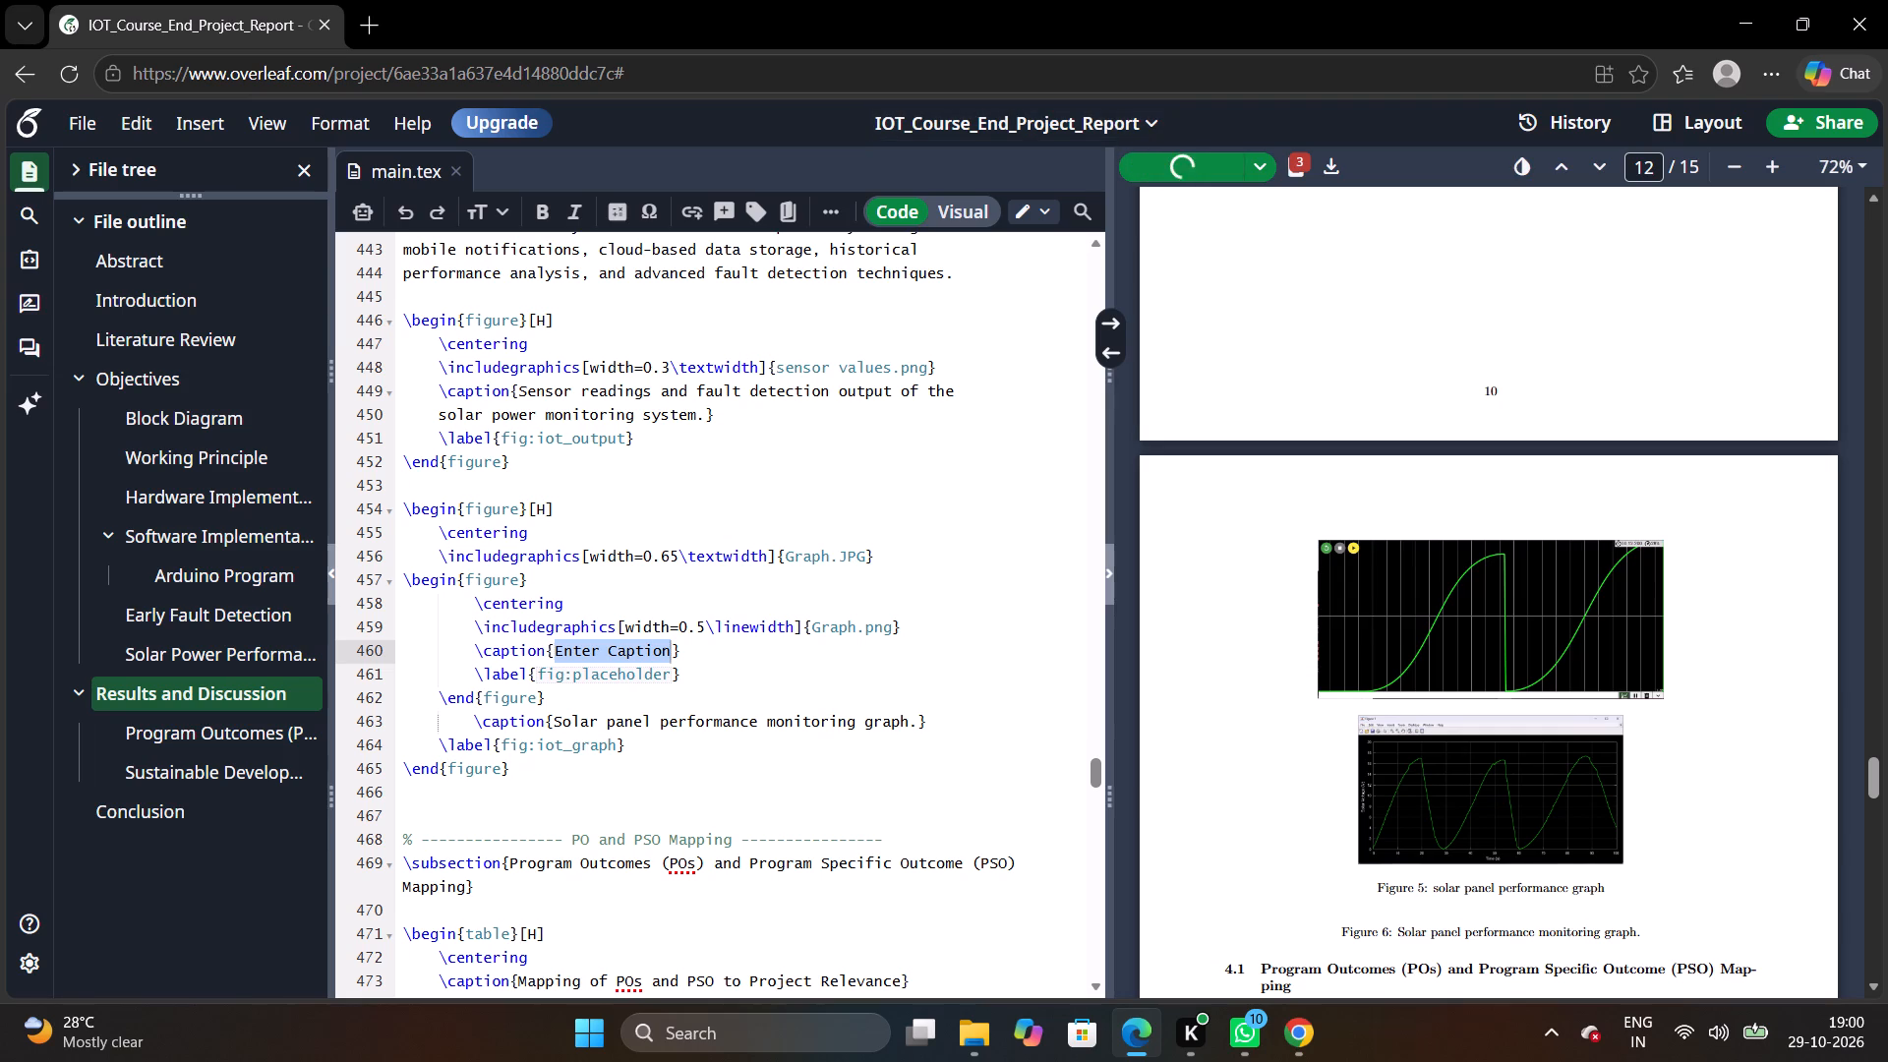
scroll(791, 641, down, 1)
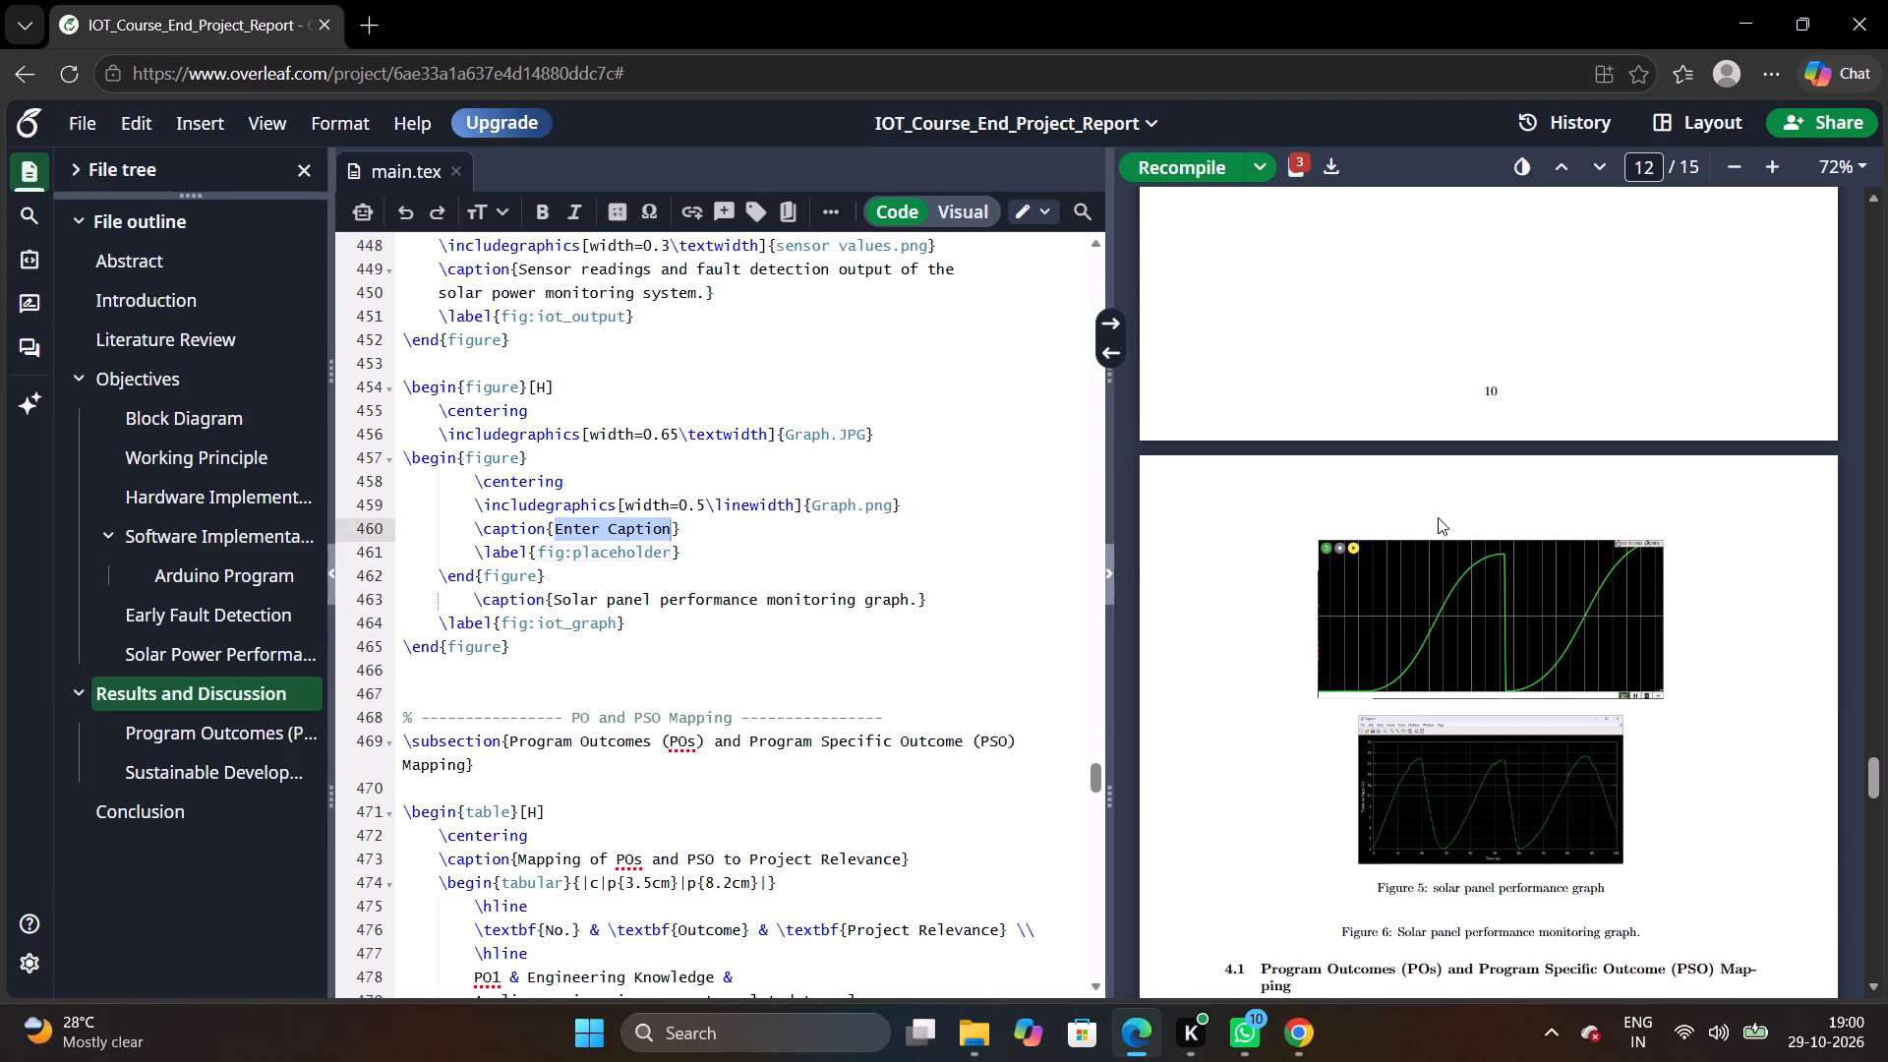
scroll(1484, 490, up, 3)
scroll(1484, 490, down, 1)
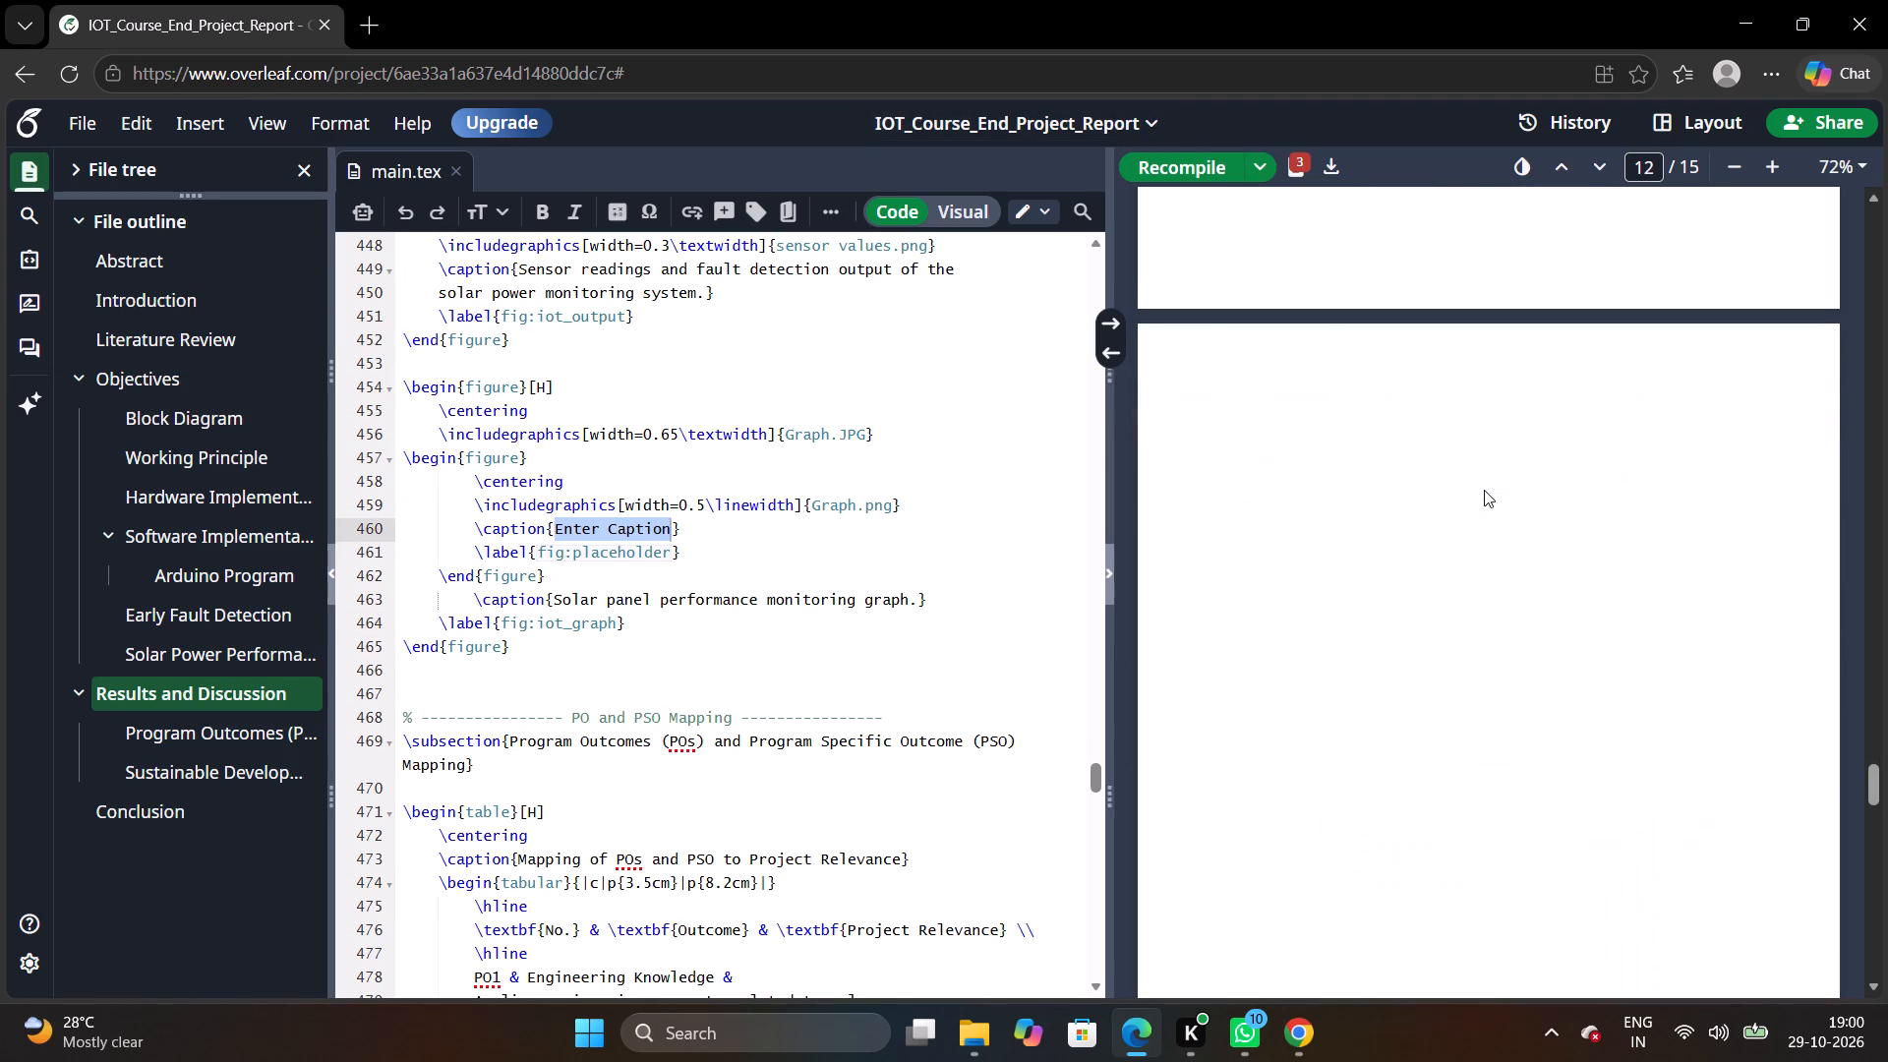
scroll(1484, 490, down, 2)
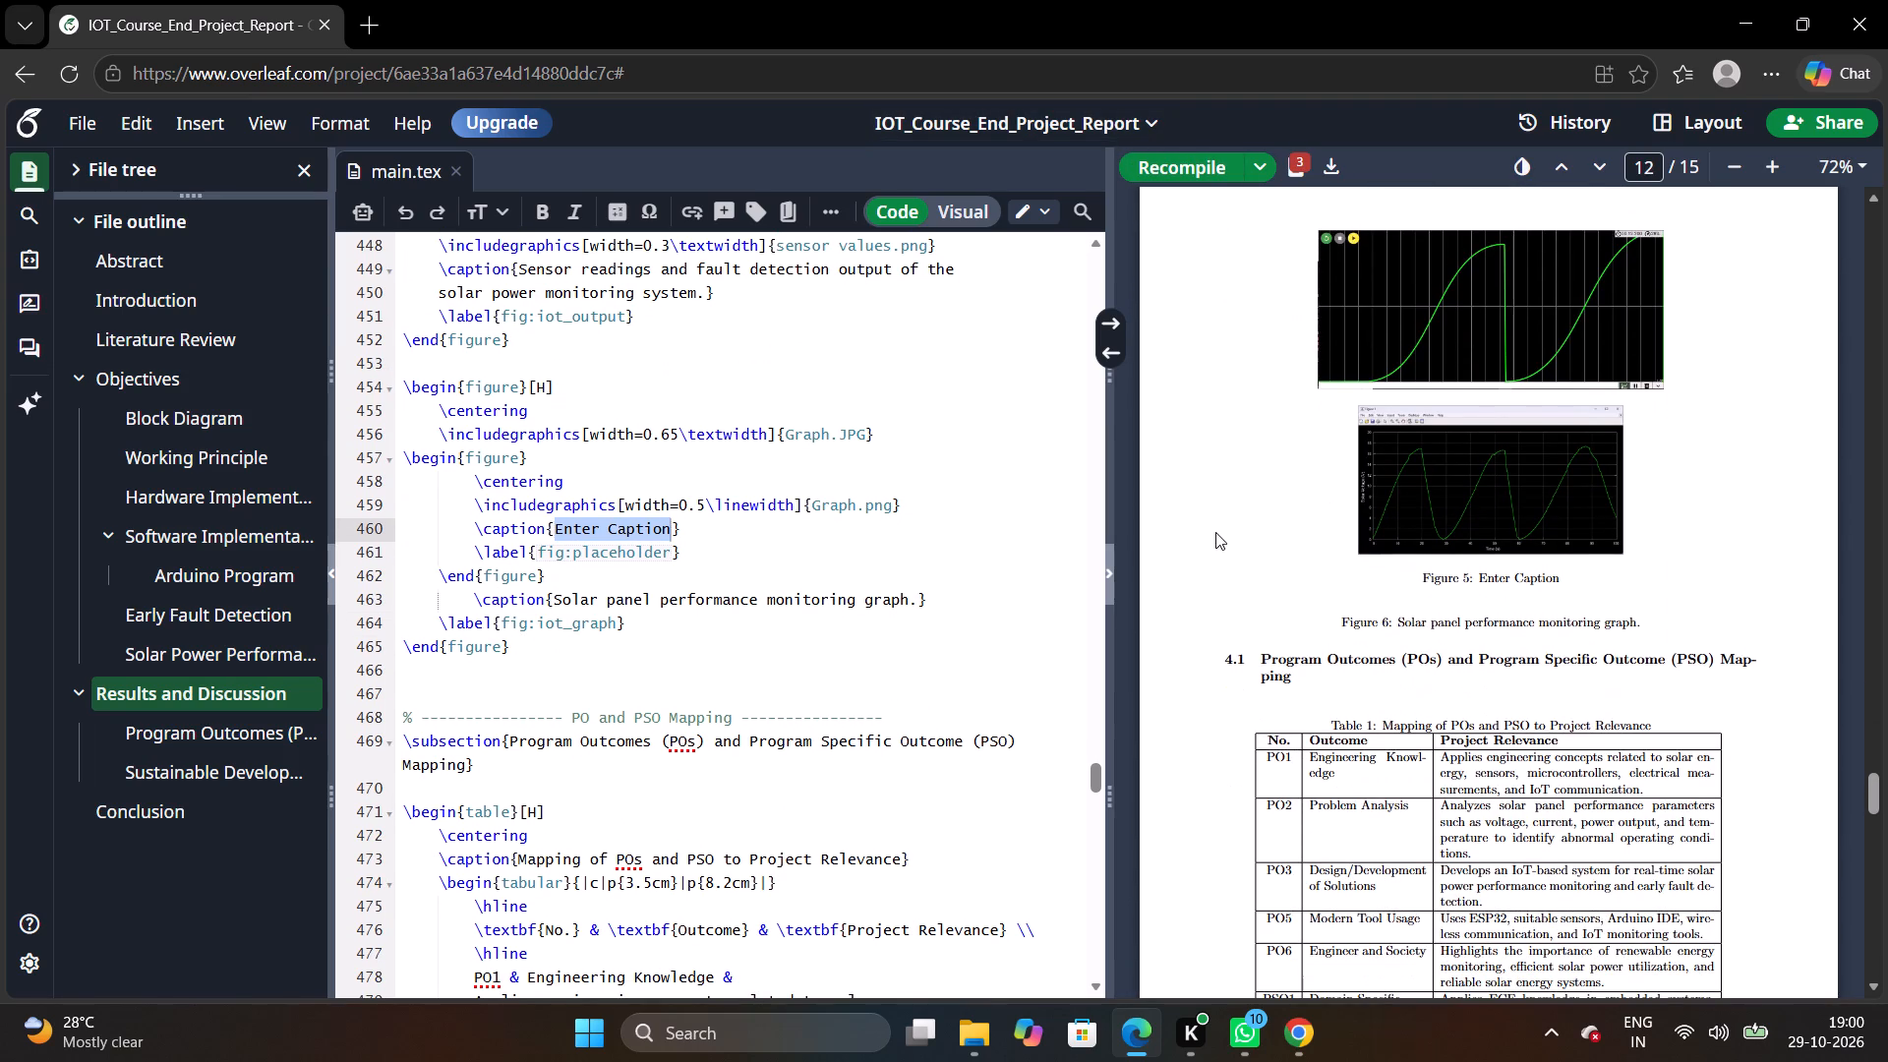
scroll(1088, 561, down, 1)
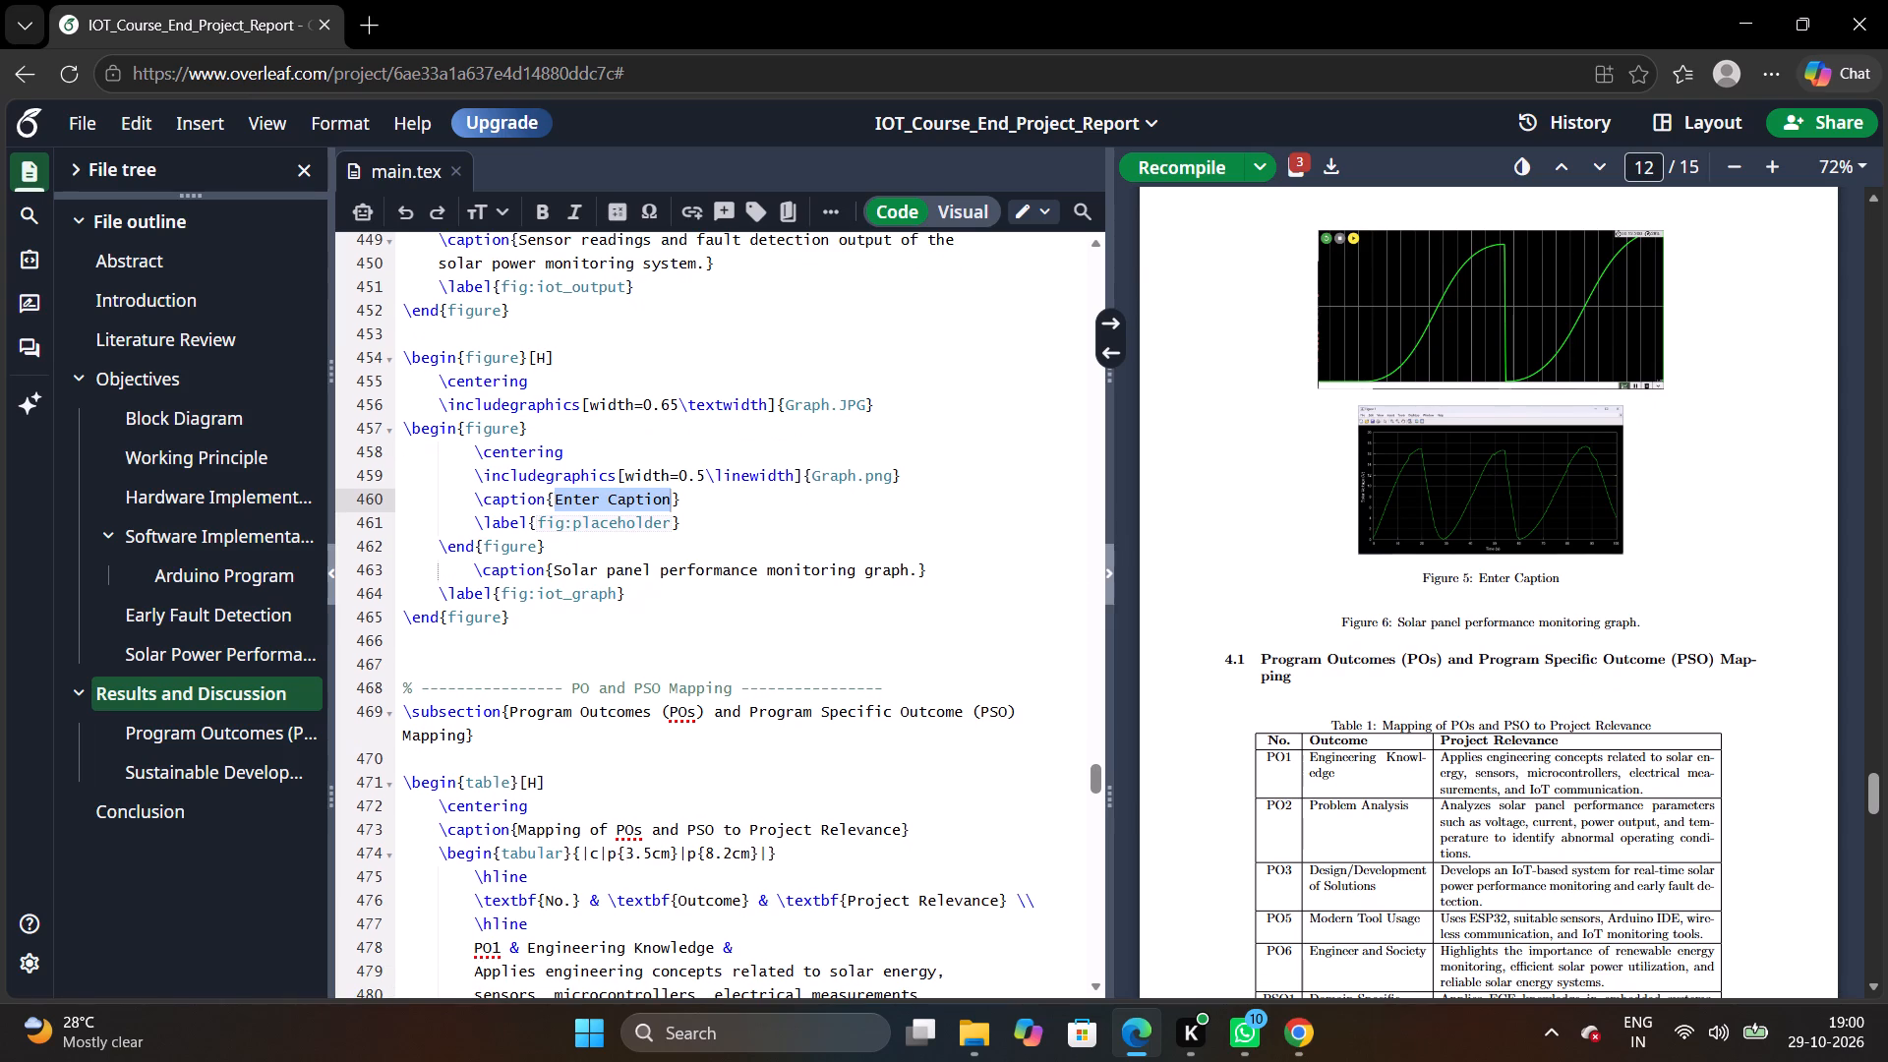
scroll(1032, 547, up, 1)
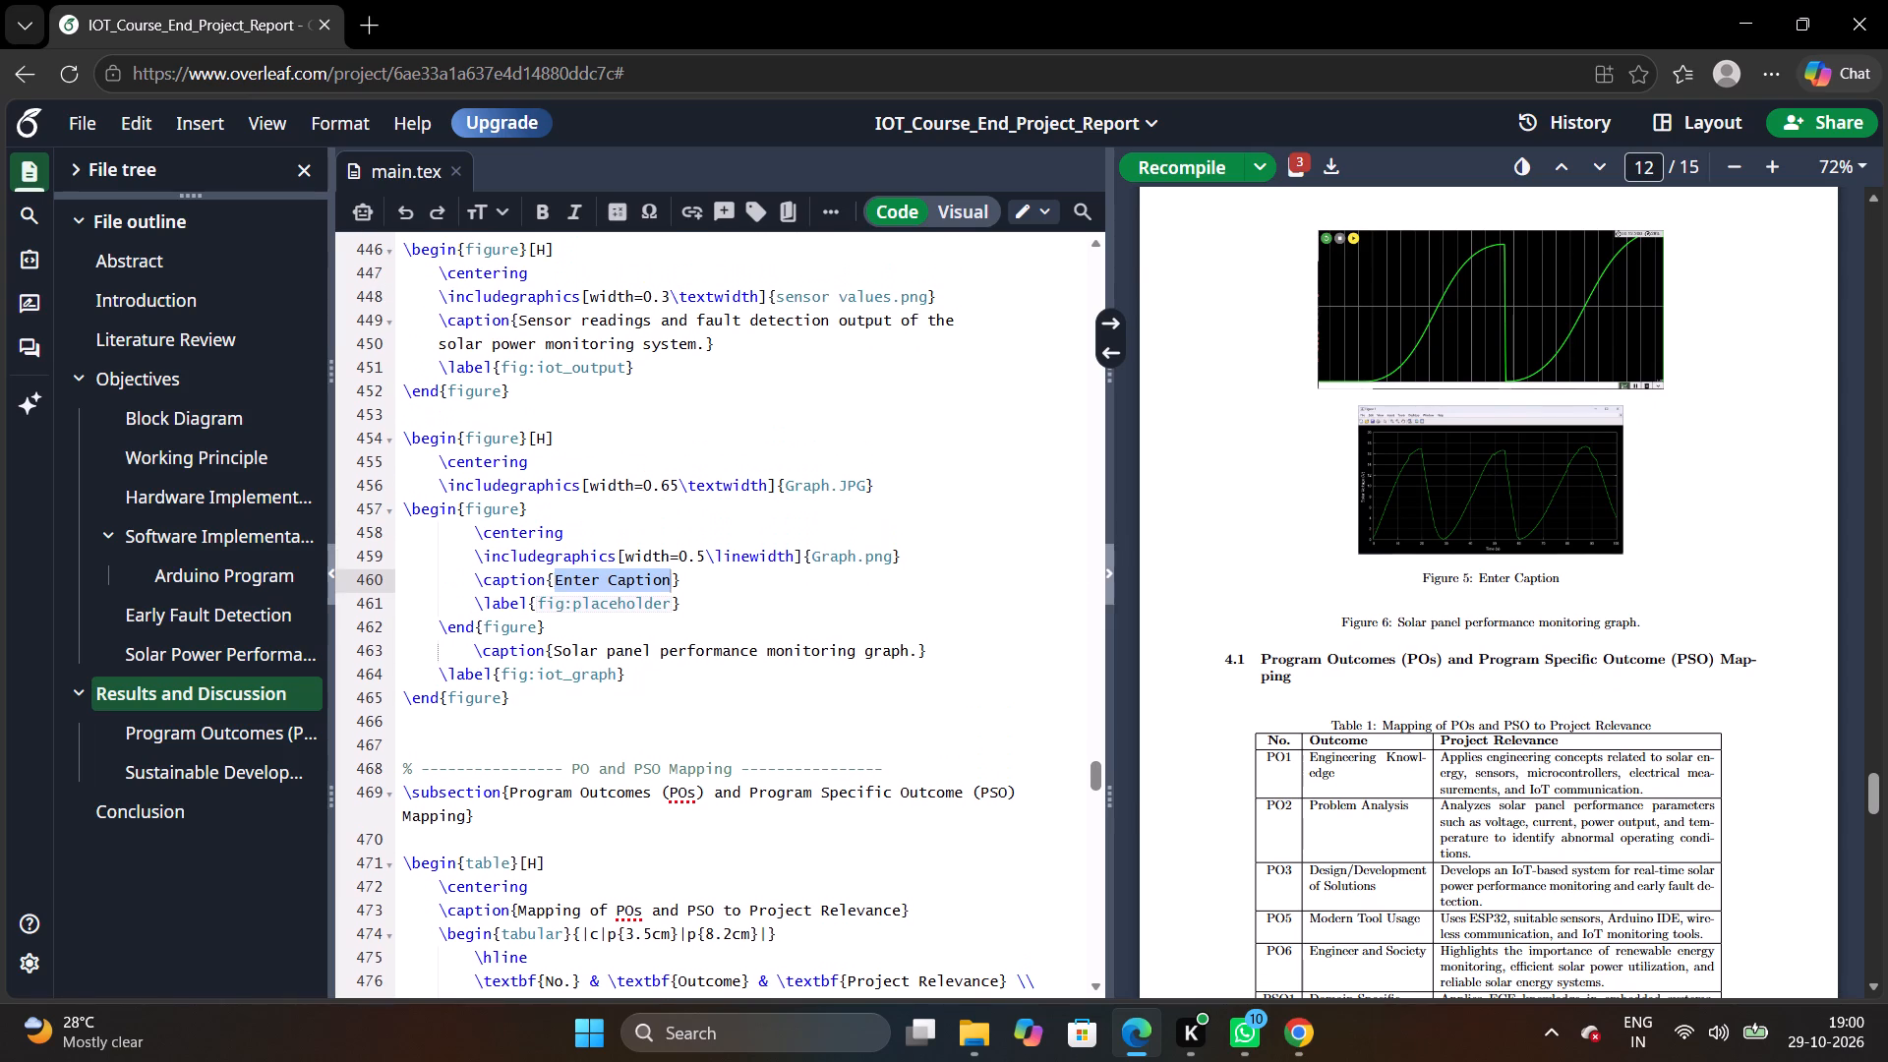
scroll(925, 505, up, 1)
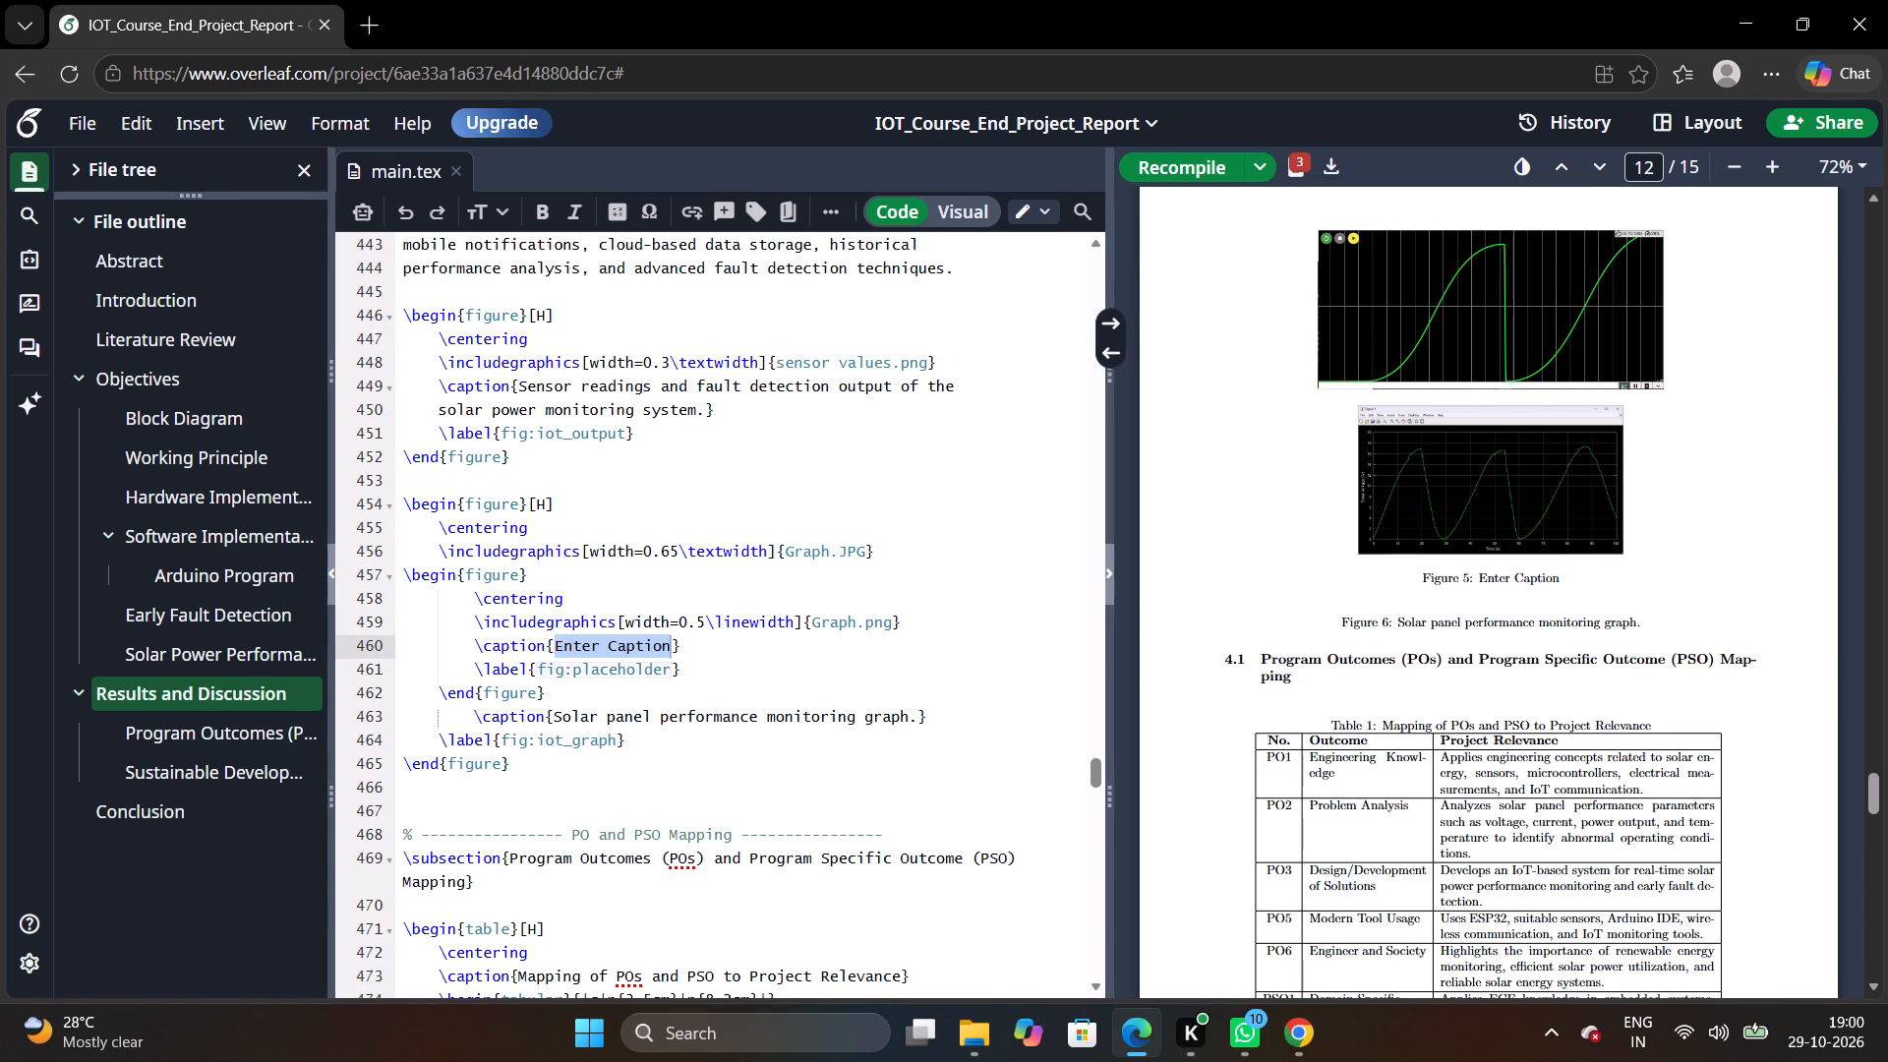
Recompile the report and review the Graph.png figure code alongside the PDF.
scroll(521, 466, down, 2)
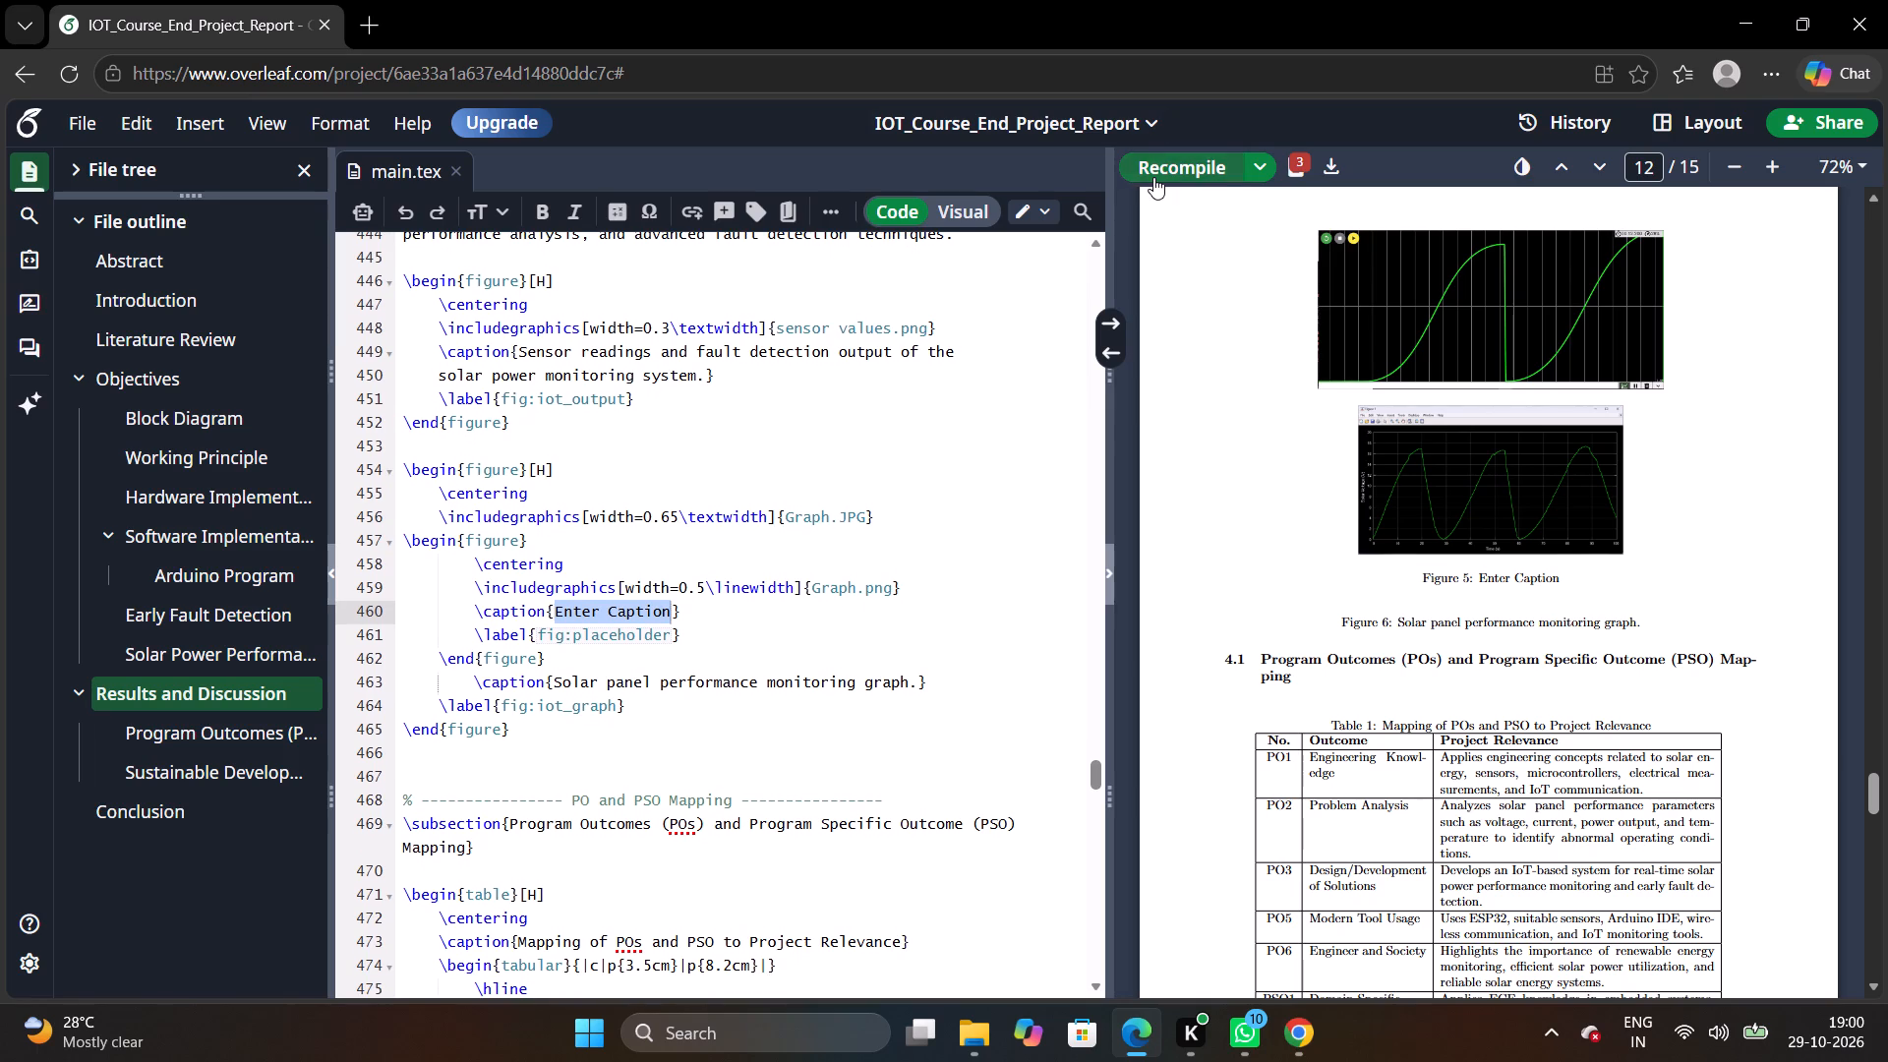
click(1153, 177)
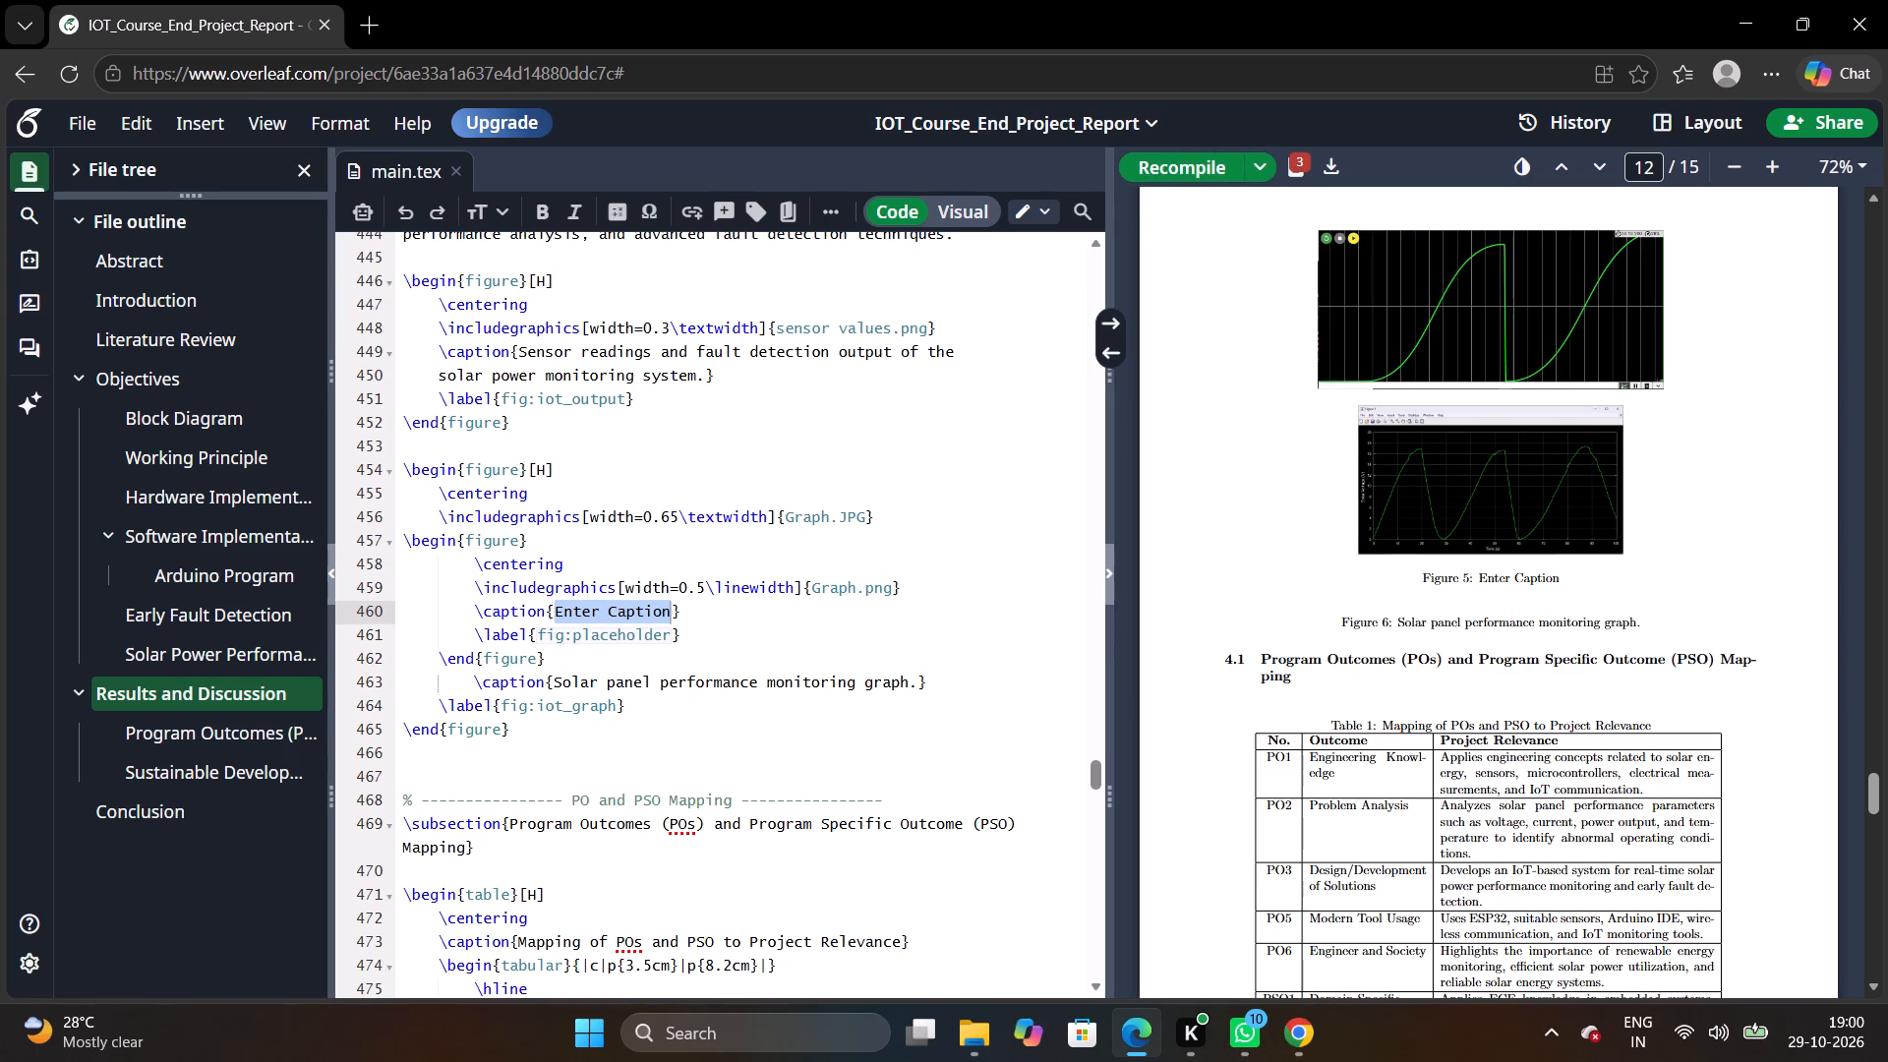
scroll(878, 525, down, 1)
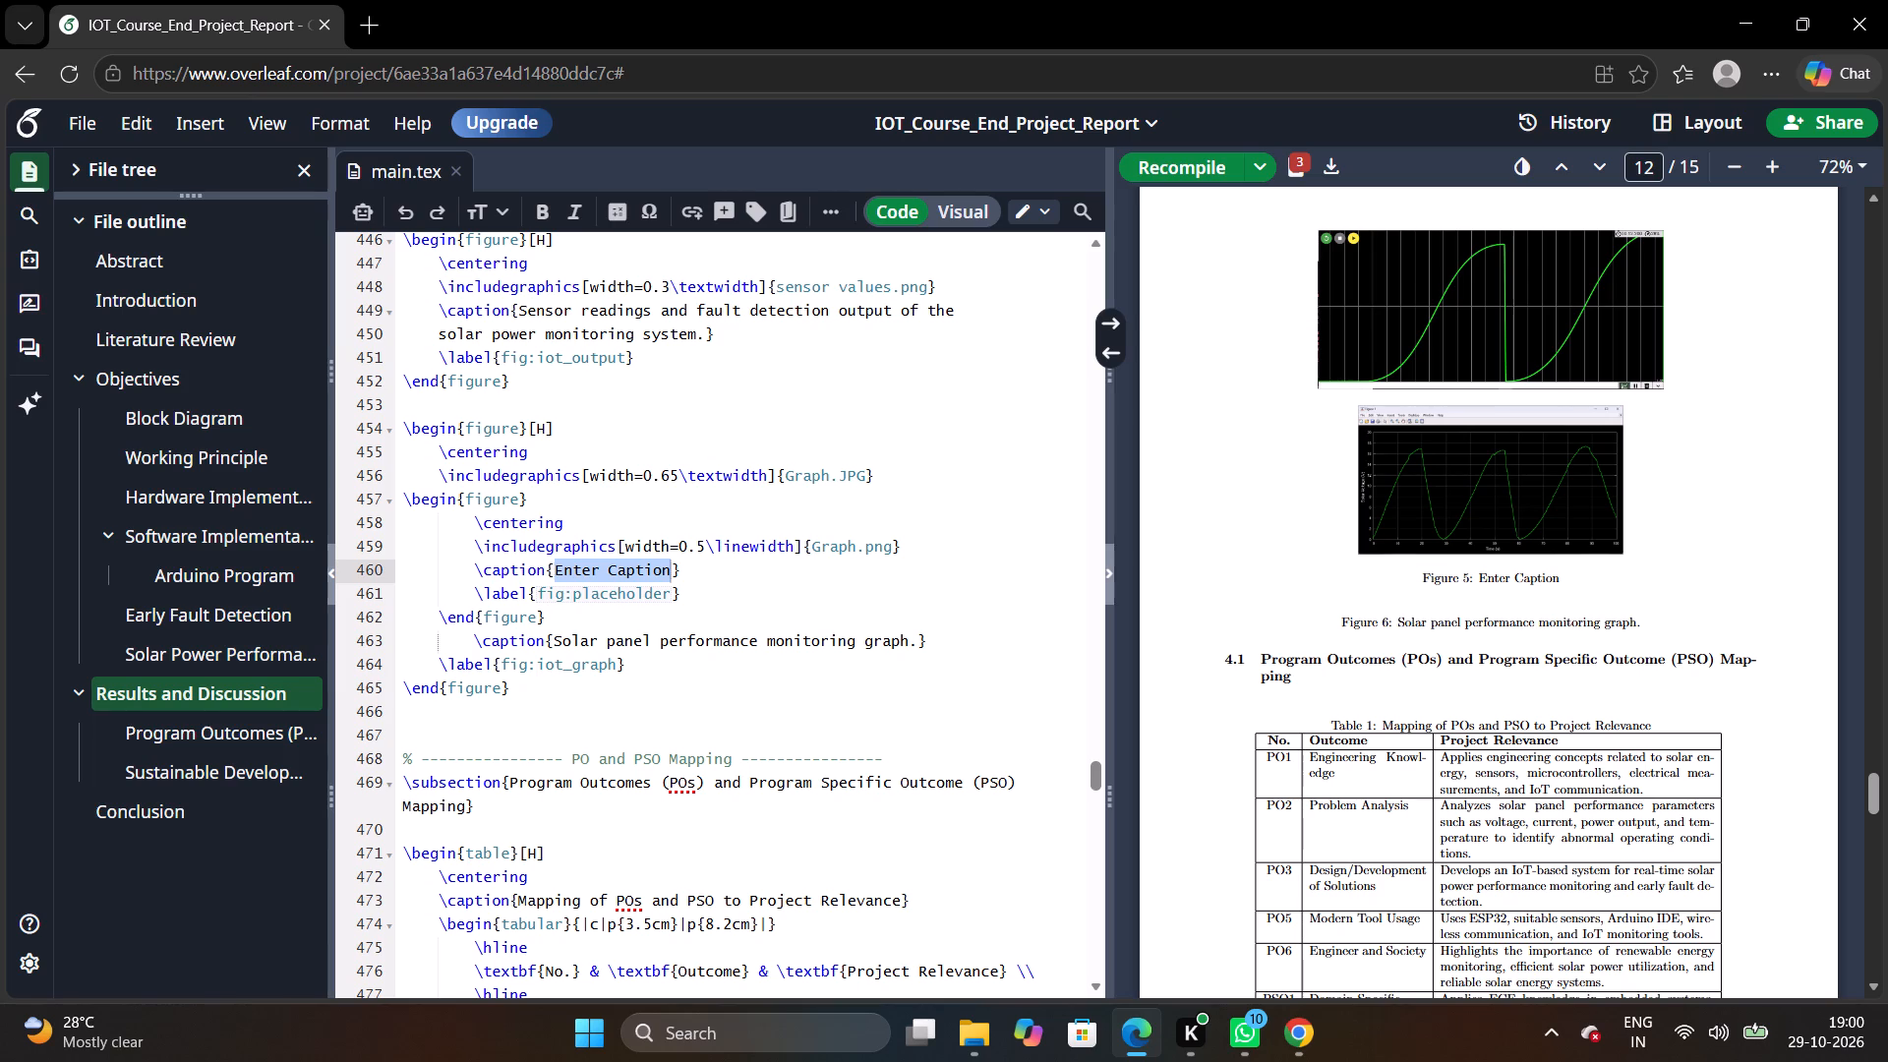
scroll(878, 525, up, 1)
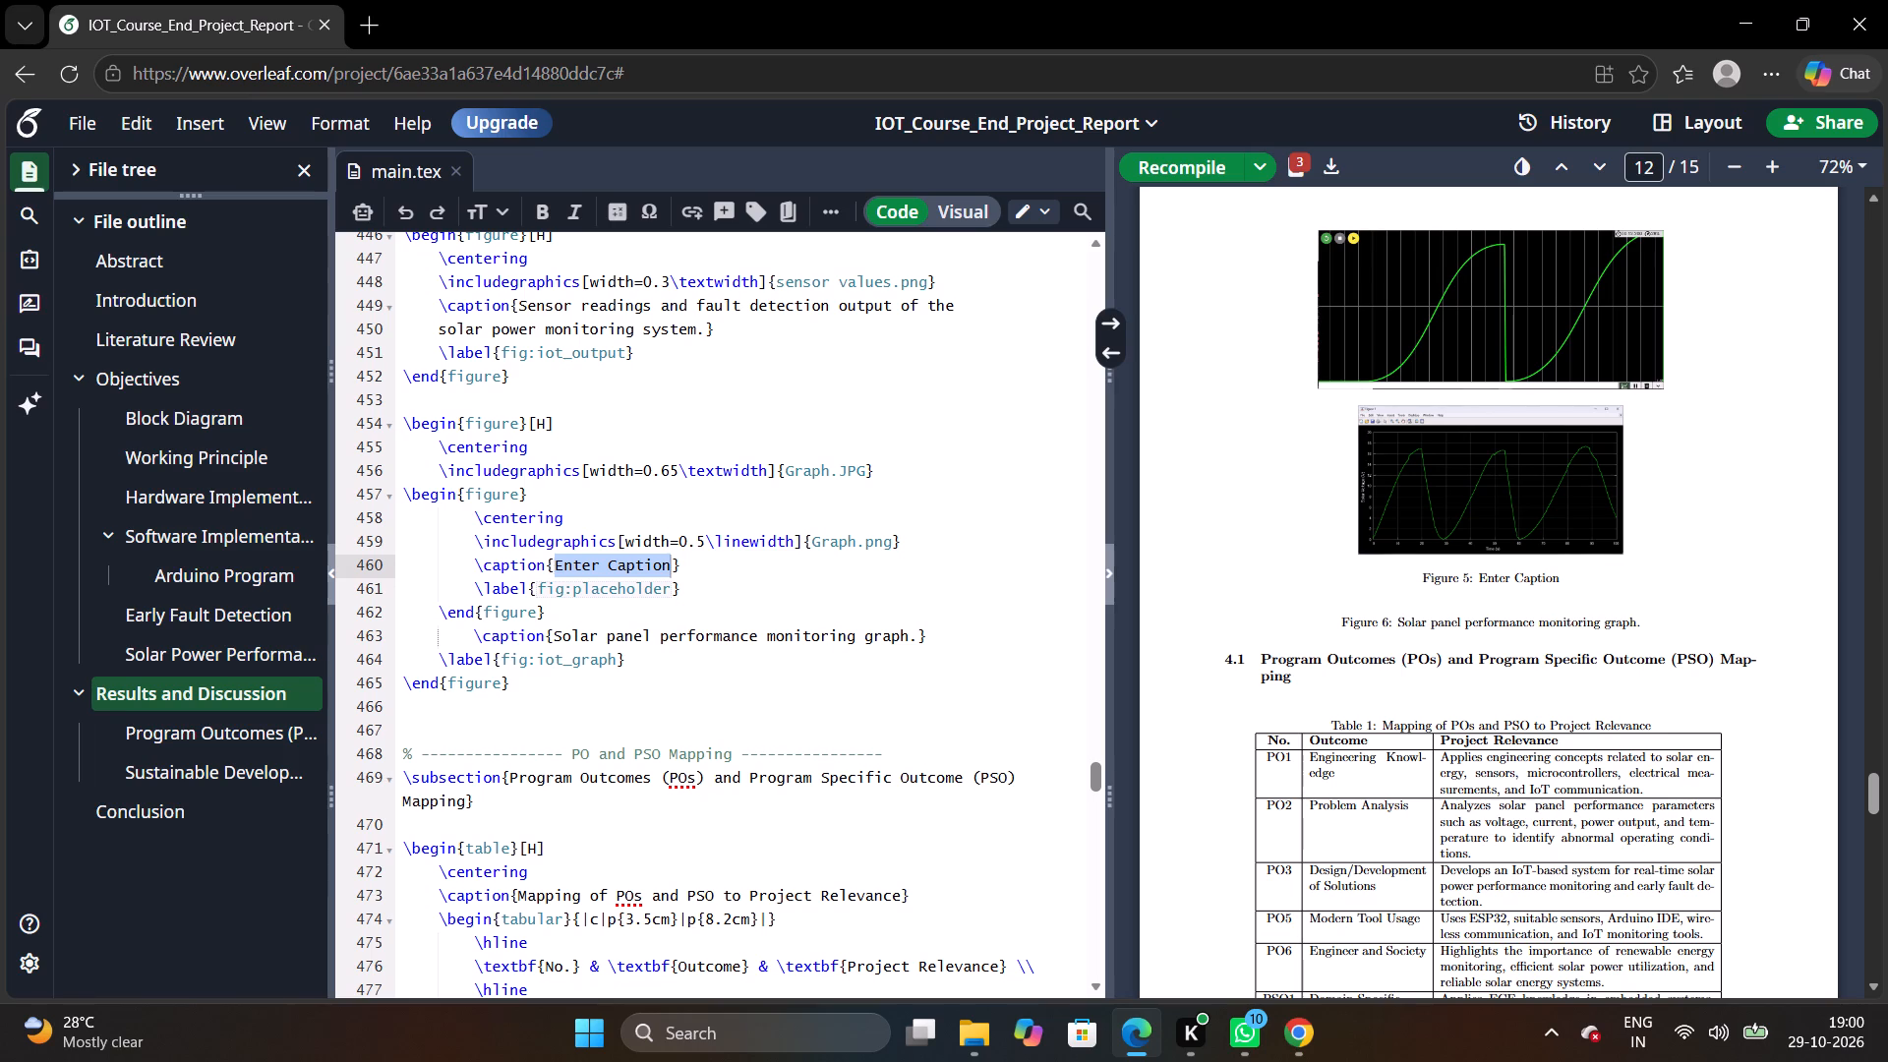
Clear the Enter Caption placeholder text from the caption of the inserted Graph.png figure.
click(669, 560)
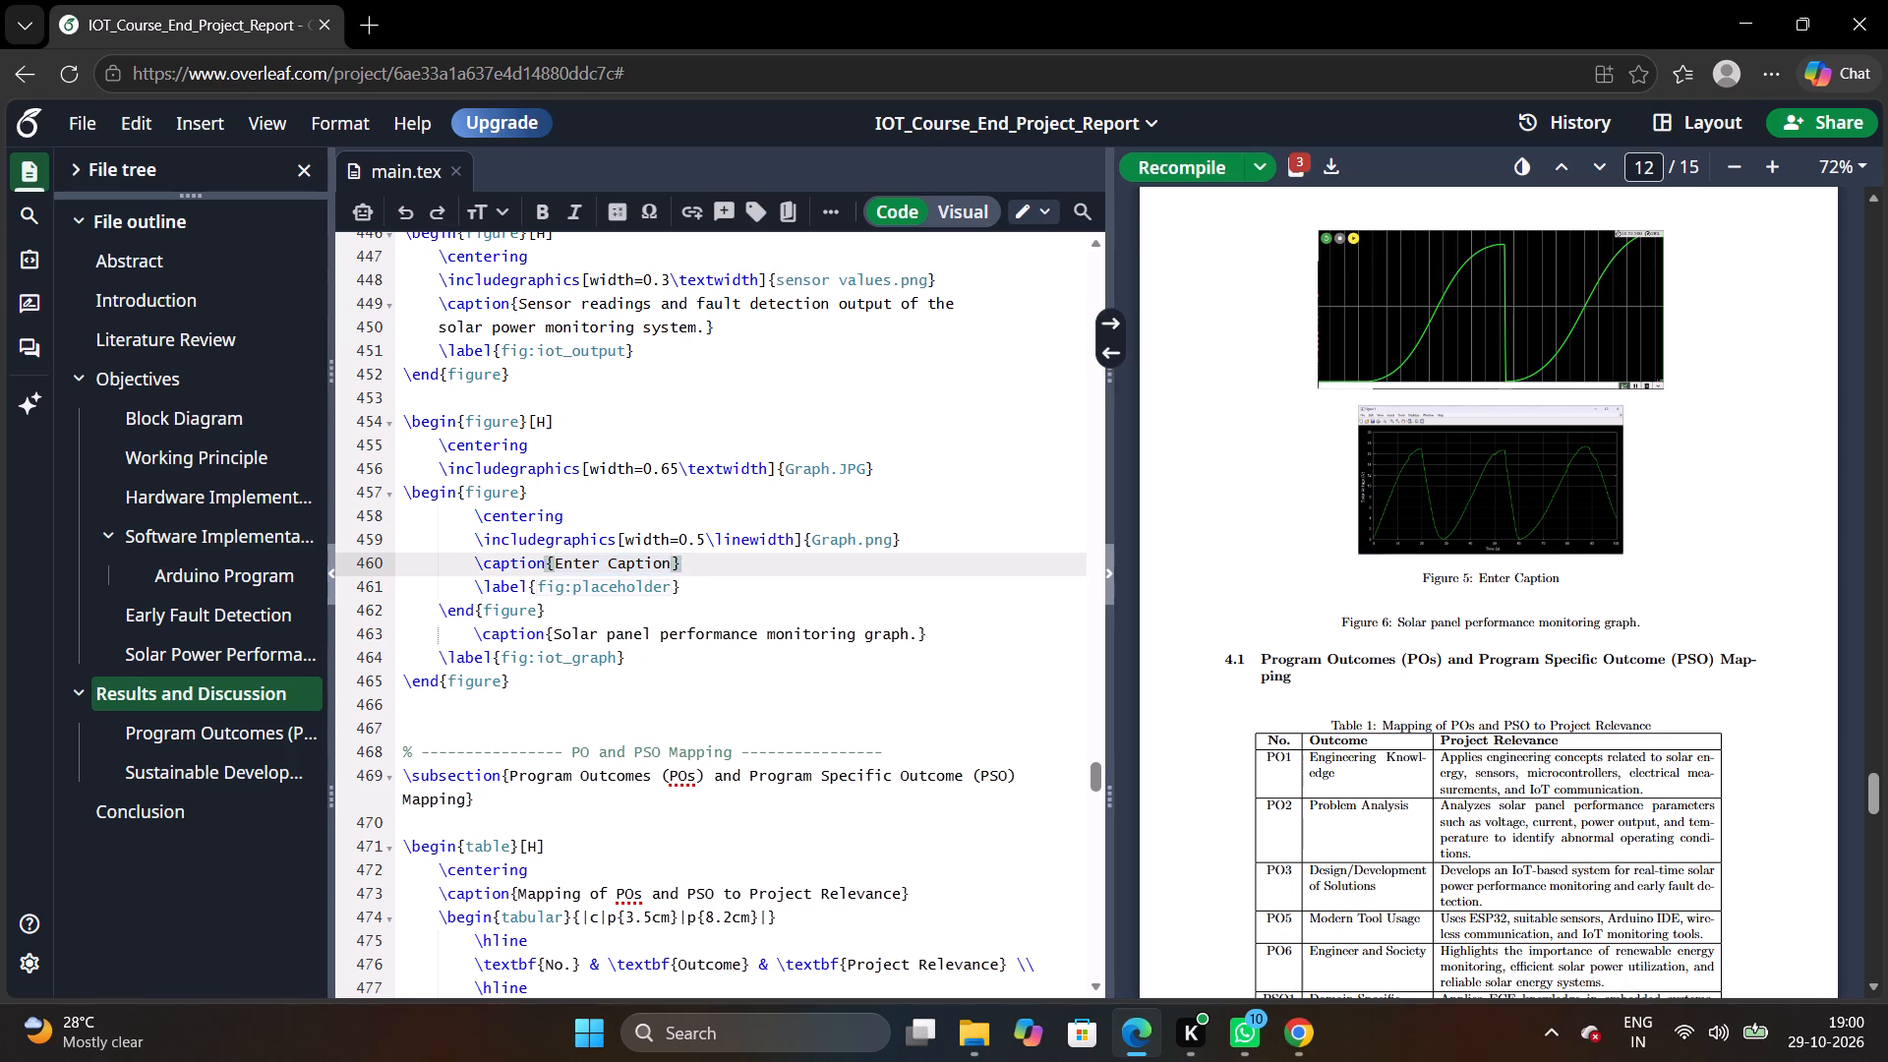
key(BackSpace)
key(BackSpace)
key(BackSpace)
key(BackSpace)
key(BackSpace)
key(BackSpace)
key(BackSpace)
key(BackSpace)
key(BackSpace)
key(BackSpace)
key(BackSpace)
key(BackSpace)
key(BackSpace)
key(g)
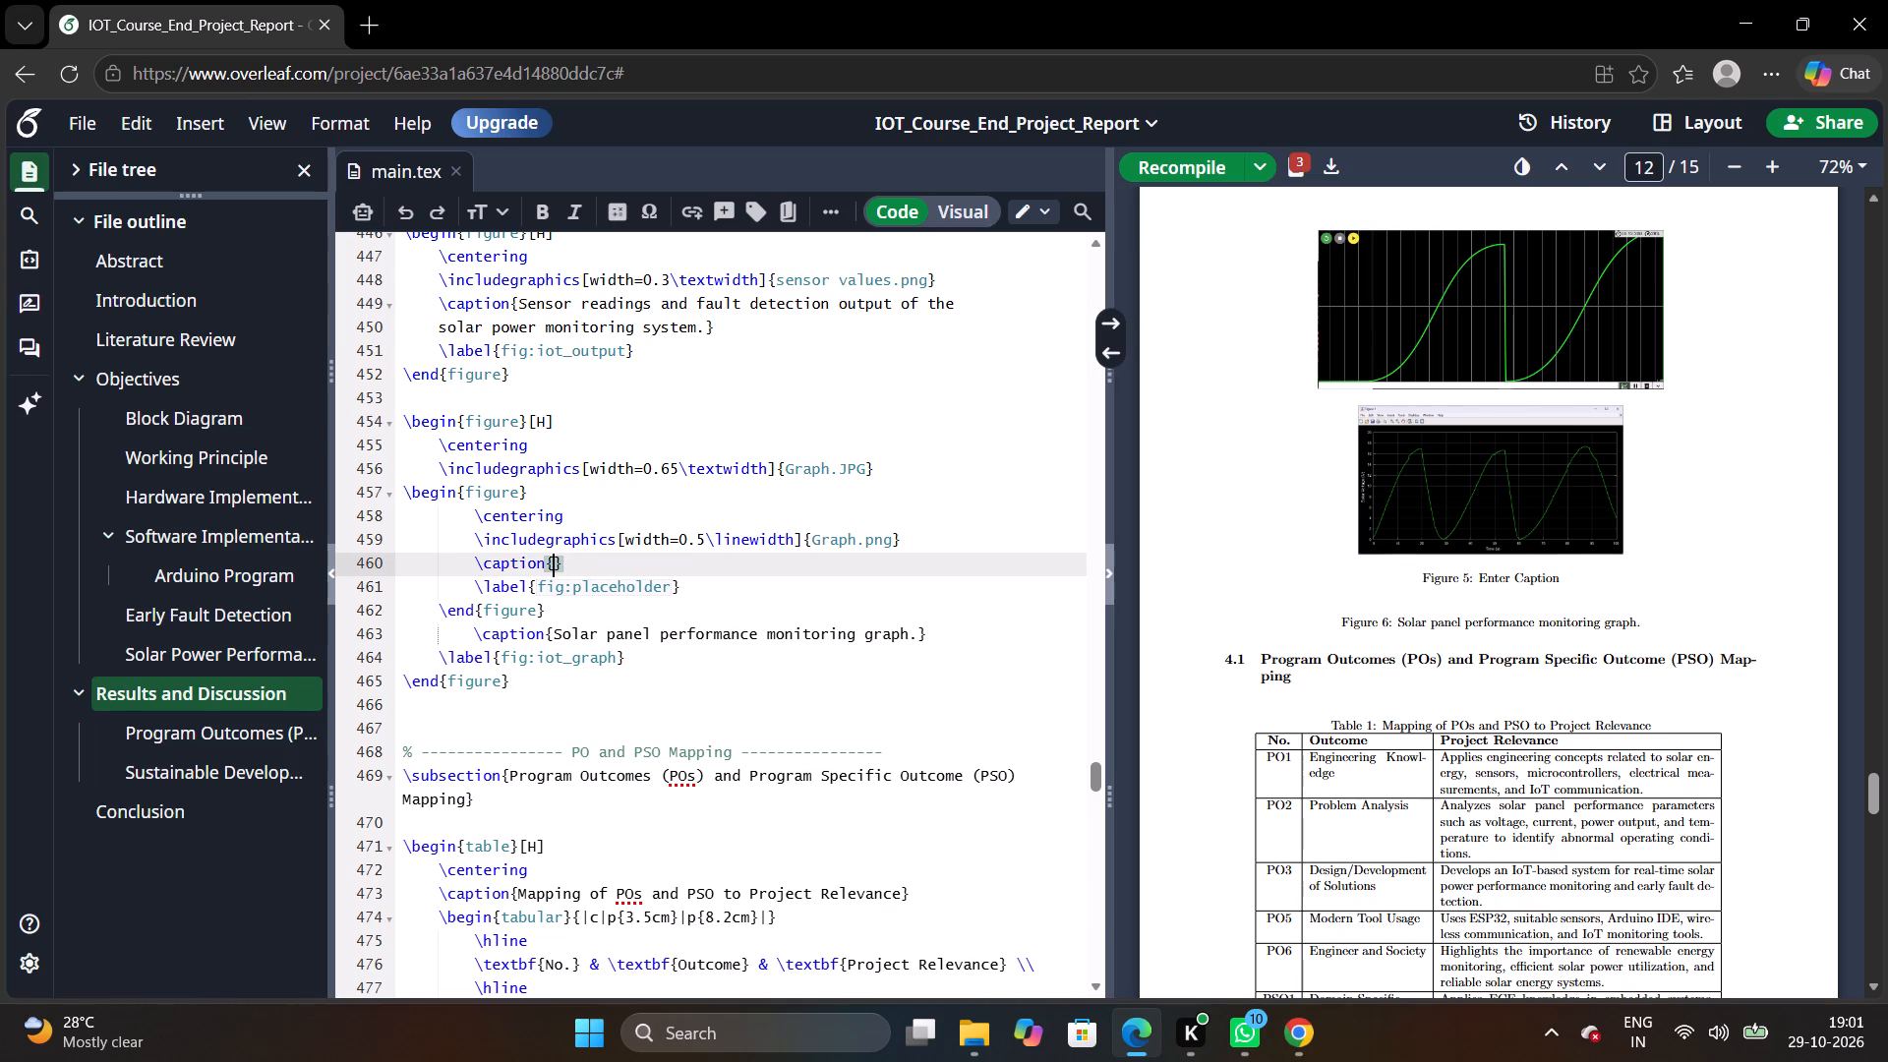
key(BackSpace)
Undo the caption clearing and the insertion of the whole Graph.png figure block below the Graph.JPG image line.
scroll(650, 501, down, 1)
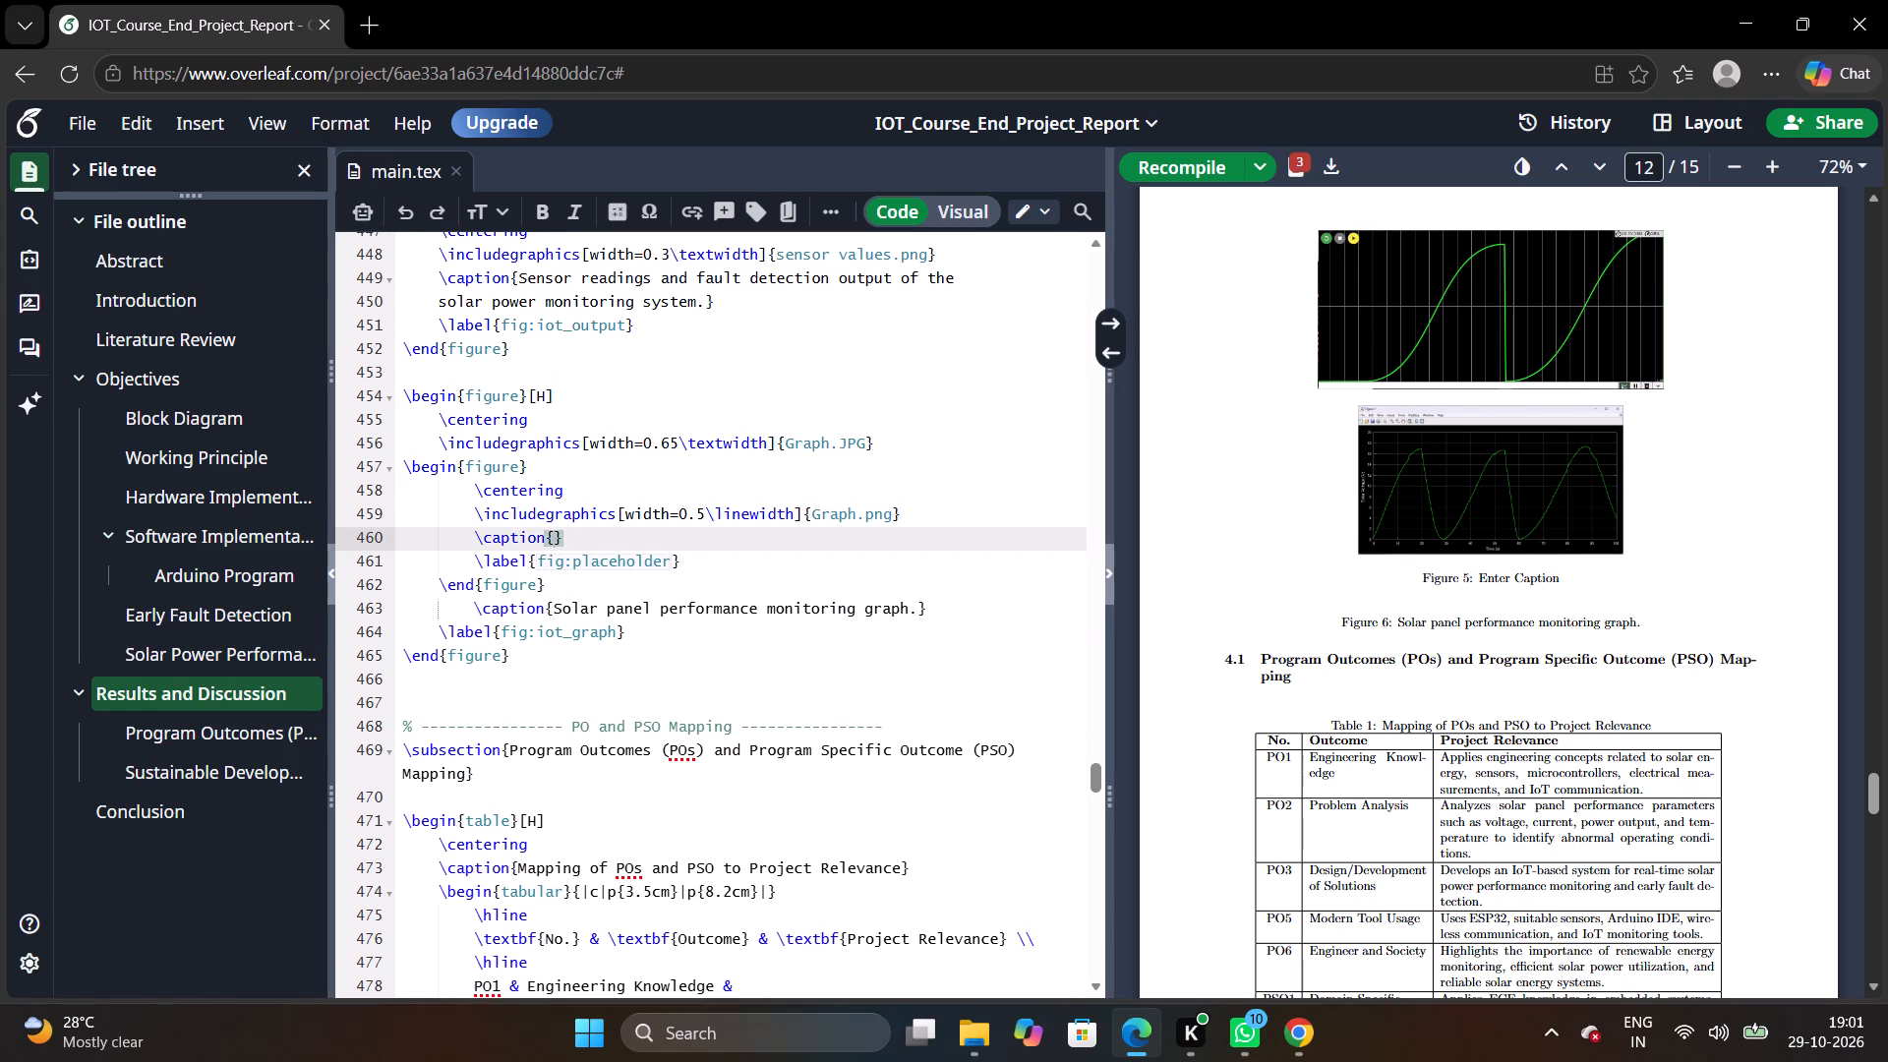
scroll(650, 501, down, 1)
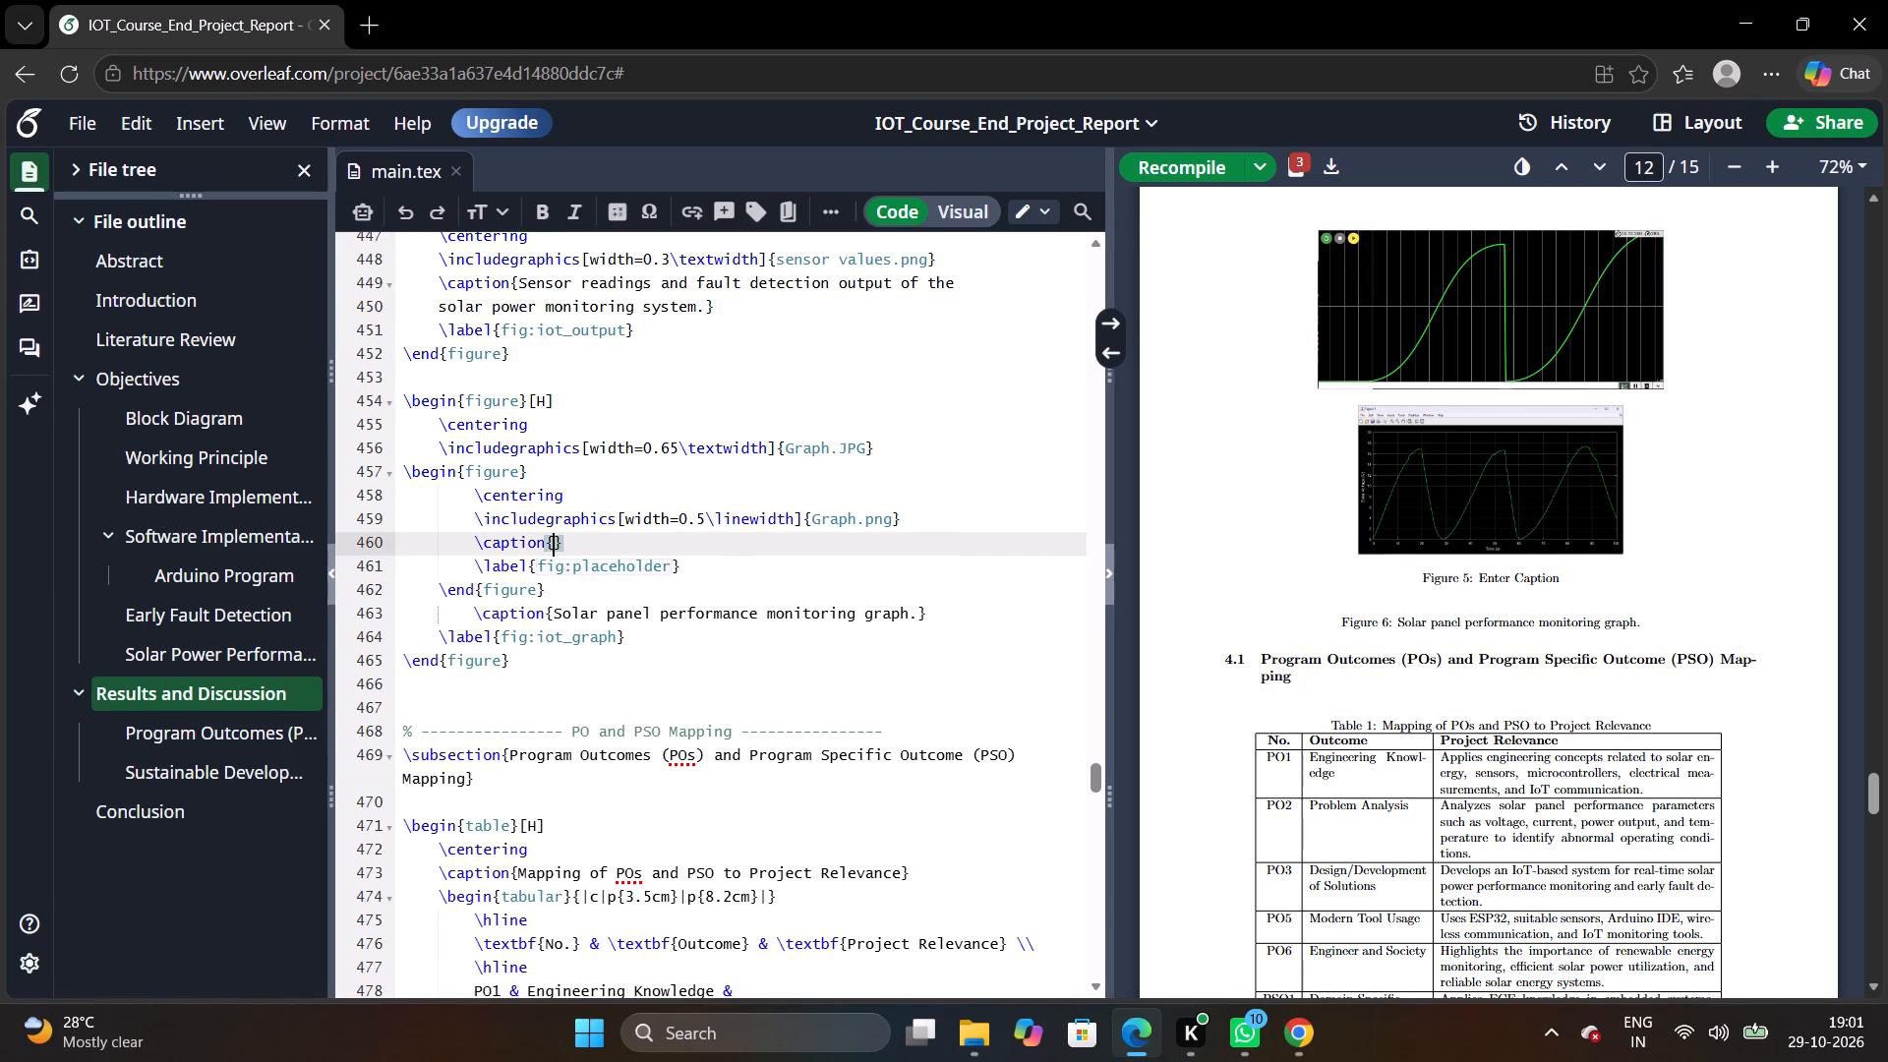
scroll(650, 501, down, 3)
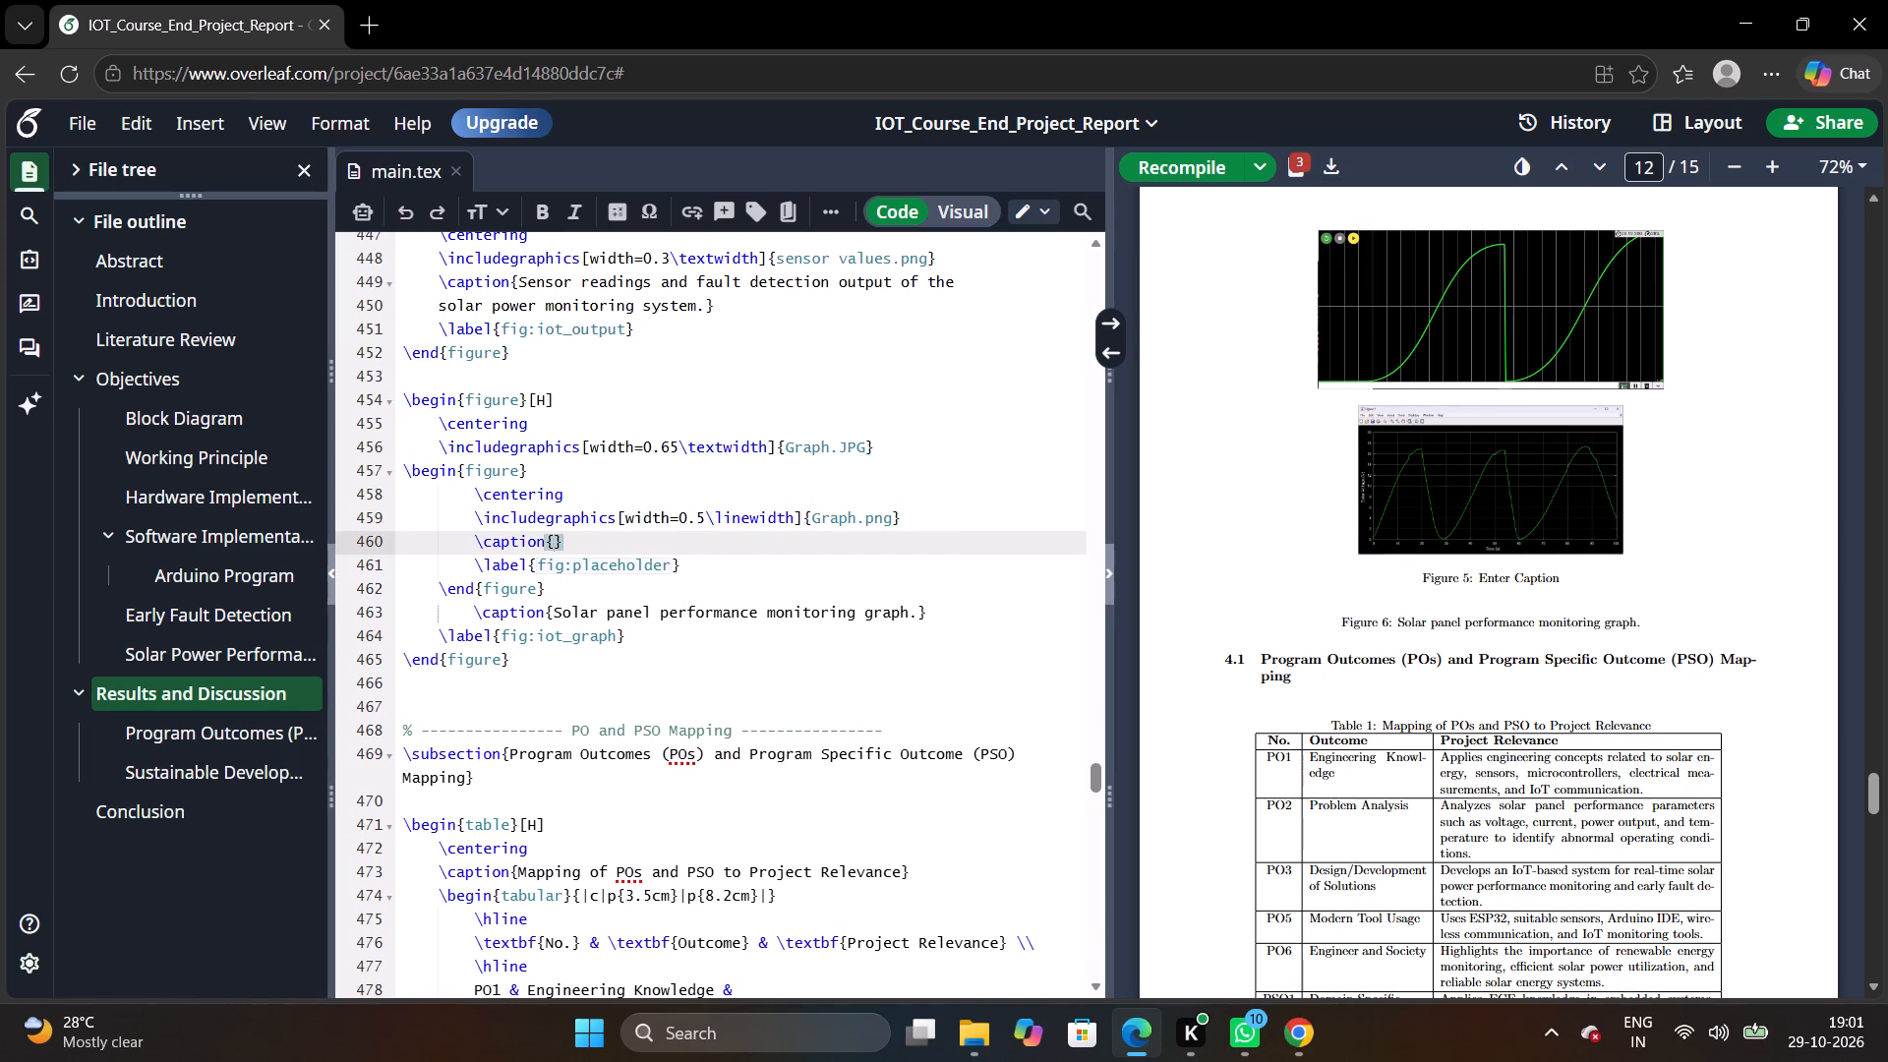
scroll(650, 501, down, 3)
key(ctrl+z)
key(ctrl+z)
key(ctrl+z)
key(ctrl+z)
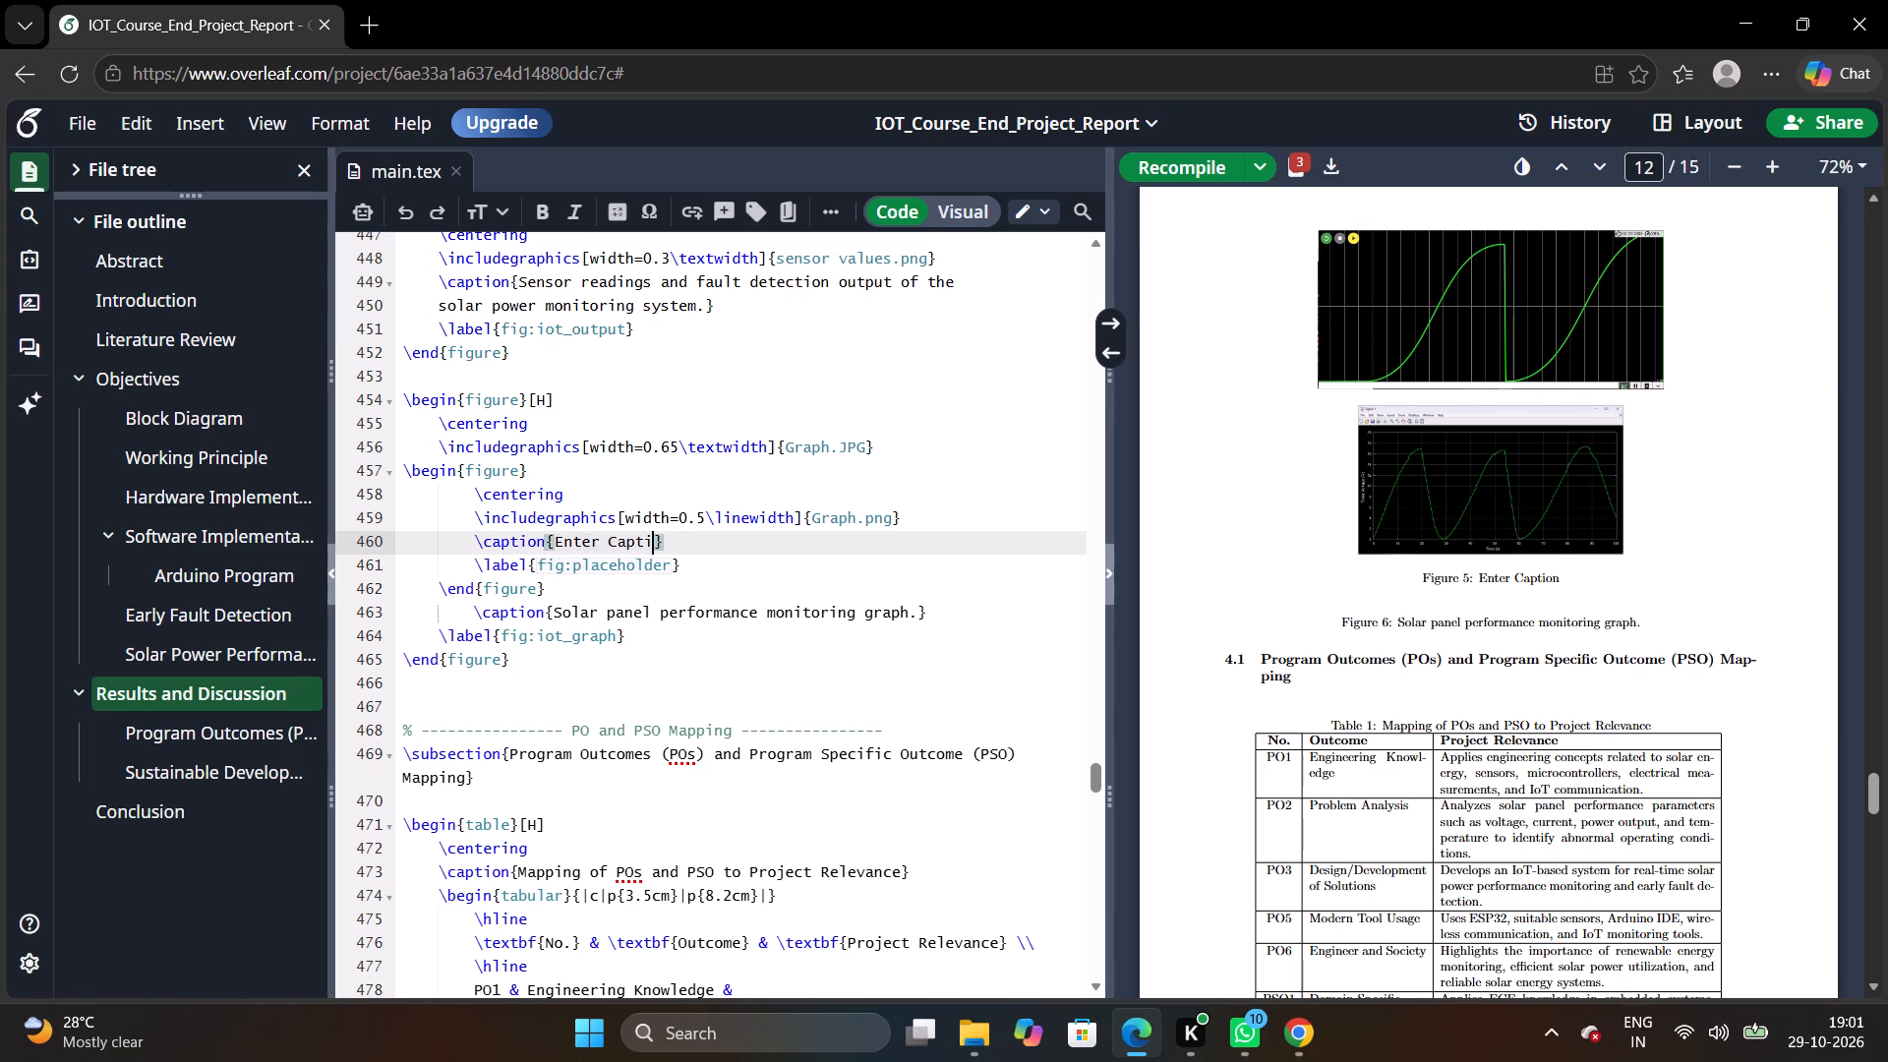
key(ctrl+z)
key(ctrl+z)
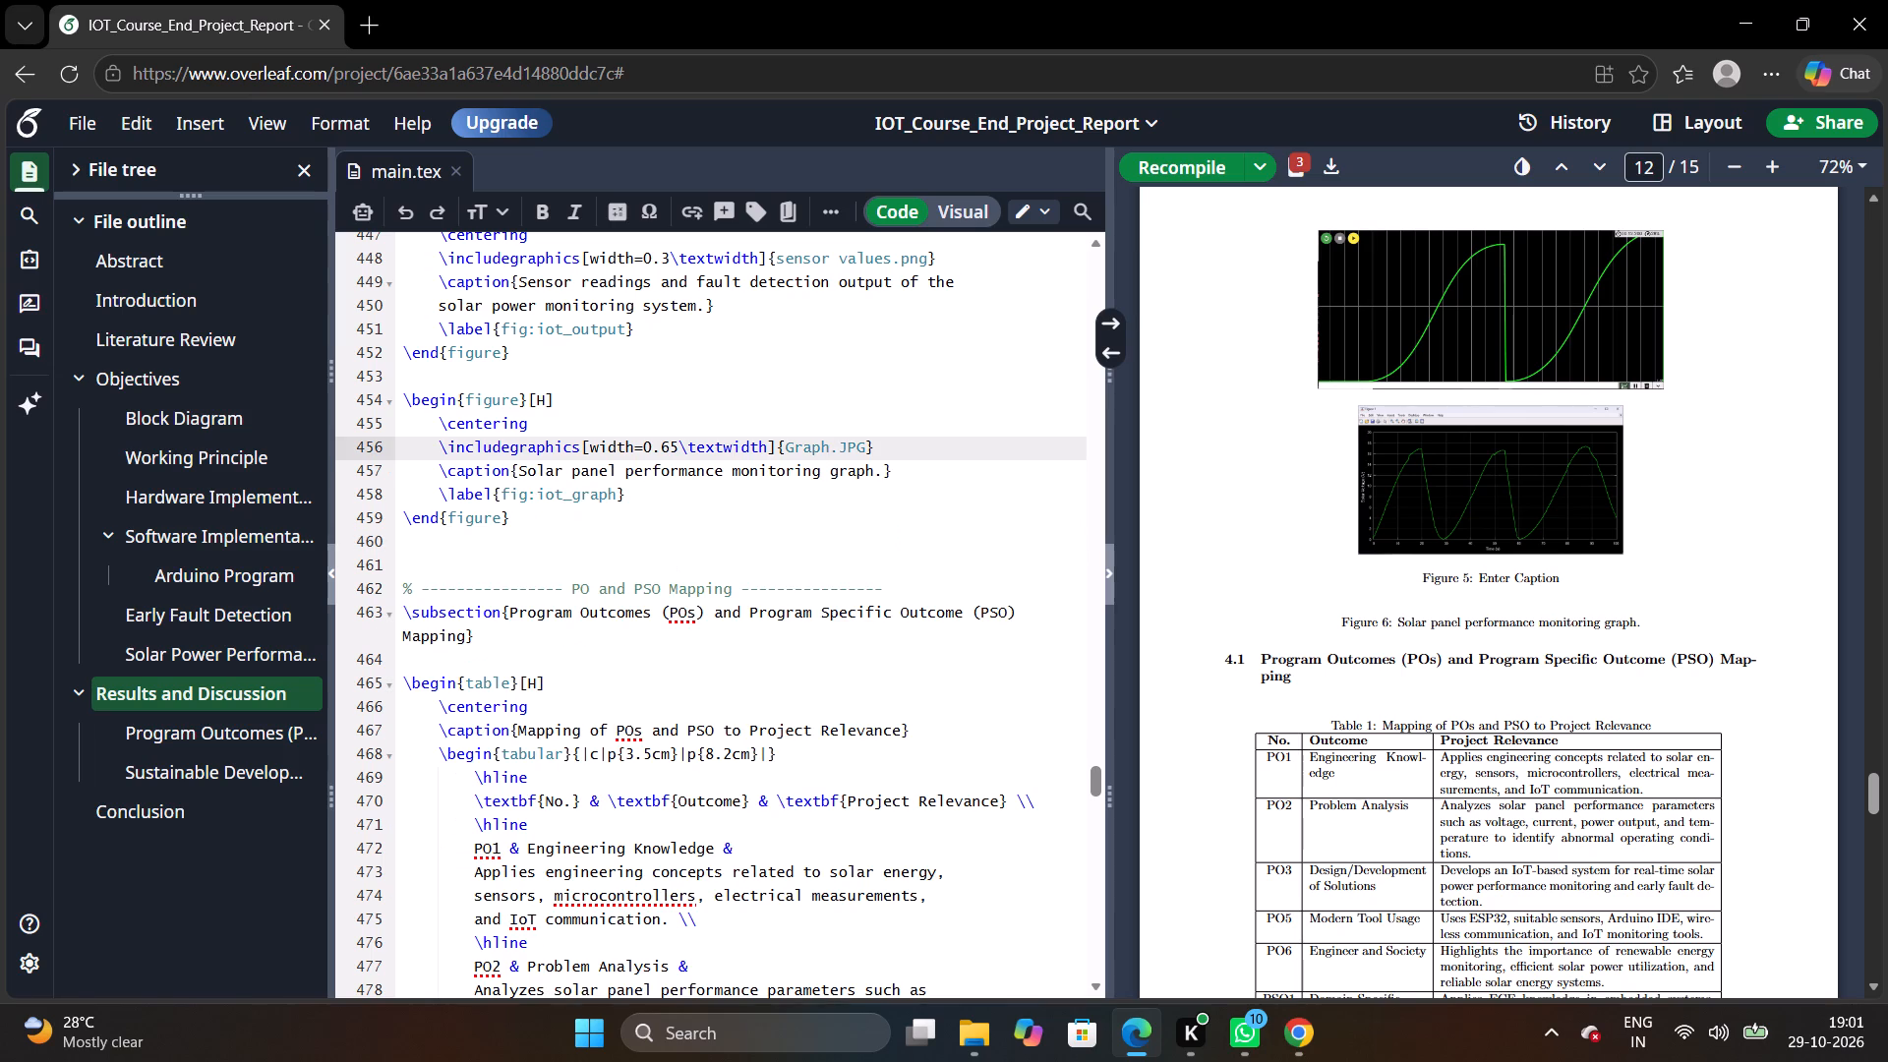
Recompile the report and check the solar panel performance monitoring graph figure in the PDF.
click(1185, 151)
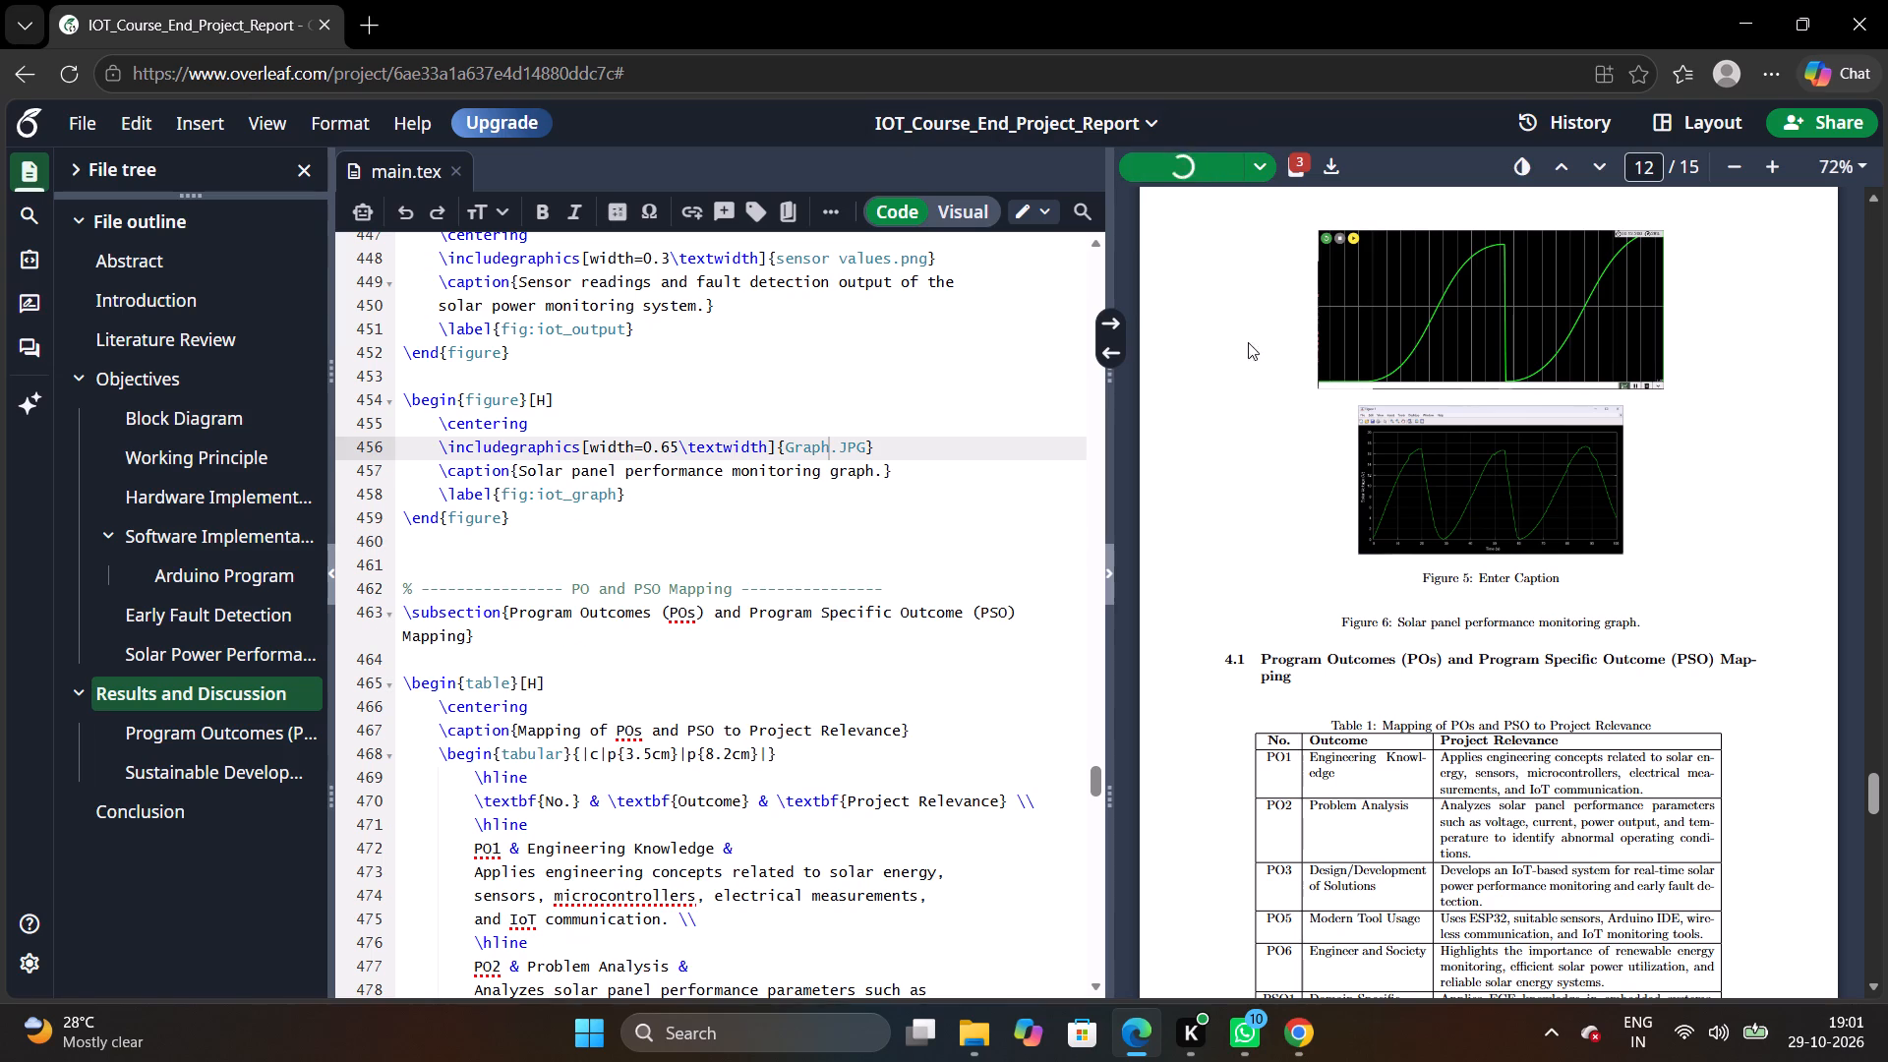
scroll(1391, 407, down, 1)
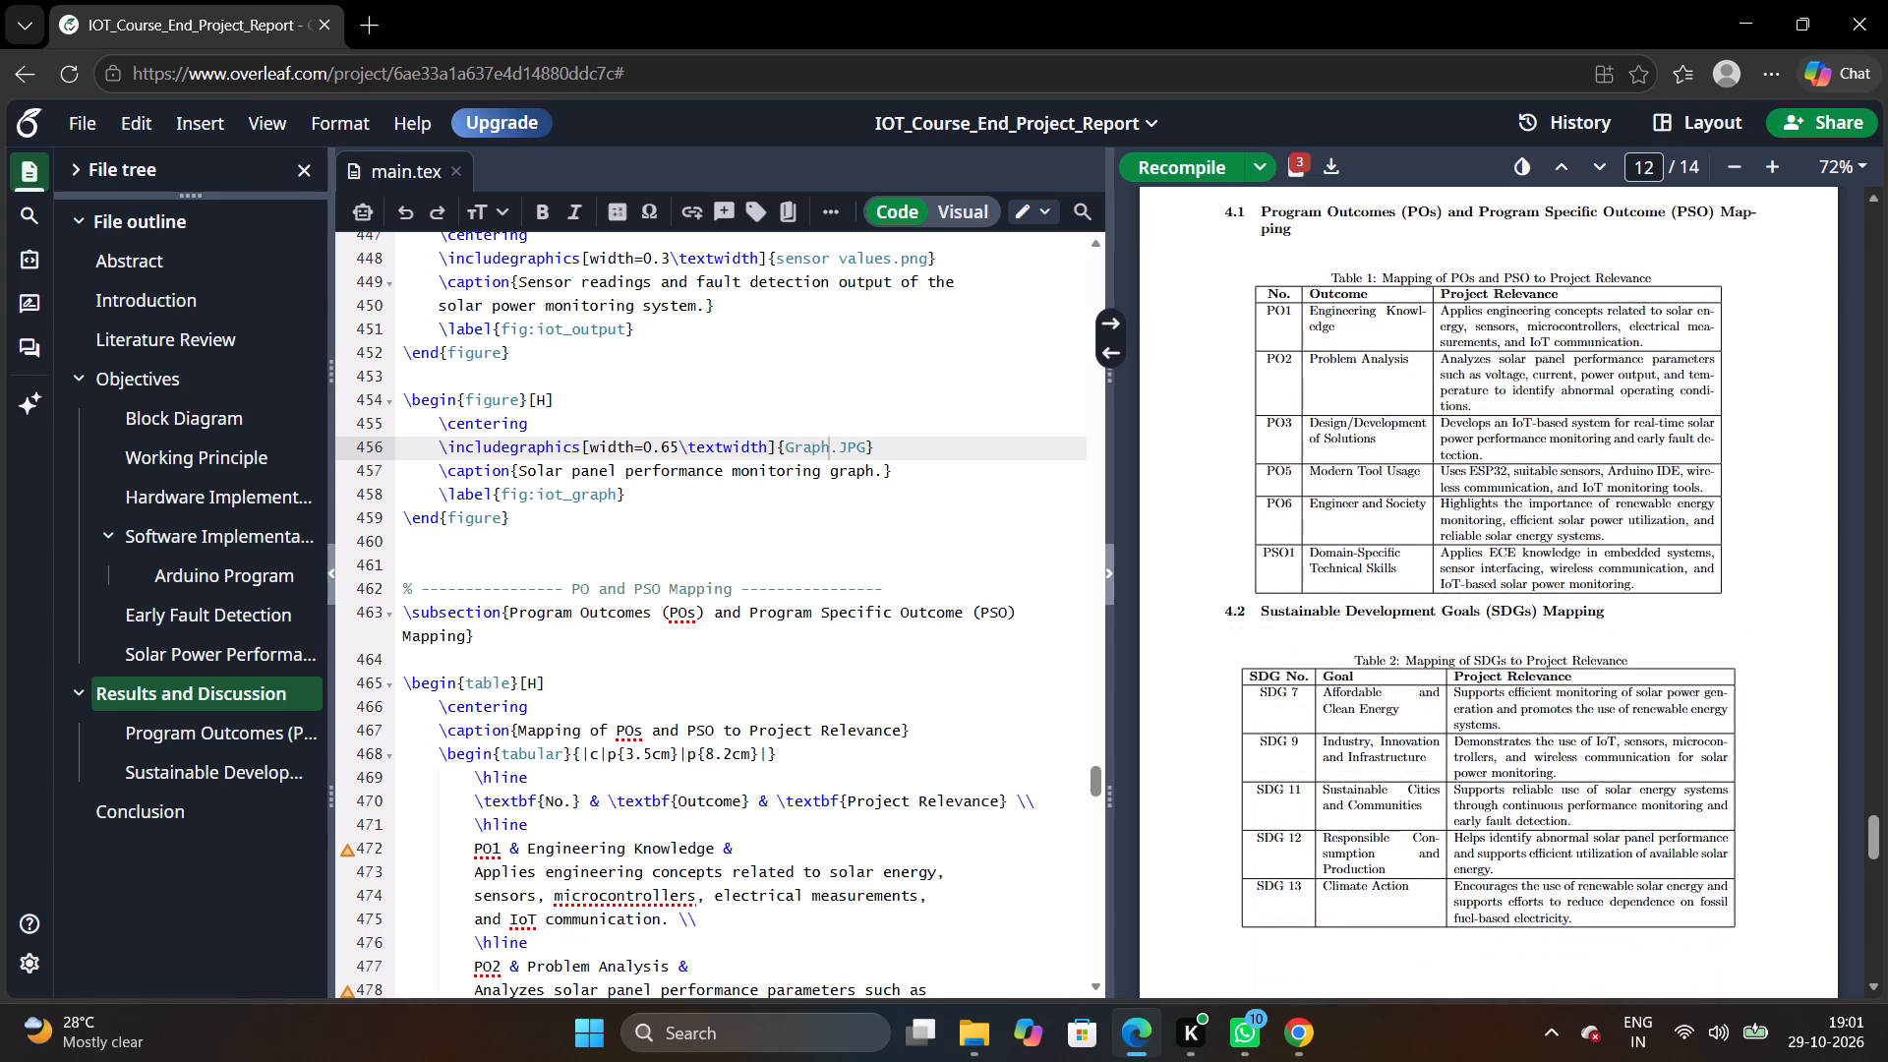
scroll(1391, 608, down, 9)
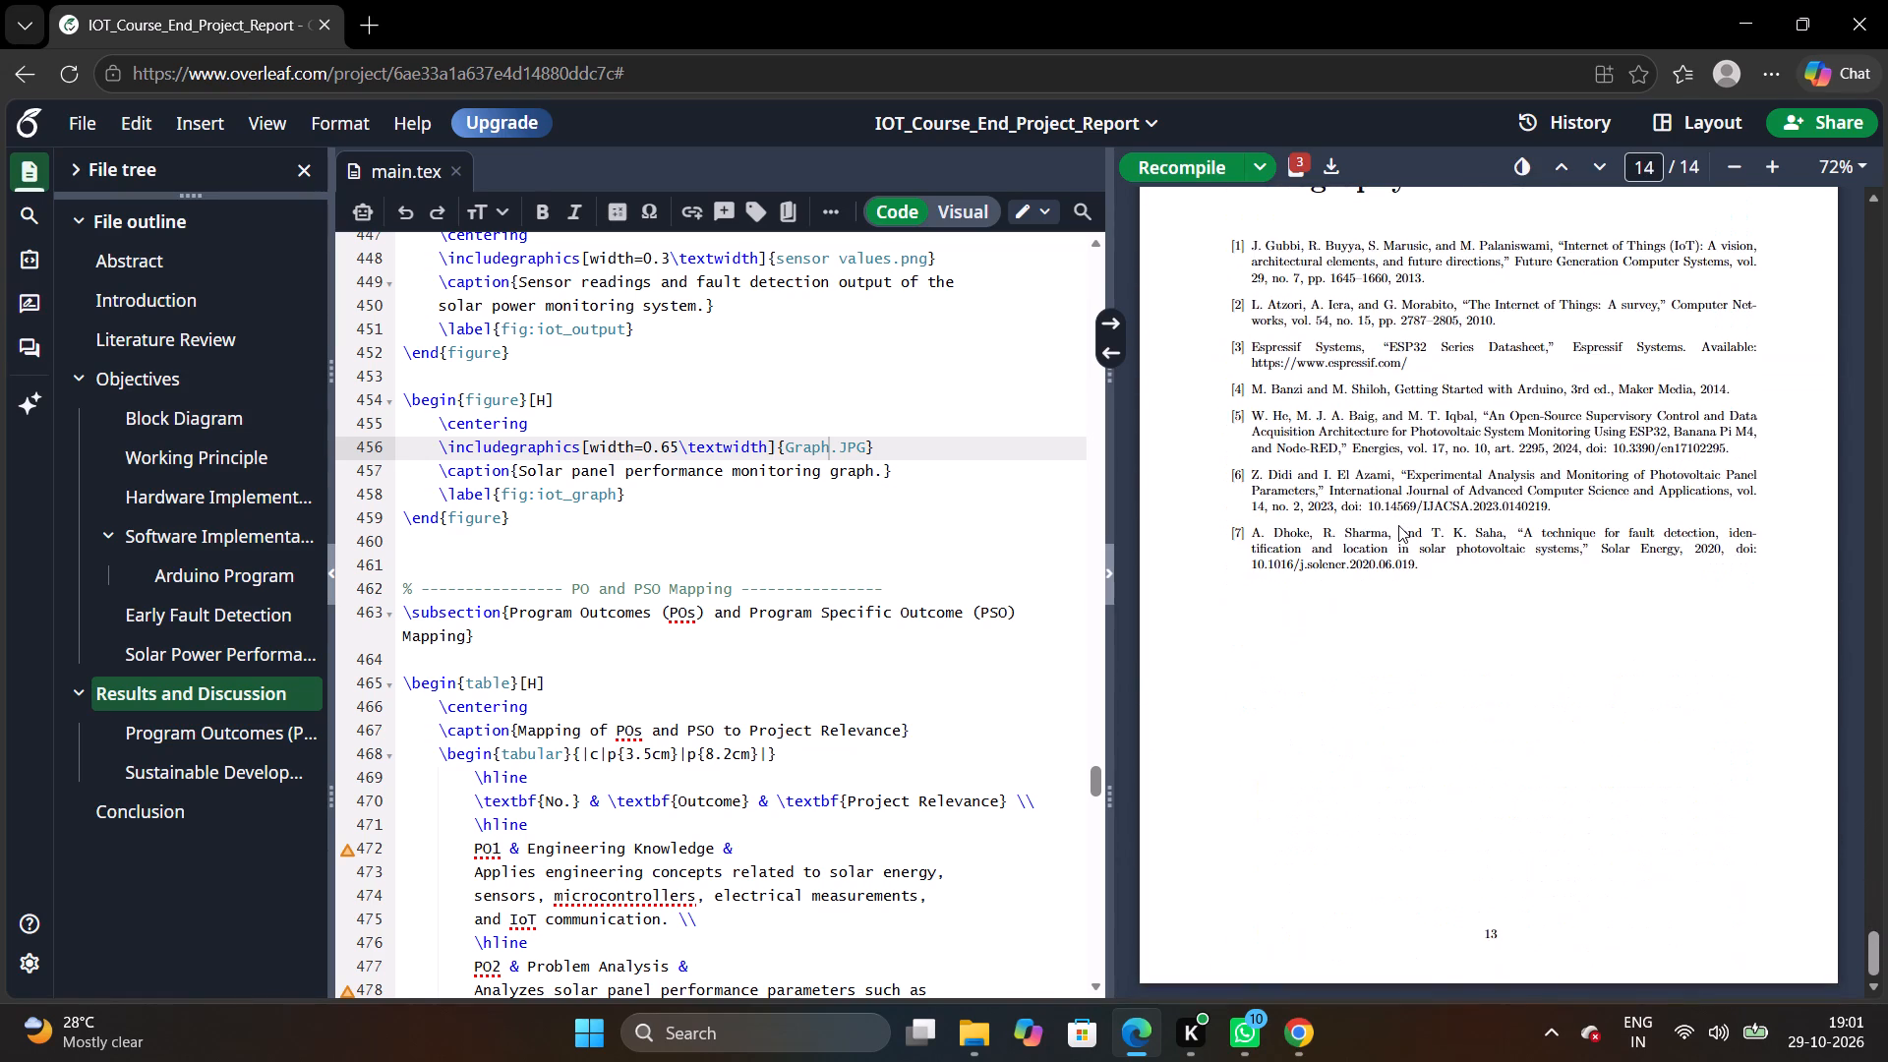
scroll(1398, 525, up, 10)
scroll(1398, 525, right, 1)
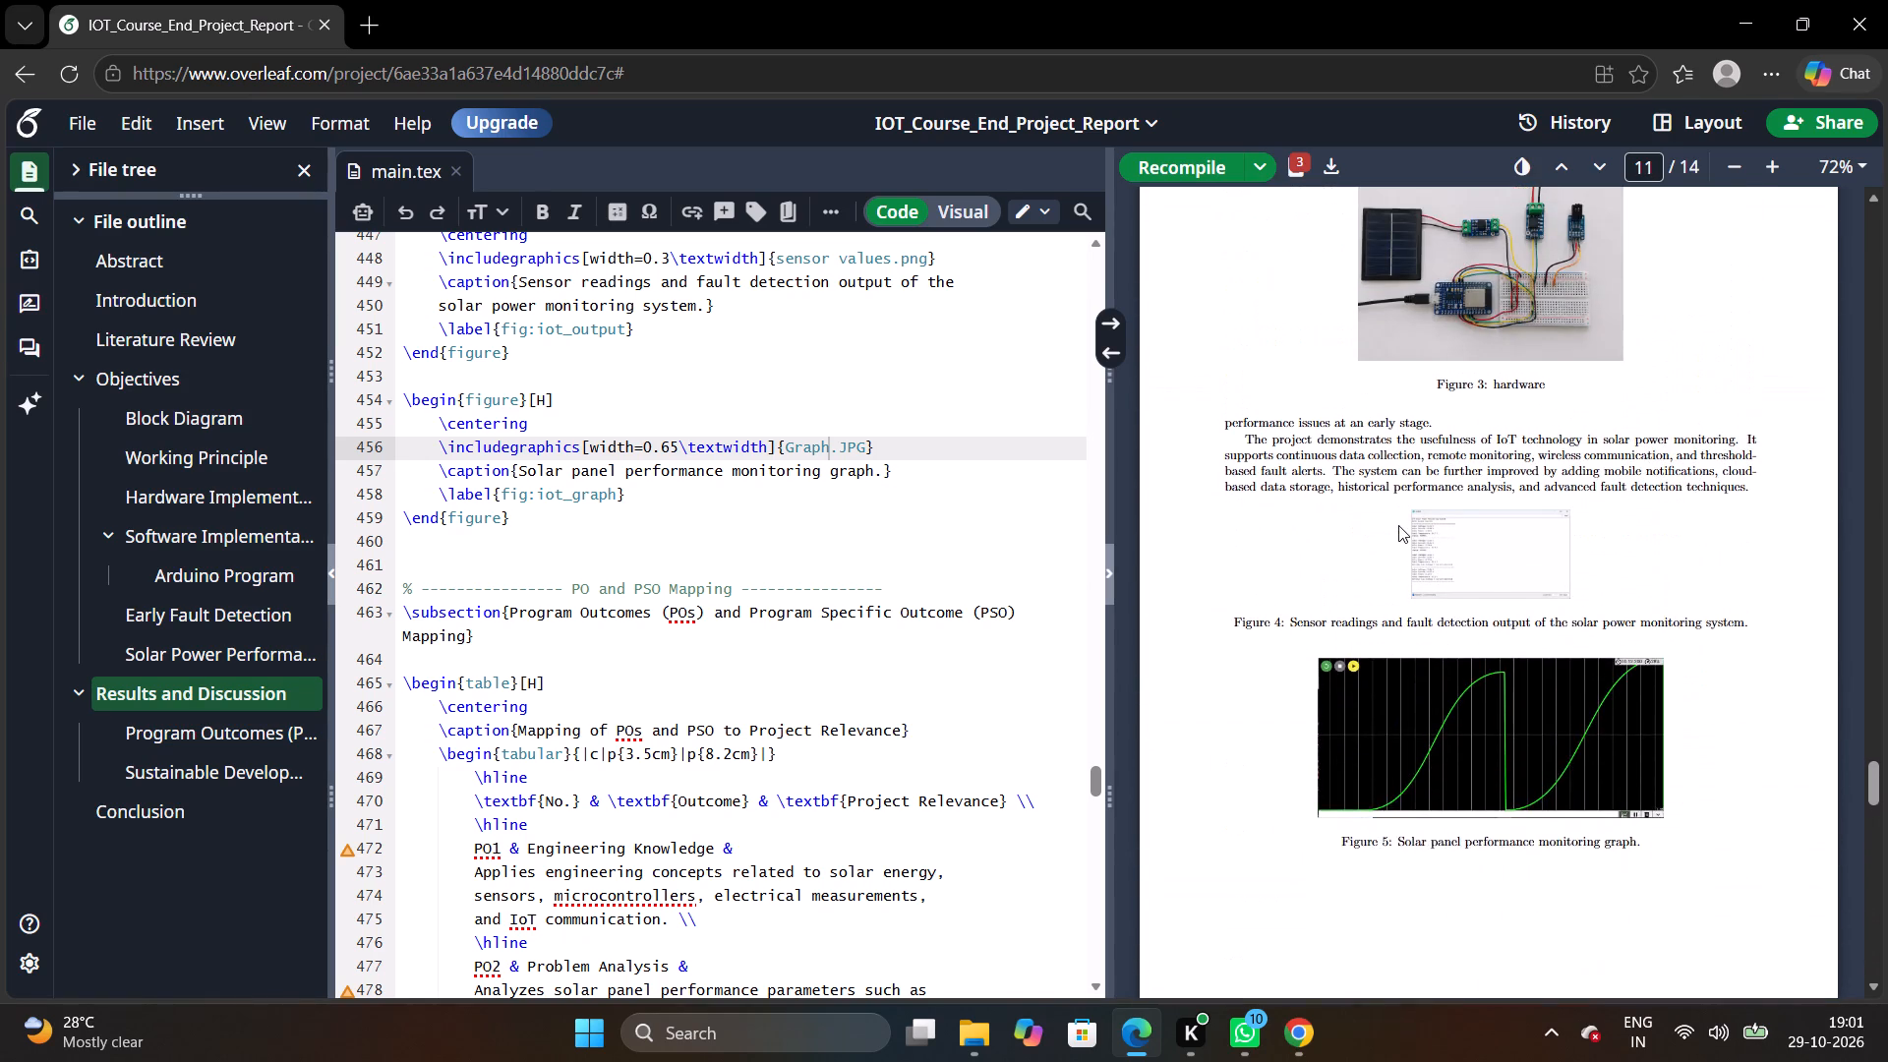
scroll(1398, 525, up, 1)
scroll(1398, 525, down, 2)
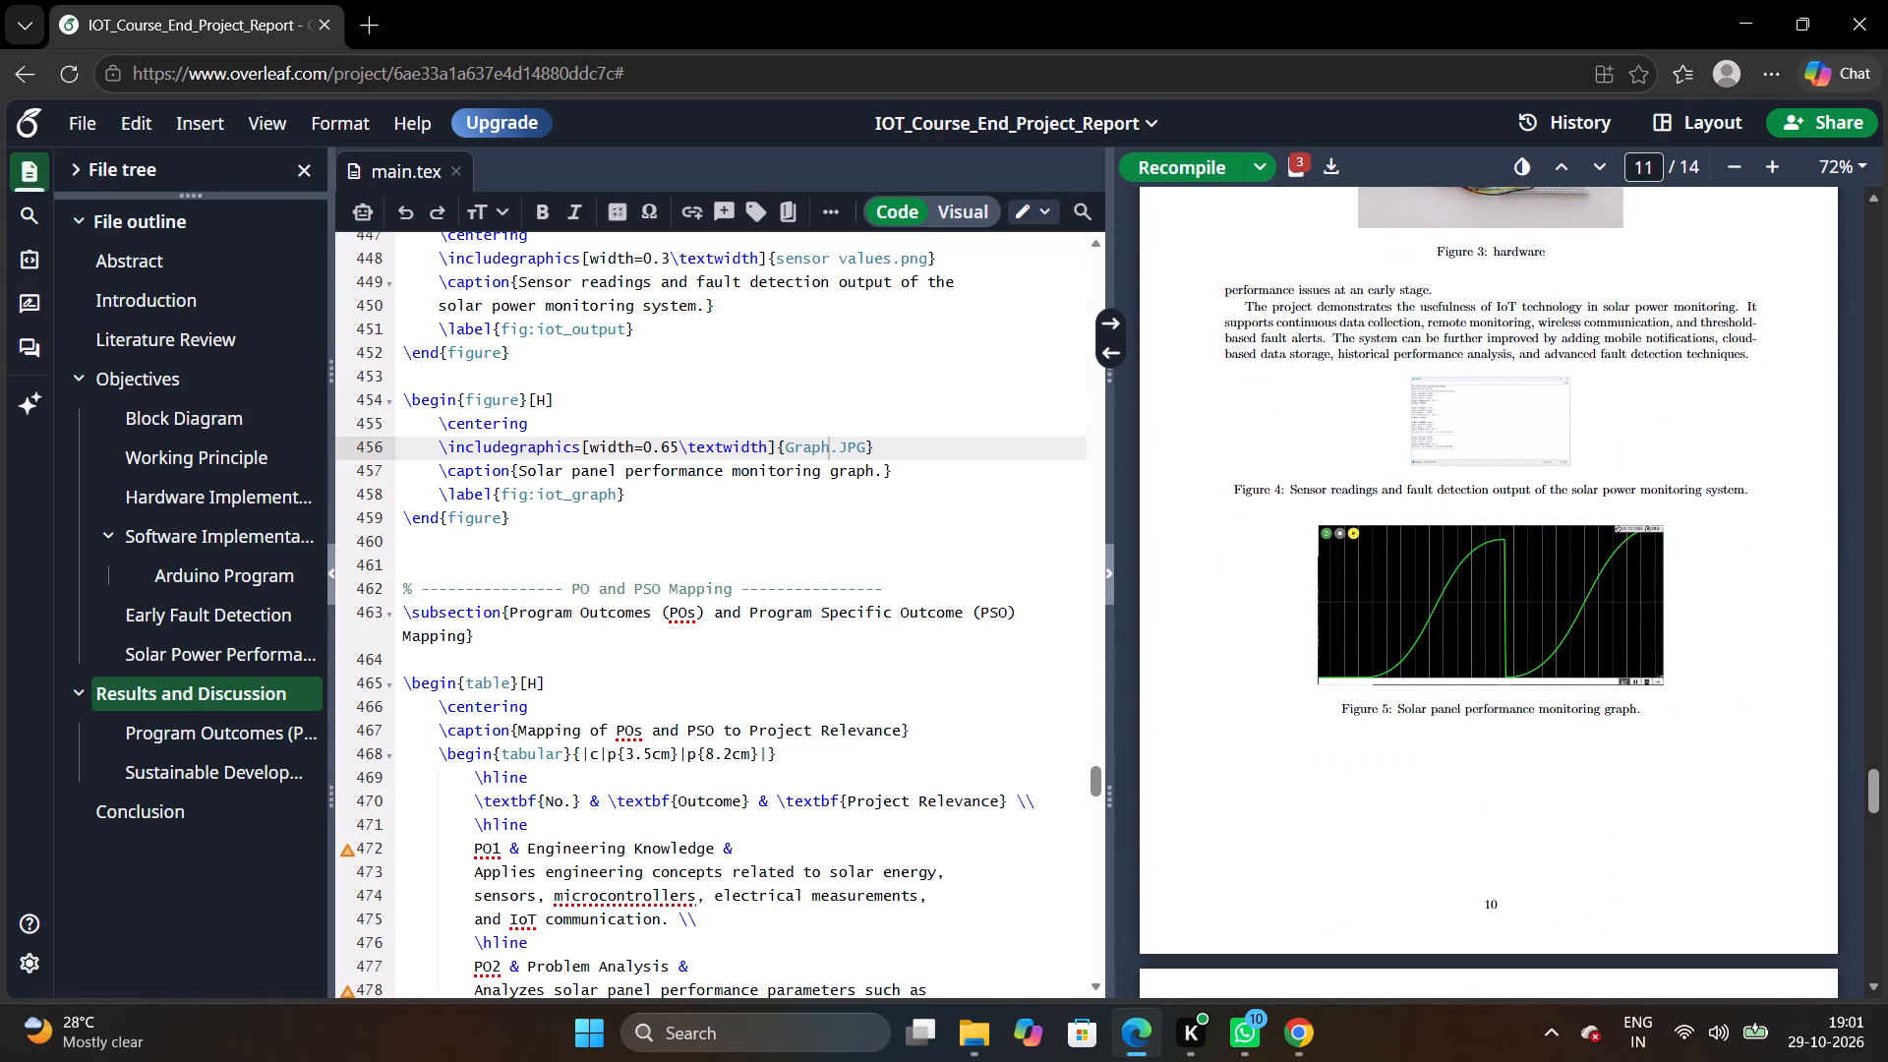
Locate the source lines of the performance graph's caption and image in main.tex from the PDF figure.
double_click(1442, 702)
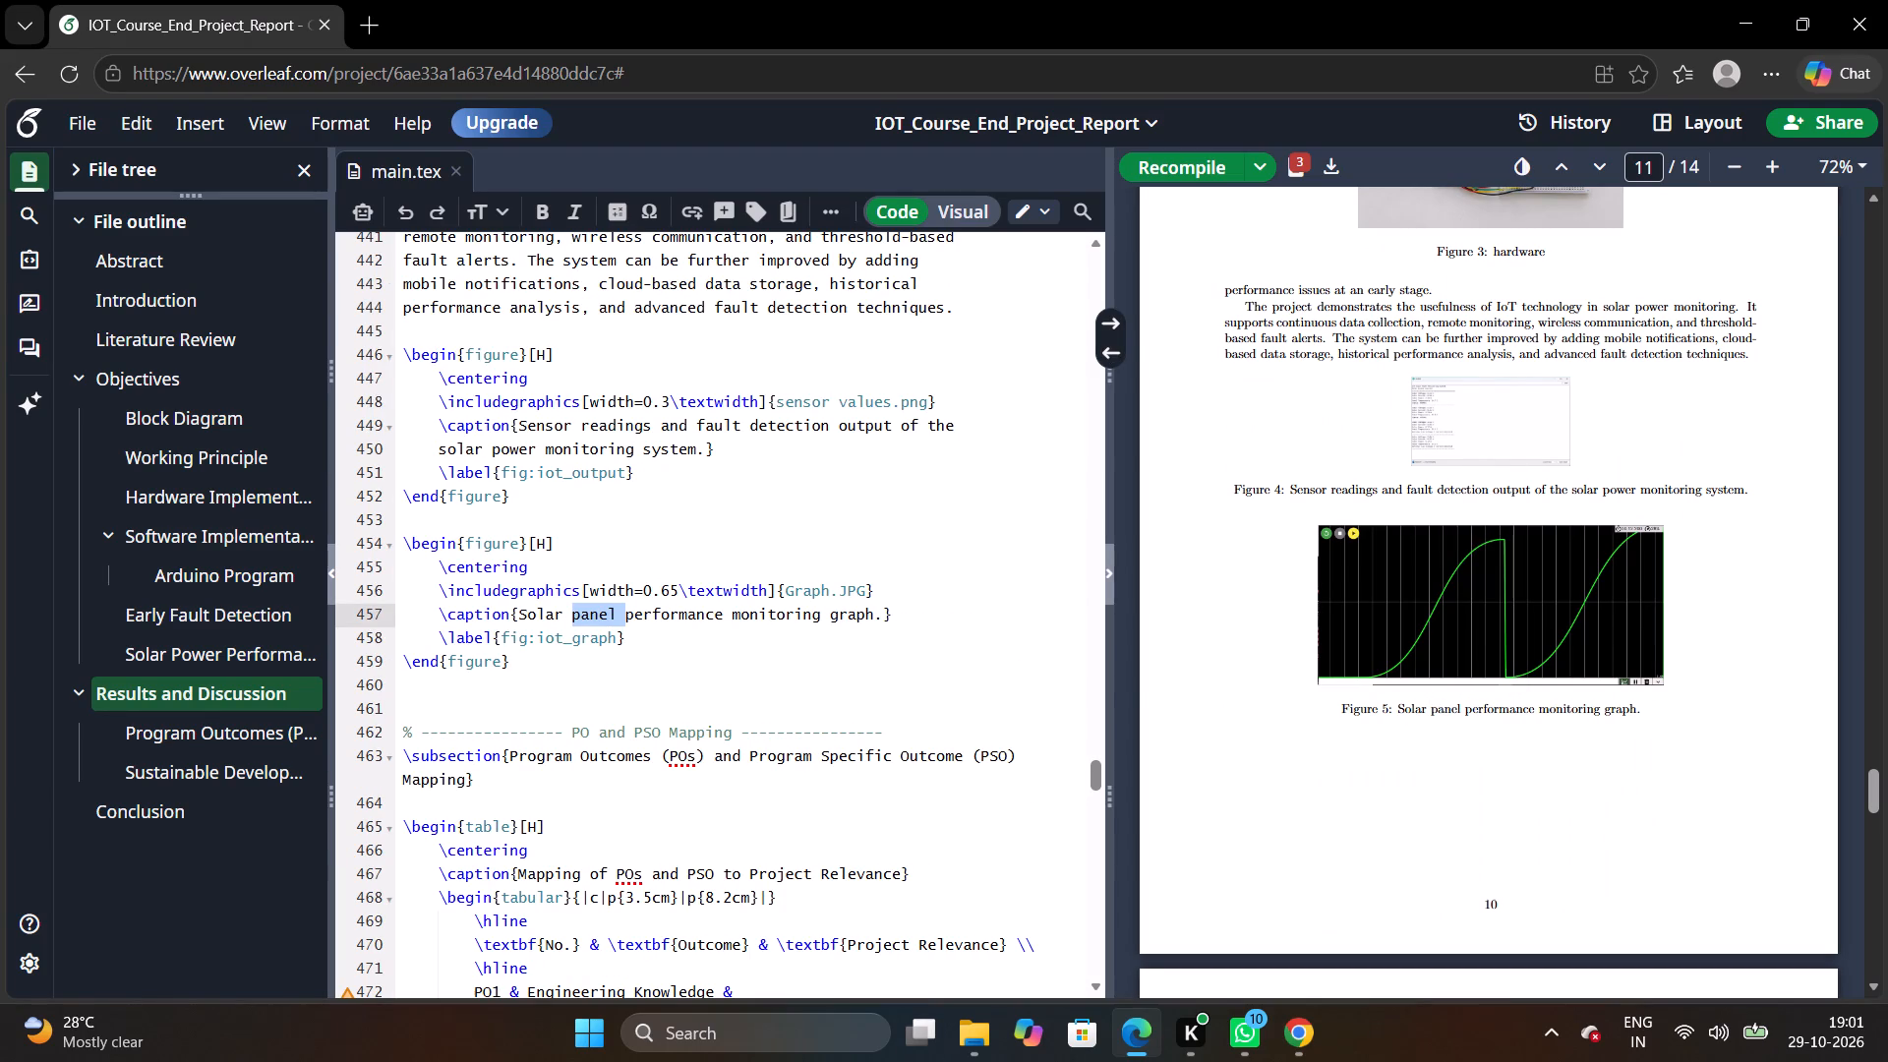
scroll(828, 625, down, 2)
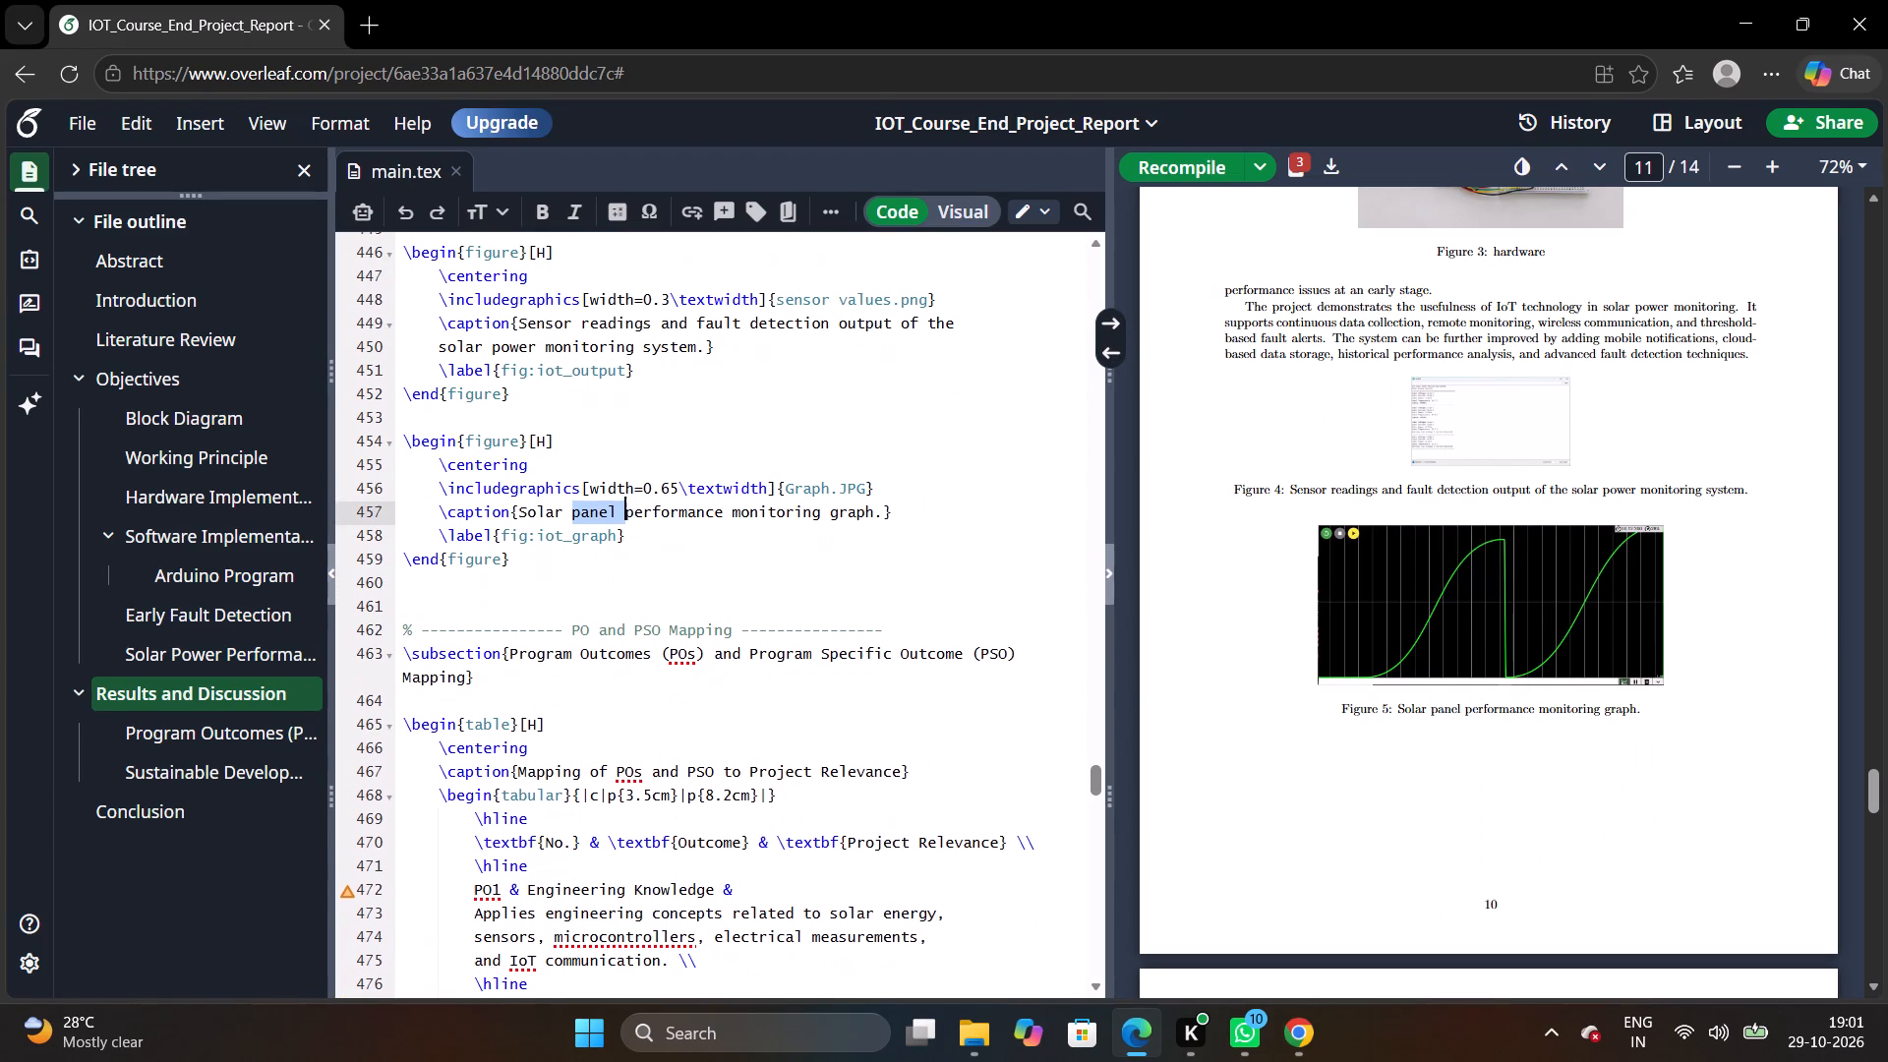
scroll(802, 623, down, 1)
triple_click(1366, 644)
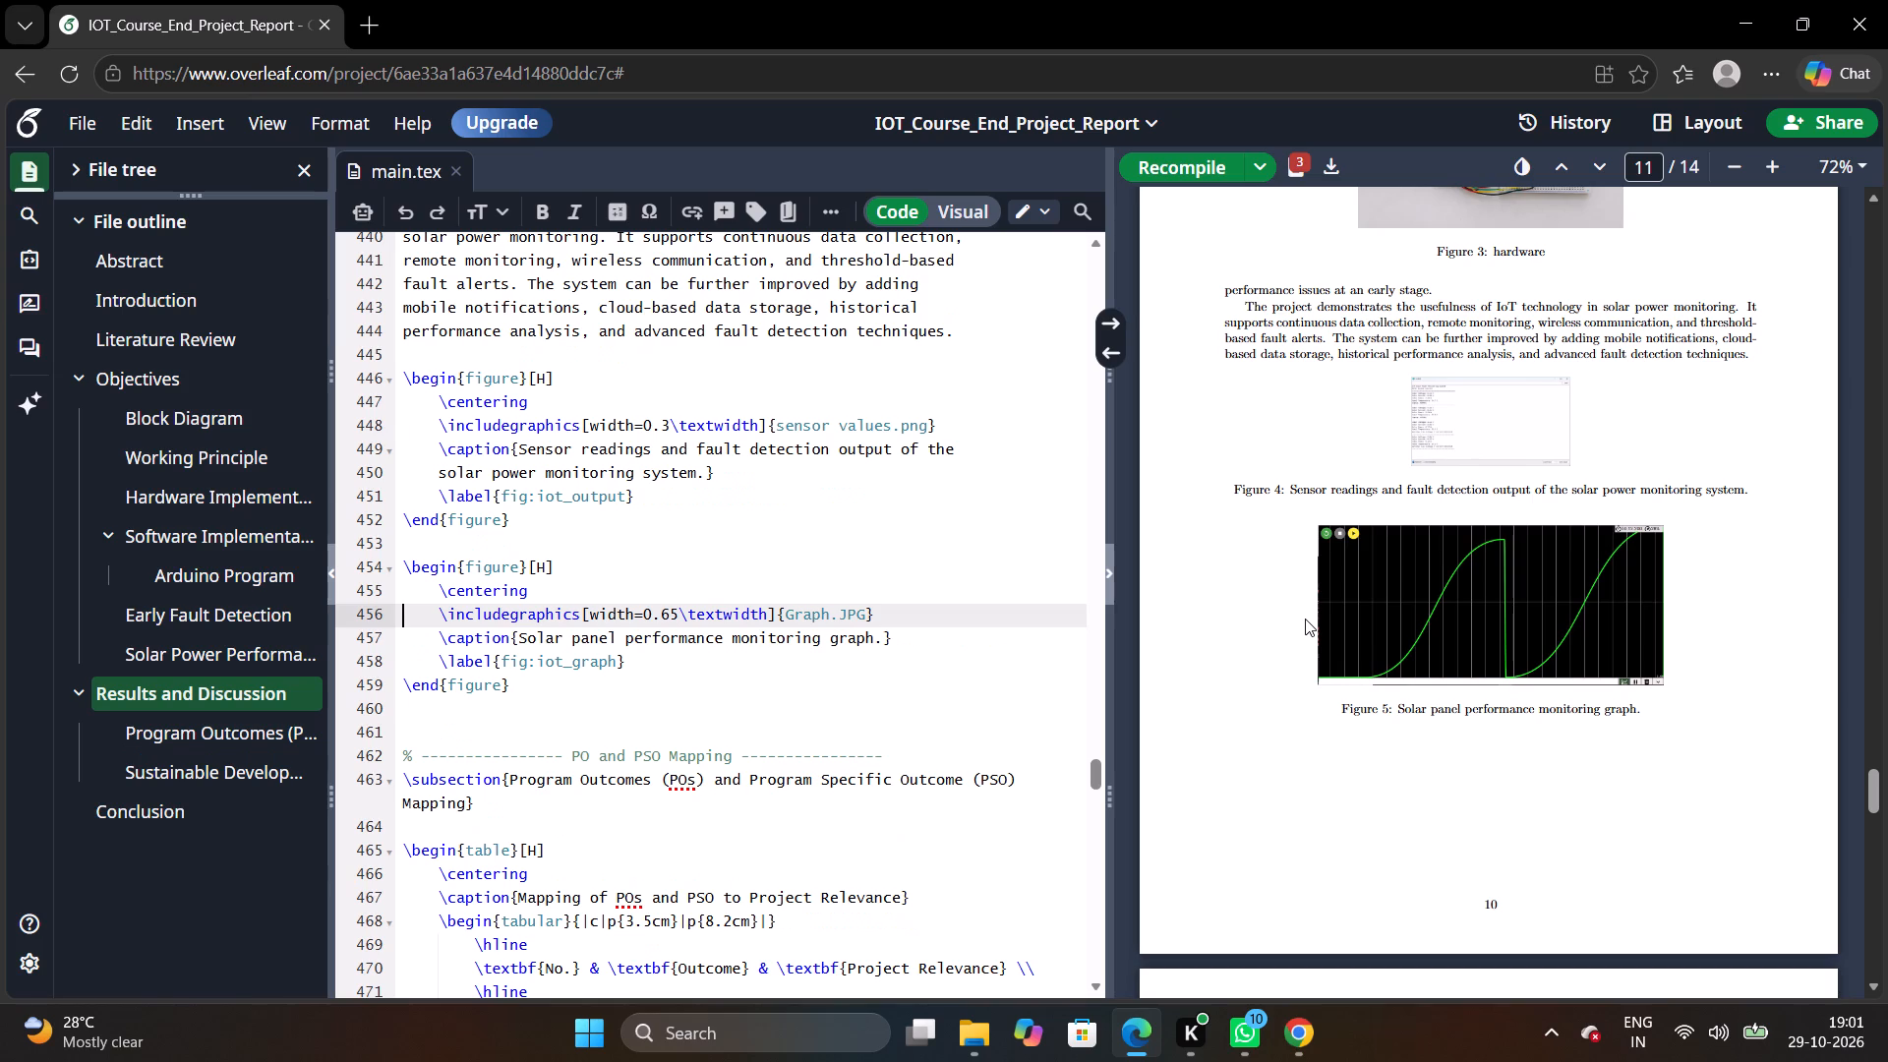
triple_click(1362, 617)
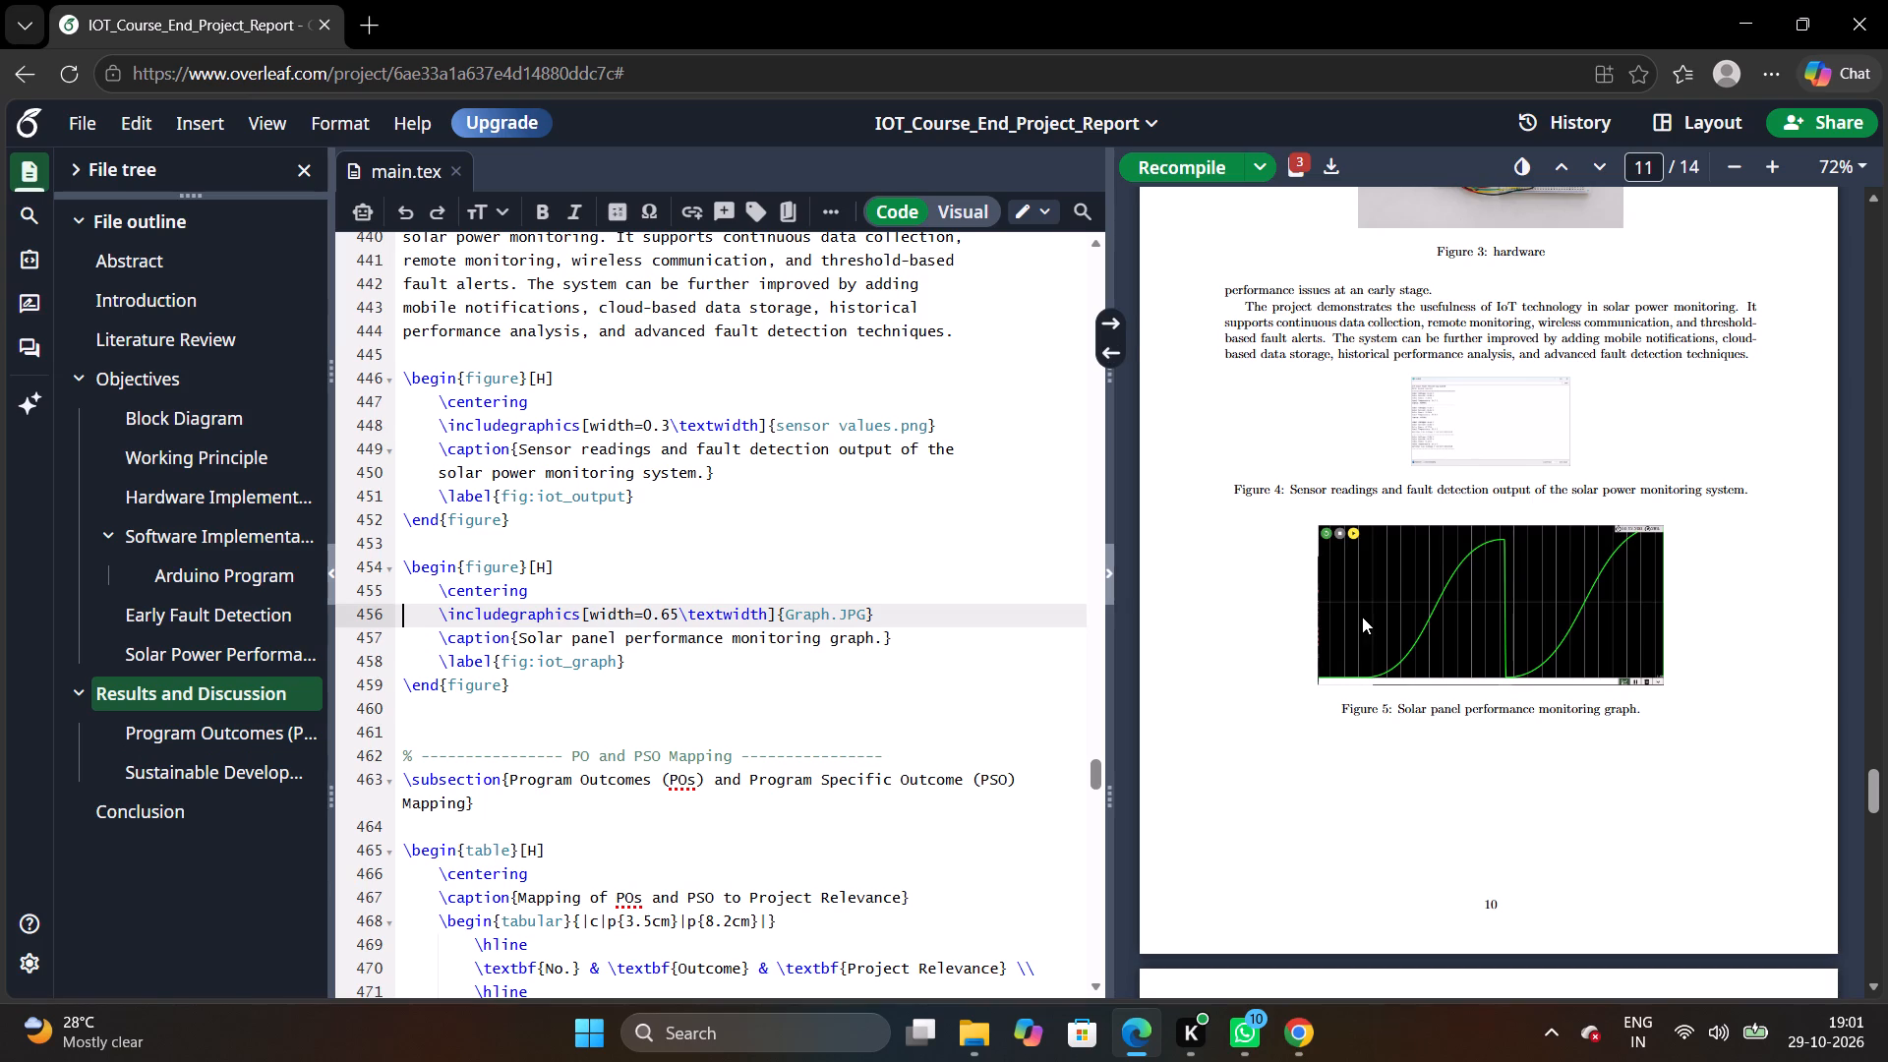
triple_click(1362, 617)
triple_click(1362, 617)
double_click(1362, 617)
scroll(801, 622, down, 1)
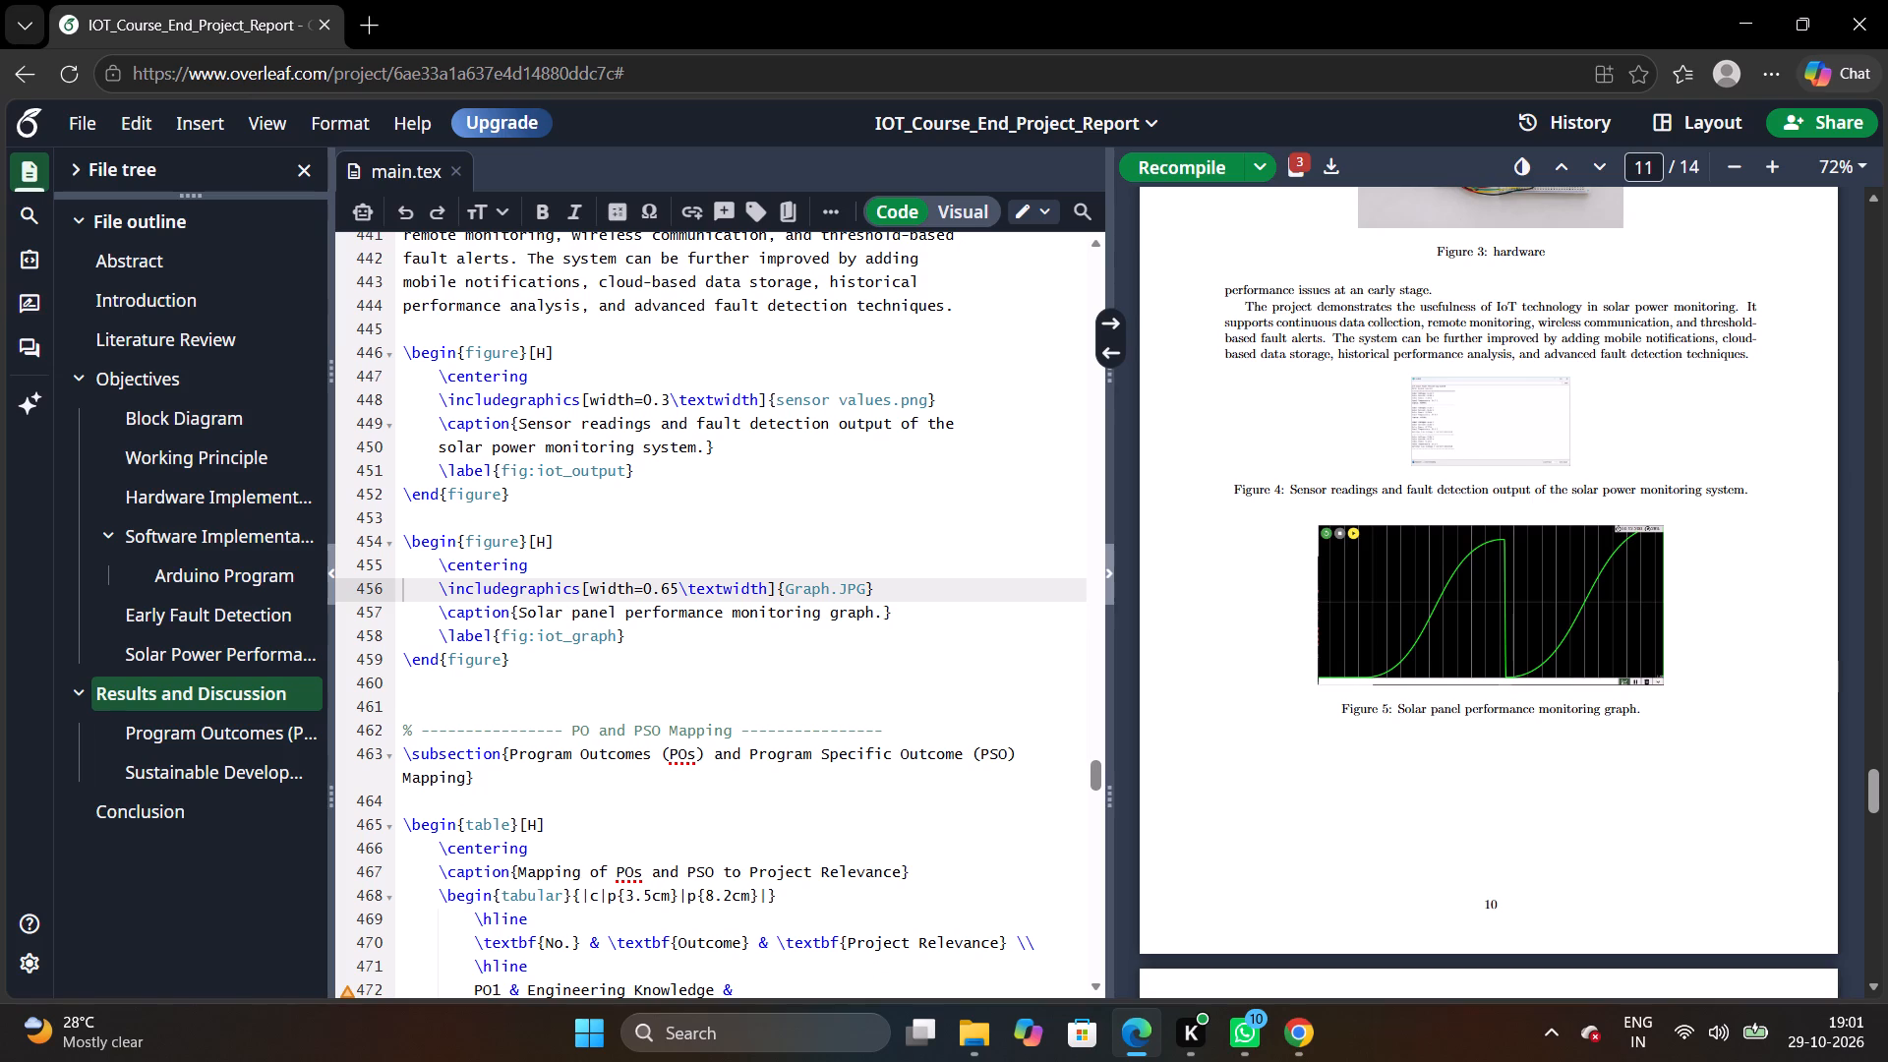
Change the performance monitoring graph's label to fig:graph_graph, recompile and check the figure in the PDF.
click(564, 627)
key(BackSpace)
key(BackSpace)
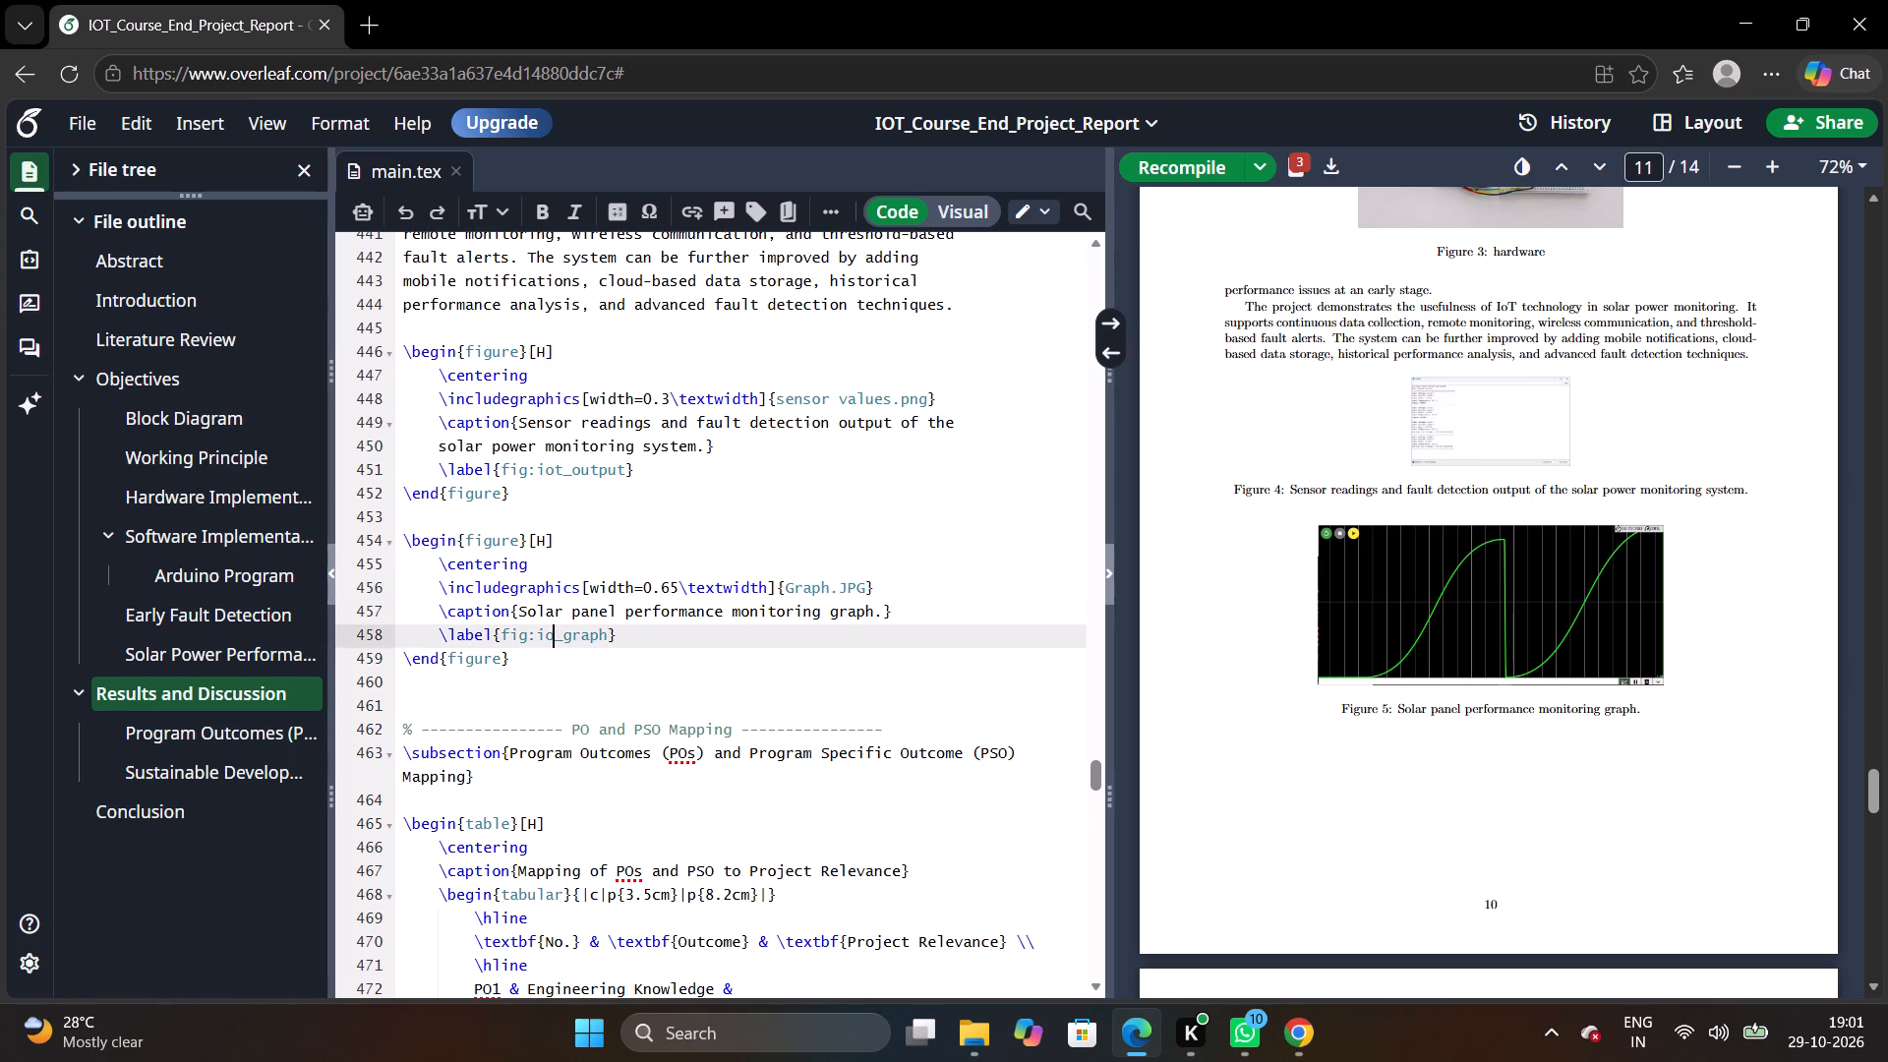
key(BackSpace)
text(graph)
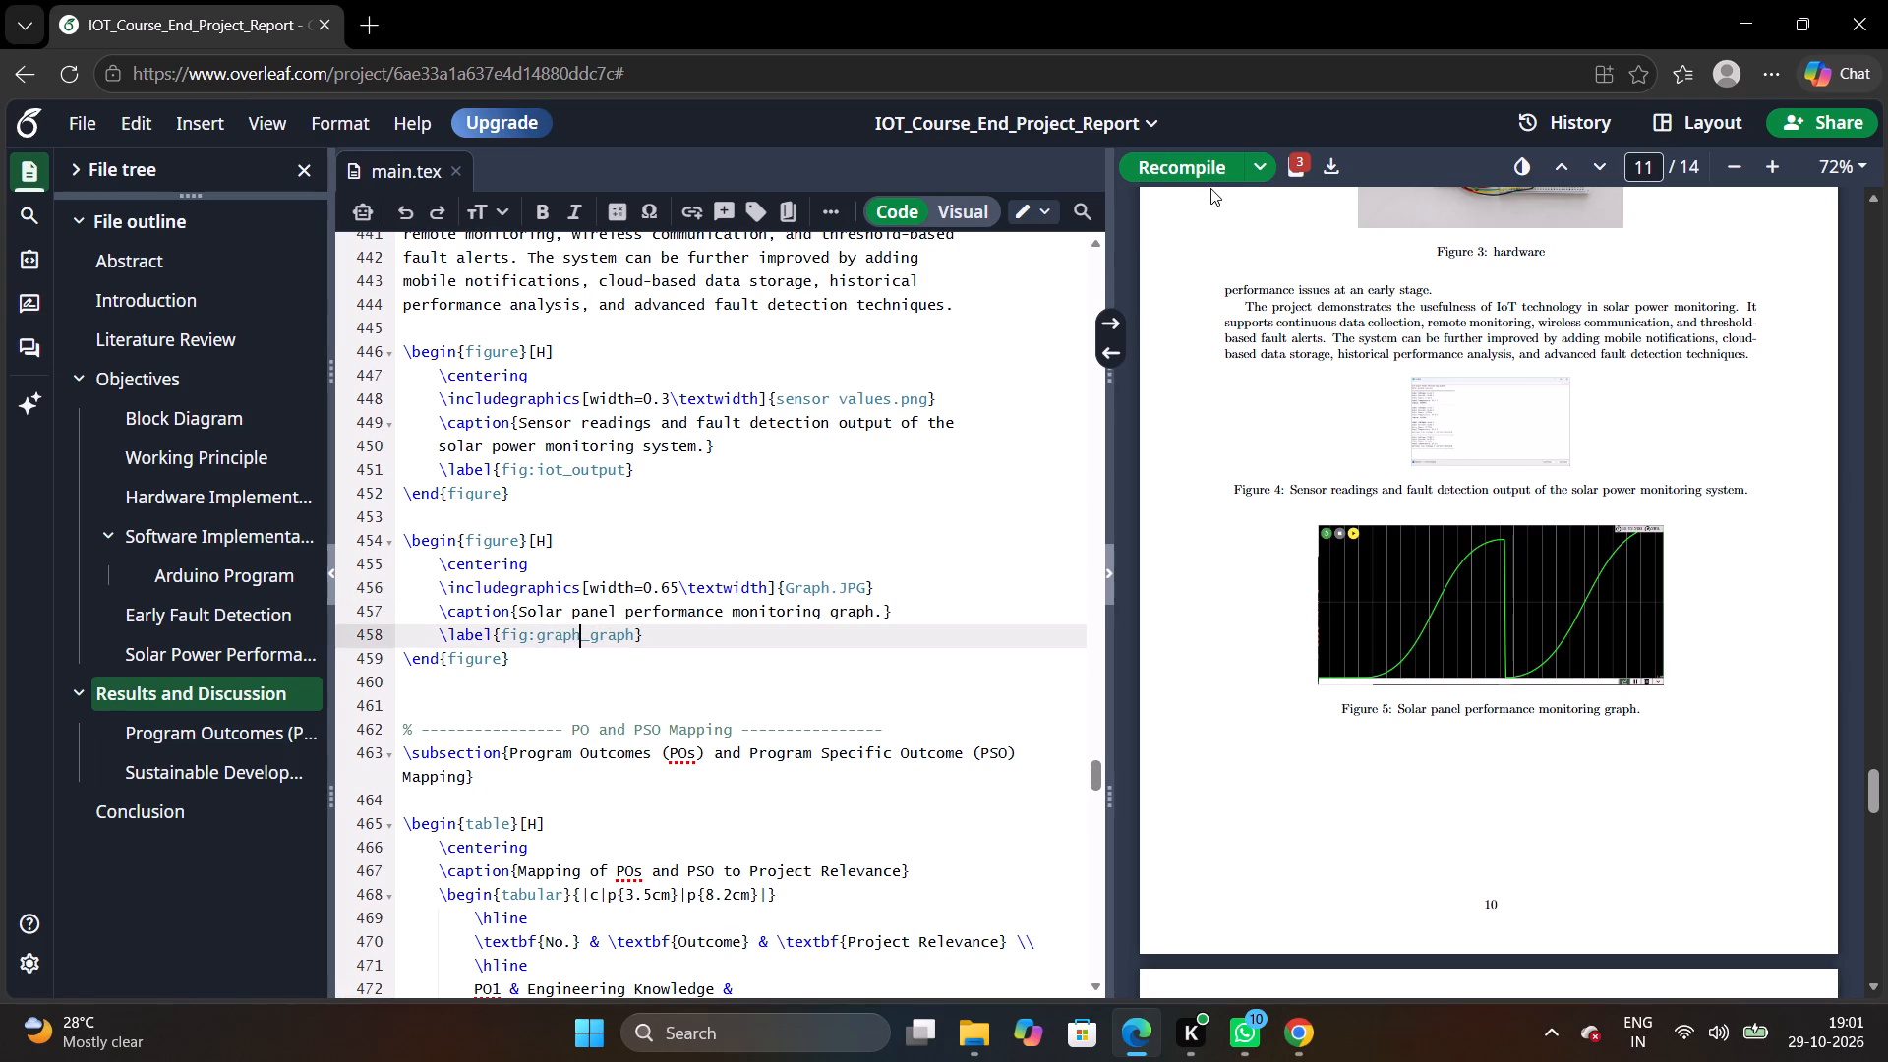
click(1207, 179)
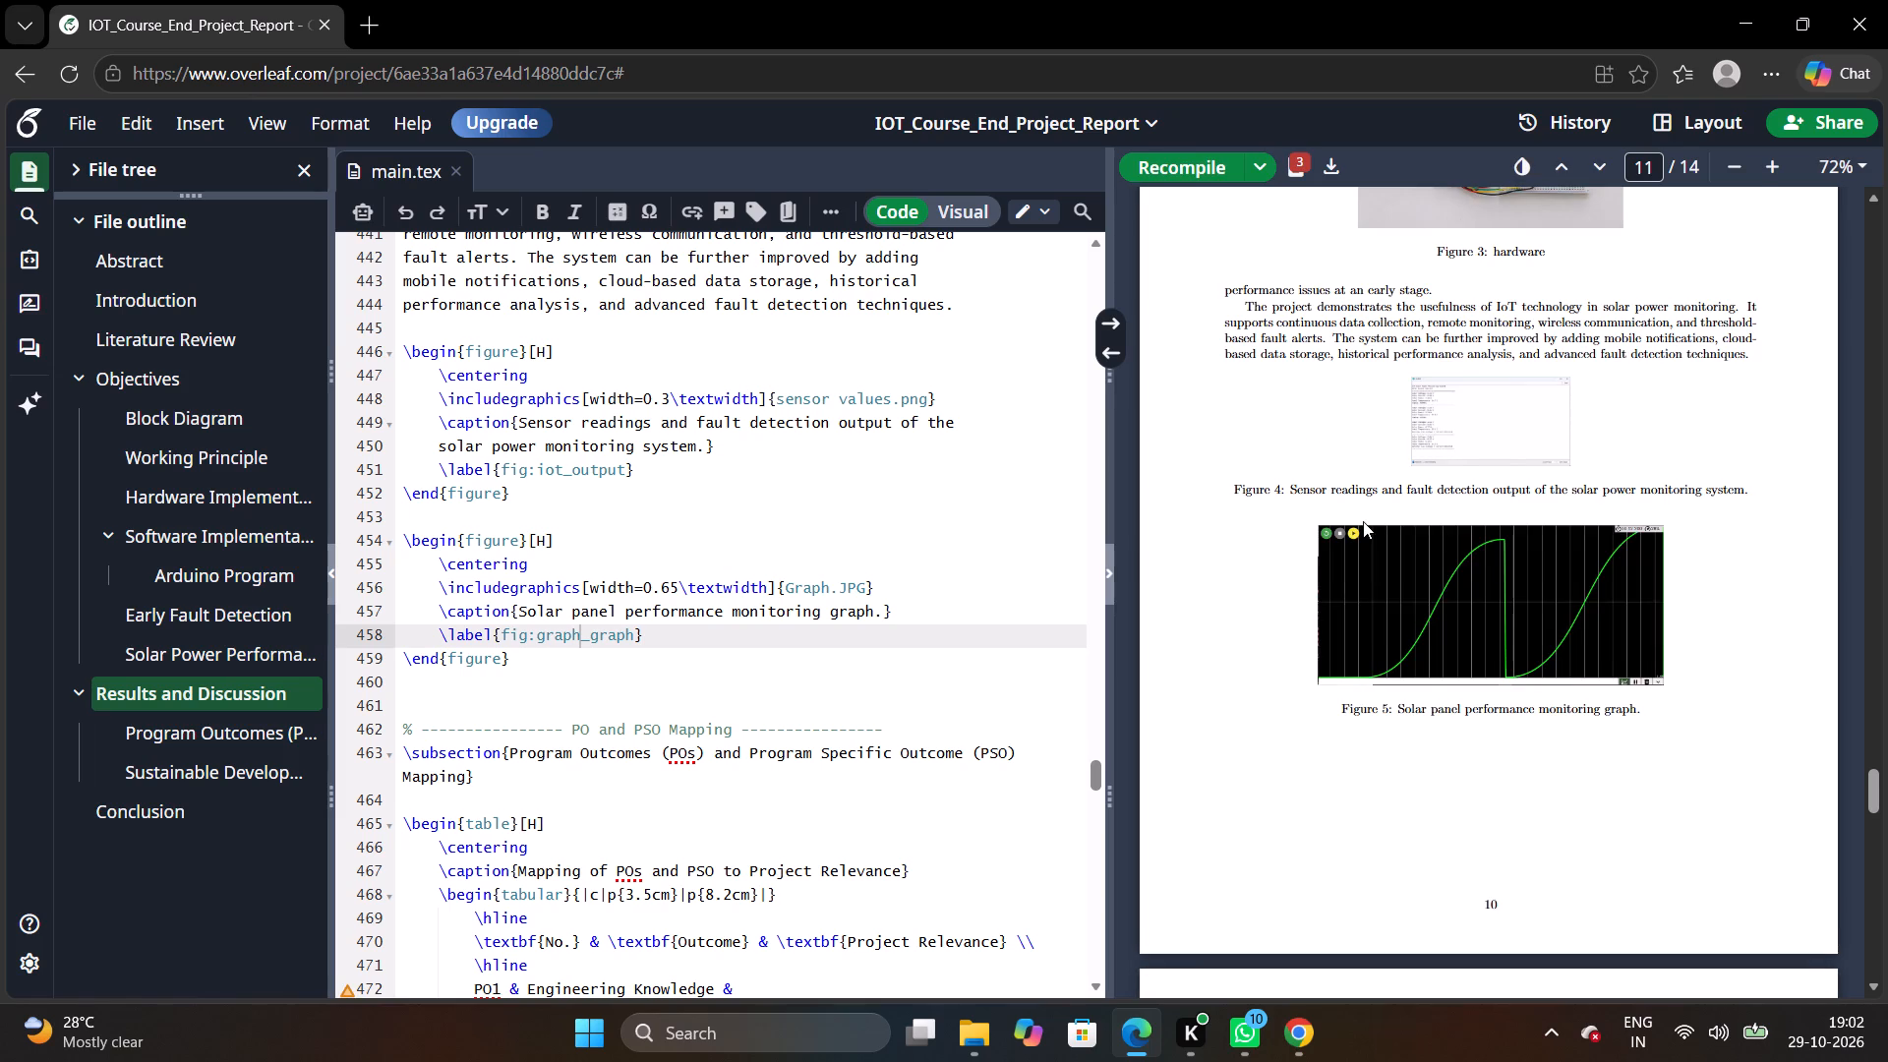
scroll(1363, 521, down, 2)
scroll(1363, 521, up, 1)
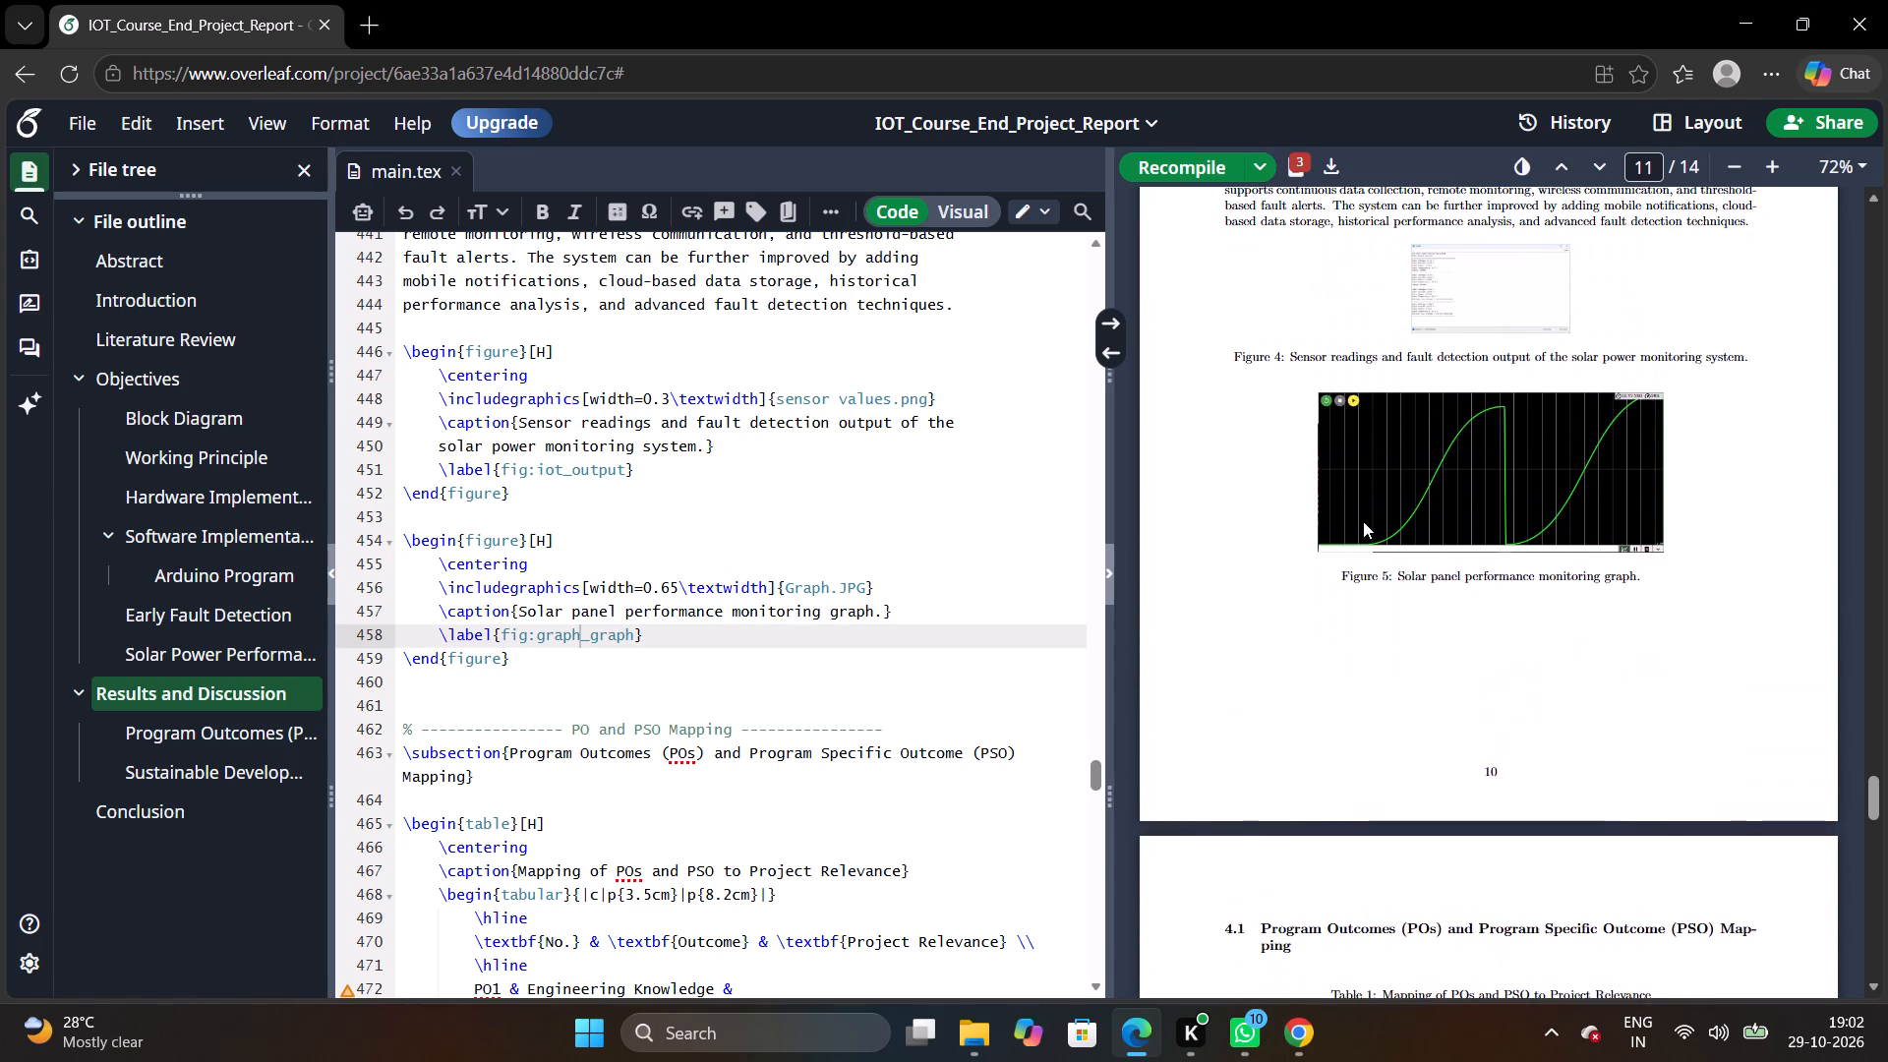
scroll(1363, 521, up, 1)
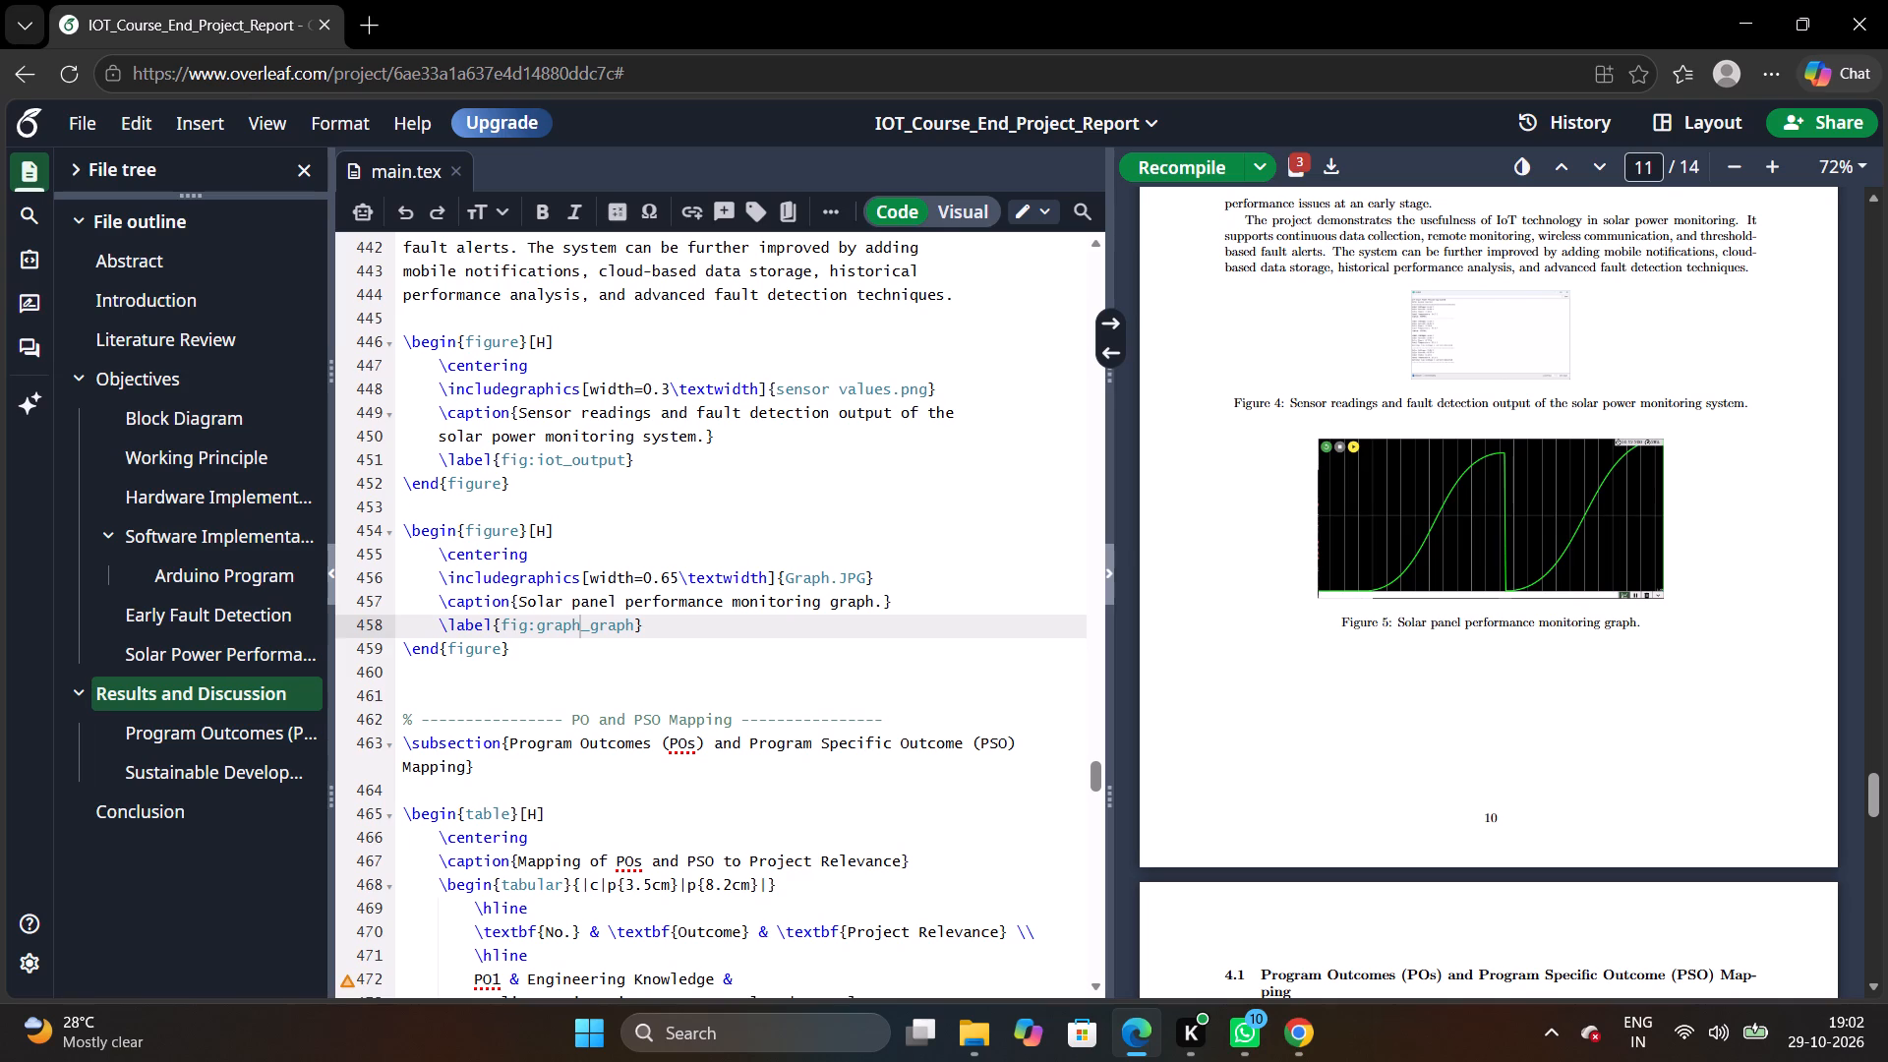
Switch the solar panel performance monitoring graph figure's image file to Graph.png and recompile the report.
triple_click(1359, 510)
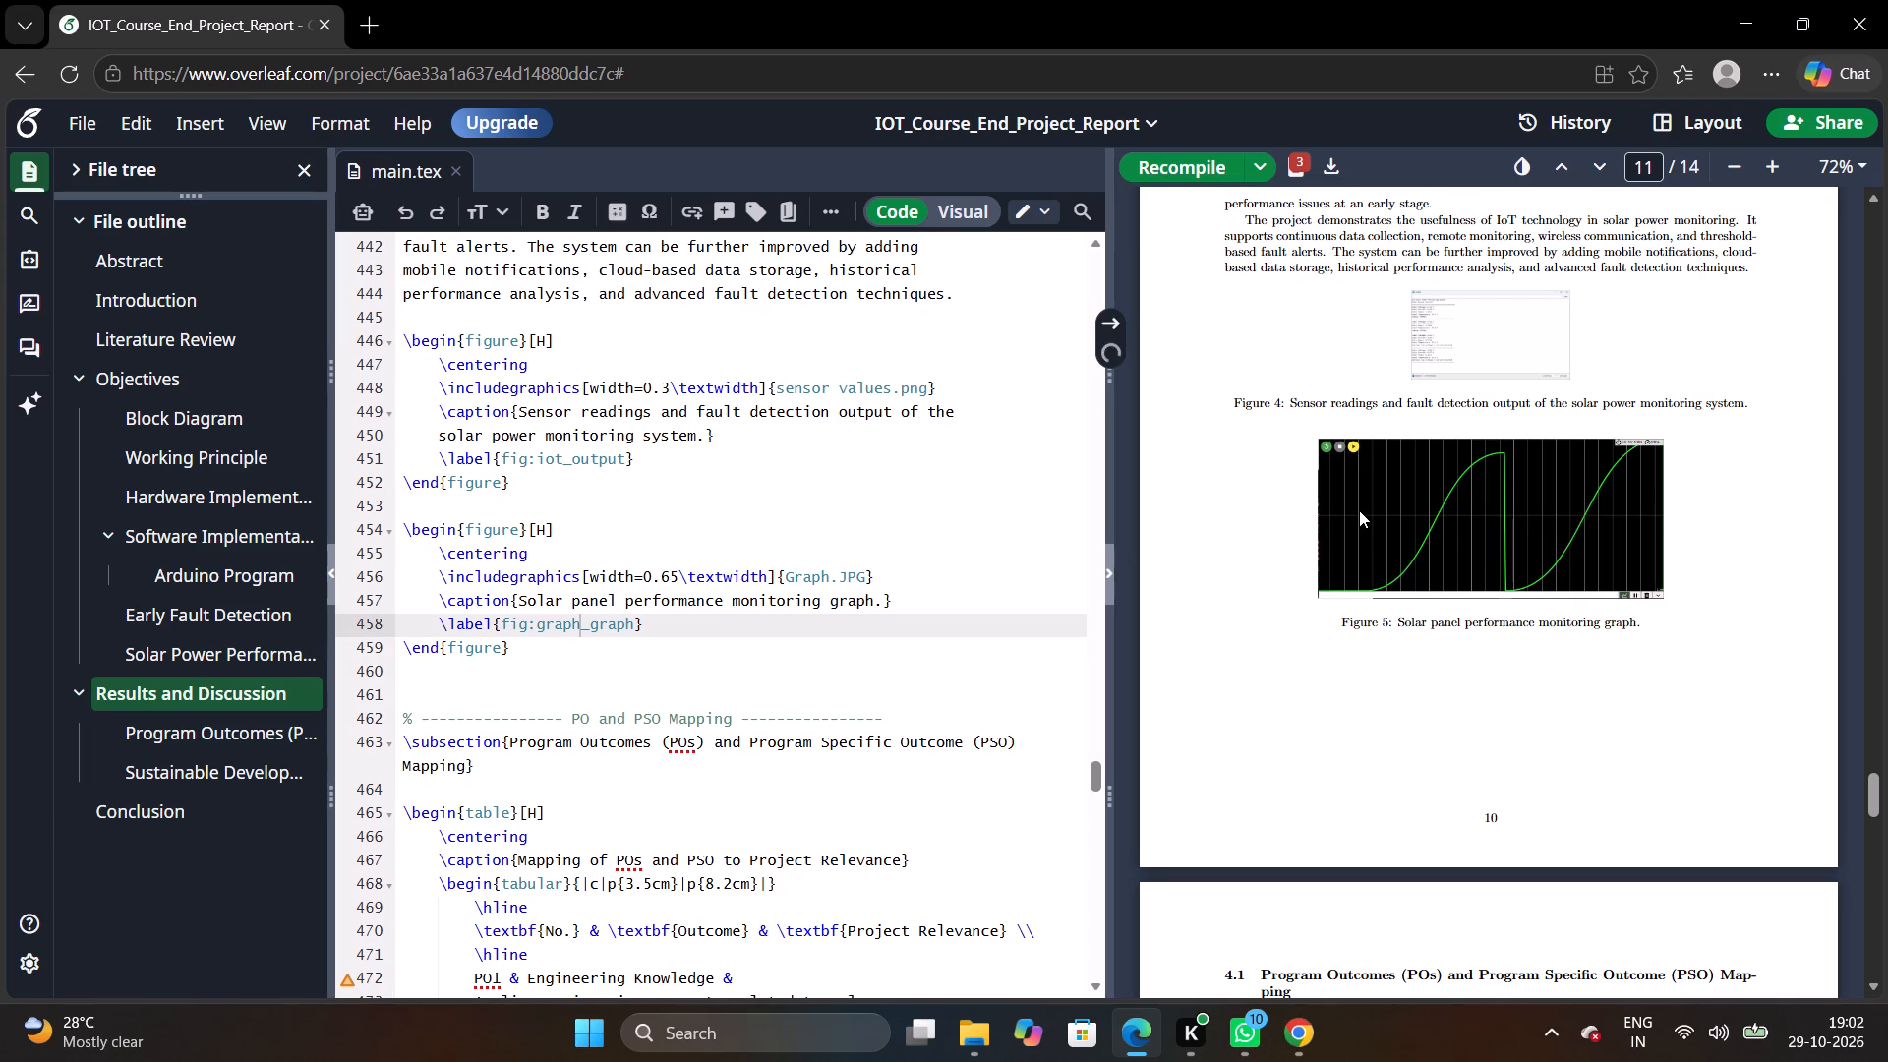
double_click(1359, 510)
double_click(1359, 510)
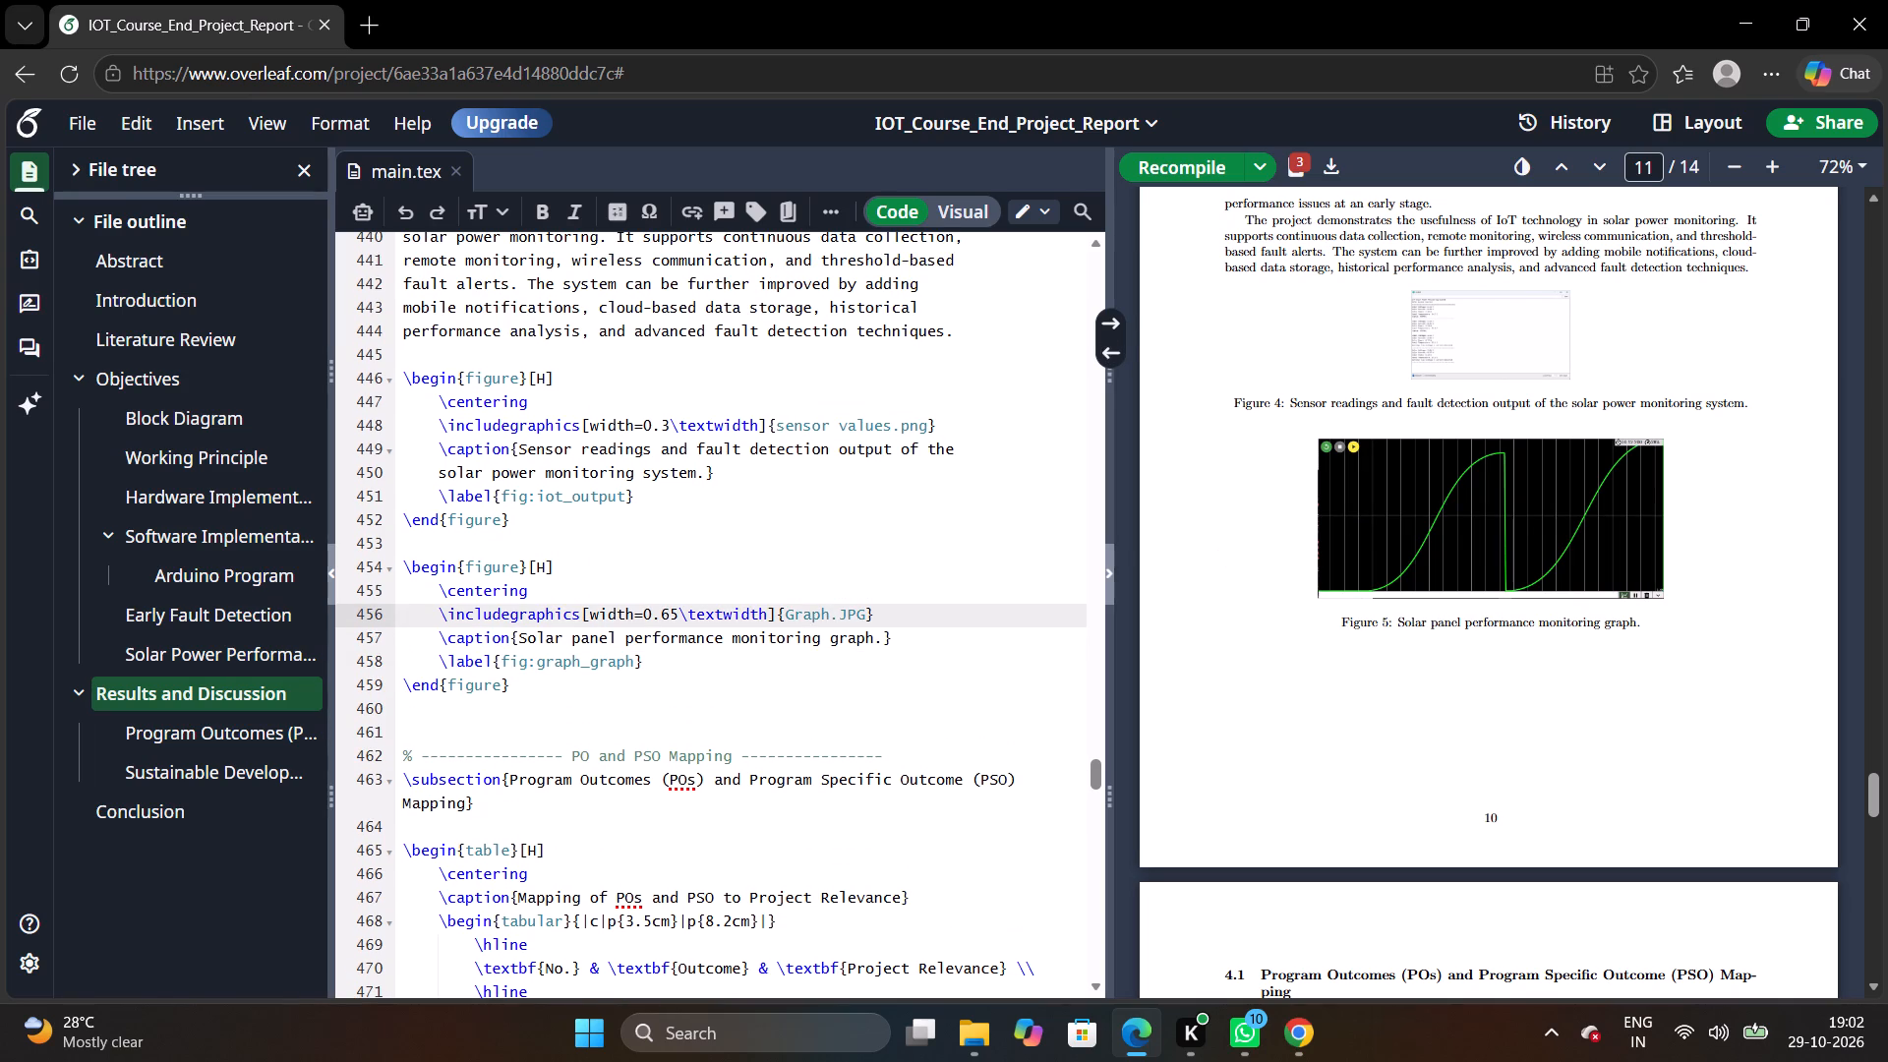
click(822, 619)
click(832, 619)
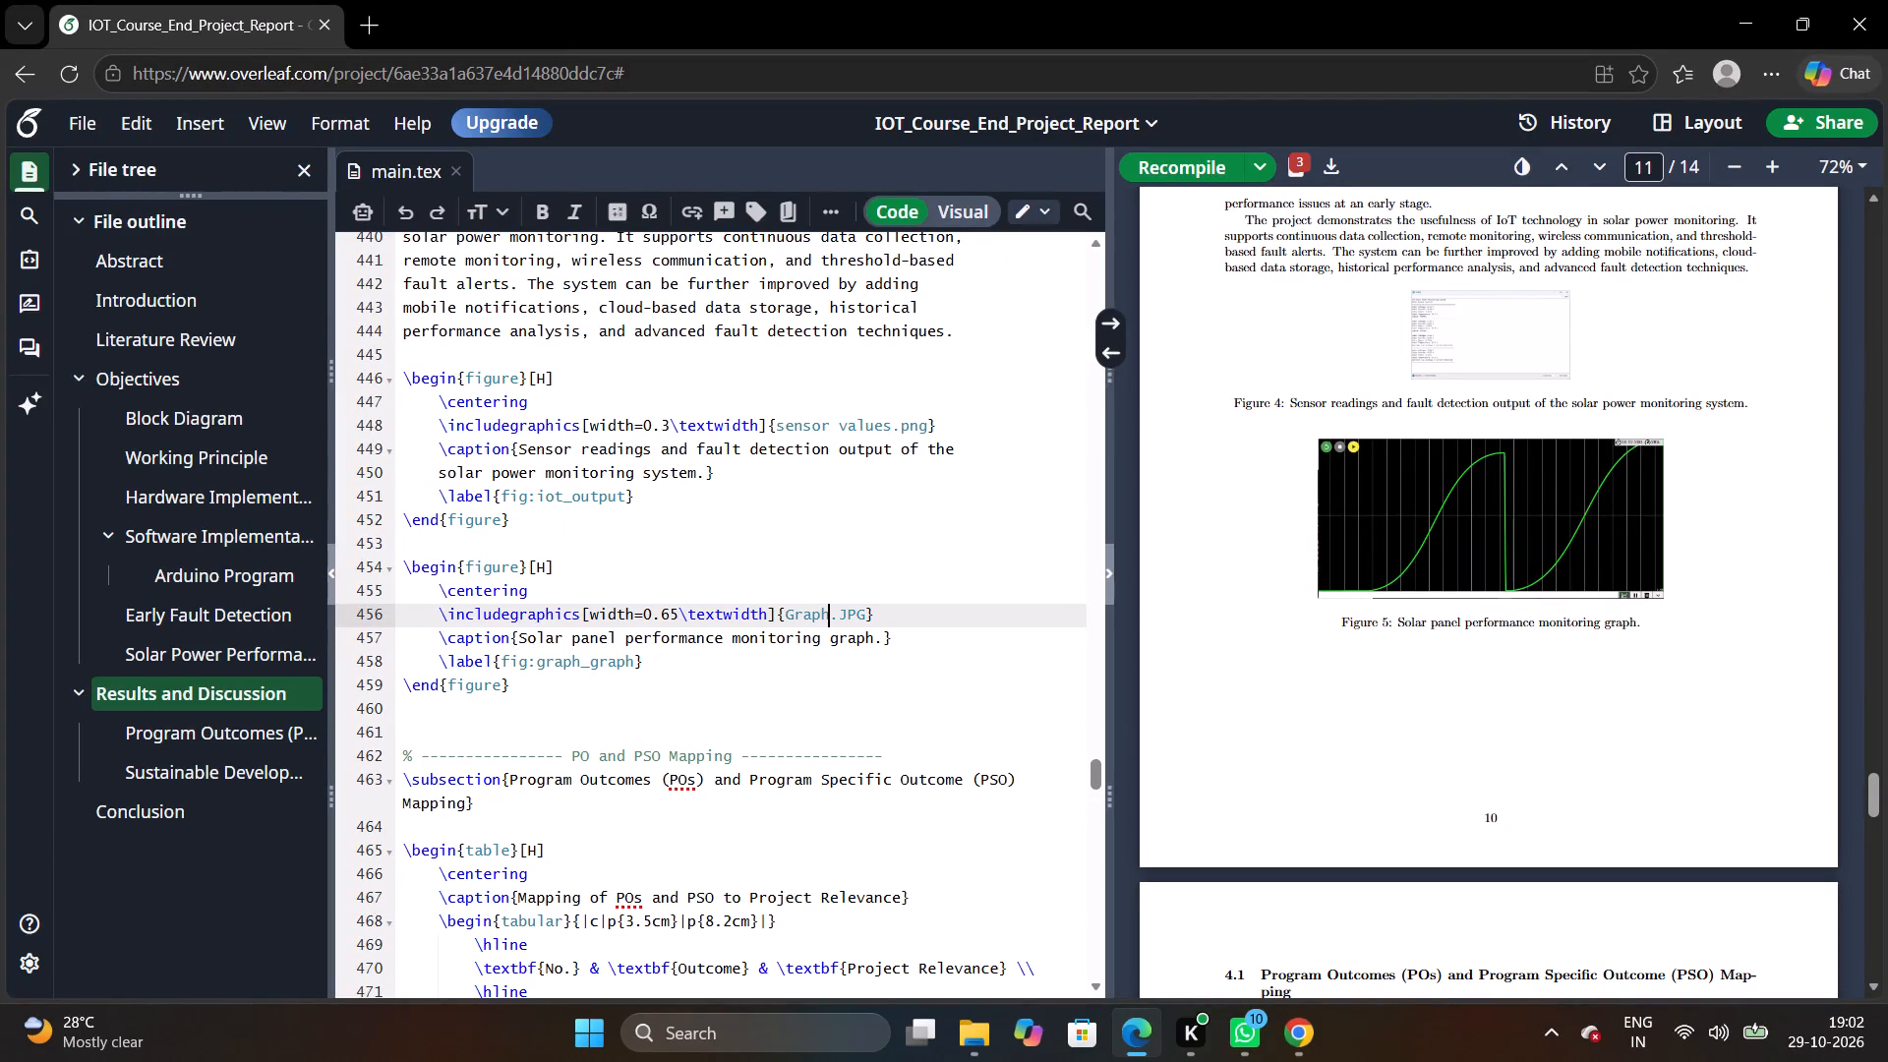
key(BackSpace)
key(BackSpace)
key(BackSpace)
key(BackSpace)
key(BackSpace)
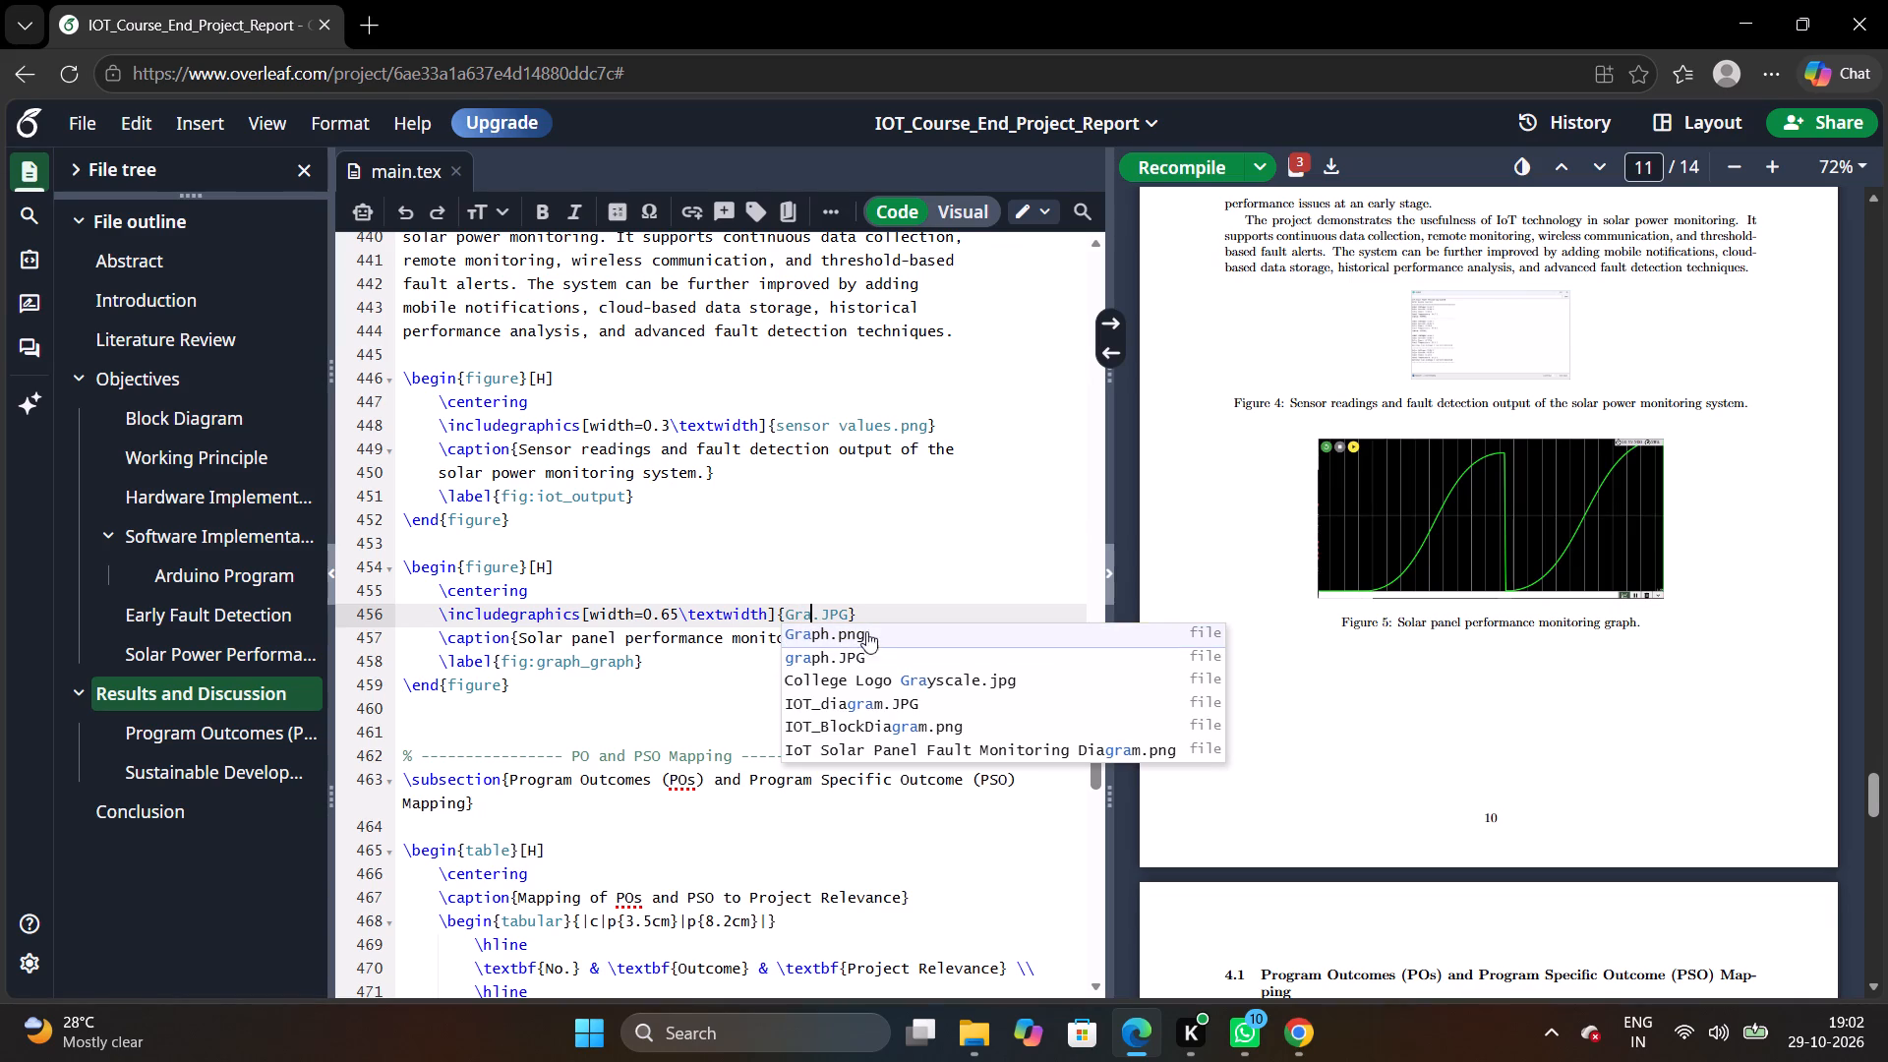
click(867, 639)
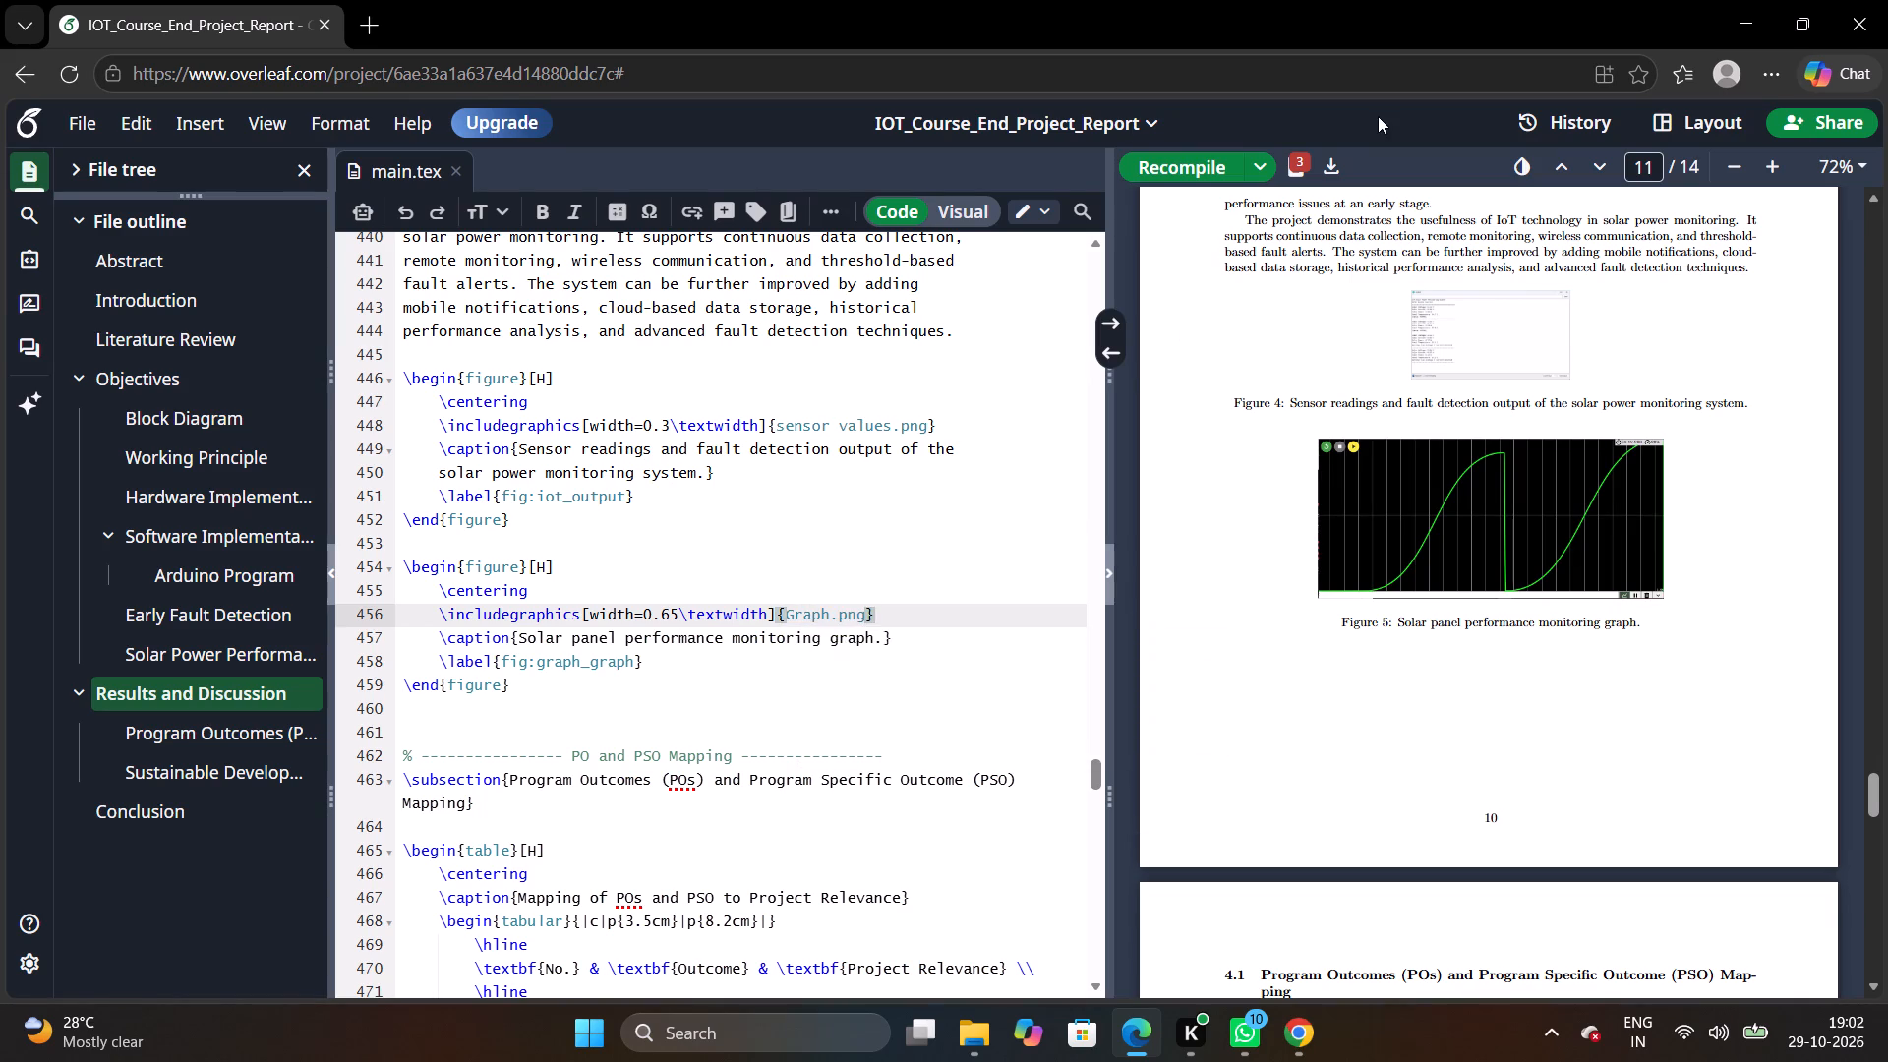
click(1205, 177)
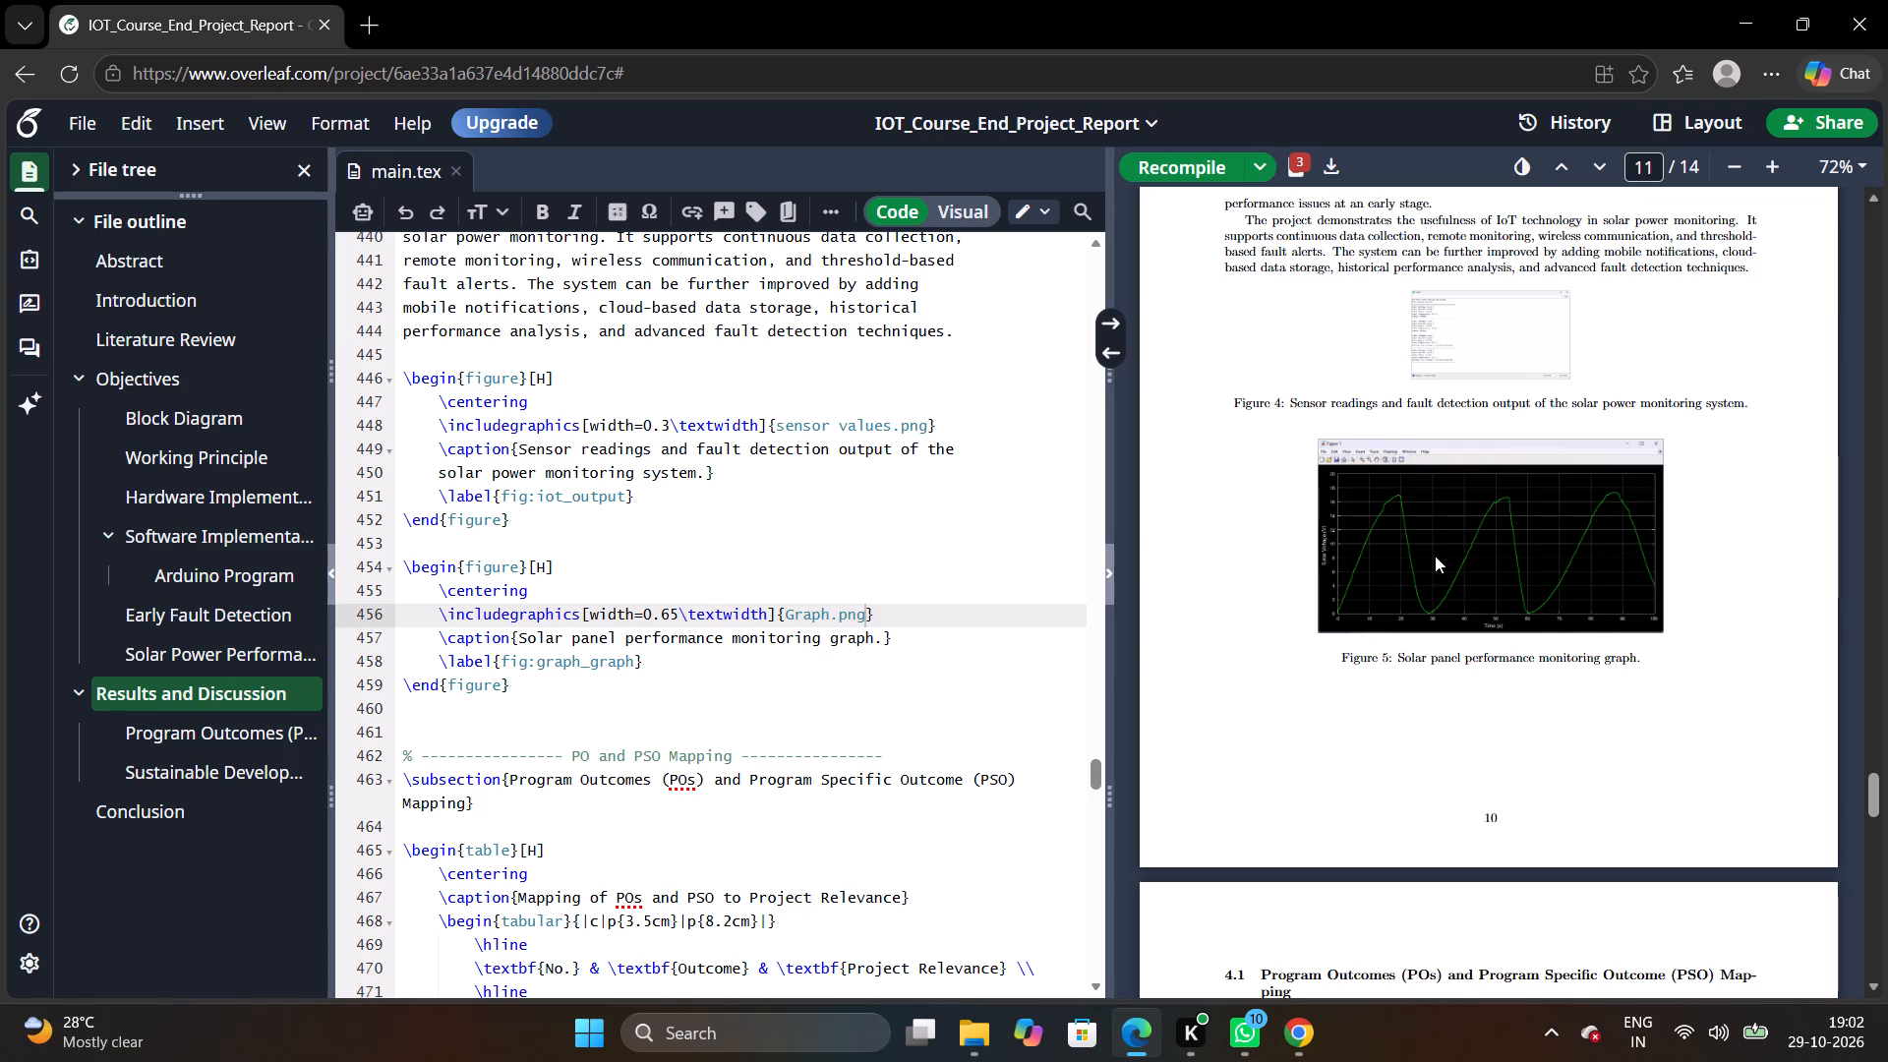
Review the compiled PDF from the title page through the Hardware Implementation section for layout problems and stray text.
scroll(1435, 556, down, 4)
scroll(1435, 556, up, 15)
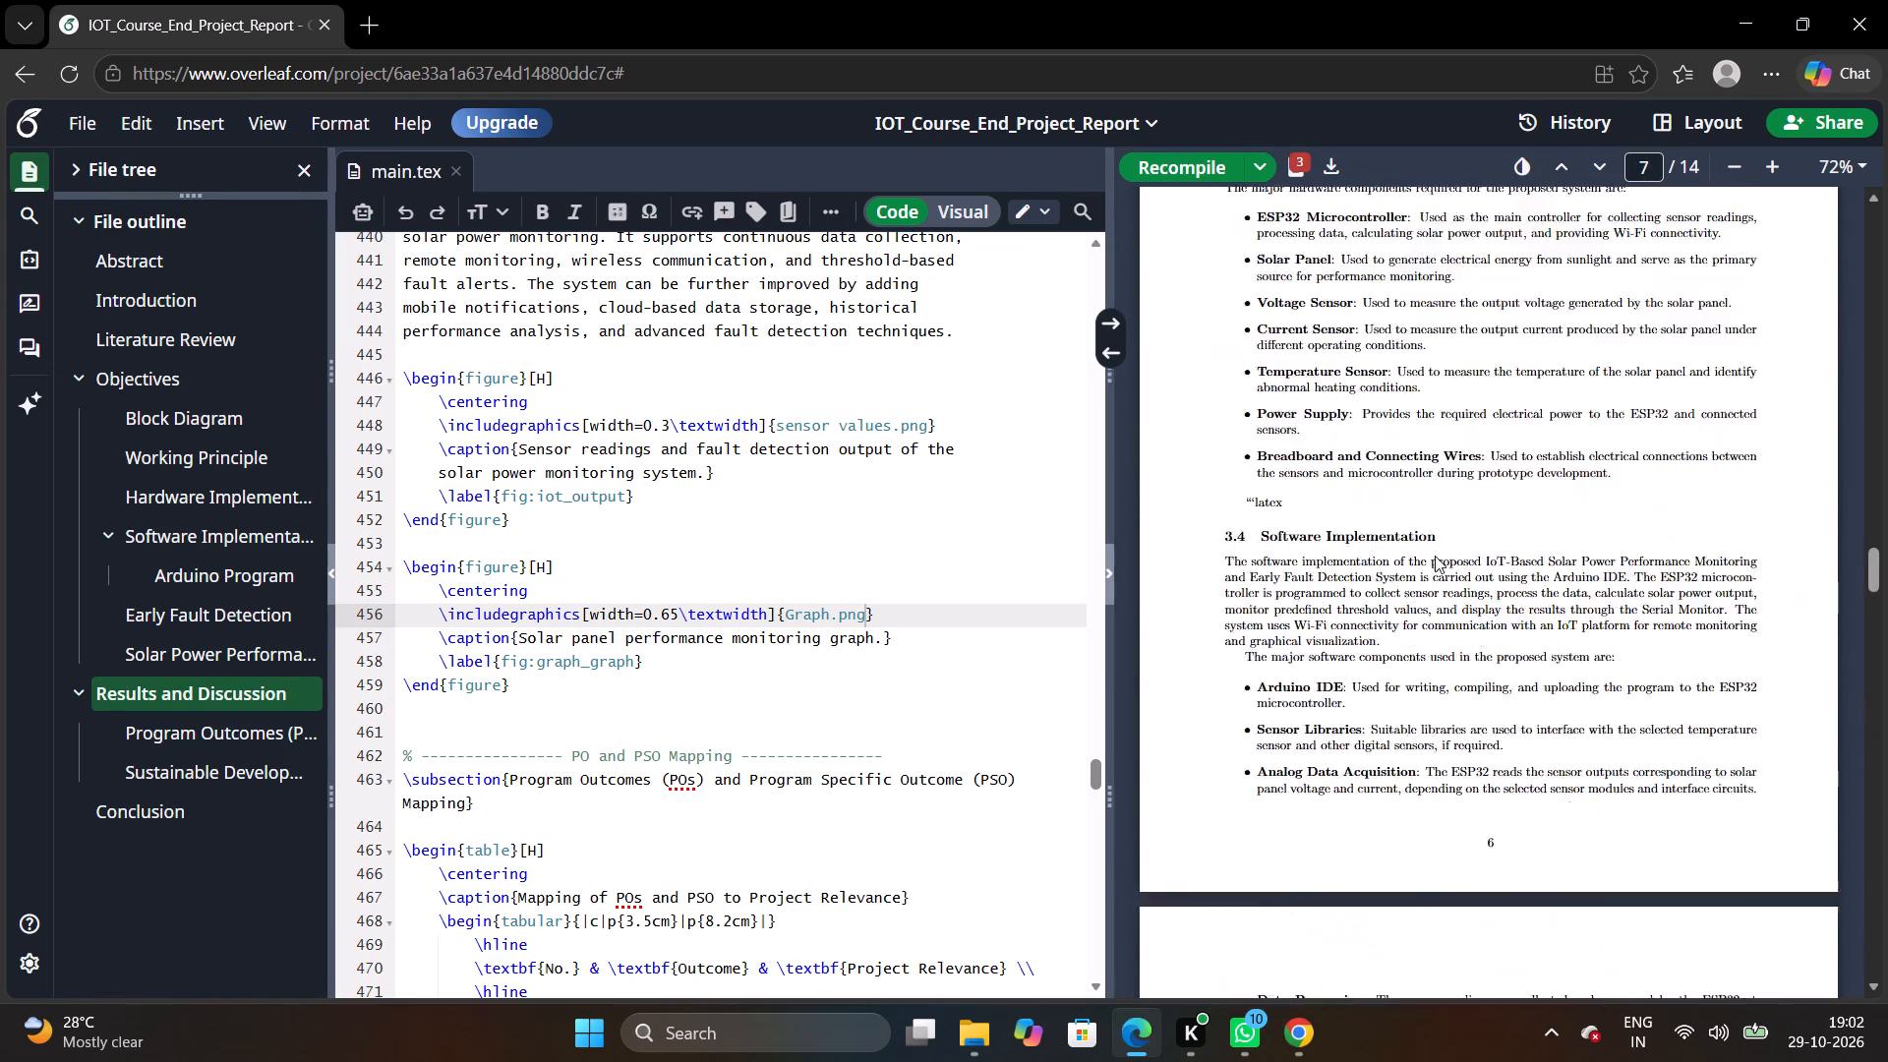
scroll(1435, 556, up, 14)
scroll(1435, 556, down, 1)
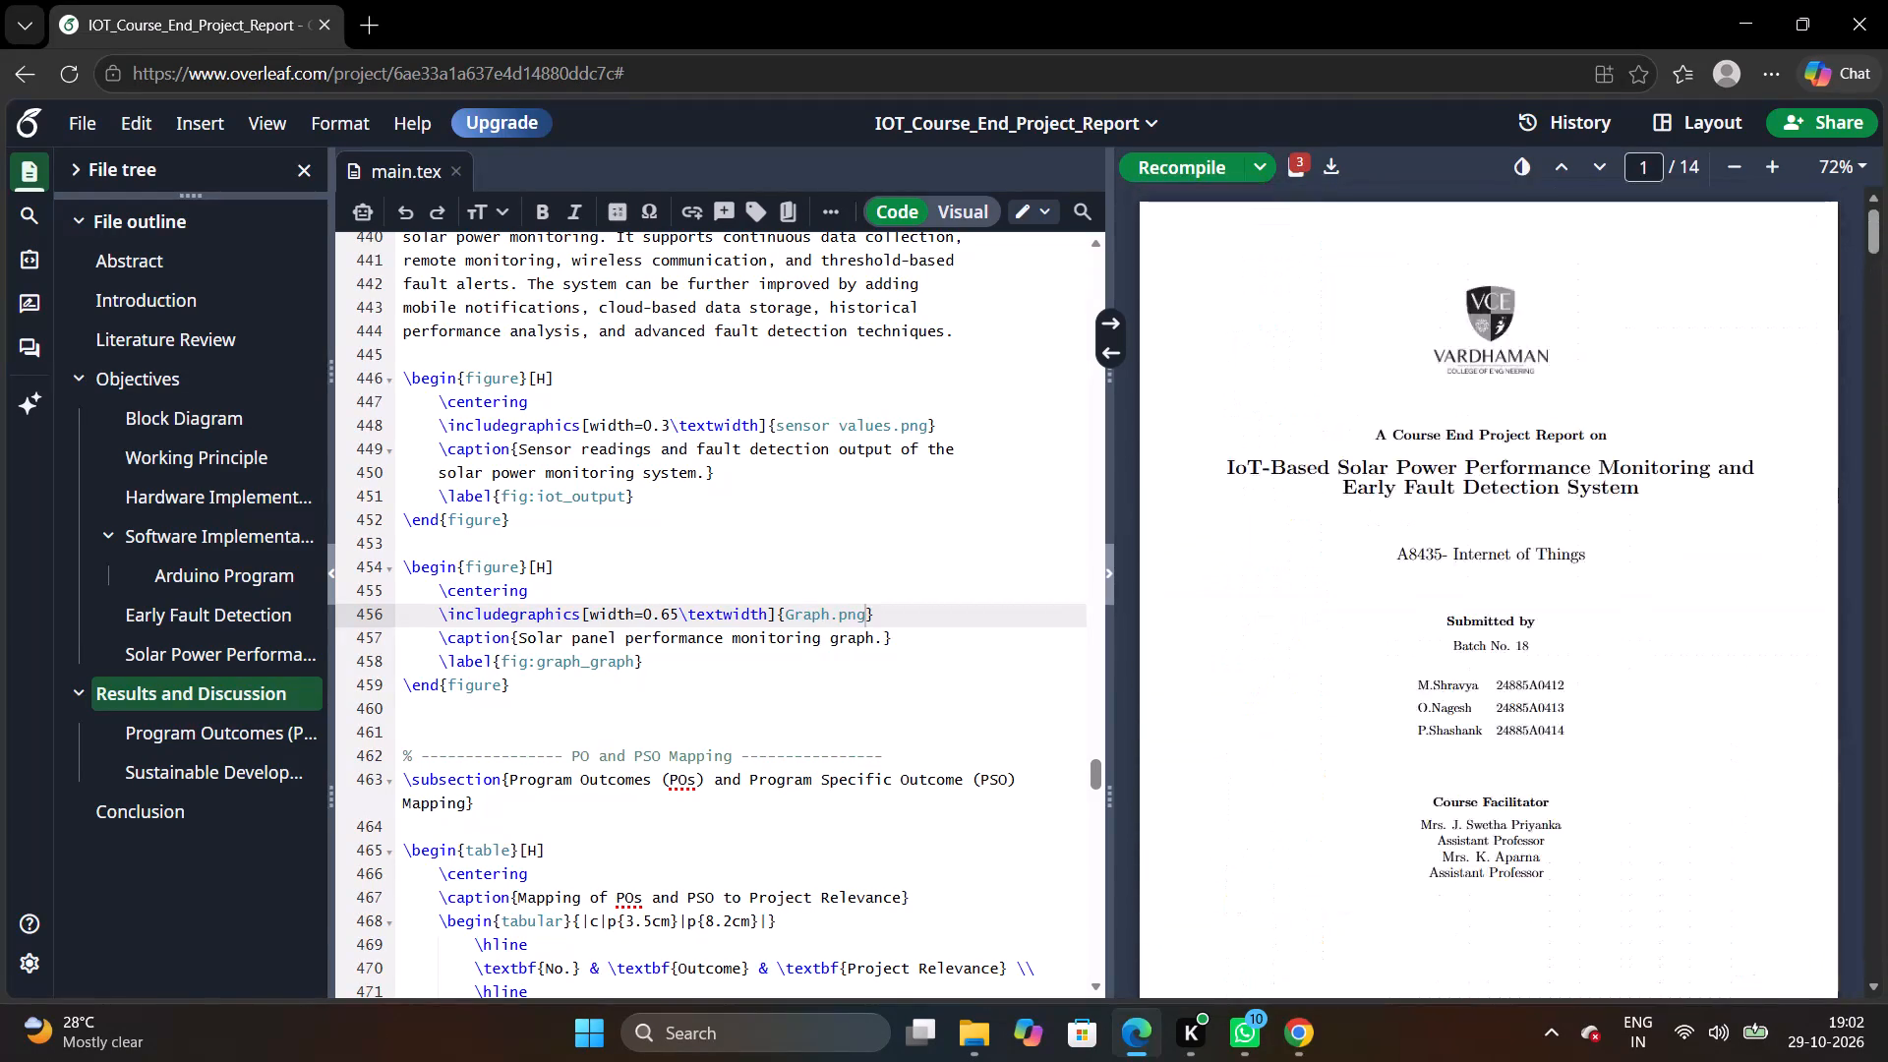
scroll(1435, 556, down, 1)
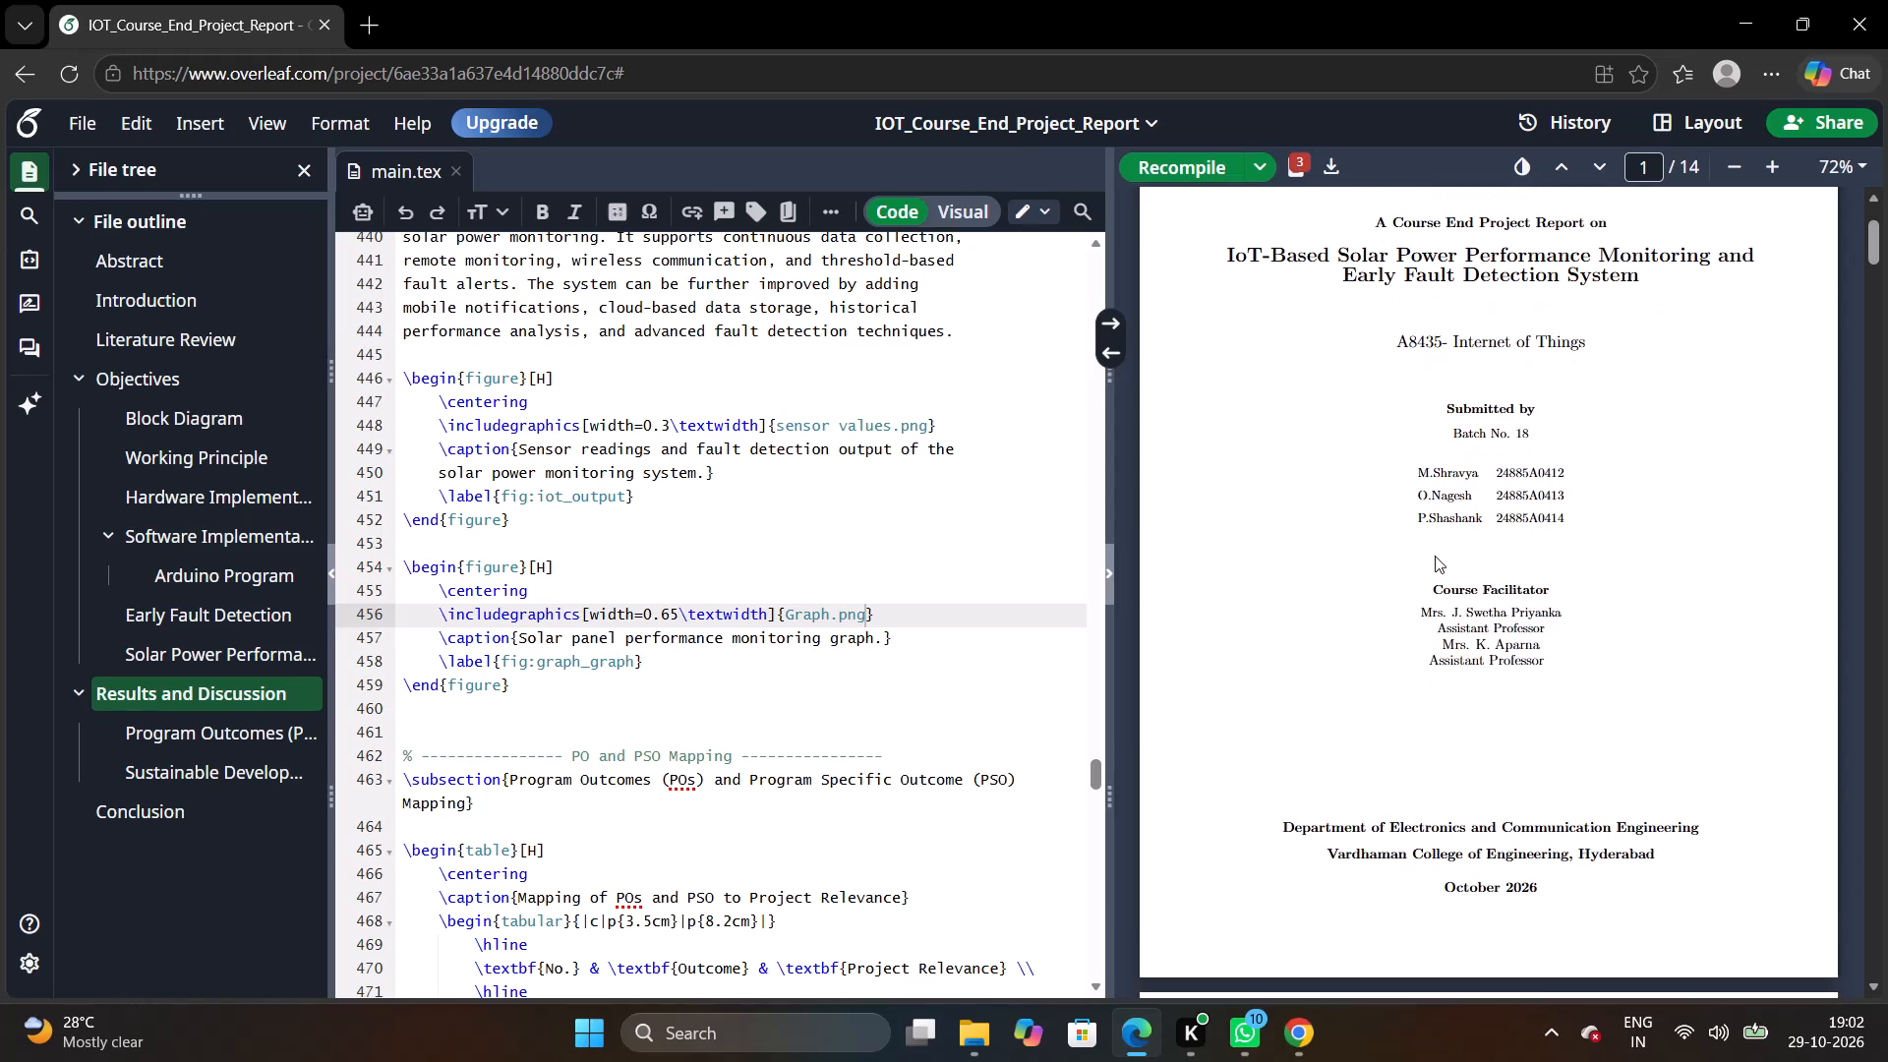
scroll(1435, 556, down, 2)
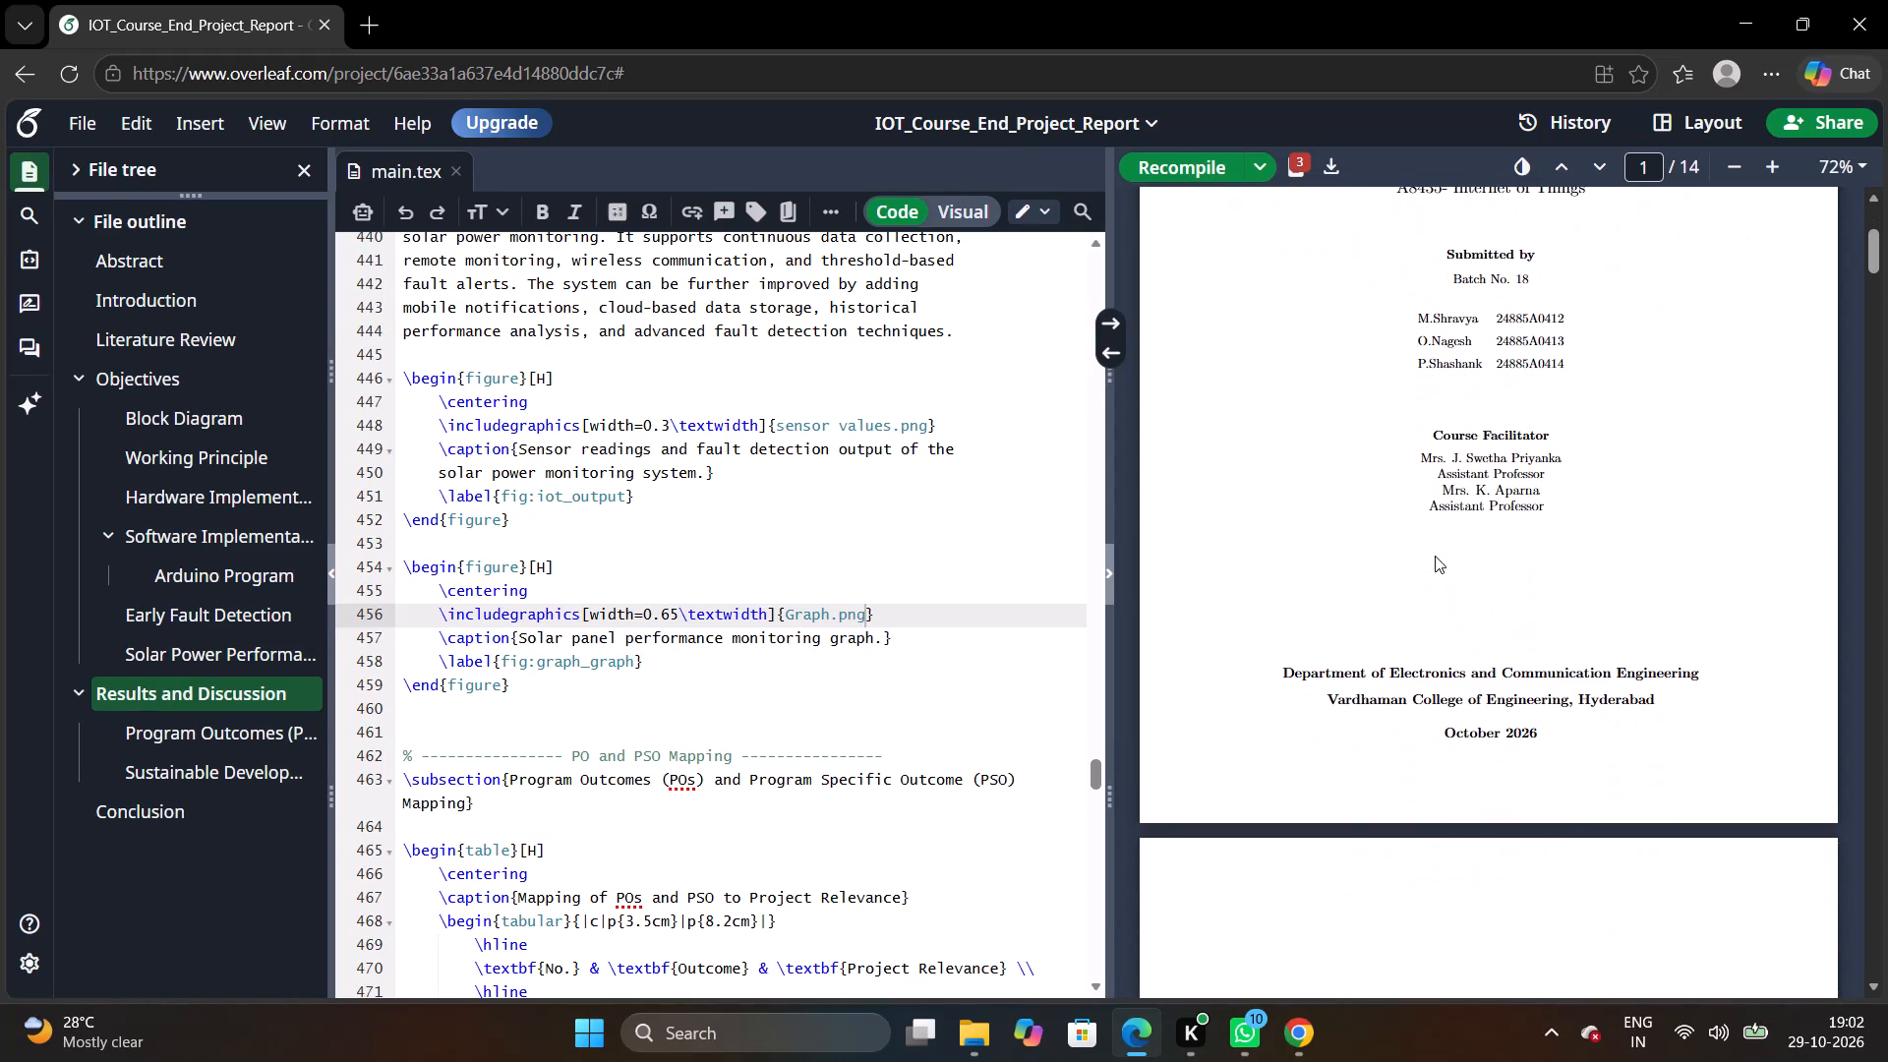
scroll(1435, 556, down, 1)
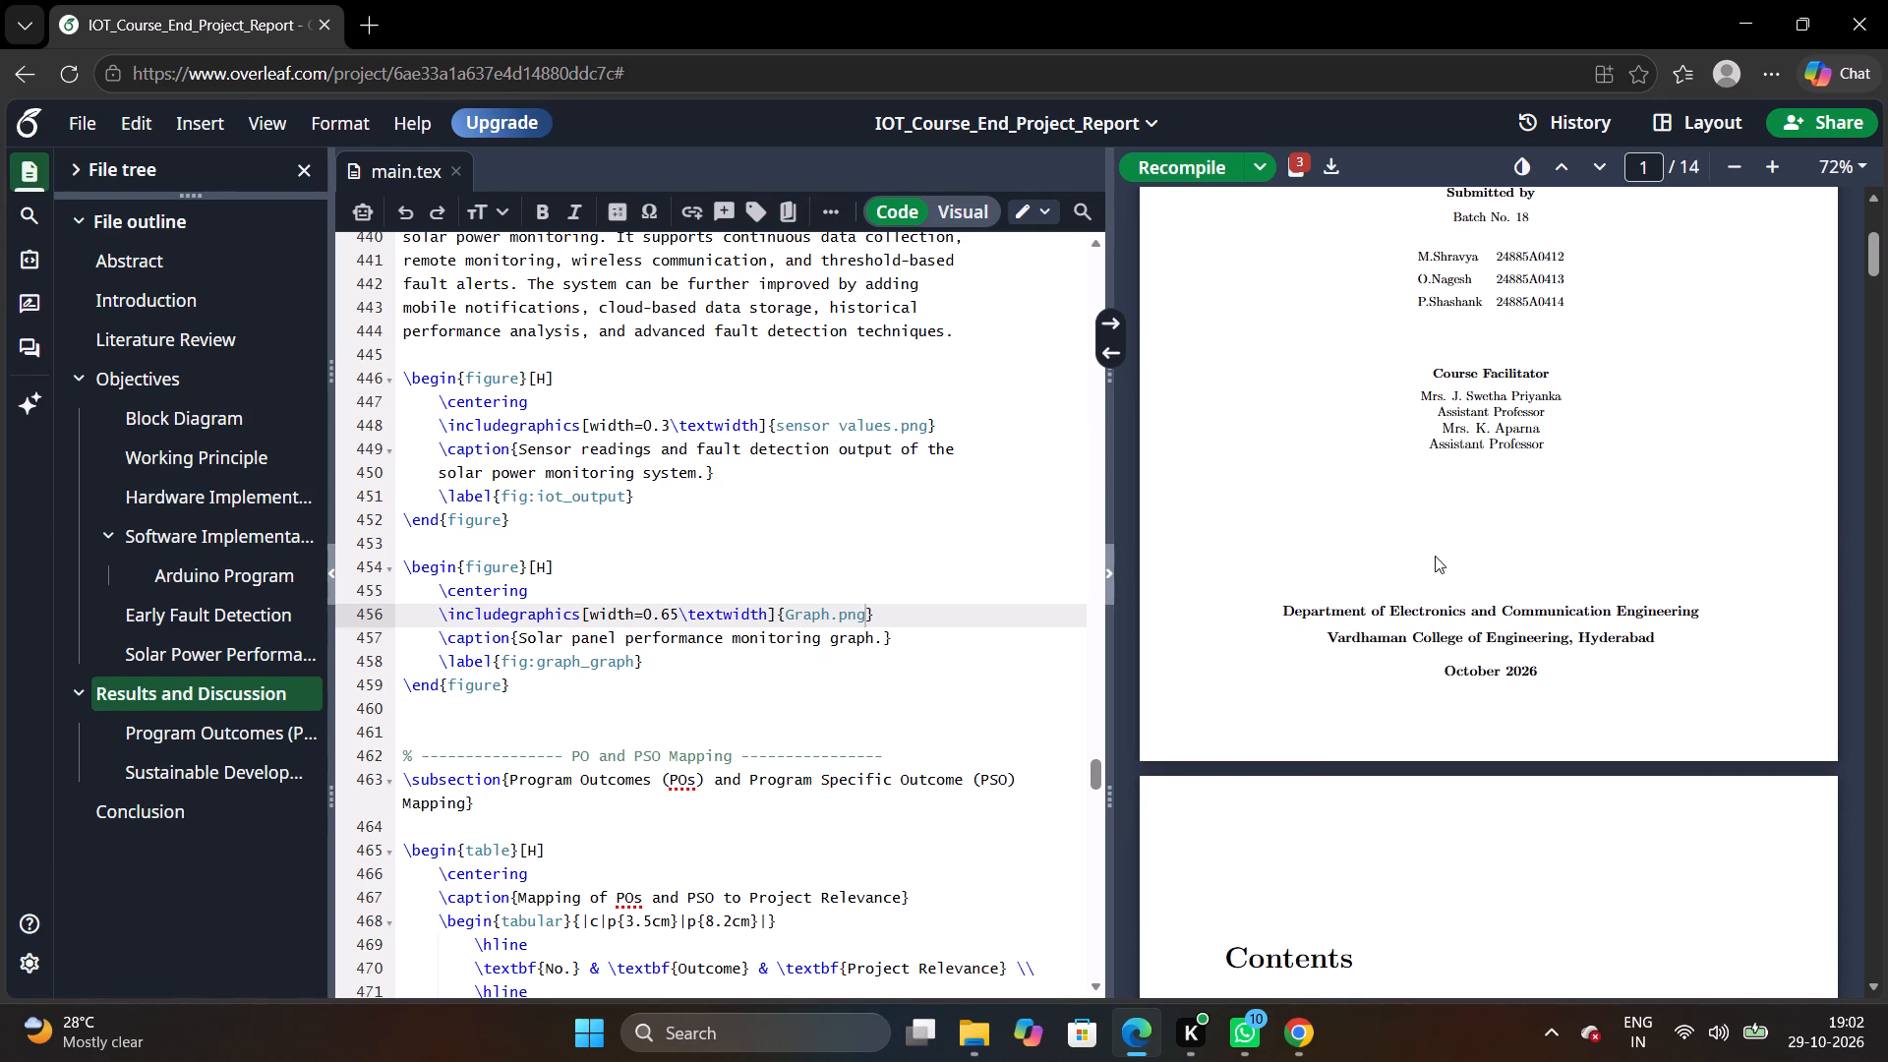
scroll(1435, 556, down, 2)
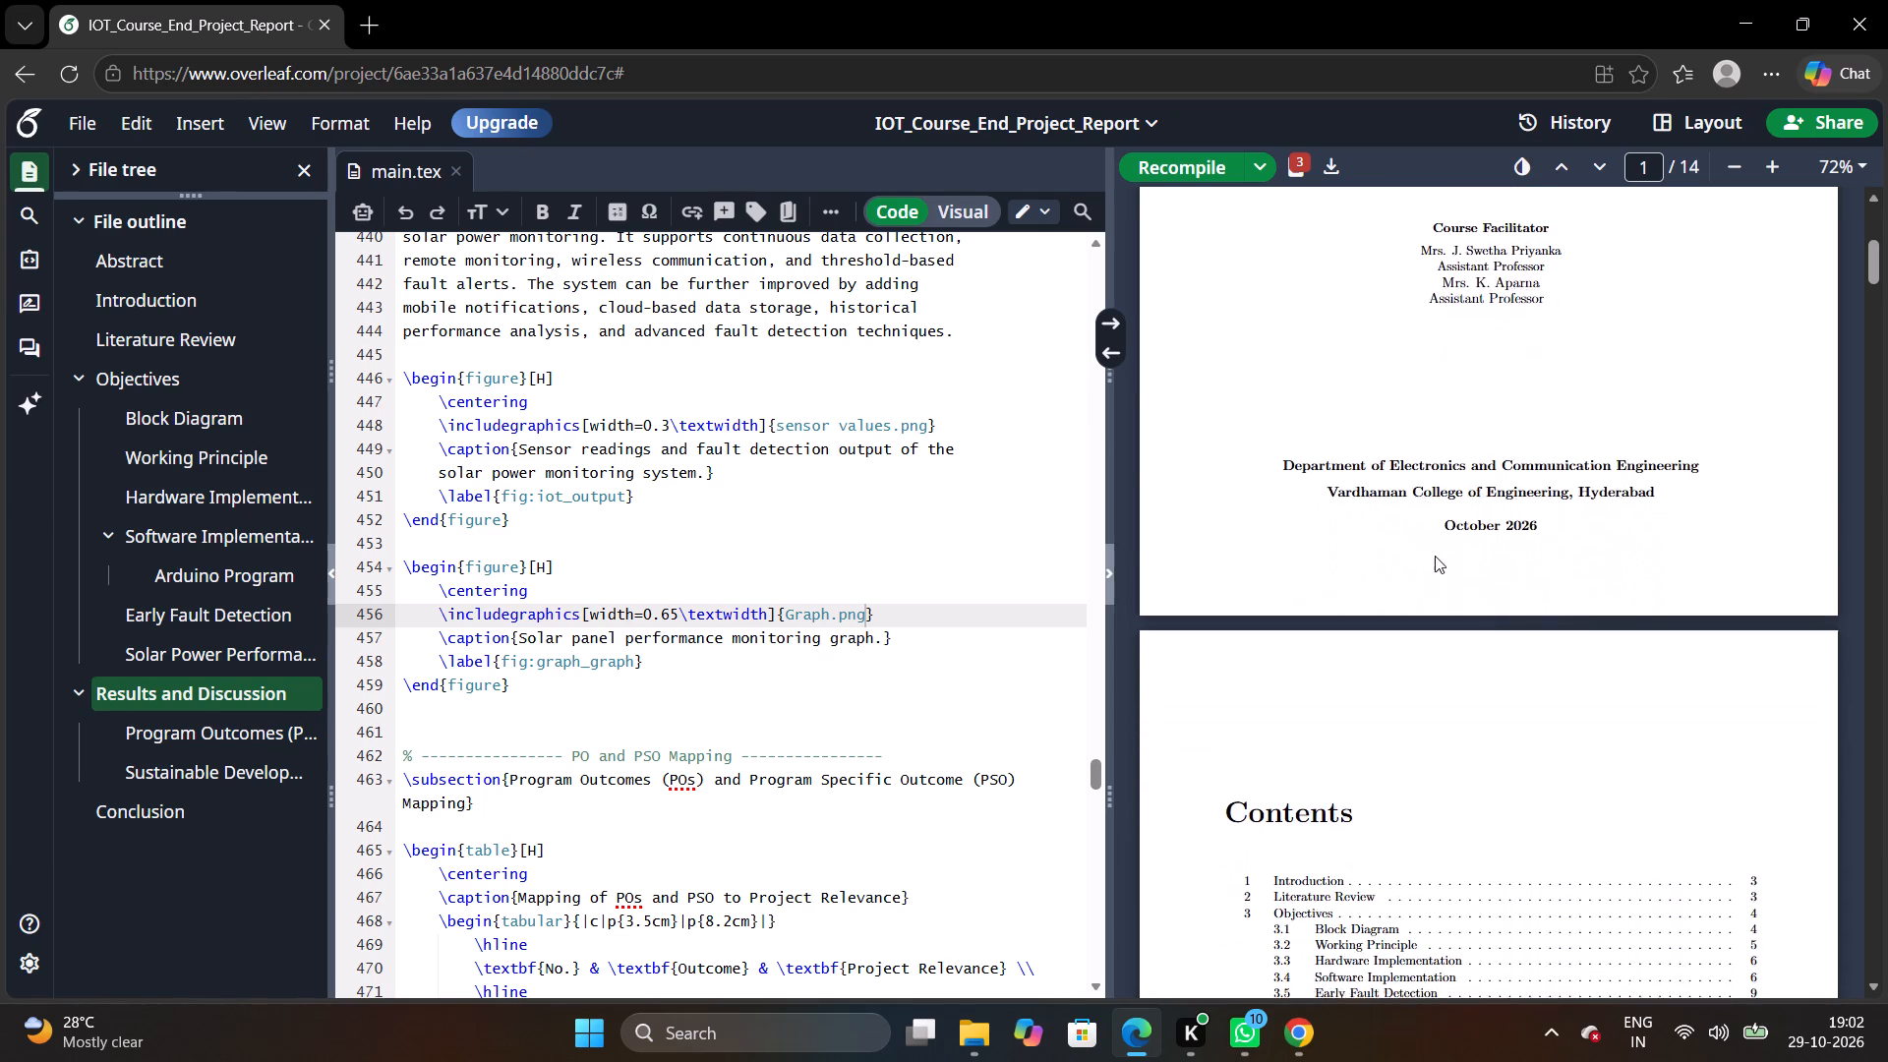
scroll(1435, 556, down, 5)
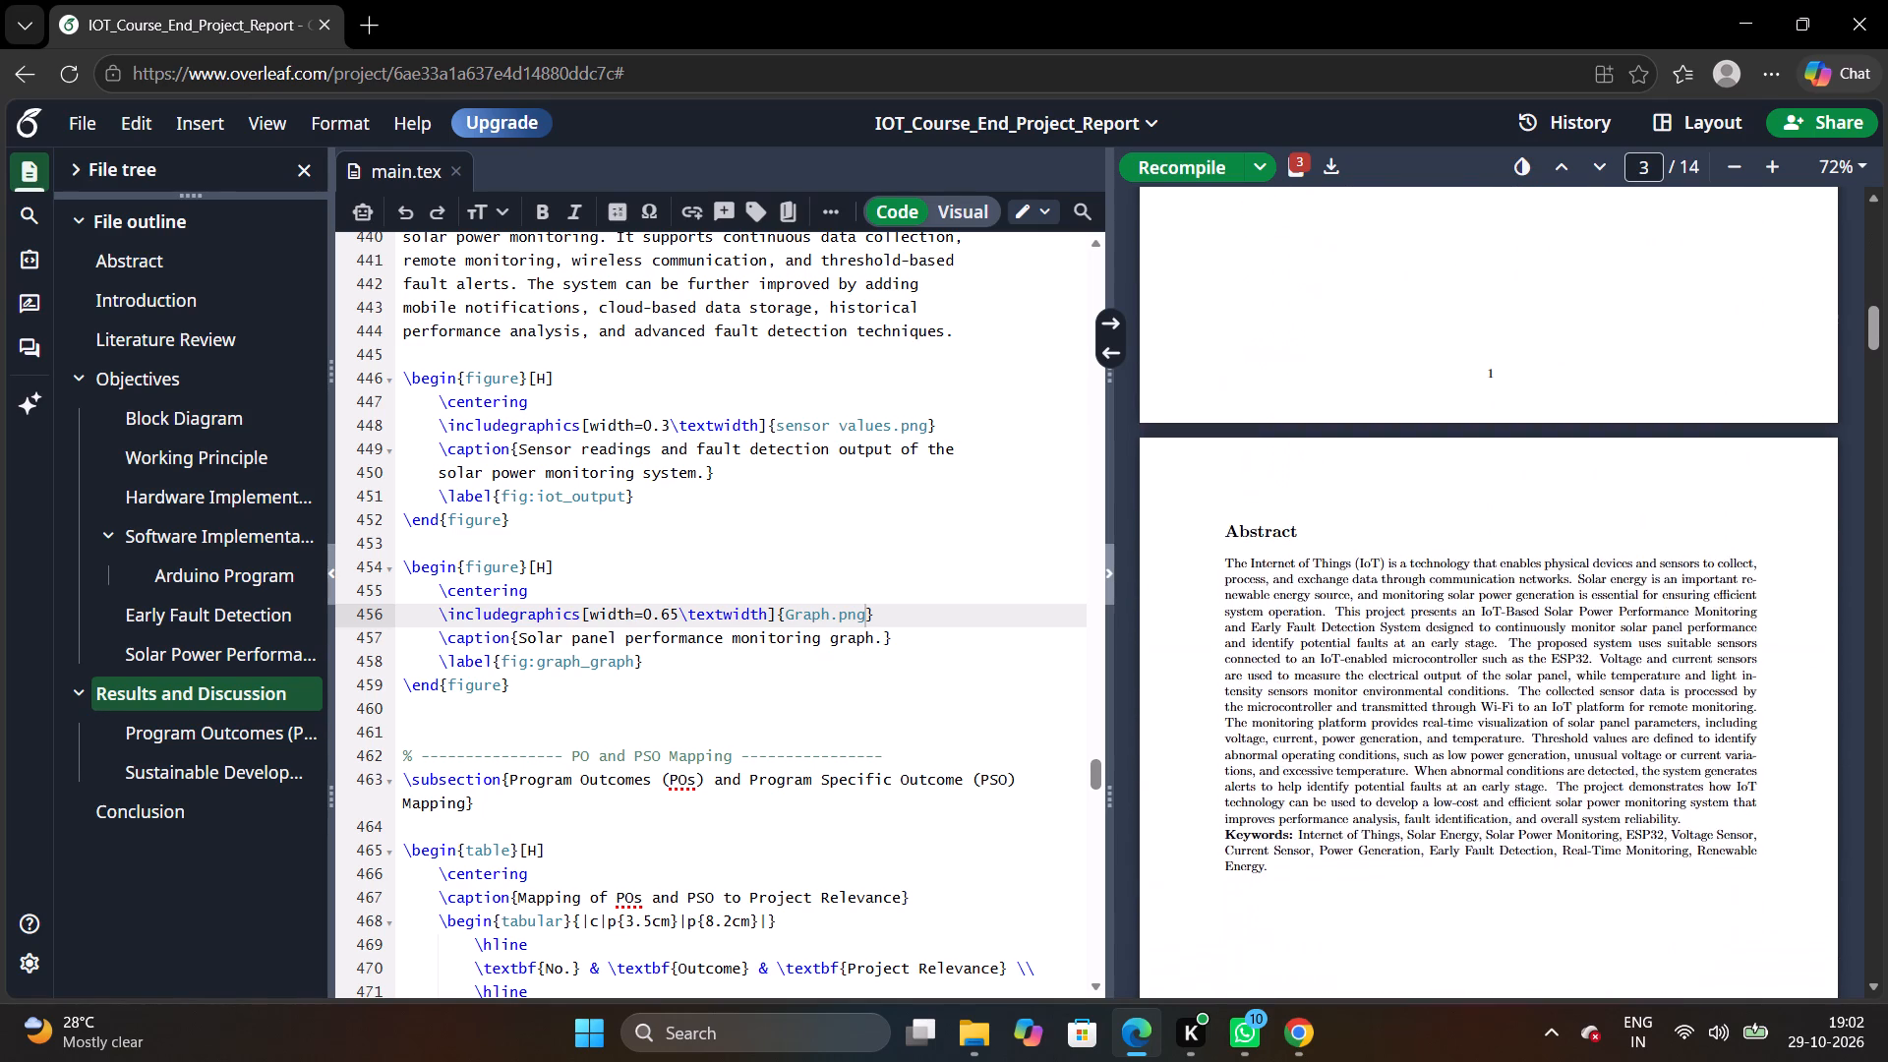
scroll(1435, 556, down, 5)
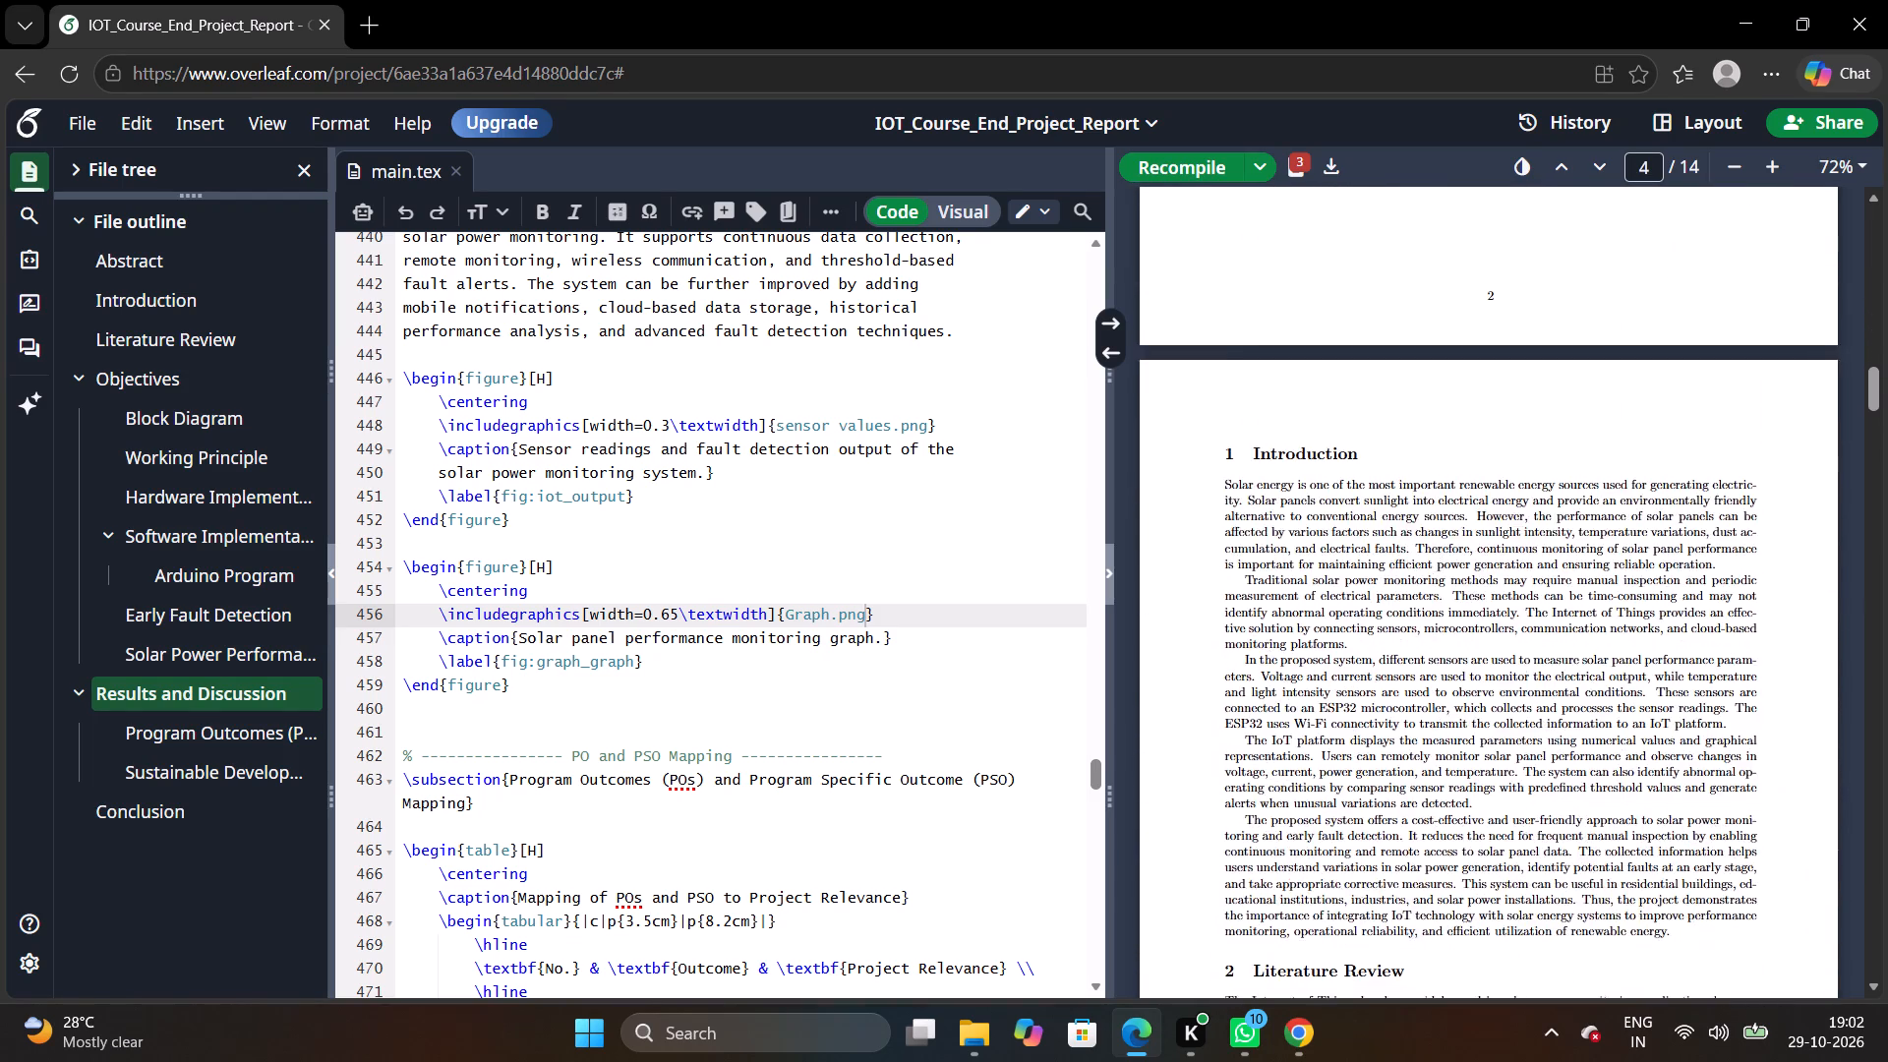
scroll(1435, 556, down, 3)
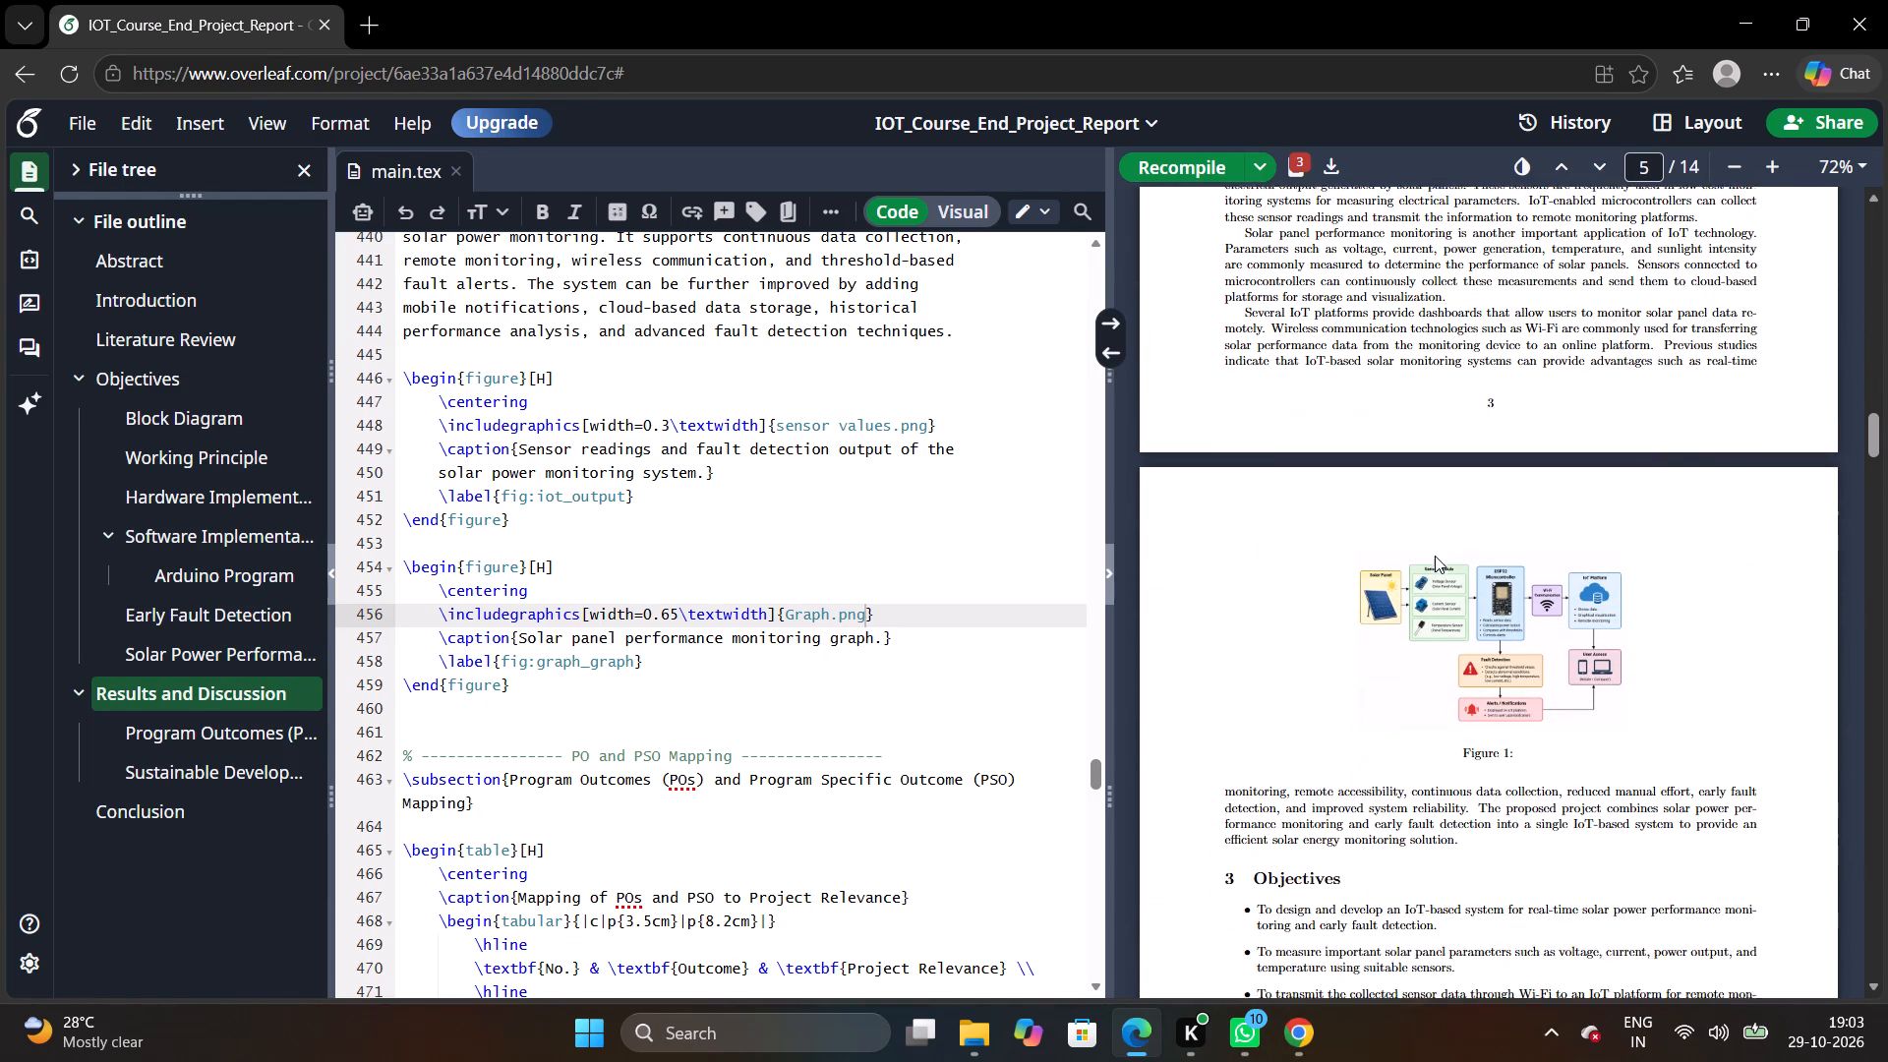
scroll(1435, 556, down, 3)
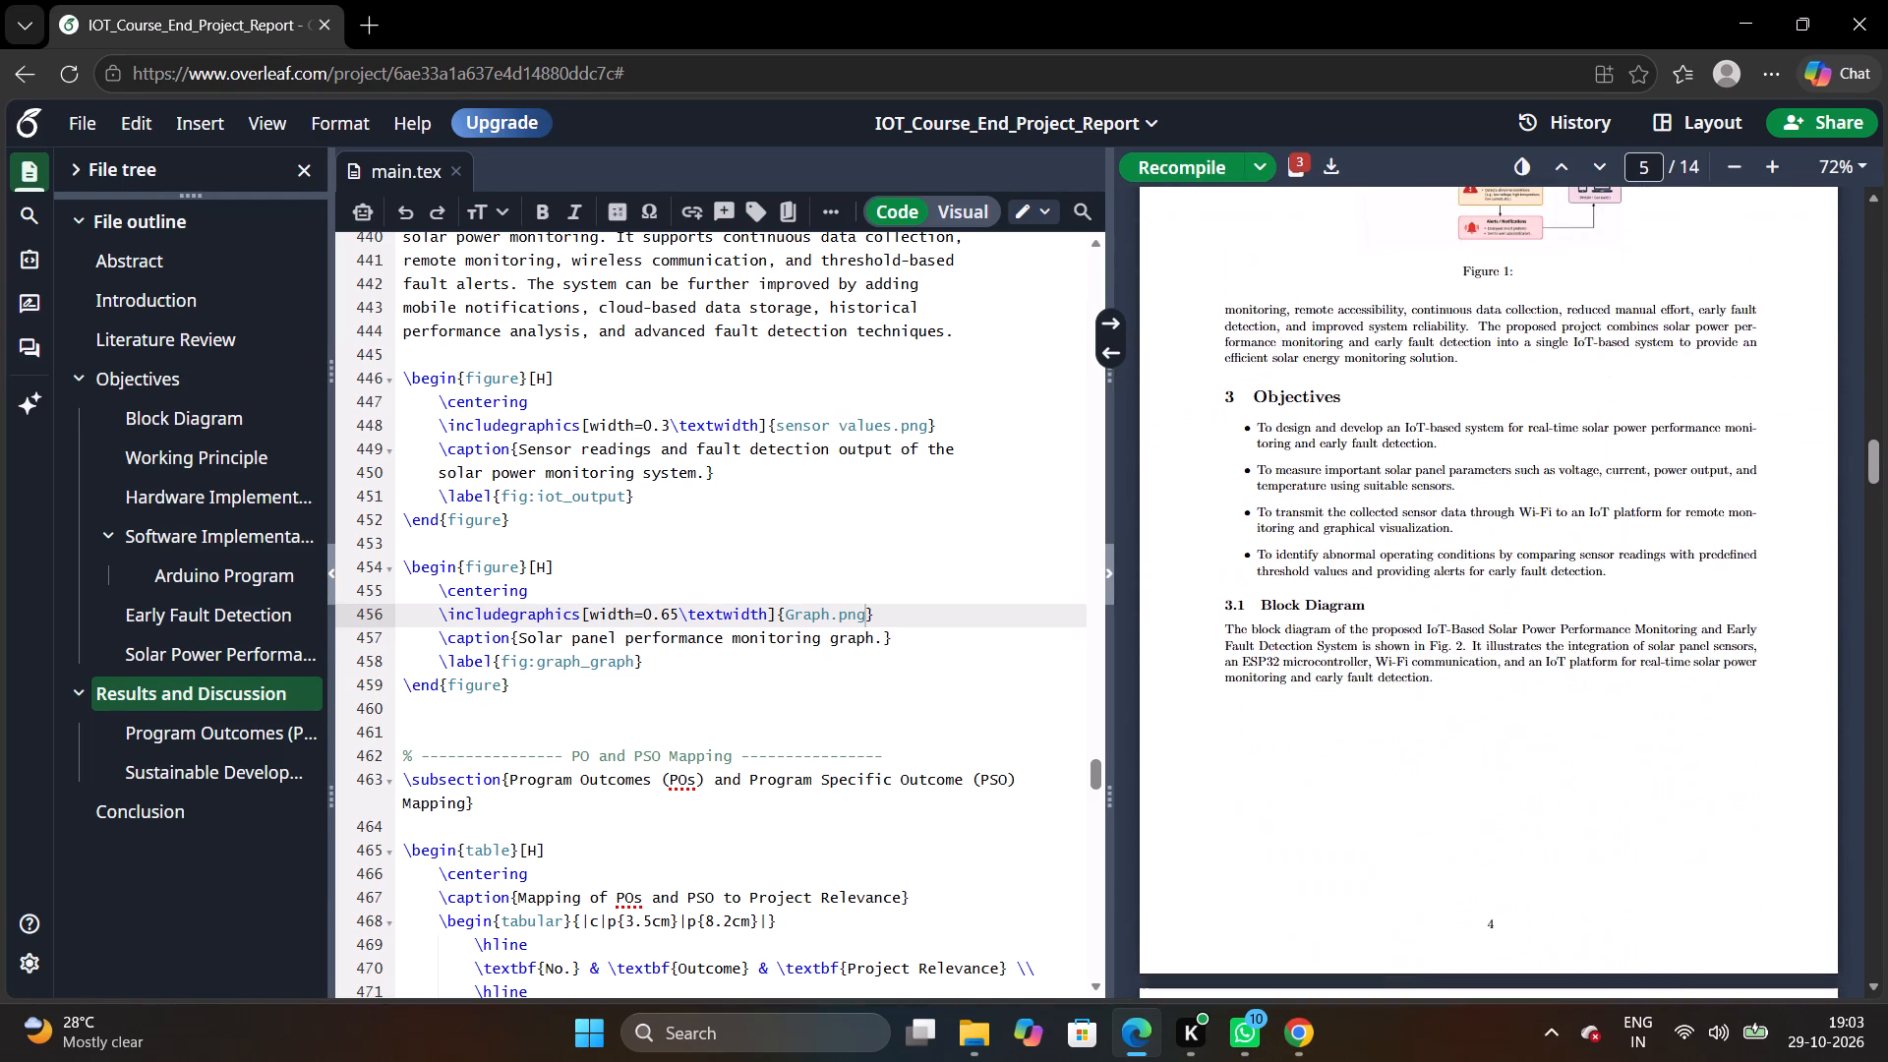
scroll(1435, 556, down, 3)
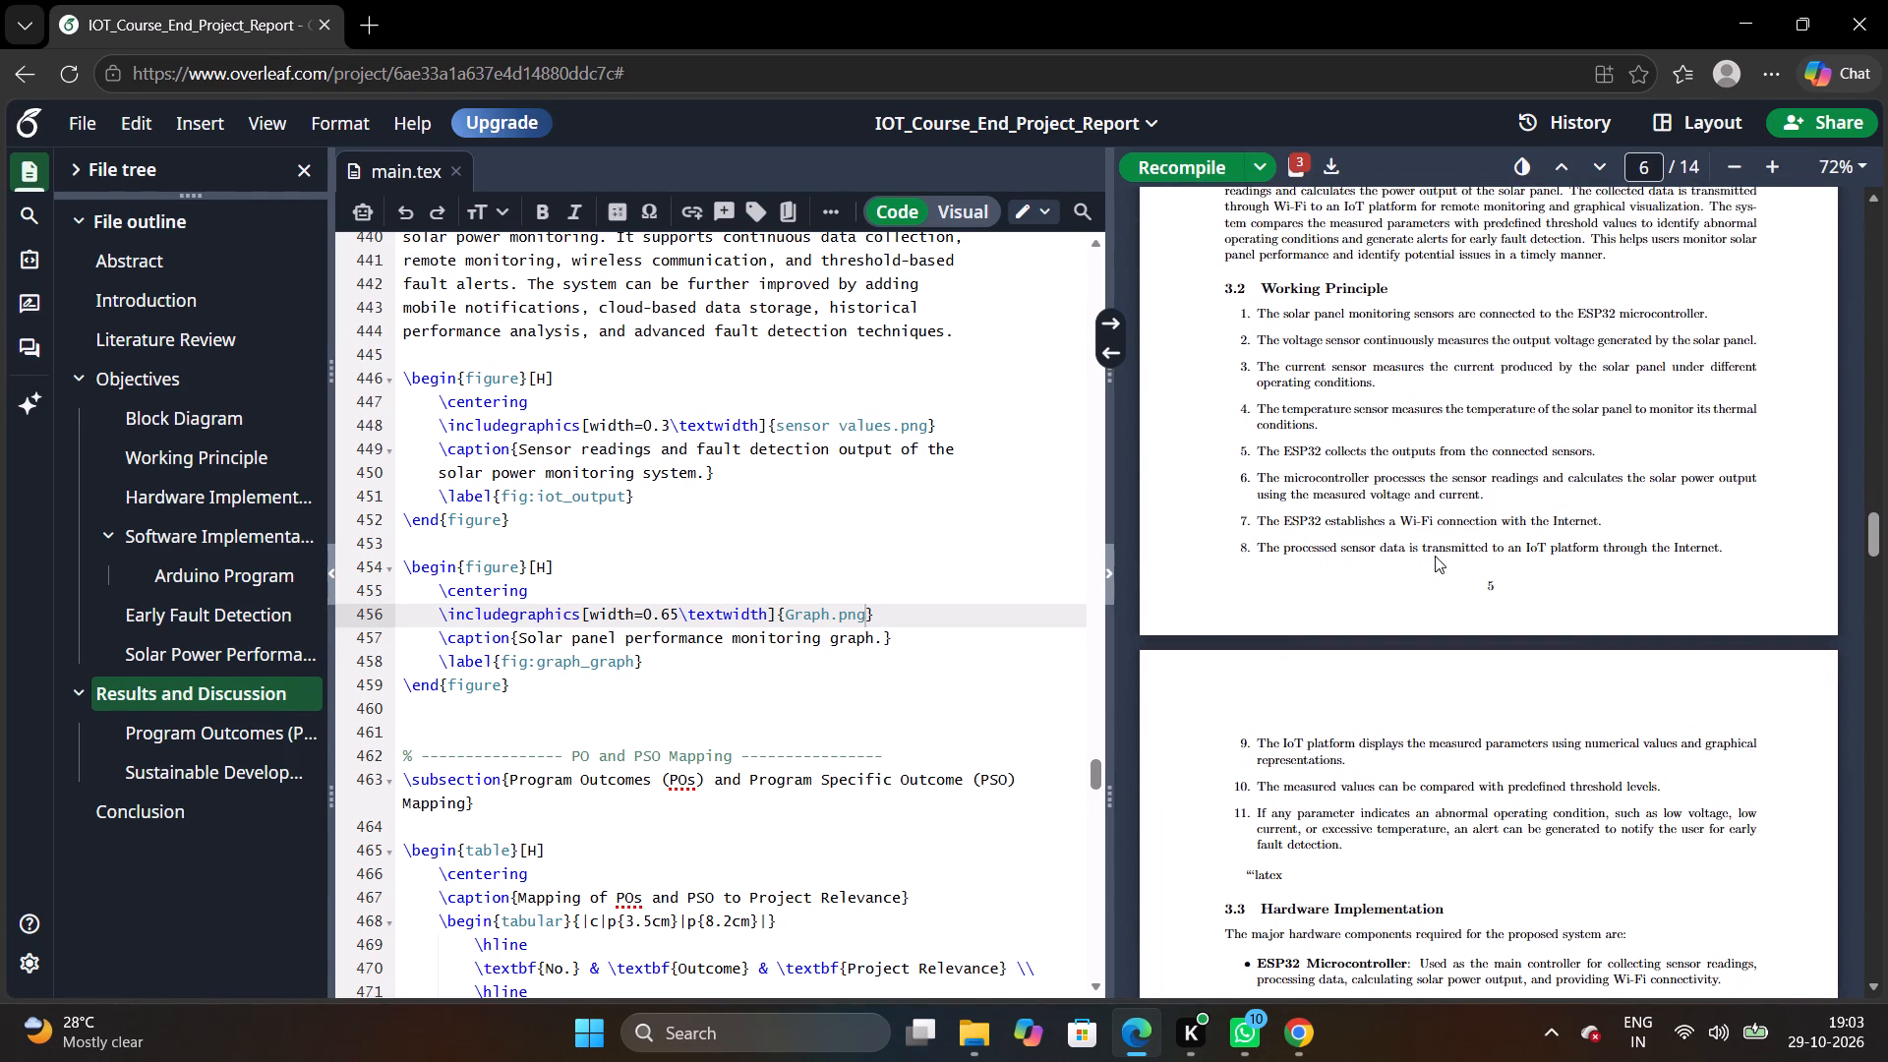
scroll(1435, 556, down, 2)
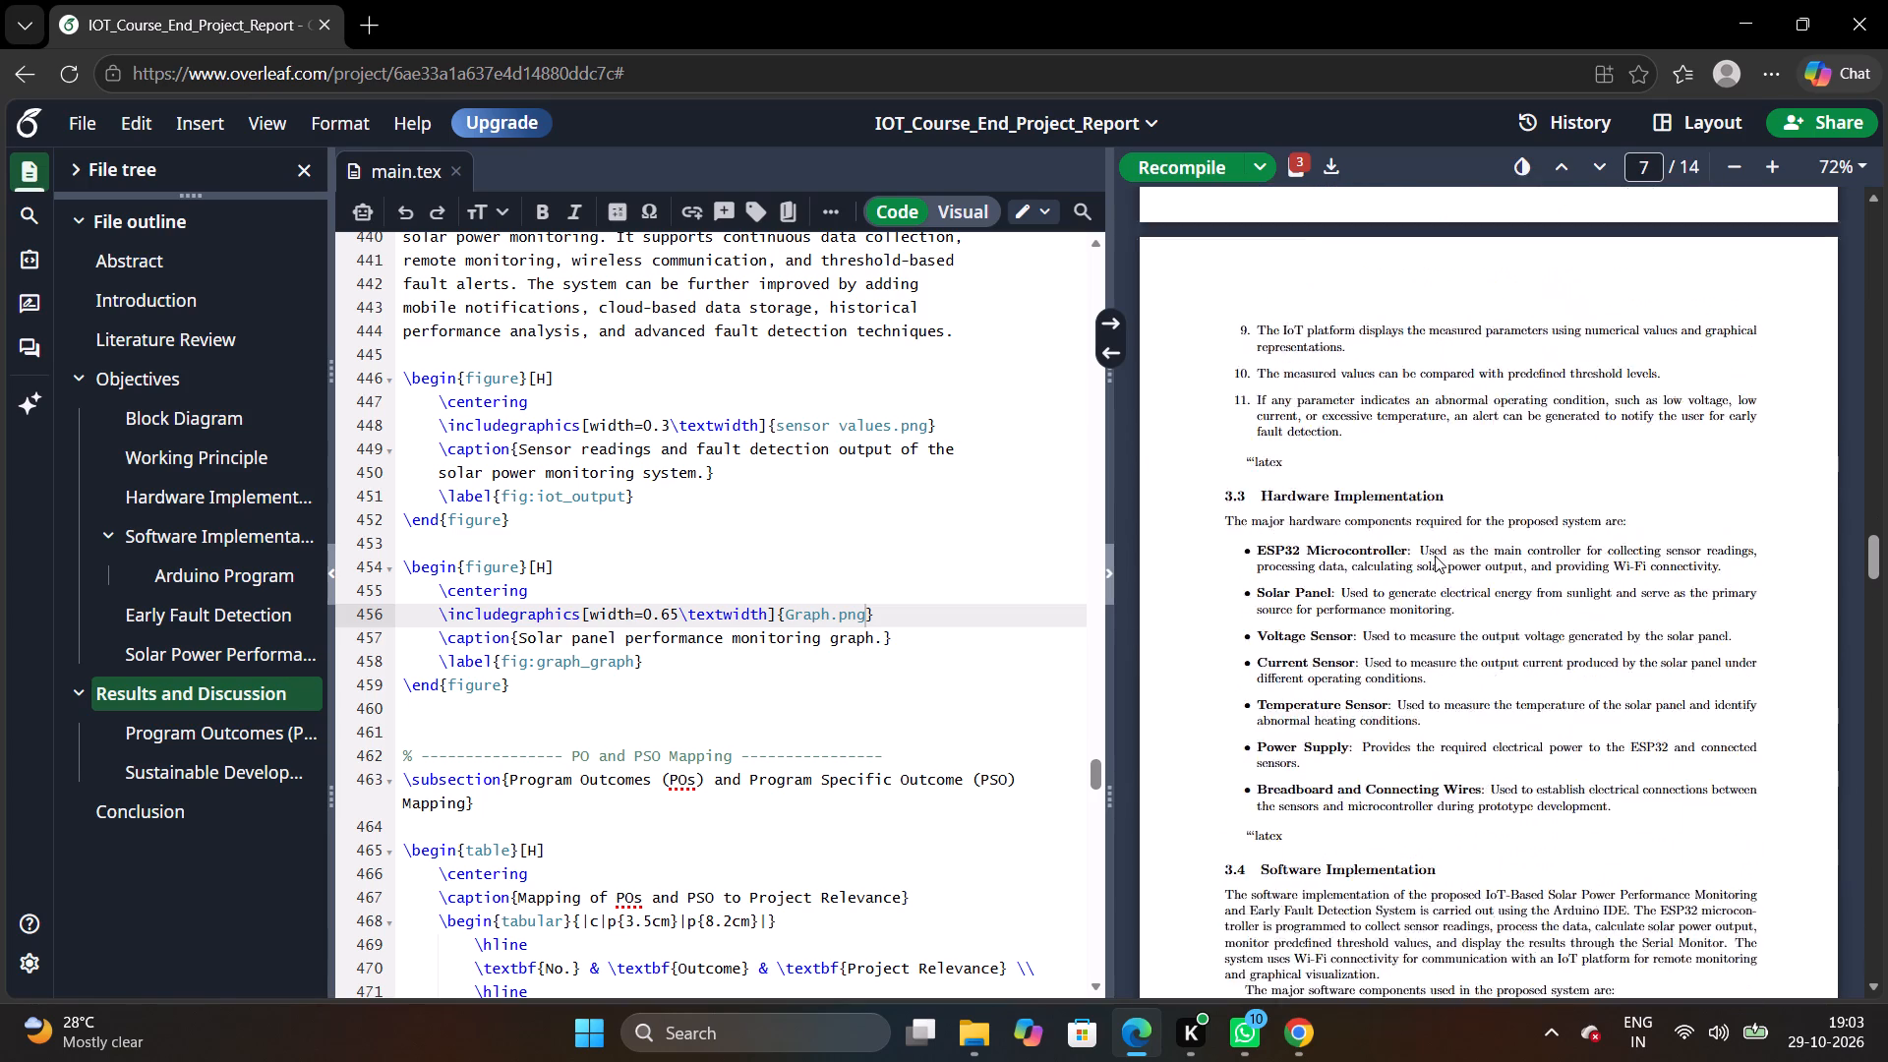
Delete the stray ```latex line above the Hardware Implementation subsection in main.tex, locating it from the PDF.
scroll(1398, 562, down, 1)
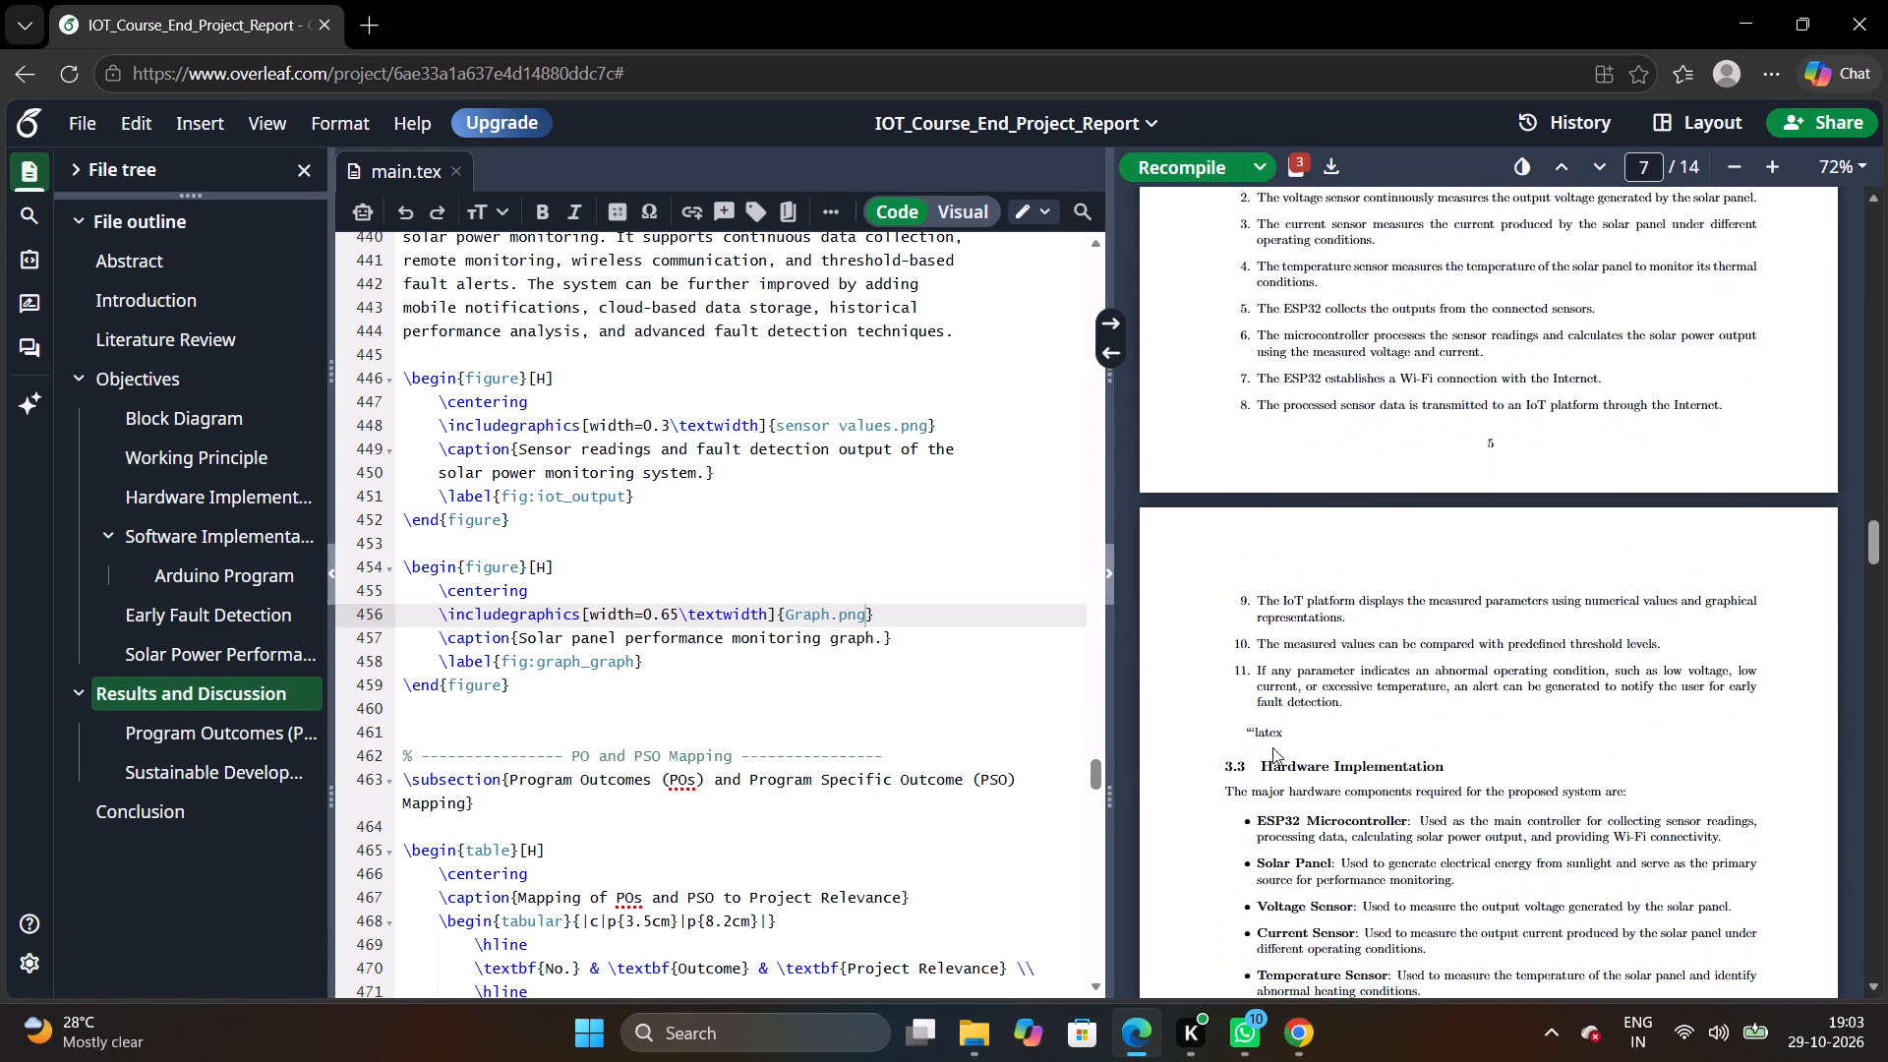
drag(1274, 743, 1280, 730)
double_click(1280, 730)
click(486, 603)
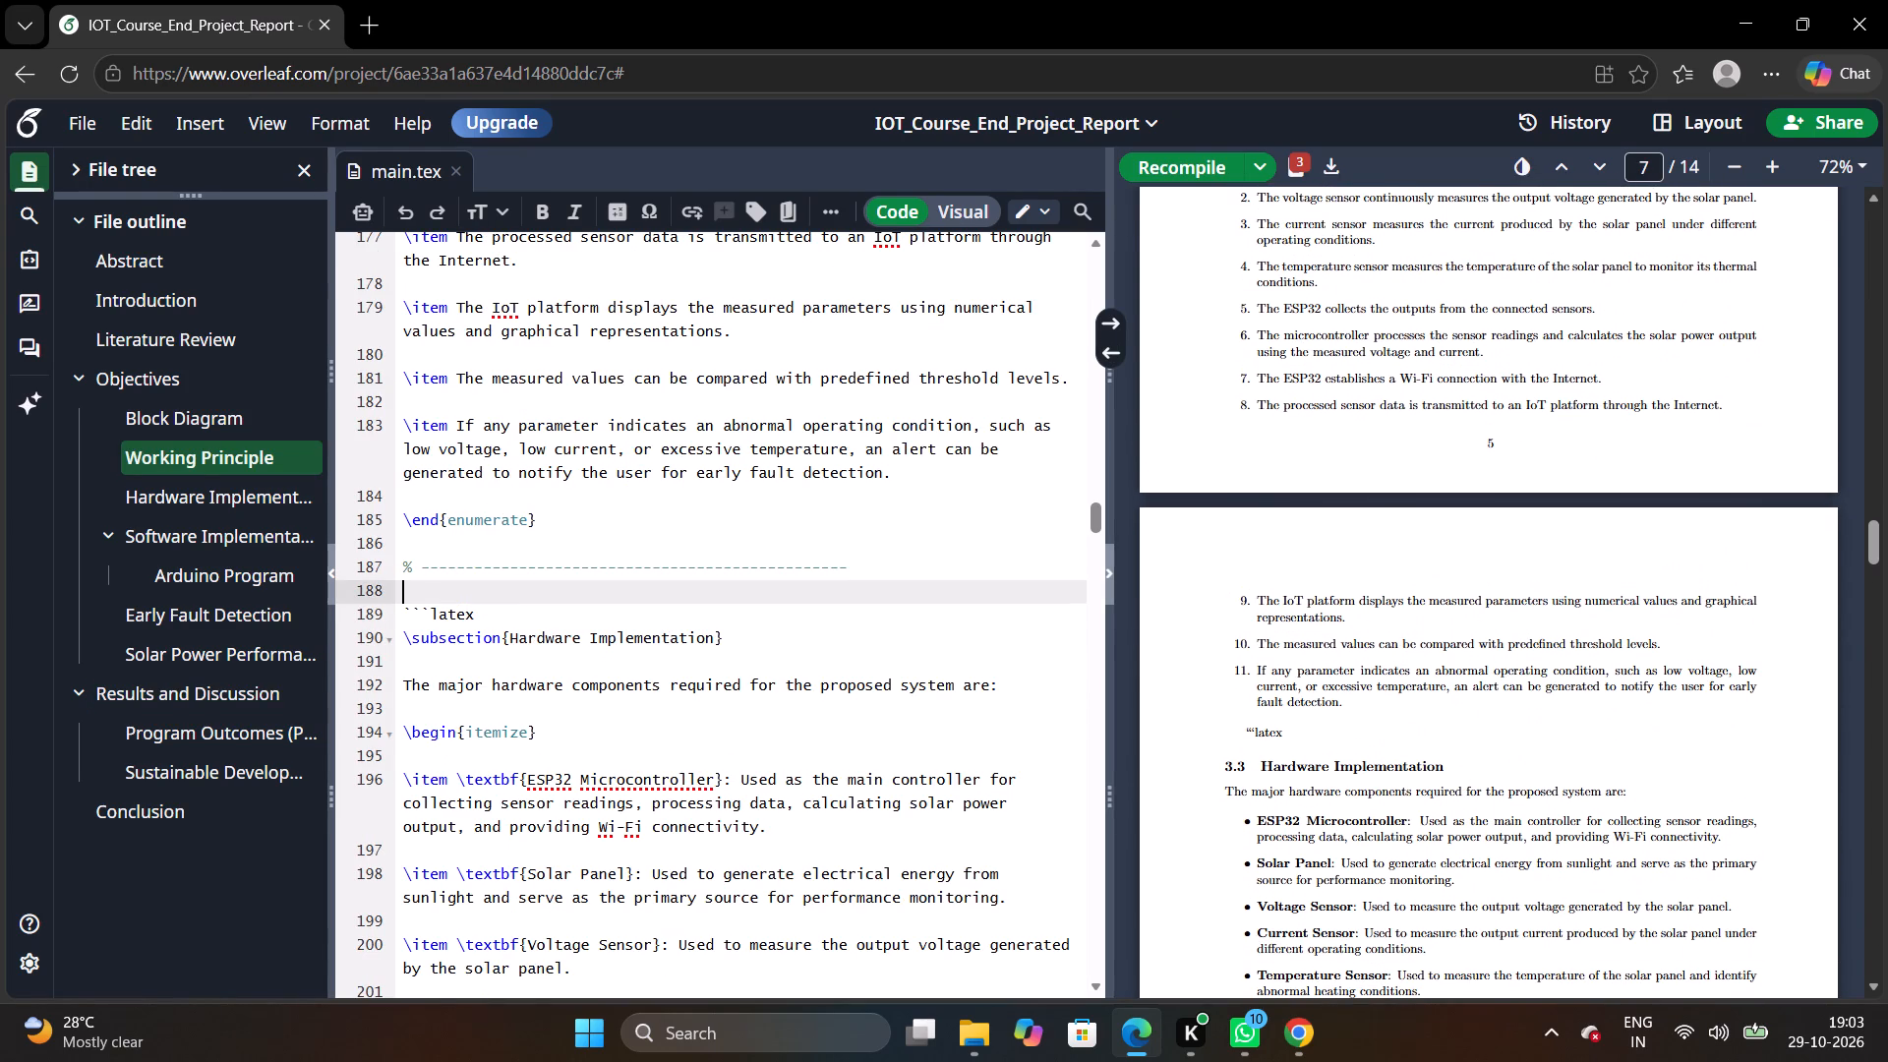
click(490, 615)
key(BackSpace)
key(BackSpace)
key(BackSpace)
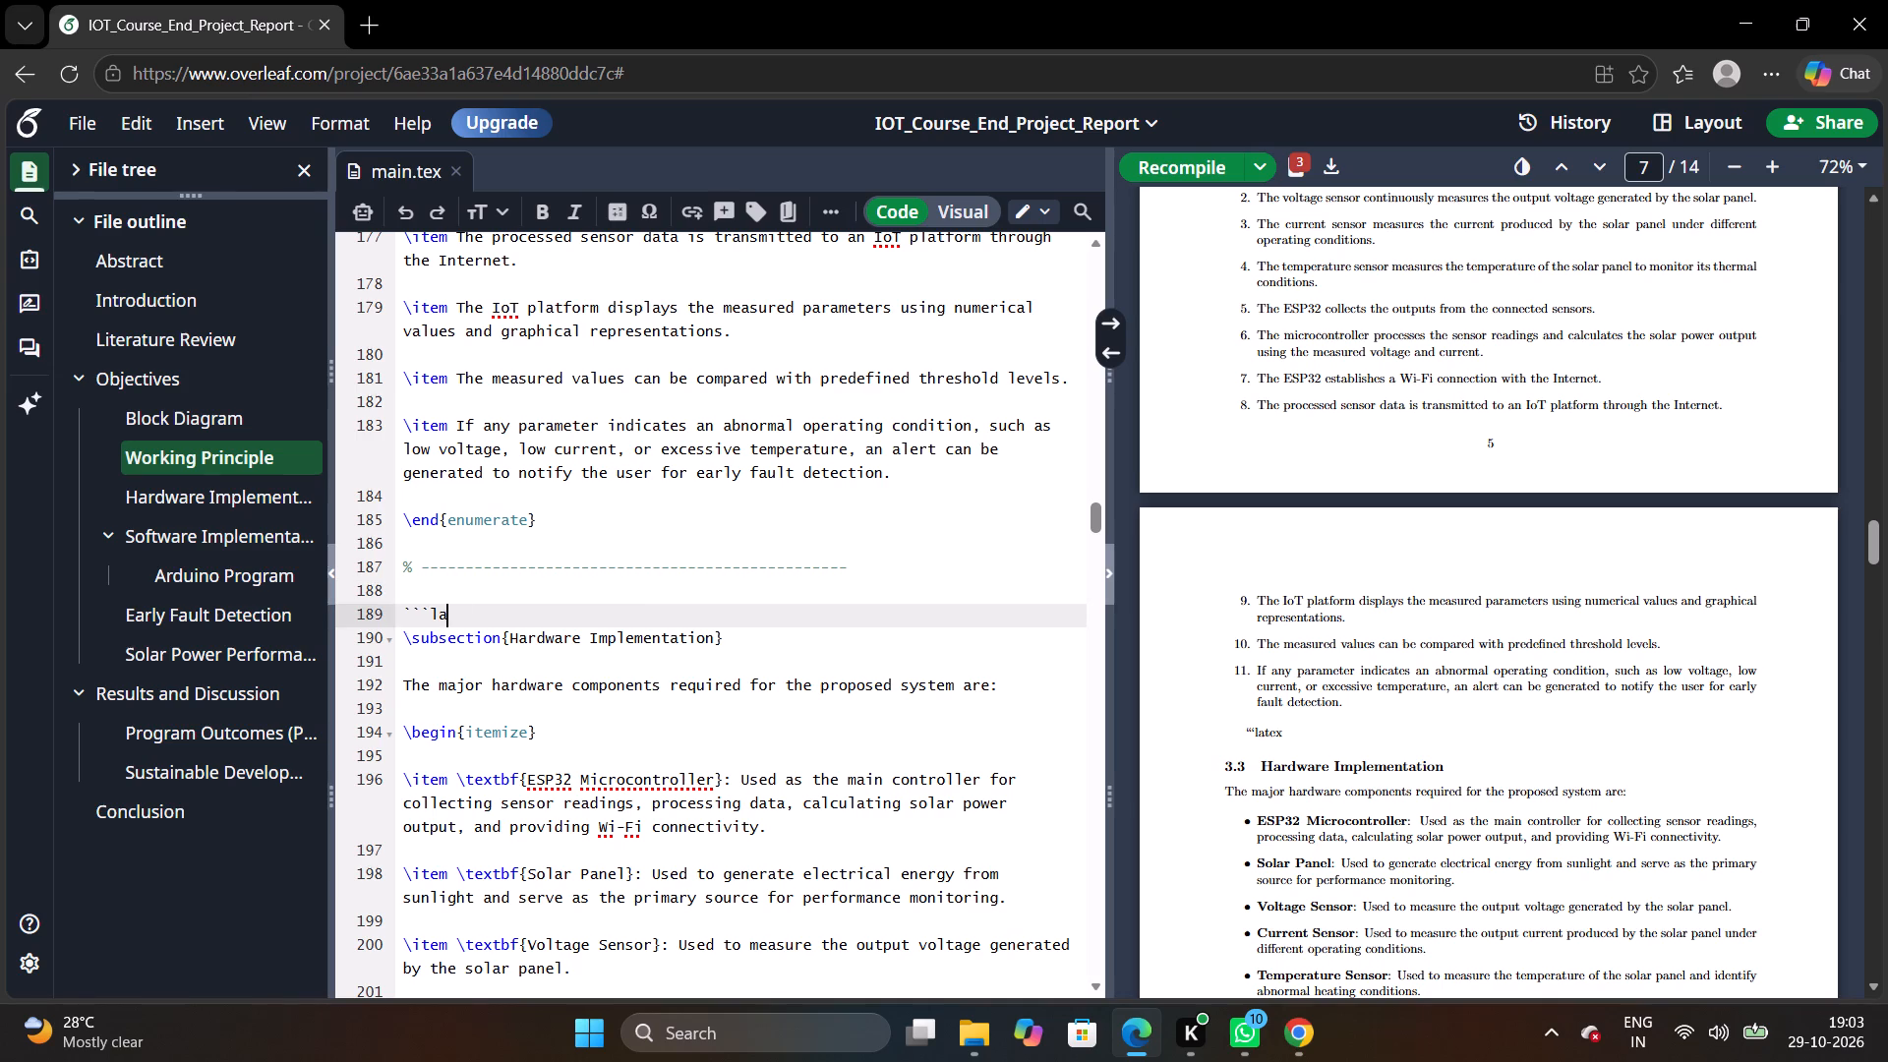
key(BackSpace)
key(BackSpace)
key(BackSpace)
key(BackSpace)
key(BackSpace)
key(BackSpace)
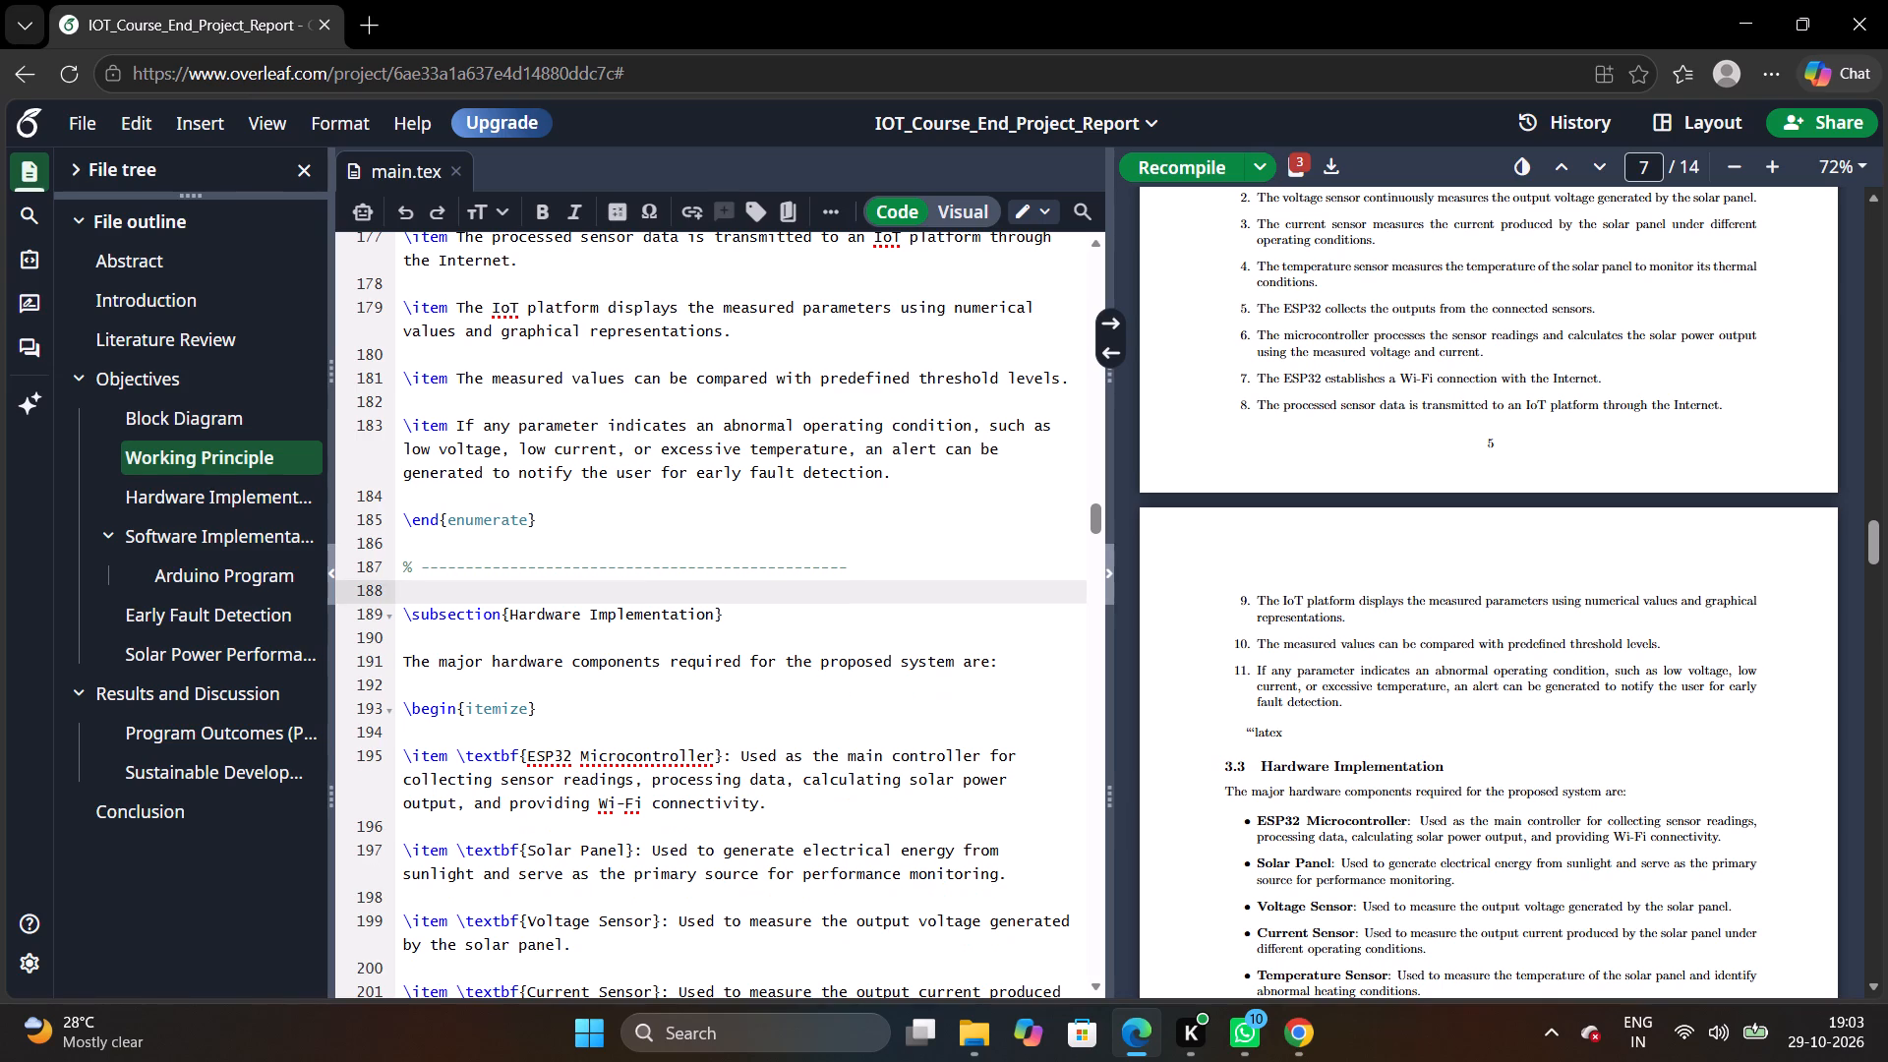
Review the rest of the PDF, from Software Implementation through the figures, mapping tables and conclusion to the bibliography.
scroll(781, 619, down, 1)
scroll(1245, 633, down, 3)
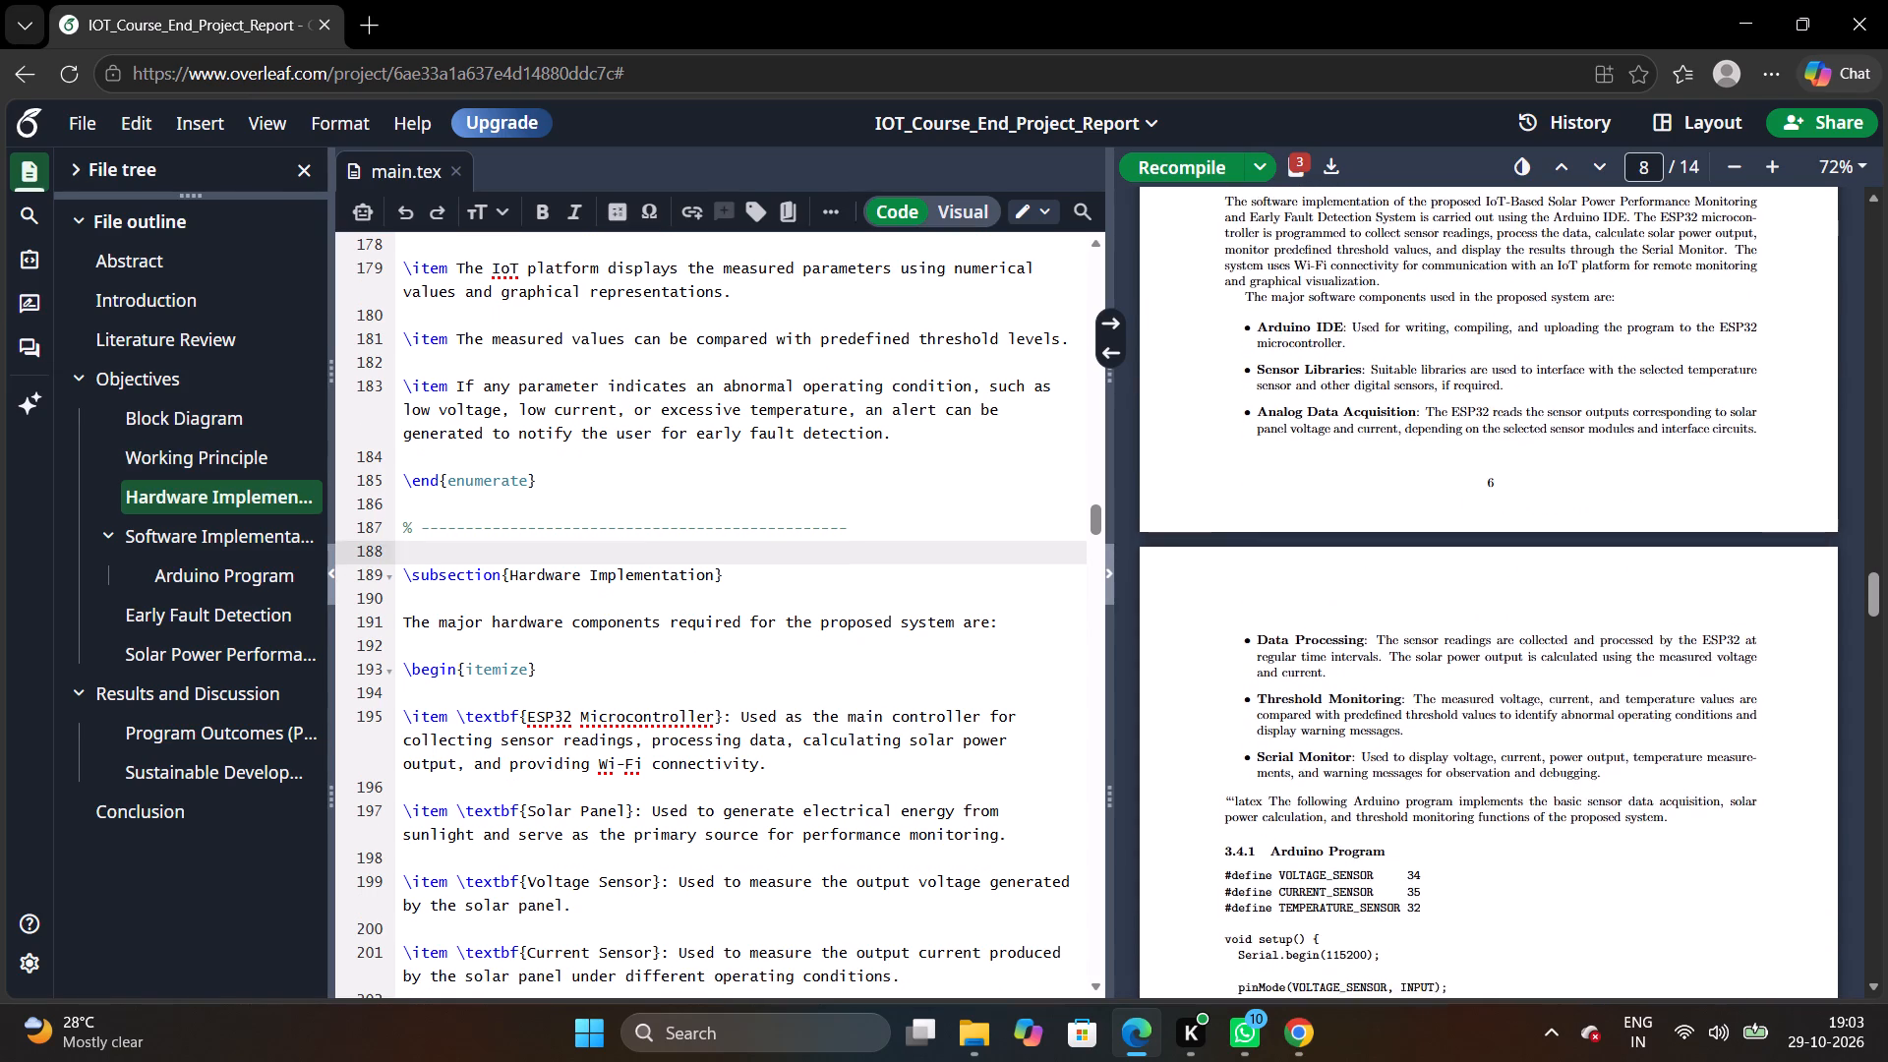
scroll(1245, 633, down, 5)
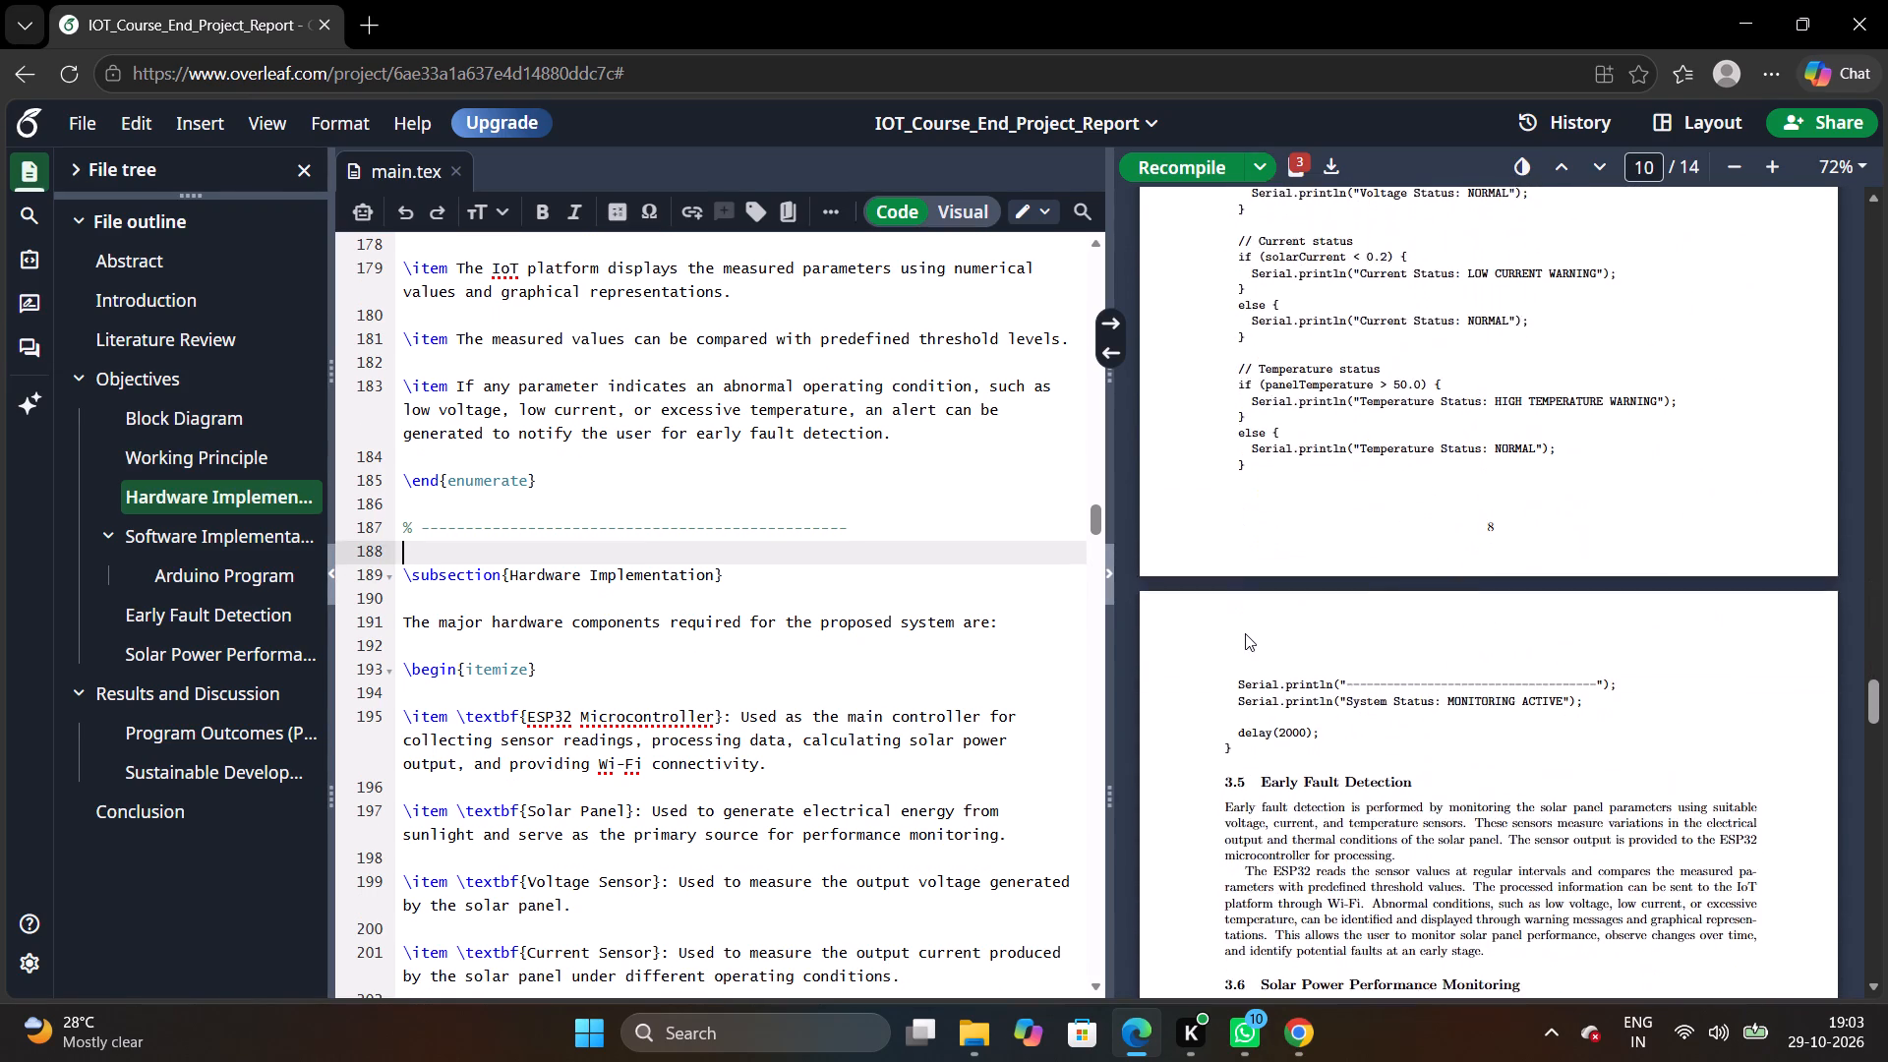
scroll(1245, 633, down, 5)
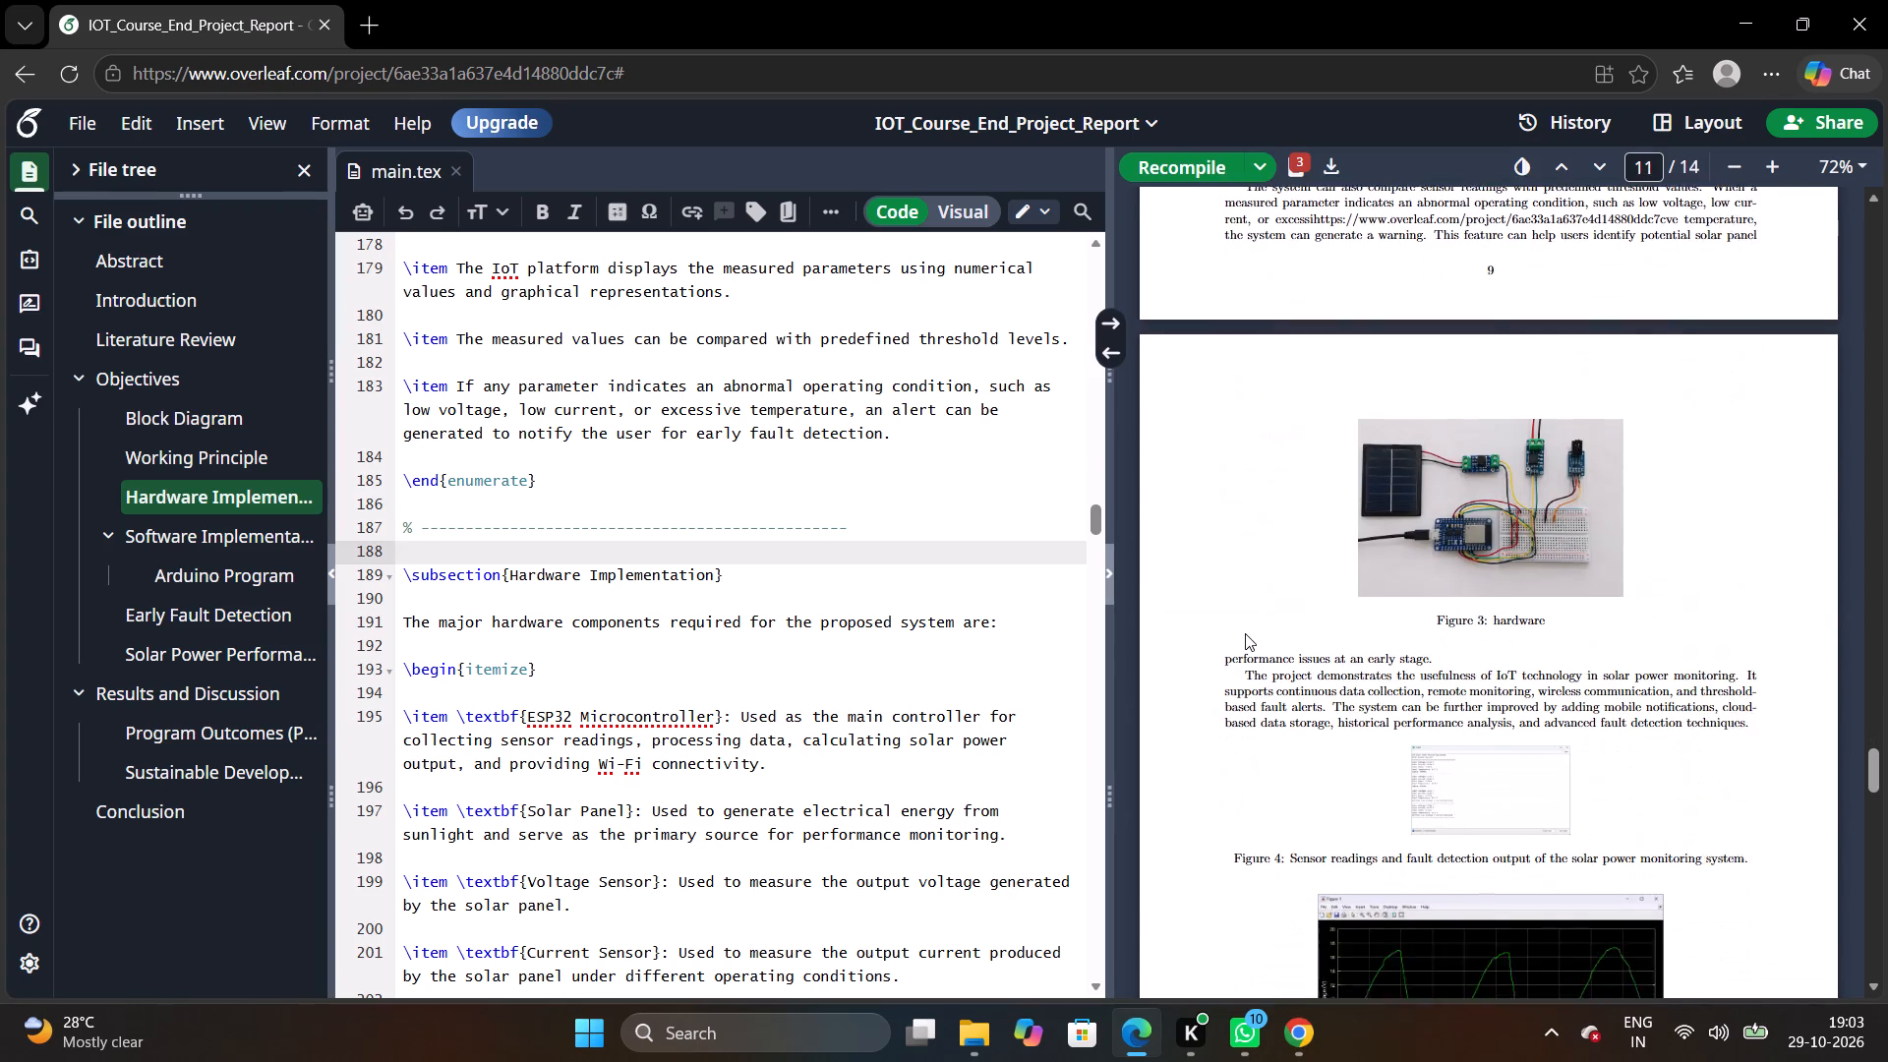
scroll(1245, 633, down, 5)
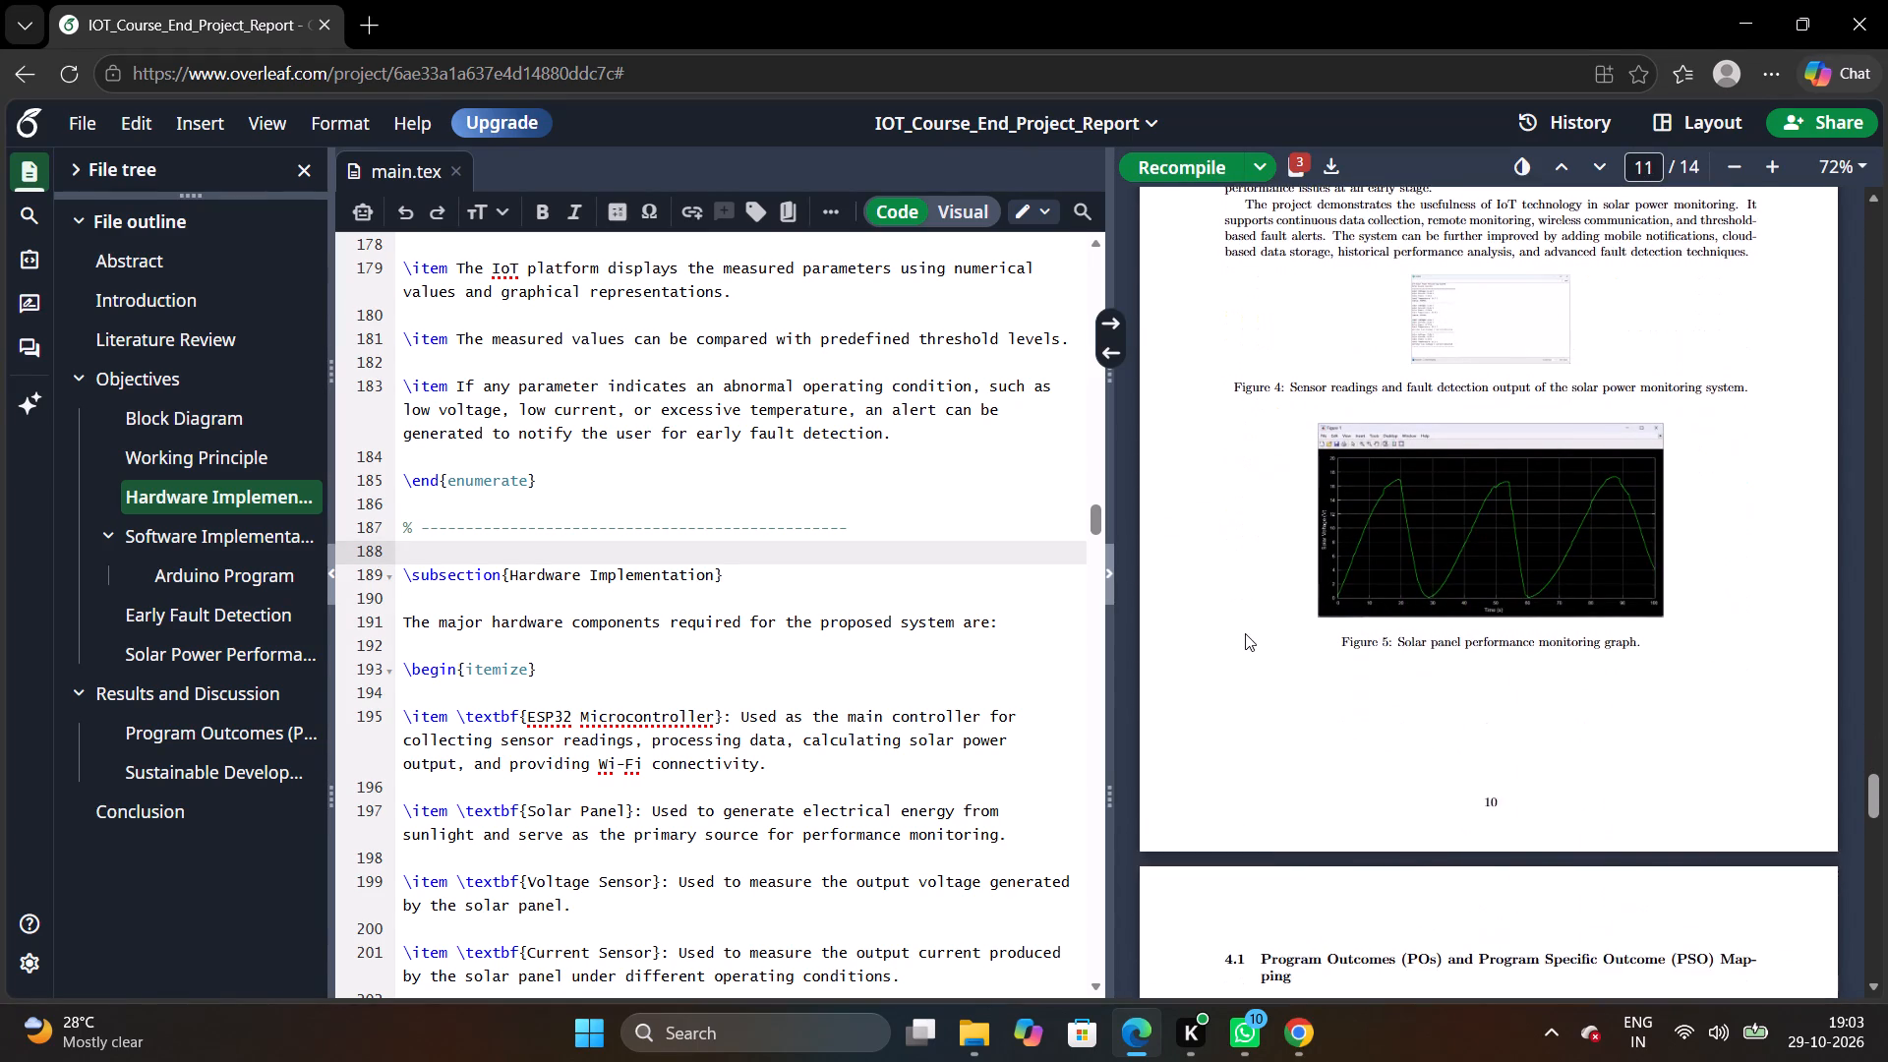
scroll(1245, 633, down, 5)
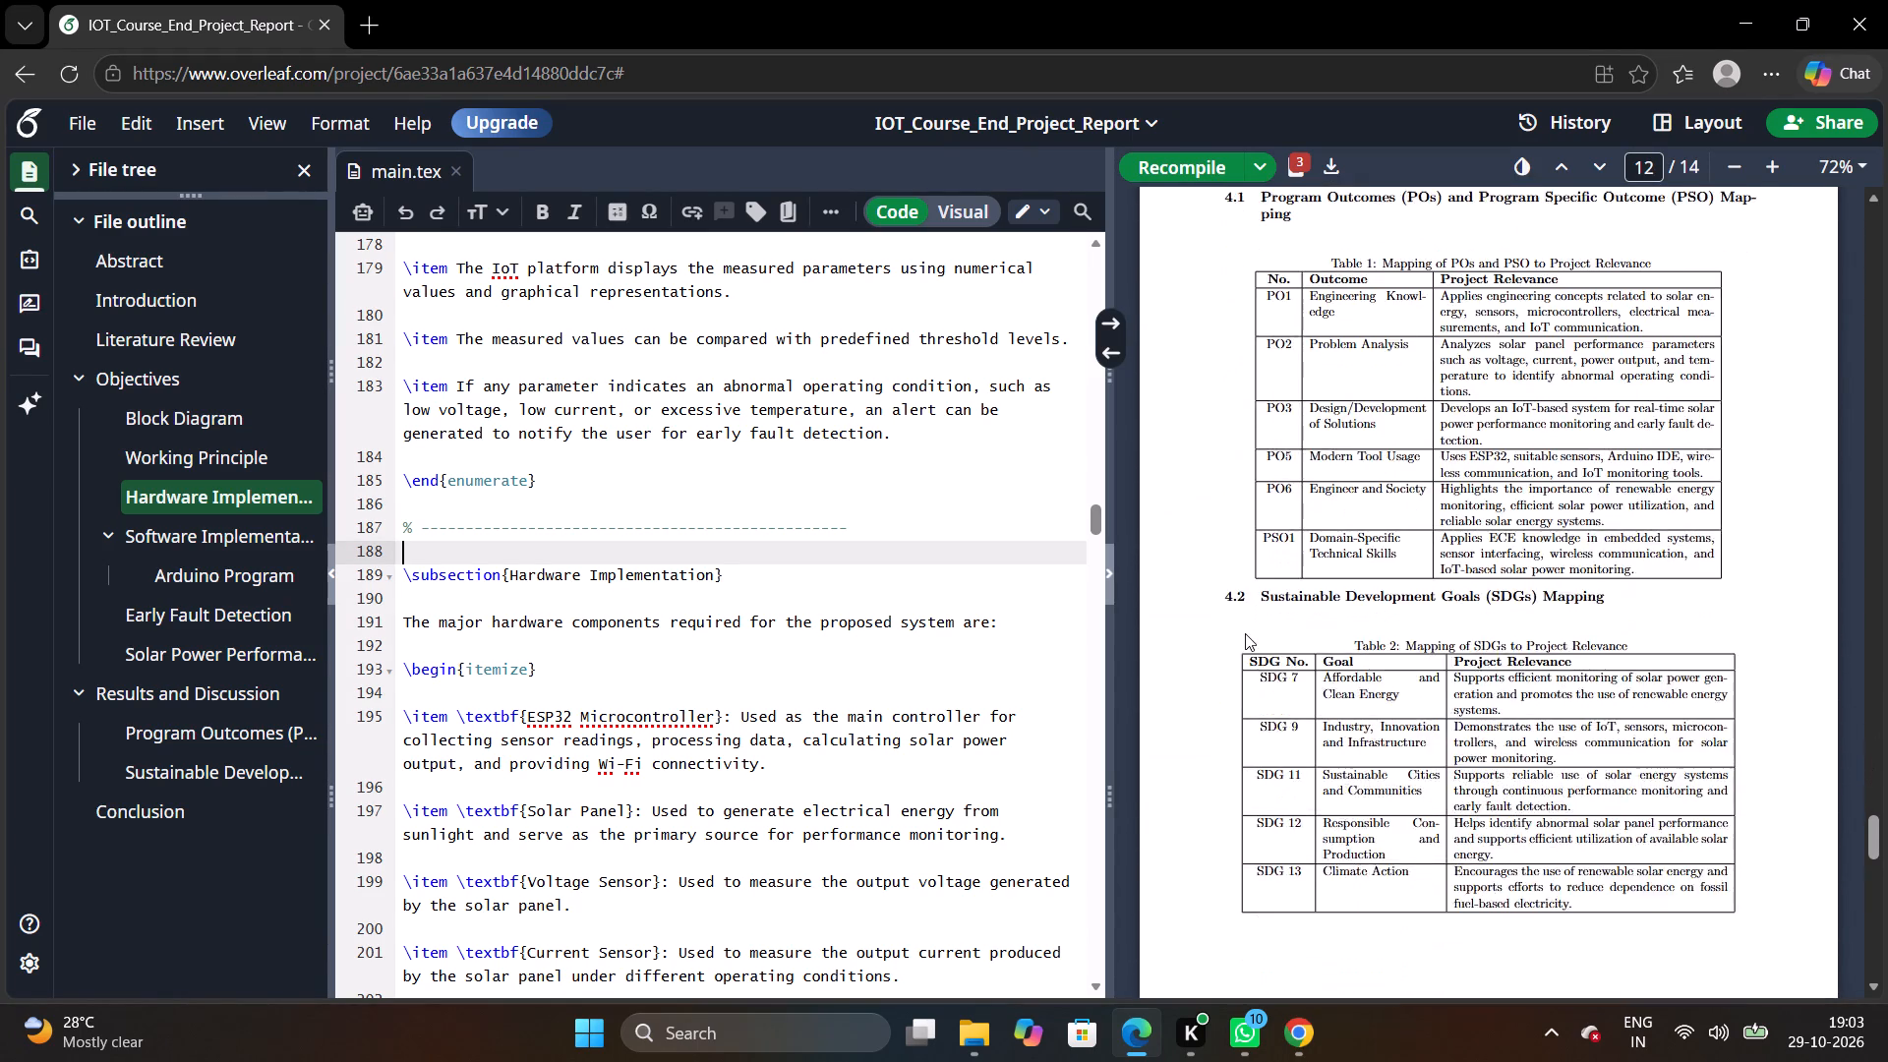
scroll(1245, 633, down, 5)
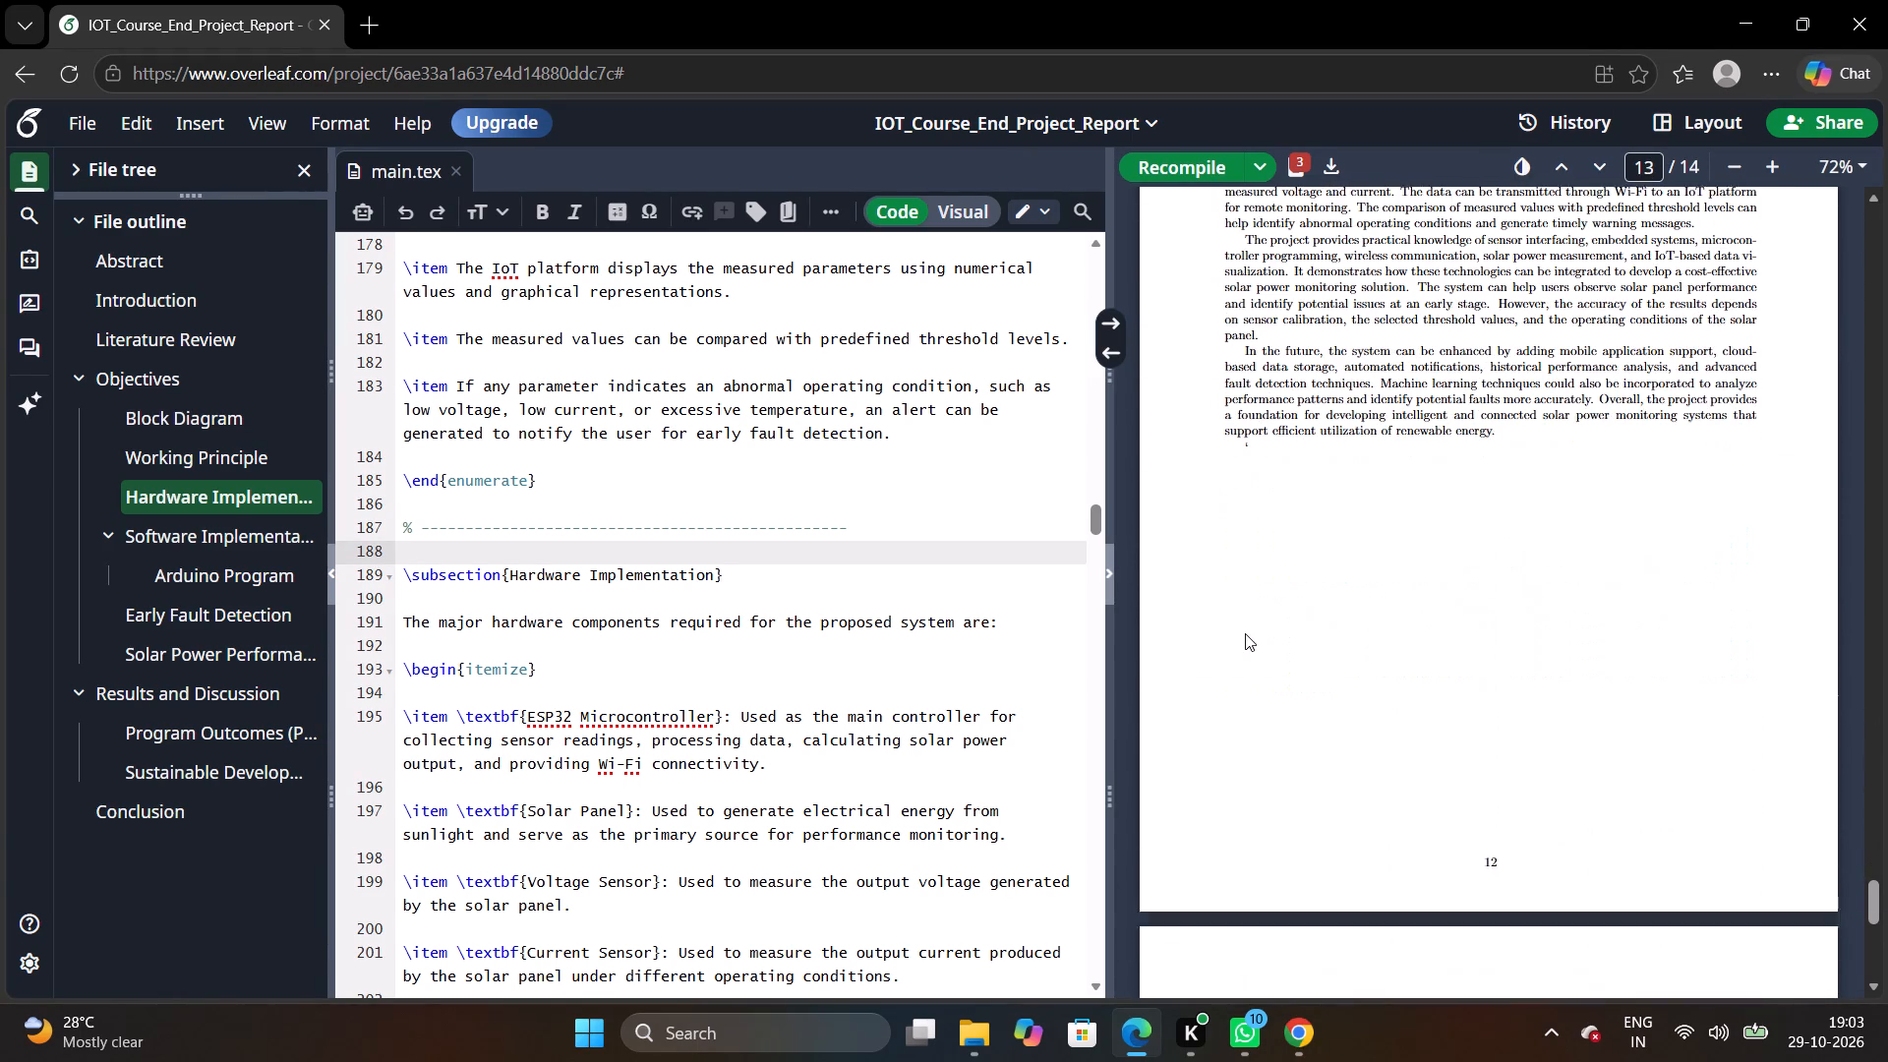
scroll(1245, 633, down, 4)
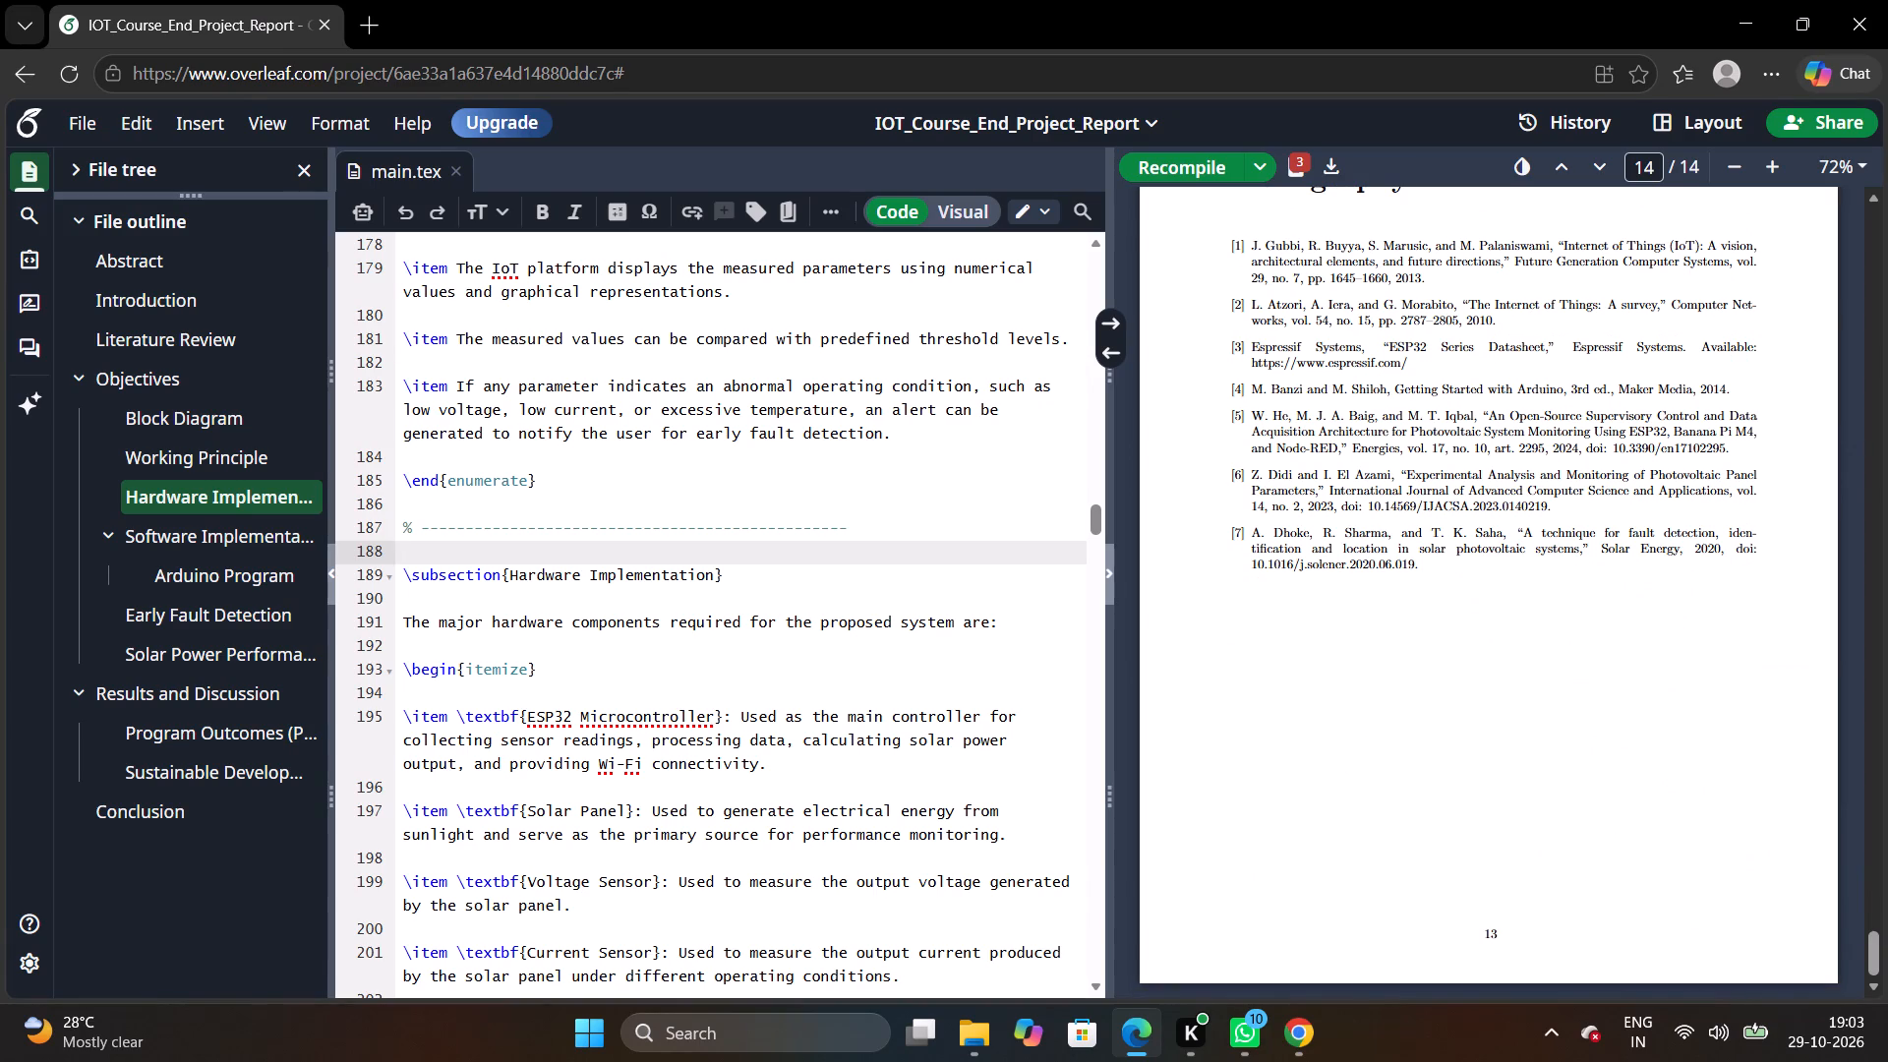
Recompile the report and check its pages in the PDF, going back from the bibliography.
click(1181, 156)
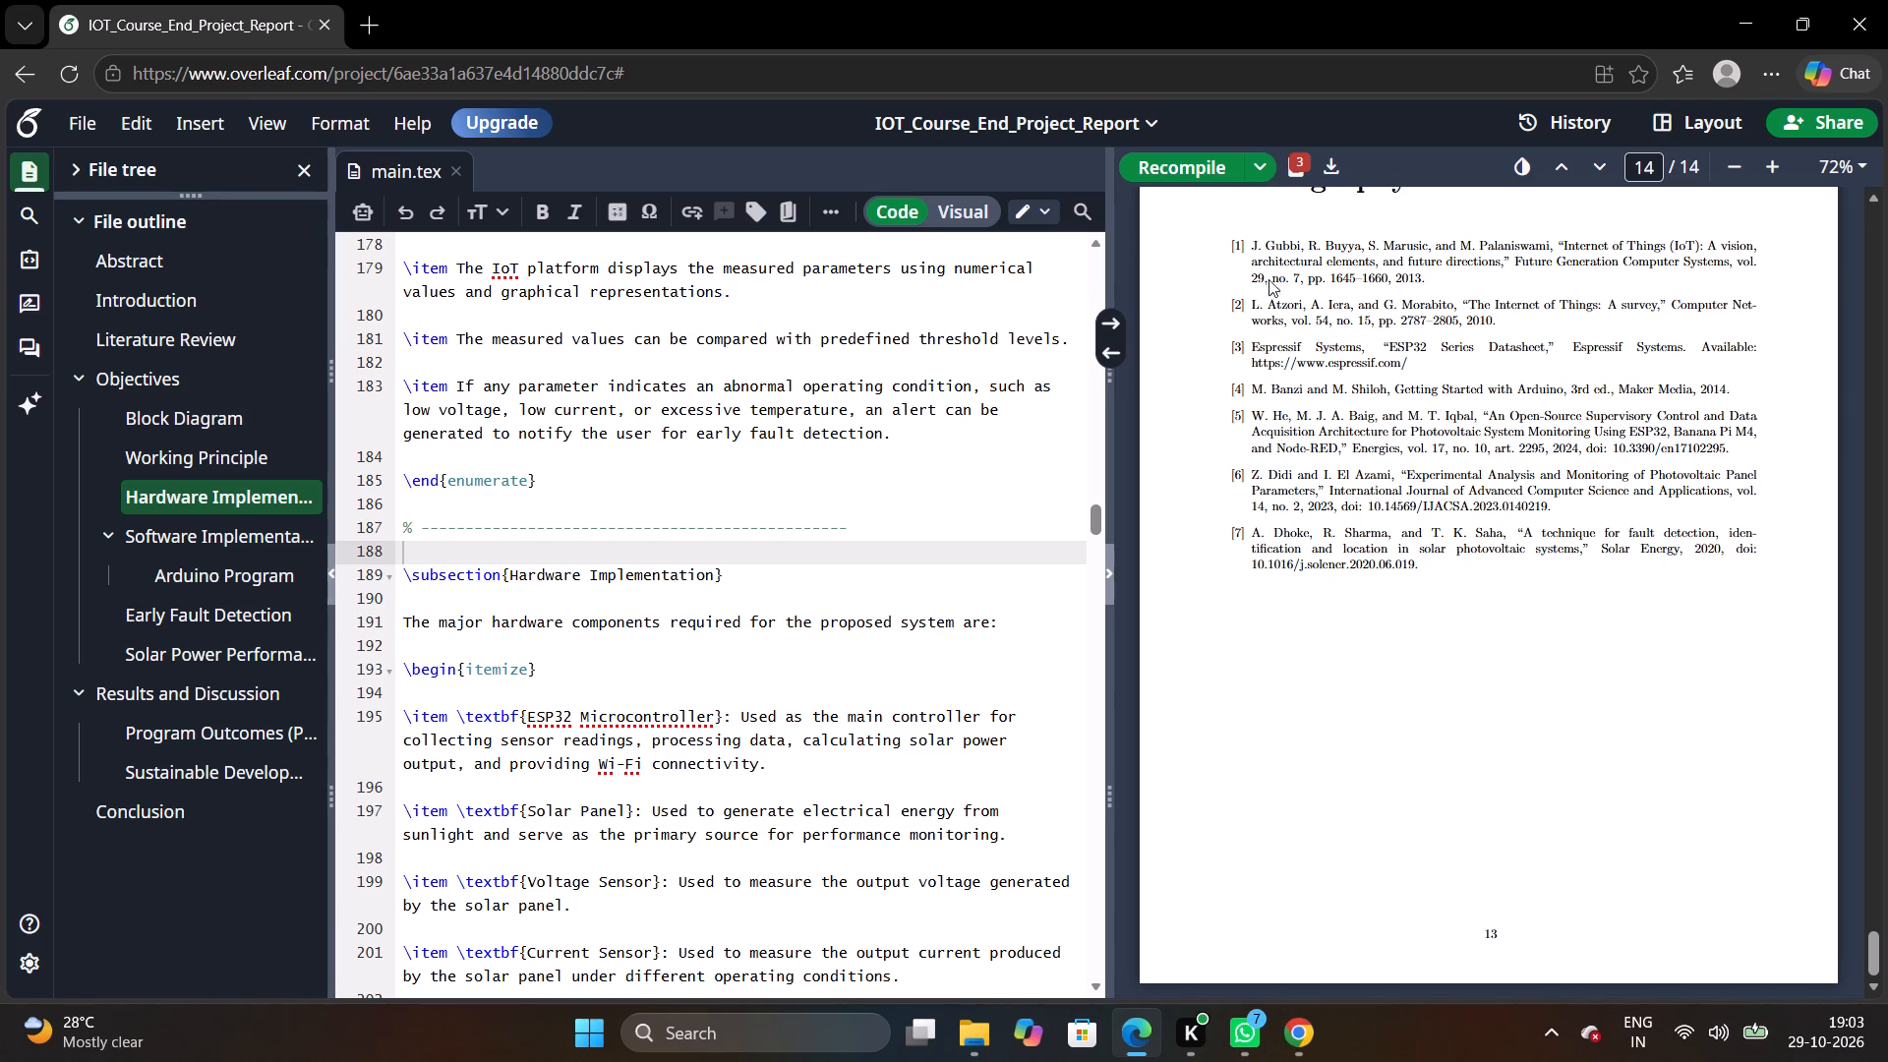
scroll(1365, 151, up, 2)
scroll(1334, 373, up, 2)
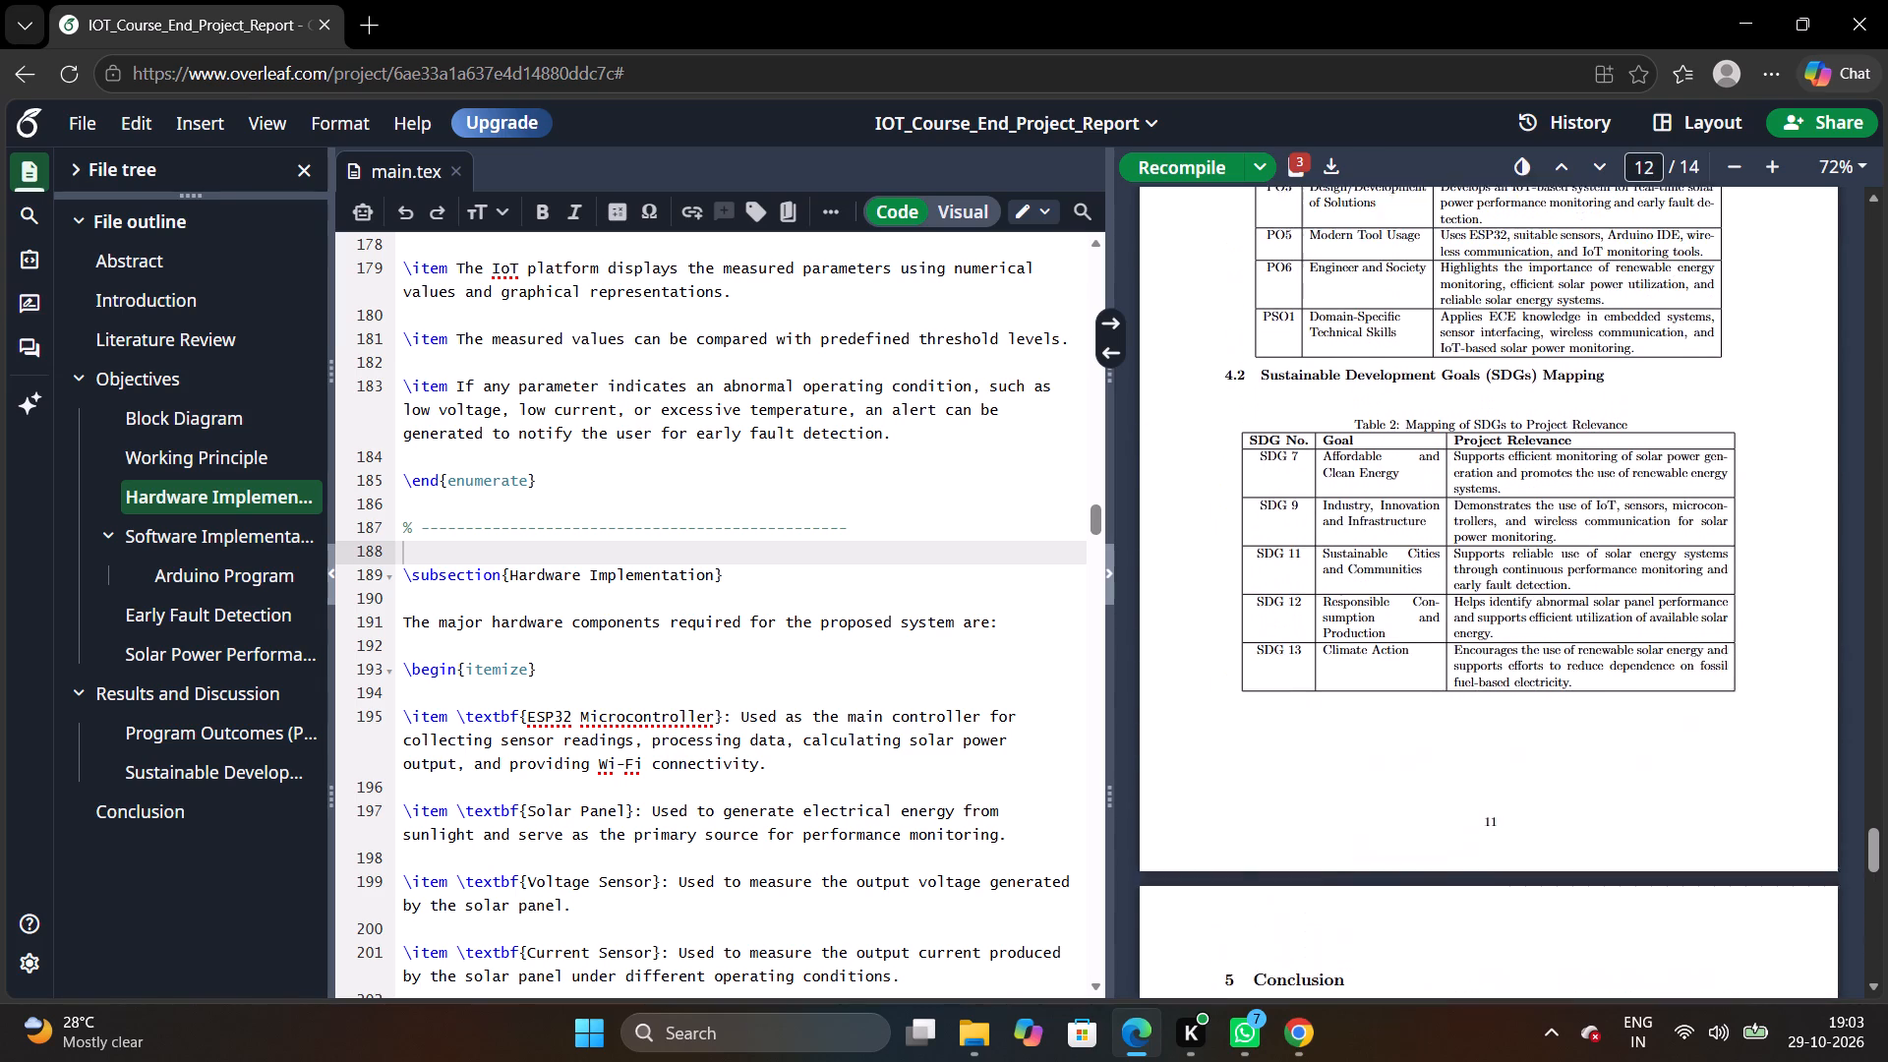
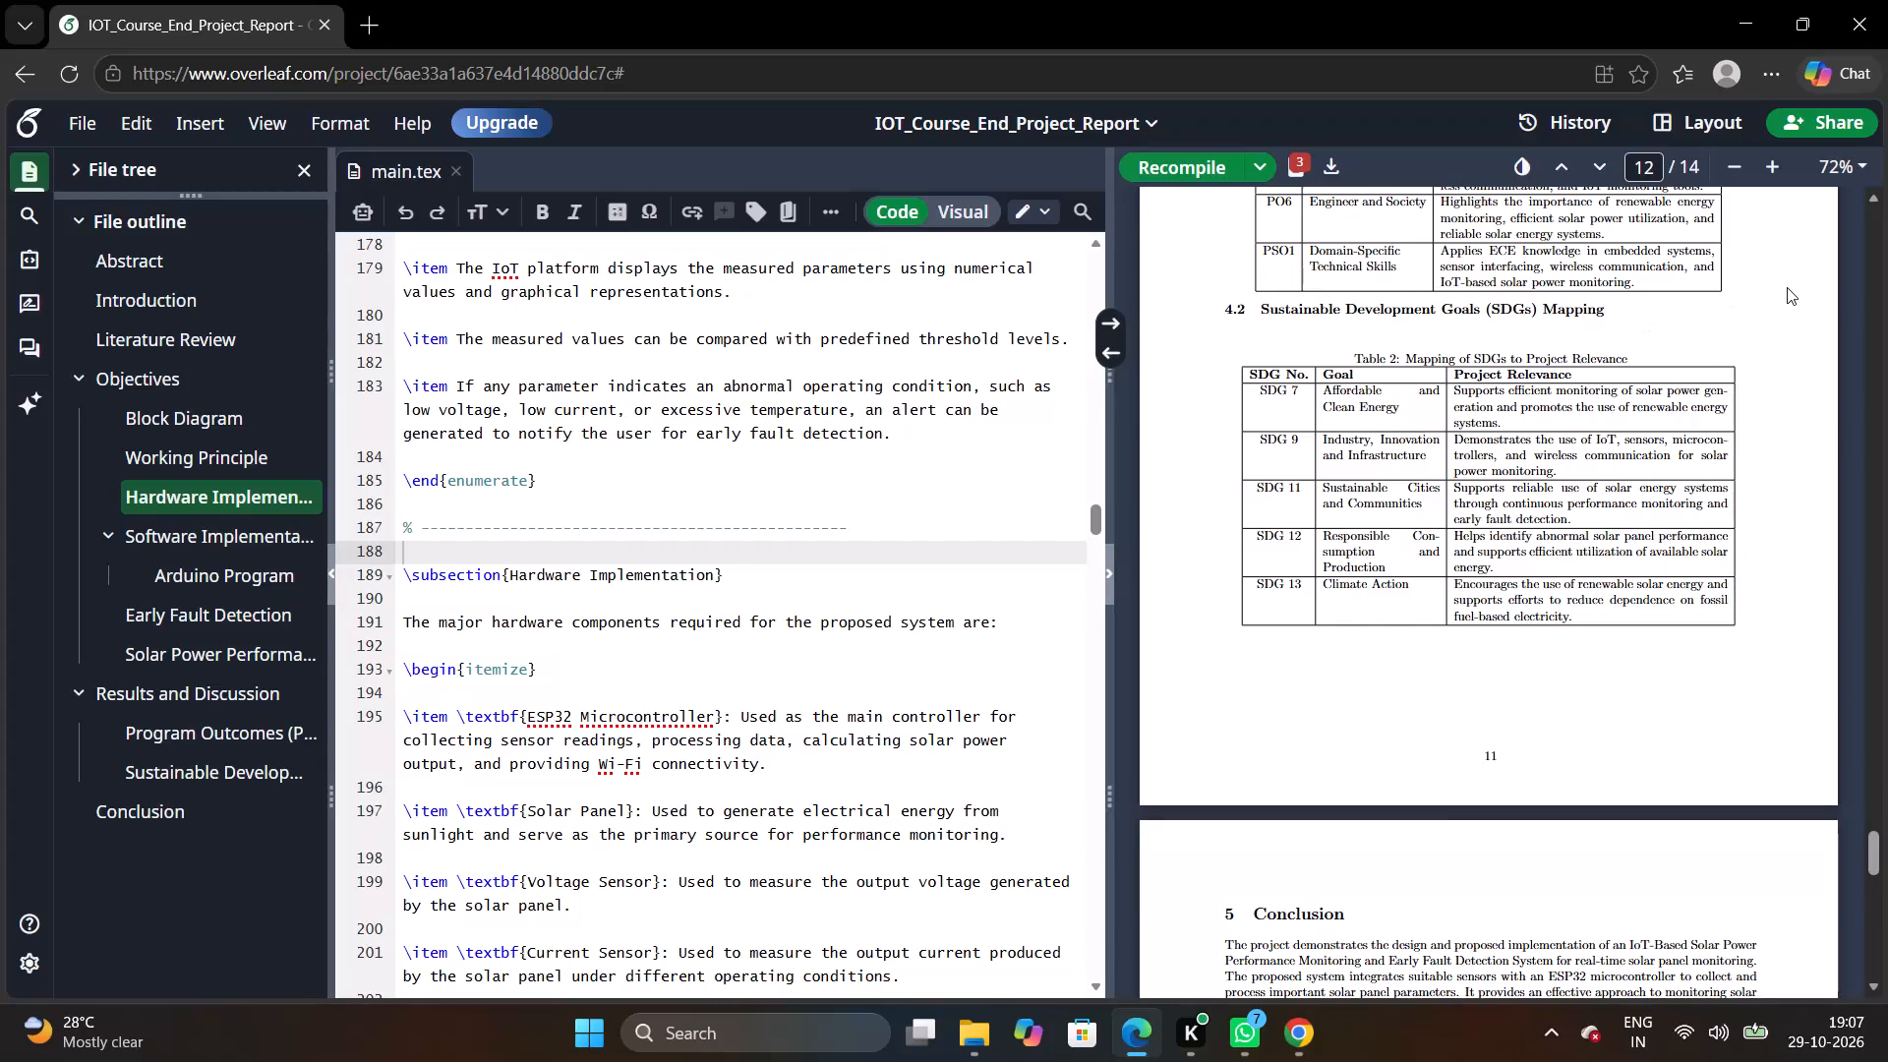
Set the batch number on the report's title page to 20 in main.tex, locating the line from the PDF.
scroll(1787, 287, up, 11)
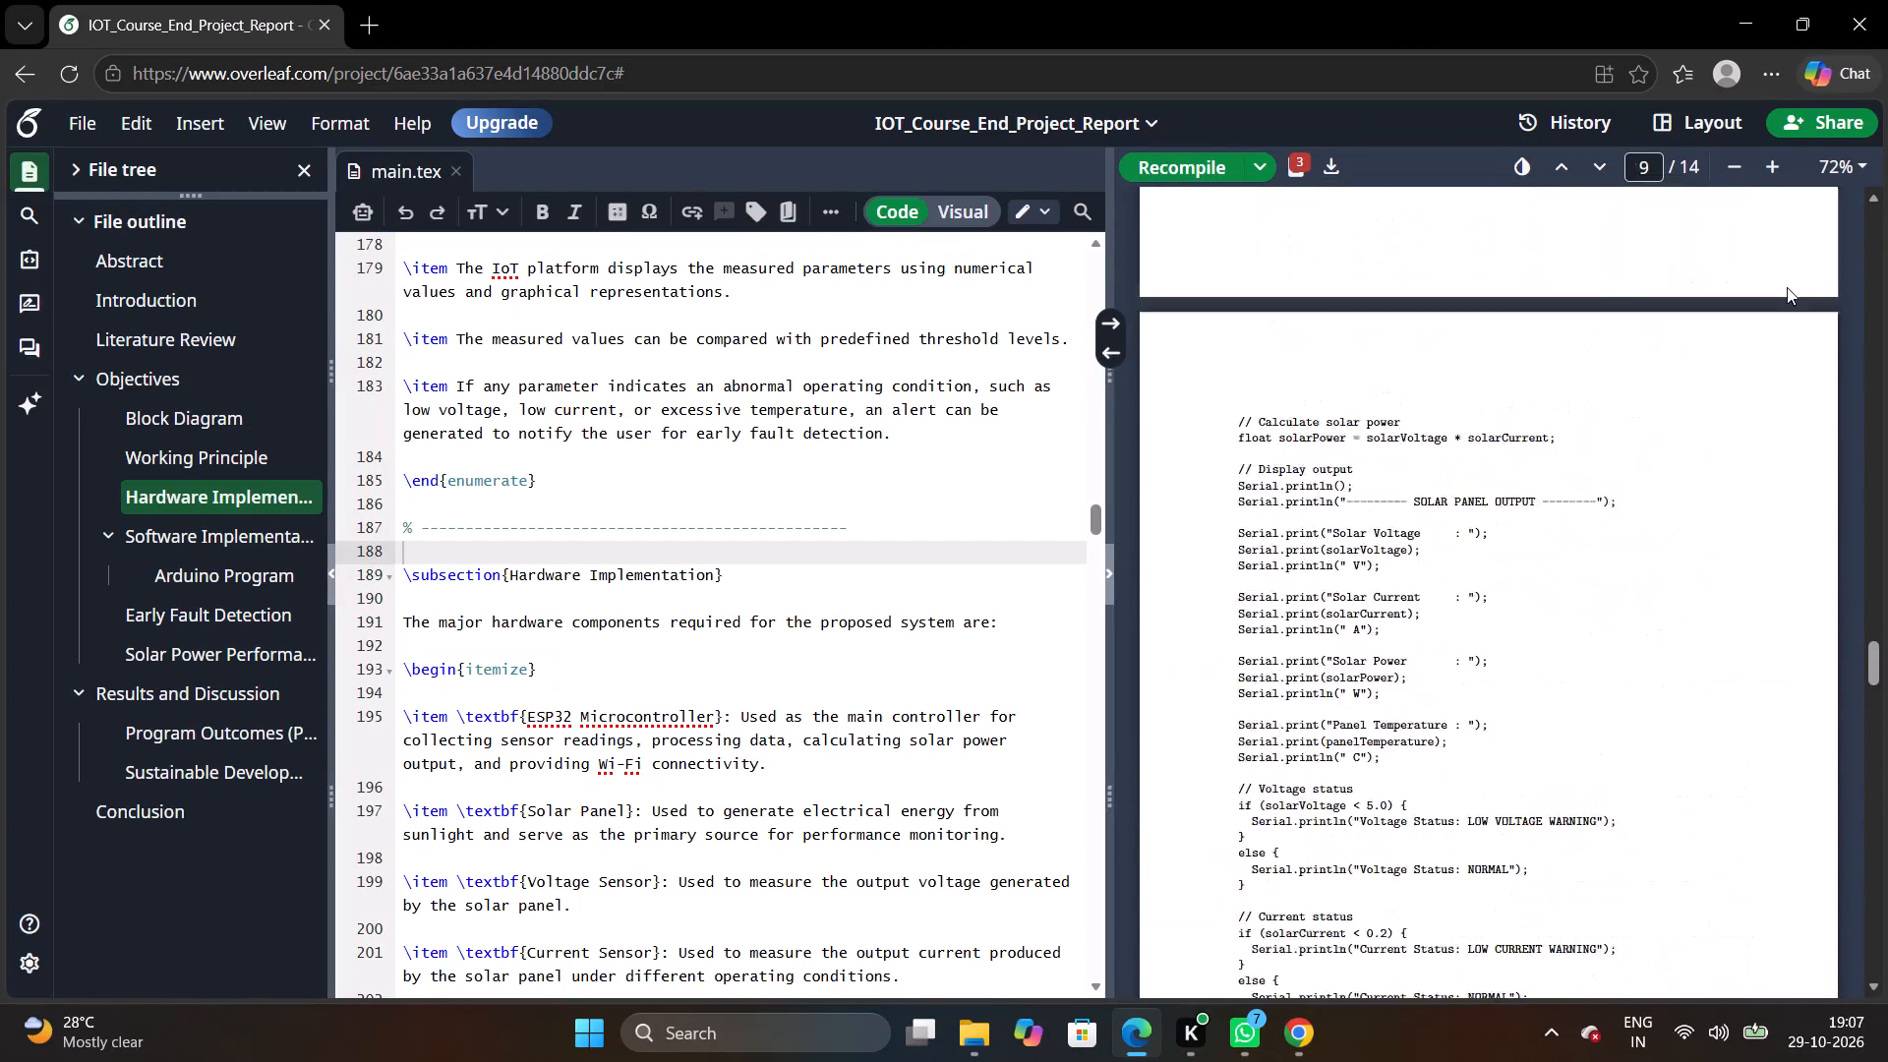
scroll(1079, 538, up, 17)
scroll(1357, 451, up, 4)
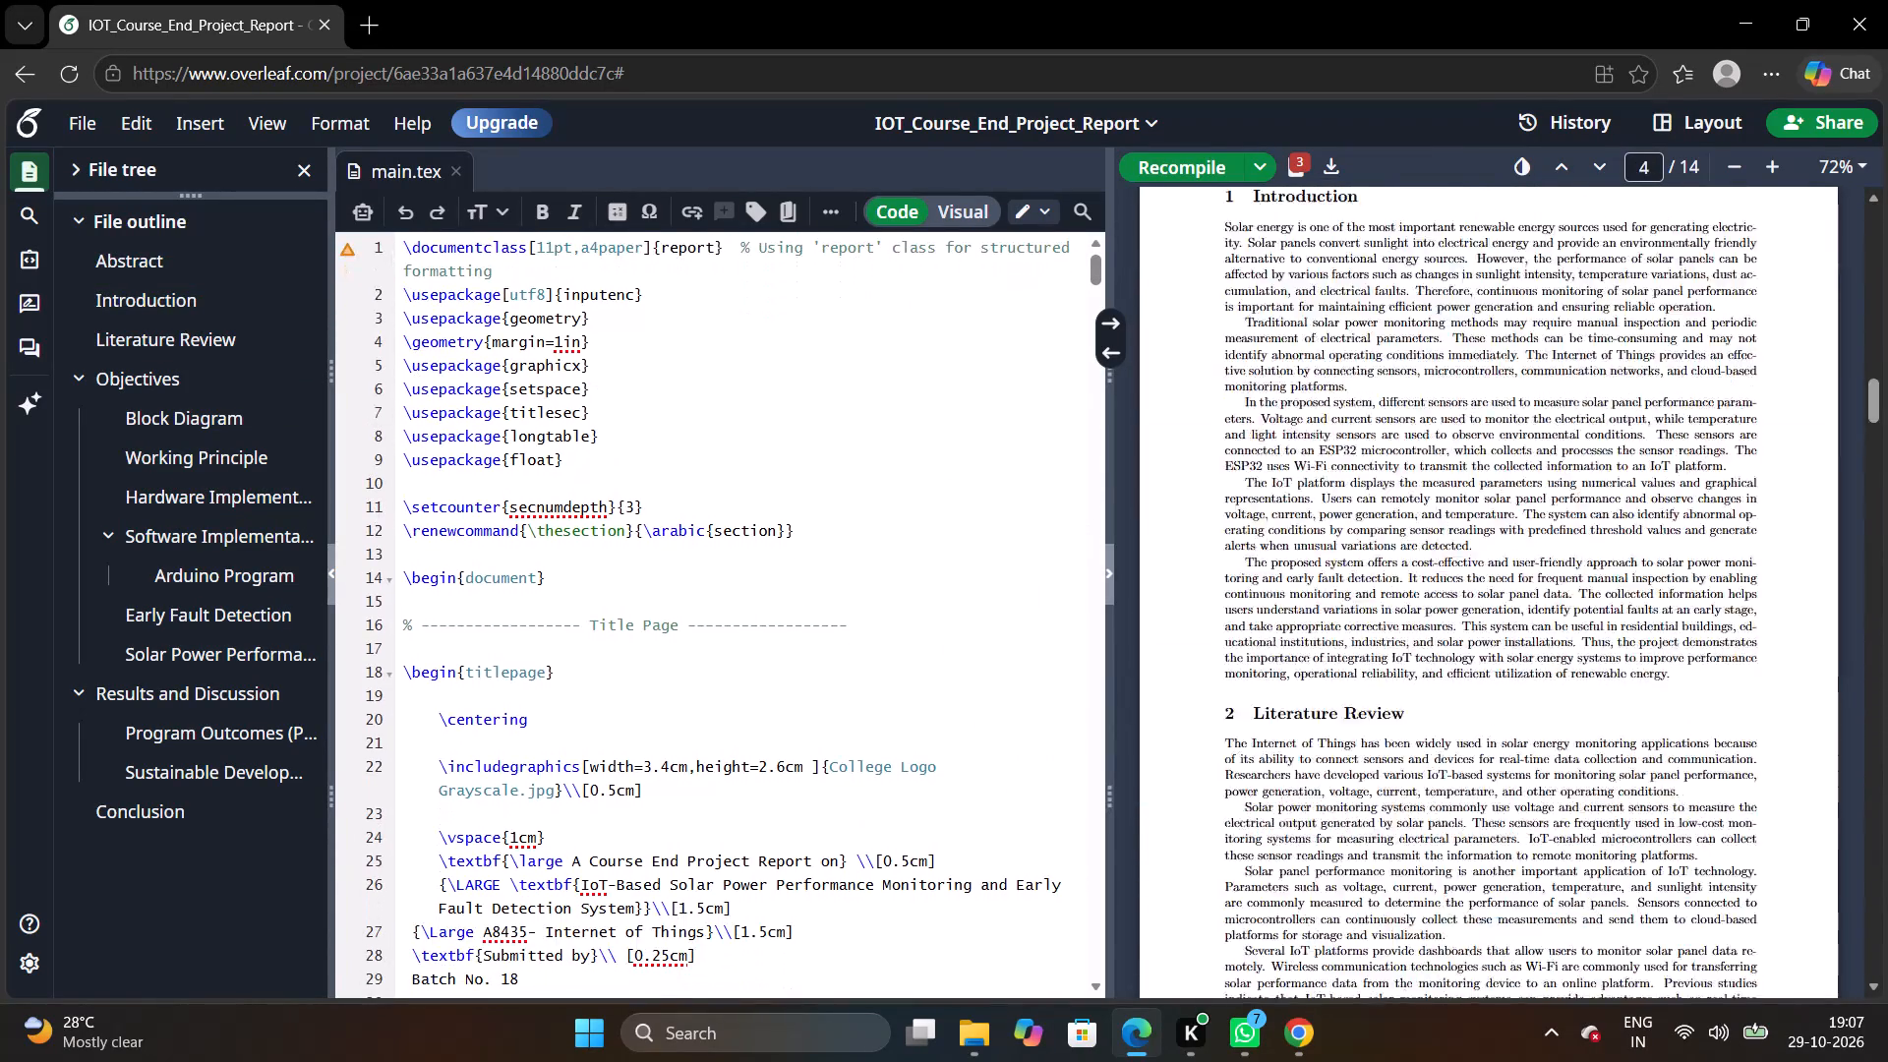
scroll(1357, 451, up, 5)
scroll(1447, 507, down, 1)
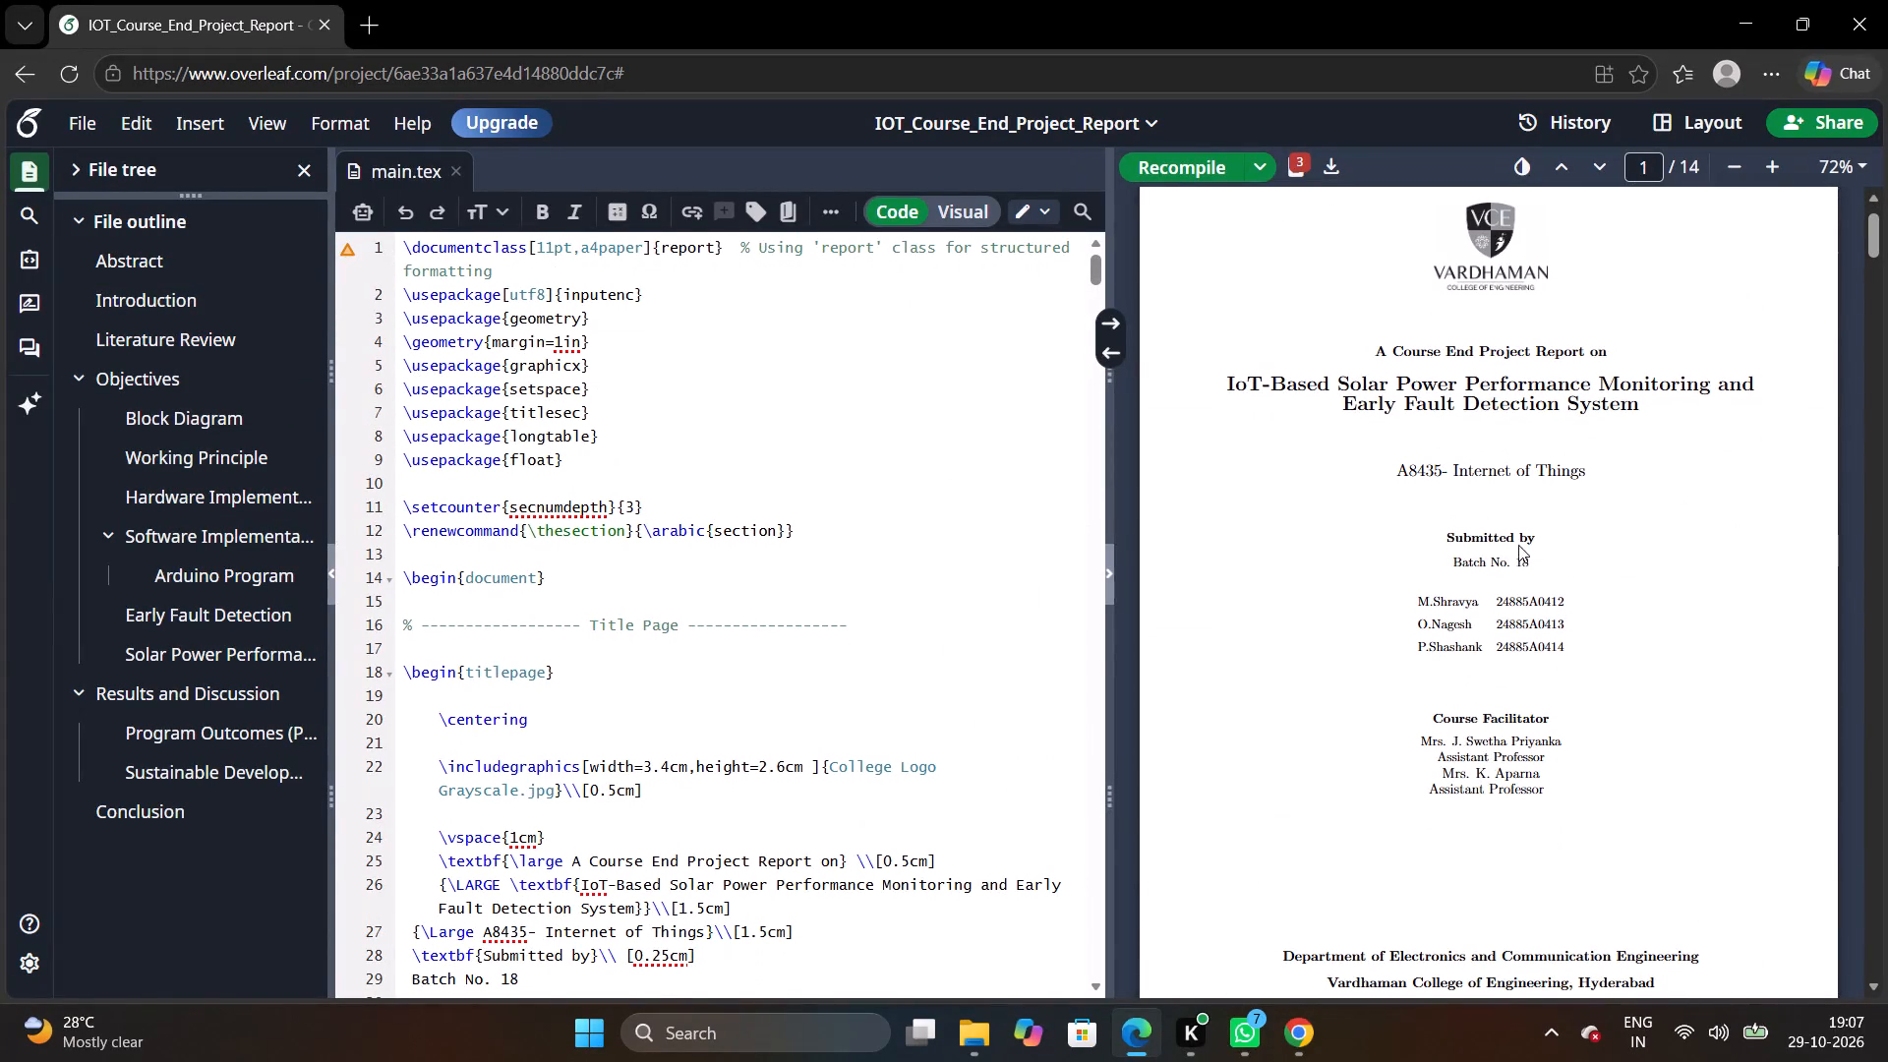
triple_click(1528, 550)
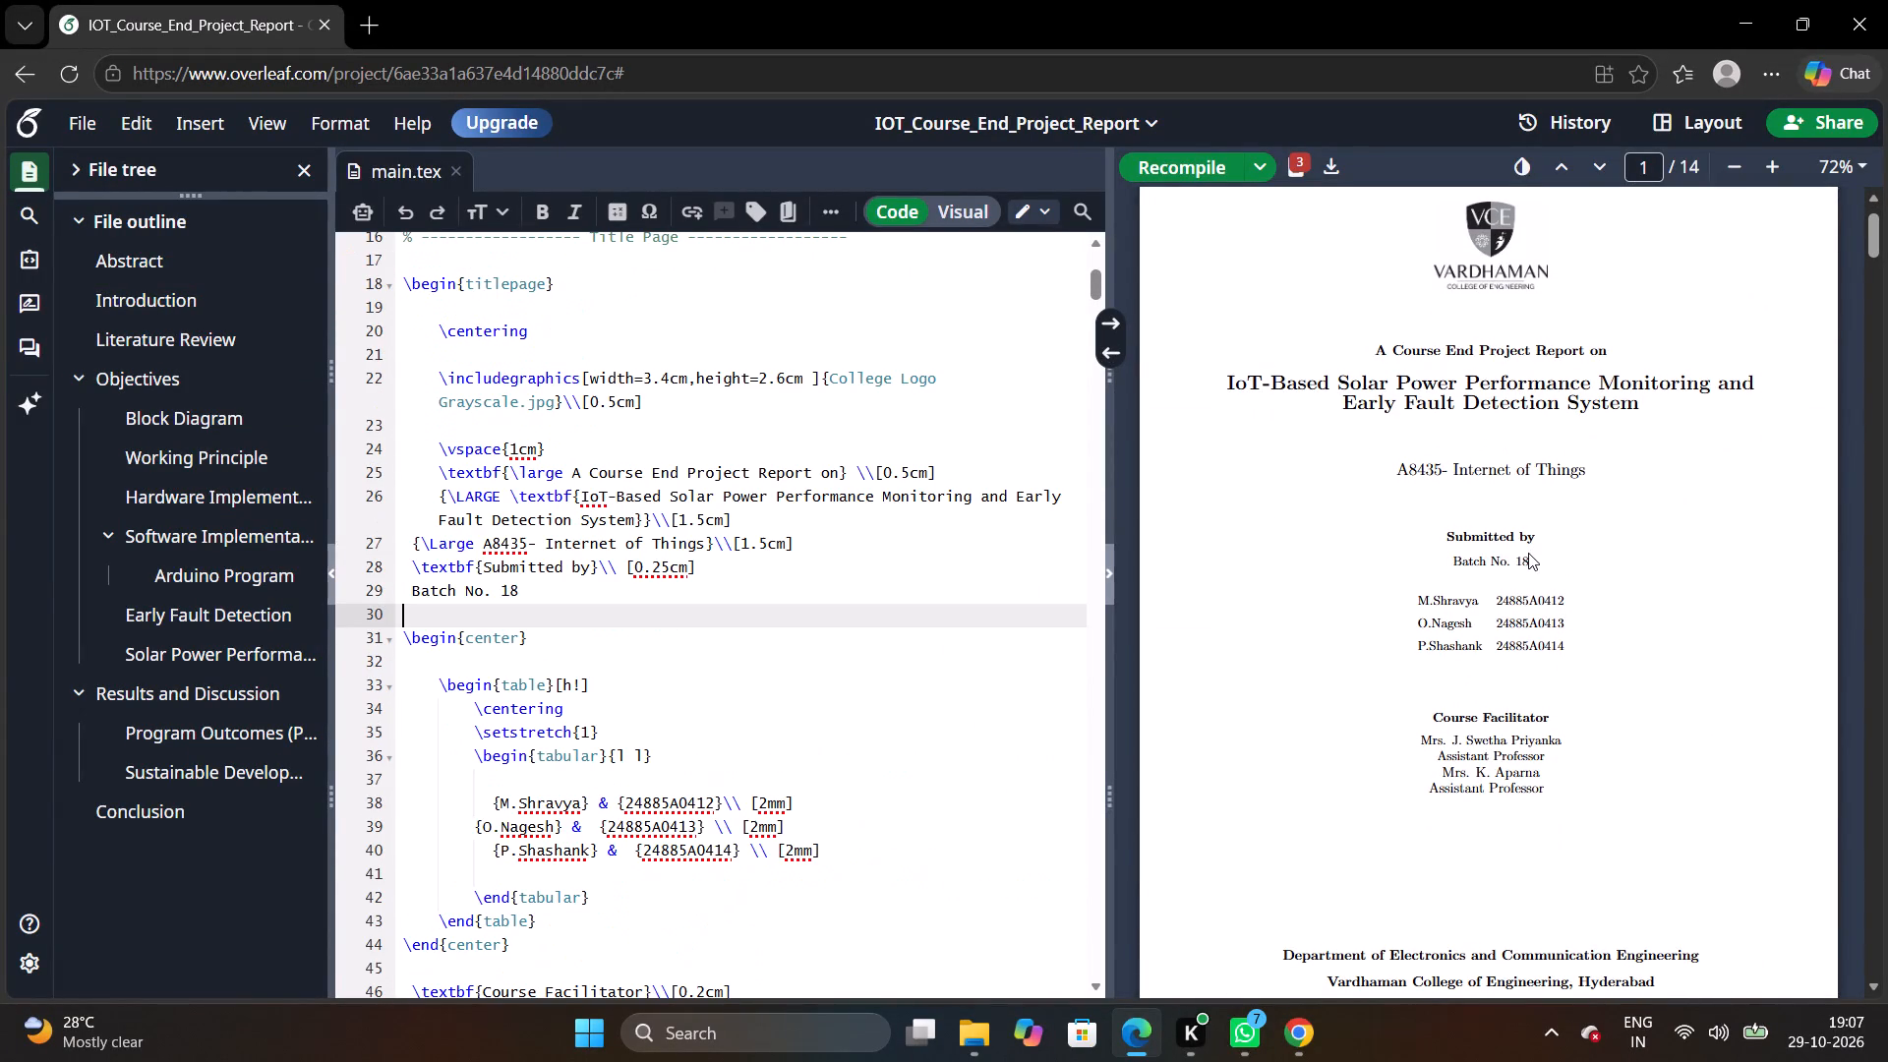
click(528, 595)
key(BackSpace)
key(BackSpace)
key(BackSpace)
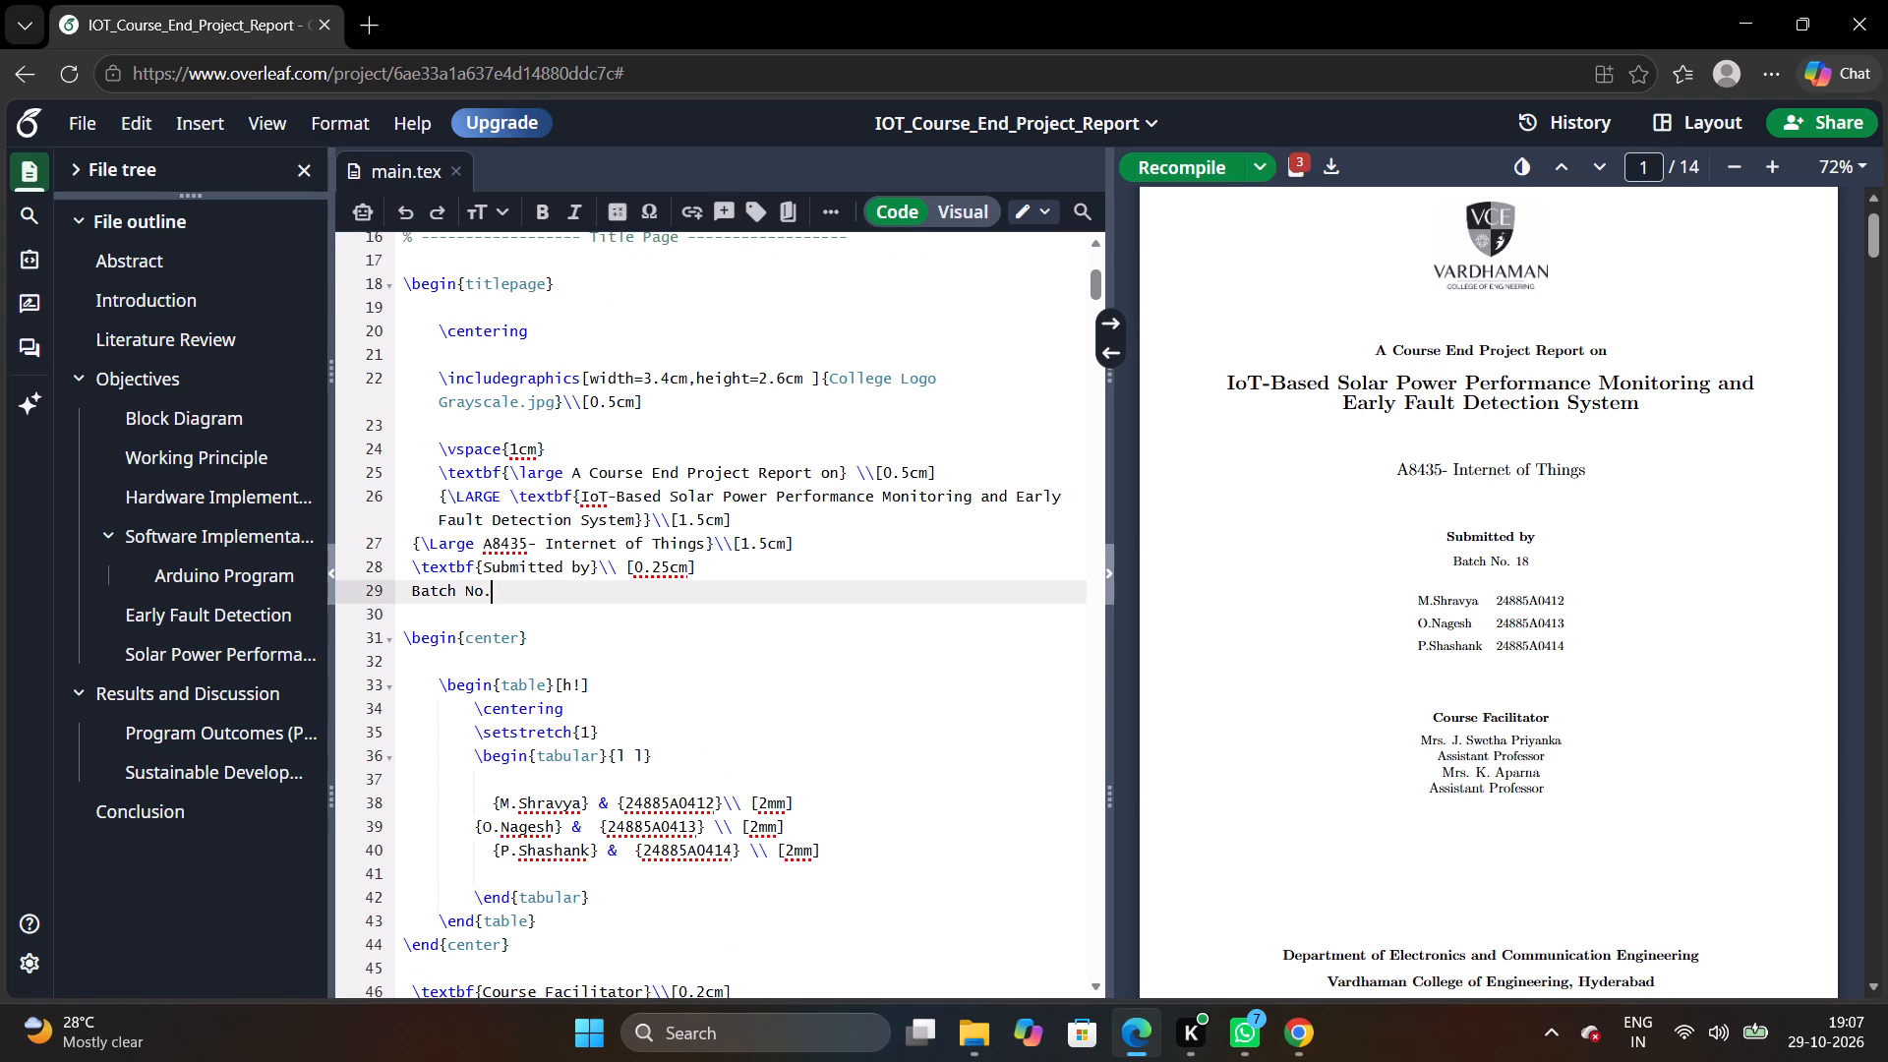
key(2)
key(0)
Recompile the report and check the title page in the PDF.
click(1180, 182)
click(1215, 154)
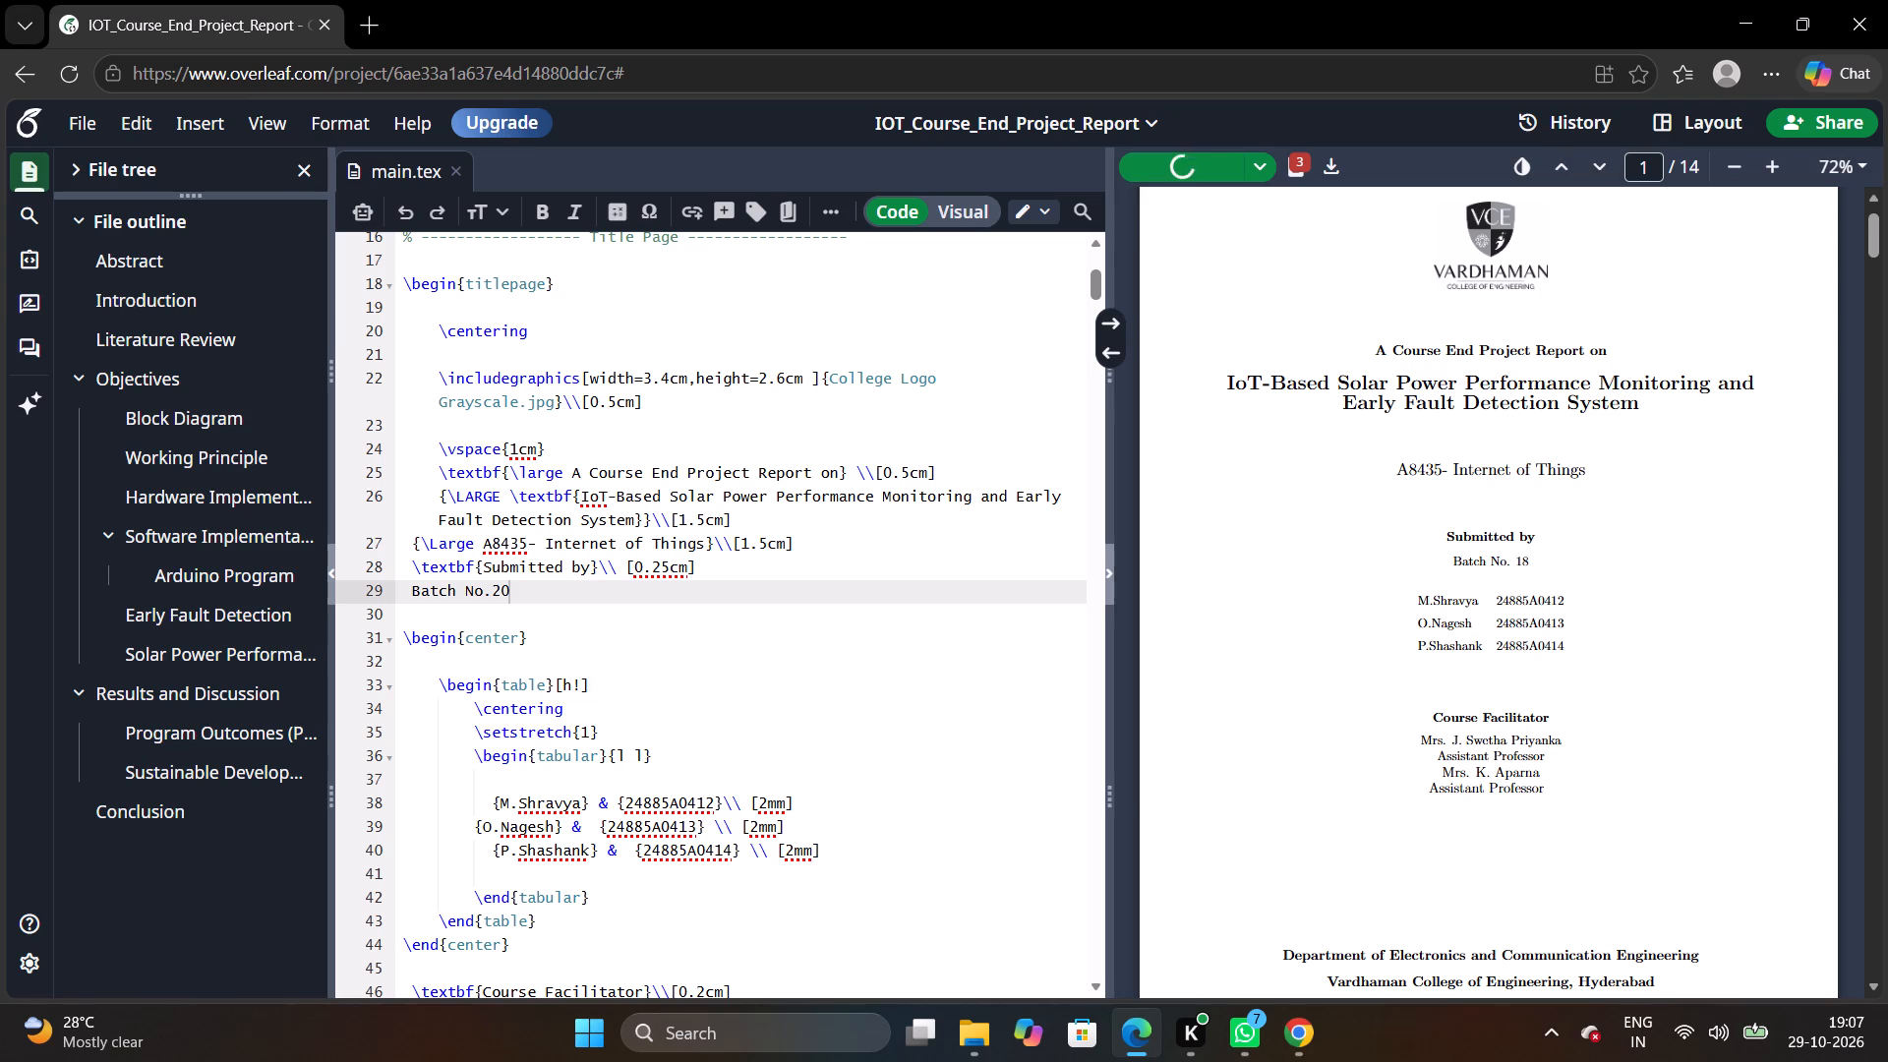
scroll(1507, 432, down, 2)
scroll(1507, 432, up, 2)
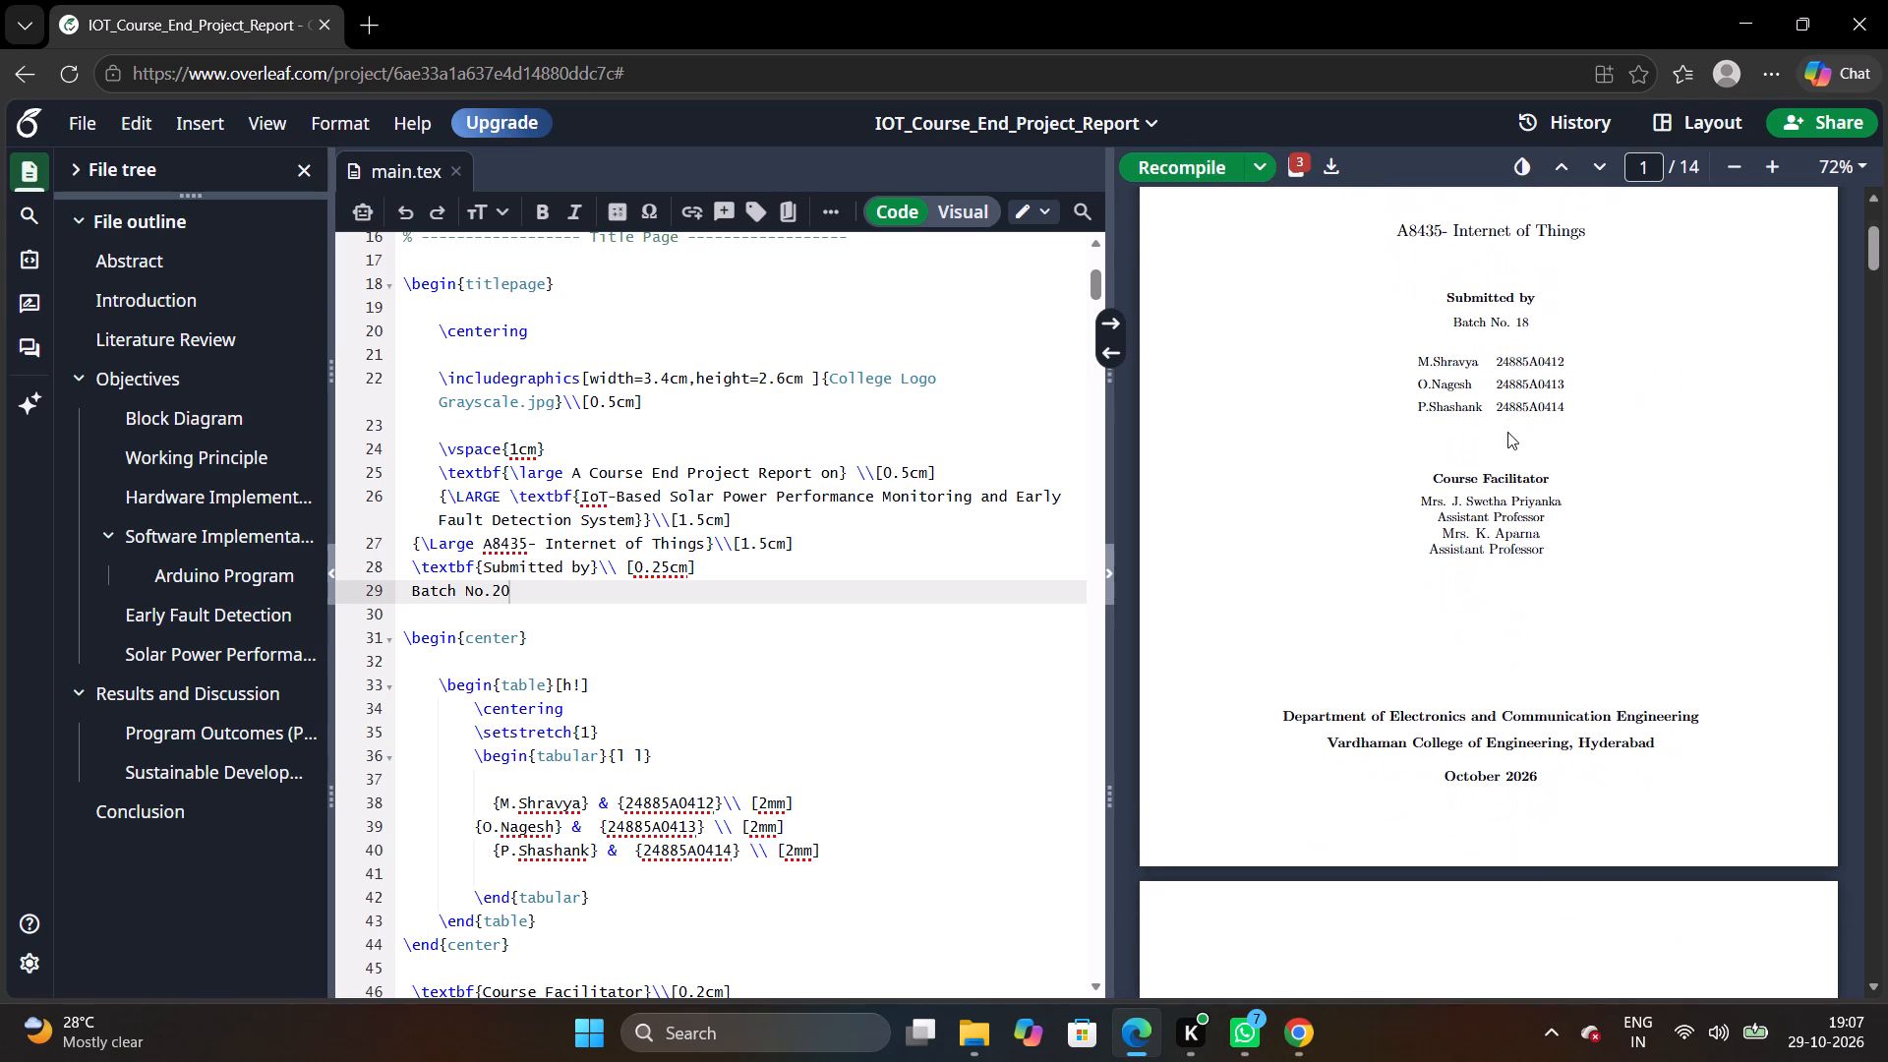
Download the compiled IOT_Course_End_Project_Report as a PDF.
scroll(1507, 432, up, 3)
scroll(1507, 432, down, 7)
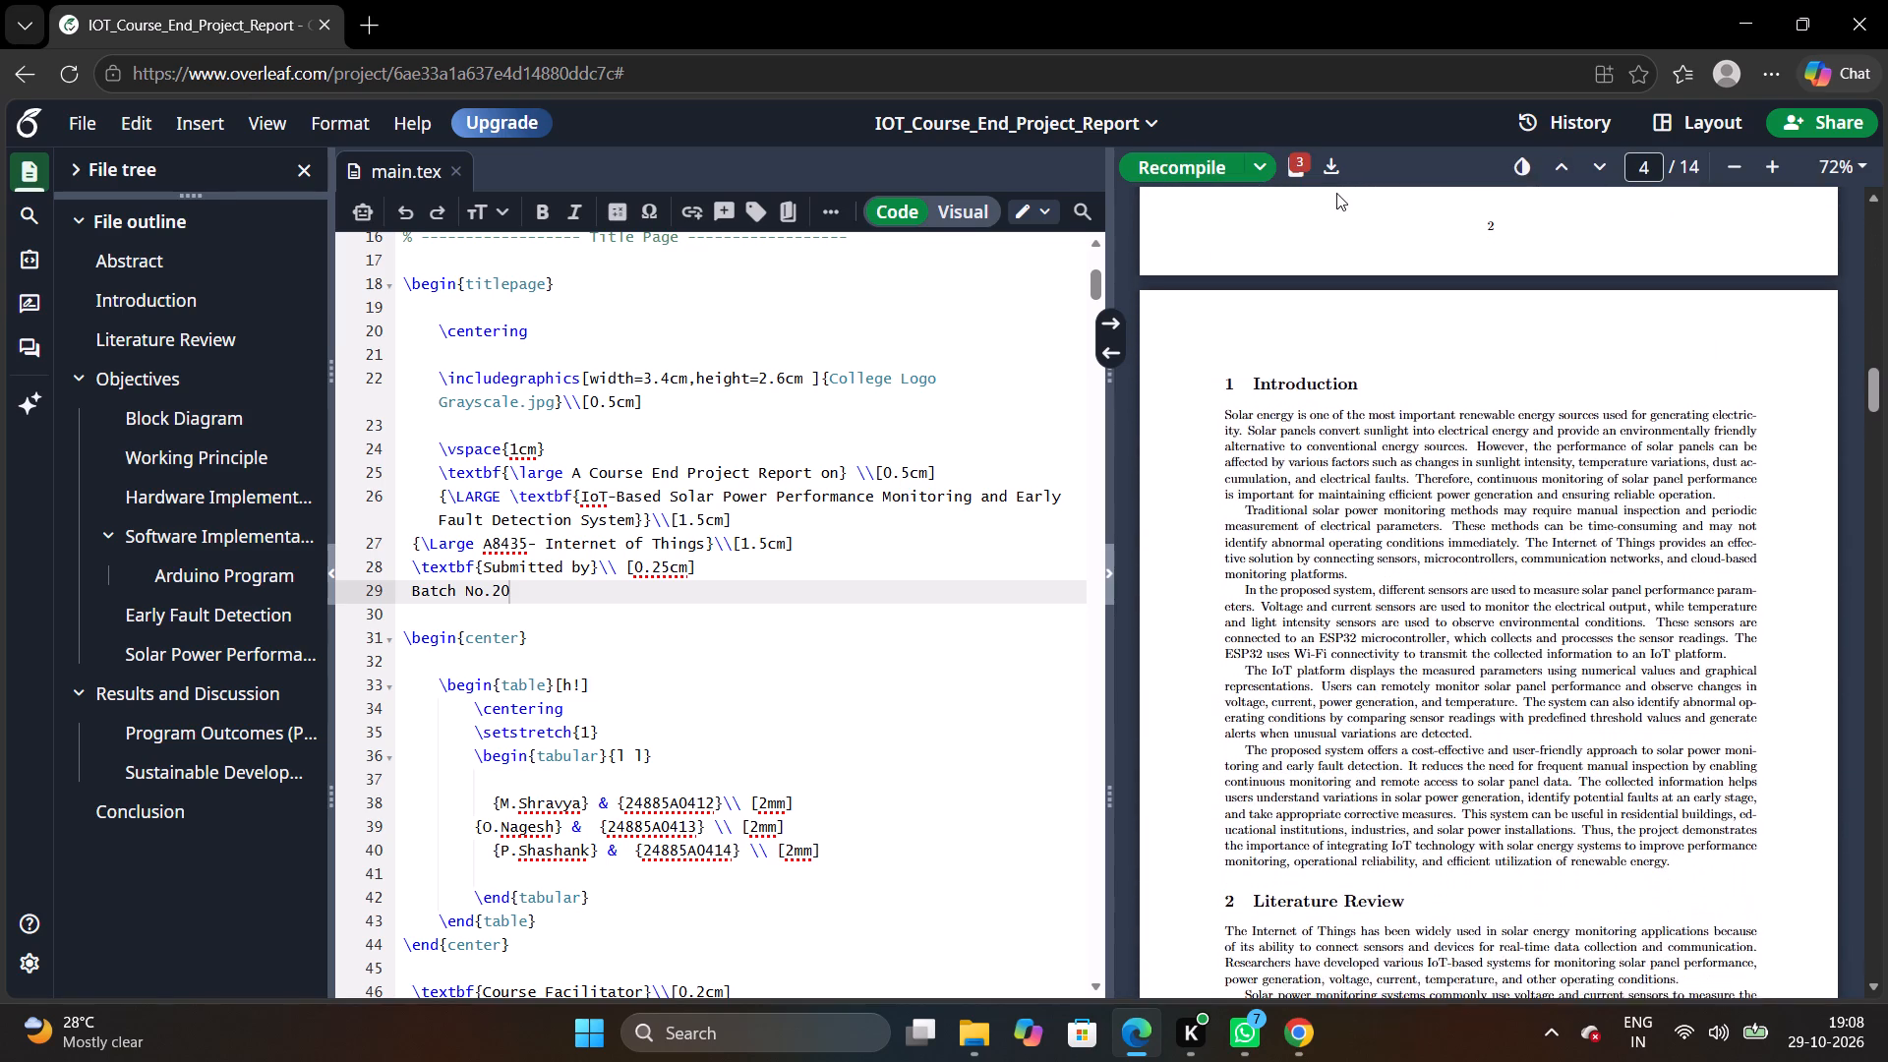
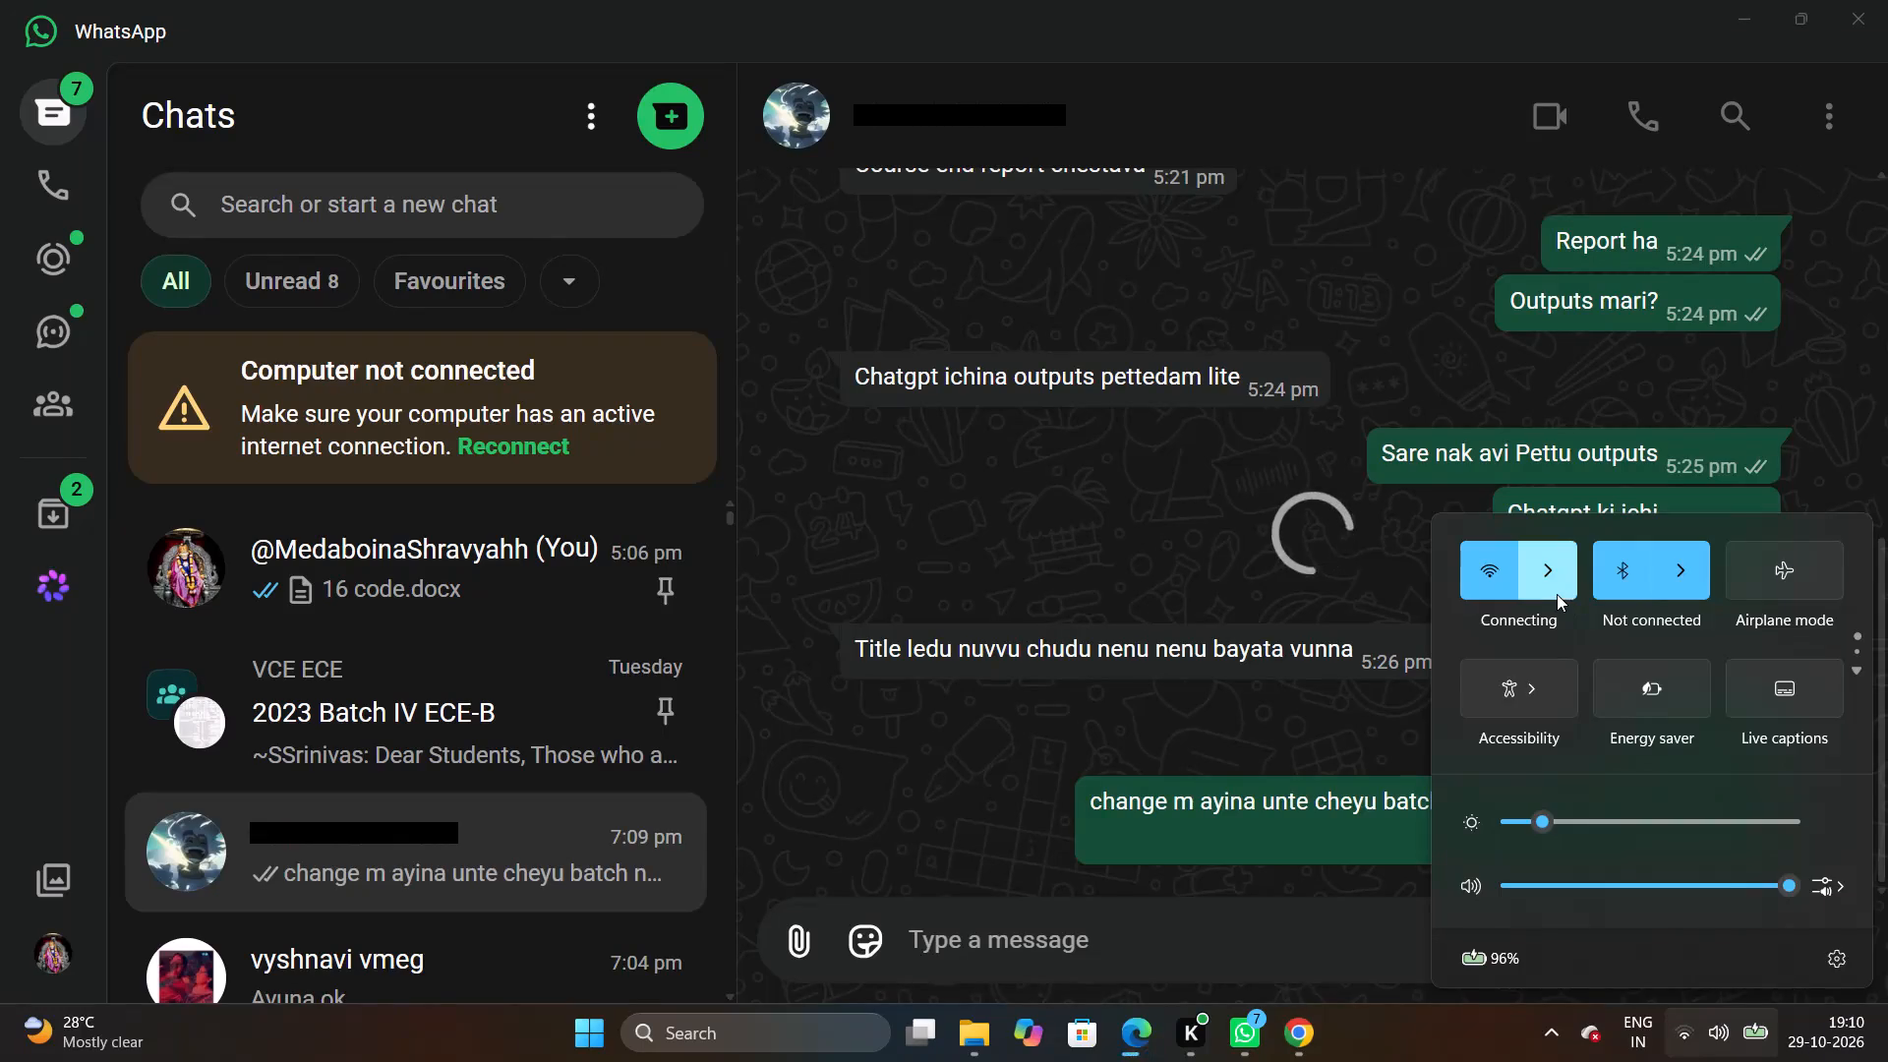
Connect the computer to the TP-Link_0076 Wi-Fi network with automatic connection enabled.
click(1556, 594)
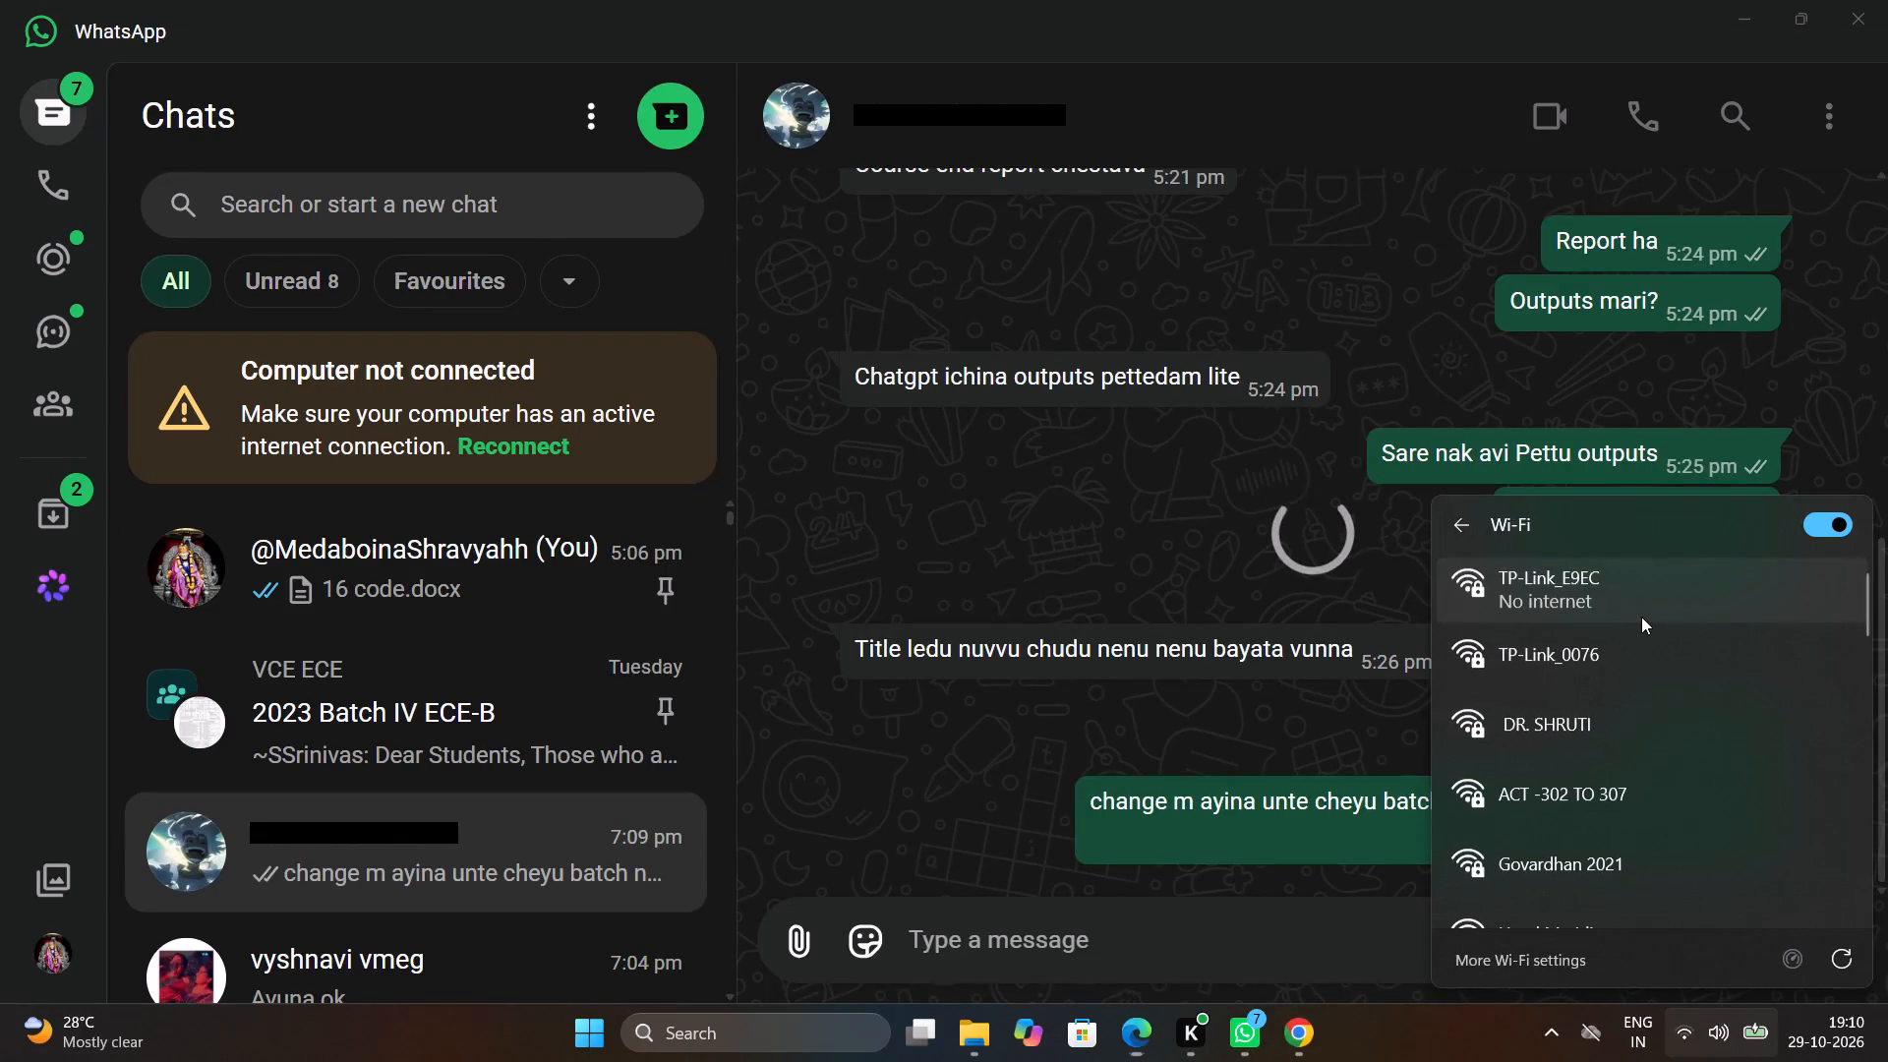
click(1576, 634)
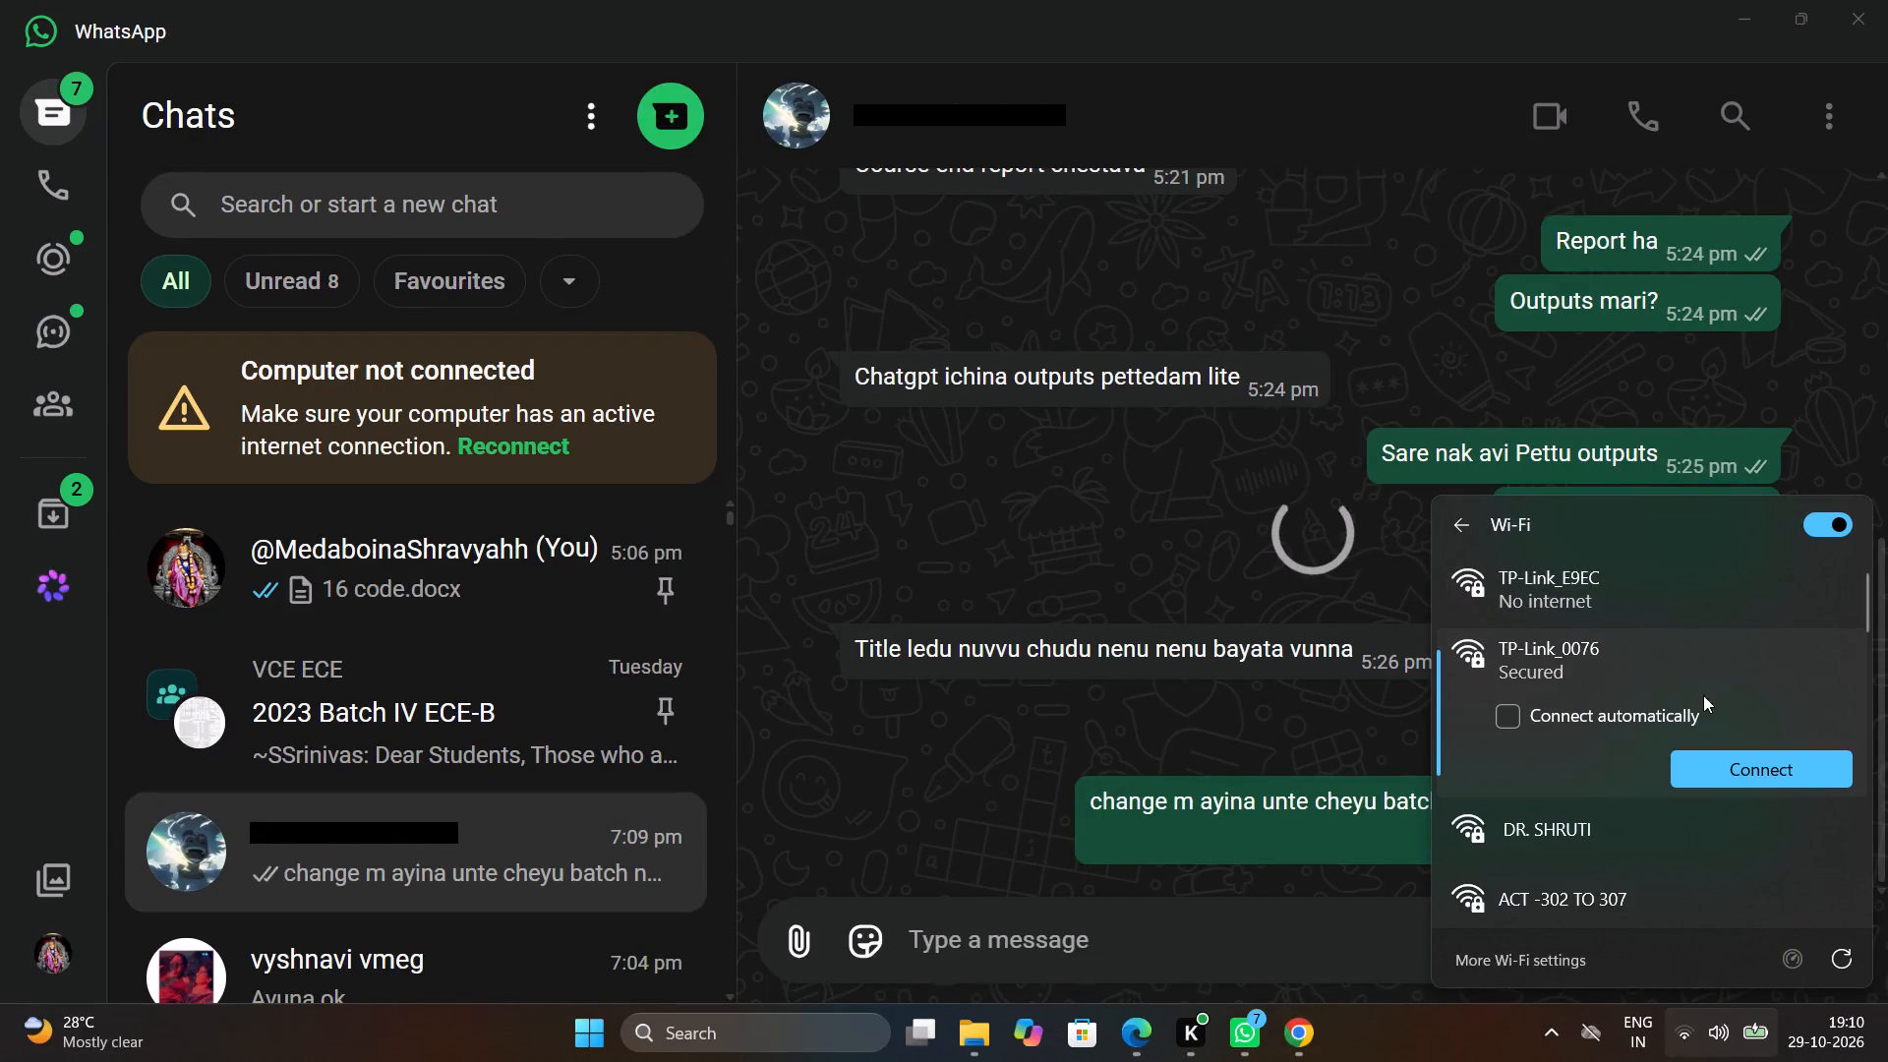
click(1511, 711)
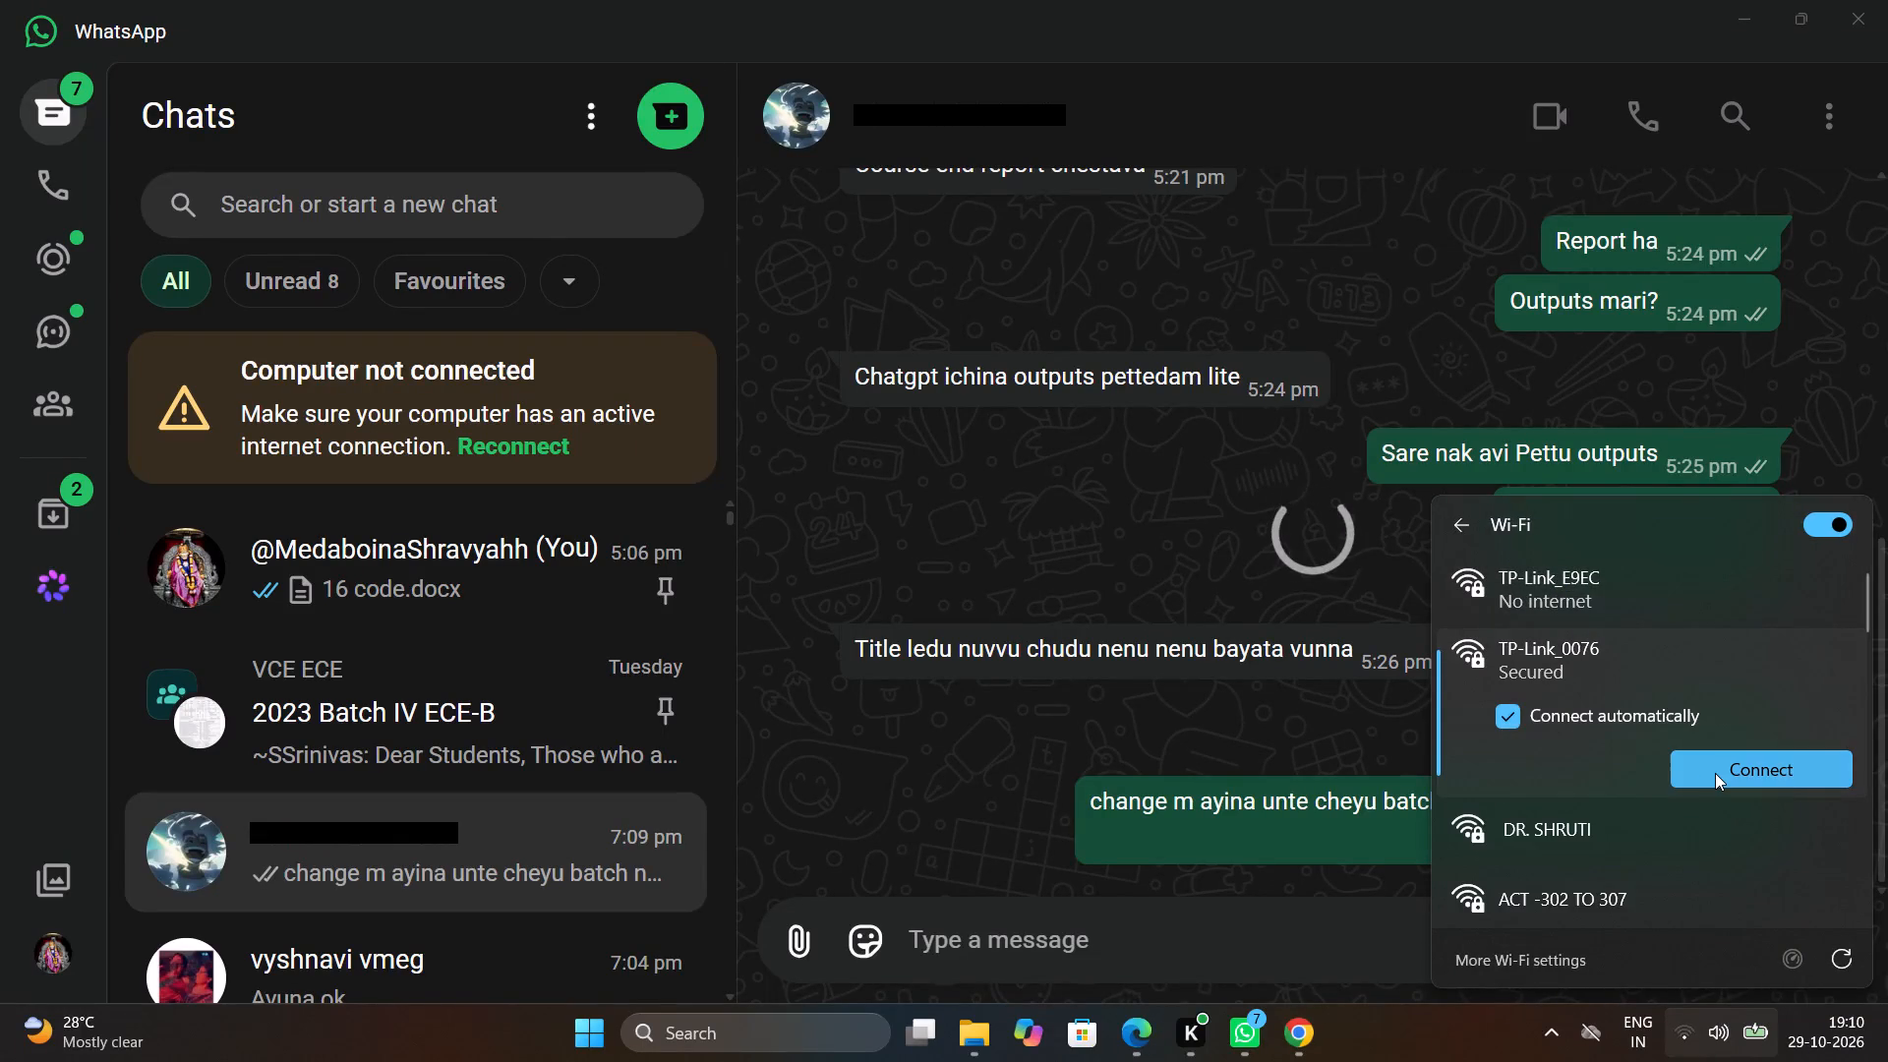
click(1715, 773)
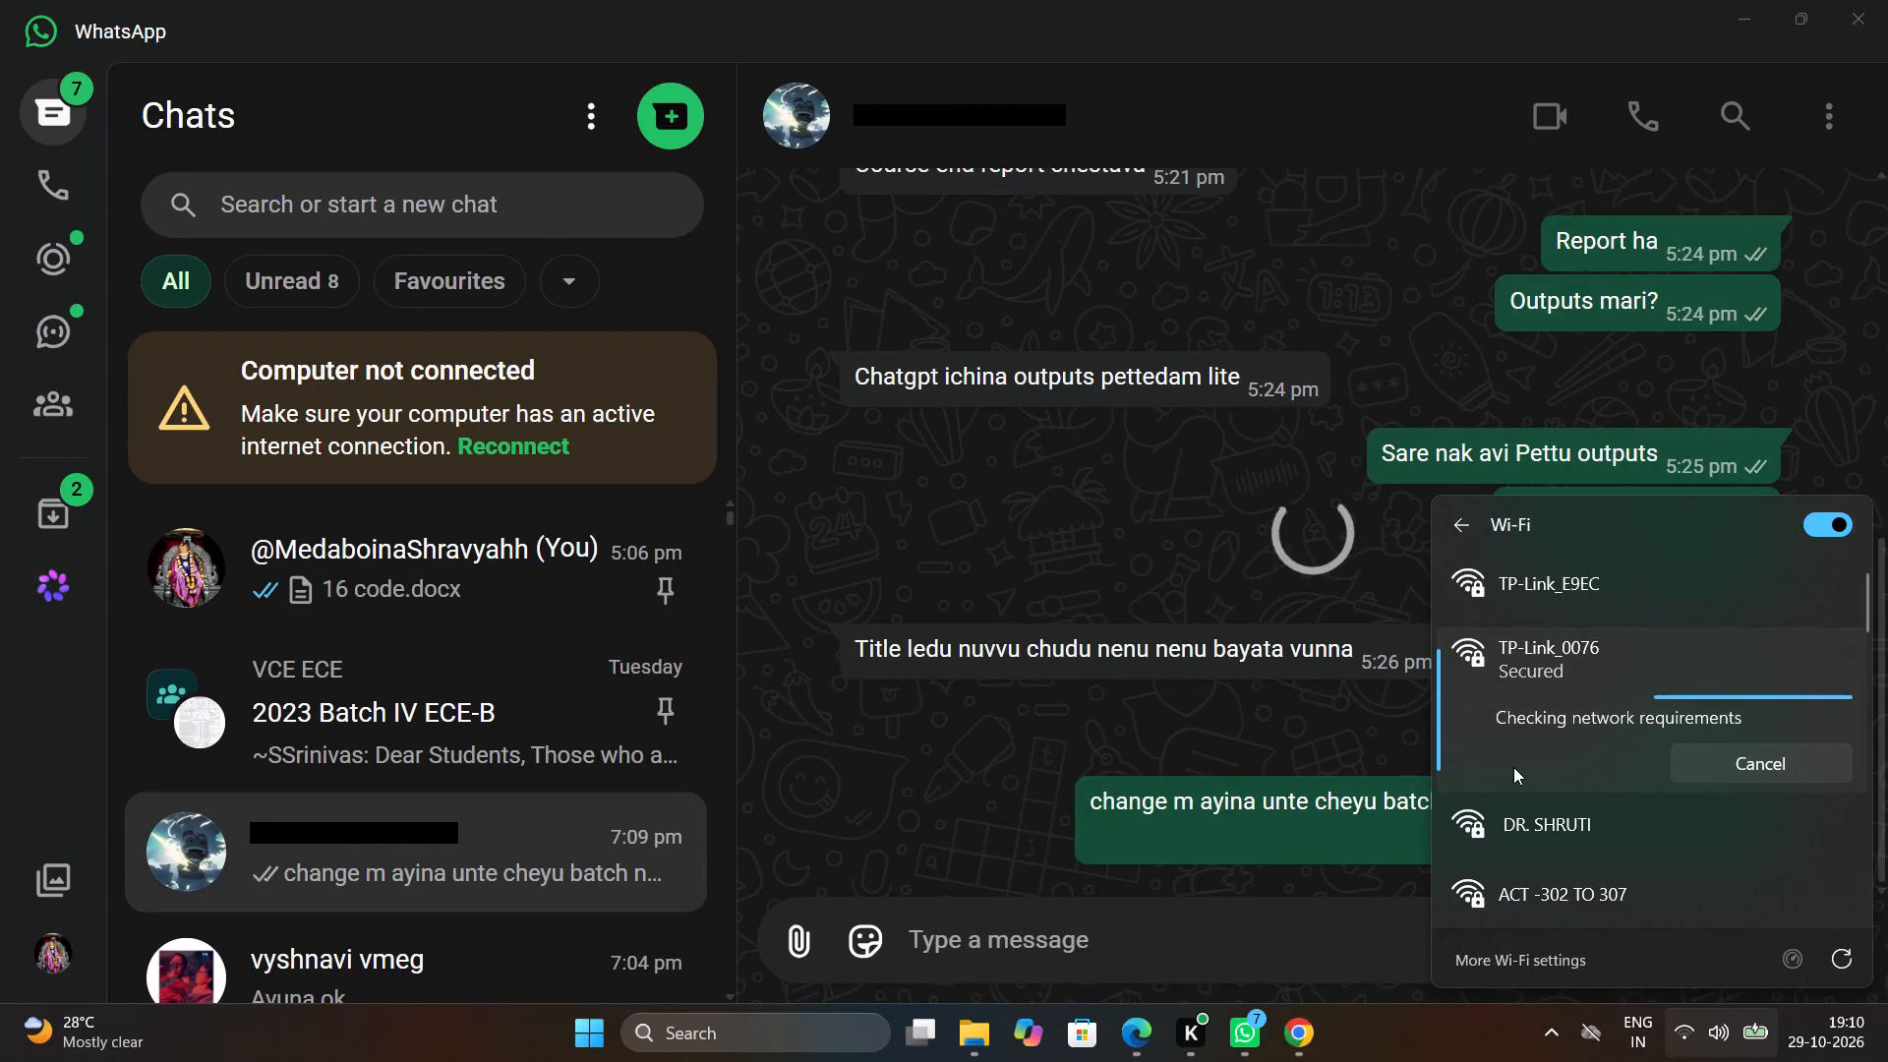
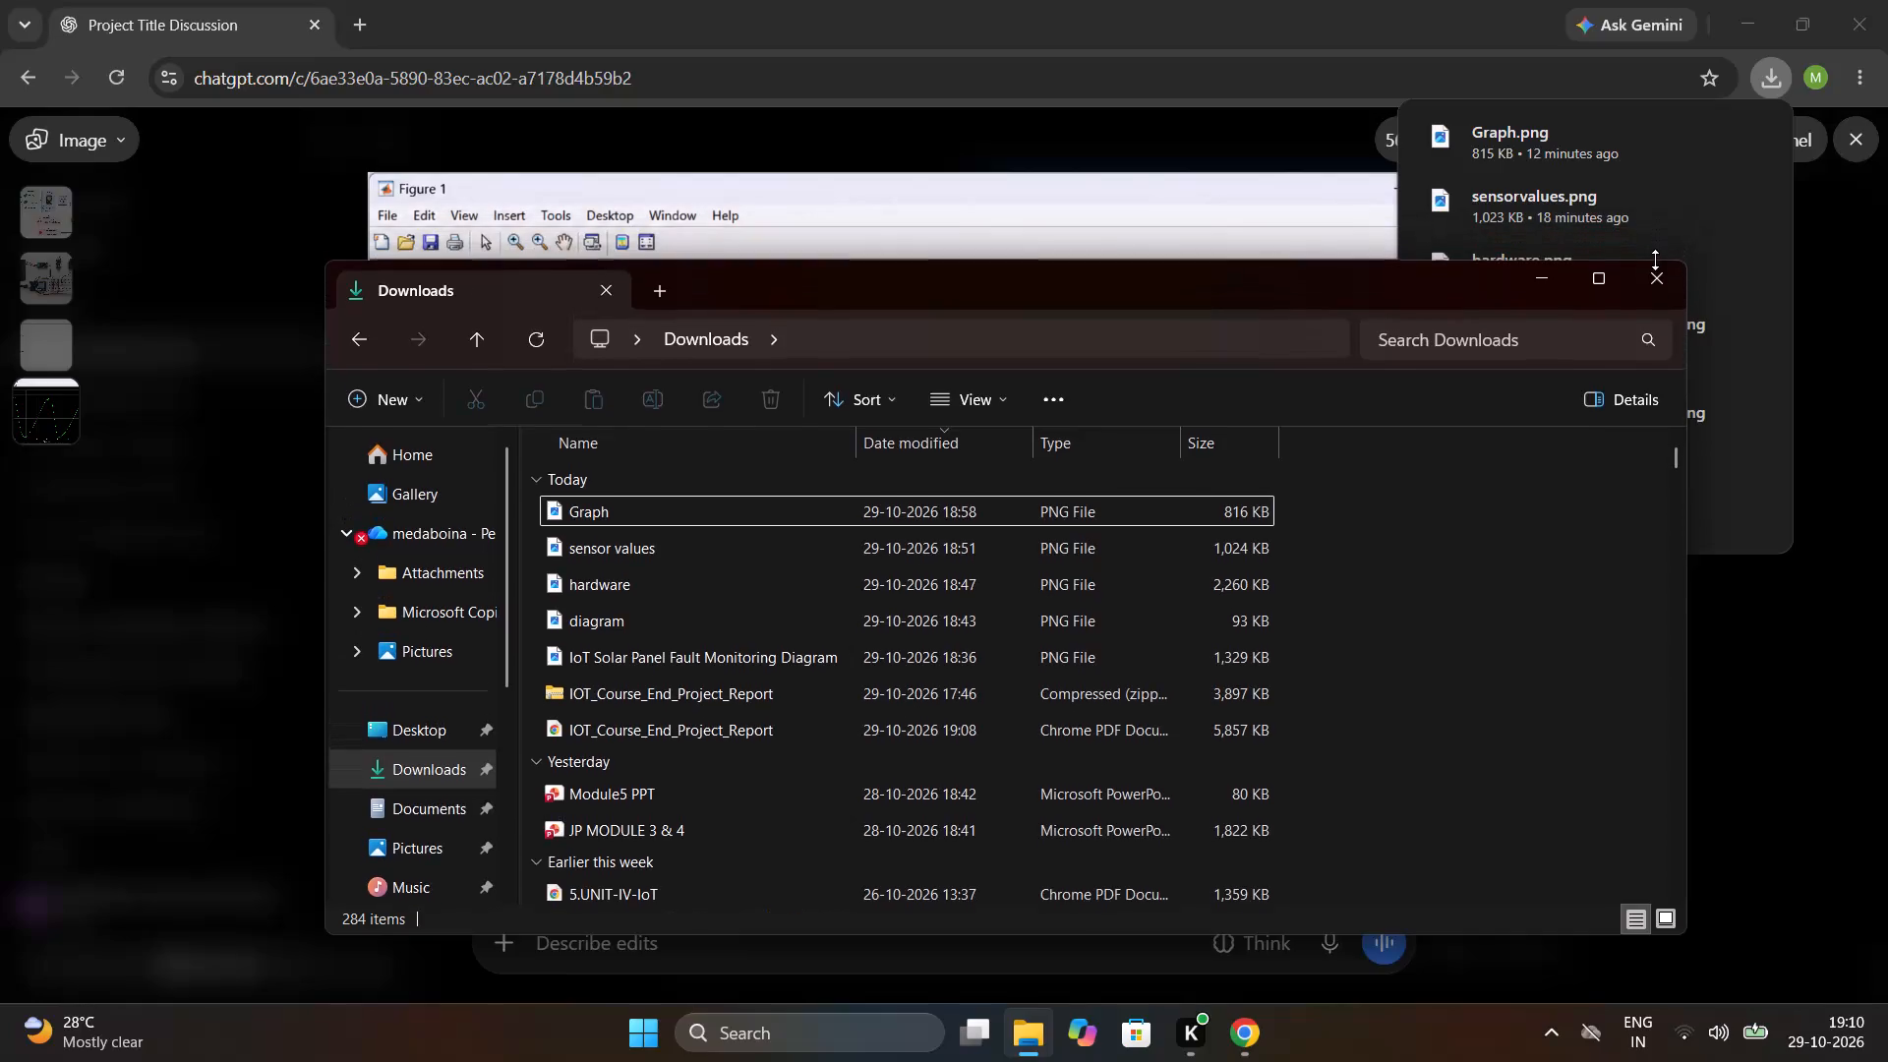
Close the Downloads folder window.
click(1667, 273)
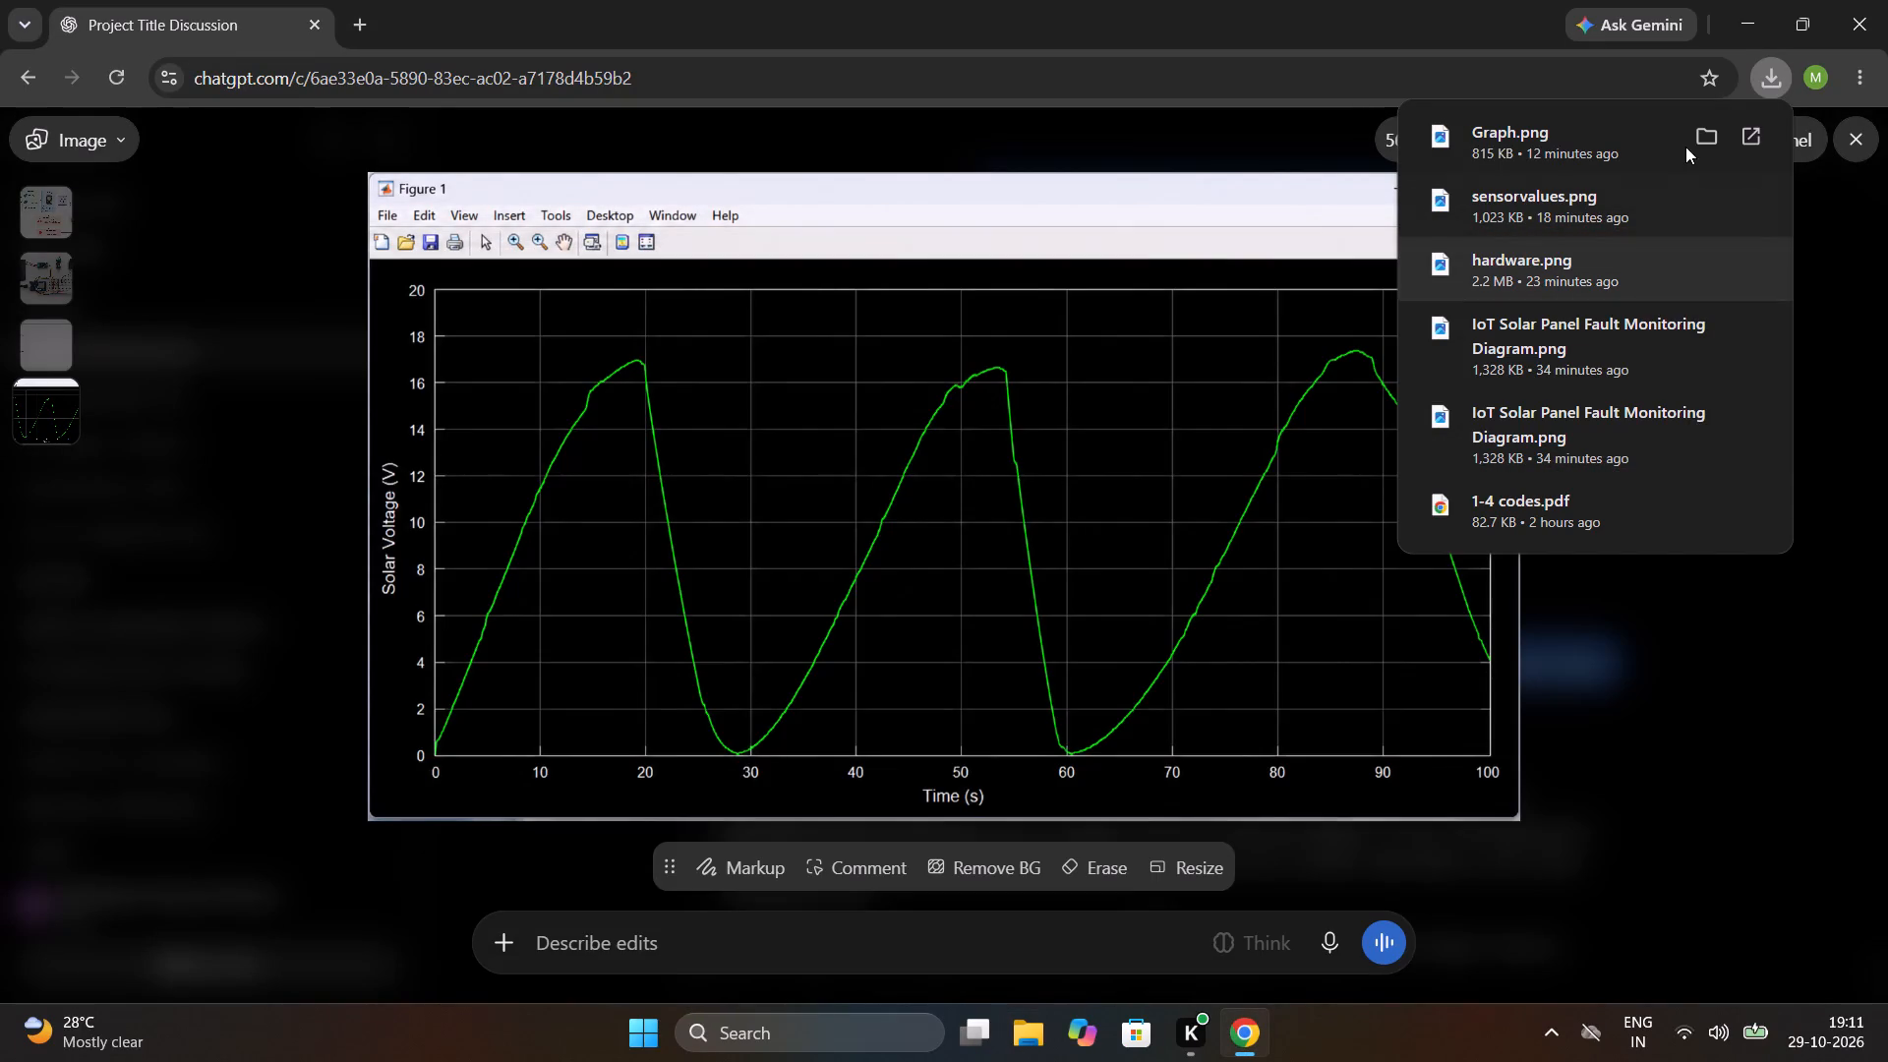
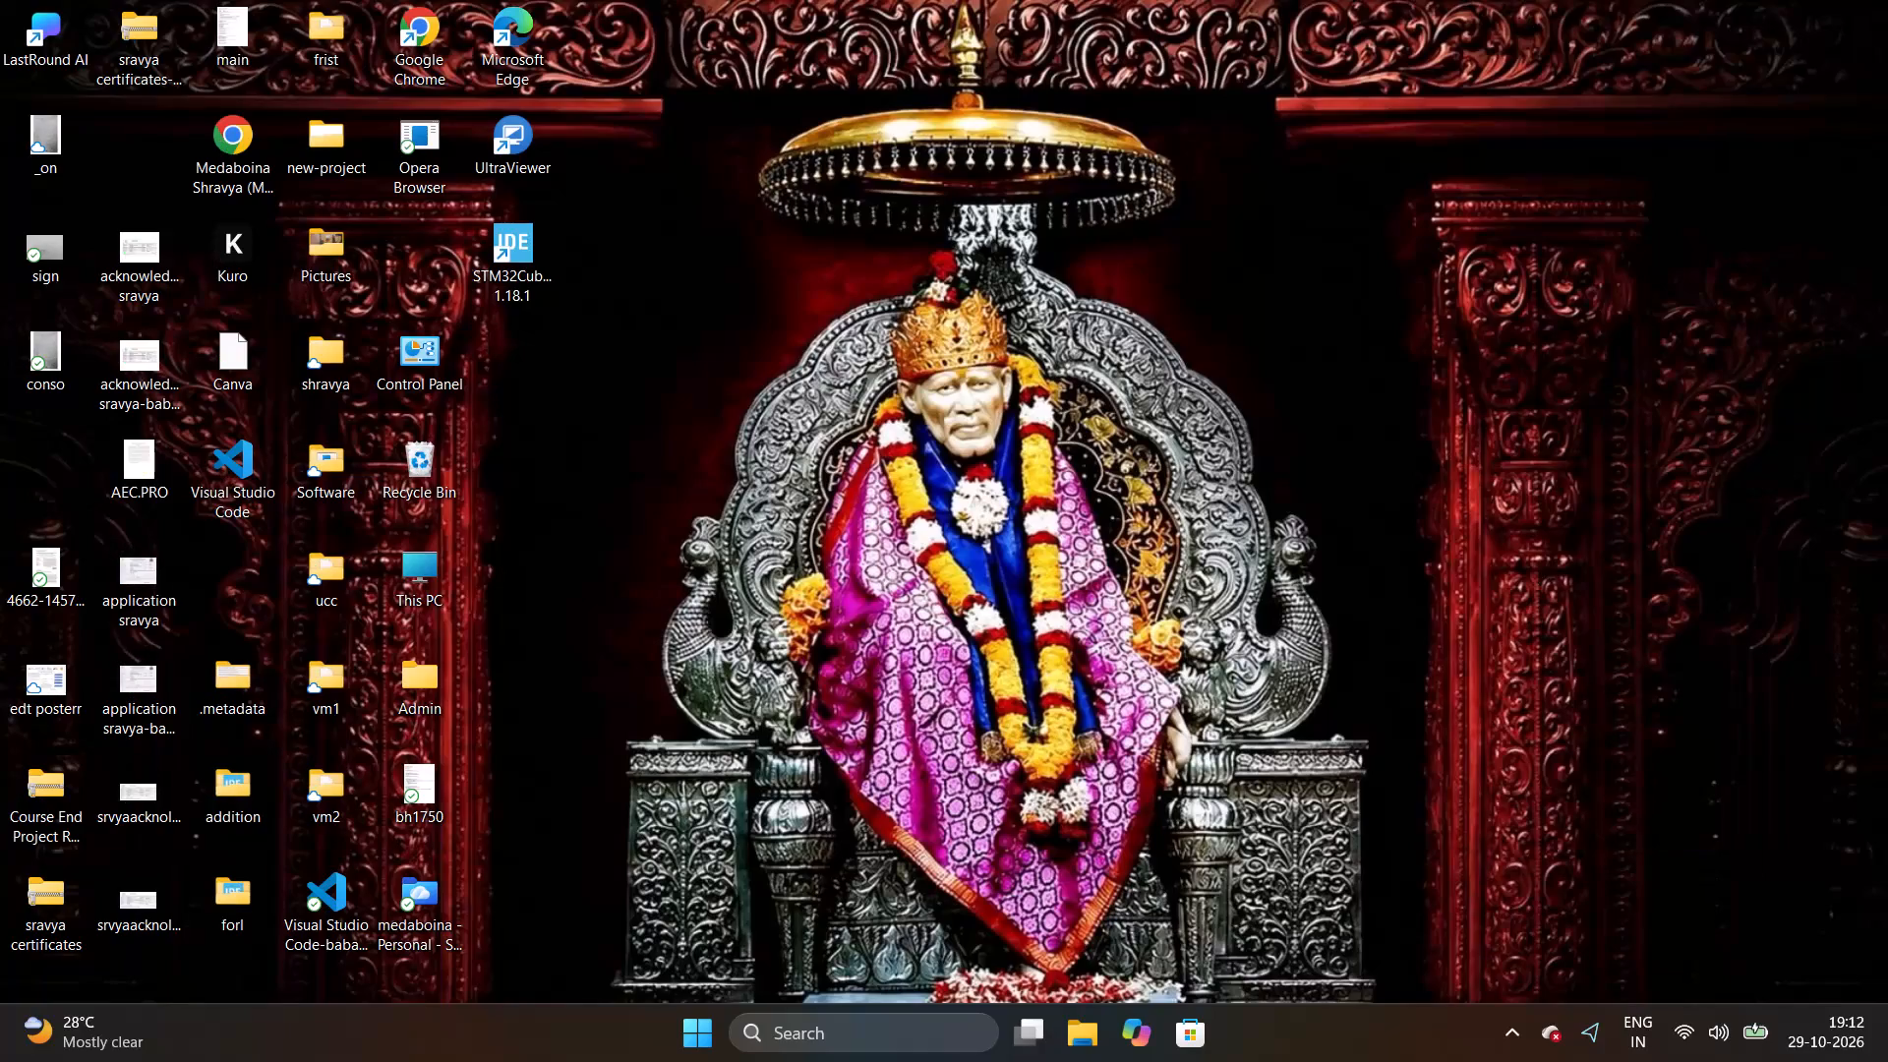
Open Windows search from the desktop to find WhatsApp.
click(837, 1018)
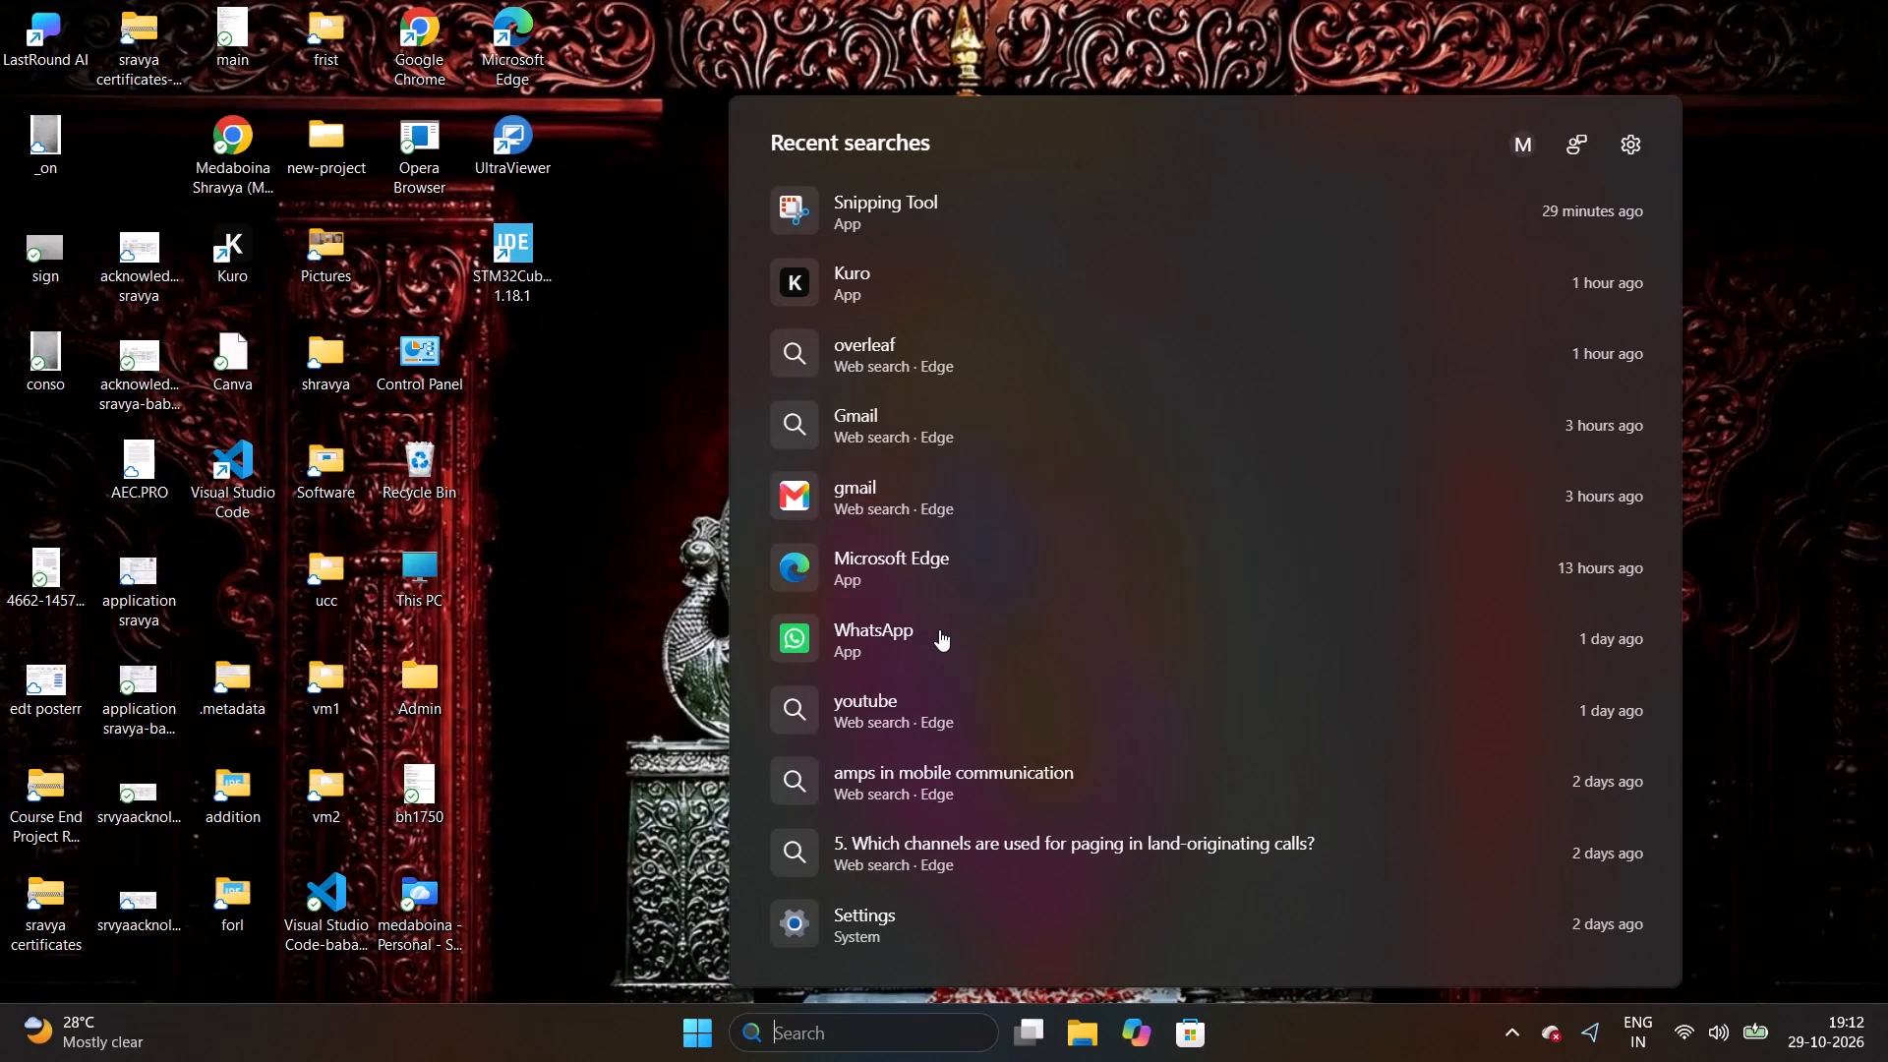
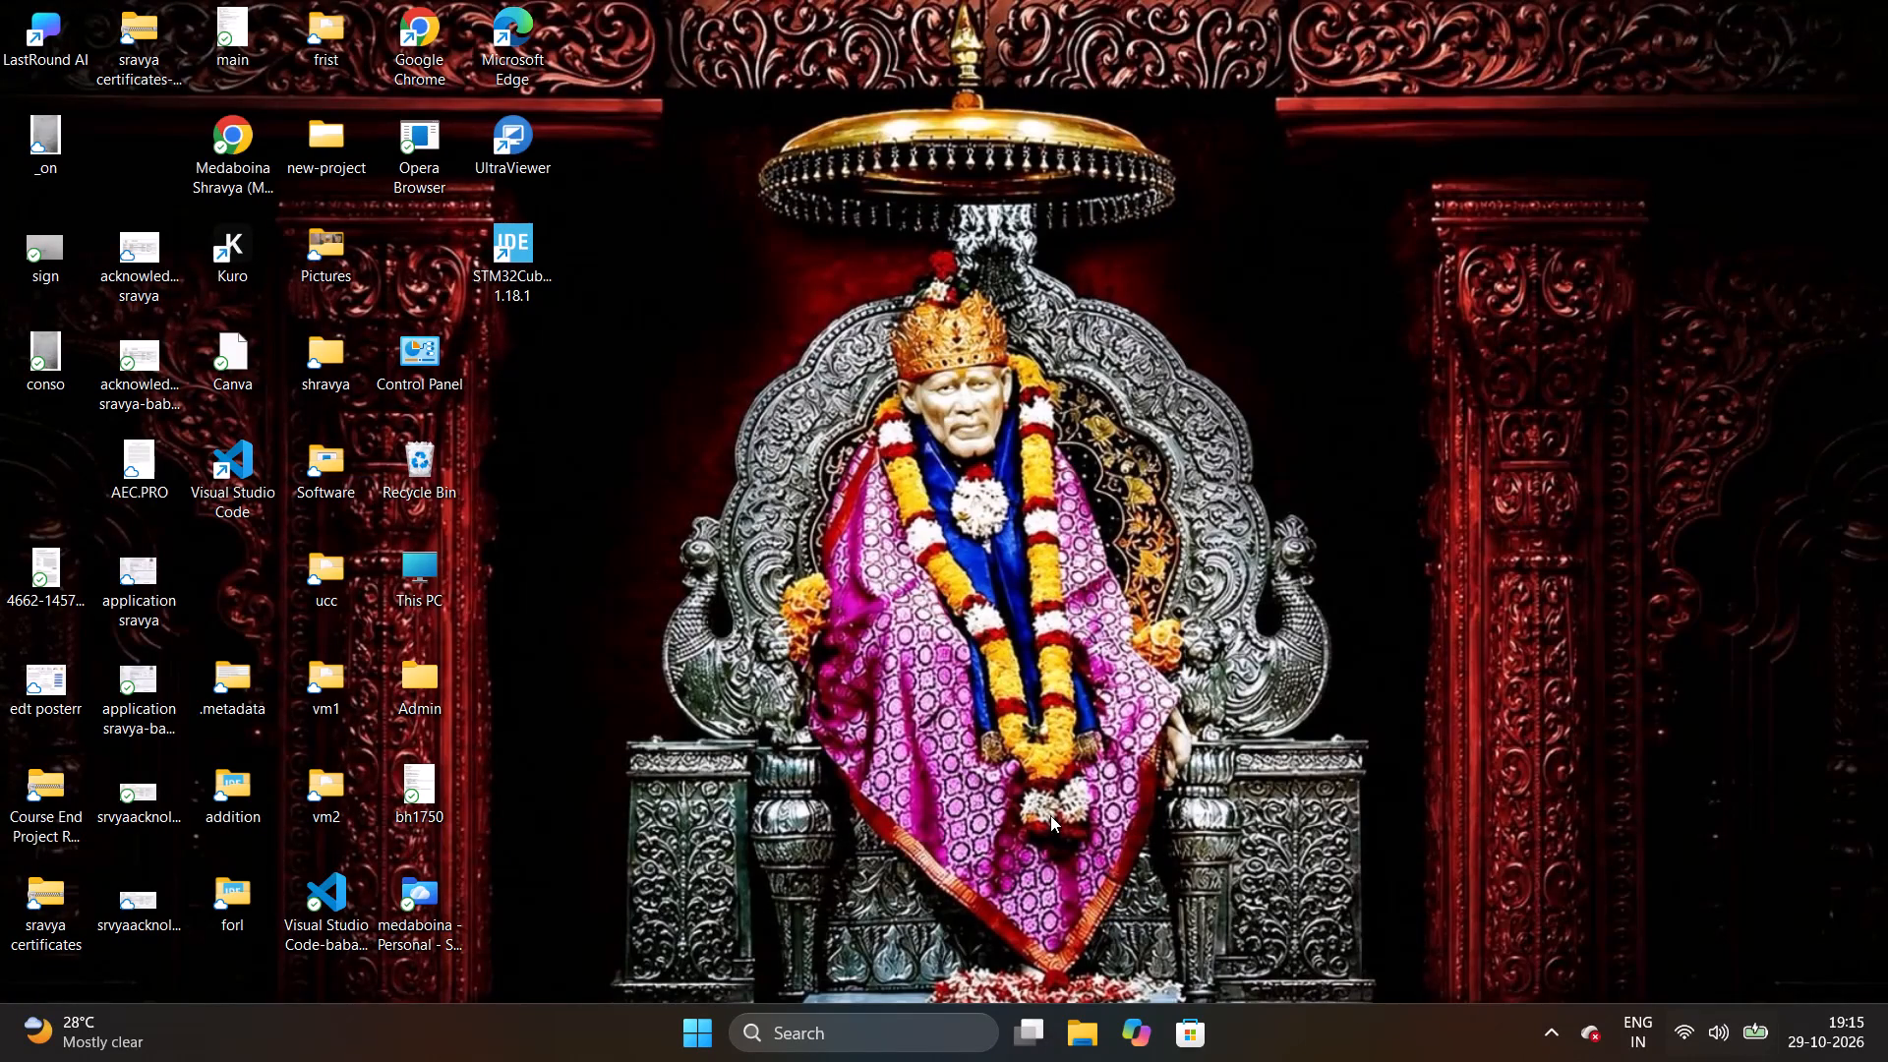
Open Windows search from the desktop to bring up the recent searches.
click(877, 1032)
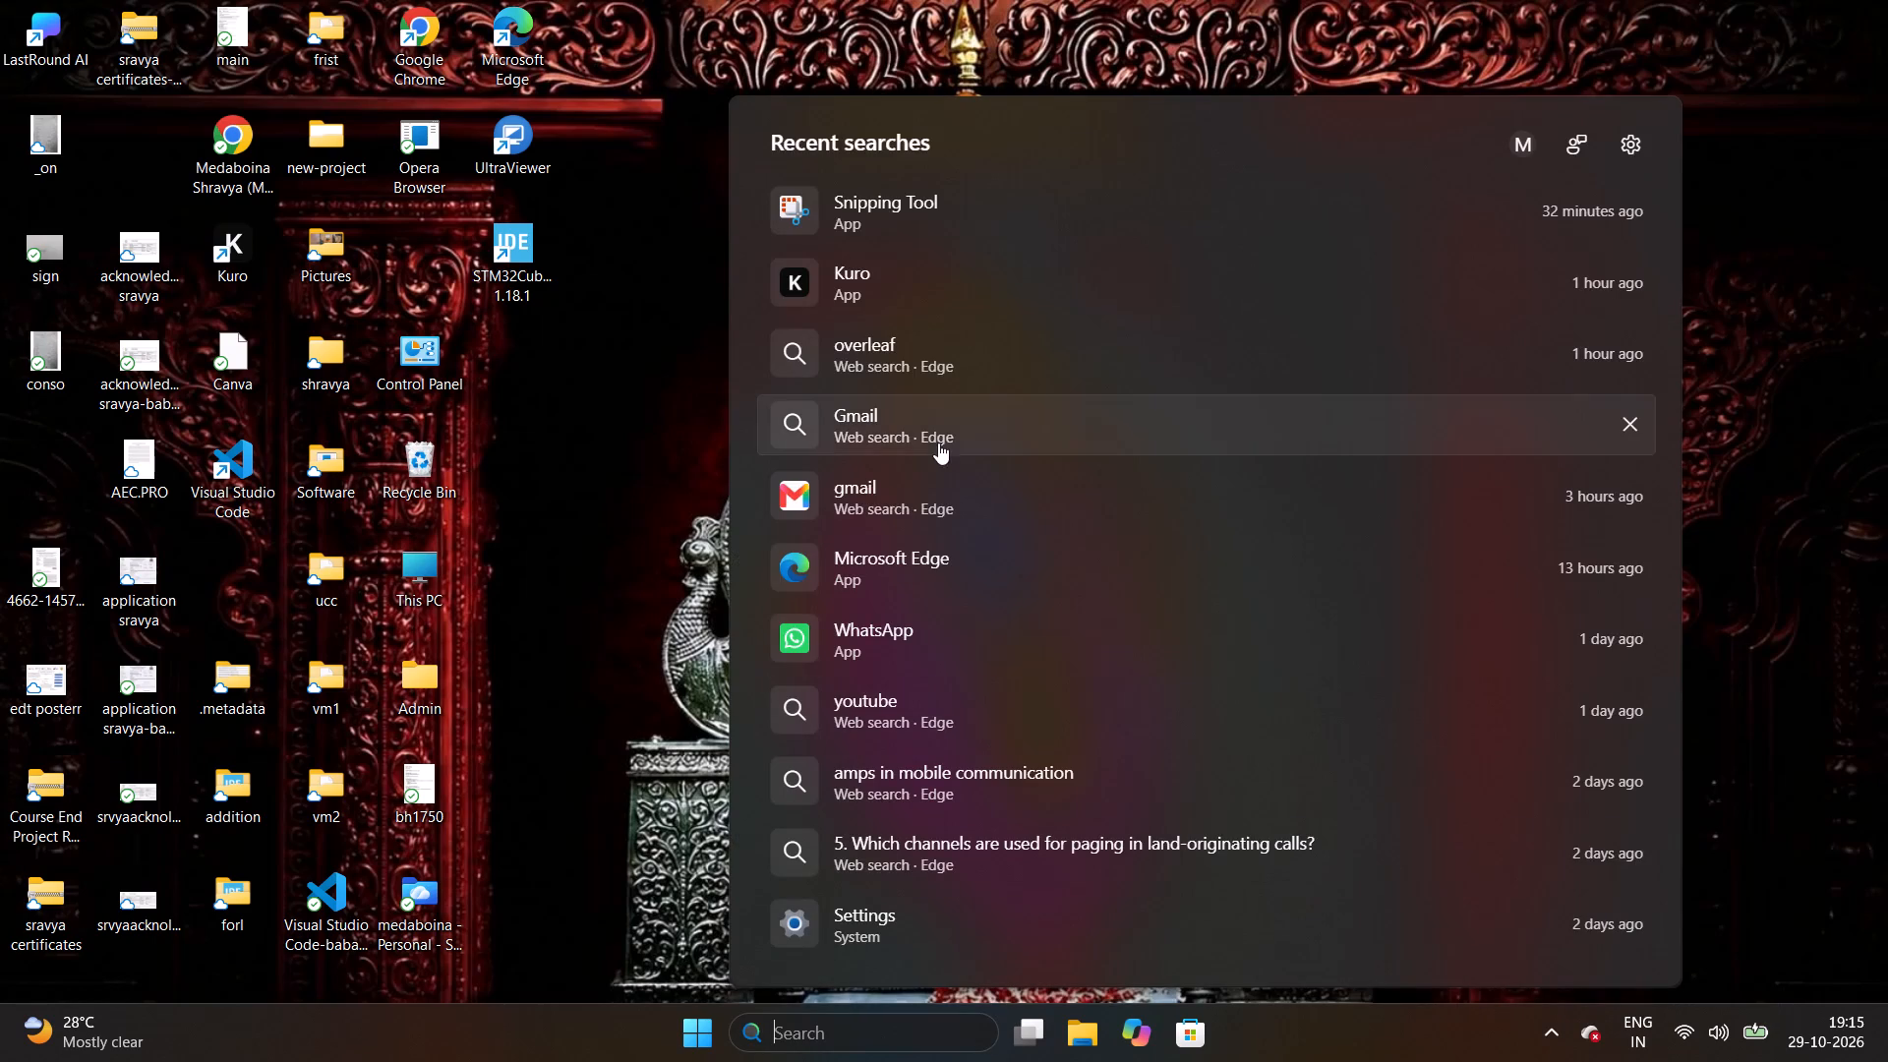
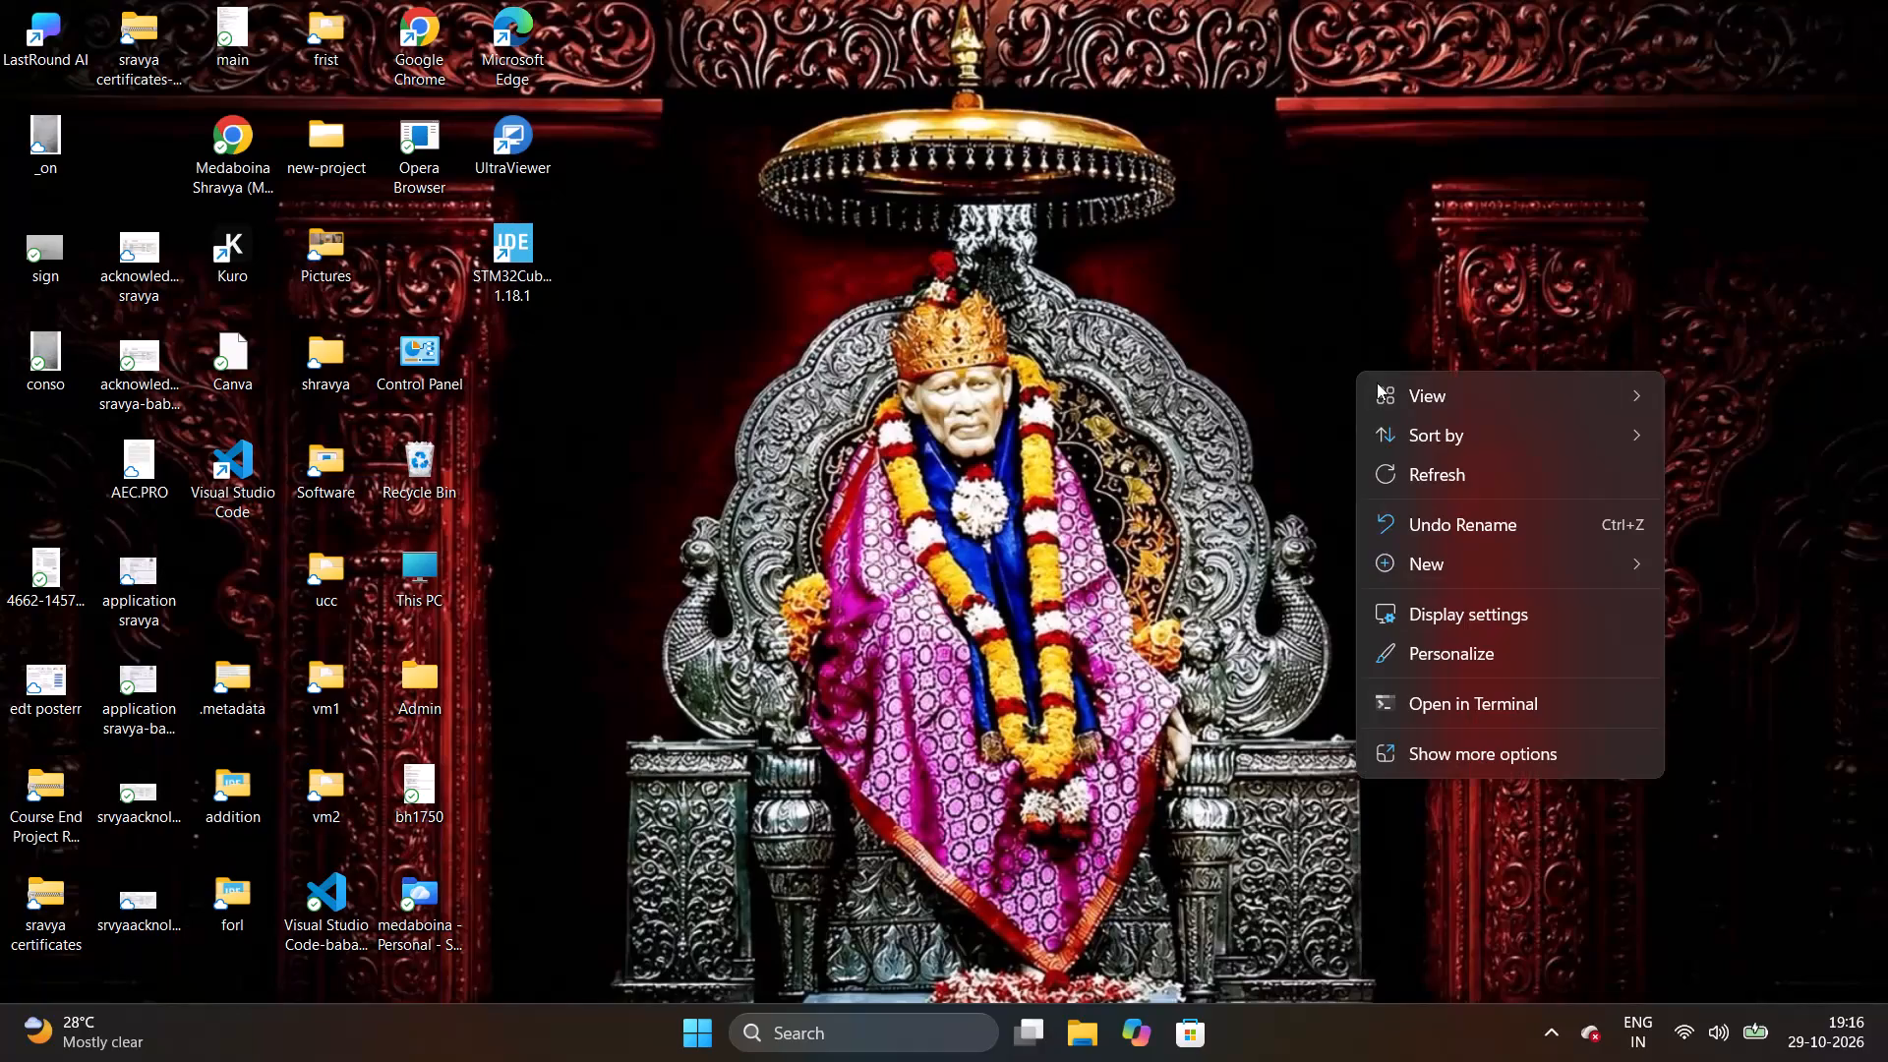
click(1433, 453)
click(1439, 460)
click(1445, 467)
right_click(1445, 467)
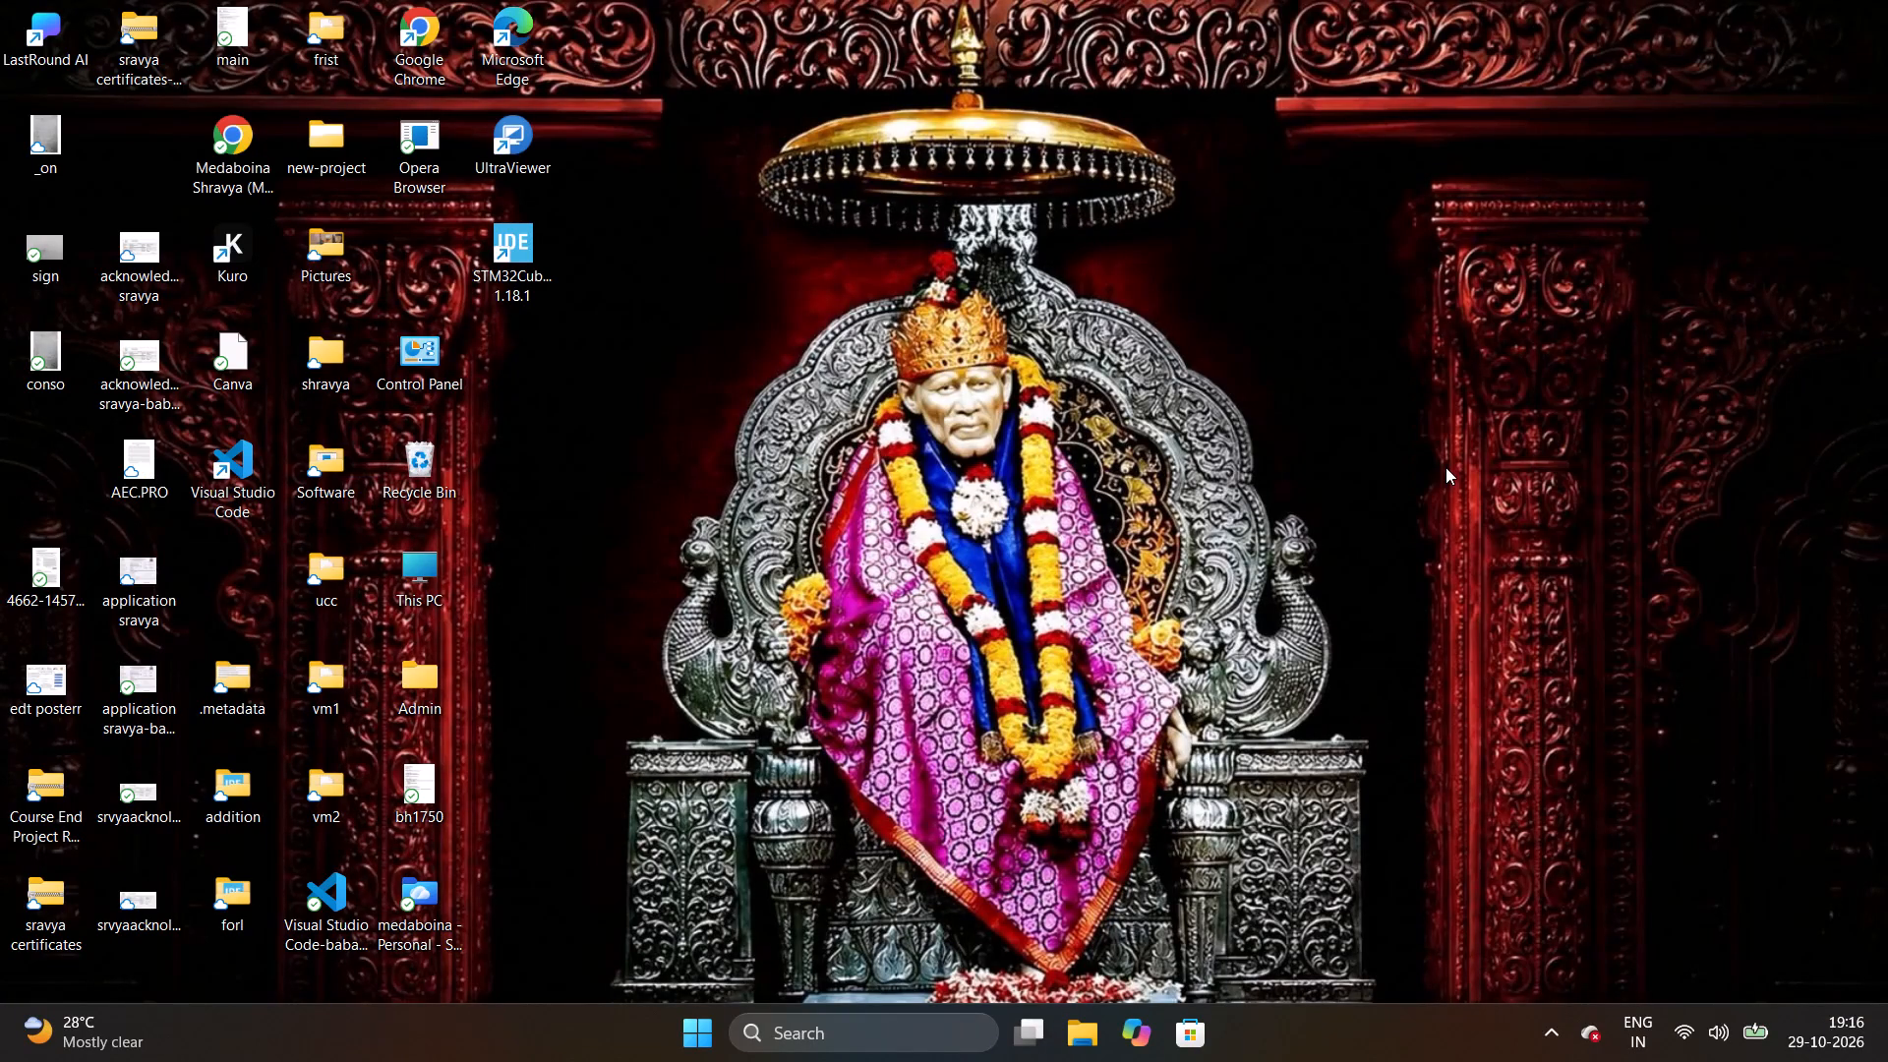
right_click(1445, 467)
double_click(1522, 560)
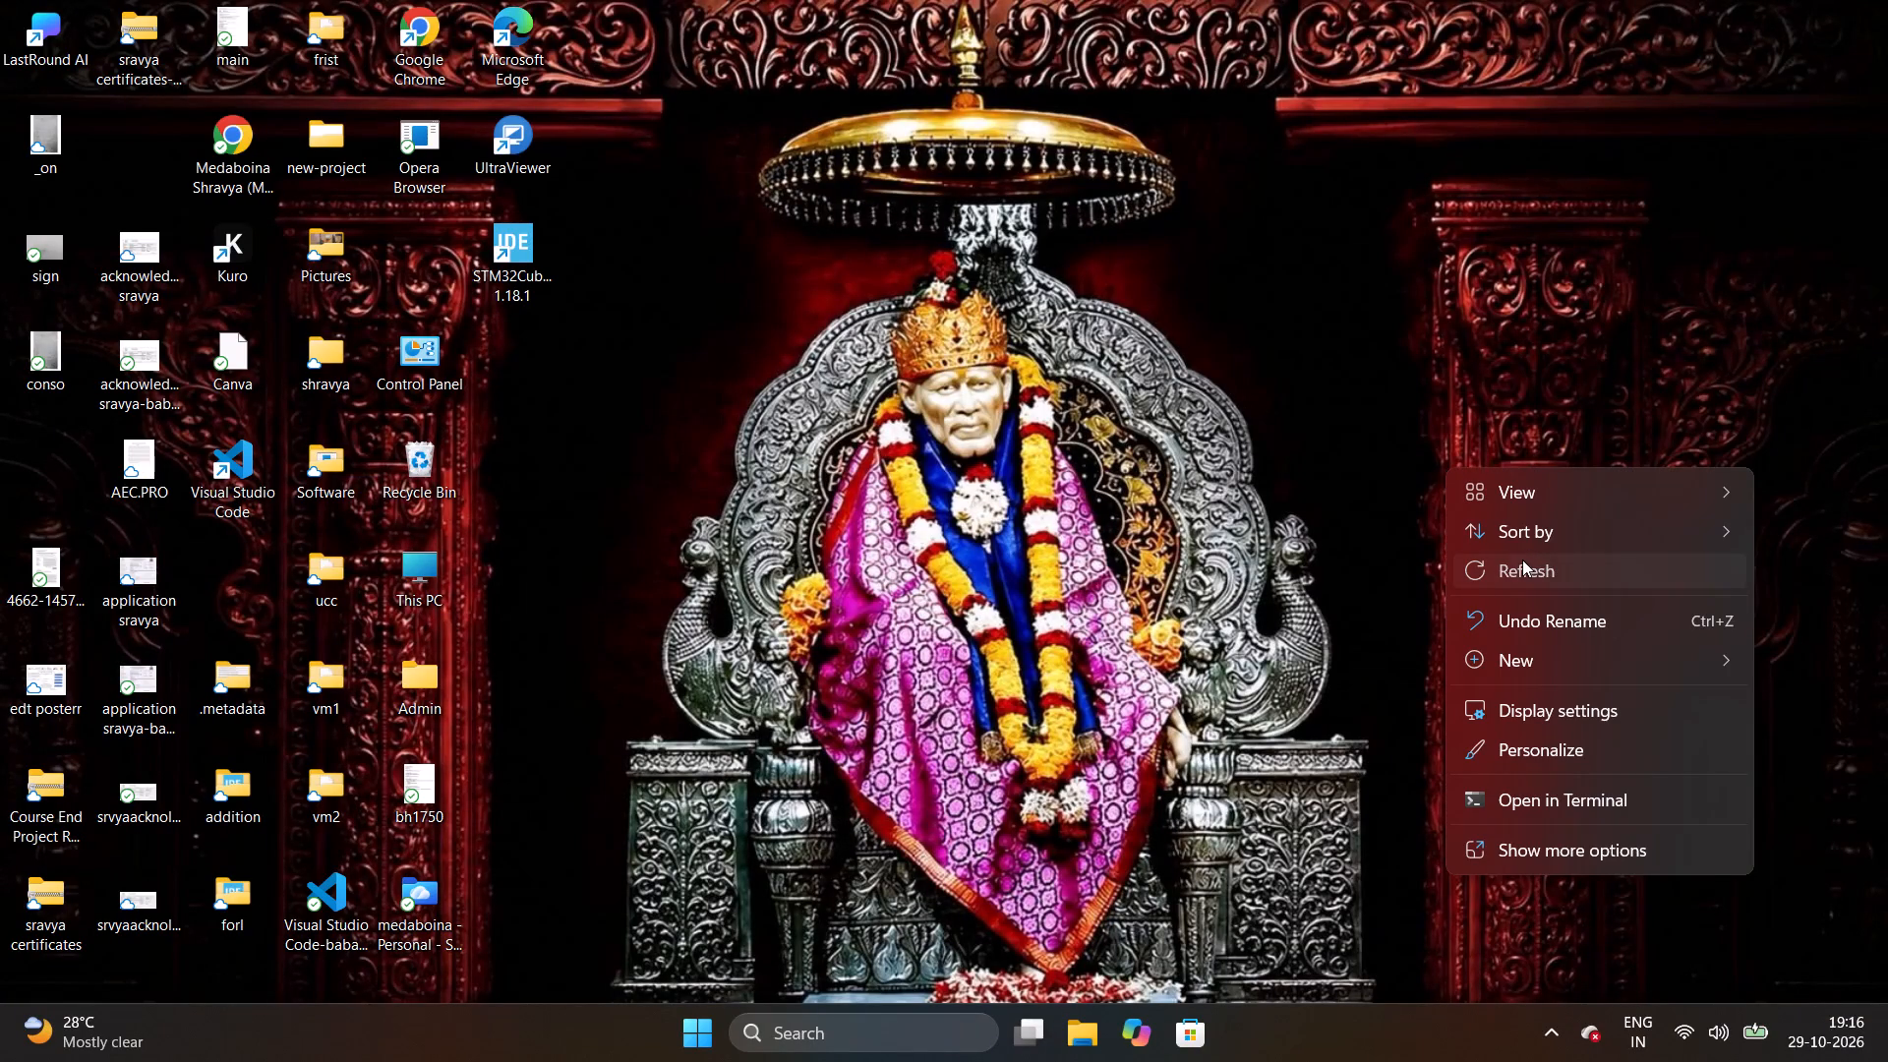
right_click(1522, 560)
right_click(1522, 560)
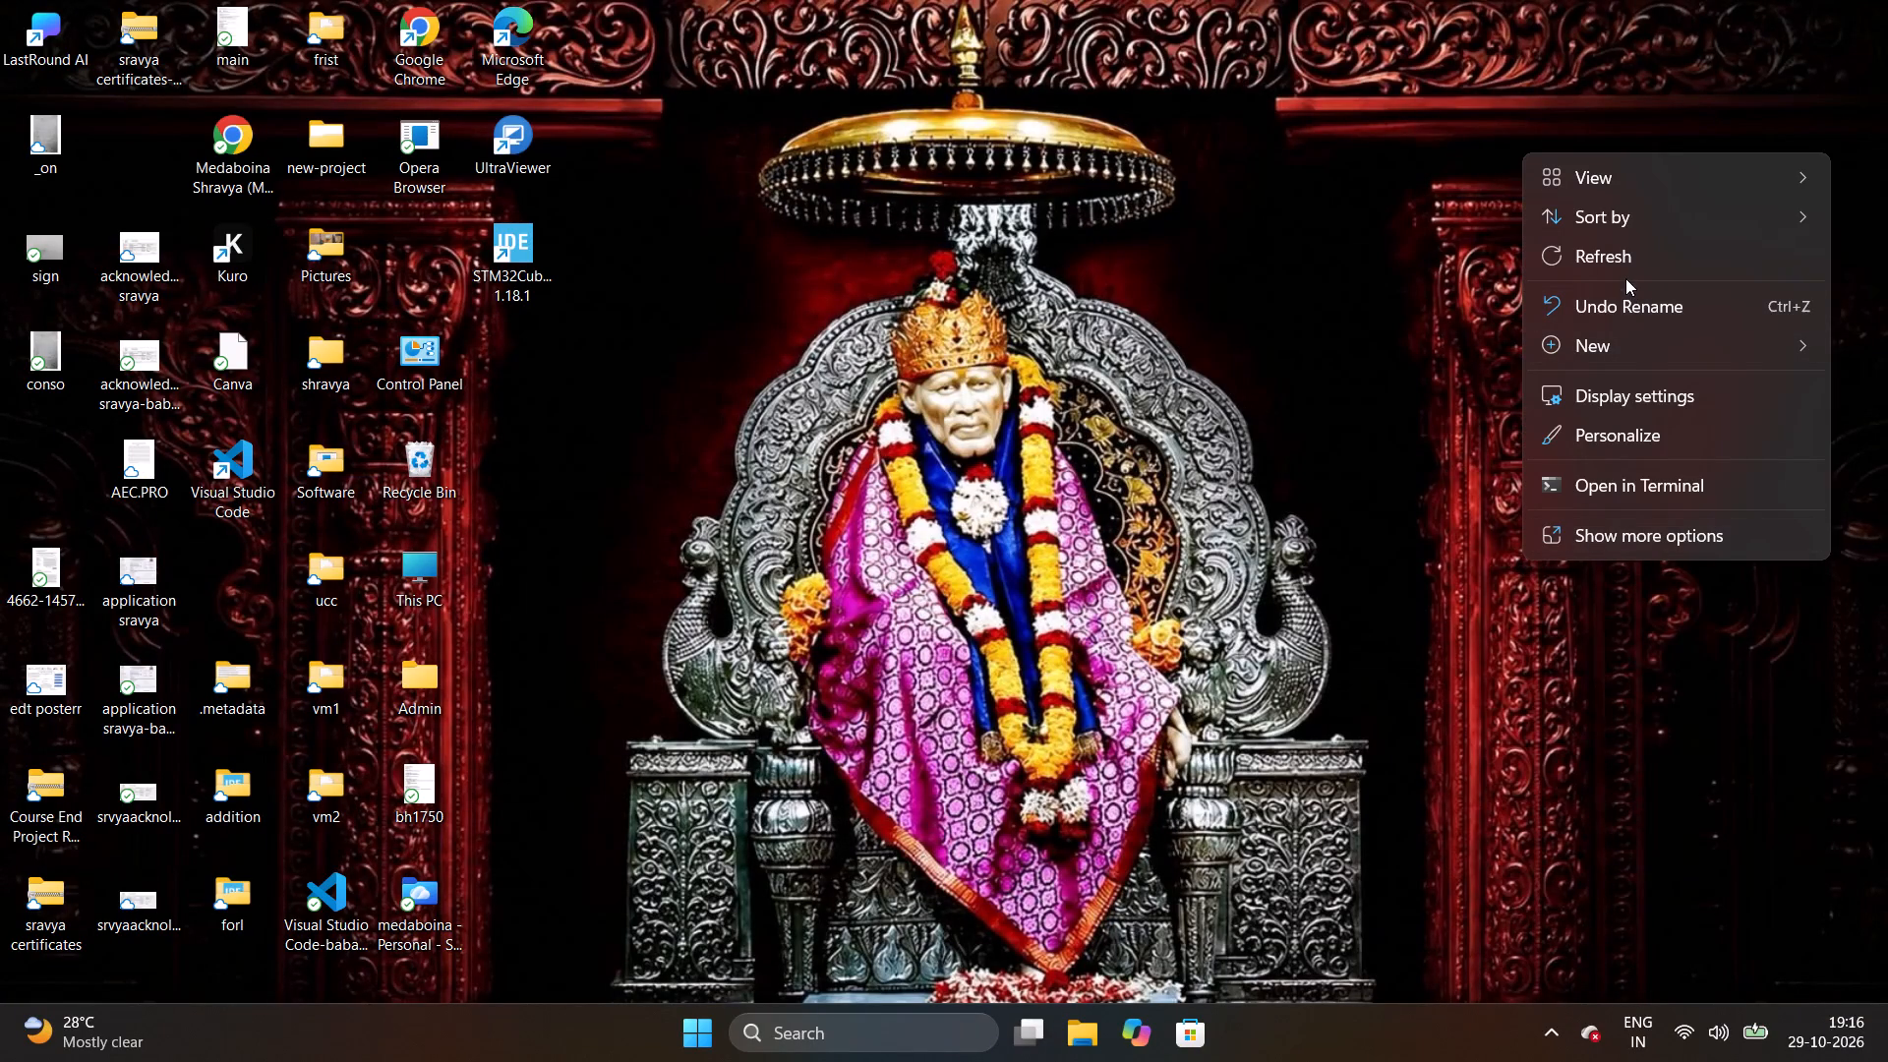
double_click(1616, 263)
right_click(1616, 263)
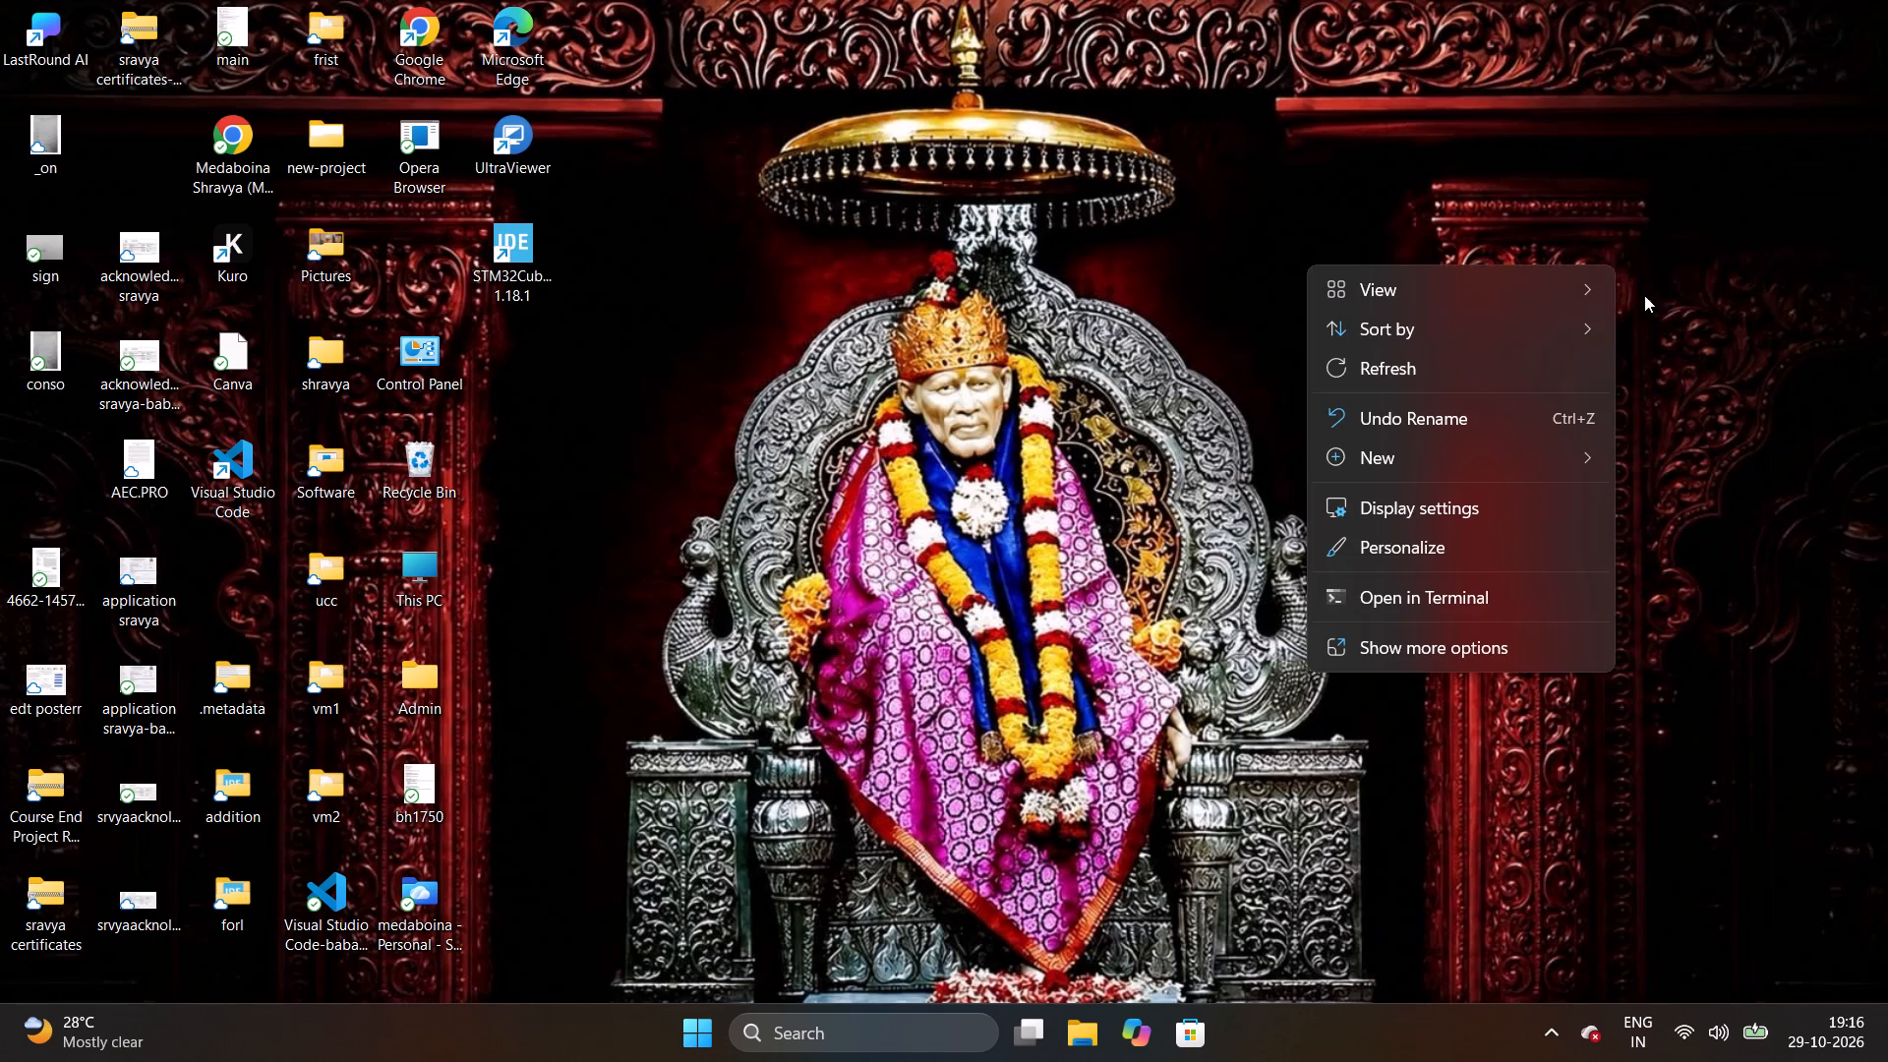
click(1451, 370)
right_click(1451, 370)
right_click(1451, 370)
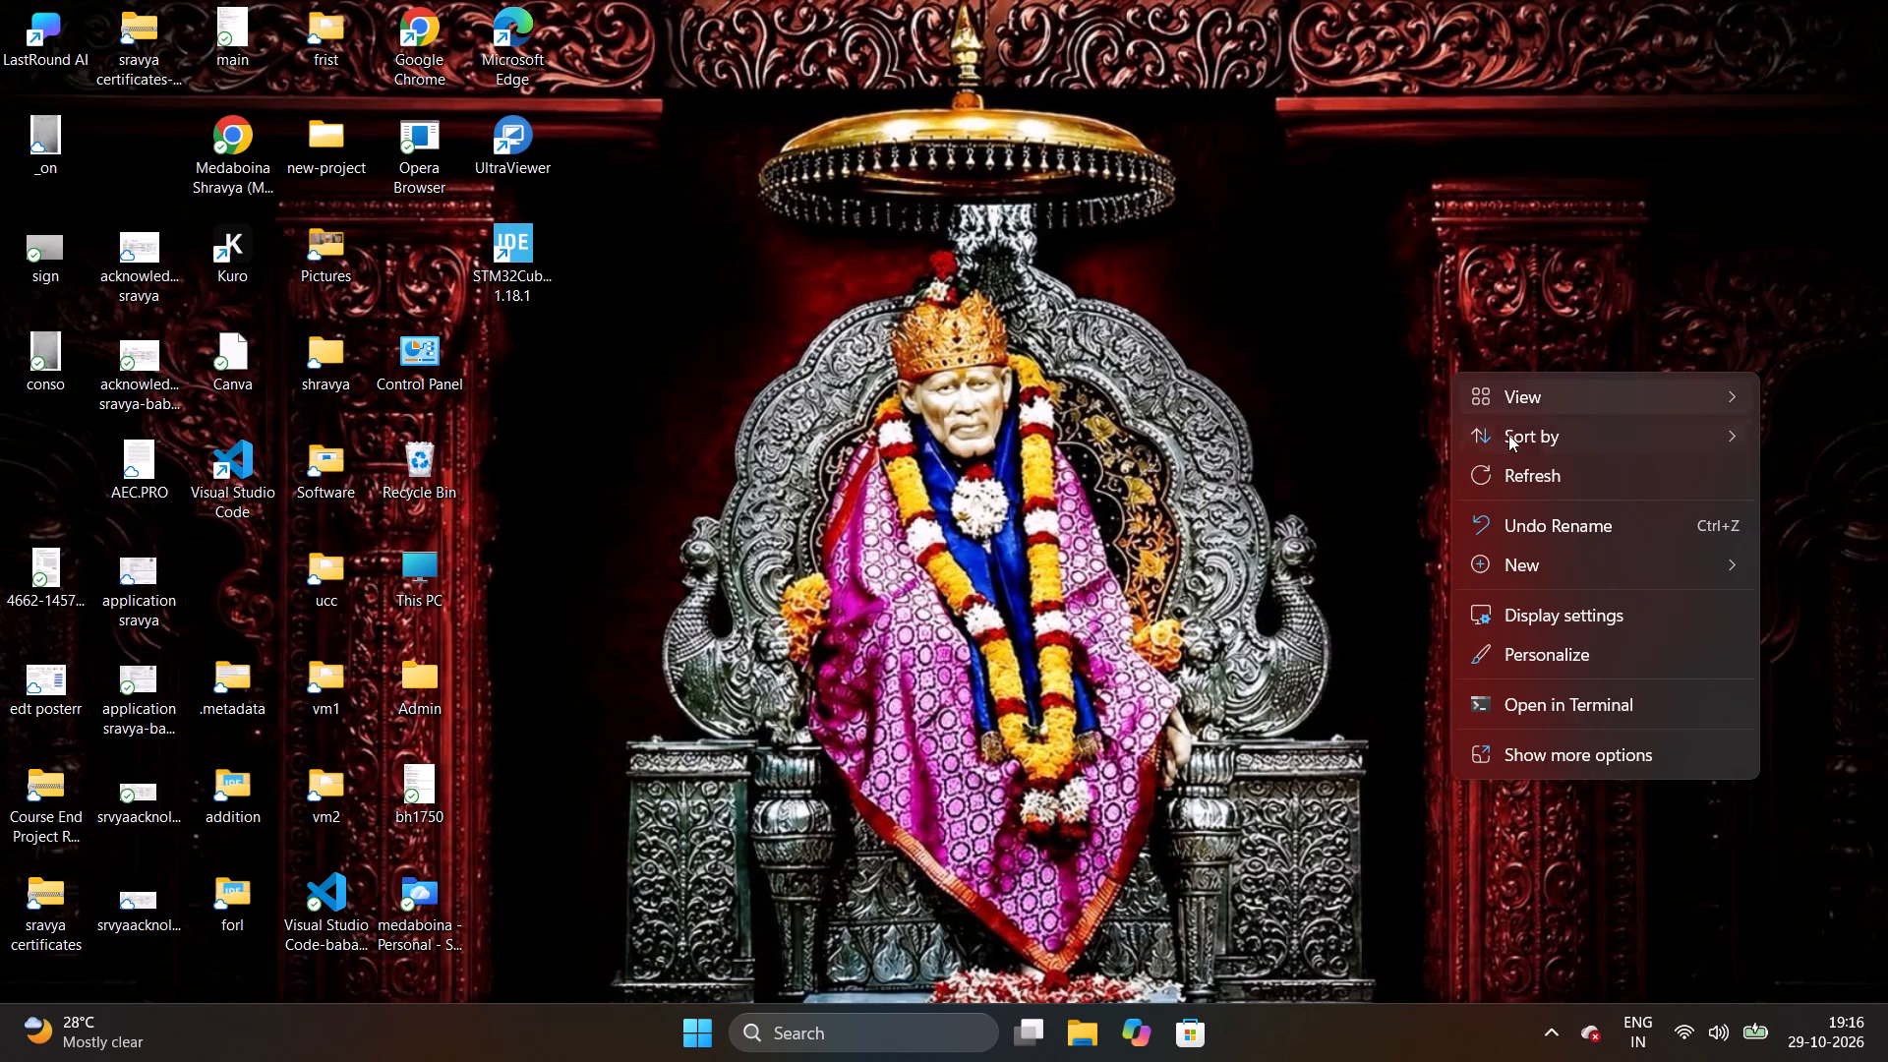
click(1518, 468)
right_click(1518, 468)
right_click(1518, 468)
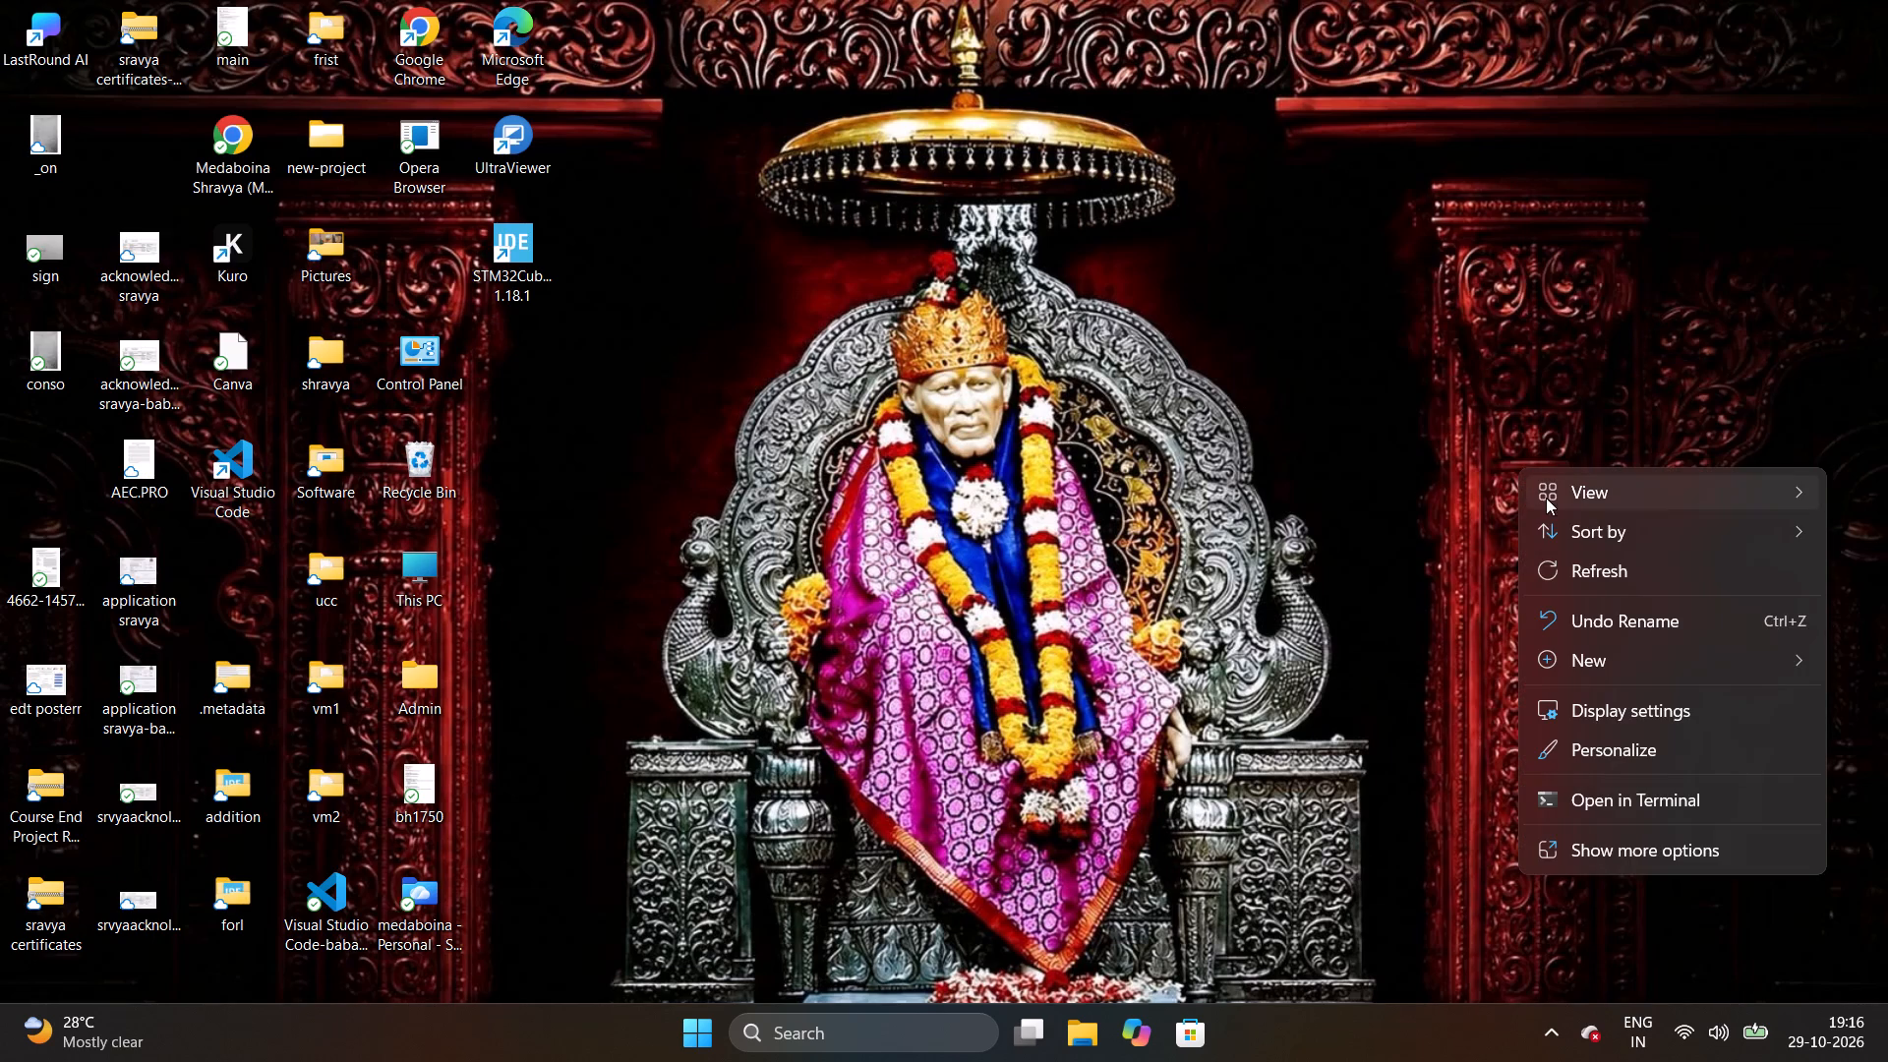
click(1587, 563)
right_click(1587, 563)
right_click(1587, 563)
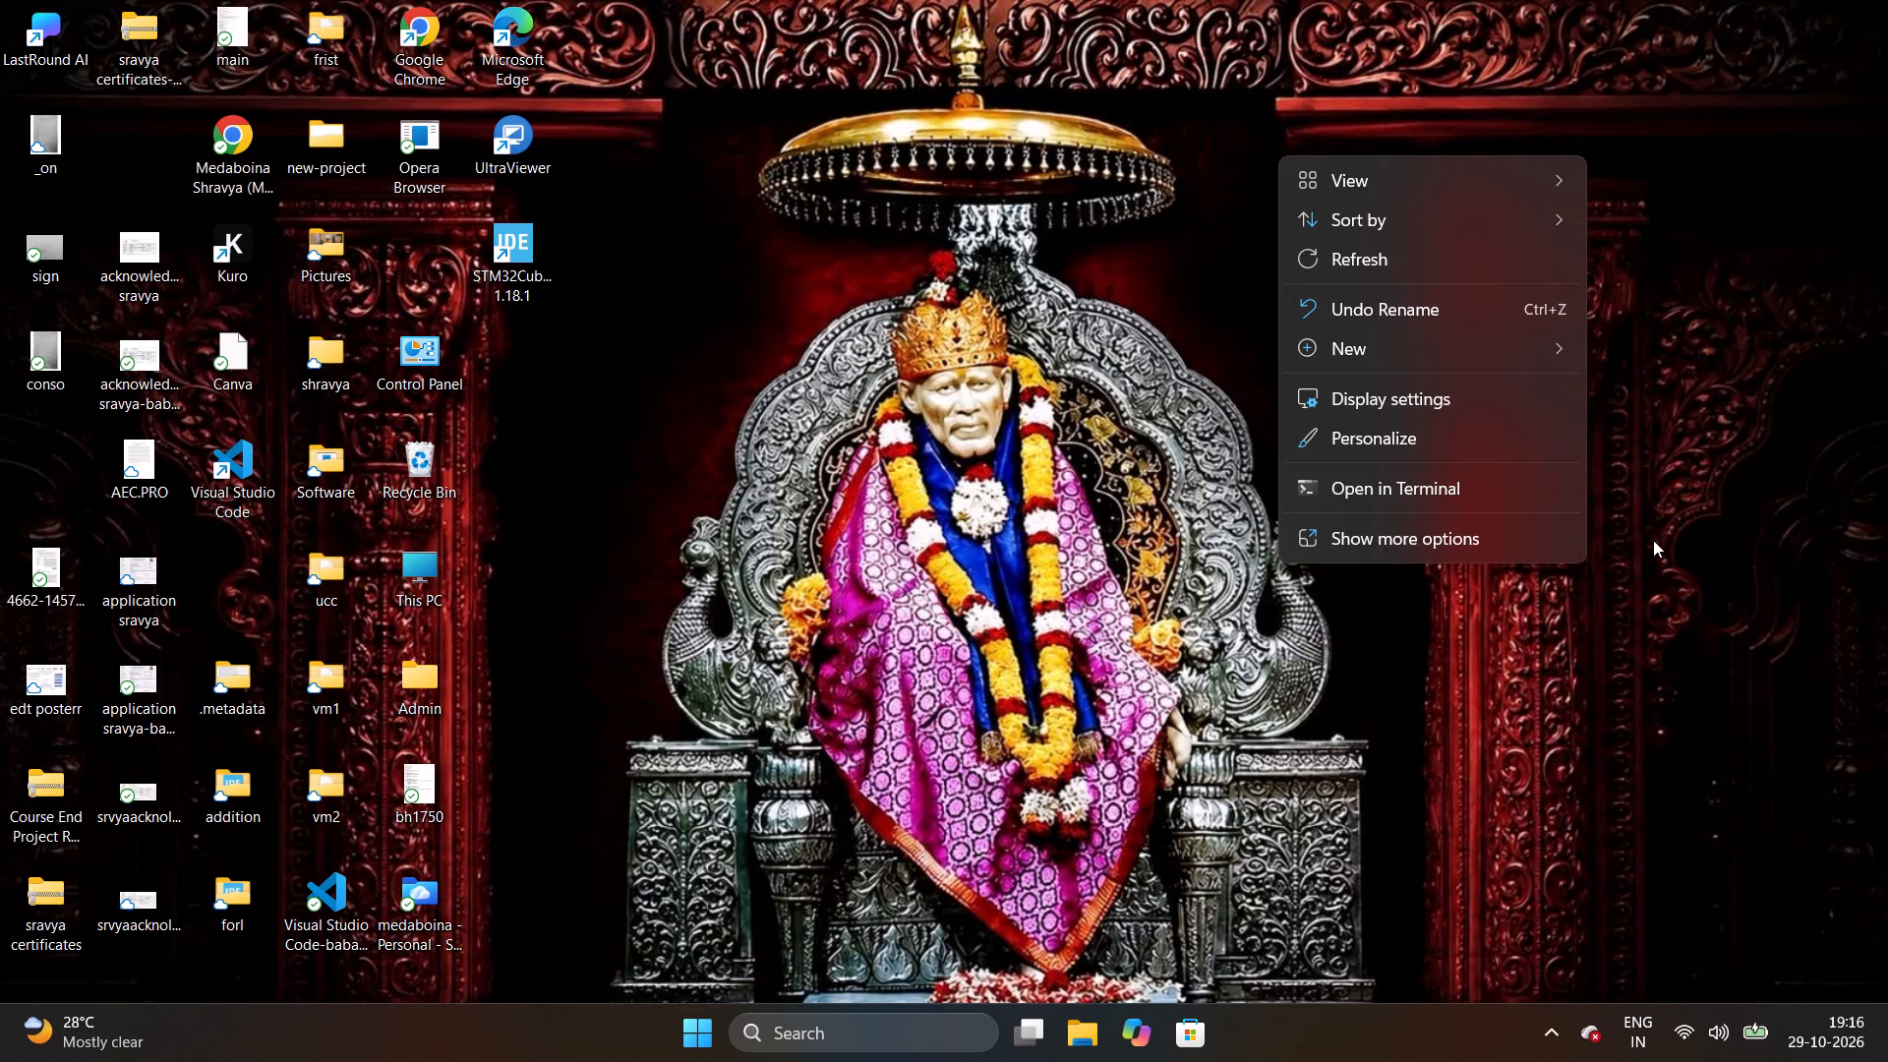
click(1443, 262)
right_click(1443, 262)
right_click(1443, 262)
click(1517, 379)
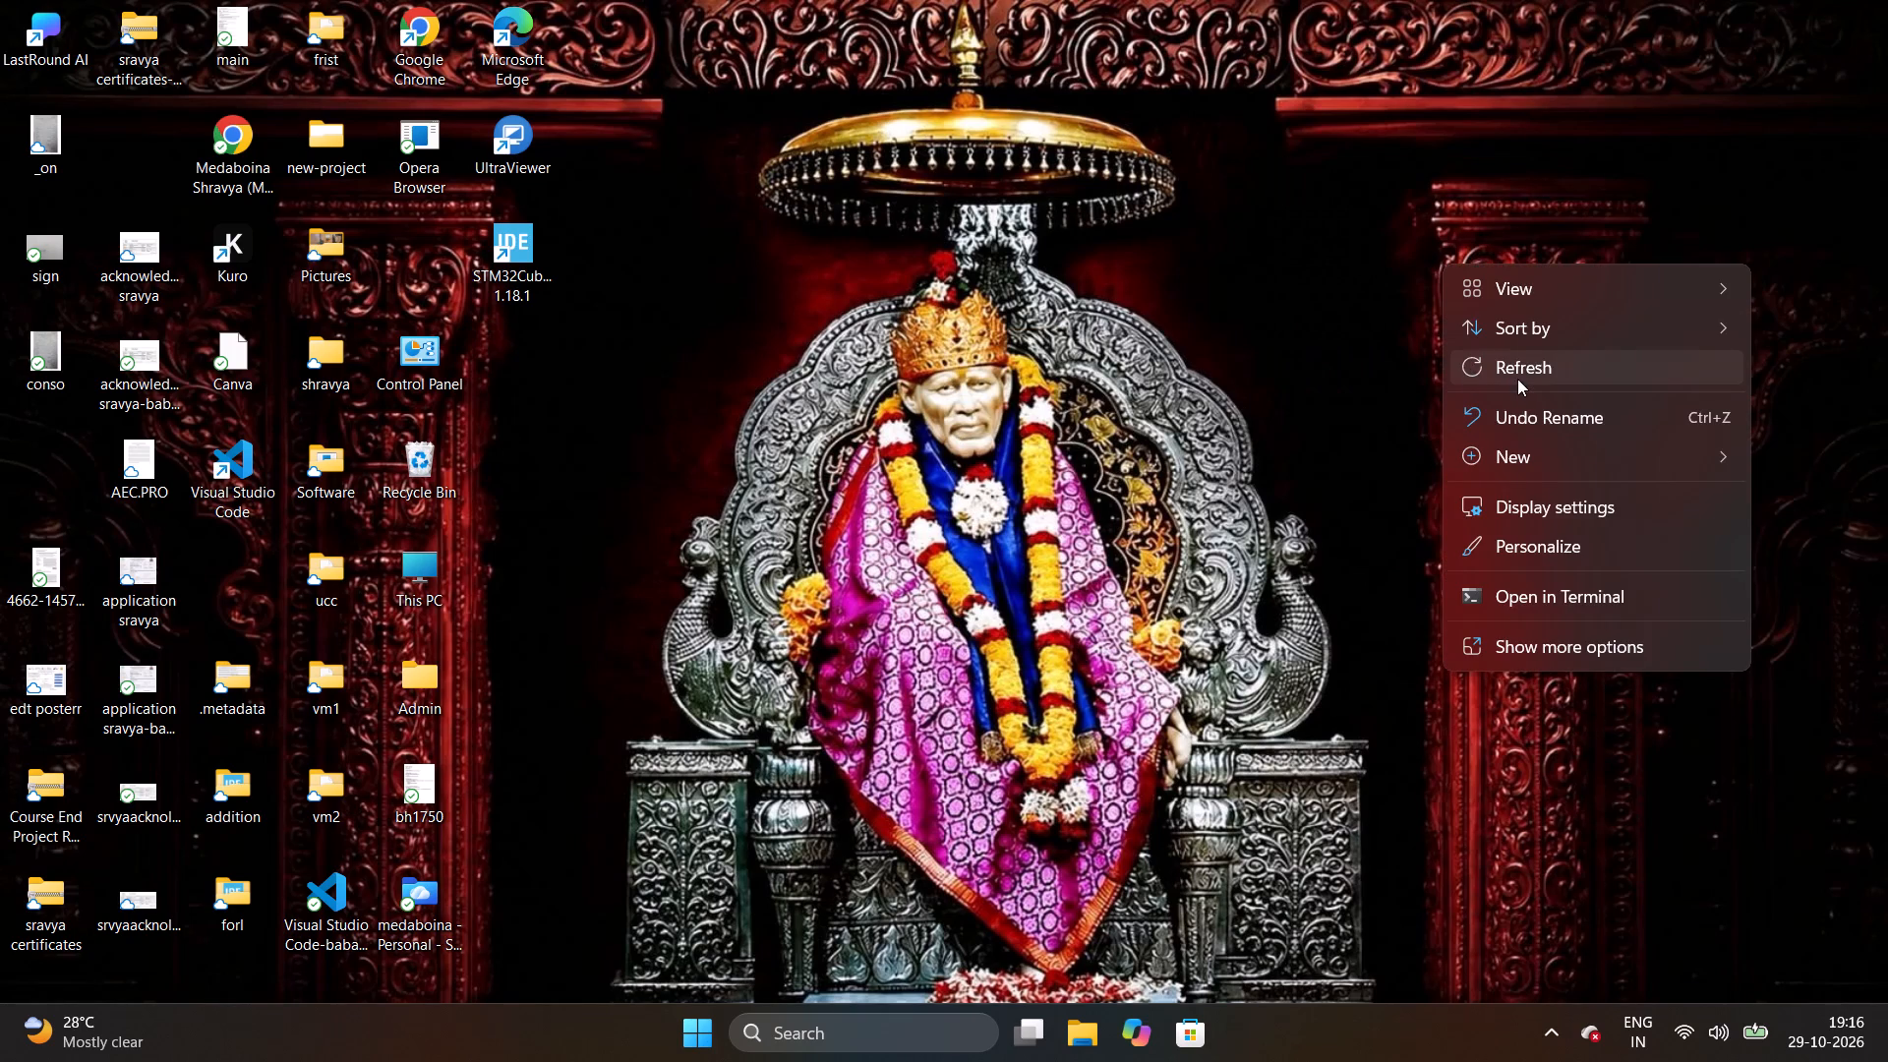
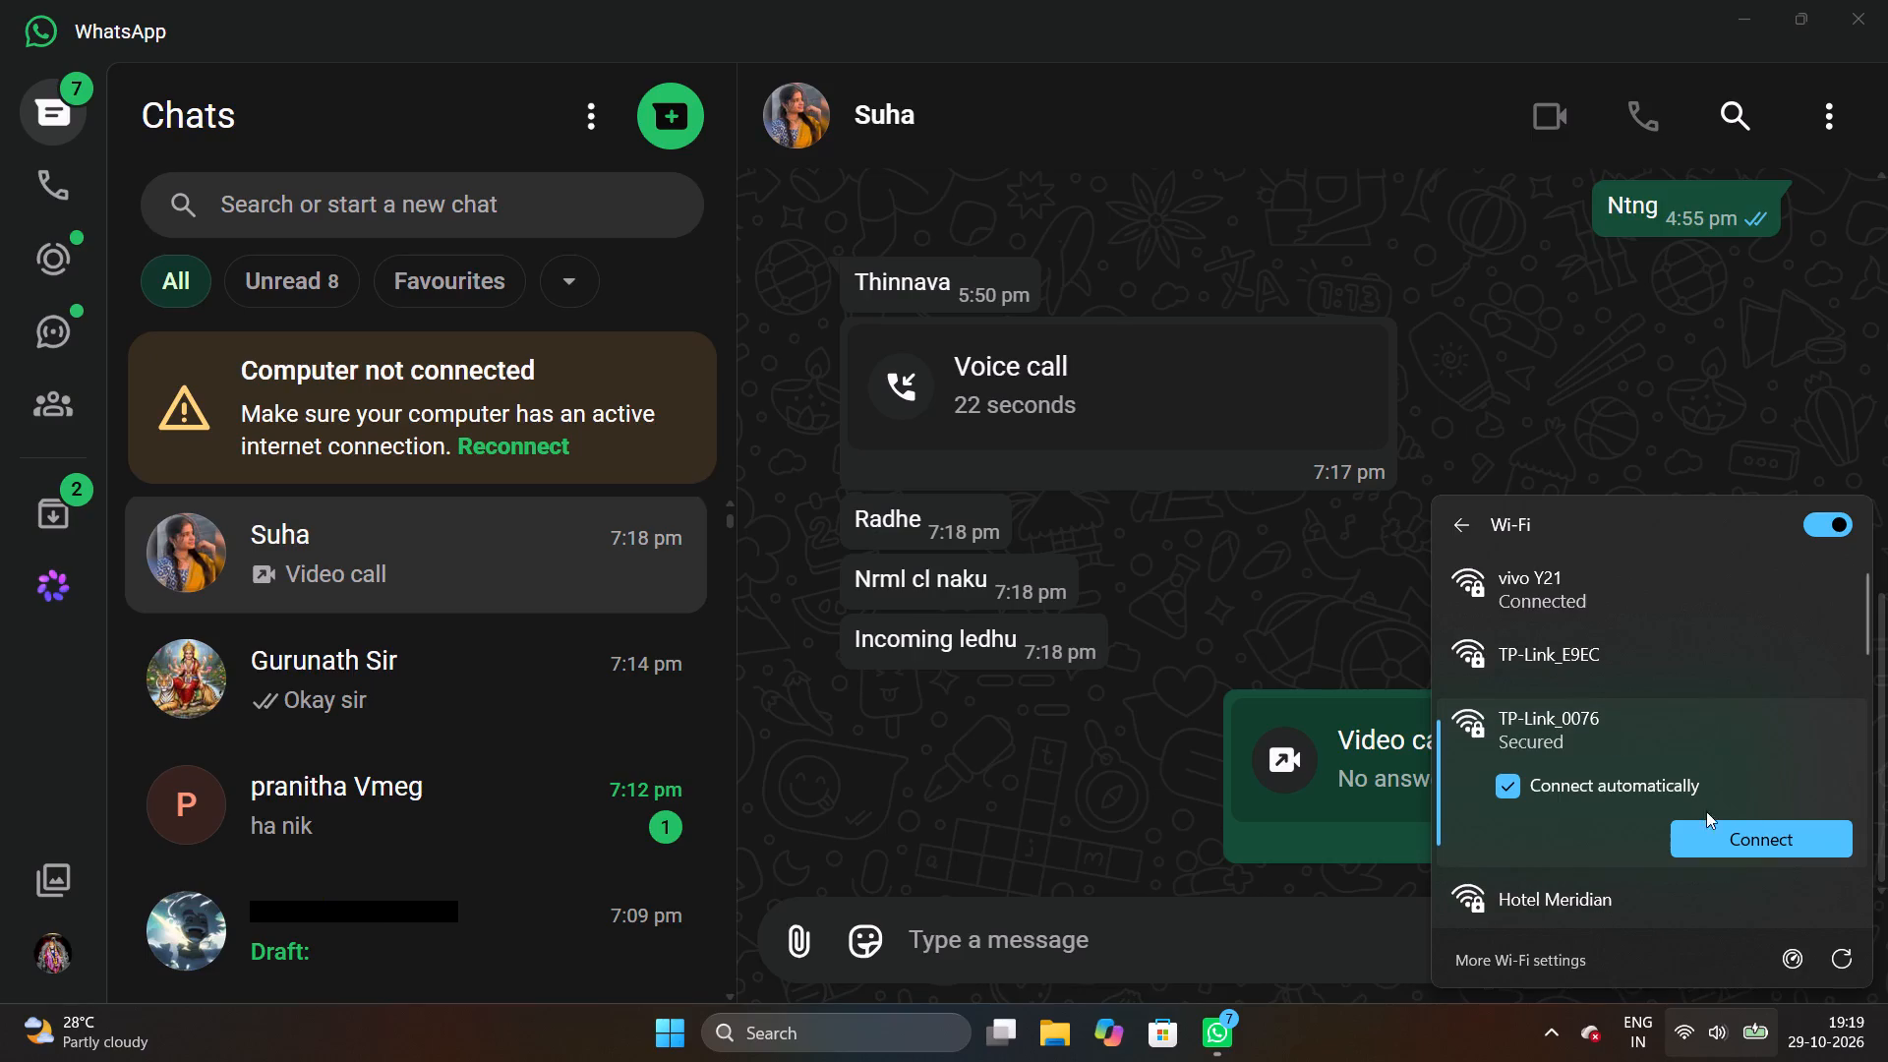
click(1721, 829)
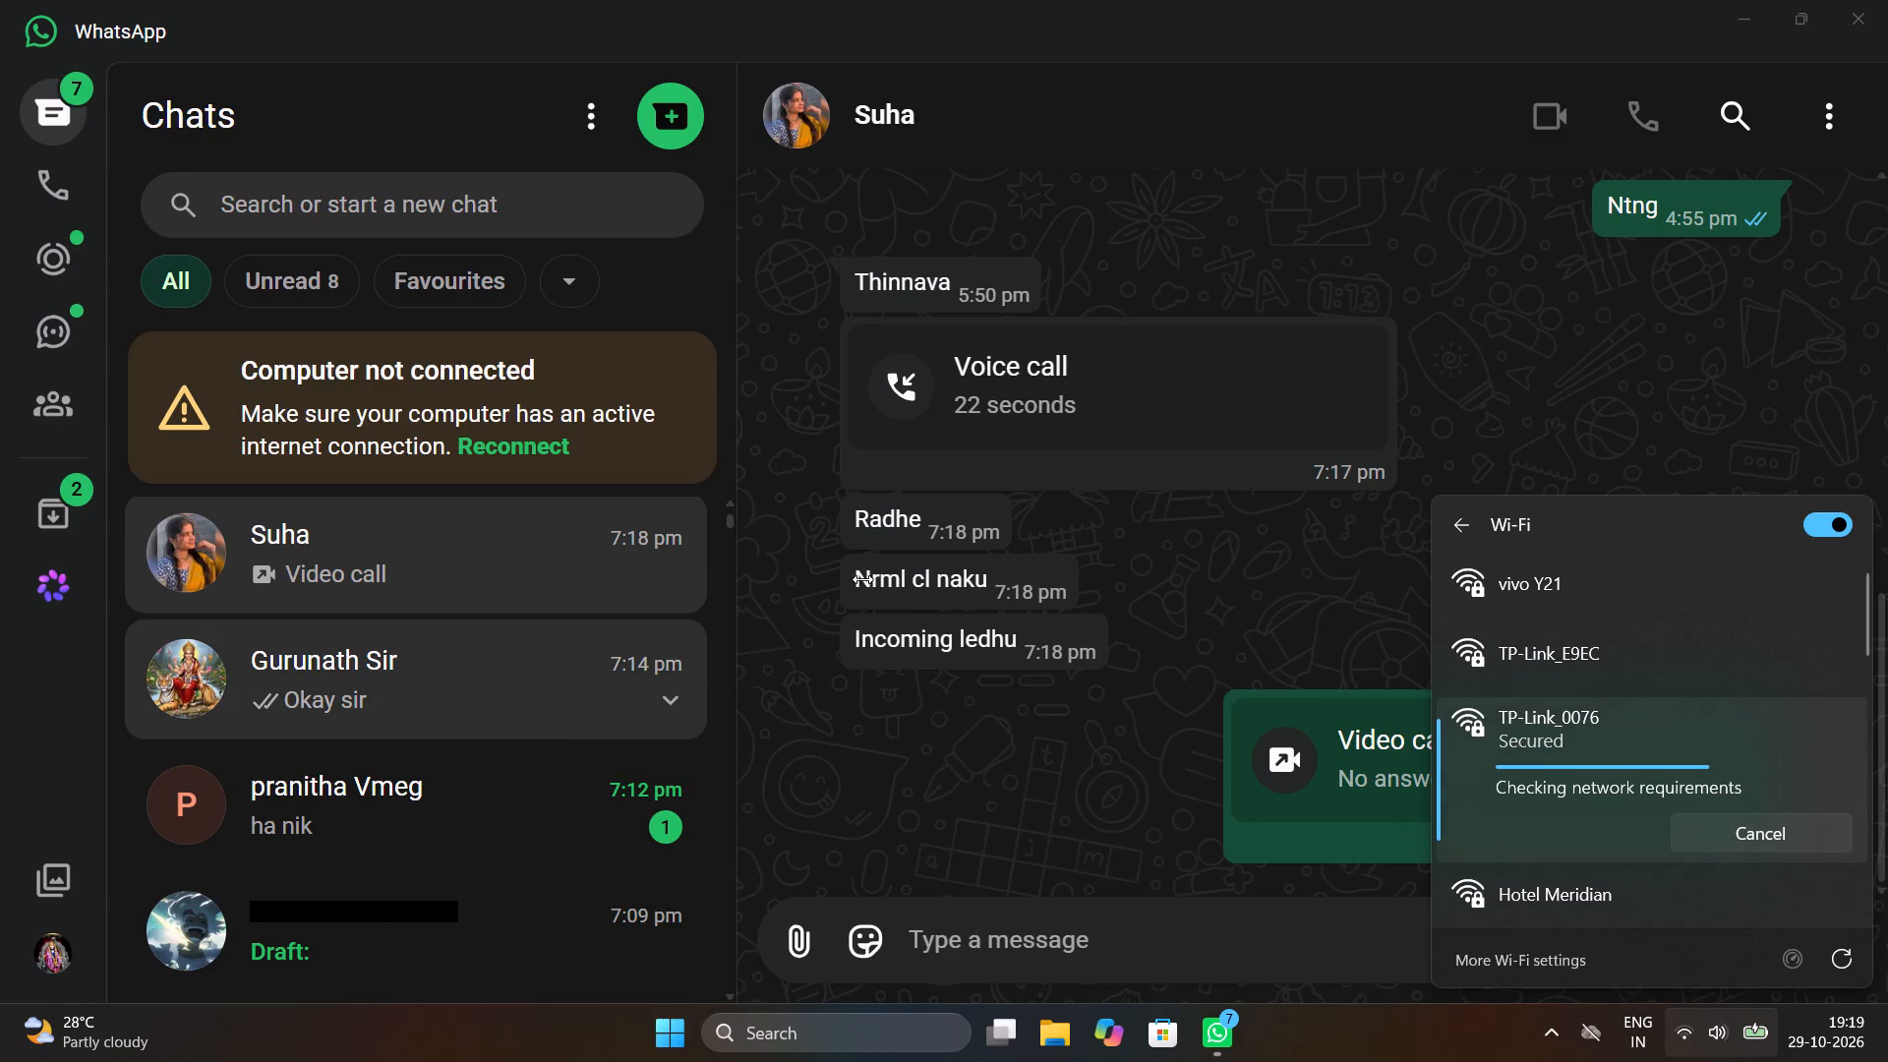
scroll(1691, 735, right, 1)
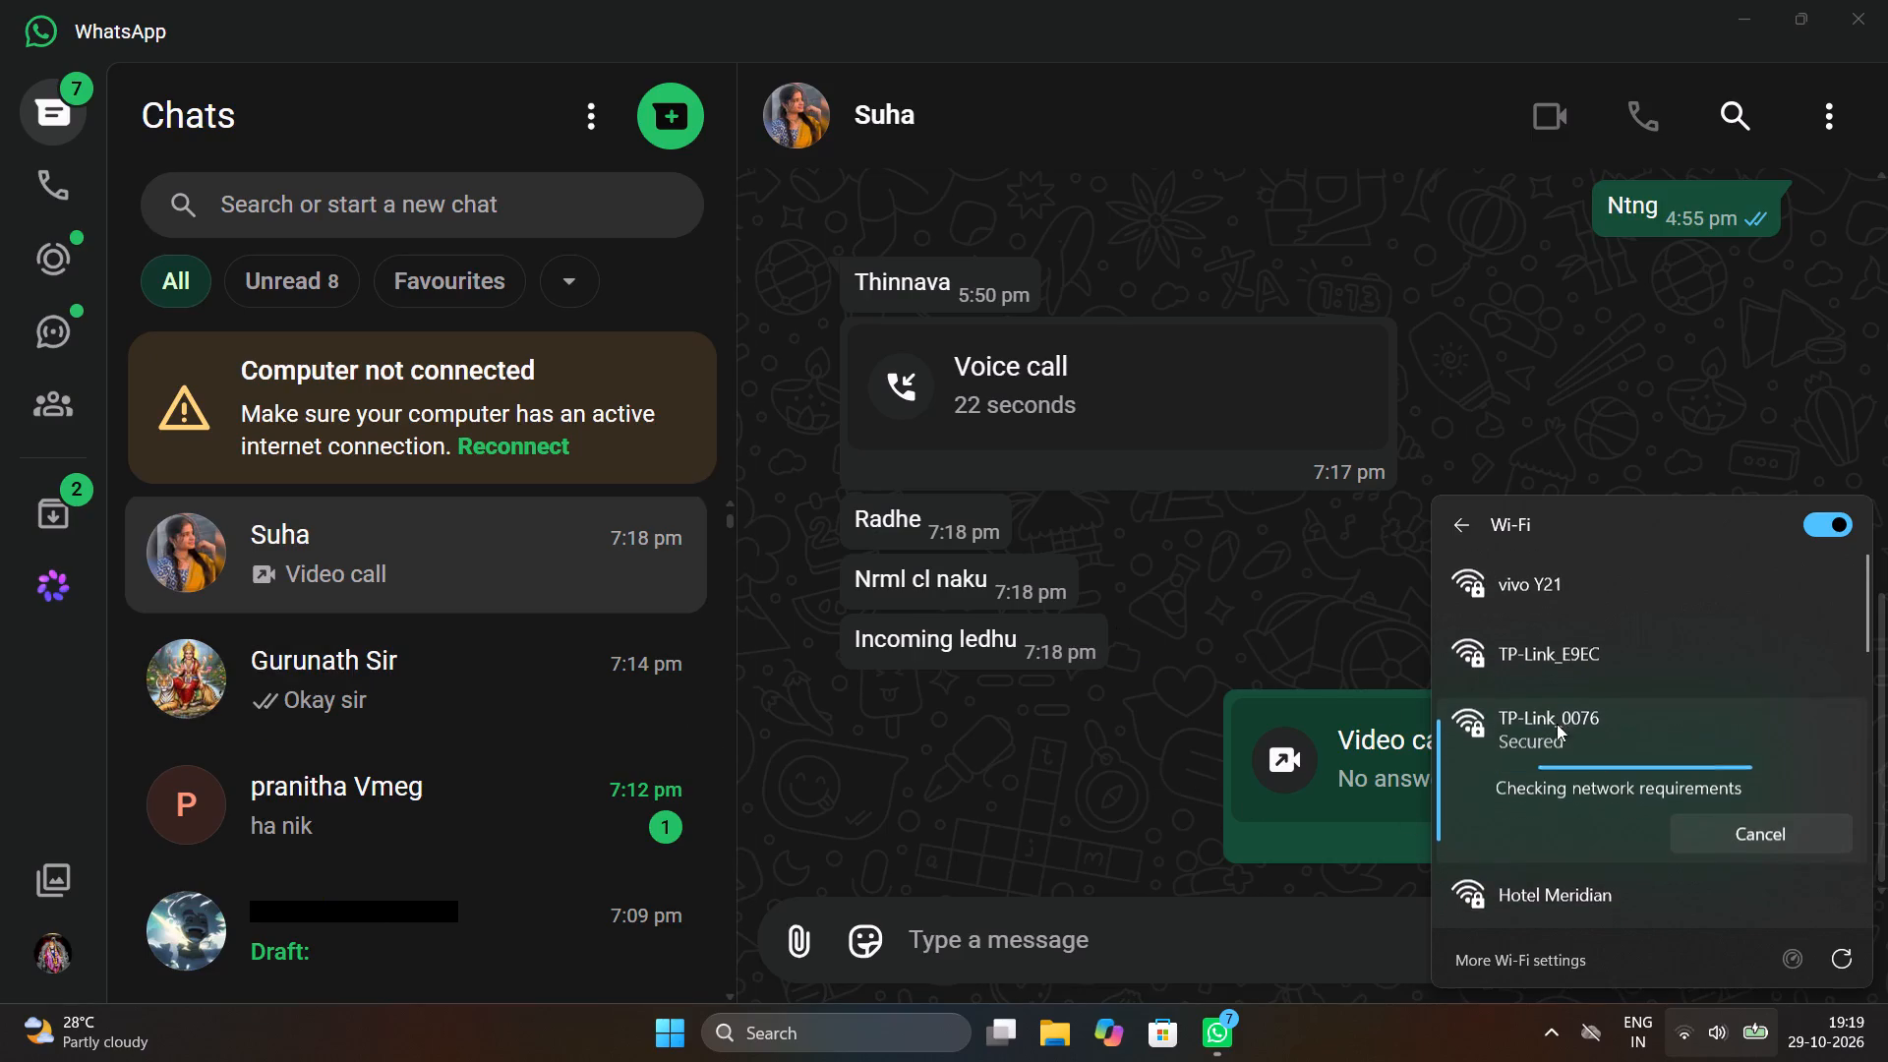
scroll(1530, 727, down, 1)
scroll(1589, 722, up, 1)
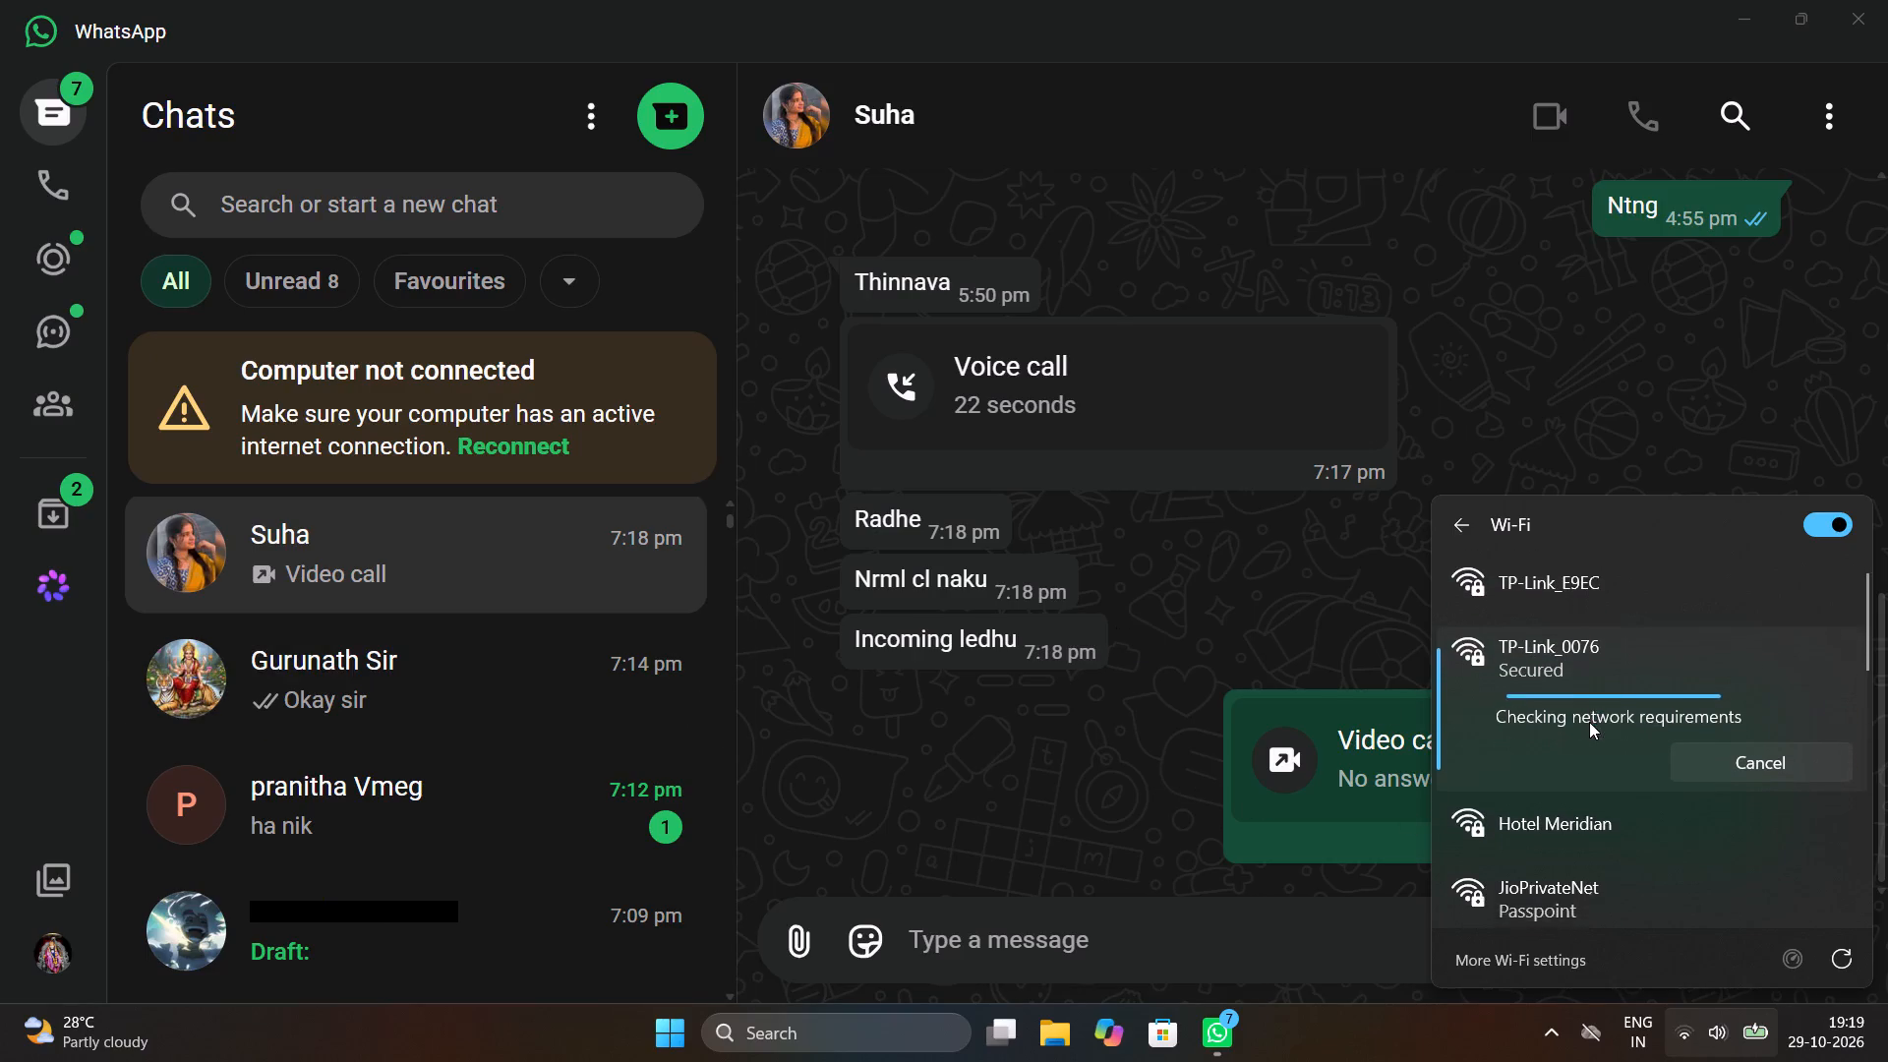
scroll(1589, 722, up, 1)
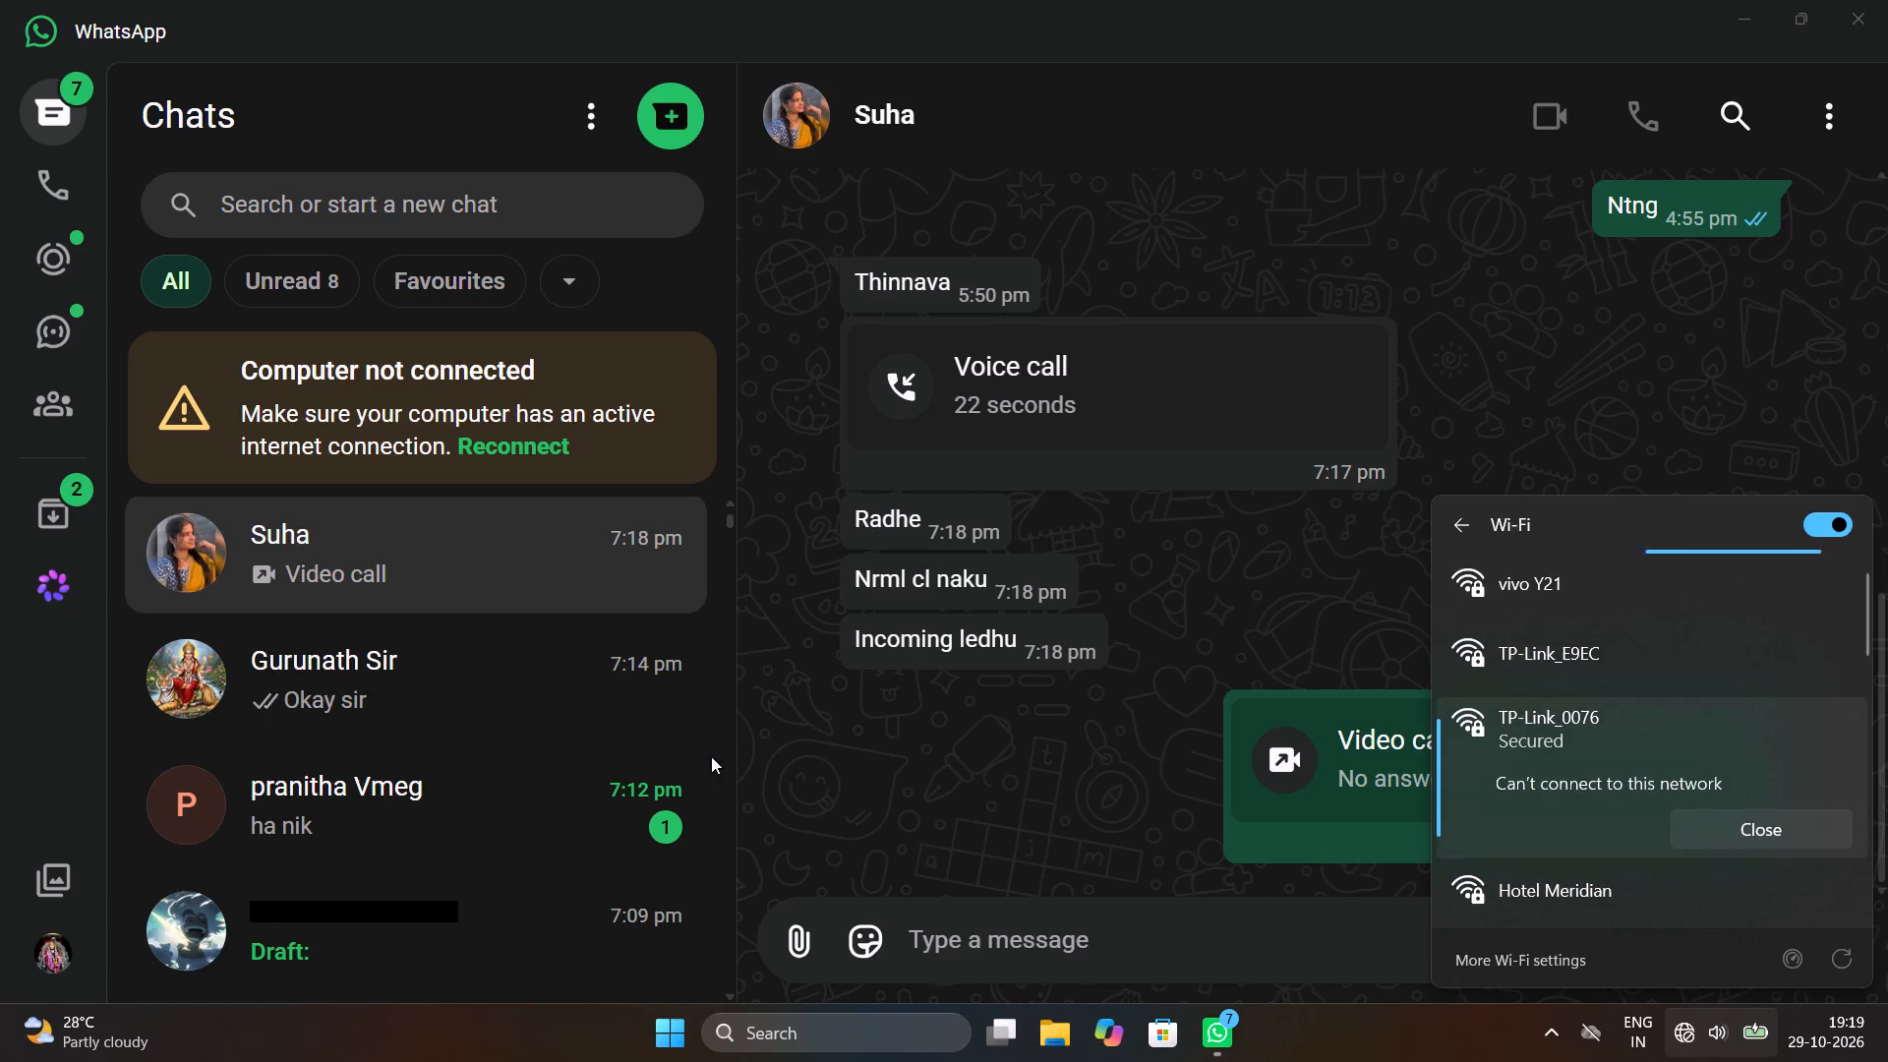
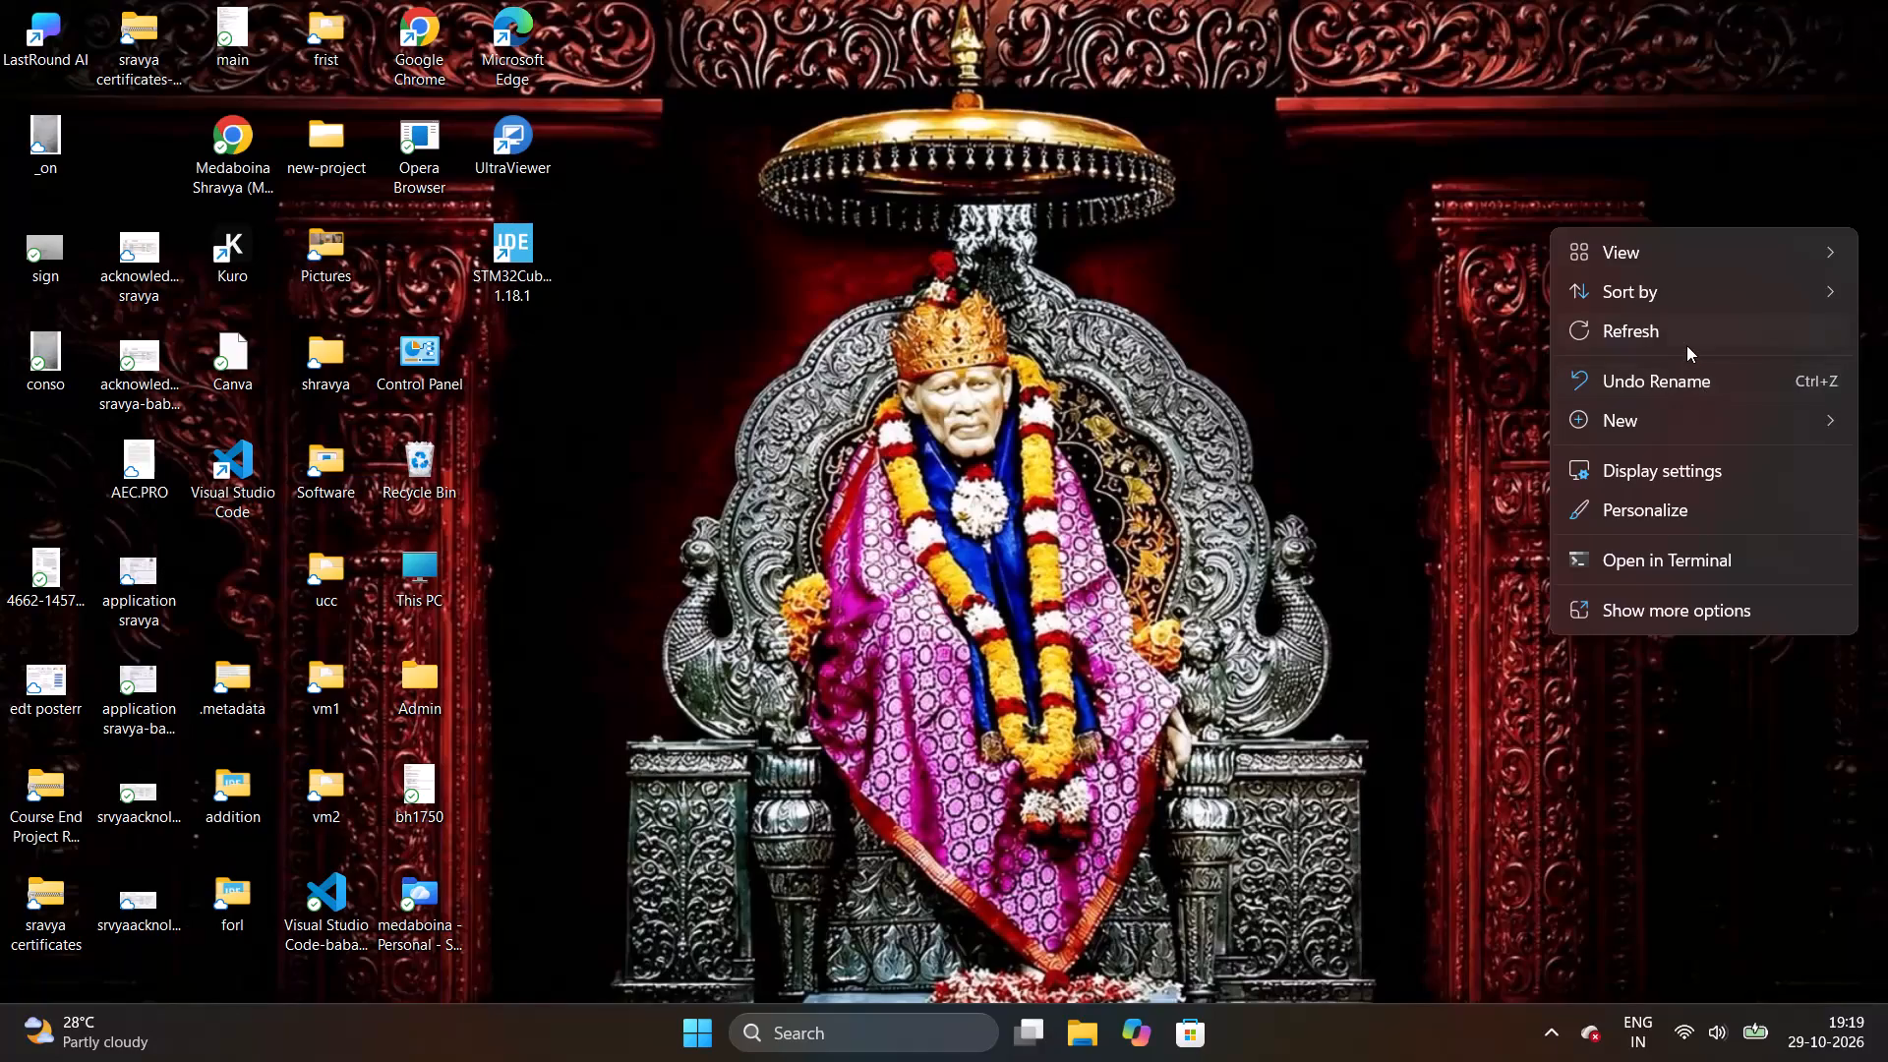
Refresh the Windows desktop.
click(1686, 345)
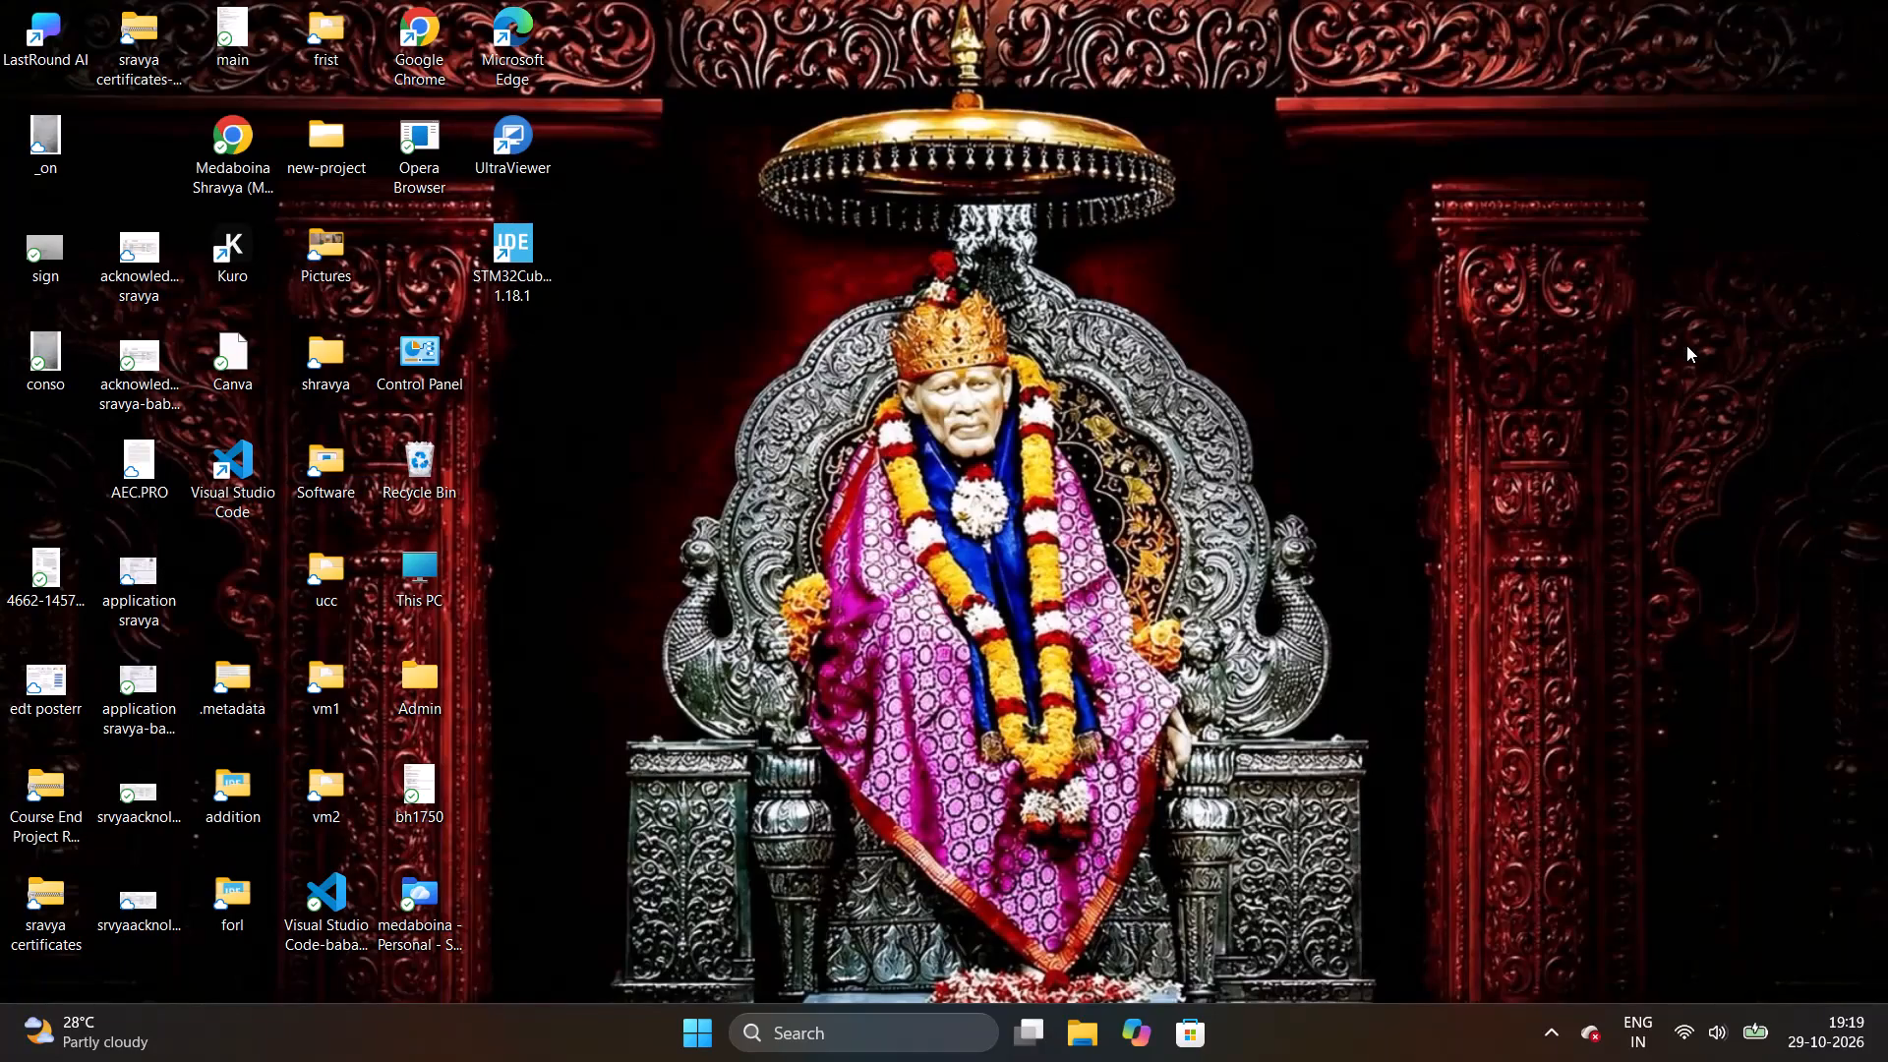
Bring up the Windows shut-down and sign-out options.
key(super+x)
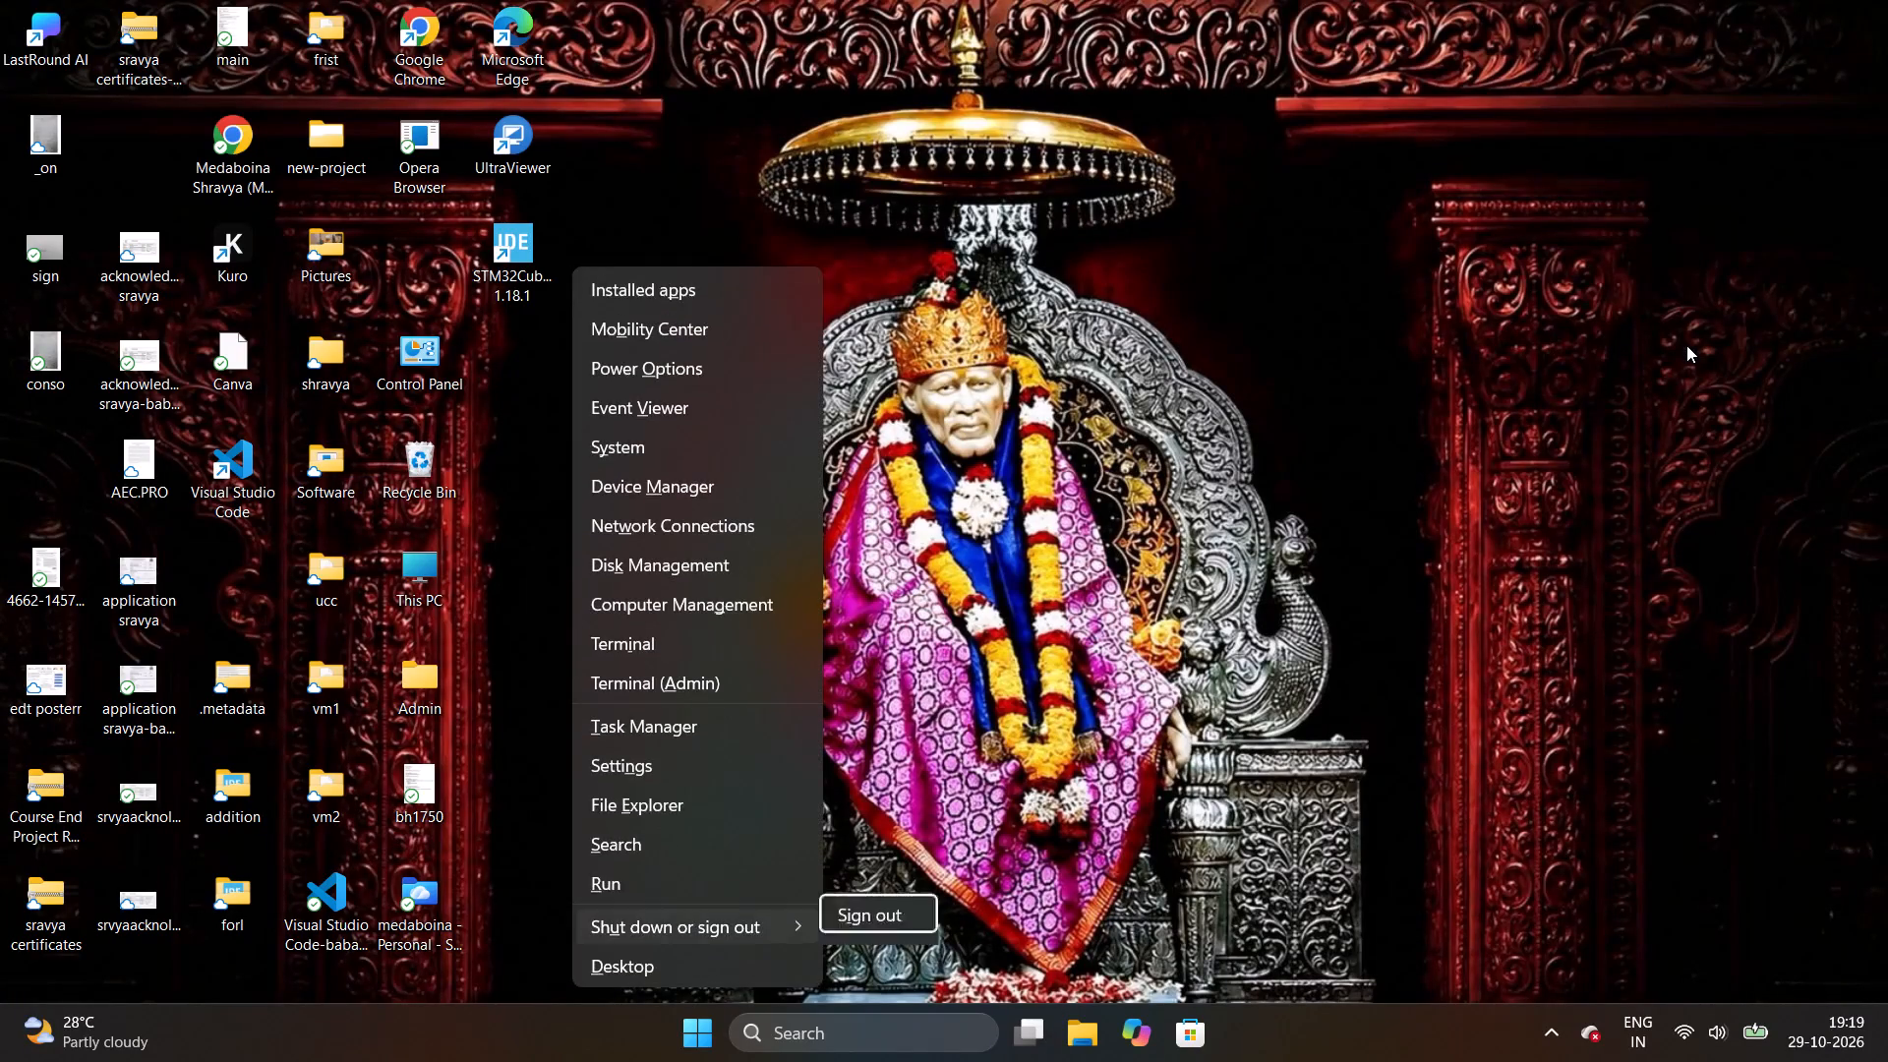